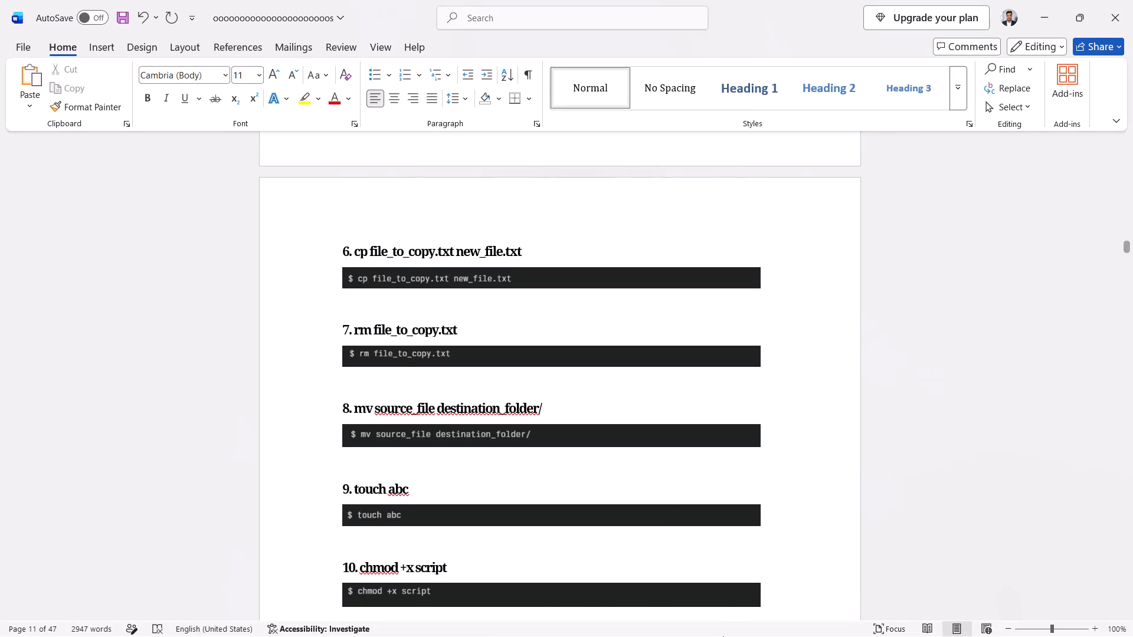
# Apply a preset with a wider left page margin to the document.
pyautogui.scroll(-2, 815, 501)
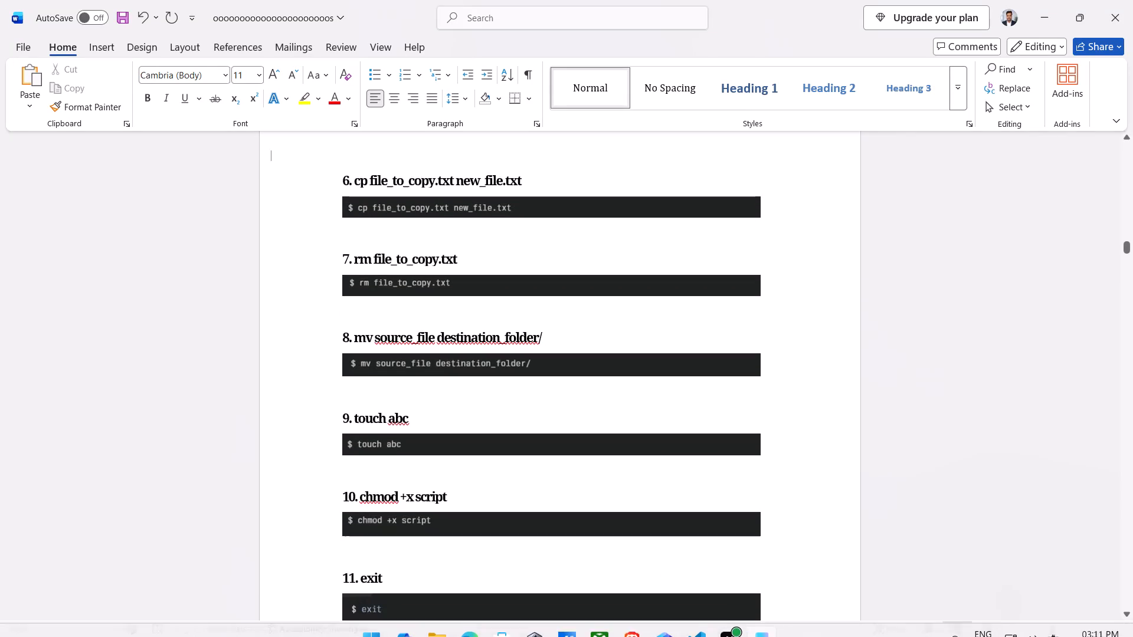
pyautogui.scroll(2, 812, 485)
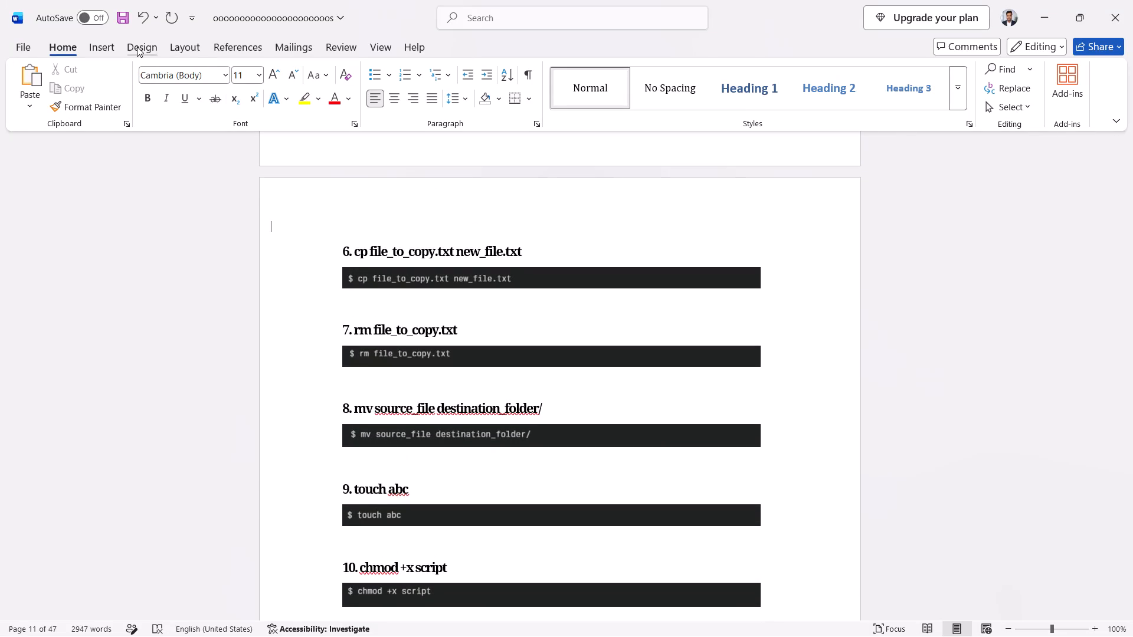
pyautogui.click(185, 49)
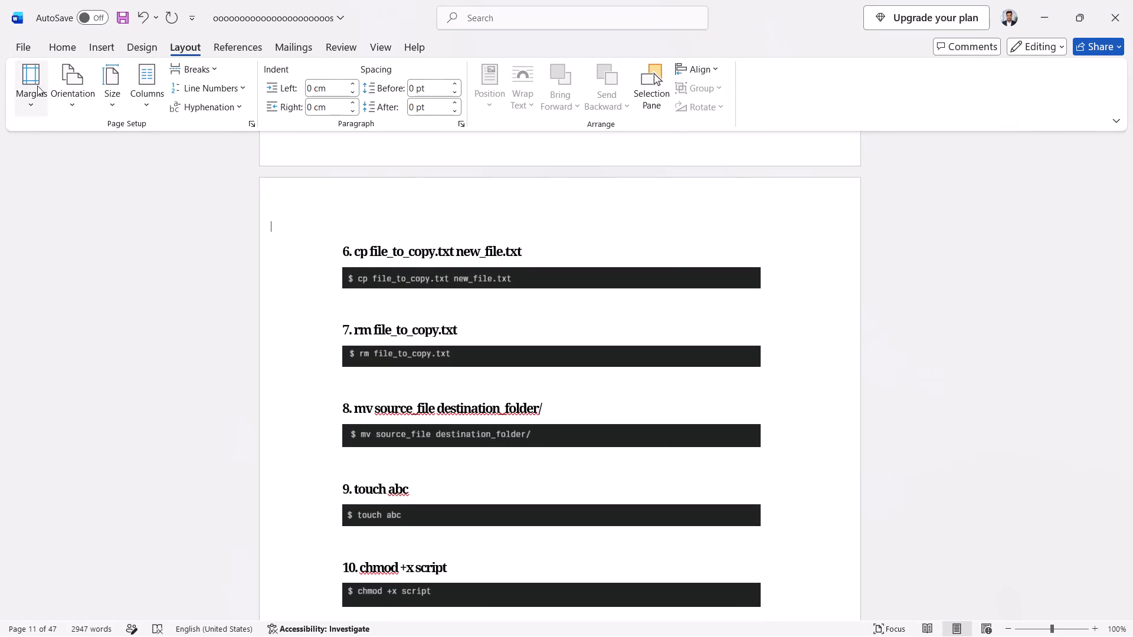
pyautogui.click(37, 86)
pyautogui.click(77, 252)
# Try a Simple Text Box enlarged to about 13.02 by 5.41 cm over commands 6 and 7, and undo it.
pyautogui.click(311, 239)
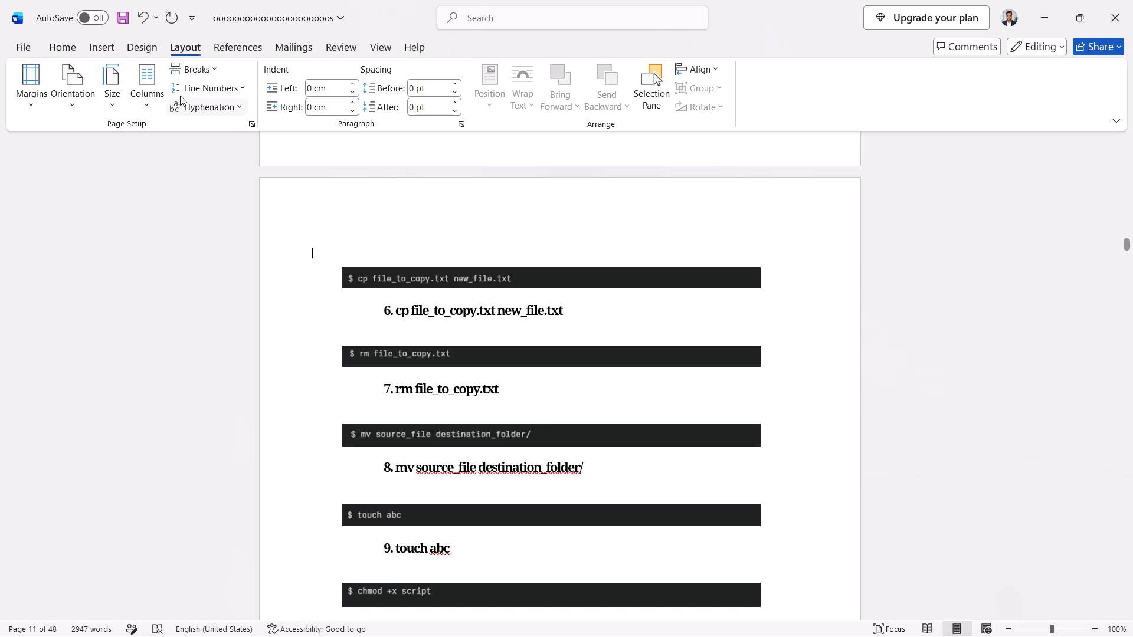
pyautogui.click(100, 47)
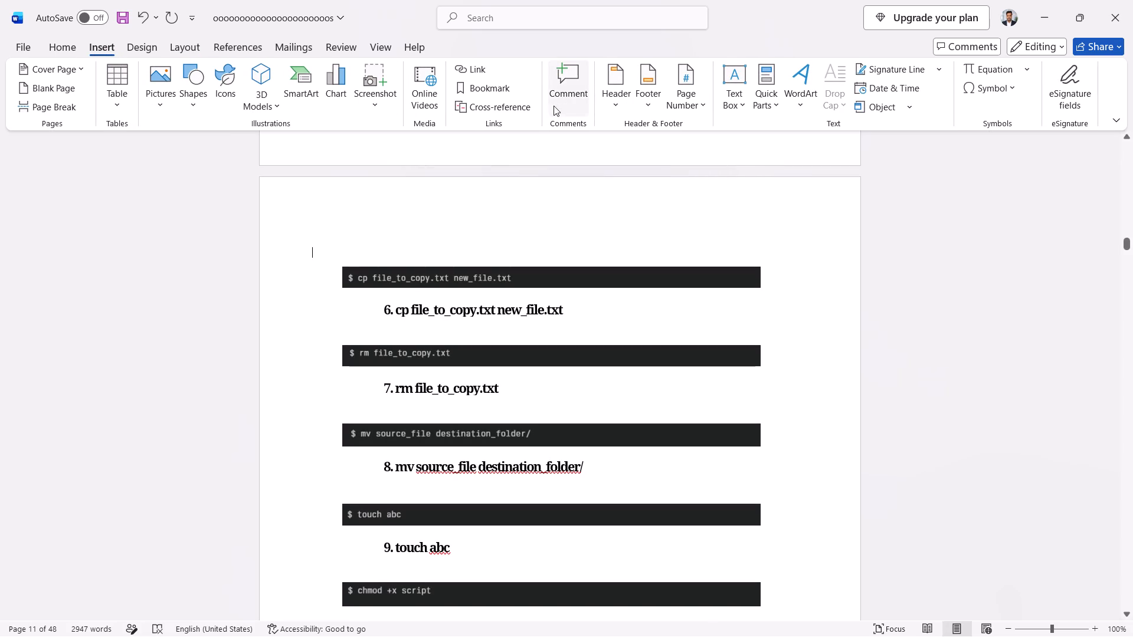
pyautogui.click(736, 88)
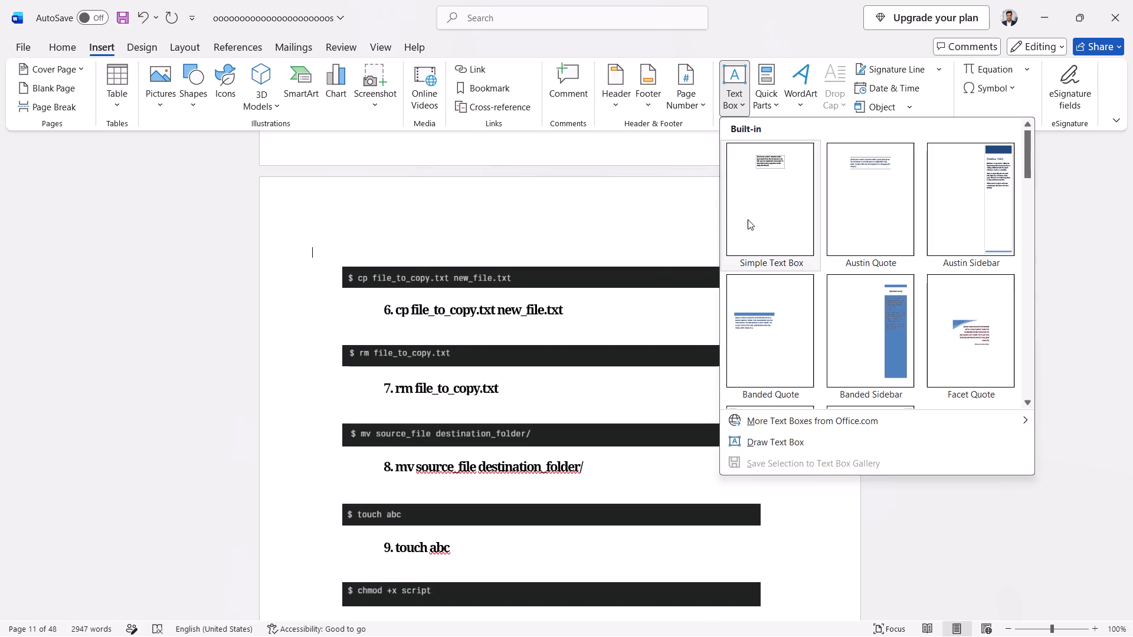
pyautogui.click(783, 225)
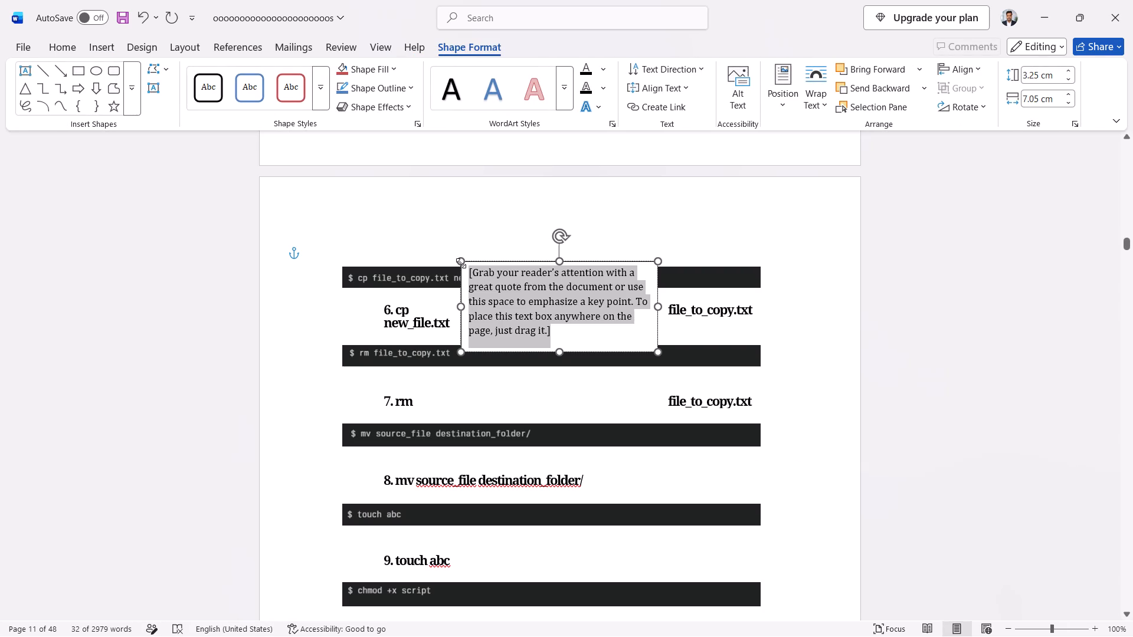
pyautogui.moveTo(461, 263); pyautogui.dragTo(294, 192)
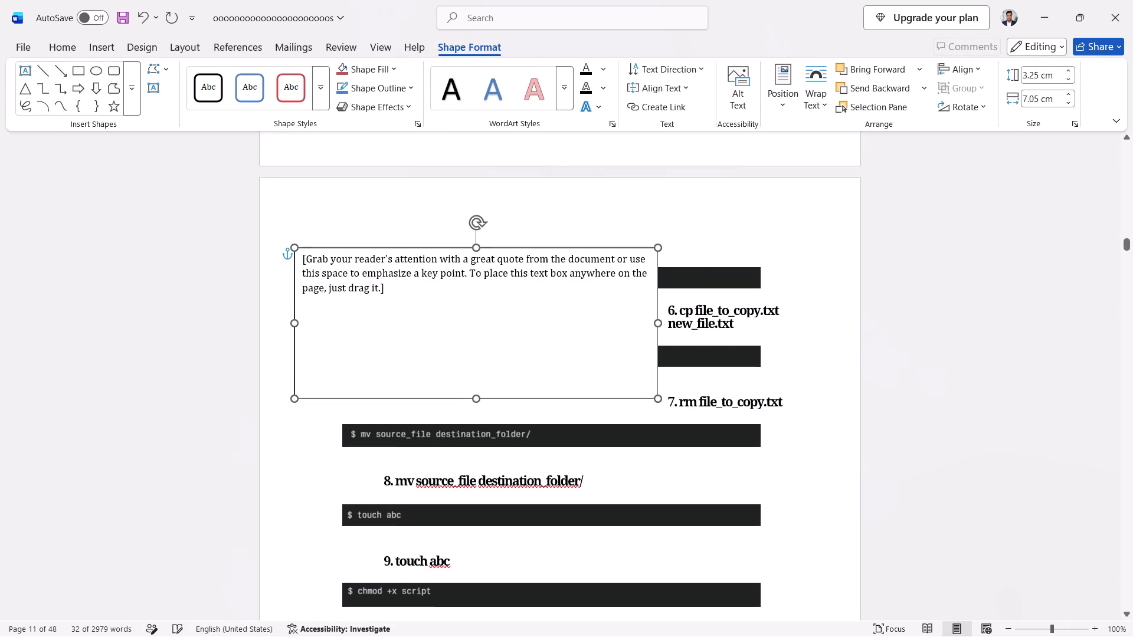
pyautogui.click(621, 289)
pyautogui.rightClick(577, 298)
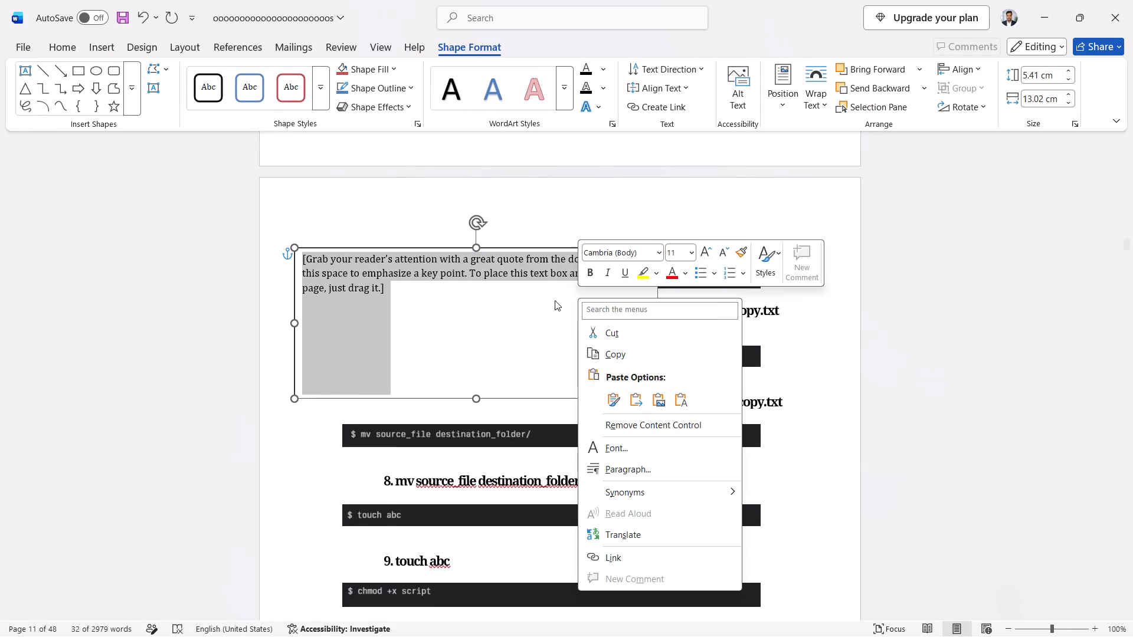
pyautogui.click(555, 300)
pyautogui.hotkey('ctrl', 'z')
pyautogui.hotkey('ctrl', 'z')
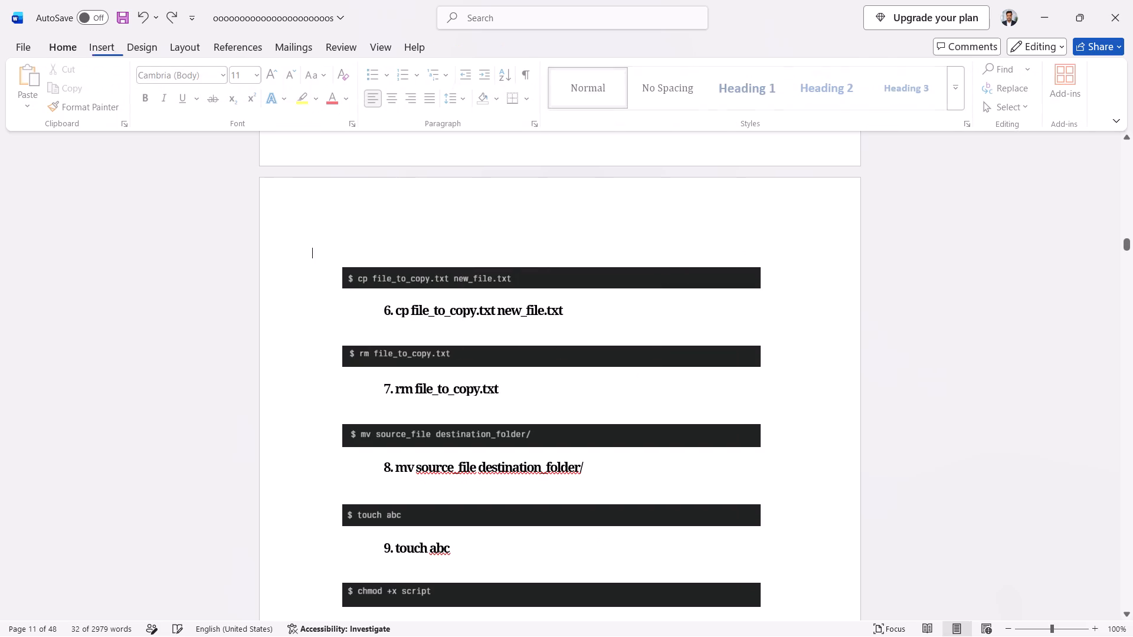
# Draw a text box about 17.25 cm wide and 15.64 cm high over the commands on page 11.
pyautogui.click(106, 49)
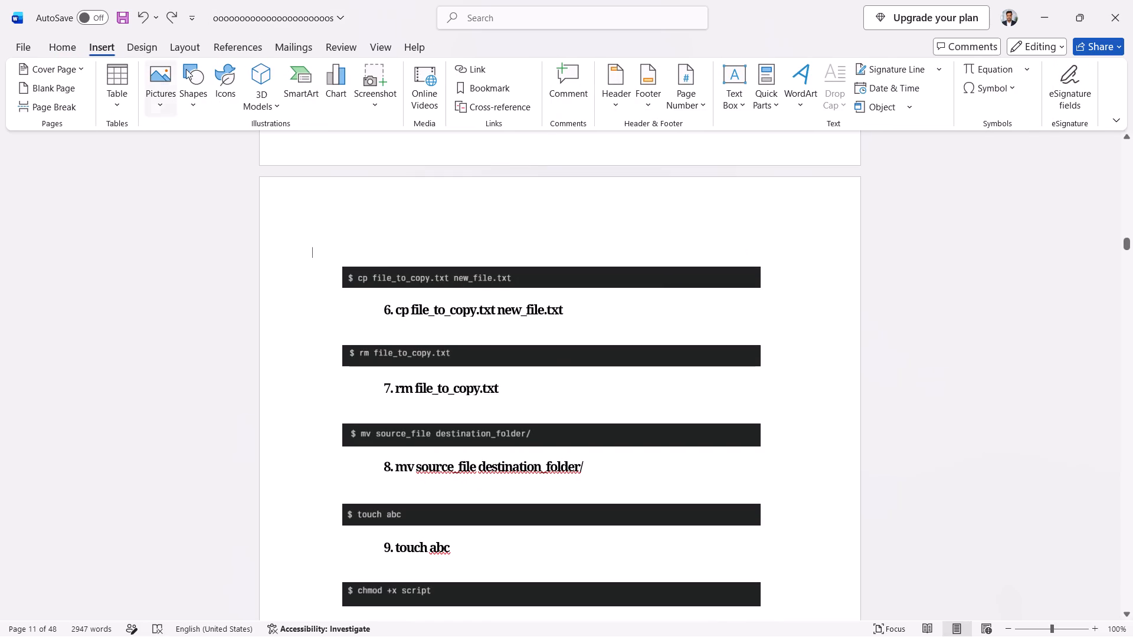
pyautogui.click(735, 104)
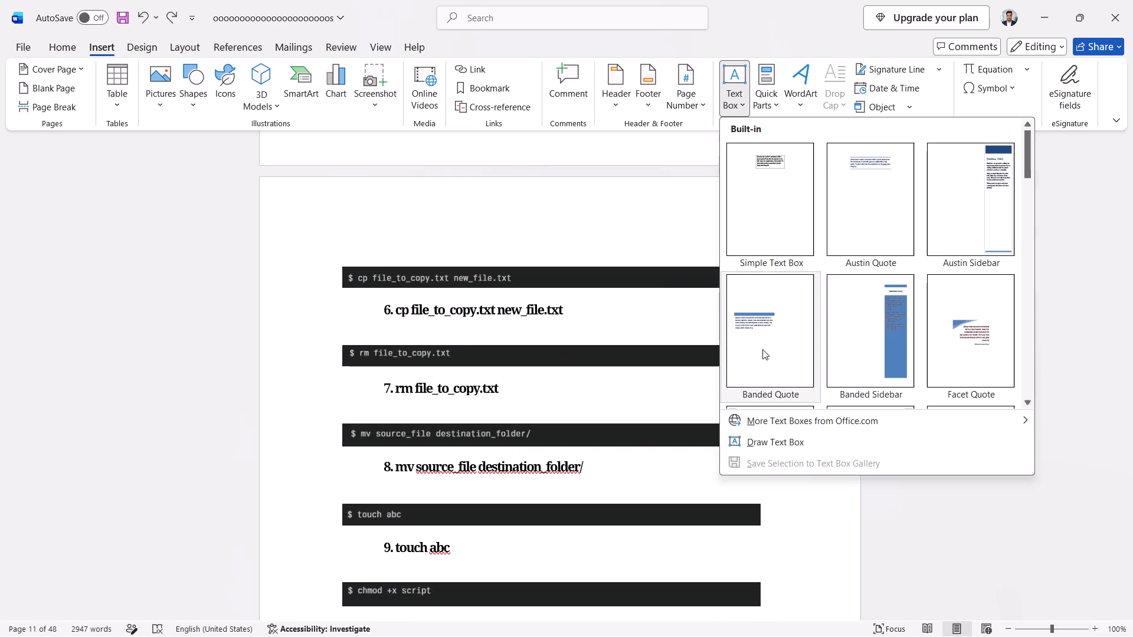
pyautogui.click(763, 439)
pyautogui.moveTo(304, 211); pyautogui.dragTo(413, 311)
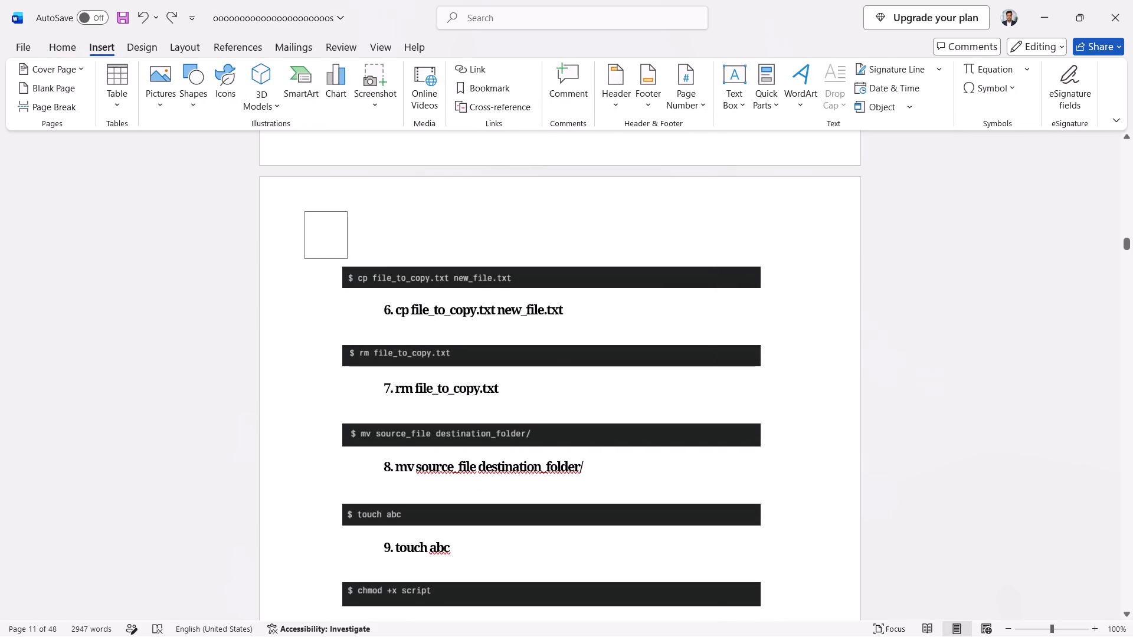
pyautogui.moveTo(413, 311); pyautogui.dragTo(785, 587)
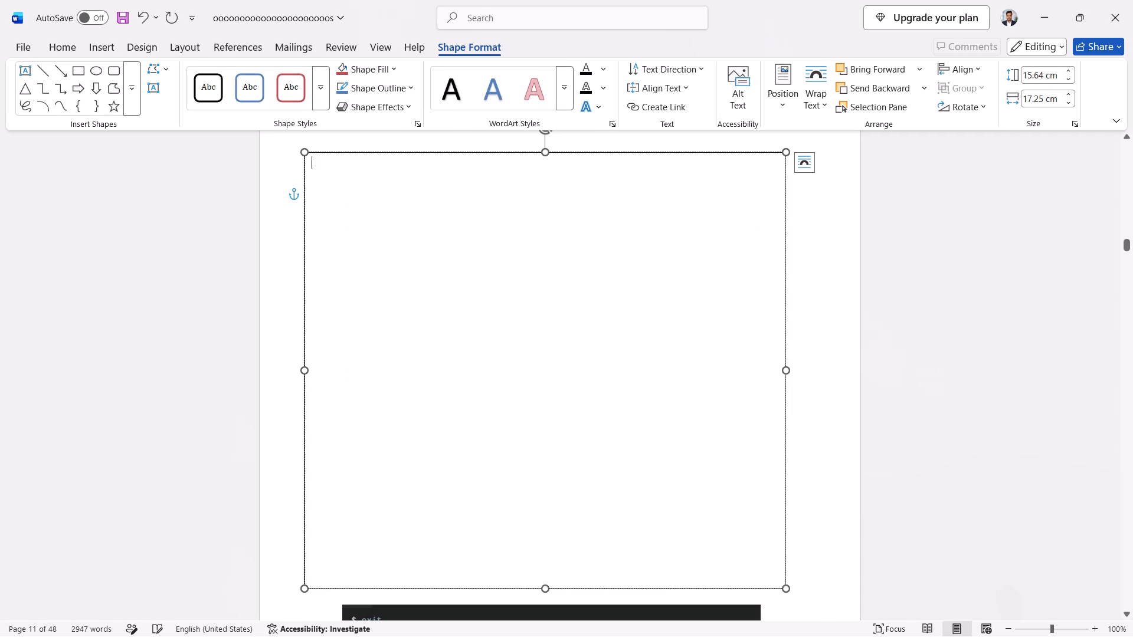
# Resize the text box to about 17.74 cm wide and 22.75 cm high, spanning the area between the page margins.
pyautogui.moveTo(545, 152); pyautogui.dragTo(549, 218)
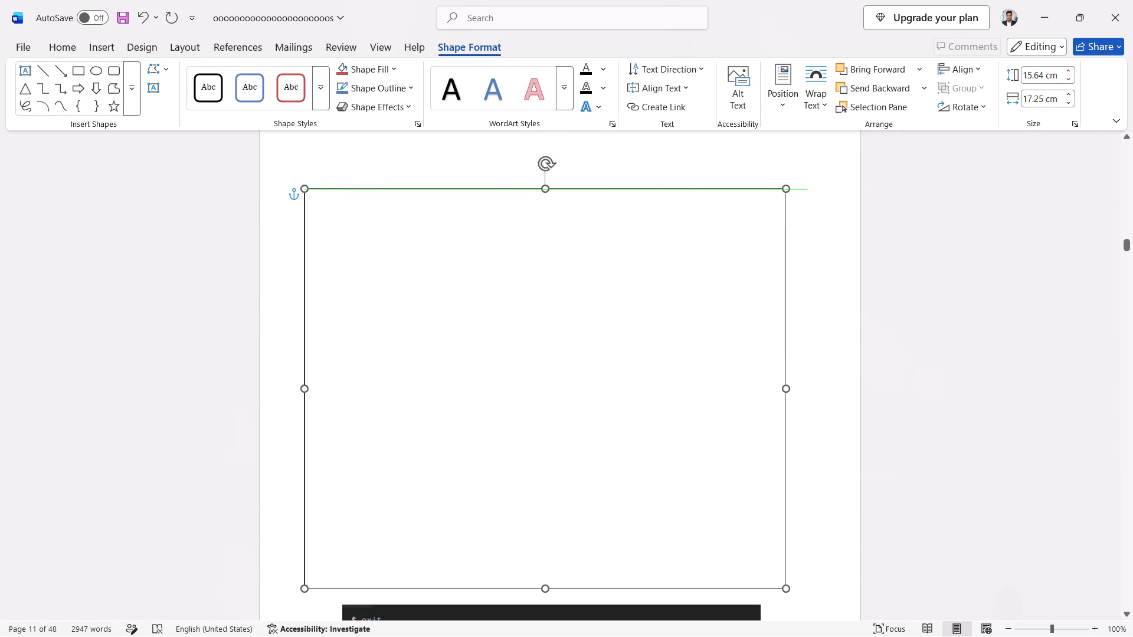
pyautogui.moveTo(549, 218); pyautogui.dragTo(549, 196)
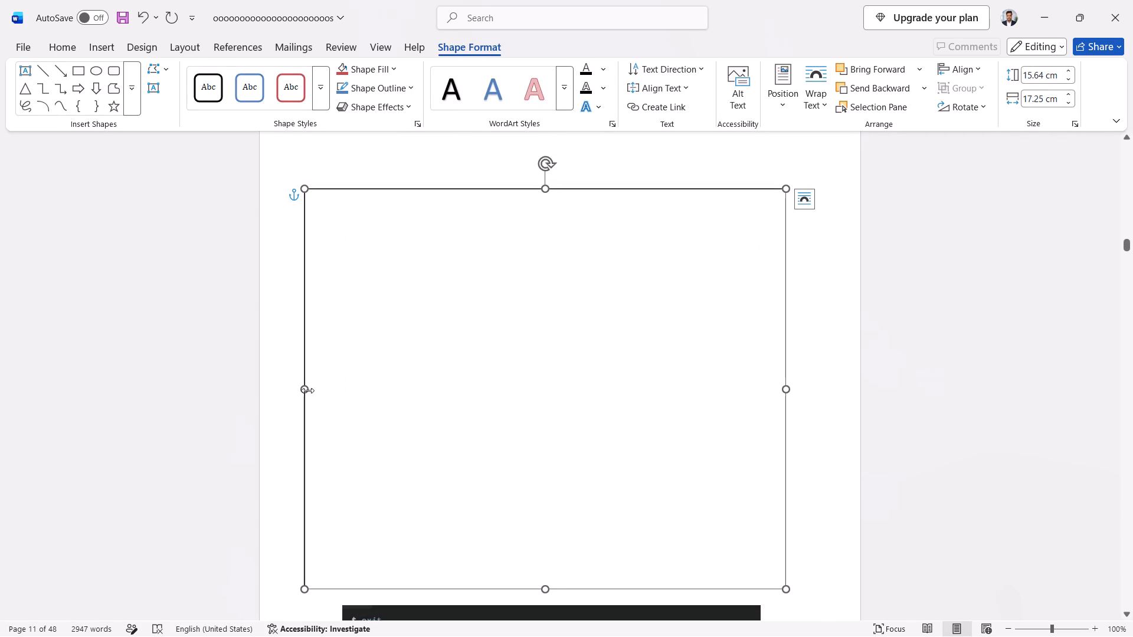
pyautogui.click(307, 390)
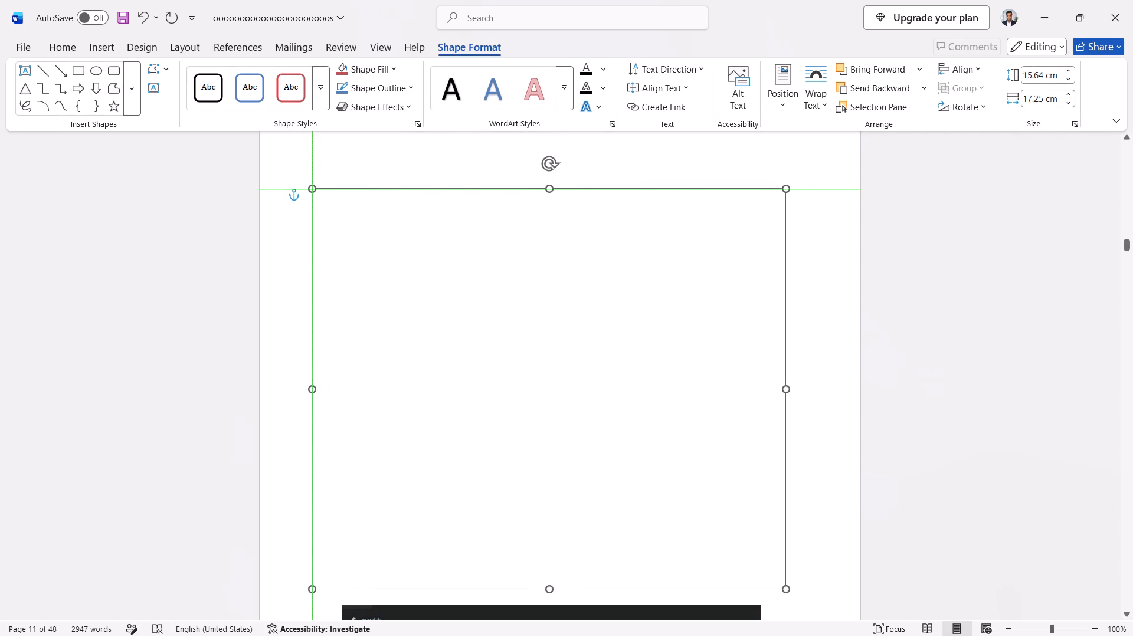
pyautogui.moveTo(787, 392); pyautogui.dragTo(791, 391)
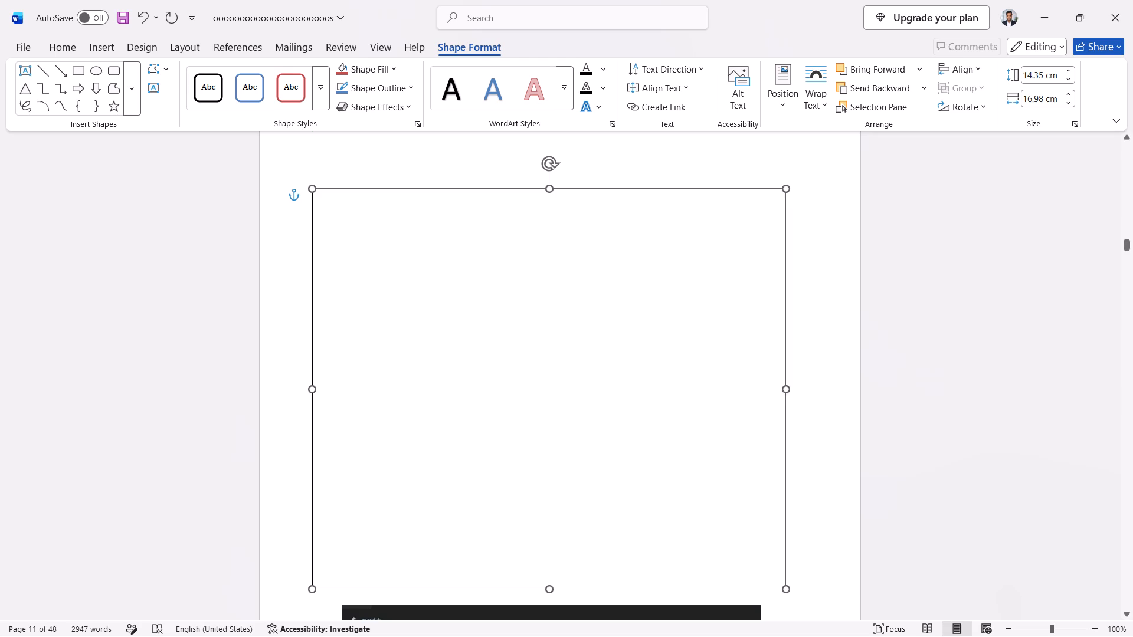
pyautogui.moveTo(791, 391); pyautogui.dragTo(799, 393)
pyautogui.scroll(-7, 629, 397)
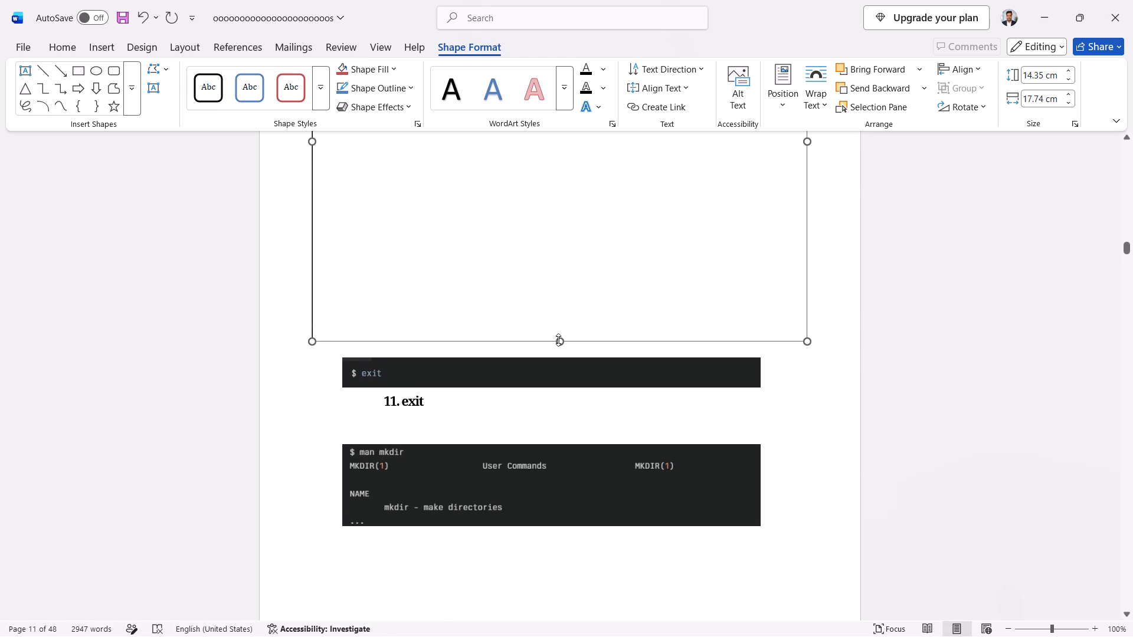
pyautogui.moveTo(558, 341); pyautogui.dragTo(579, 533)
pyautogui.scroll(-4, 566, 383)
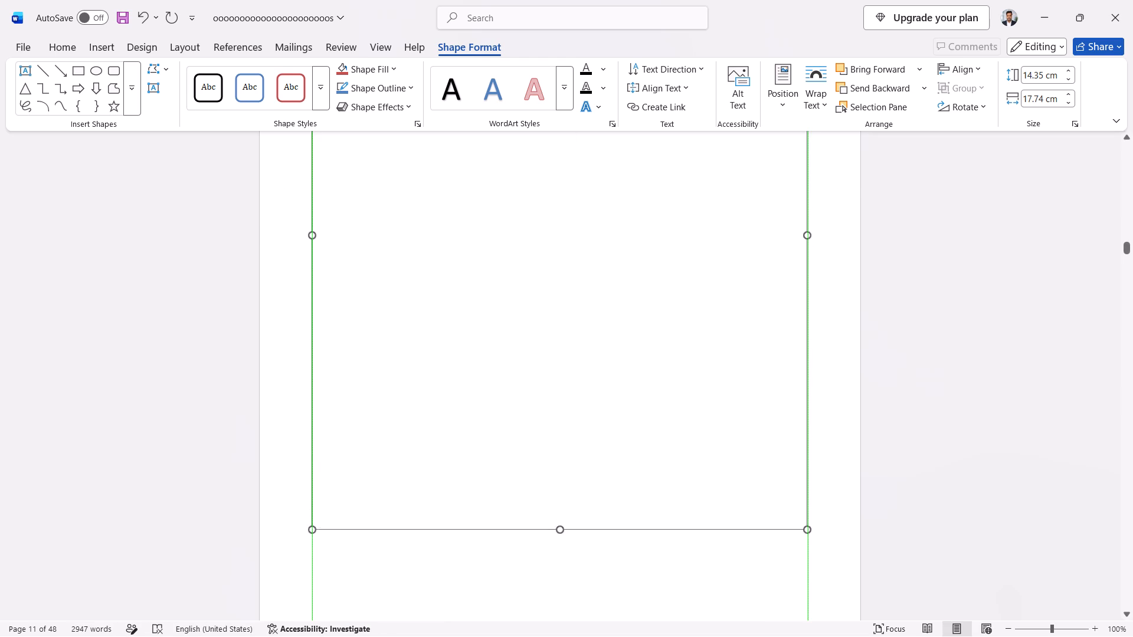
pyautogui.moveTo(579, 533); pyautogui.dragTo(578, 566)
pyautogui.scroll(-3, 559, 488)
pyautogui.scroll(5, 558, 478)
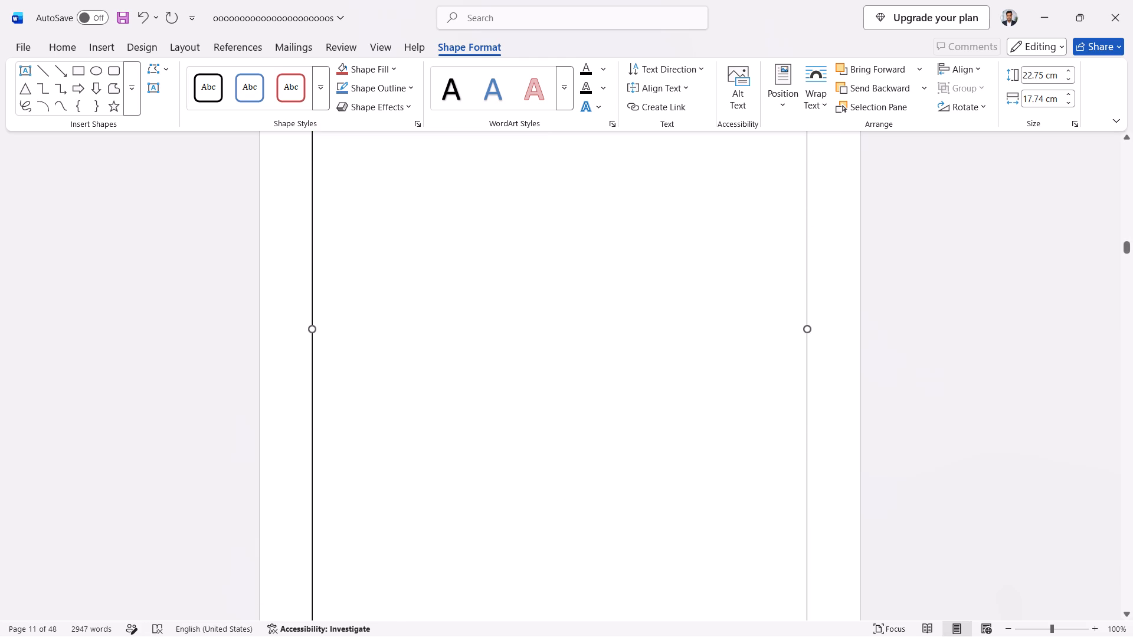
# Set the text box's wrapping to Behind Text so it frames the commands, and deselect it.
pyautogui.click(829, 150)
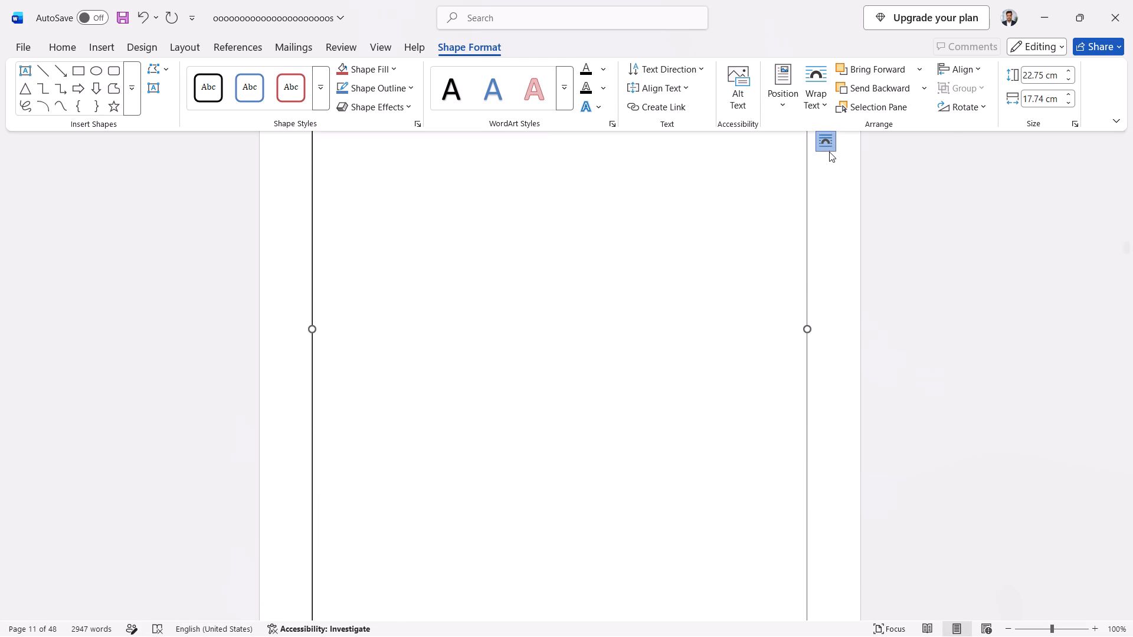
pyautogui.click(909, 291)
pyautogui.scroll(5, 601, 295)
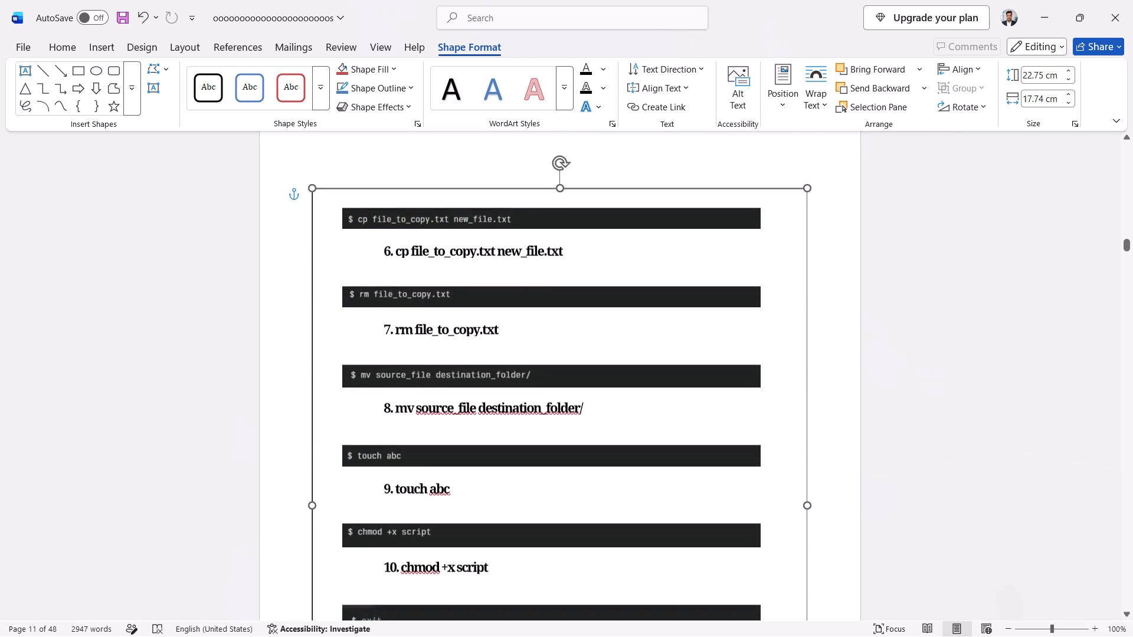
pyautogui.click(70, 337)
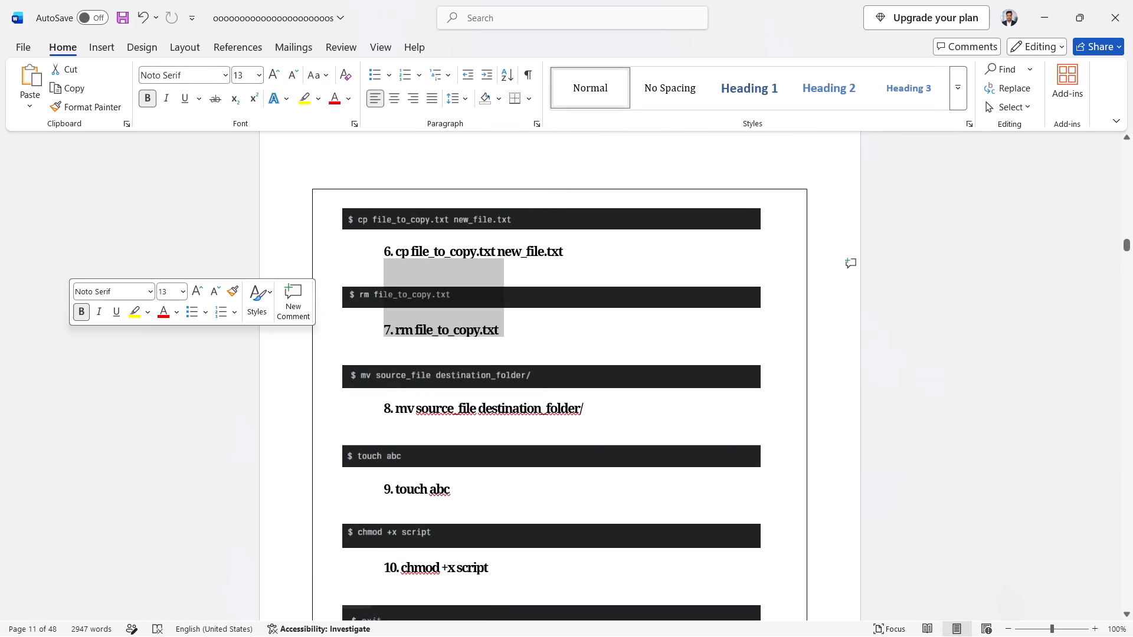
# Move the "cp file_to_copy.txt new_file.txt" command image directly beneath heading 6.
pyautogui.moveTo(442, 223); pyautogui.dragTo(442, 260)
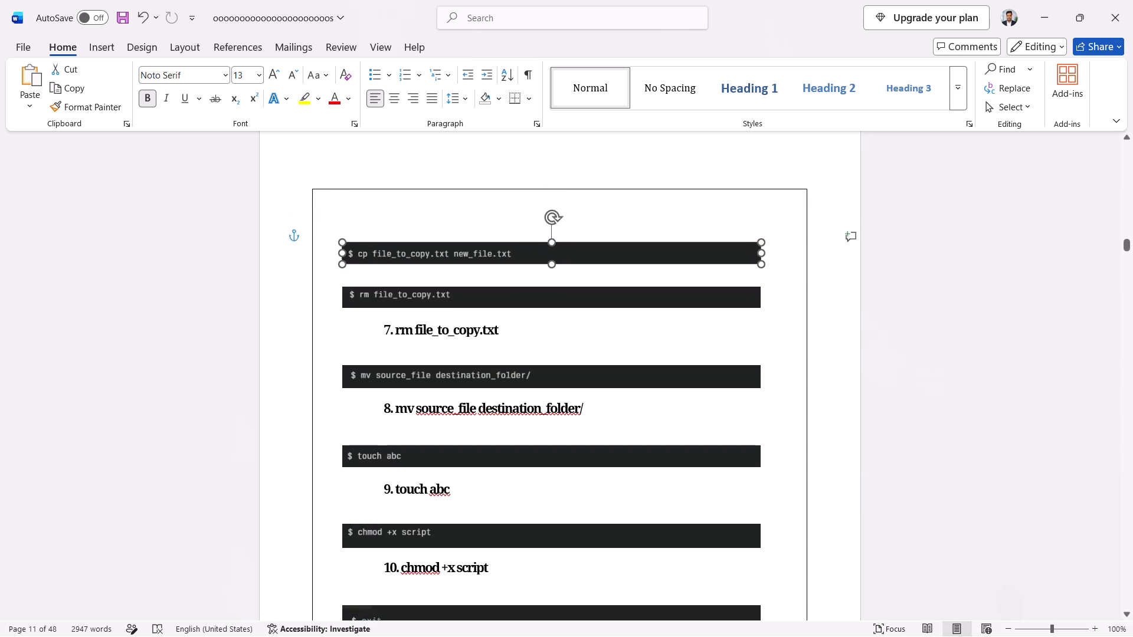
pyautogui.moveTo(442, 260); pyautogui.dragTo(443, 274)
pyautogui.click(985, 308)
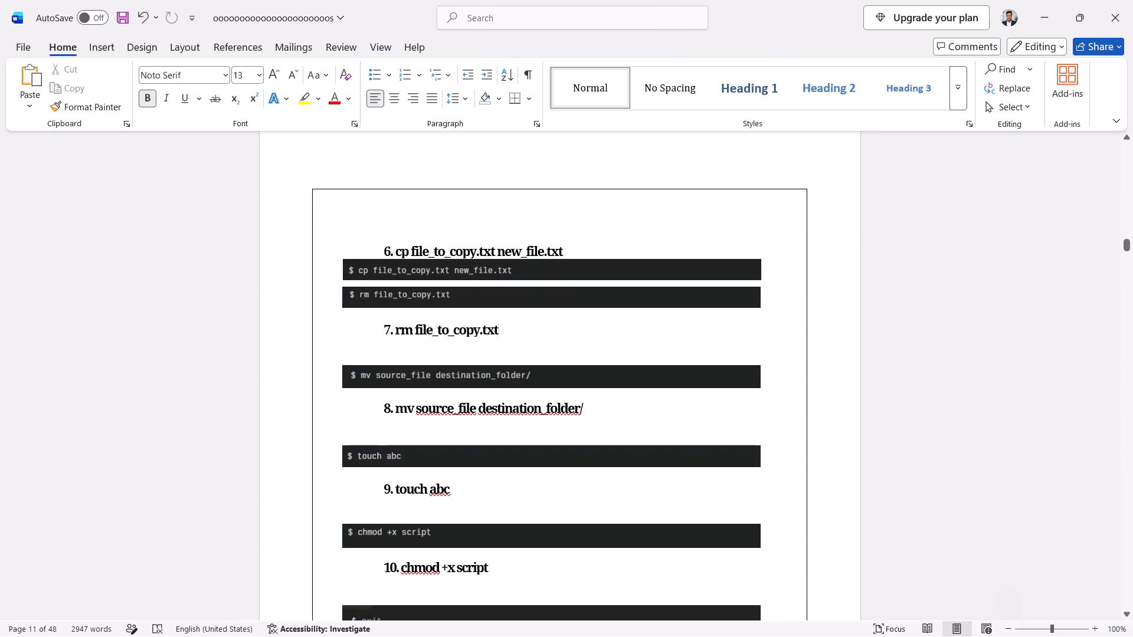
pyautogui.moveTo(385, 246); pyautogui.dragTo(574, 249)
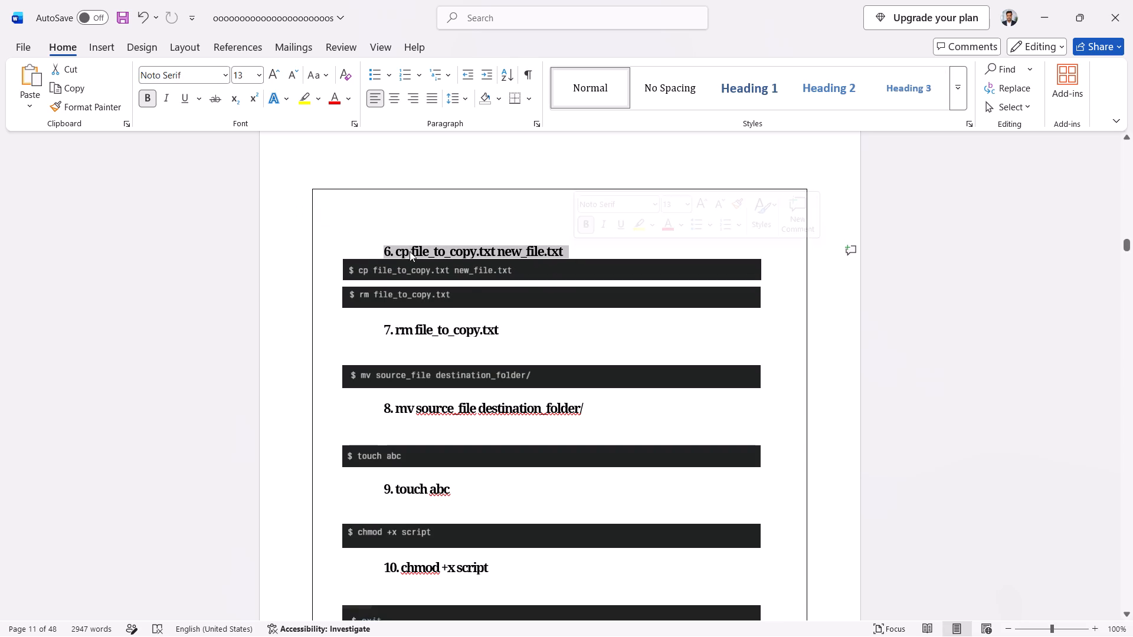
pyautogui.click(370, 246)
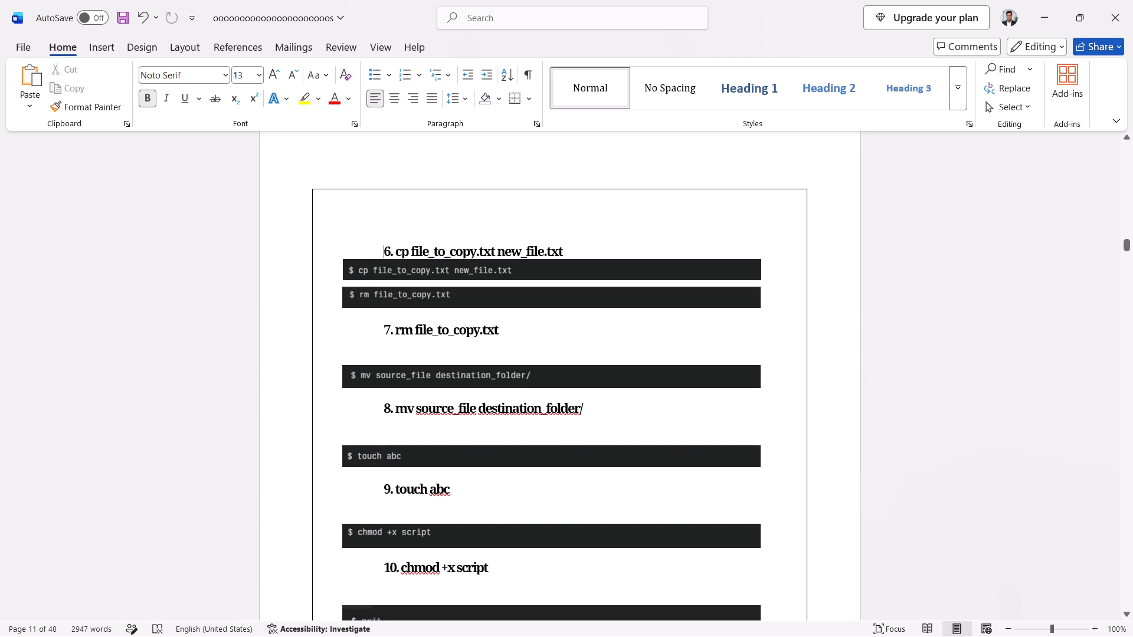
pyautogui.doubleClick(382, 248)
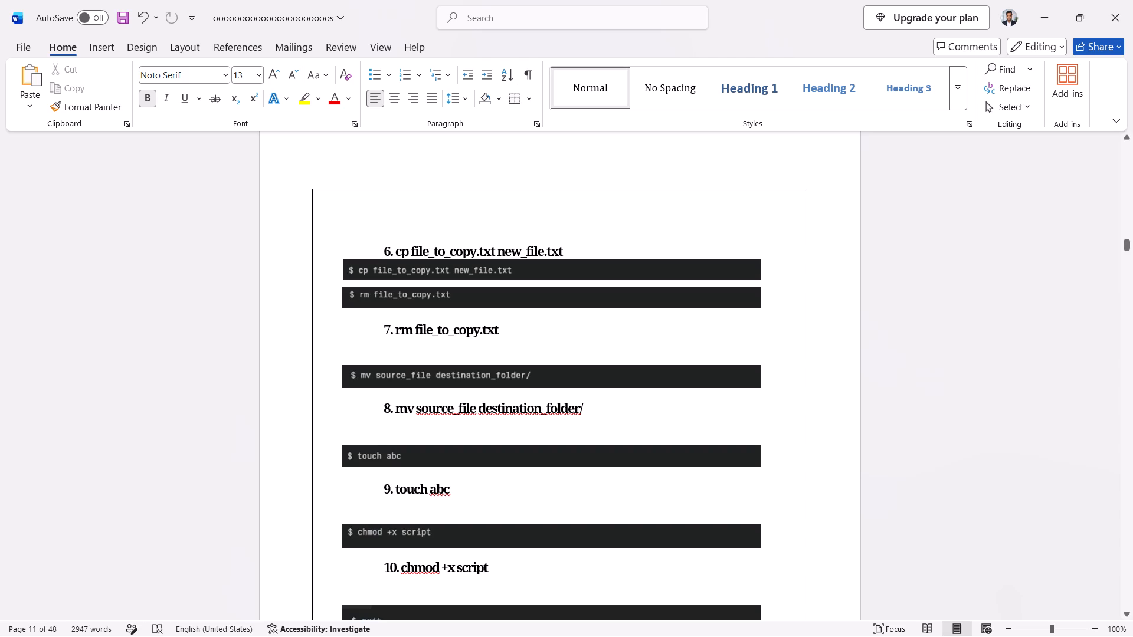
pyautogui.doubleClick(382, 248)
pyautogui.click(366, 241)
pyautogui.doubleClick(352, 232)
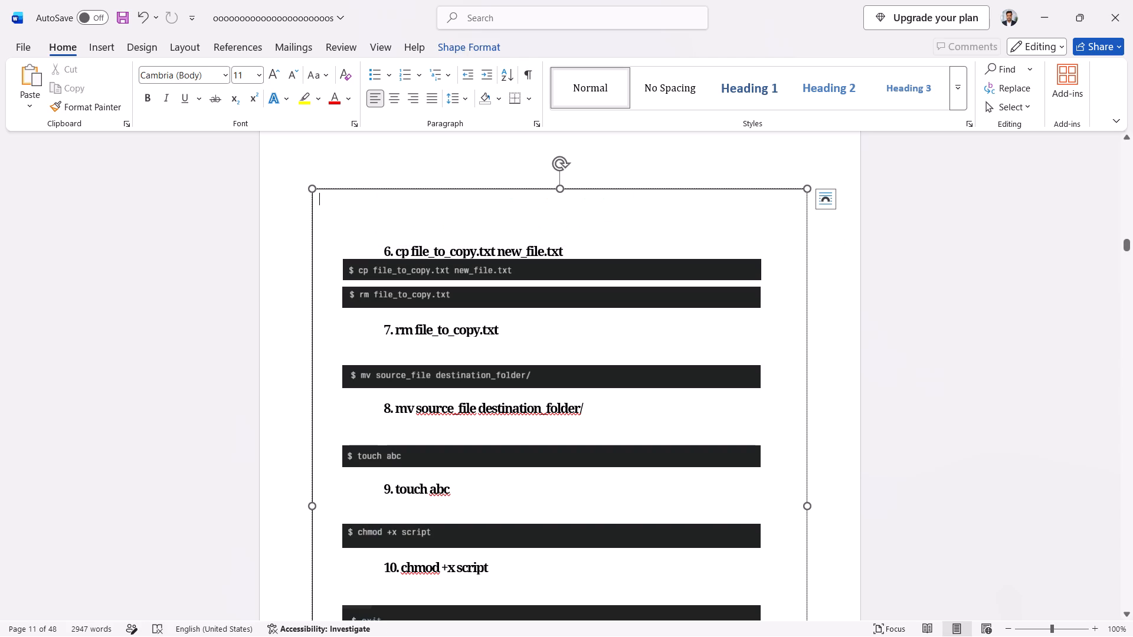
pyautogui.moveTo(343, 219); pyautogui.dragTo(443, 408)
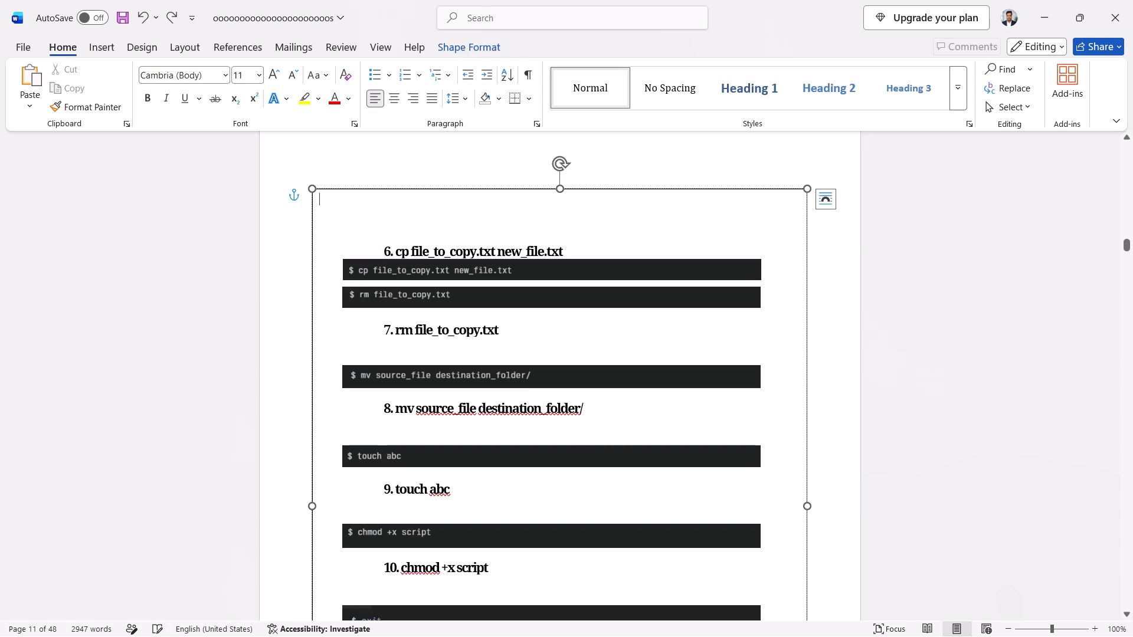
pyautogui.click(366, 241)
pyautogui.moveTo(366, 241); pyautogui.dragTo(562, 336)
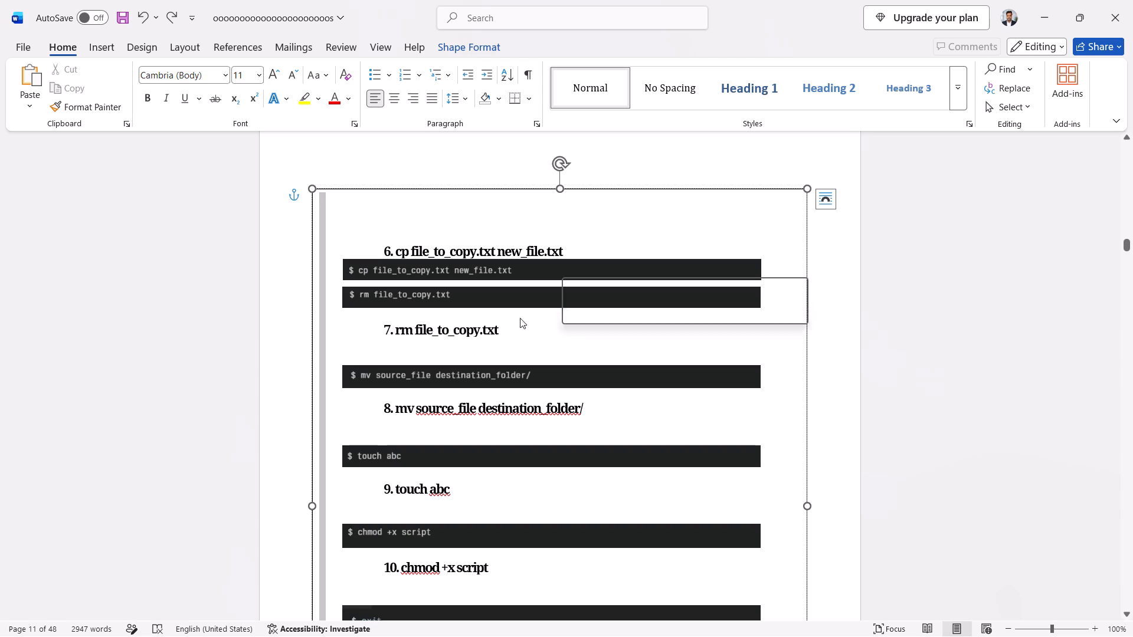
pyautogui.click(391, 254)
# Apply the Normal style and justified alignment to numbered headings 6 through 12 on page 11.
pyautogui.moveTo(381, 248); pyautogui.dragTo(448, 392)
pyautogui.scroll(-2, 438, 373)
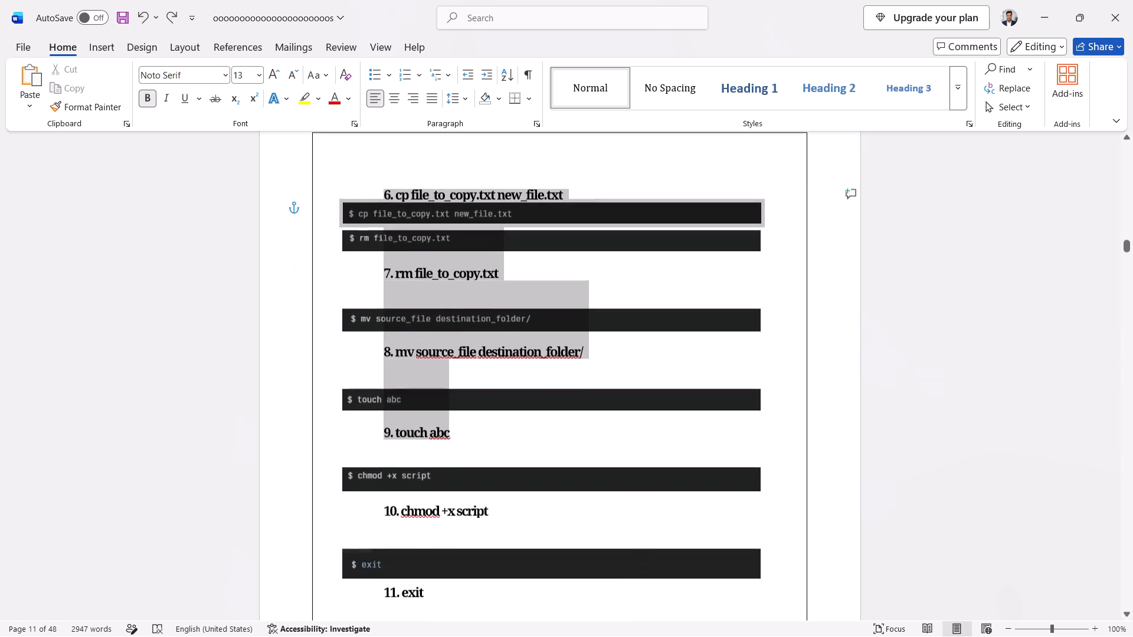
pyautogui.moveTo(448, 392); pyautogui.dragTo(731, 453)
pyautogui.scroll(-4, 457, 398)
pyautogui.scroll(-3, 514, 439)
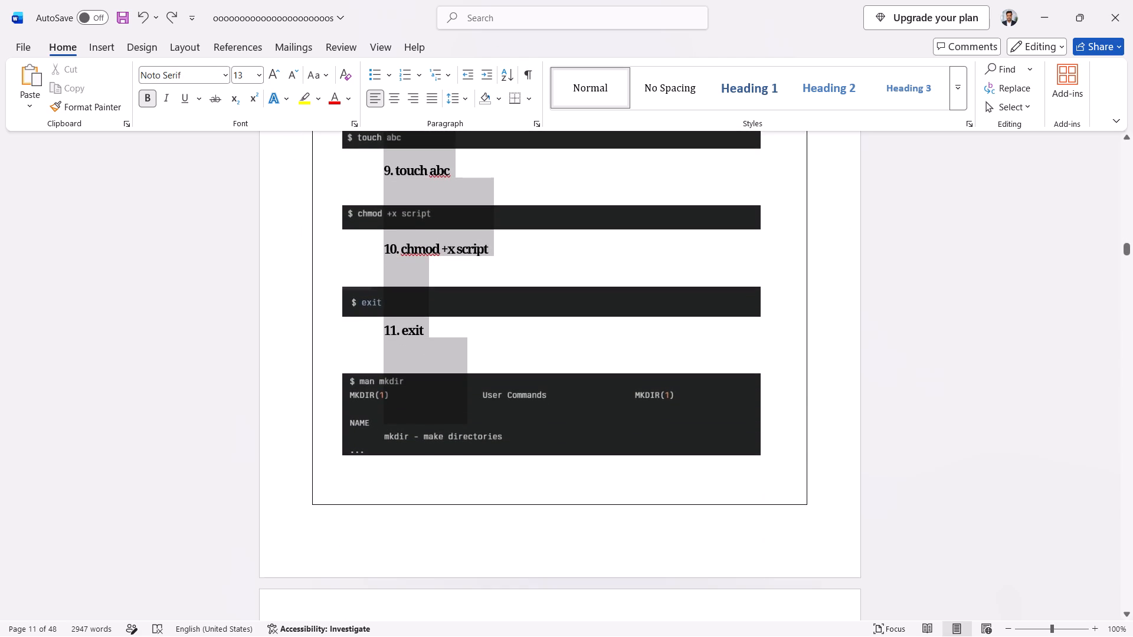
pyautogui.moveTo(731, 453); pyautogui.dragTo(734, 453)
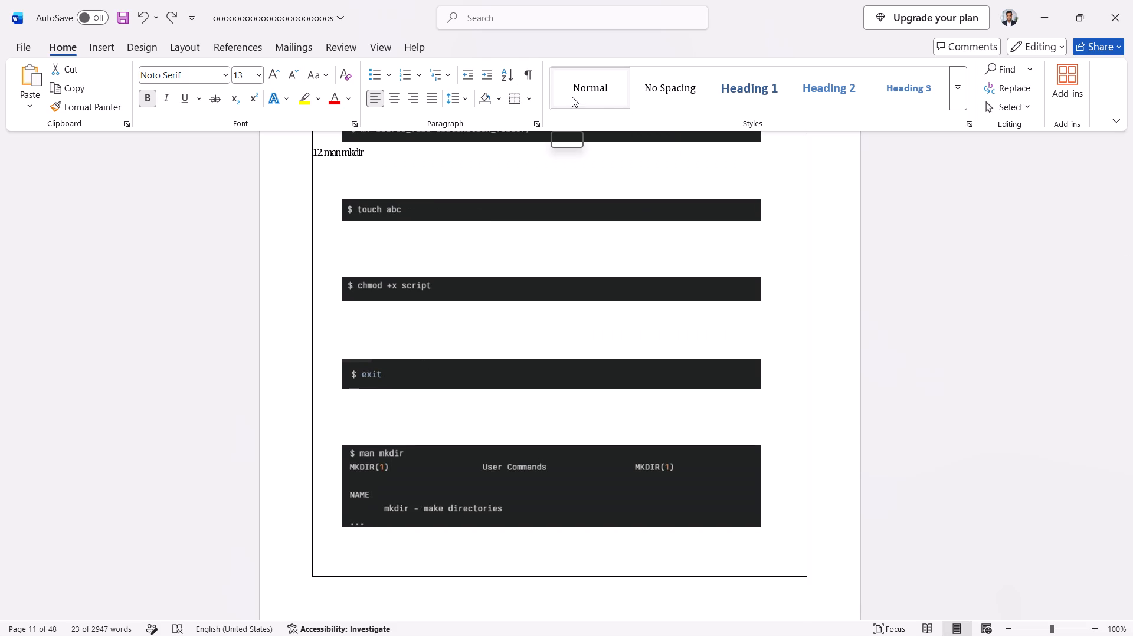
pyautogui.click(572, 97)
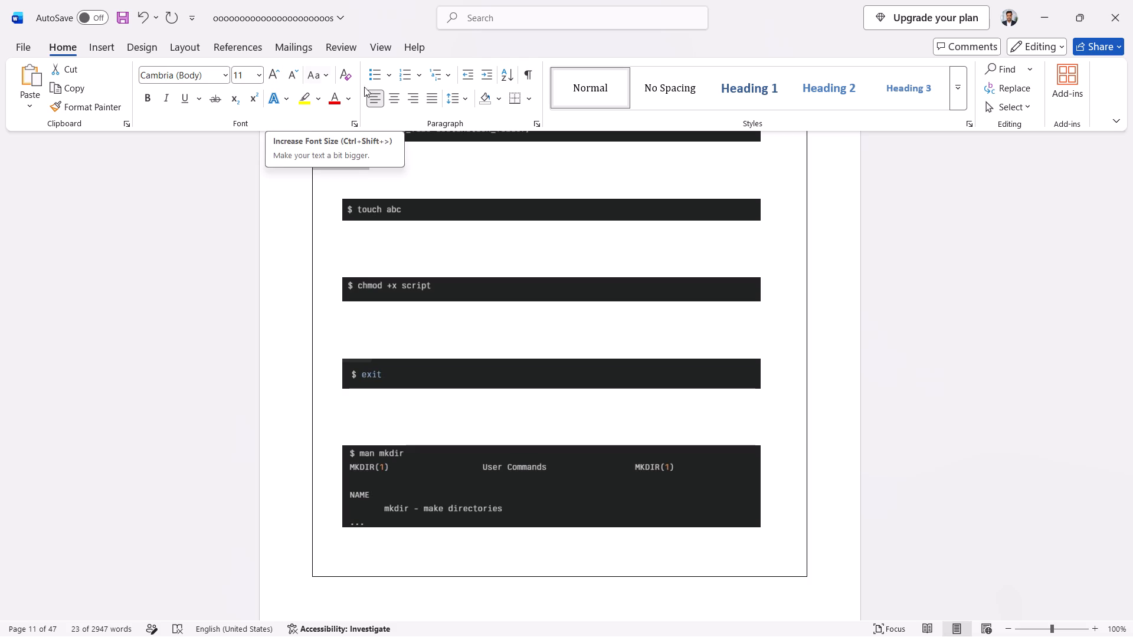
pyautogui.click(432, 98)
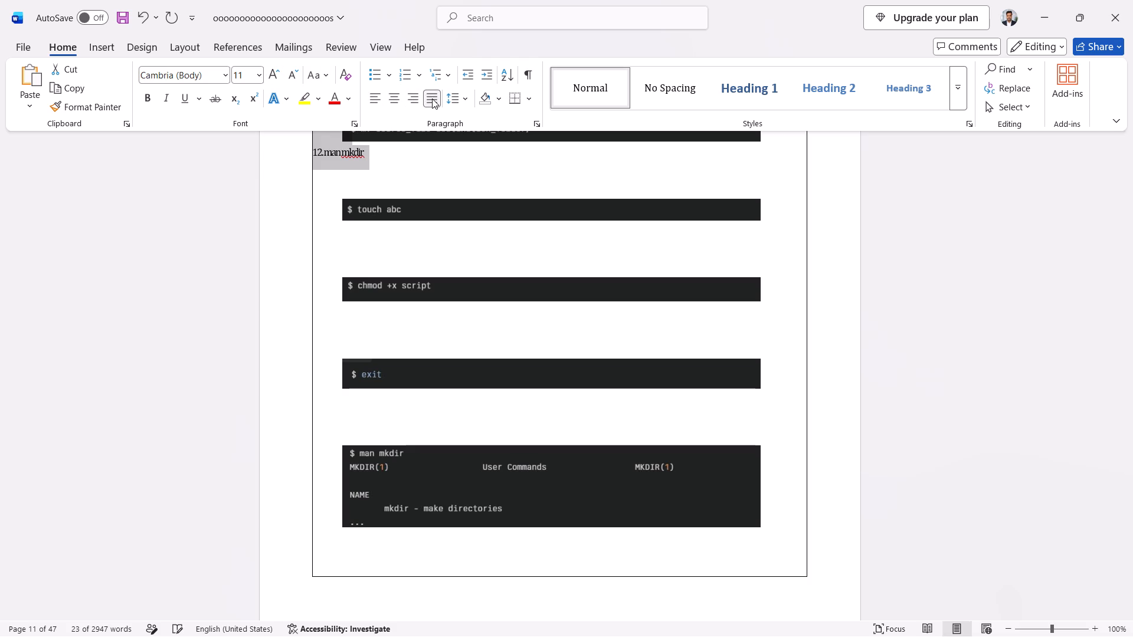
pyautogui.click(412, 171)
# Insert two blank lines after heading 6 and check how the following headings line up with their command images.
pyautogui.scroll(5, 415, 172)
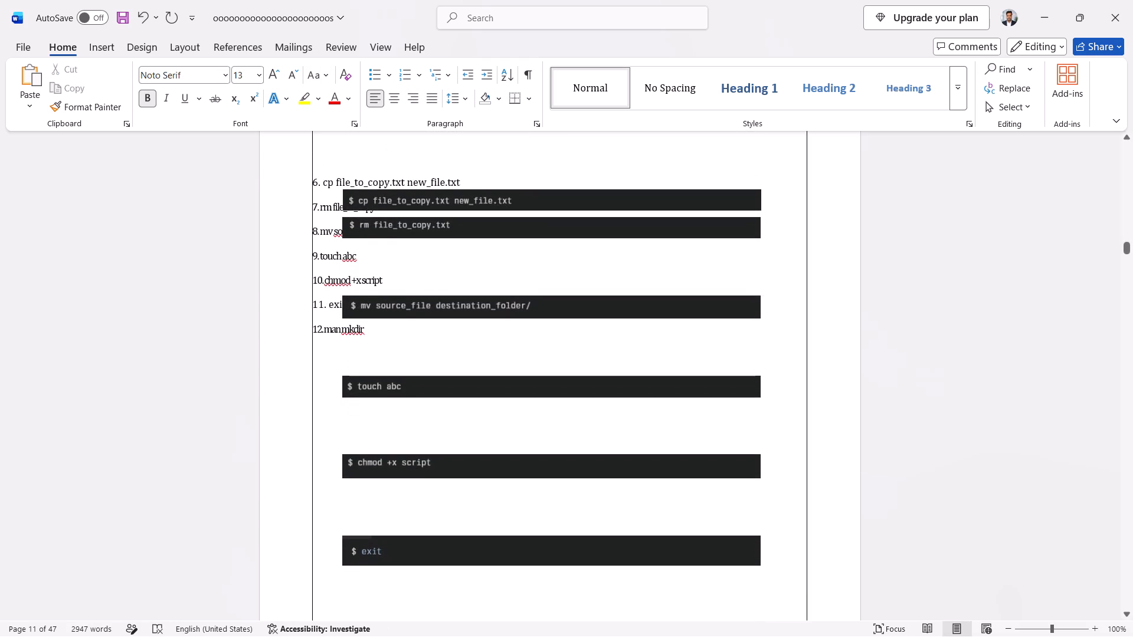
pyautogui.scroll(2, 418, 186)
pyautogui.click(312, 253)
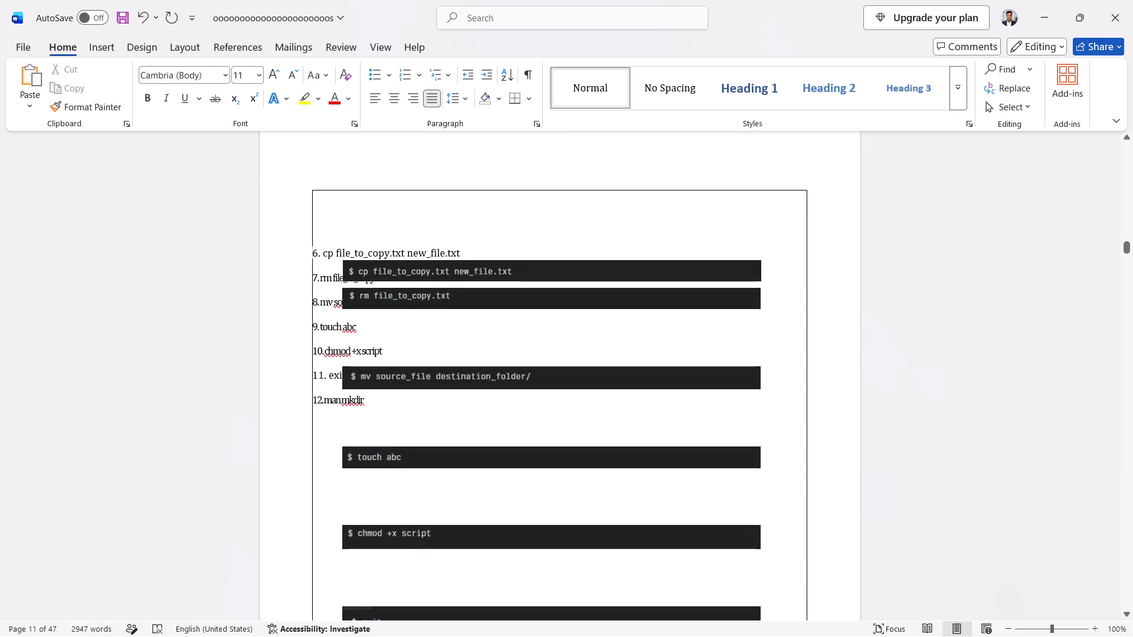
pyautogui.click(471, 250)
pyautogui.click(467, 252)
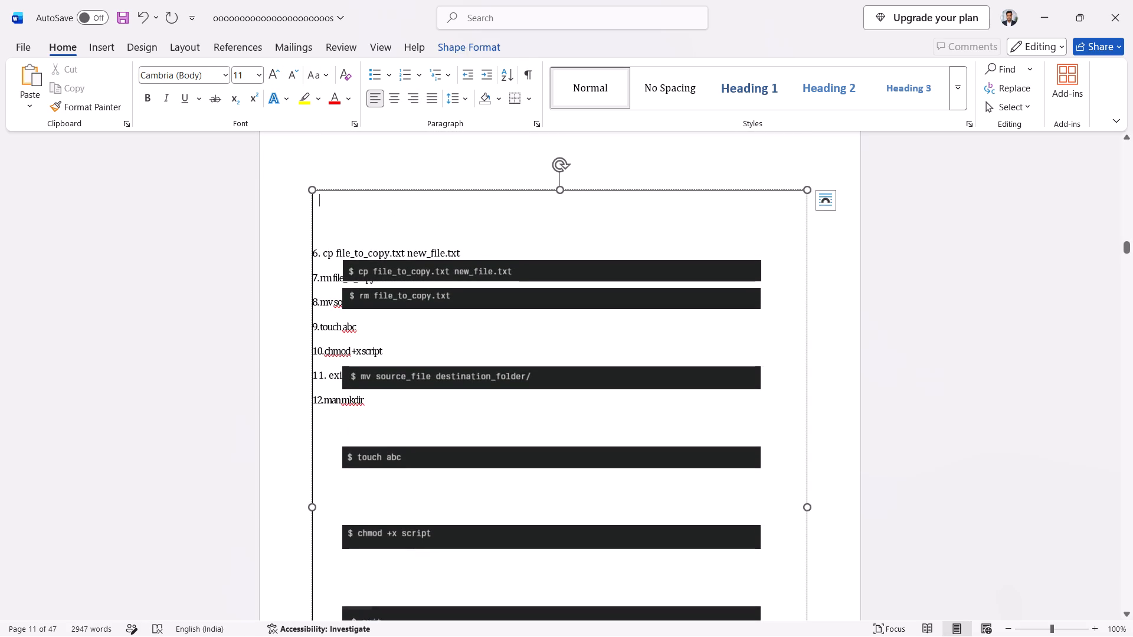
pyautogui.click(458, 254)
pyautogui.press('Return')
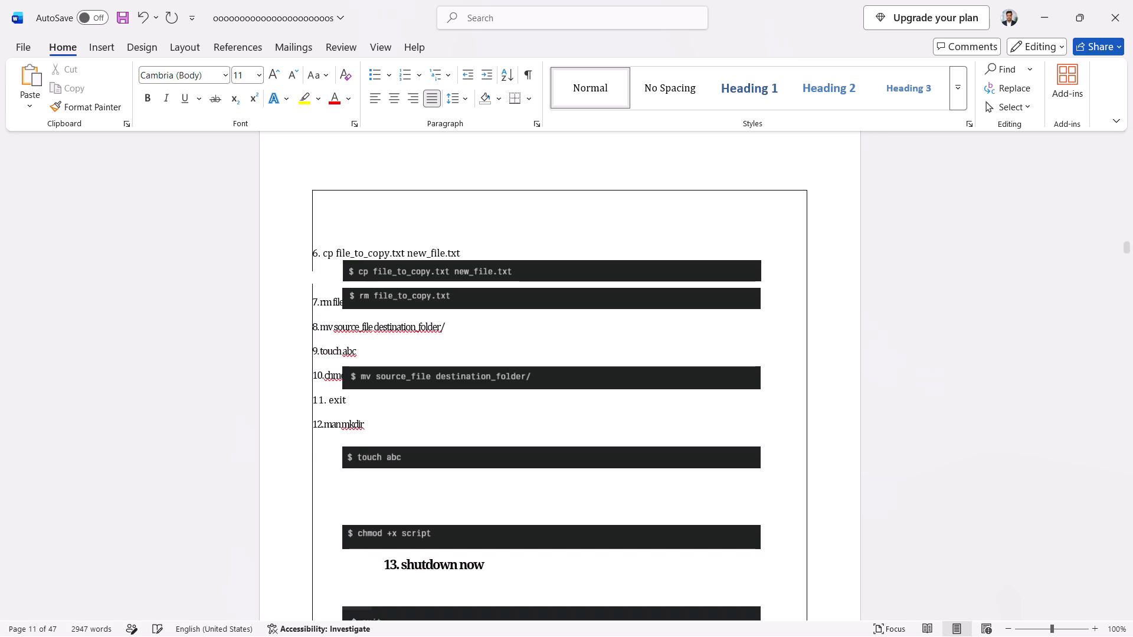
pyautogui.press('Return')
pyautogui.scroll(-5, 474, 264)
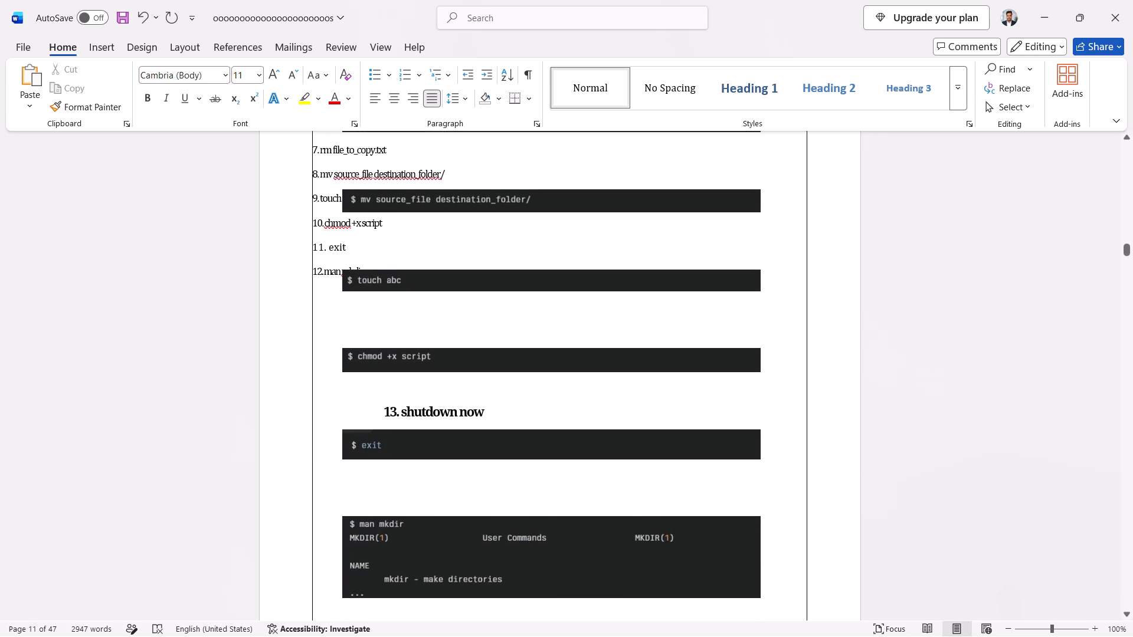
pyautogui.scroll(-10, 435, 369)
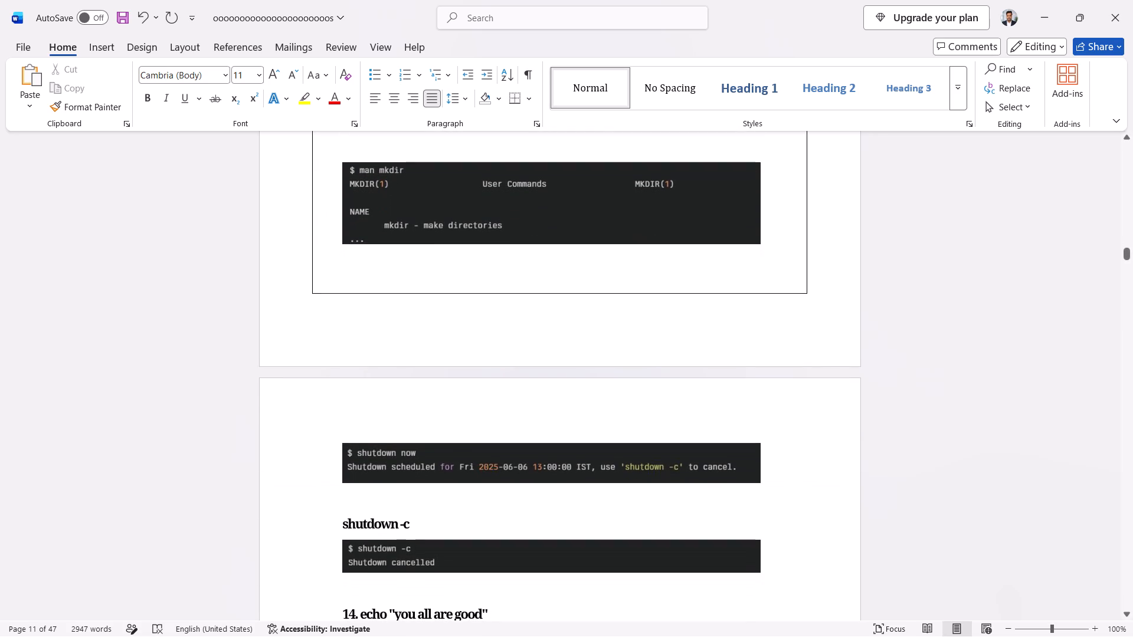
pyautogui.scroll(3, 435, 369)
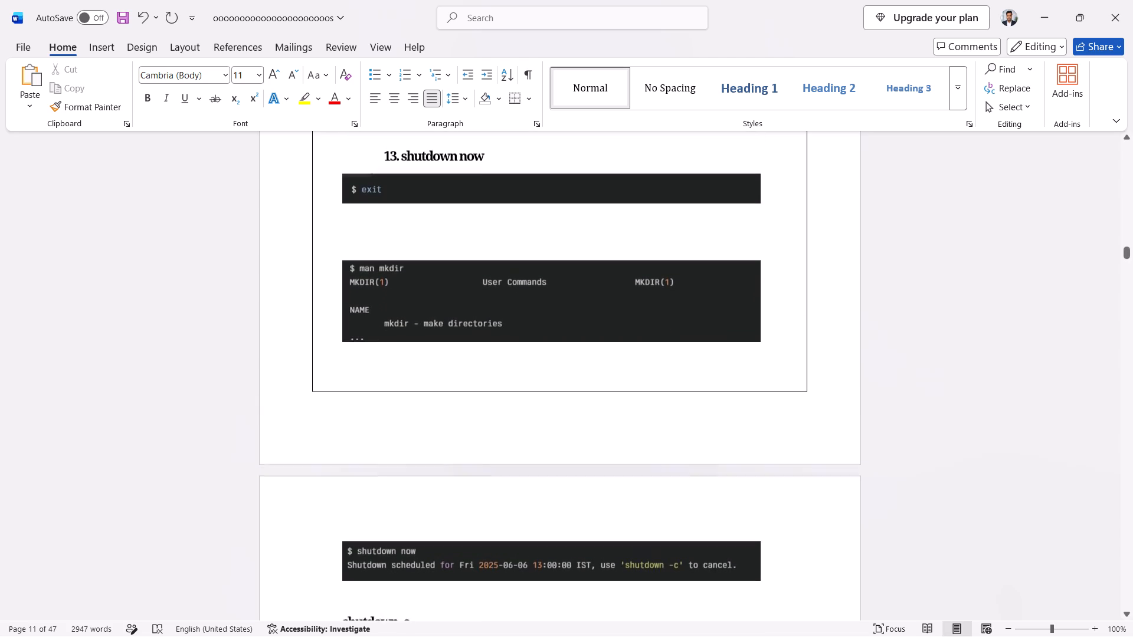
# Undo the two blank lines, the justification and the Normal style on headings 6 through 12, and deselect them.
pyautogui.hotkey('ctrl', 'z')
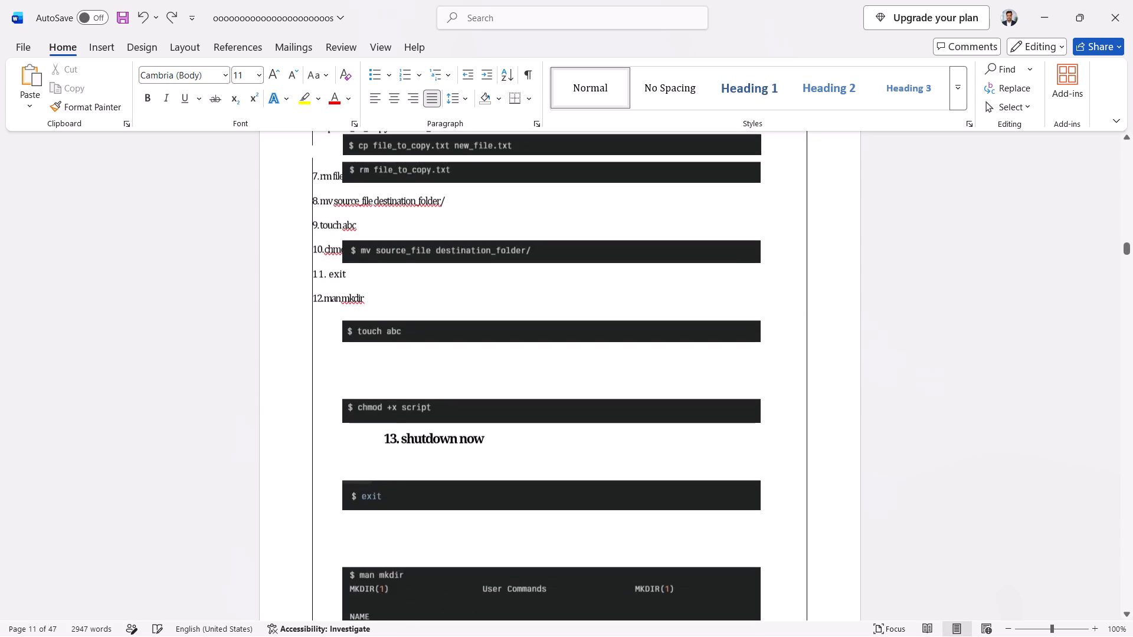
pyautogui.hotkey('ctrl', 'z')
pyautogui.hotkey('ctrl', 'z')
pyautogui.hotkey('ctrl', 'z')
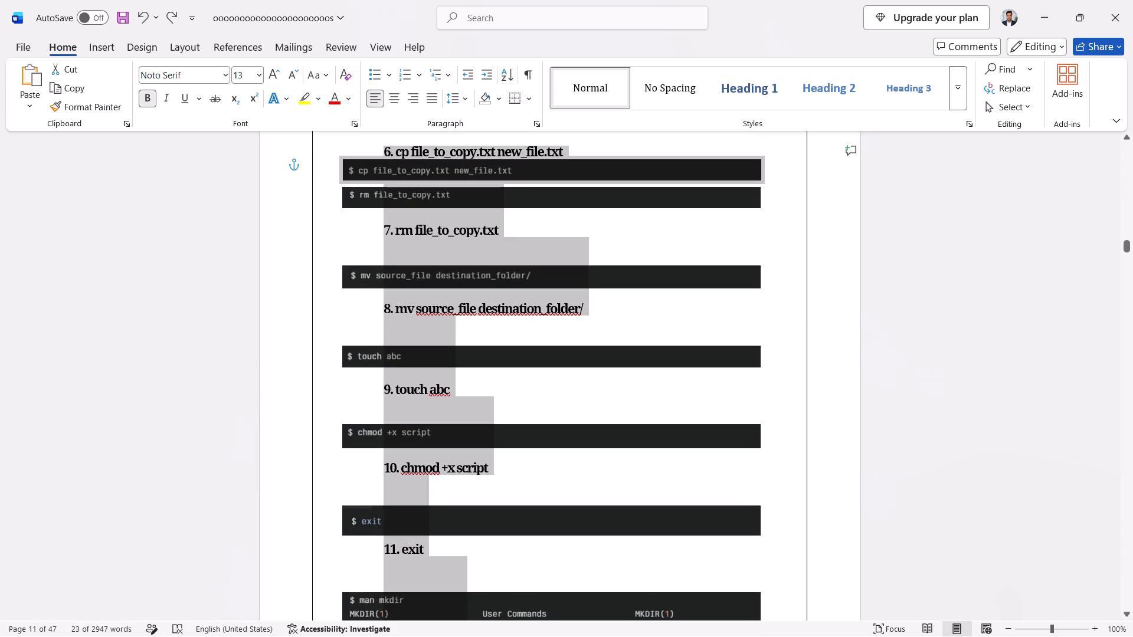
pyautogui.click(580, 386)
# Examine the formatting and position of headings 4 and 5 inside the frame on page 10.
pyautogui.scroll(5, 546, 337)
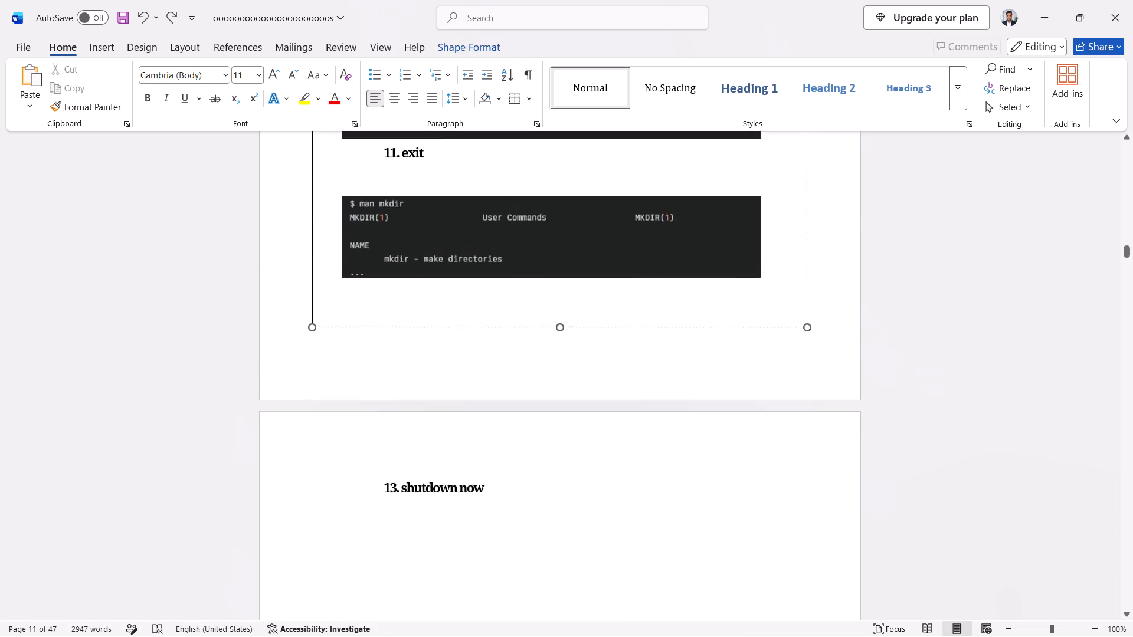
pyautogui.scroll(3, 546, 336)
pyautogui.scroll(18, 546, 333)
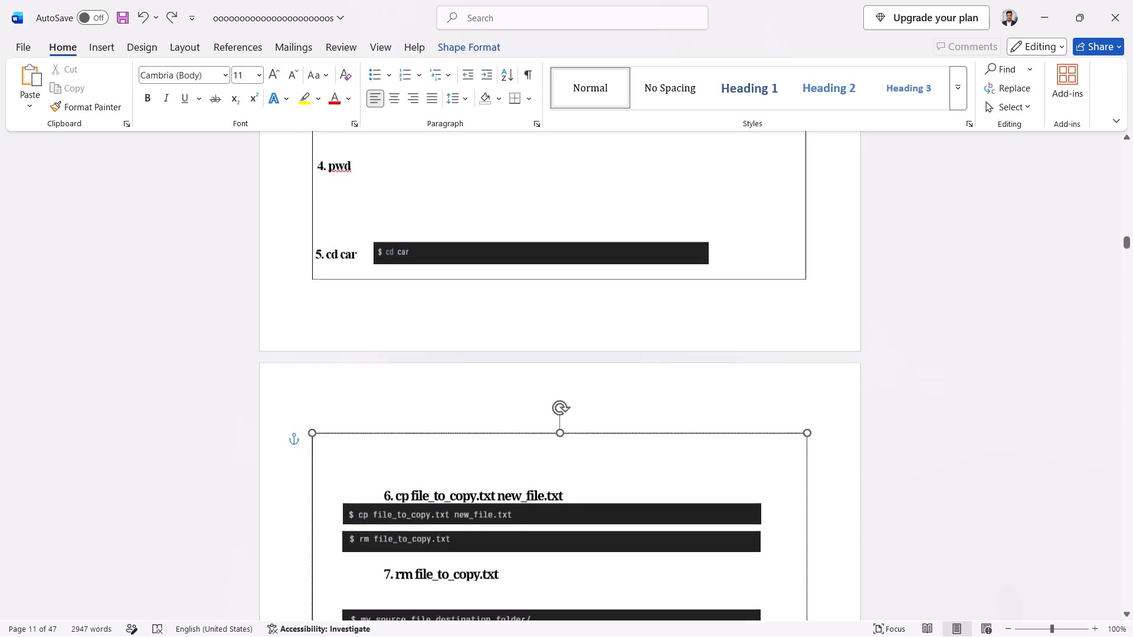
pyautogui.scroll(5, 544, 330)
pyautogui.click(342, 346)
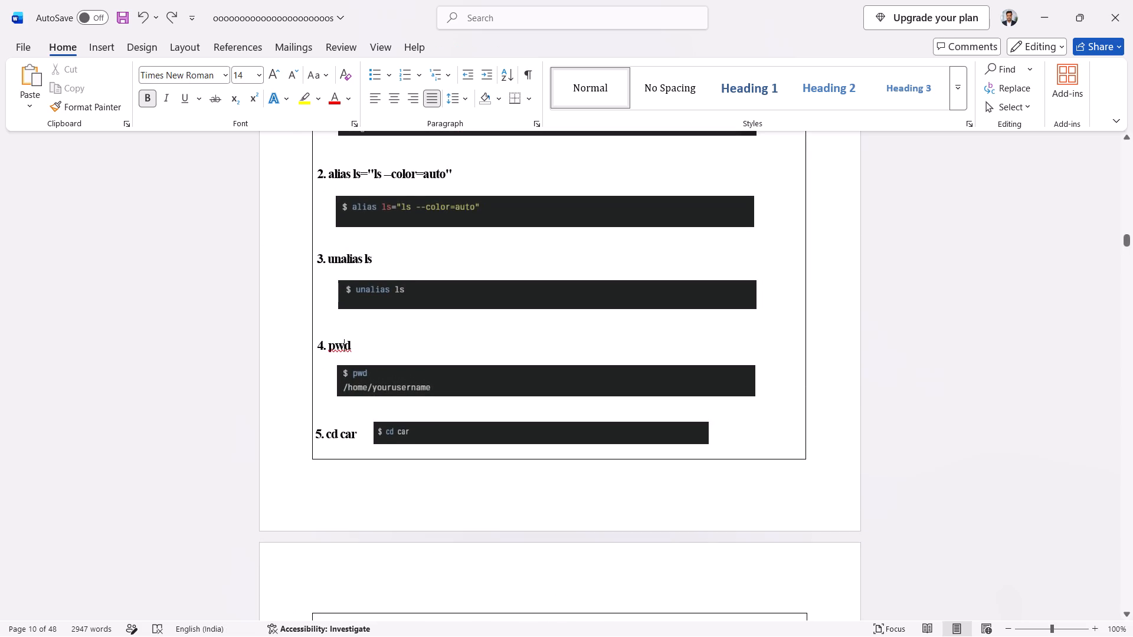
pyautogui.click(342, 346)
pyautogui.doubleClick(379, 343)
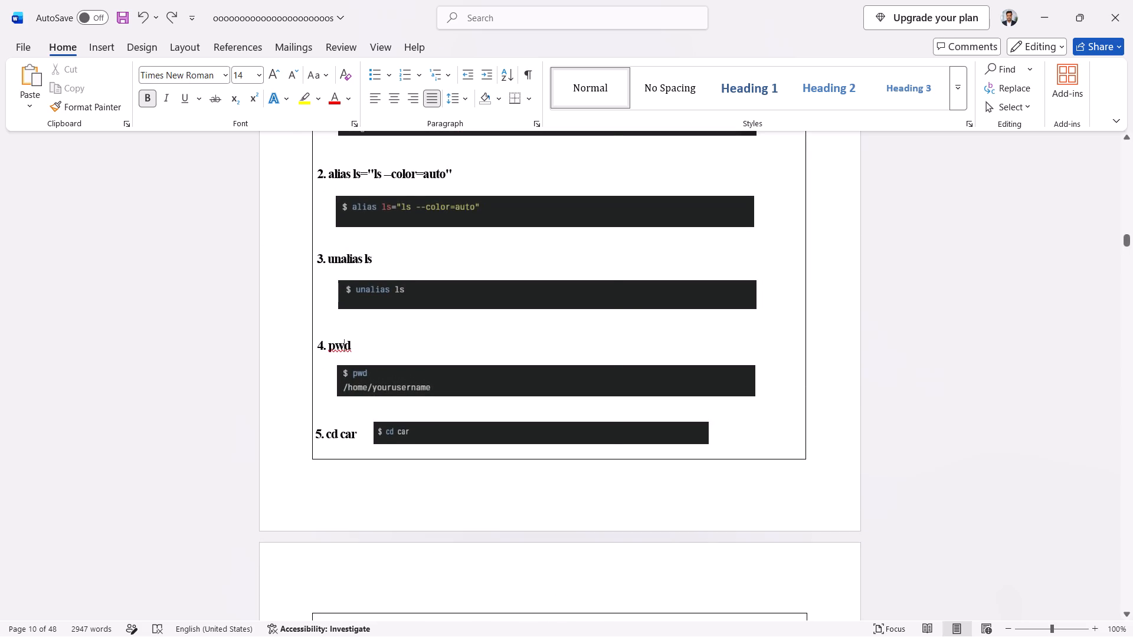
pyautogui.click(379, 343)
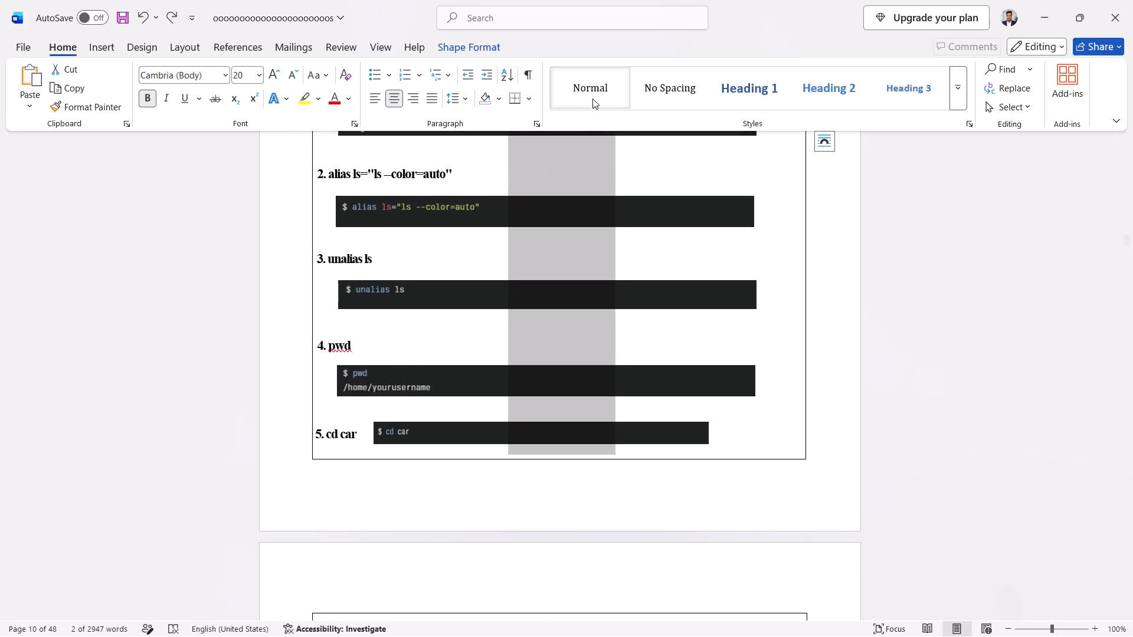
pyautogui.click(435, 515)
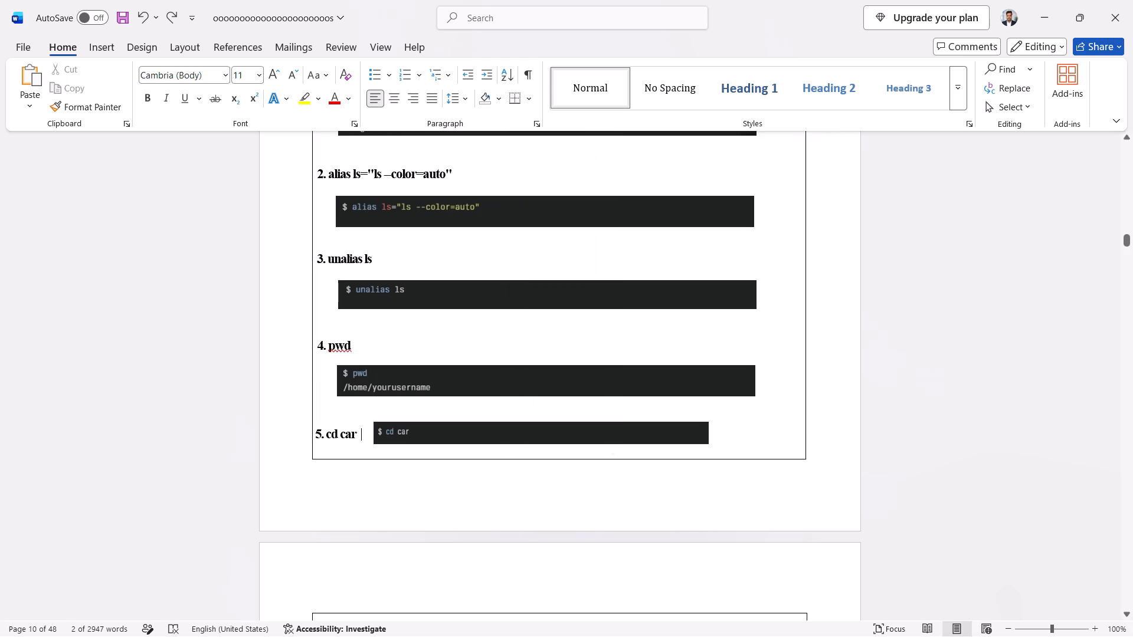
# Remove the indent of heading 6 on page 11 and put two spaces in front of it.
pyautogui.scroll(-7, 435, 515)
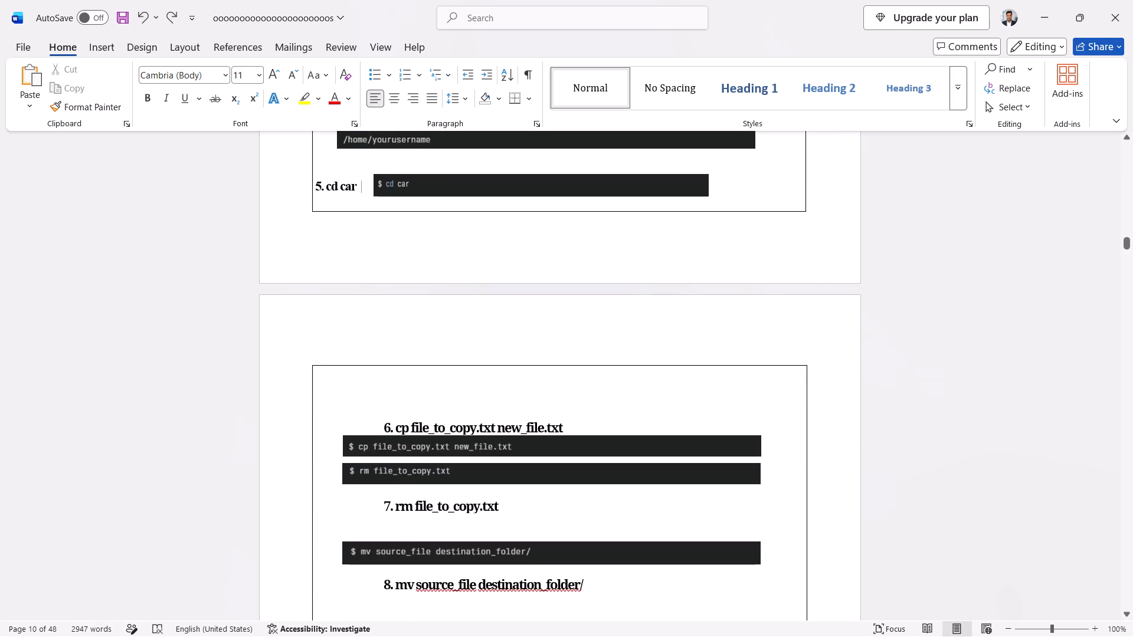
pyautogui.click(382, 425)
pyautogui.press('BackSpace')
pyautogui.press('space')
pyautogui.press('space')
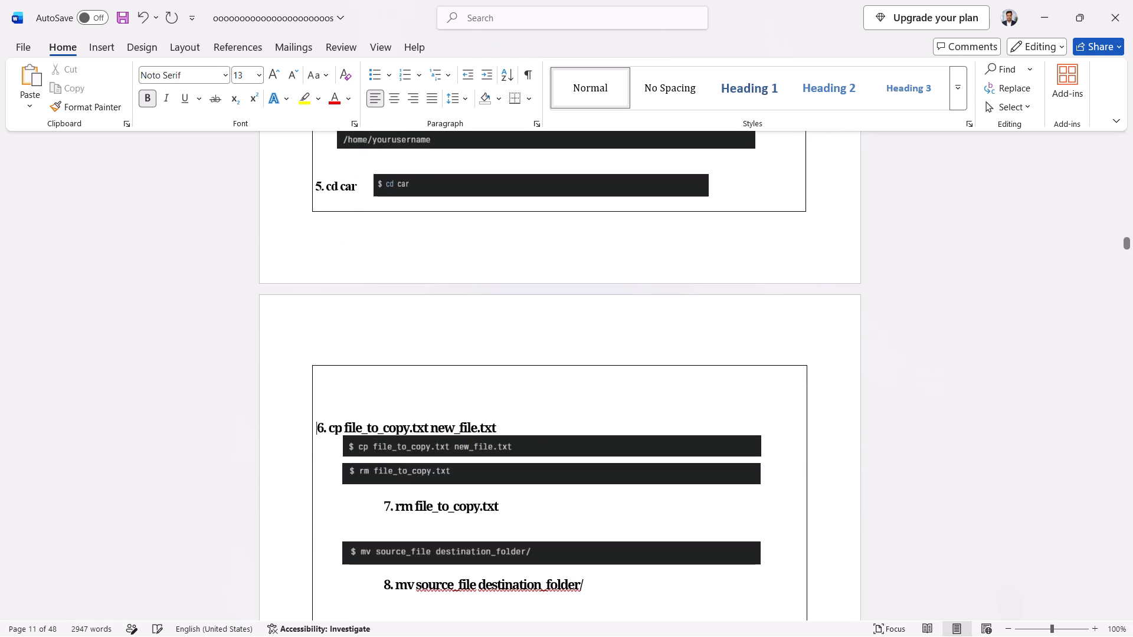
# Shift the "cp file_to_copy.txt new_file.txt" image slightly toward the frame's left edge, keeping it beneath heading 6.
pyautogui.moveTo(399, 448); pyautogui.dragTo(382, 453)
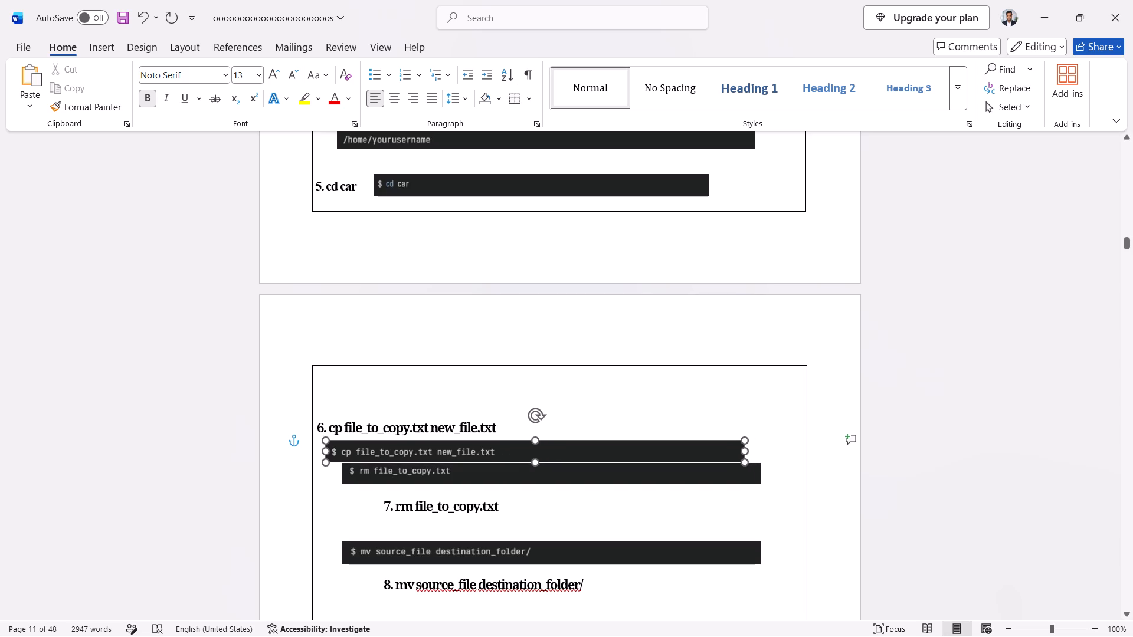
pyautogui.moveTo(382, 453); pyautogui.dragTo(389, 451)
# Delete the two spaces in front of heading 6 and begin removing the blank lines above it.
pyautogui.moveTo(318, 426); pyautogui.dragTo(324, 426)
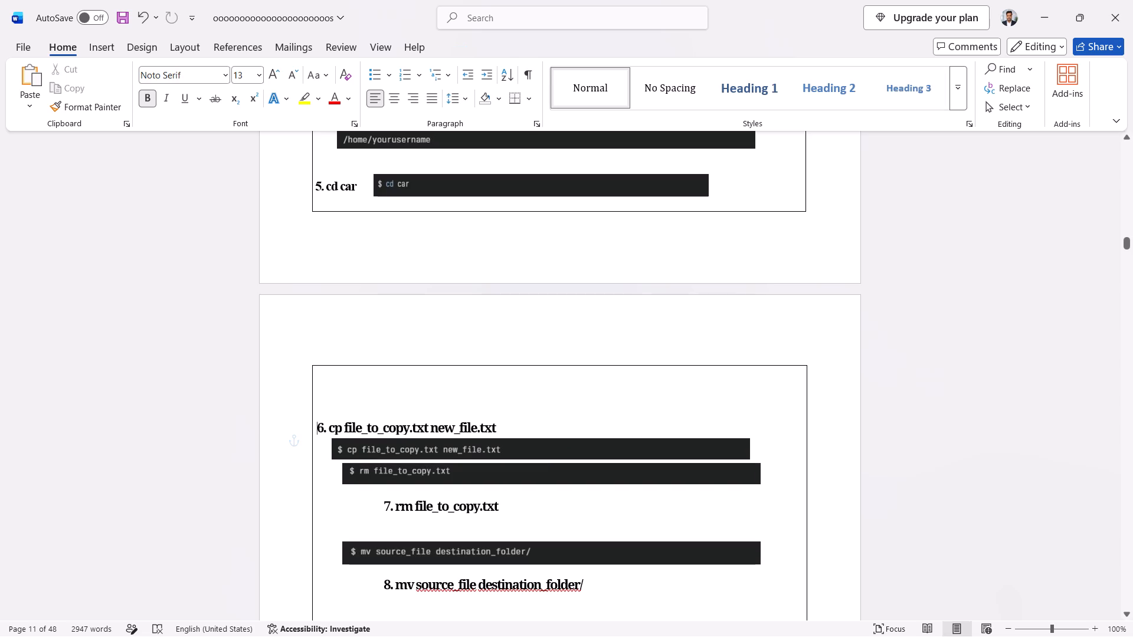
pyautogui.press('BackSpace')
pyautogui.press('BackSpace')
pyautogui.press('BackSpace')
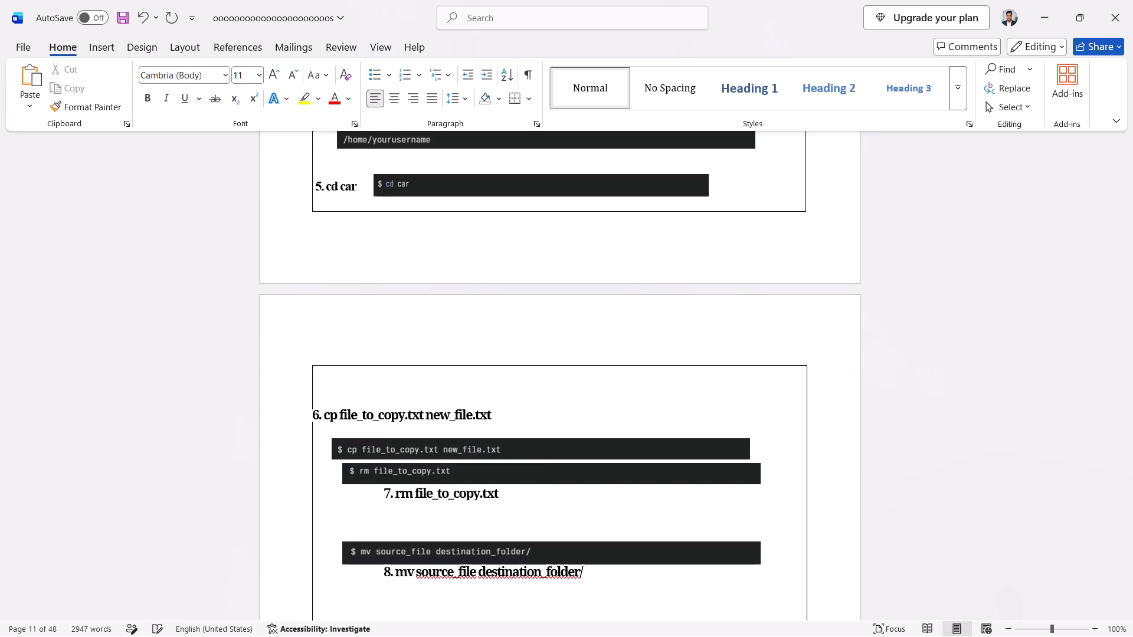
pyautogui.press('BackSpace')
# Delete the remaining blank lines above heading 6 to pull heading 13 "shutdown now" back onto page 11.
pyautogui.scroll(-7, 360, 427)
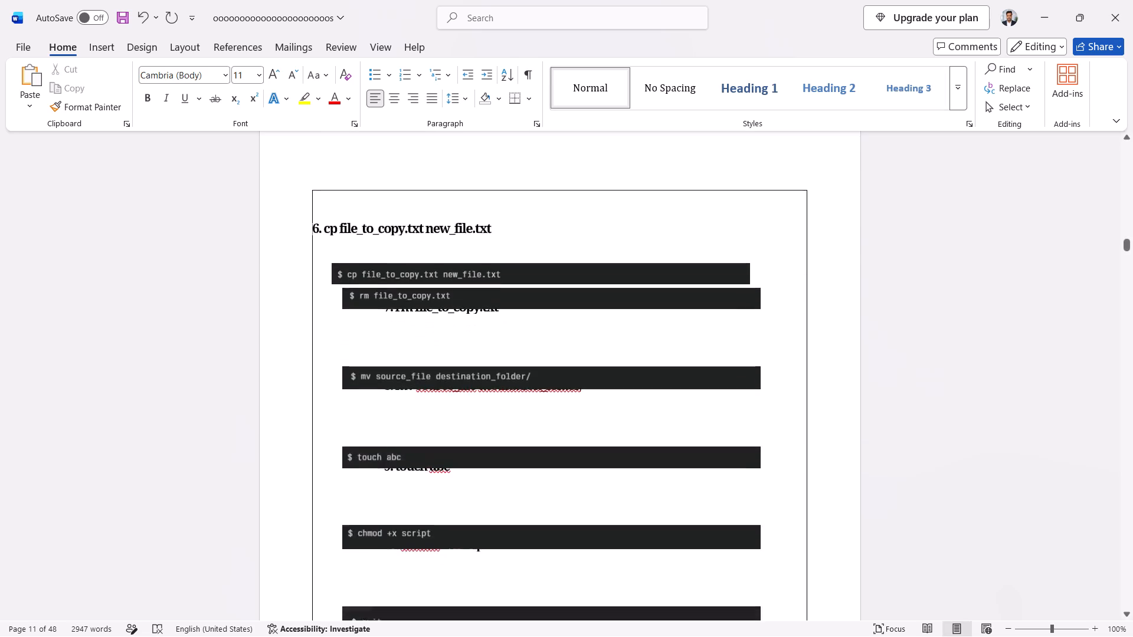
pyautogui.scroll(-19, 360, 427)
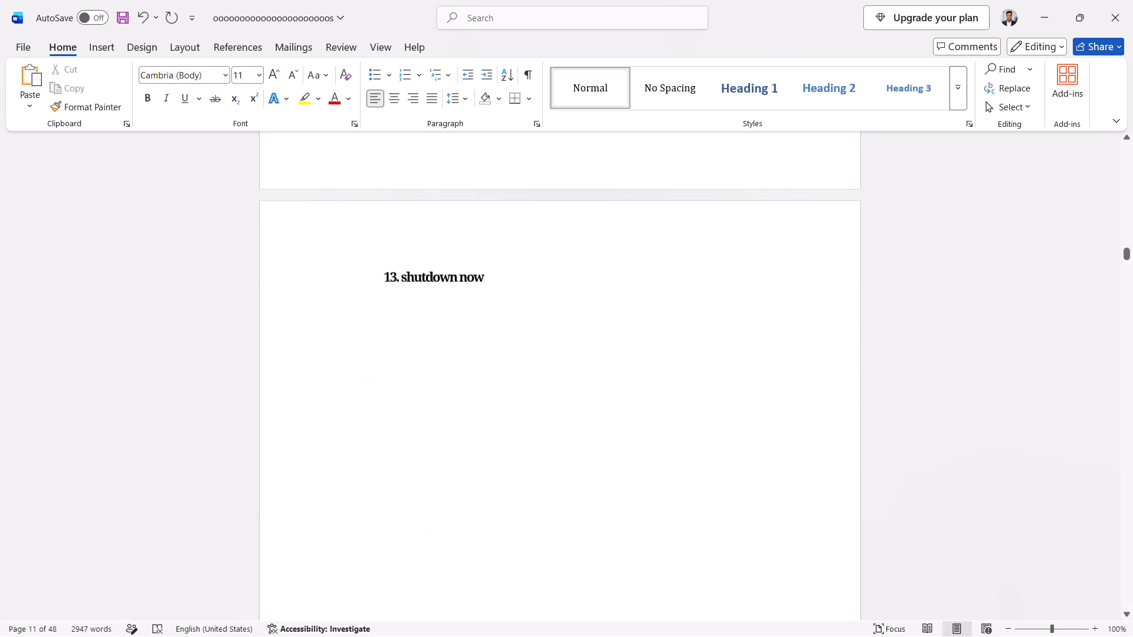
pyautogui.scroll(-3, 360, 427)
pyautogui.scroll(8, 360, 427)
pyautogui.press('BackSpace')
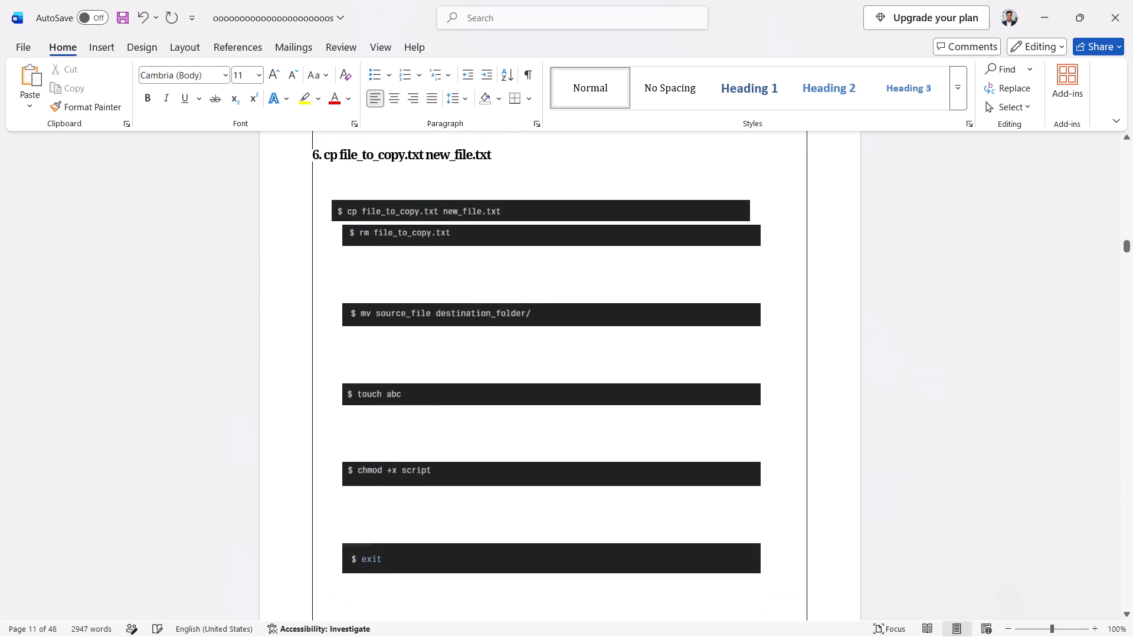
pyautogui.press('BackSpace')
pyautogui.scroll(-16, 360, 427)
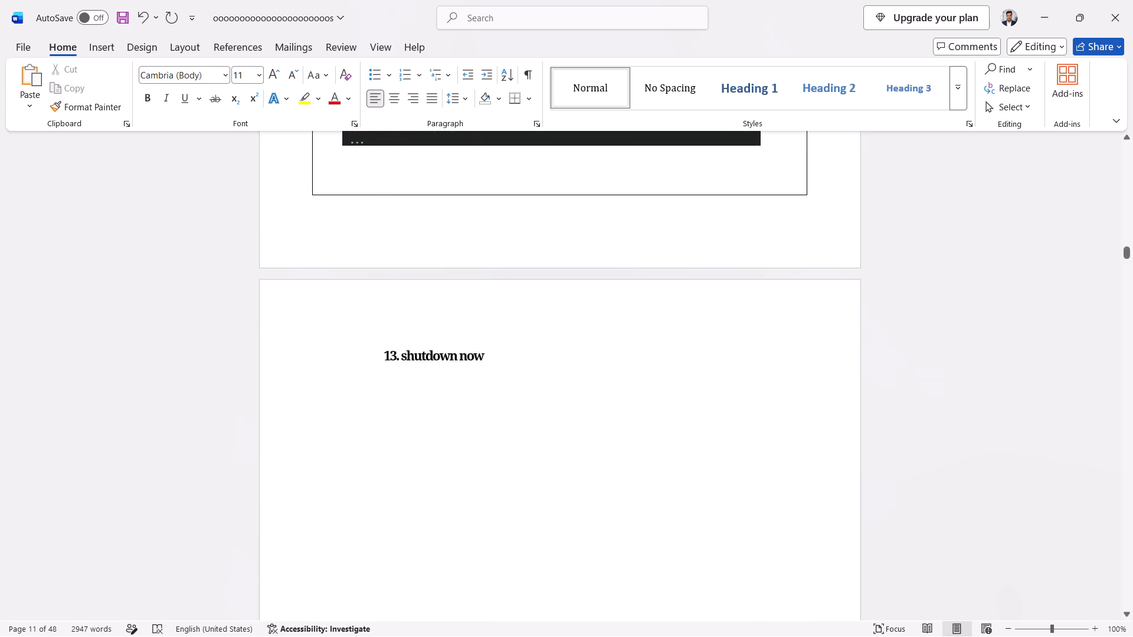
pyautogui.press('BackSpace')
pyautogui.scroll(-19, 360, 427)
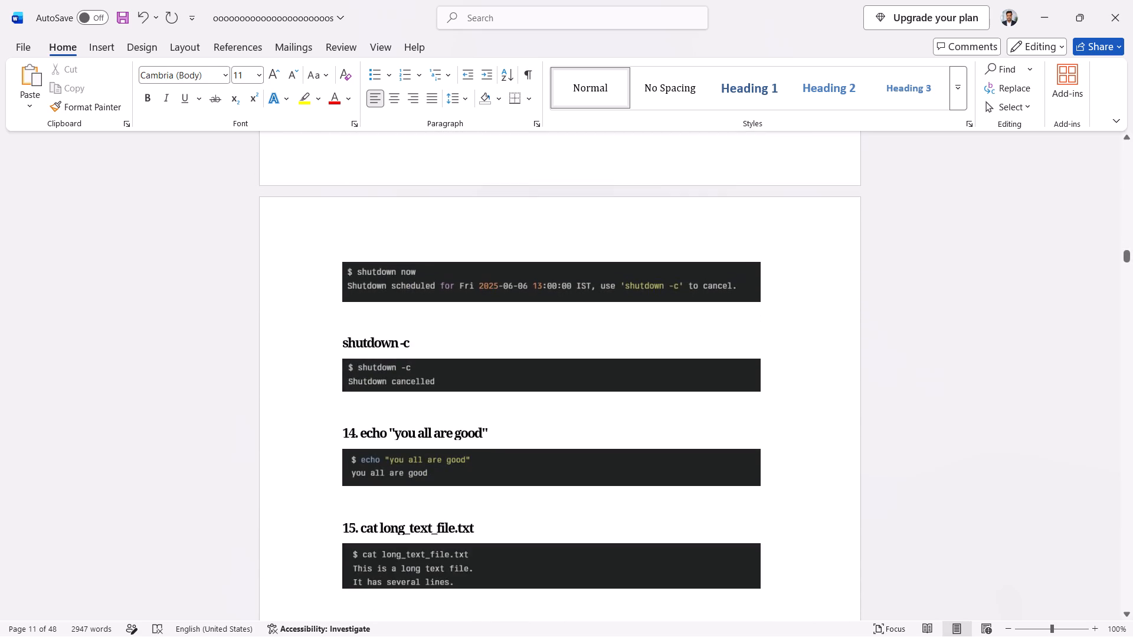
pyautogui.scroll(4, 360, 427)
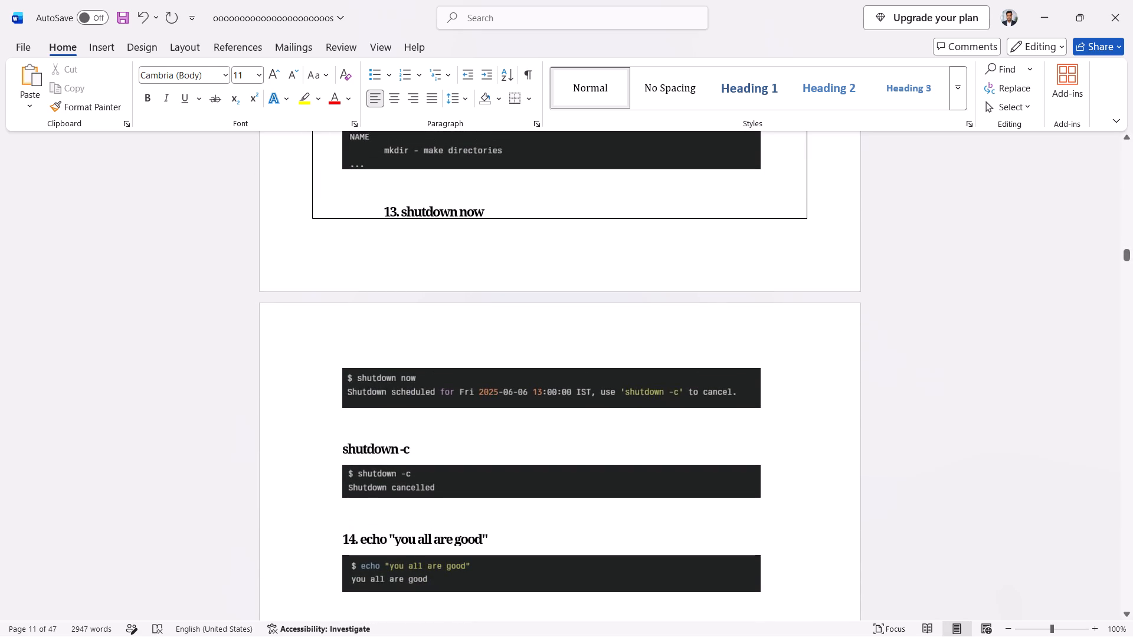
pyautogui.scroll(1, 360, 427)
pyautogui.press('BackSpace')
pyautogui.scroll(1, 360, 427)
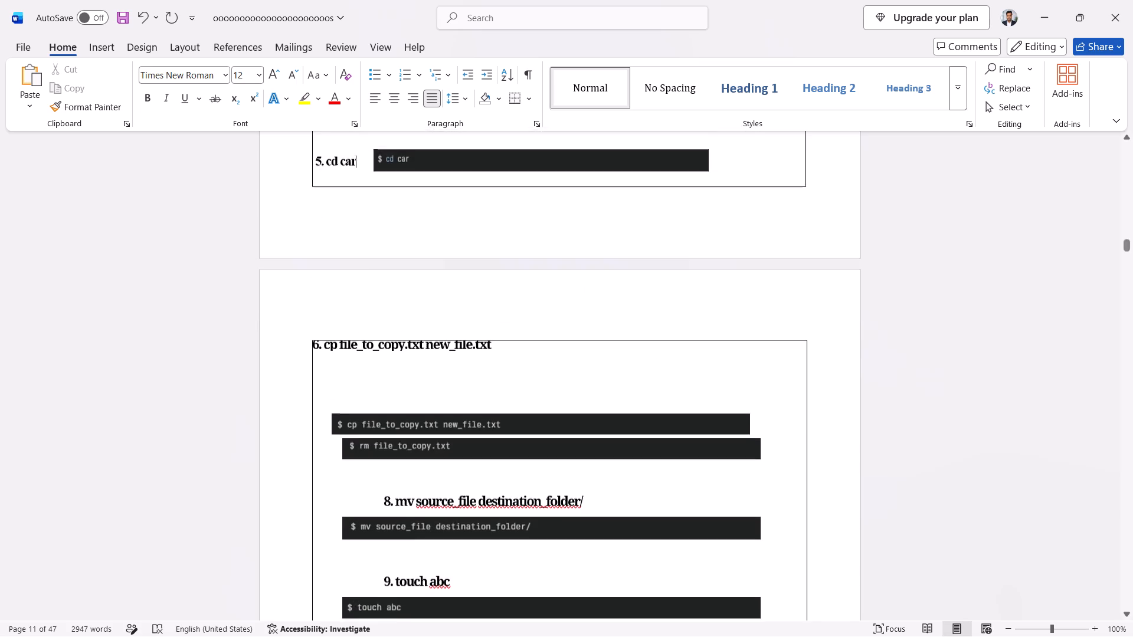
pyautogui.scroll(-20, 360, 427)
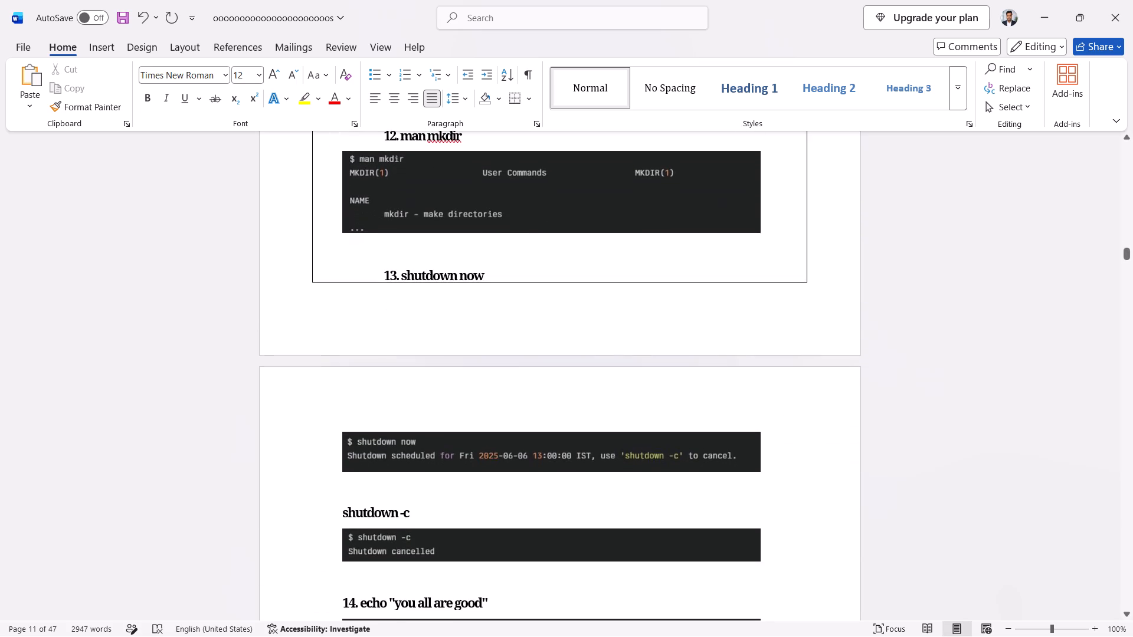
pyautogui.scroll(-3, 359, 427)
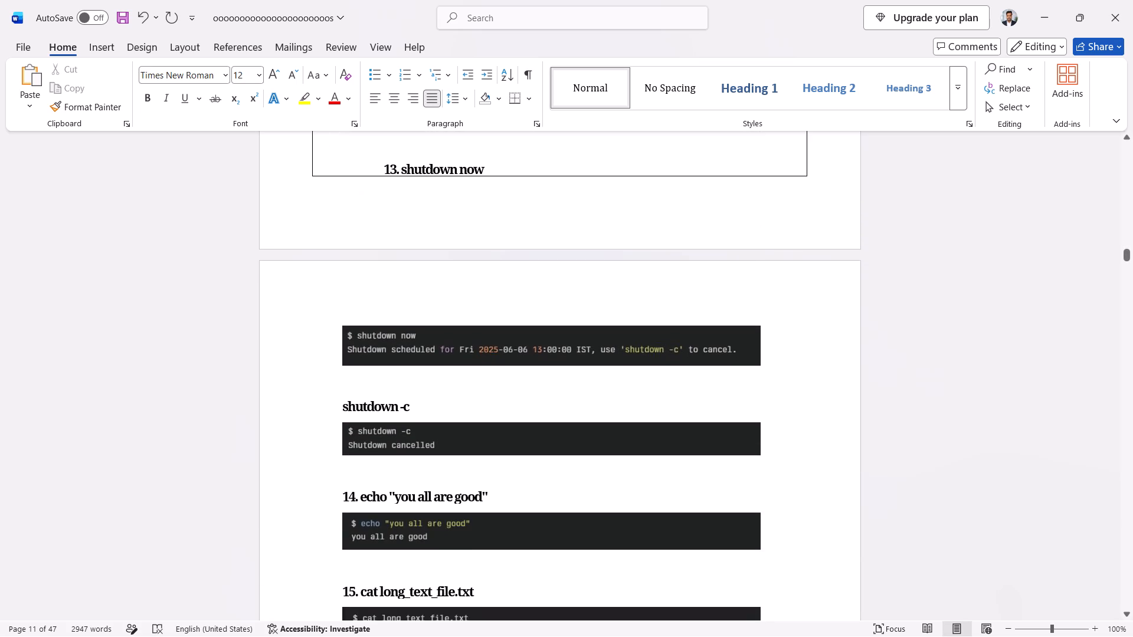
# Undo the page 11 text-box frame and heading edits, back to the unframed headings above their images, keeping page 10's justified alignment.
pyautogui.hotkey('ctrl', 'z')
pyautogui.hotkey('ctrl', 'z')
pyautogui.hotkey('ctrl', 'z')
pyautogui.hotkey('ctrl', 'z')
pyautogui.hotkey('ctrl', 'z')
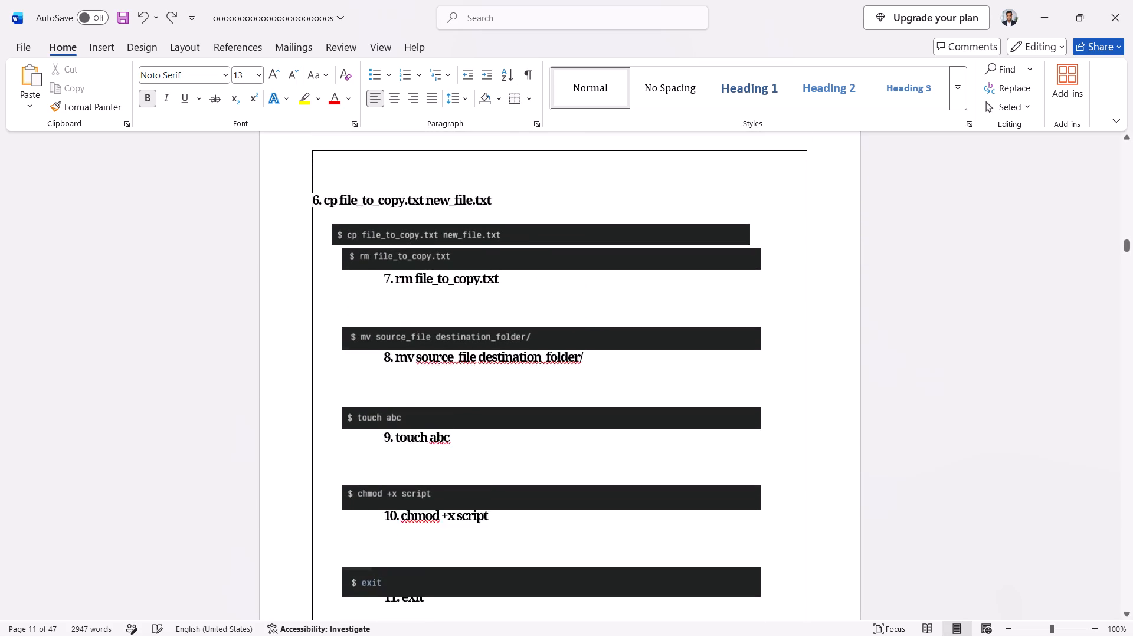
pyautogui.hotkey('ctrl', 'z')
pyautogui.hotkey('ctrl', 'z')
pyautogui.hotkey('ctrl', 'z')
pyautogui.hotkey('ctrl', 'z')
pyautogui.hotkey('ctrl', 'z')
pyautogui.hotkey('ctrl', 'z')
pyautogui.hotkey('ctrl', 'z')
pyautogui.hotkey('ctrl', 'z')
pyautogui.hotkey('ctrl', 'z')
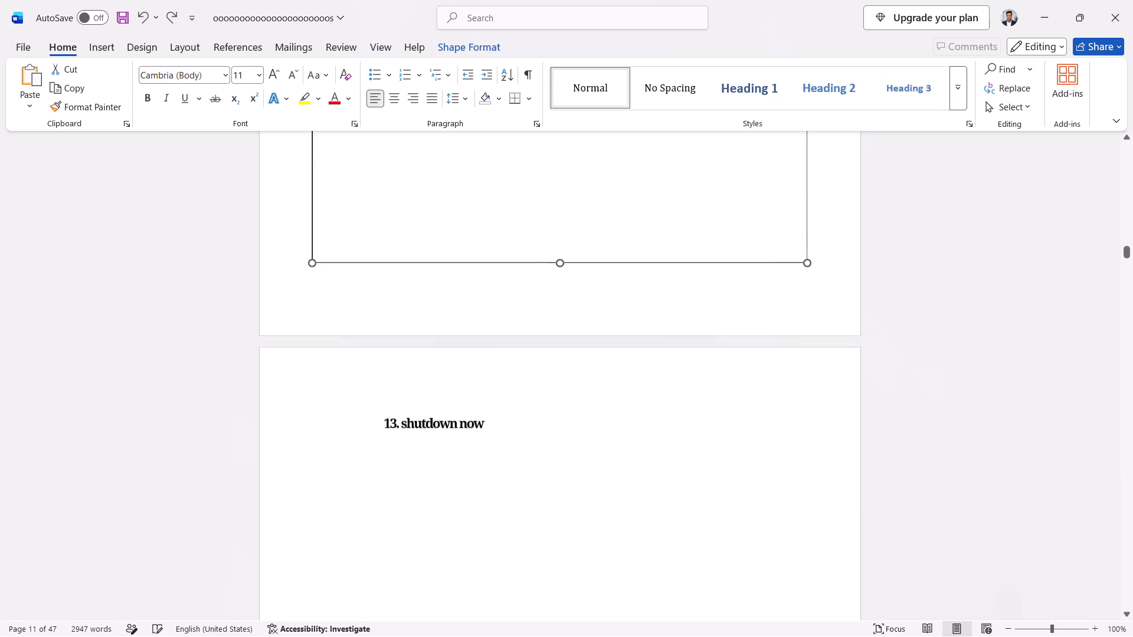
pyautogui.hotkey('ctrl', 'z')
pyautogui.hotkey('ctrl', 'z')
pyautogui.hotkey('ctrl', 'z')
pyautogui.hotkey('ctrl', 'z')
pyautogui.hotkey('ctrl', 'z')
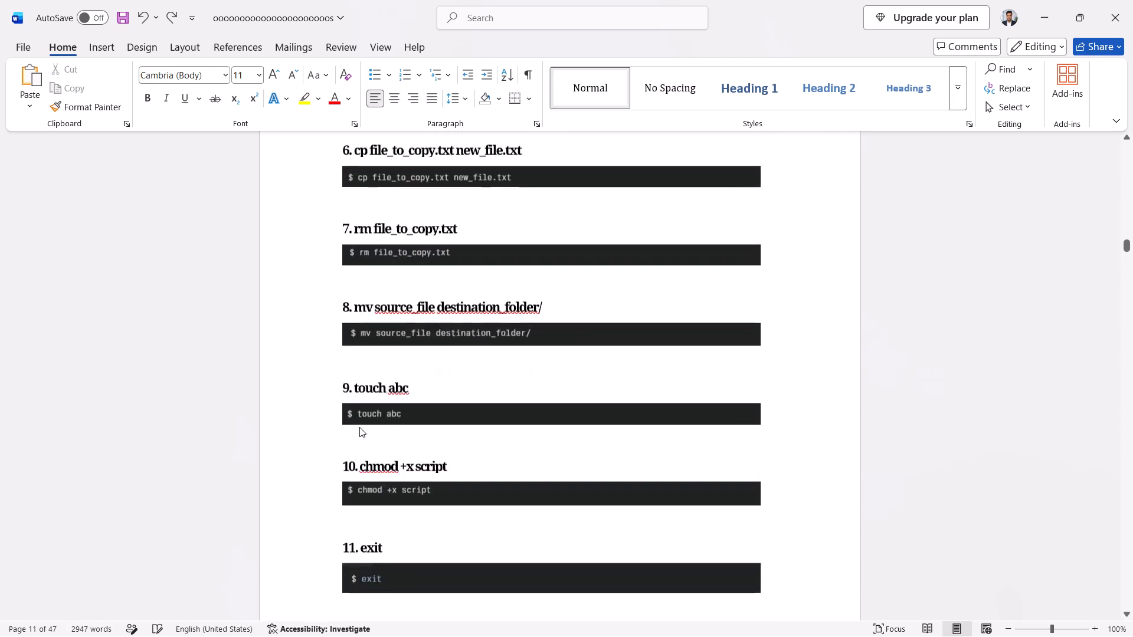
pyautogui.hotkey('ctrl', 'z')
pyautogui.scroll(6, 377, 395)
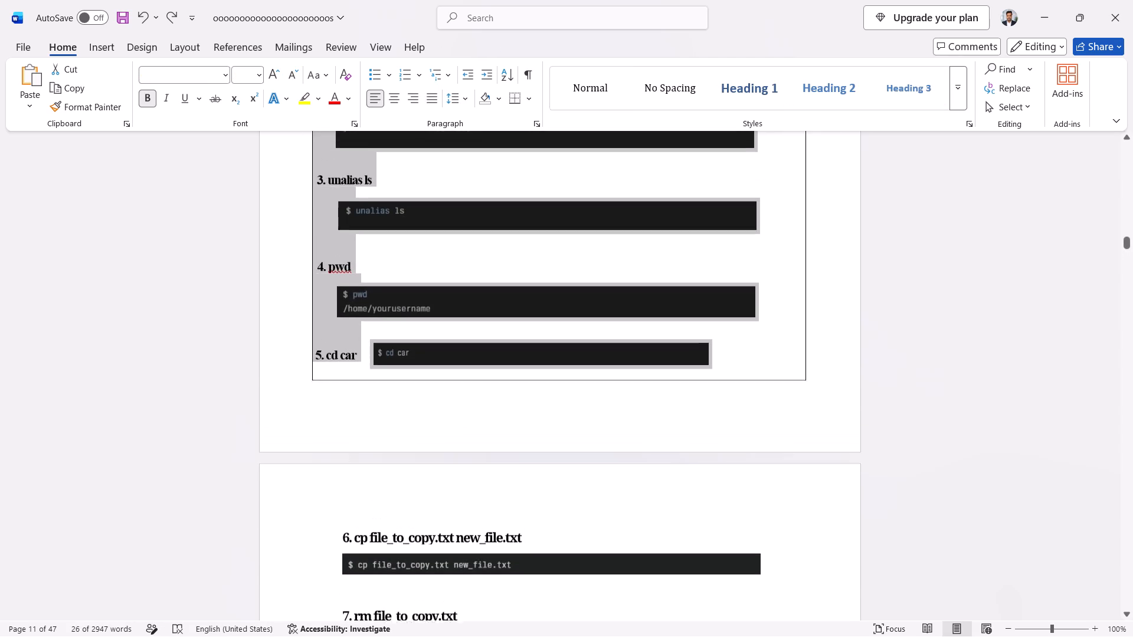
pyautogui.hotkey('ctrl', 'y')
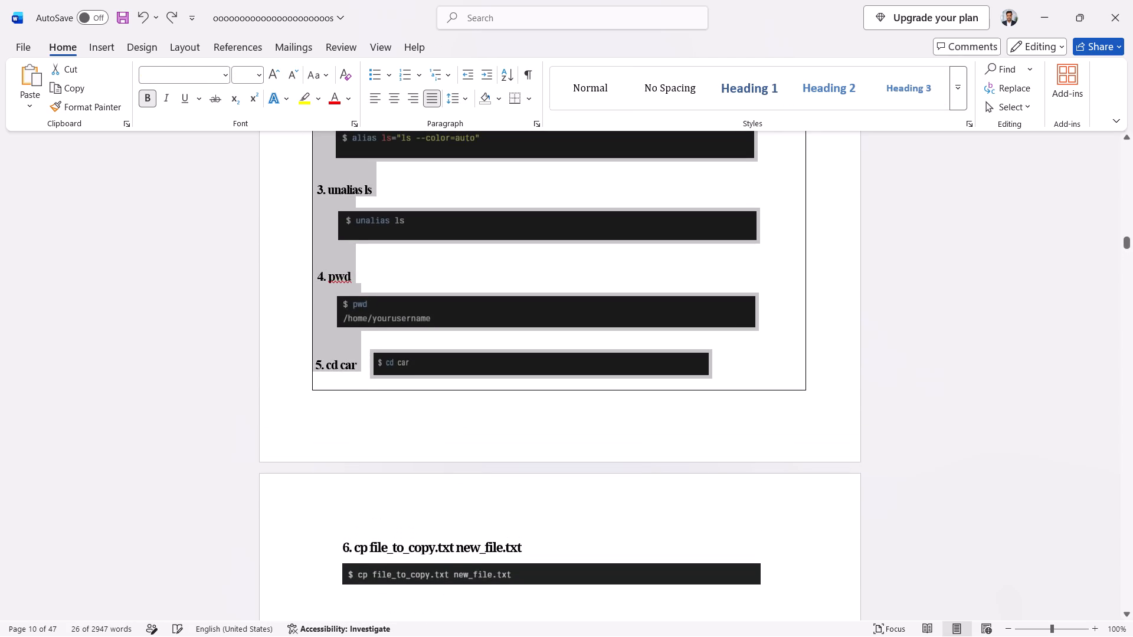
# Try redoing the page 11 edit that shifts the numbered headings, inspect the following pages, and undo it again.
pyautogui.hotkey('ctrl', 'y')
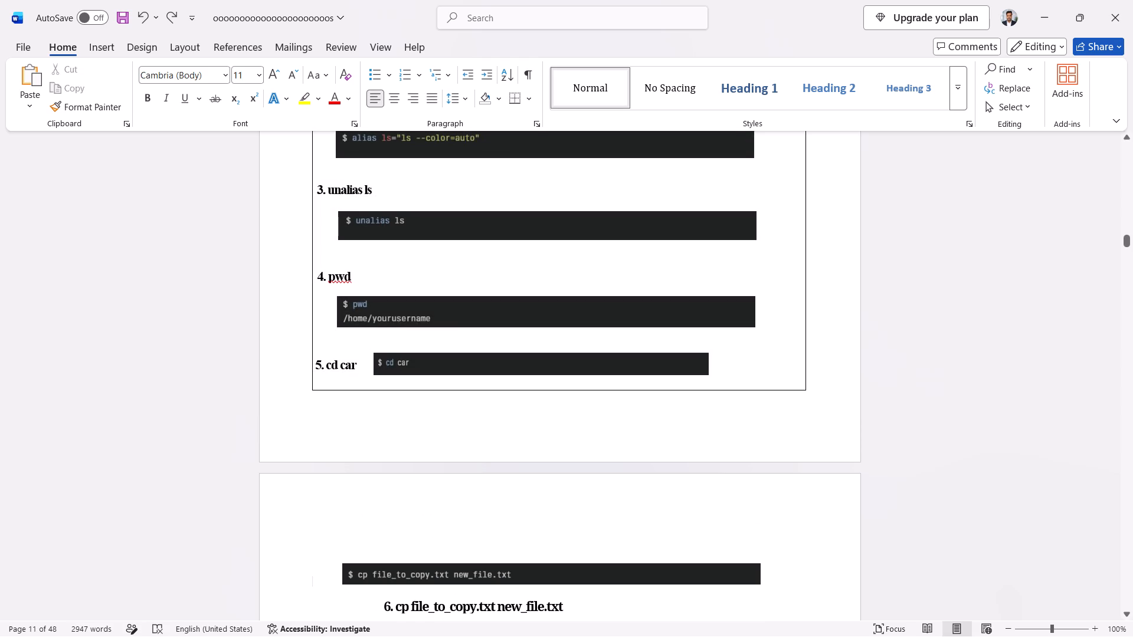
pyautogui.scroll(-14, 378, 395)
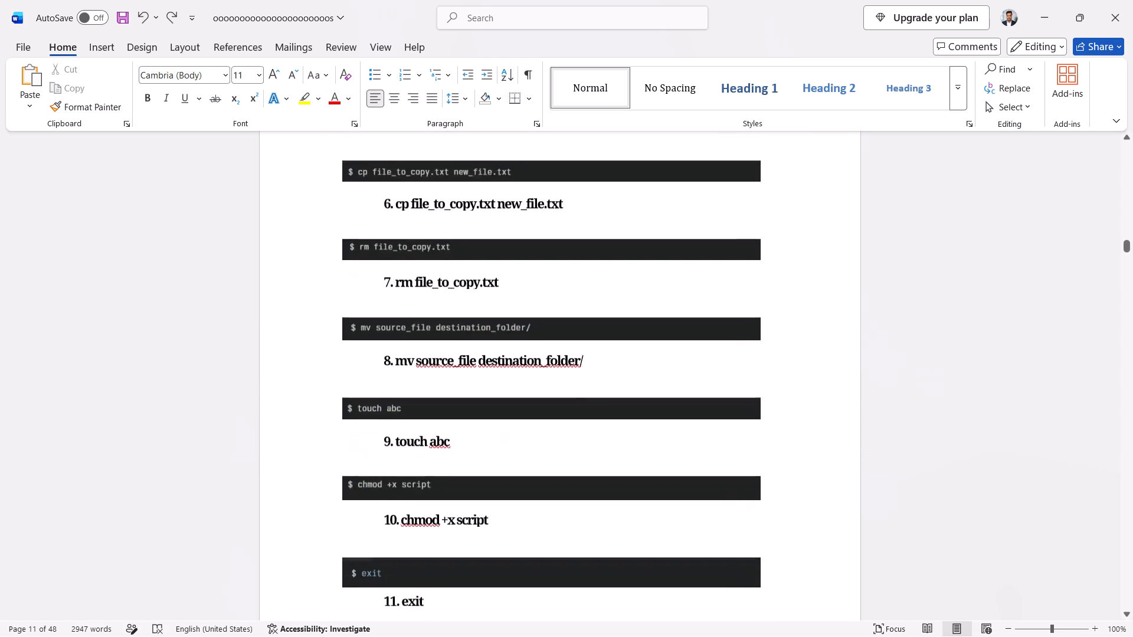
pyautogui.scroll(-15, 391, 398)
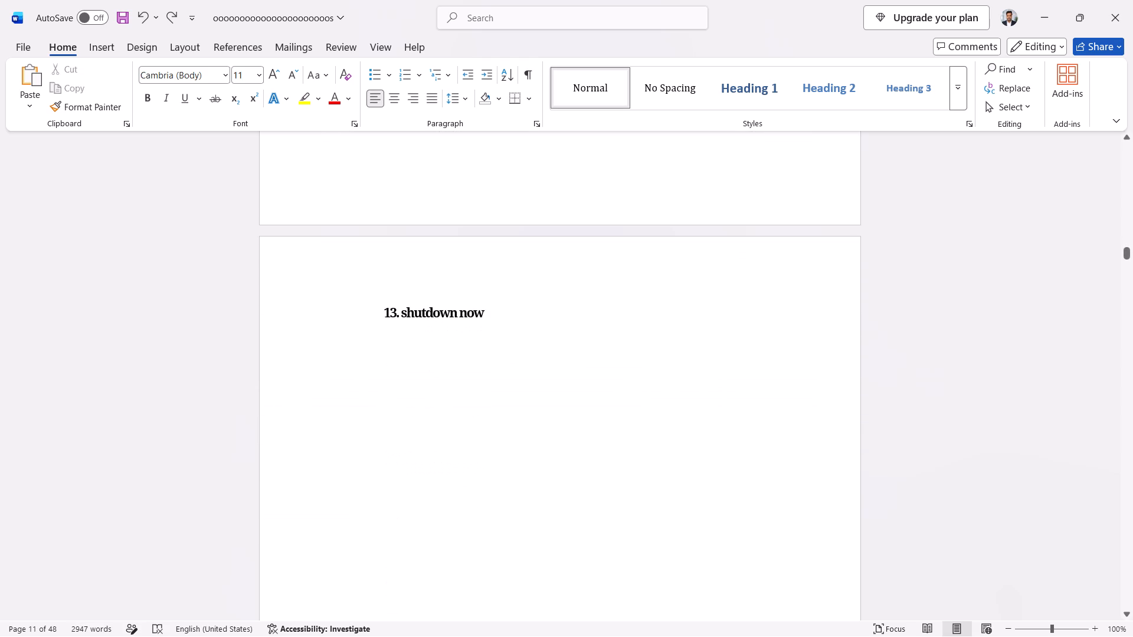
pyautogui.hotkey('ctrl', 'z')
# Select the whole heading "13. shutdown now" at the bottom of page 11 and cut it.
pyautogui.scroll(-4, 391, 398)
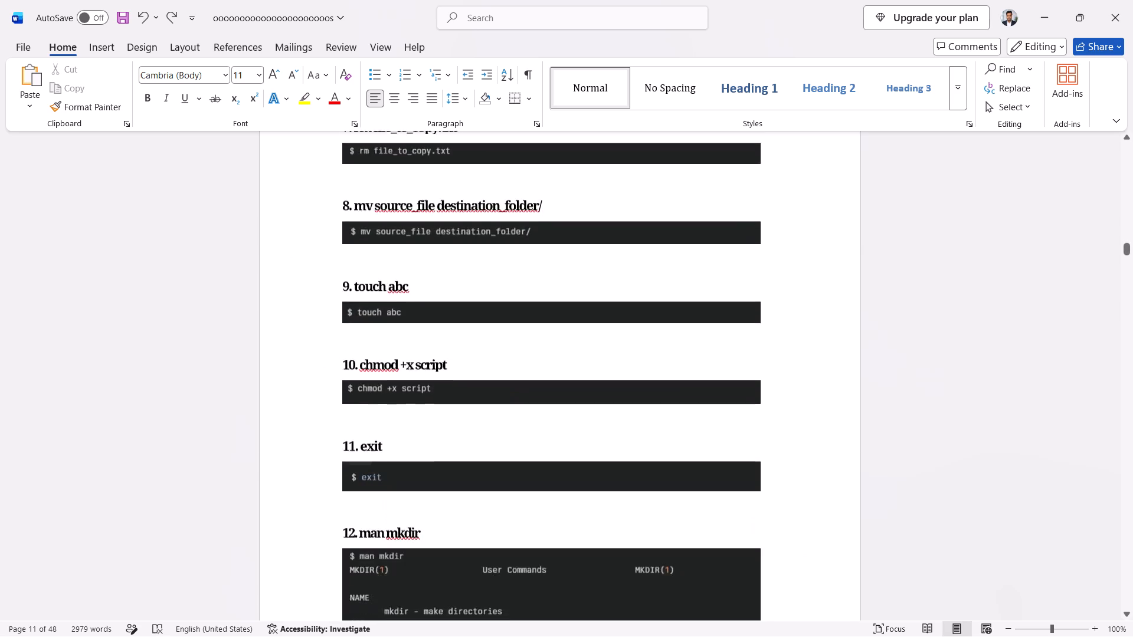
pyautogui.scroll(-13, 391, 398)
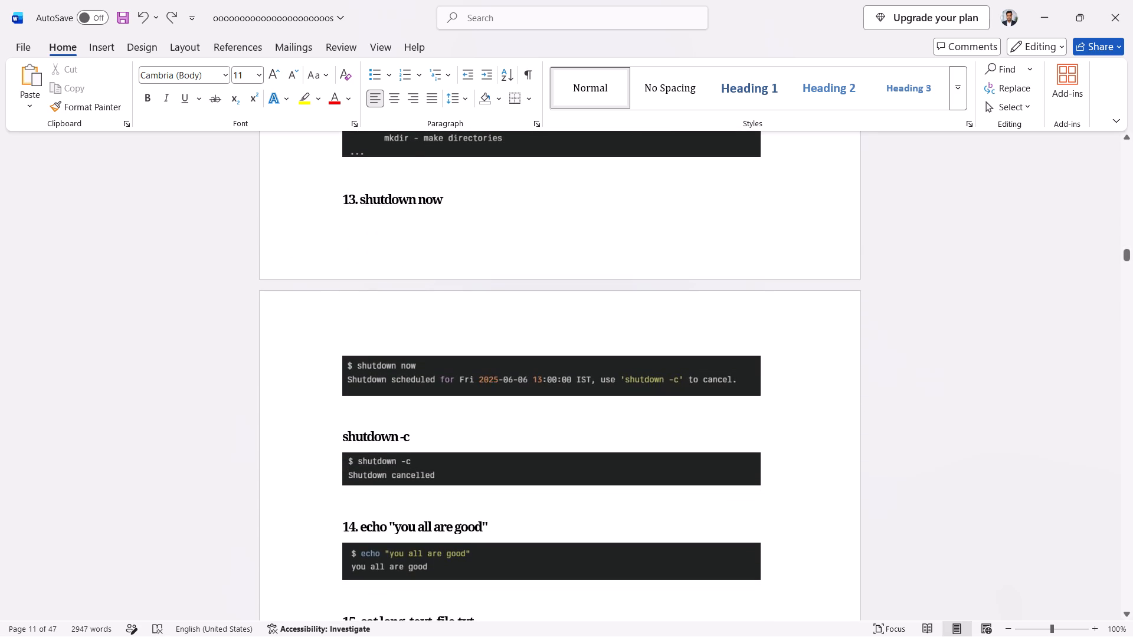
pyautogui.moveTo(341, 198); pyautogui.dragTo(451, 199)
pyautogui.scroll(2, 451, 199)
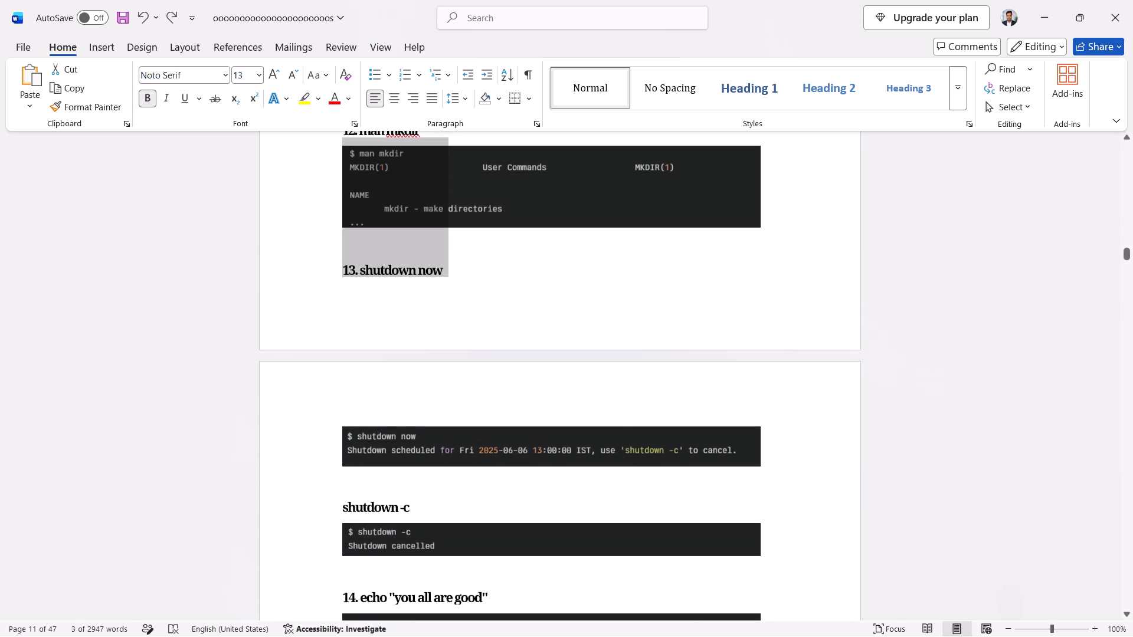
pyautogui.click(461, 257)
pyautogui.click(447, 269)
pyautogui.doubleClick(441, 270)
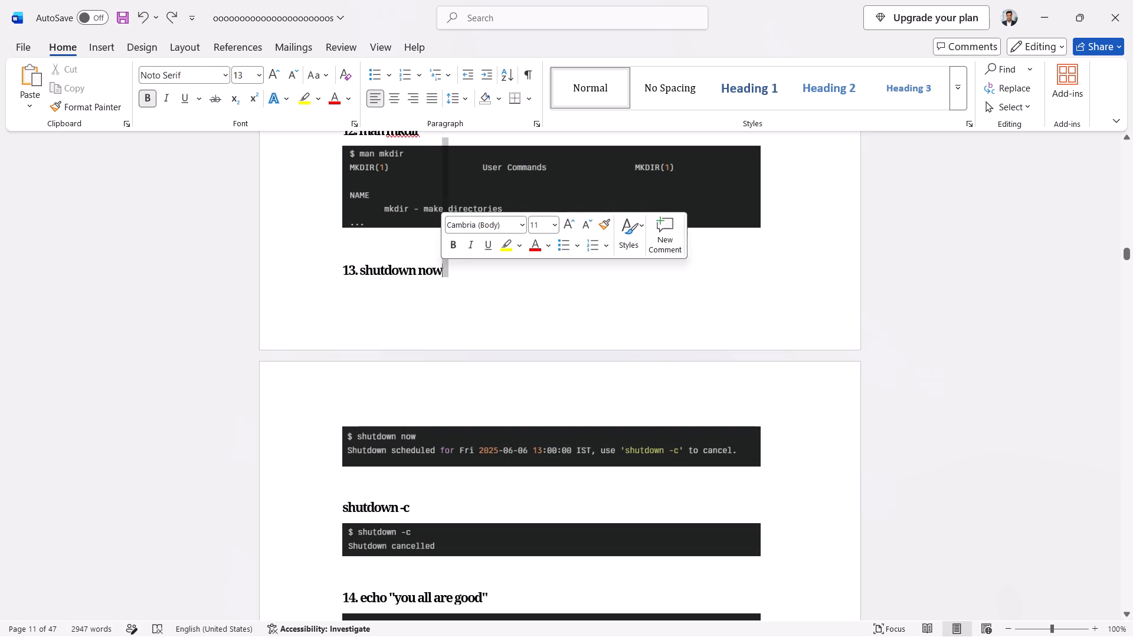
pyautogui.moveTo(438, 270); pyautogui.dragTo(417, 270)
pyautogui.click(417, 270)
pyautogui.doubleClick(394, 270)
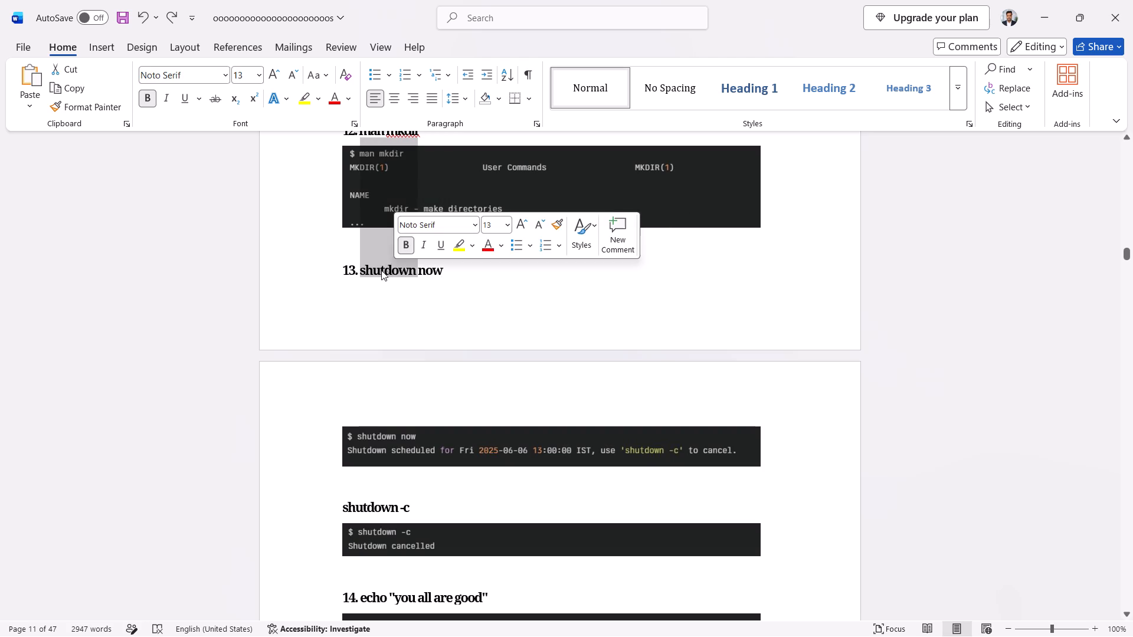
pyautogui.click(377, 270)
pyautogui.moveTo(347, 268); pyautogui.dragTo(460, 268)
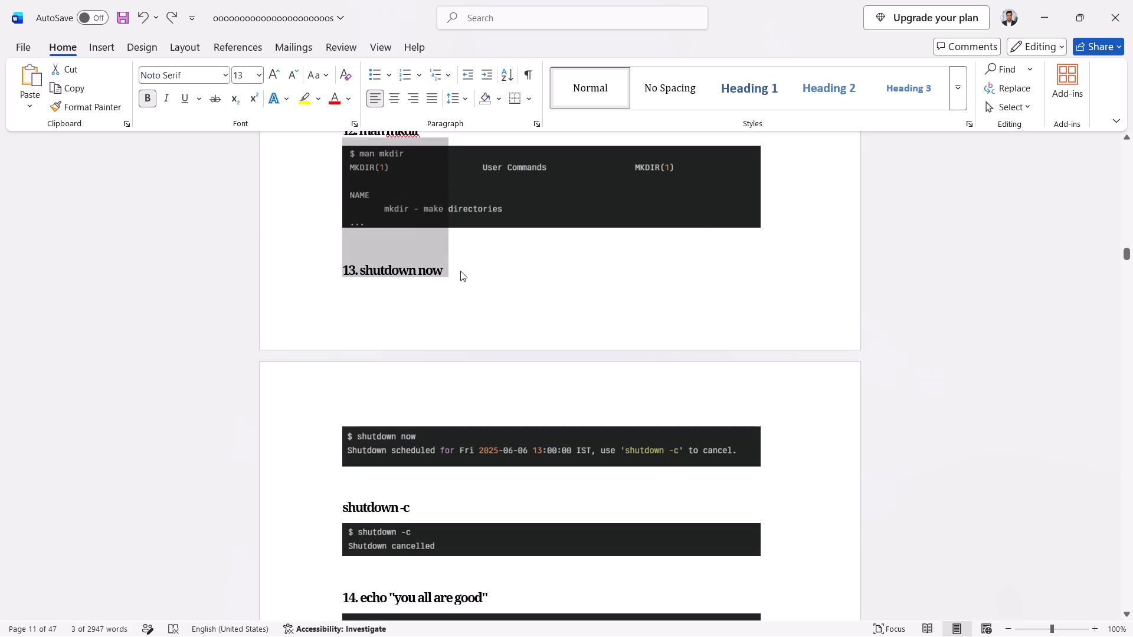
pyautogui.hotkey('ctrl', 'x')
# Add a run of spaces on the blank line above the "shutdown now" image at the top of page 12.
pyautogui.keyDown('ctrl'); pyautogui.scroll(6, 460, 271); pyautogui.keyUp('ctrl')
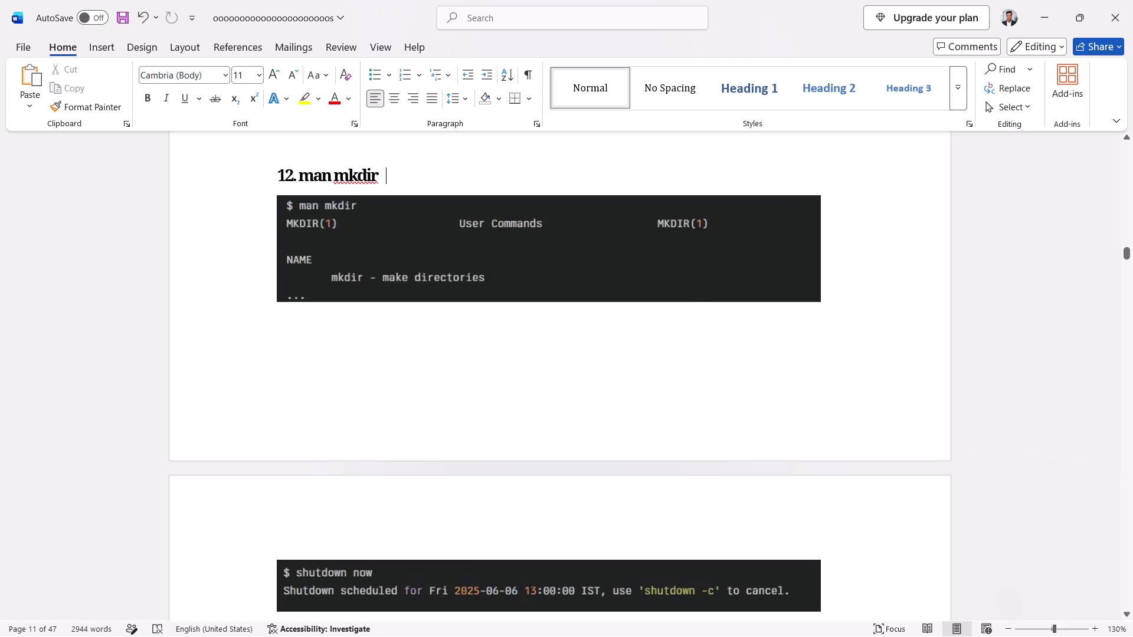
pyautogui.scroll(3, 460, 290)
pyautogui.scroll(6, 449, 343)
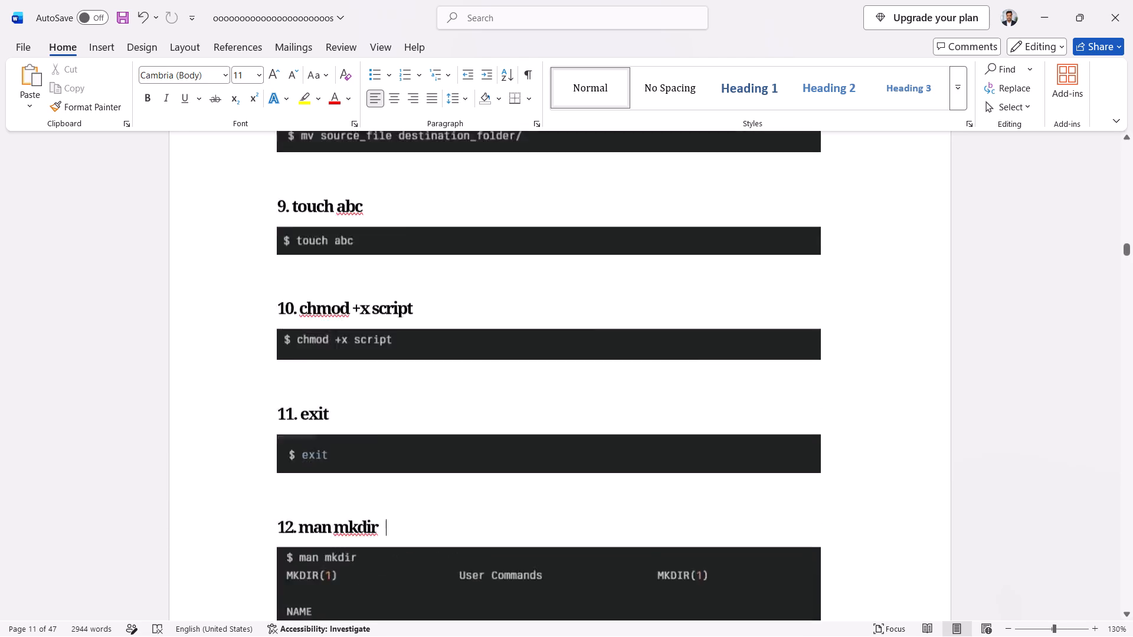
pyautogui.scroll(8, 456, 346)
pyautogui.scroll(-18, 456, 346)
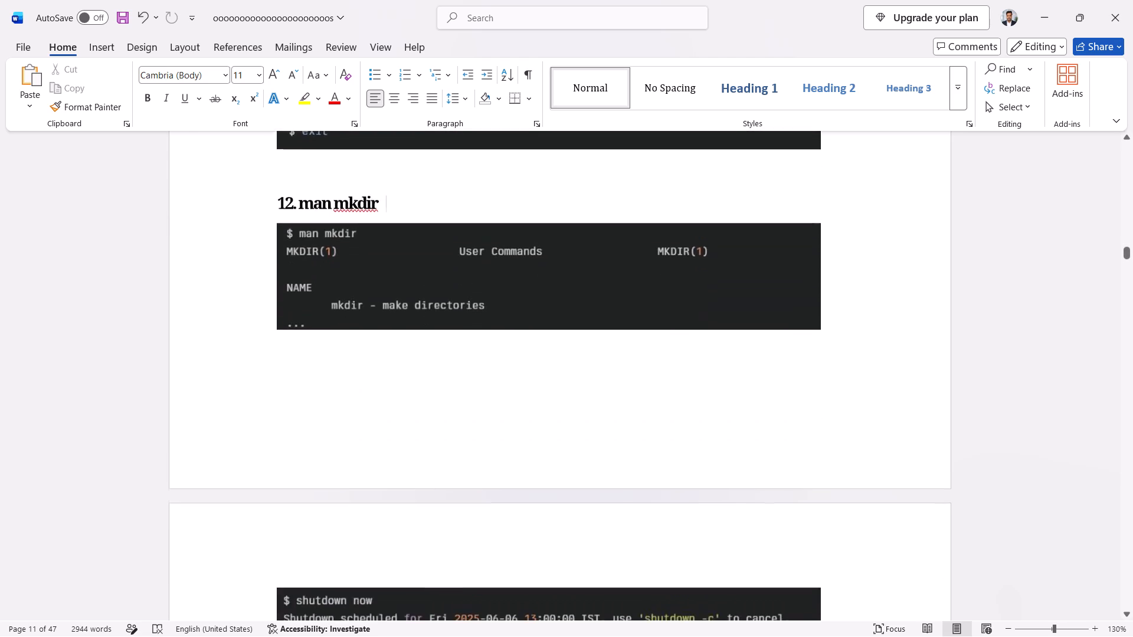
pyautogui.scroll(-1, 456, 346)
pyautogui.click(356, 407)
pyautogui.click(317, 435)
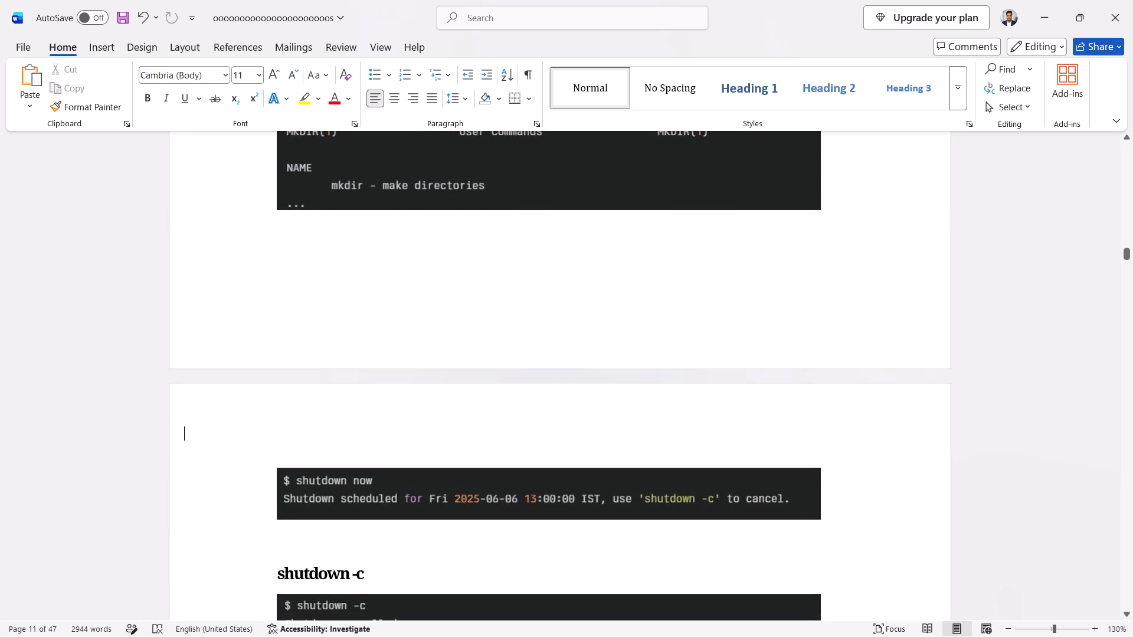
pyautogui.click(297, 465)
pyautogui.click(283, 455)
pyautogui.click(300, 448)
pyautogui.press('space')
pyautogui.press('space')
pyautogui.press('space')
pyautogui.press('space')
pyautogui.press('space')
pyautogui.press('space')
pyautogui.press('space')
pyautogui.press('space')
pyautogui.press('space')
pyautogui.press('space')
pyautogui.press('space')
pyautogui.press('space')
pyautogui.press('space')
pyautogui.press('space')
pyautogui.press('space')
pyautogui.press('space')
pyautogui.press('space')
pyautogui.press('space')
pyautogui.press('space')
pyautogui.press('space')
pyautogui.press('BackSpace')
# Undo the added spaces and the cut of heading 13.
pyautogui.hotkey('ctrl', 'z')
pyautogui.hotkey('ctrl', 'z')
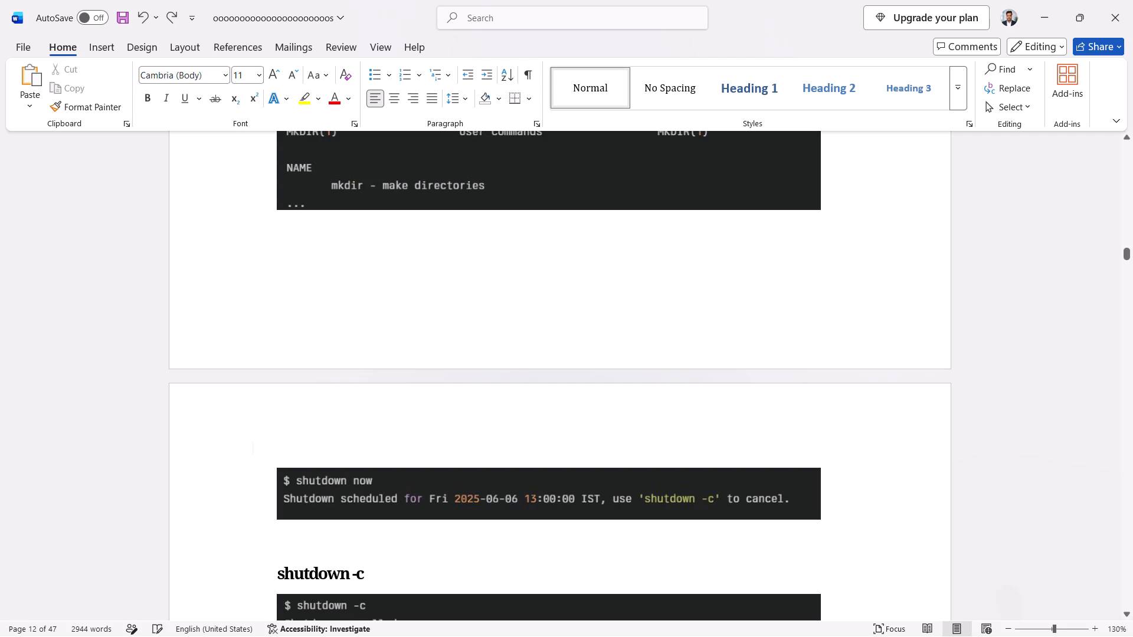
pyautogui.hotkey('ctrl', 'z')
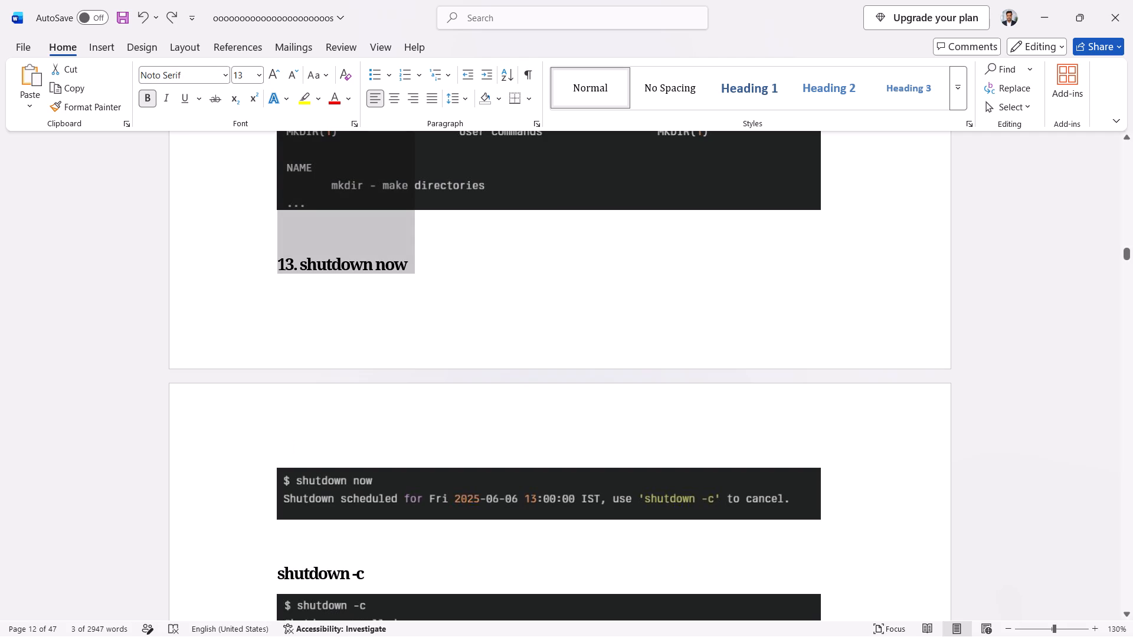
# Move the heading "13. shutdown now" from page 11 to page 12's first line, pasting it after 20 spaces.
pyautogui.hotkey('ctrl', 'c')
pyautogui.hotkey('ctrl', 'x')
pyautogui.click(290, 510)
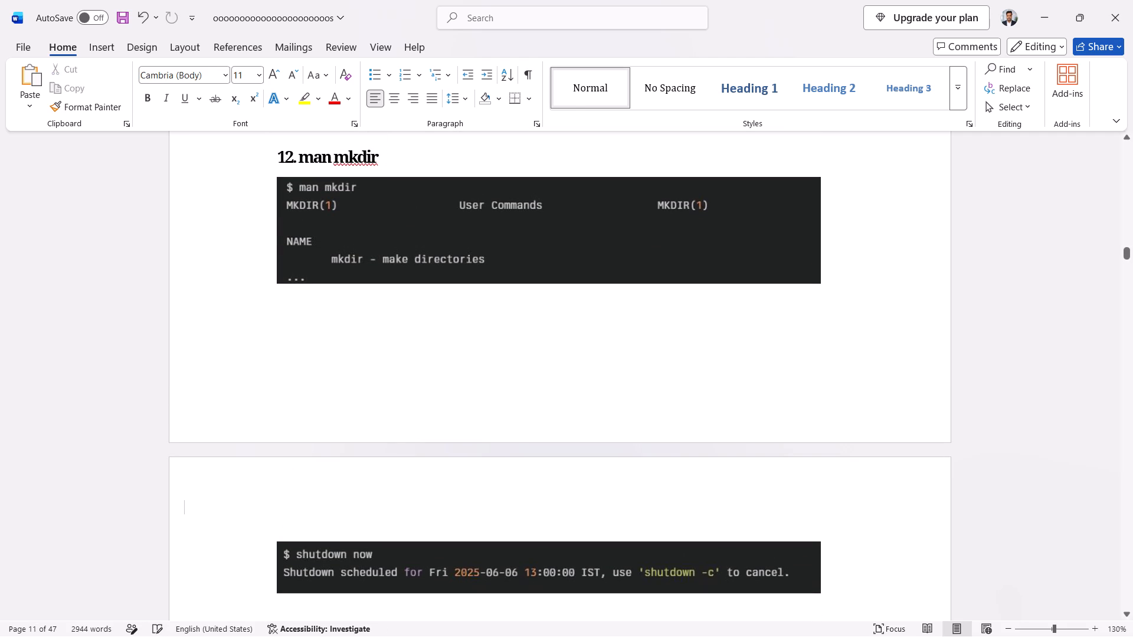
pyautogui.press('space')
pyautogui.press('space')
pyautogui.press('space')
pyautogui.press('space')
pyautogui.press('space')
pyautogui.press('space')
pyautogui.press('space')
pyautogui.press('space')
pyautogui.press('space')
pyautogui.press('space')
pyautogui.press('space')
pyautogui.press('space')
pyautogui.press('space')
pyautogui.press('space')
pyautogui.press('space')
pyautogui.press('space')
pyautogui.press('space')
pyautogui.press('space')
pyautogui.press('space')
pyautogui.press('space')
pyautogui.hotkey('ctrl', 'v')
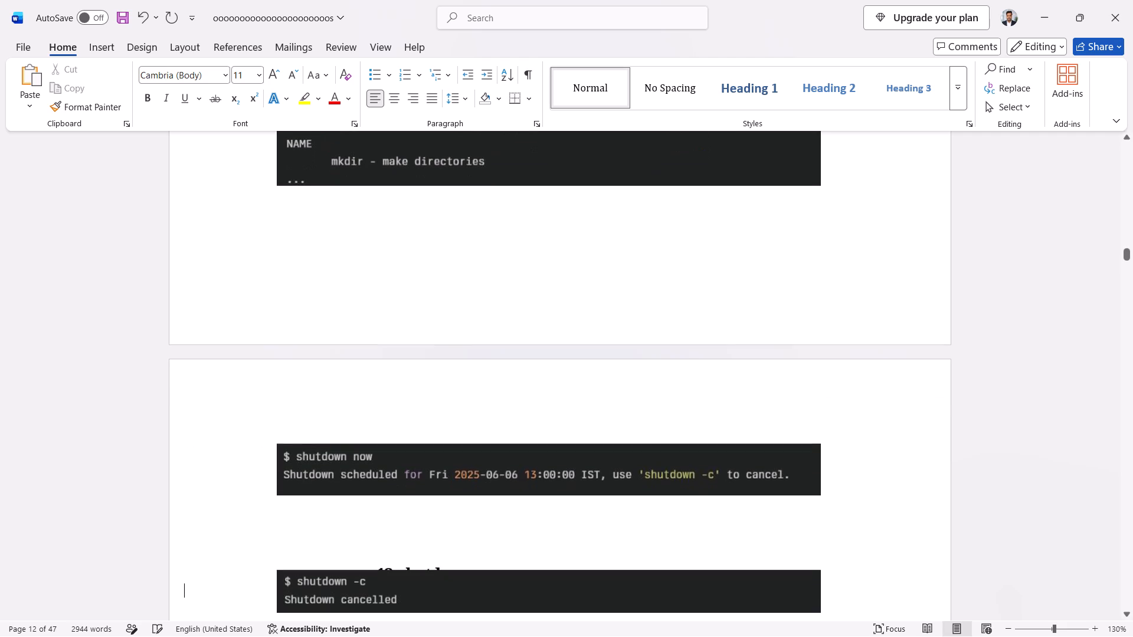
# Shift the "shutdown now" image on page 12 slightly up and toward the page's left edge.
pyautogui.scroll(-3, 296, 490)
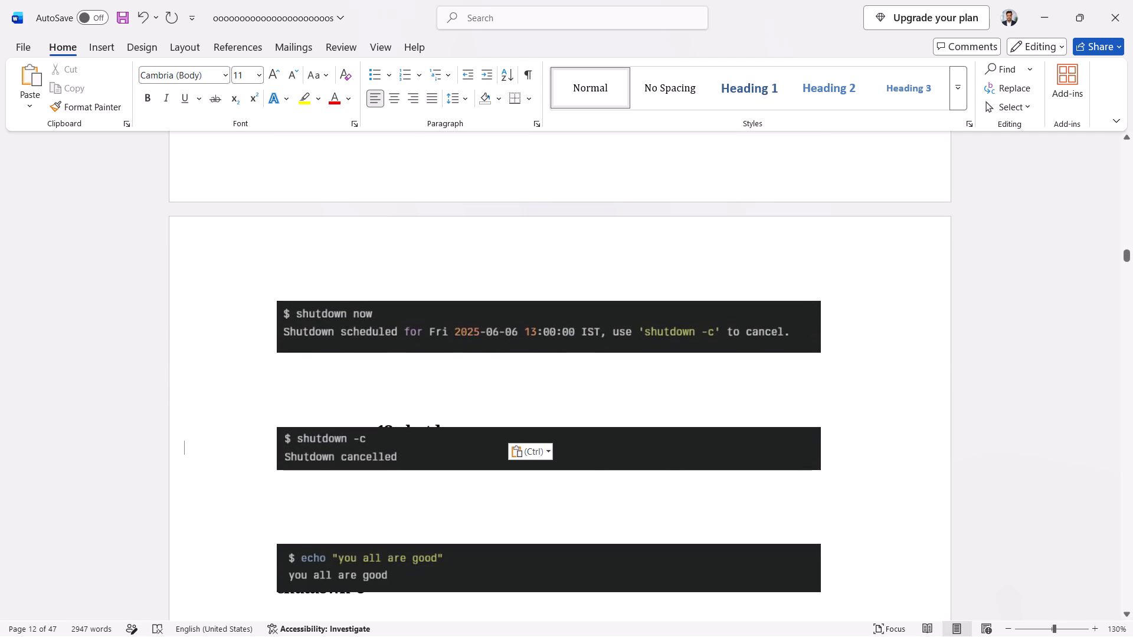
pyautogui.scroll(-5, 374, 507)
pyautogui.scroll(6, 375, 504)
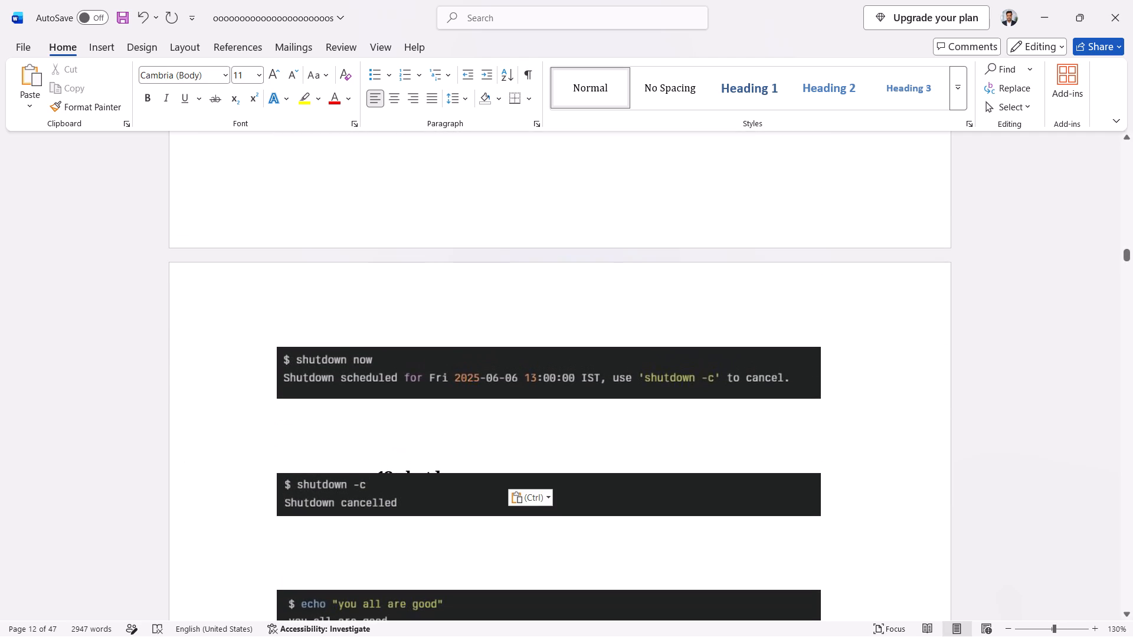
pyautogui.click(391, 383)
pyautogui.click(390, 436)
pyautogui.moveTo(405, 442); pyautogui.dragTo(427, 467)
pyautogui.click(434, 482)
pyautogui.doubleClick(431, 387)
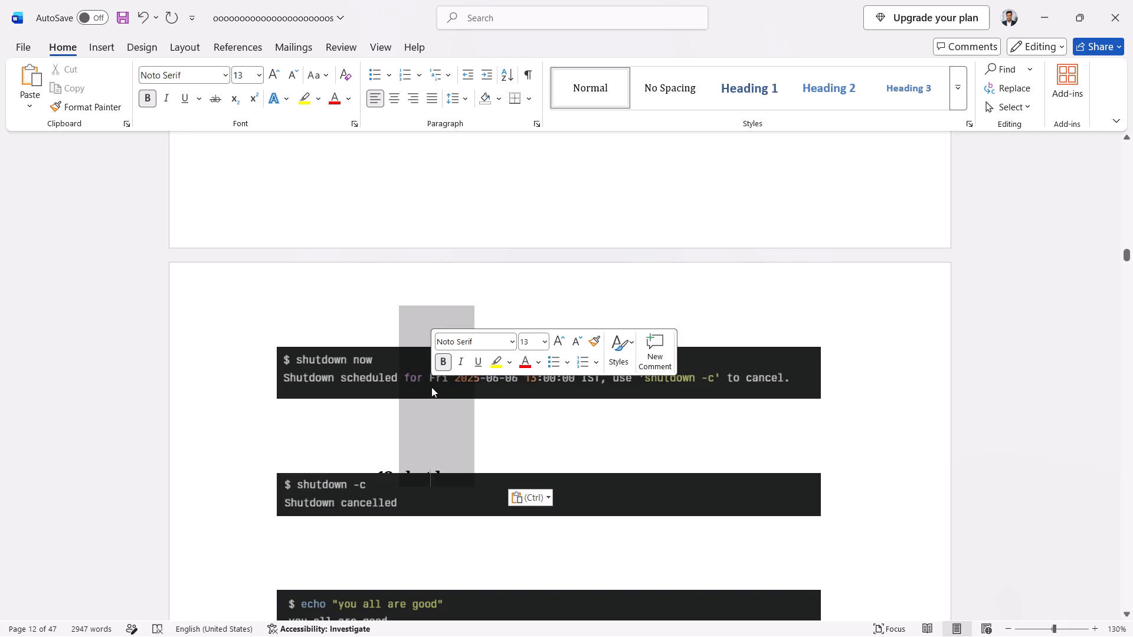
pyautogui.doubleClick(361, 378)
pyautogui.click(414, 378)
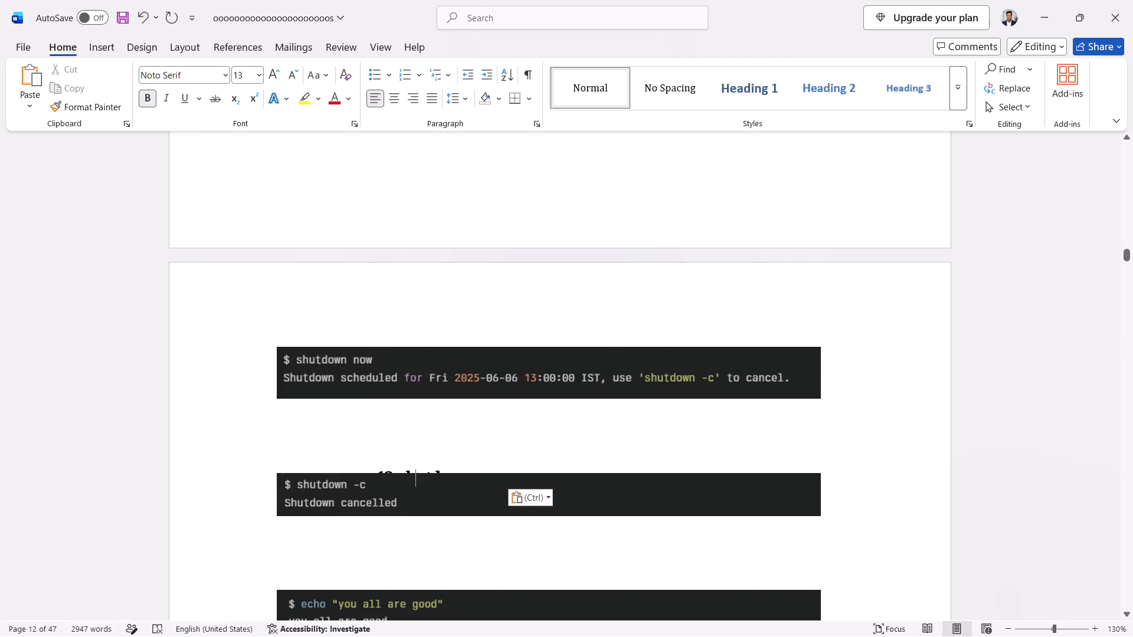
pyautogui.click(414, 378)
pyautogui.tripleClick(661, 375)
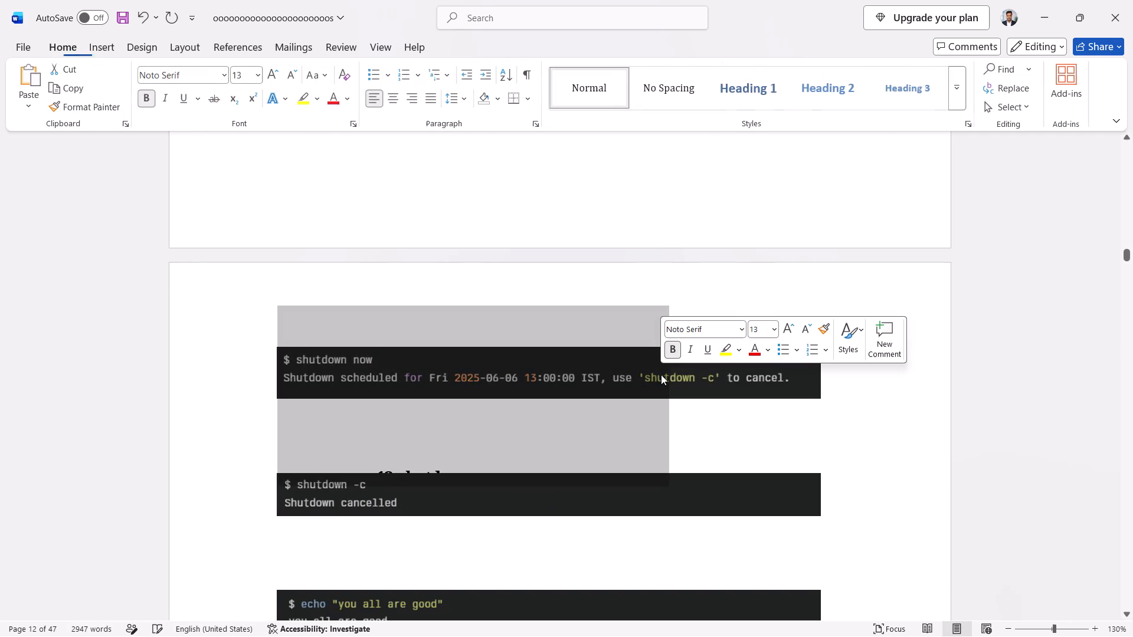
pyautogui.doubleClick(726, 376)
pyautogui.moveTo(726, 376); pyautogui.dragTo(727, 403)
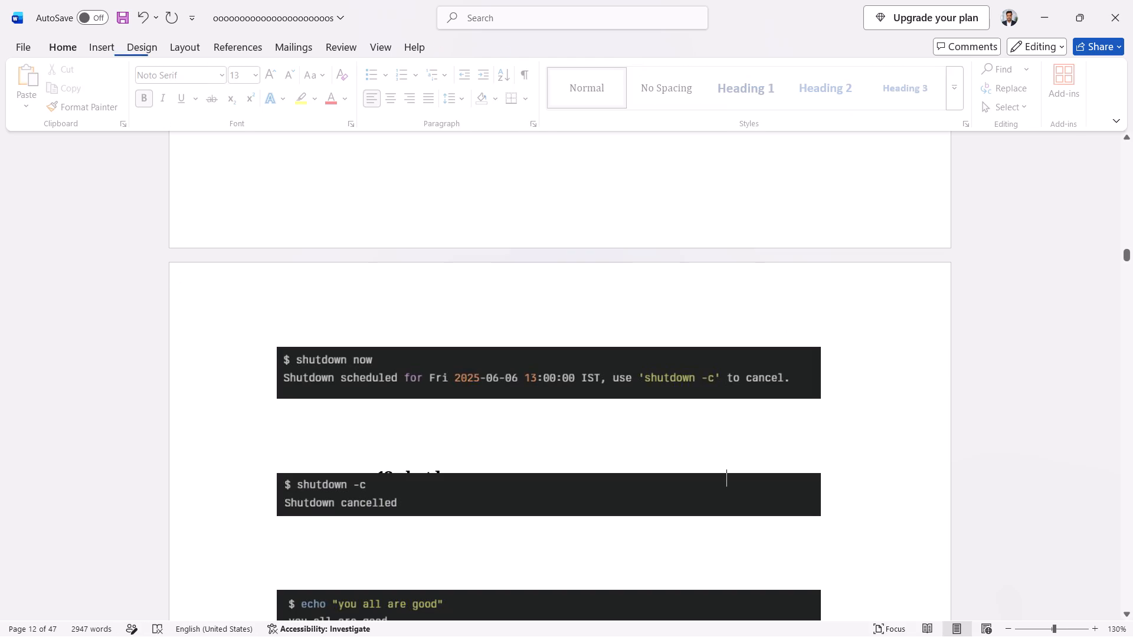
pyautogui.doubleClick(722, 382)
pyautogui.scroll(4, 604, 334)
pyautogui.scroll(-5, 604, 334)
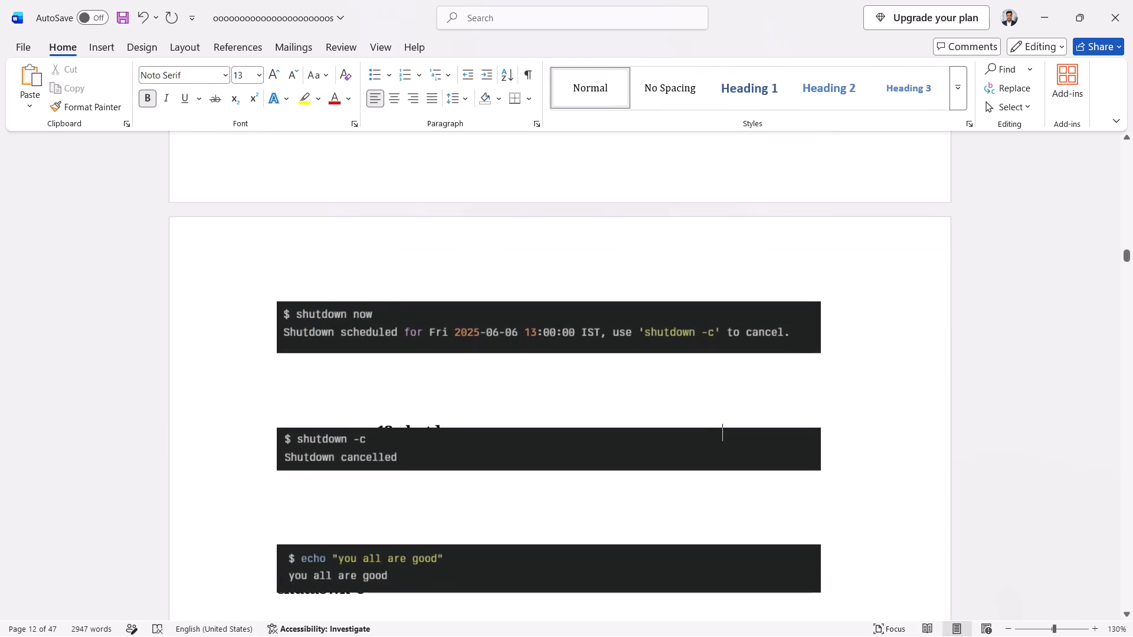
pyautogui.click(711, 334)
pyautogui.click(782, 325)
pyautogui.moveTo(784, 326); pyautogui.dragTo(784, 340)
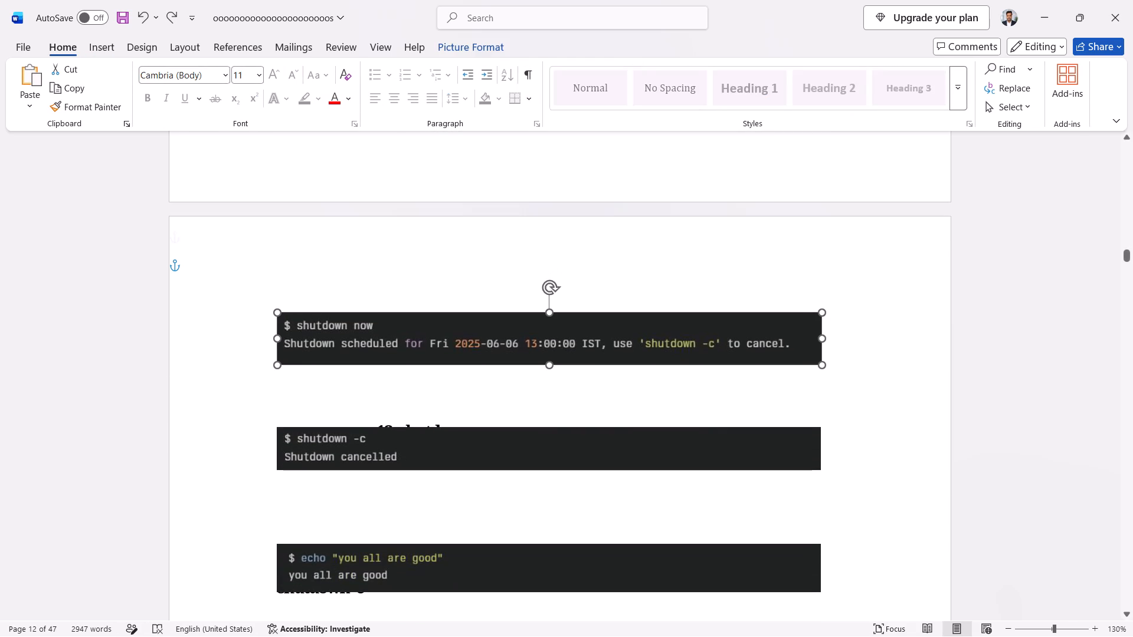
pyautogui.moveTo(784, 340); pyautogui.dragTo(775, 316)
# Move the "shutdown -c" image down on page 12 so it clears the heading "13. shutdown now".
pyautogui.moveTo(696, 460); pyautogui.dragTo(696, 506)
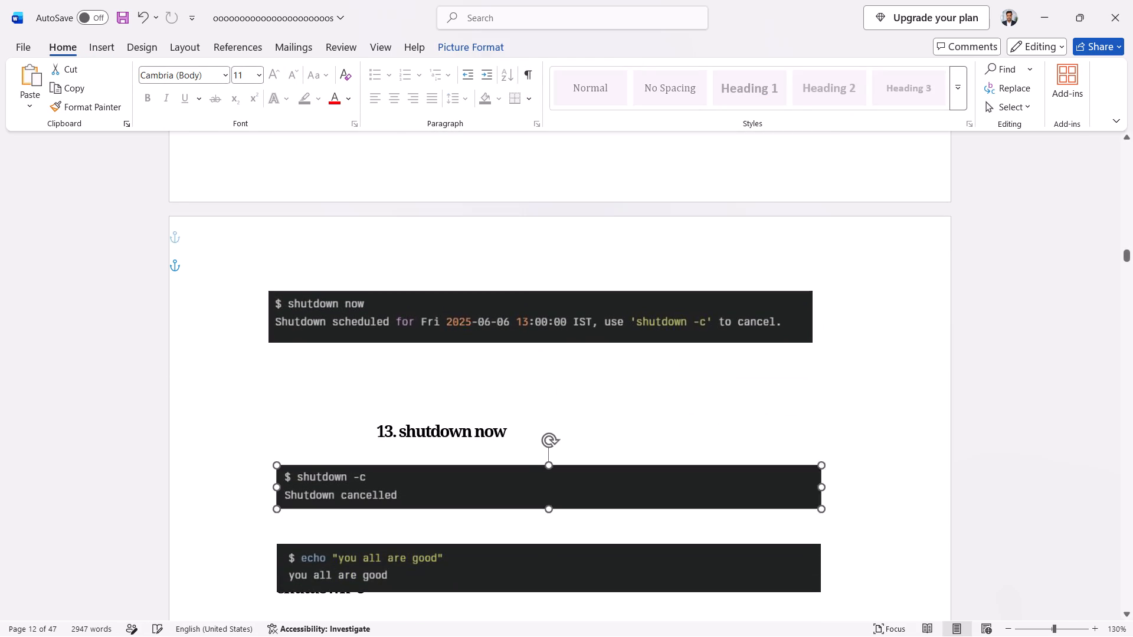
pyautogui.moveTo(696, 506); pyautogui.dragTo(696, 485)
pyautogui.scroll(6, 685, 376)
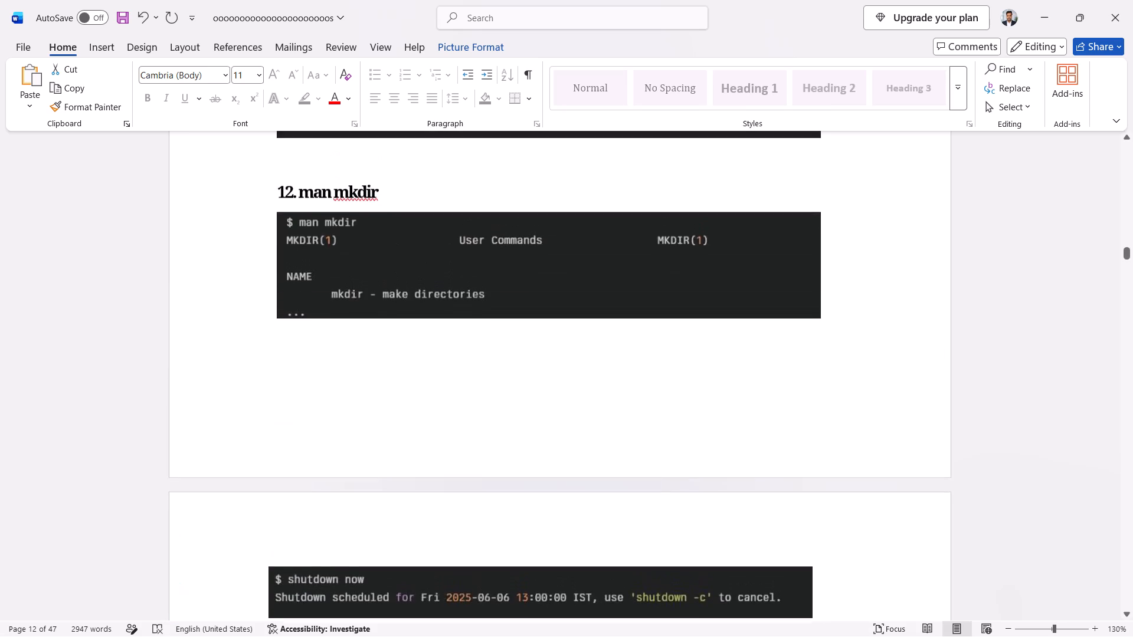
# Move the "ping google.com" image down so it sits directly below the heading "17. ping google.com".
pyautogui.scroll(-7, 684, 376)
pyautogui.click(470, 386)
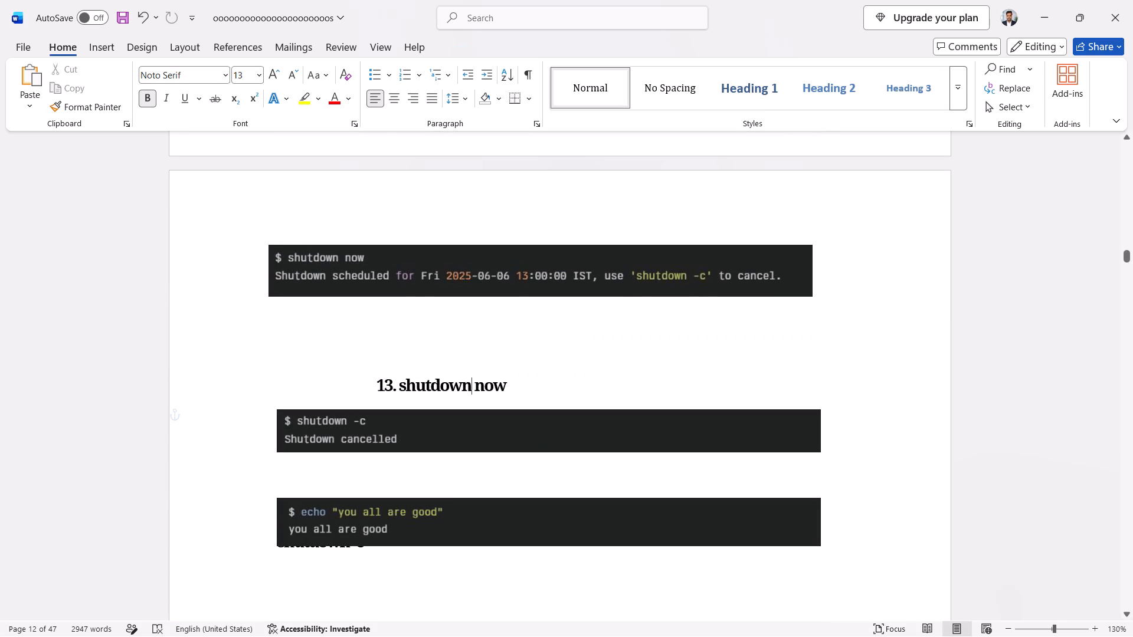
pyautogui.scroll(-20, 469, 399)
pyautogui.scroll(-2, 469, 399)
pyautogui.scroll(4, 468, 400)
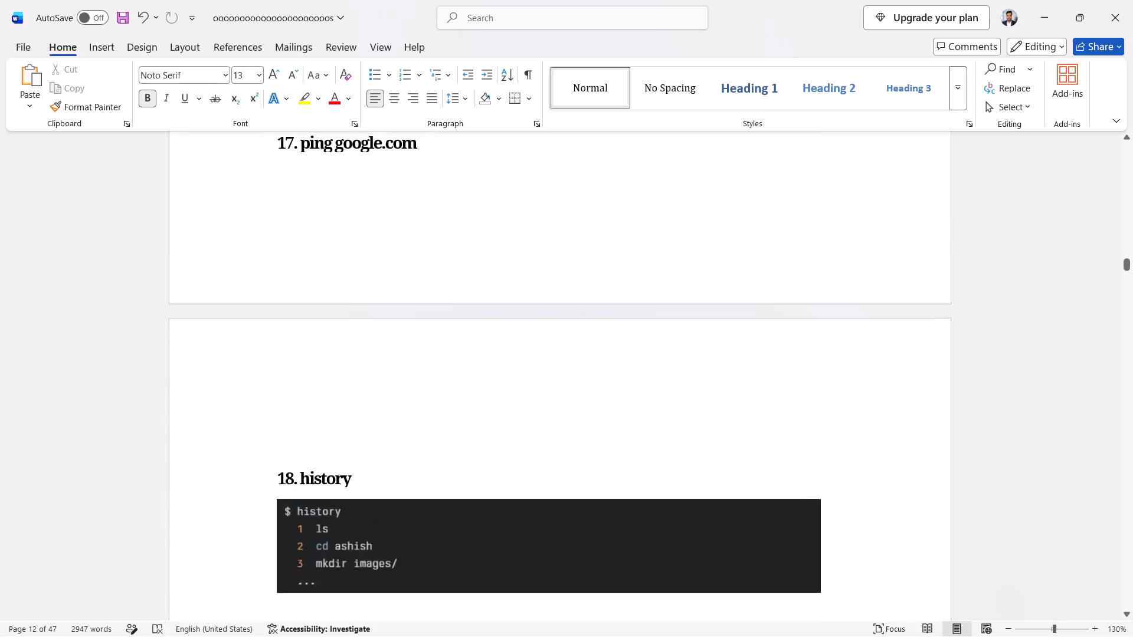
pyautogui.scroll(4, 468, 400)
pyautogui.scroll(-6, 468, 400)
pyautogui.scroll(5, 468, 400)
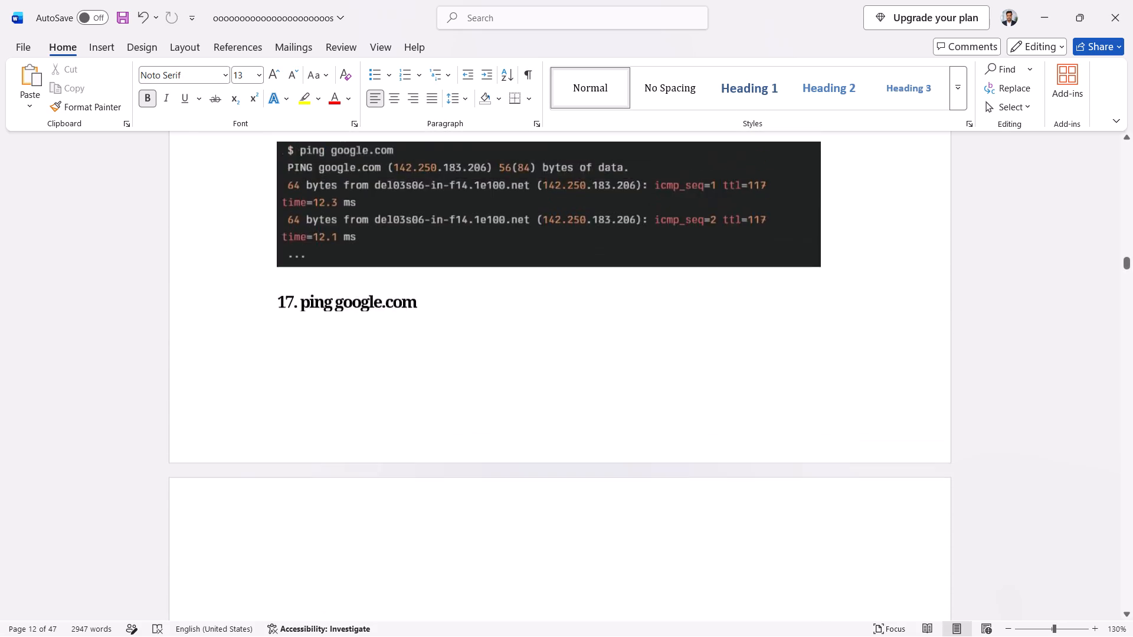
pyautogui.scroll(2, 468, 400)
pyautogui.scroll(-6, 468, 400)
pyautogui.scroll(7, 468, 400)
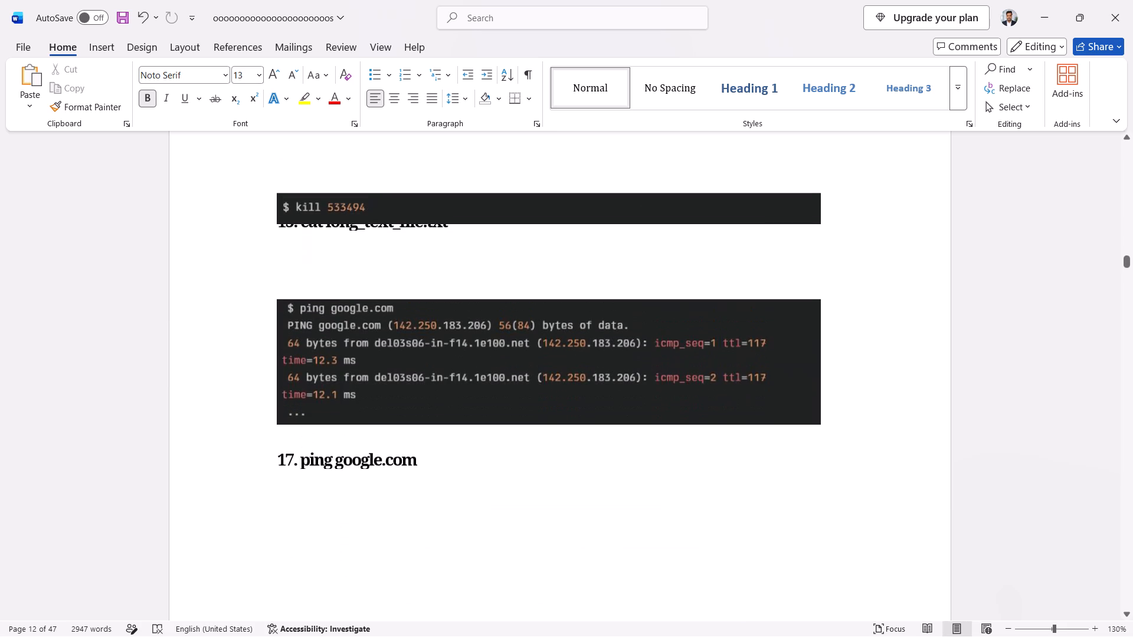
pyautogui.moveTo(463, 395); pyautogui.dragTo(467, 521)
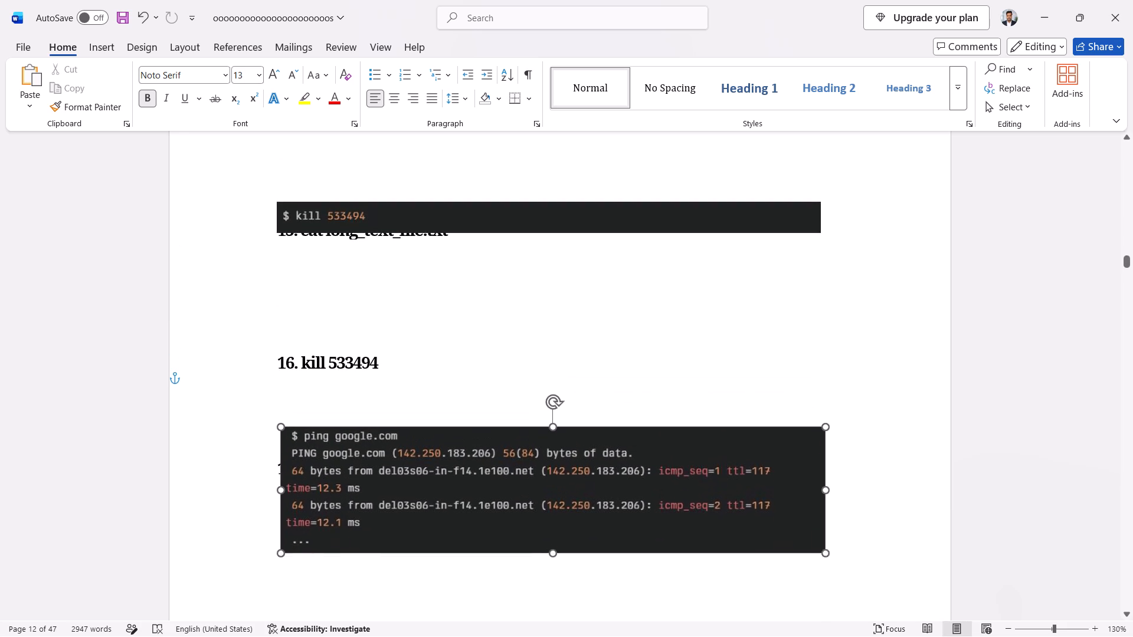
pyautogui.moveTo(467, 521); pyautogui.dragTo(465, 572)
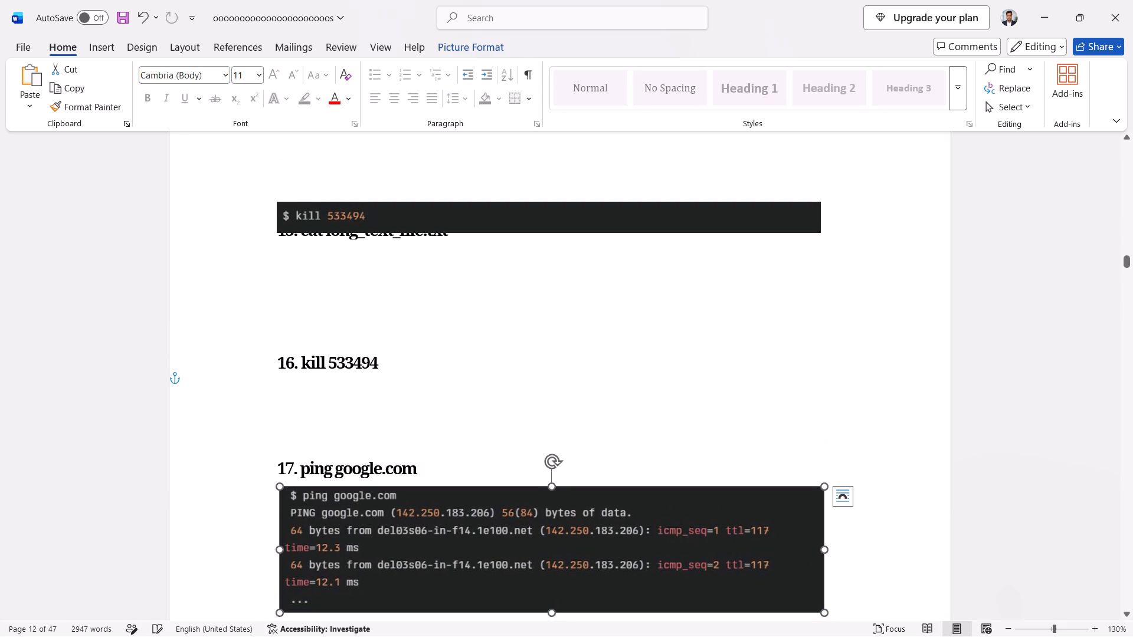
# Move the "kill 533494" and "cat long_text_file.txt" images down so each sits directly below its heading, 16 and 15.
pyautogui.moveTo(440, 218); pyautogui.dragTo(441, 400)
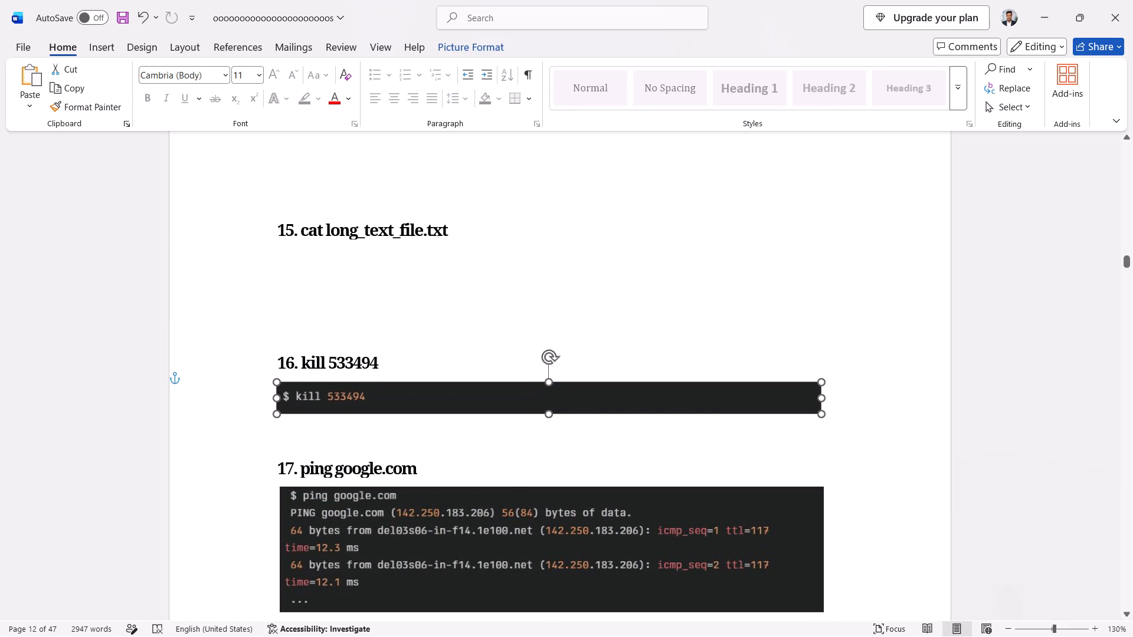
pyautogui.moveTo(441, 400); pyautogui.dragTo(443, 401)
pyautogui.scroll(3, 414, 231)
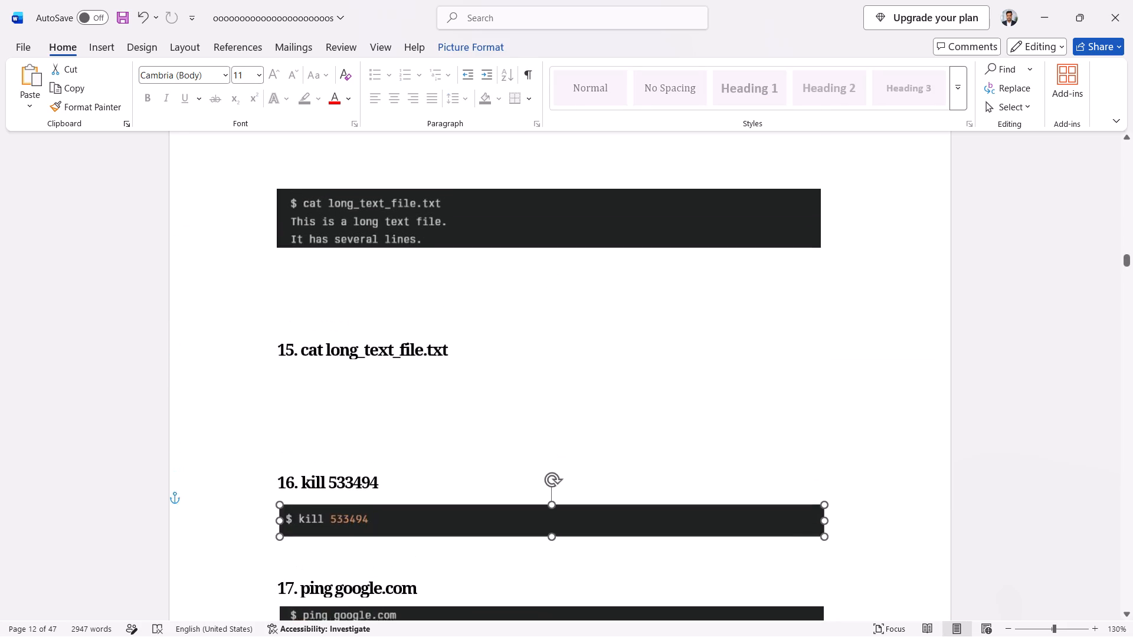
pyautogui.moveTo(419, 212); pyautogui.dragTo(420, 396)
# Move the "echo" image below heading 14 and the "shutdown -c" image below the "shutdown -c" heading.
pyautogui.scroll(4, 423, 290)
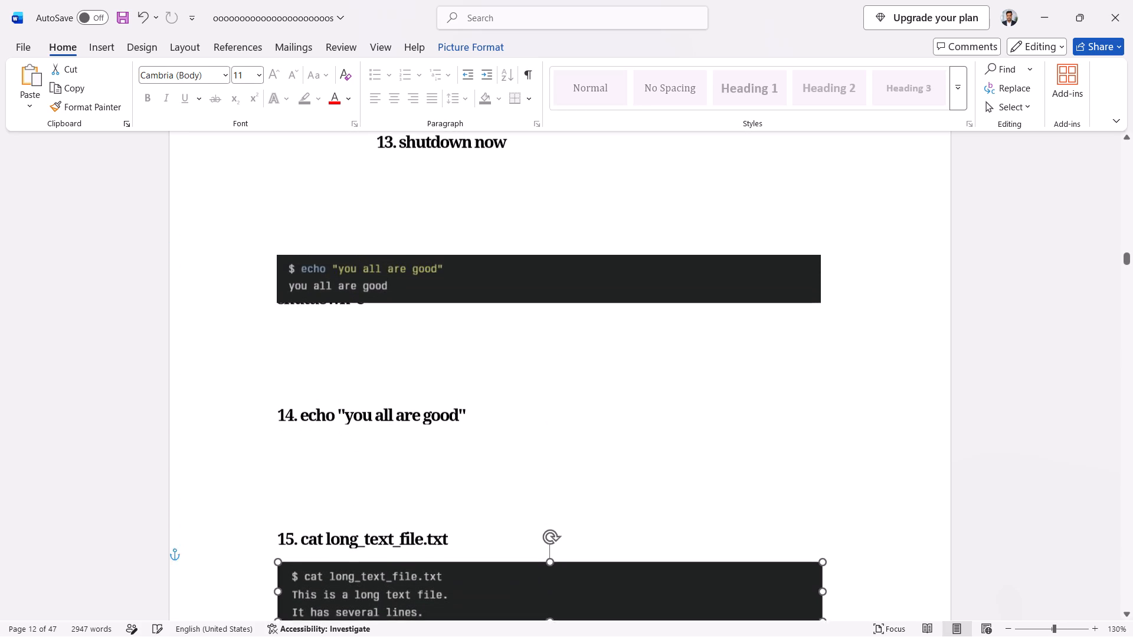
pyautogui.moveTo(423, 290); pyautogui.dragTo(424, 471)
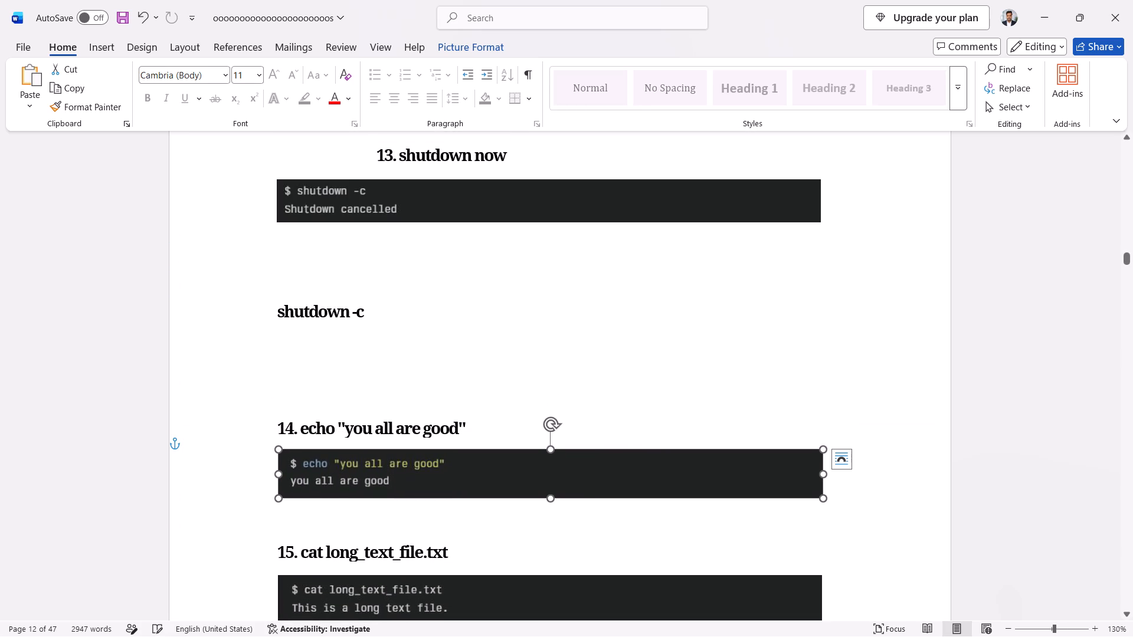
pyautogui.moveTo(460, 205); pyautogui.dragTo(457, 363)
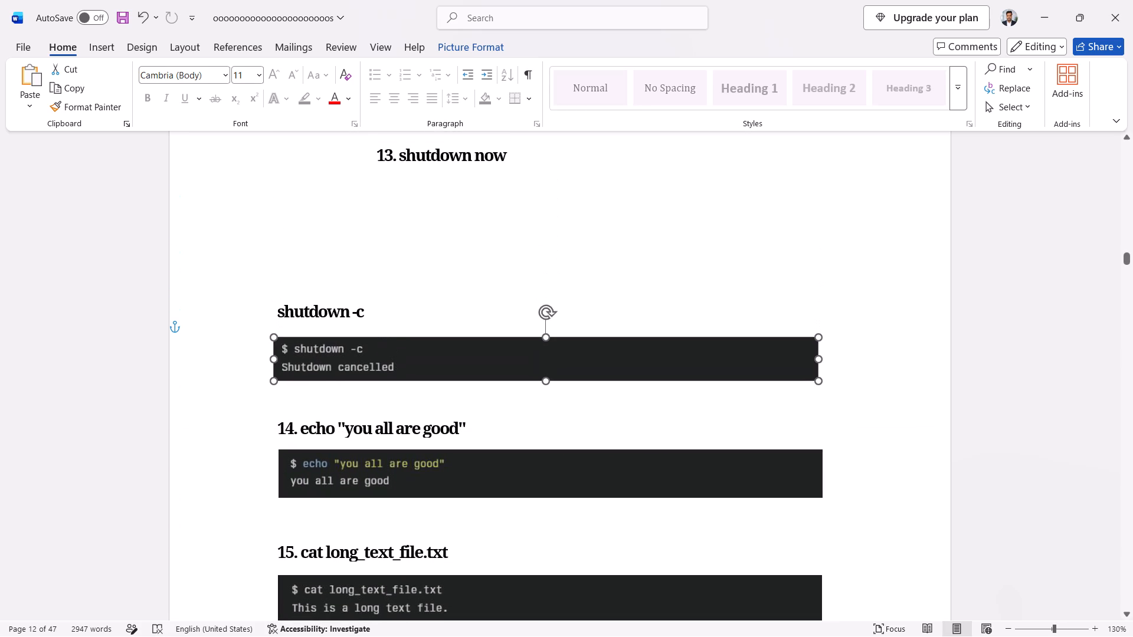
pyautogui.moveTo(457, 363); pyautogui.dragTo(457, 362)
# Move the "shutdown now" image down on page 12, placing it below the heading "13. shutdown now".
pyautogui.scroll(6, 463, 278)
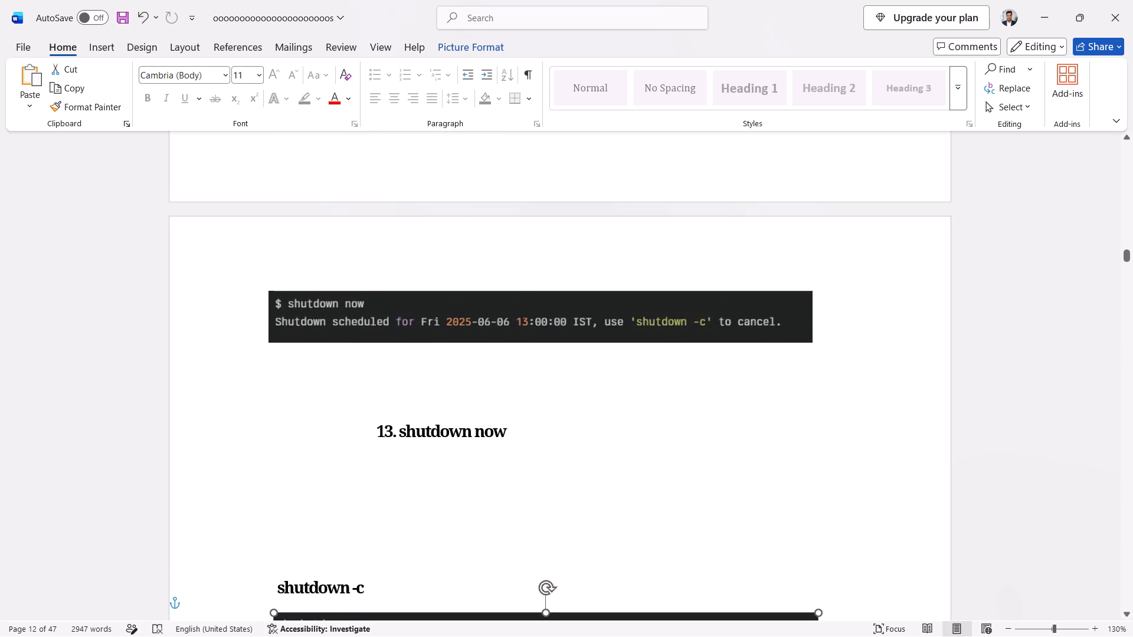
pyautogui.moveTo(457, 316); pyautogui.dragTo(456, 341)
pyautogui.click(446, 309)
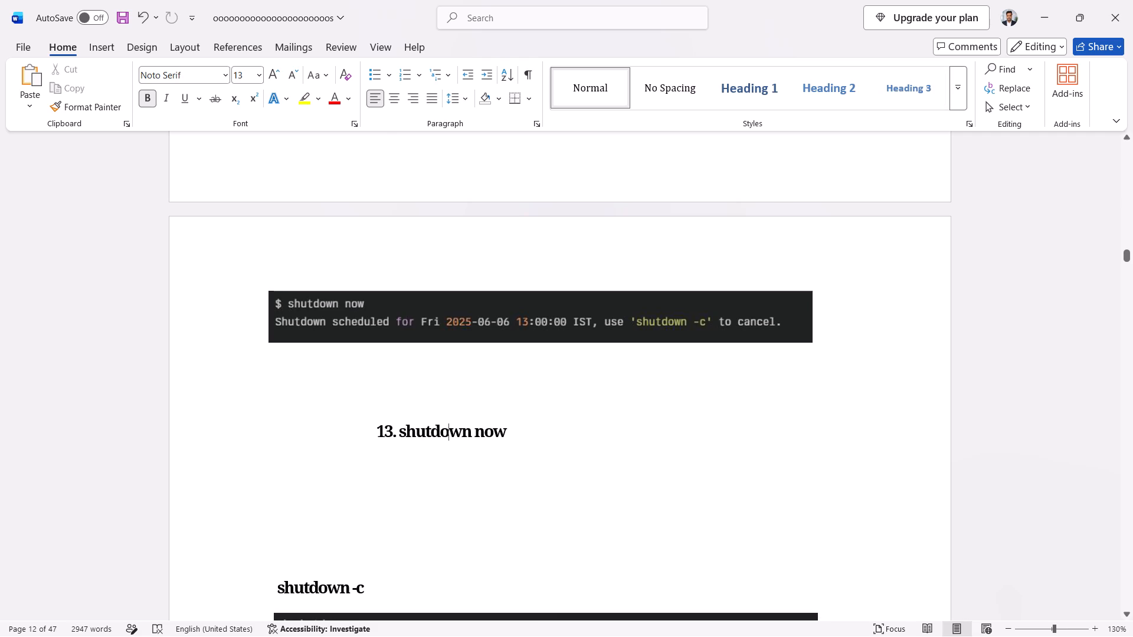
pyautogui.click(752, 323)
pyautogui.moveTo(754, 323); pyautogui.dragTo(764, 487)
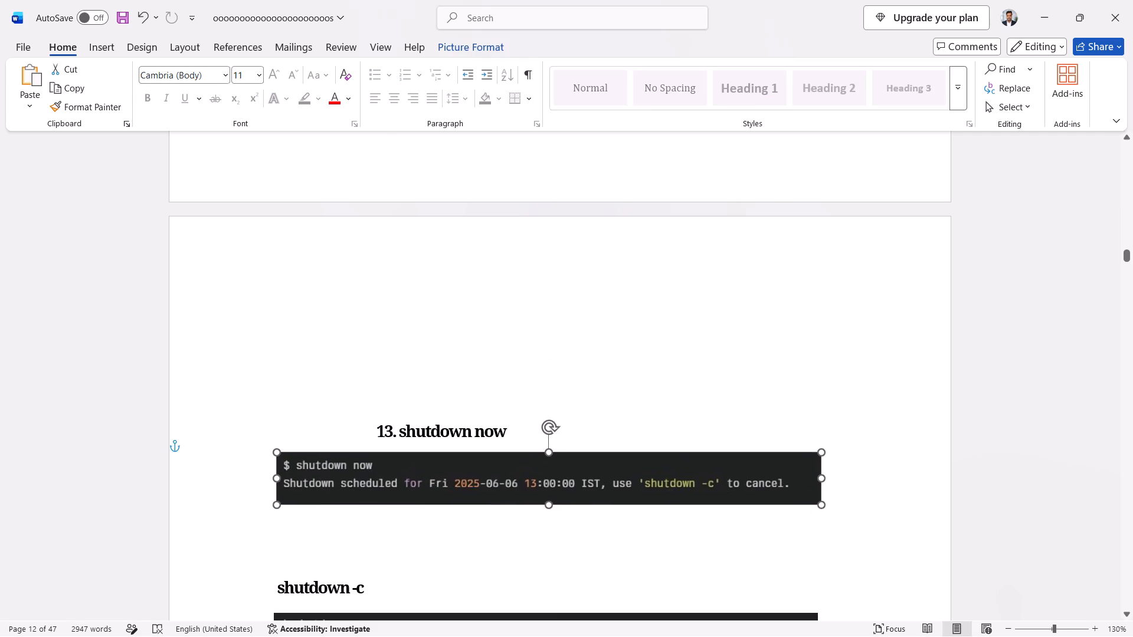
pyautogui.moveTo(764, 487); pyautogui.dragTo(766, 503)
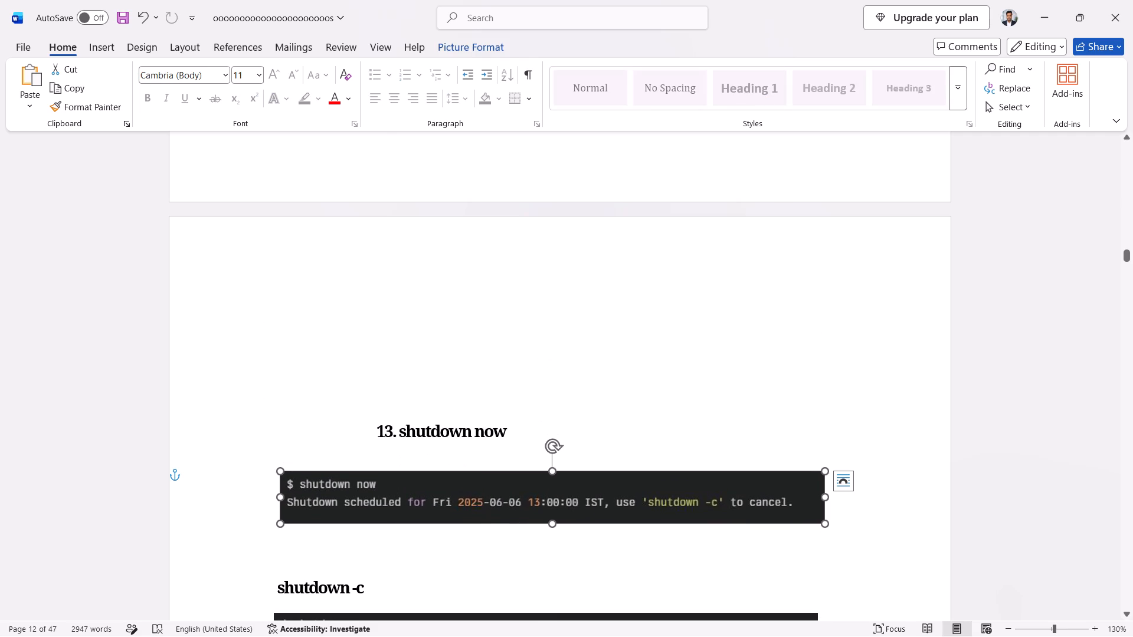
# Delete the run of leading spaces before the heading "13. shutdown now", pulling it toward the page's left edge.
pyautogui.click(369, 433)
pyautogui.press('BackSpace')
pyautogui.press('BackSpace')
pyautogui.press('BackSpace')
pyautogui.press('BackSpace')
pyautogui.press('BackSpace')
pyautogui.press('BackSpace')
pyautogui.press('BackSpace')
pyautogui.press('BackSpace')
pyautogui.press('BackSpace')
pyautogui.press('BackSpace')
pyautogui.press('BackSpace')
pyautogui.press('BackSpace')
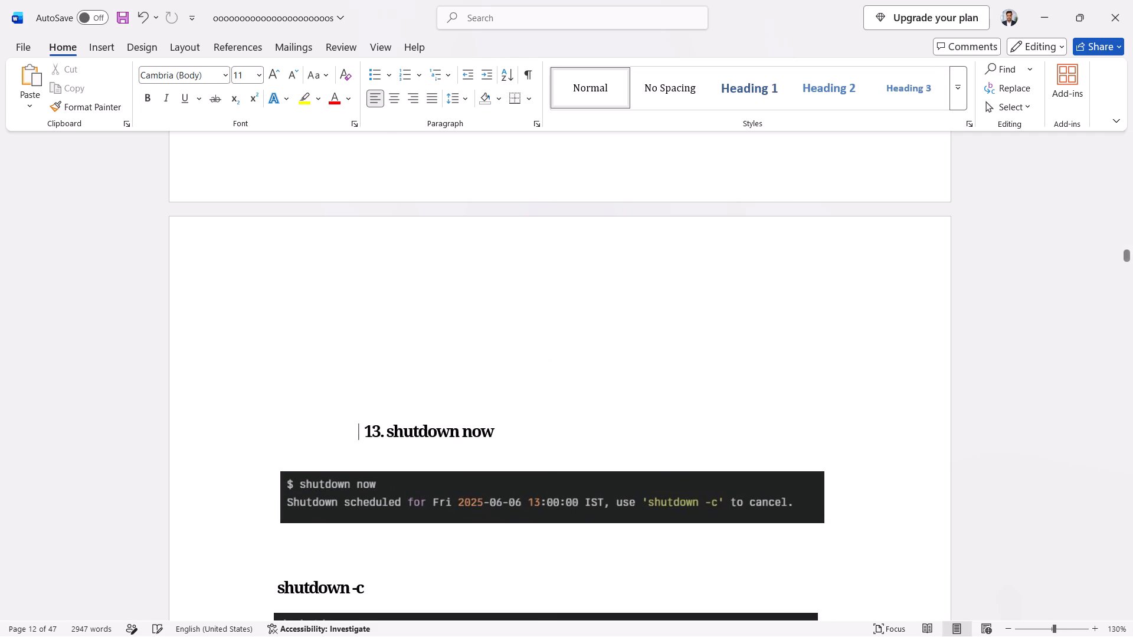
pyautogui.press('BackSpace')
pyautogui.press('BackSpace')
pyautogui.press('BackSpace')
pyautogui.press('BackSpace')
pyautogui.press('BackSpace')
pyautogui.press('BackSpace')
pyautogui.press('BackSpace')
pyautogui.press('BackSpace')
pyautogui.press('BackSpace')
pyautogui.press('BackSpace')
pyautogui.press('BackSpace')
pyautogui.press('BackSpace')
pyautogui.press('BackSpace')
pyautogui.press('BackSpace')
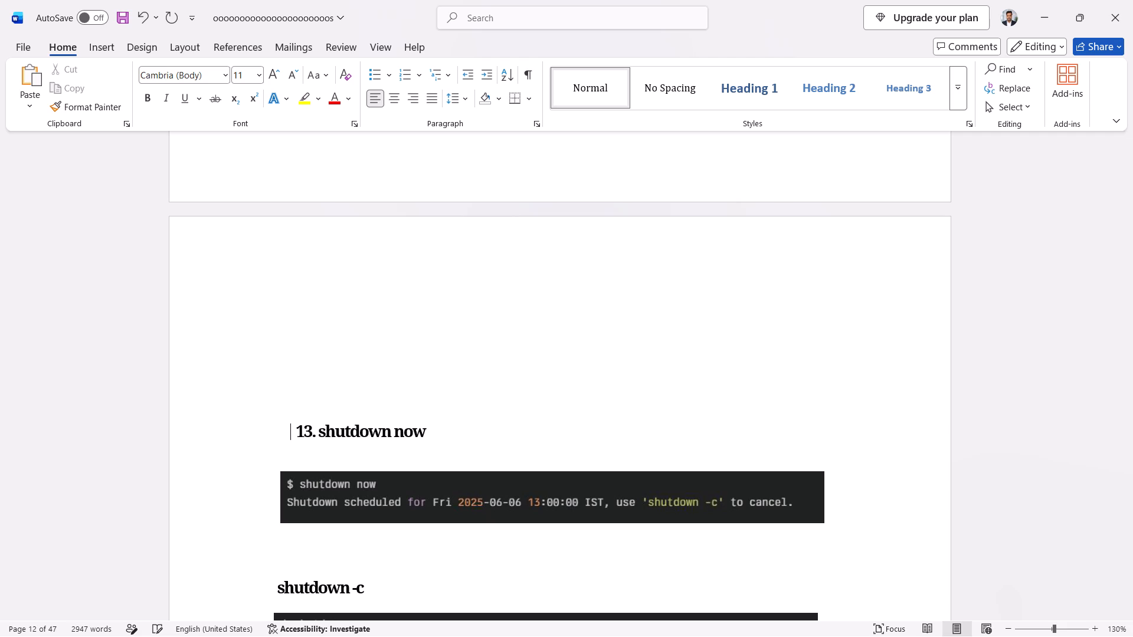
pyautogui.press('BackSpace')
pyautogui.press('BackSpace')
pyautogui.press('BackSpace')
pyautogui.press('BackSpace')
pyautogui.press('BackSpace')
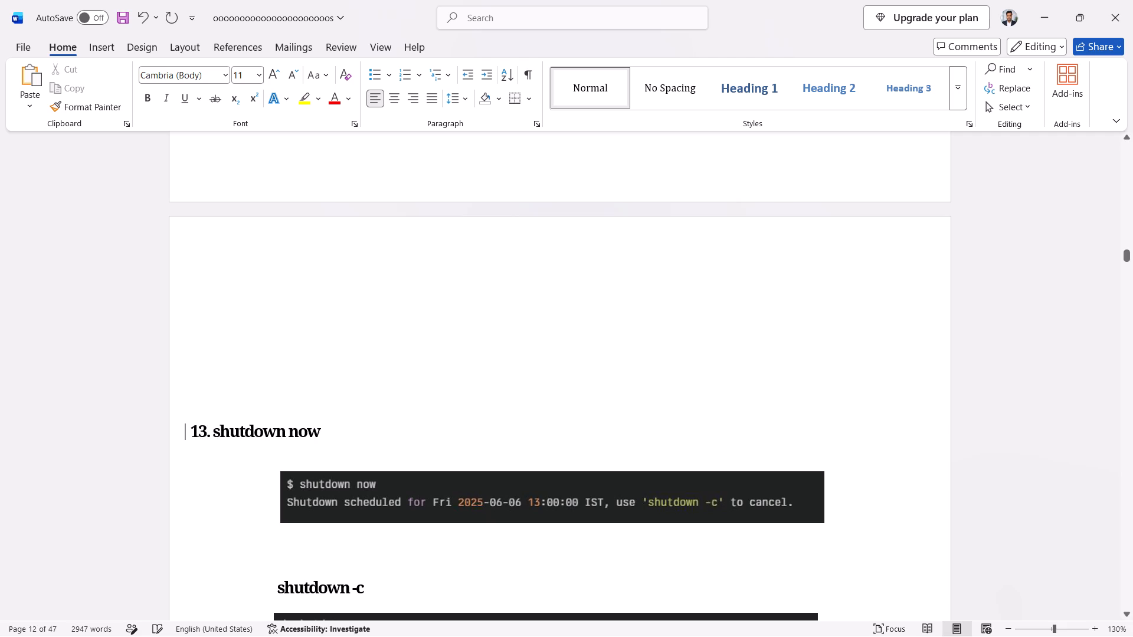
# Insert 15 spaces before the heading "13. shutdown now" to align it with the "shutdown -c" heading.
pyautogui.press('space')
pyautogui.press('space')
pyautogui.press('space')
pyautogui.press('space')
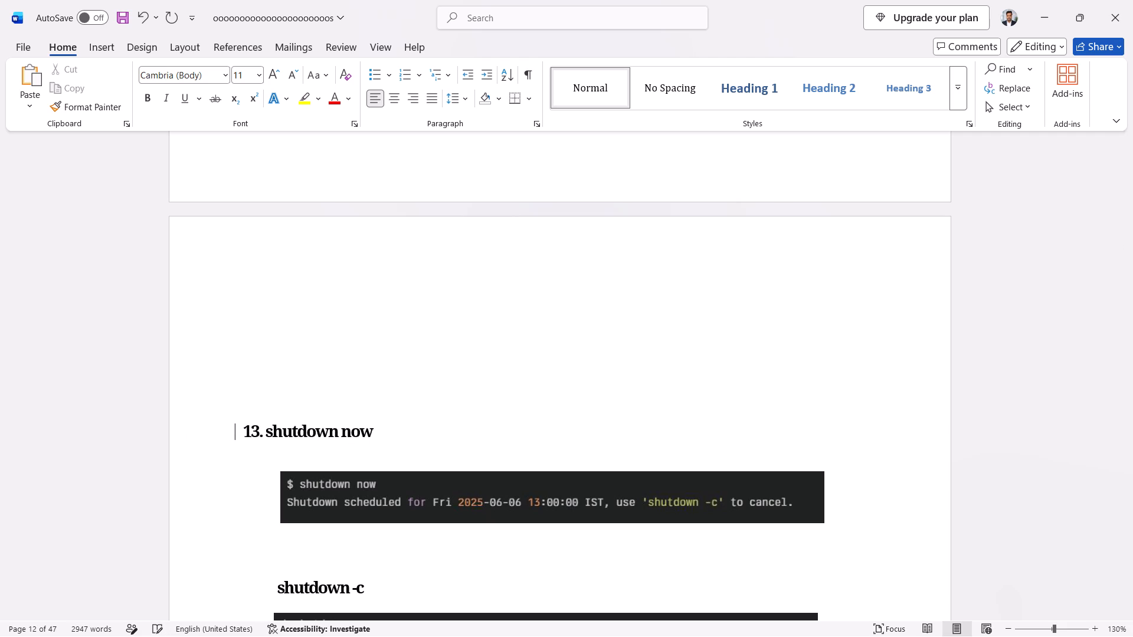
pyautogui.press('space')
pyautogui.press('space')
pyautogui.press('space')
pyautogui.press('space')
pyautogui.press('space')
pyautogui.press('space')
pyautogui.press('space')
pyautogui.press('space')
pyautogui.press('space')
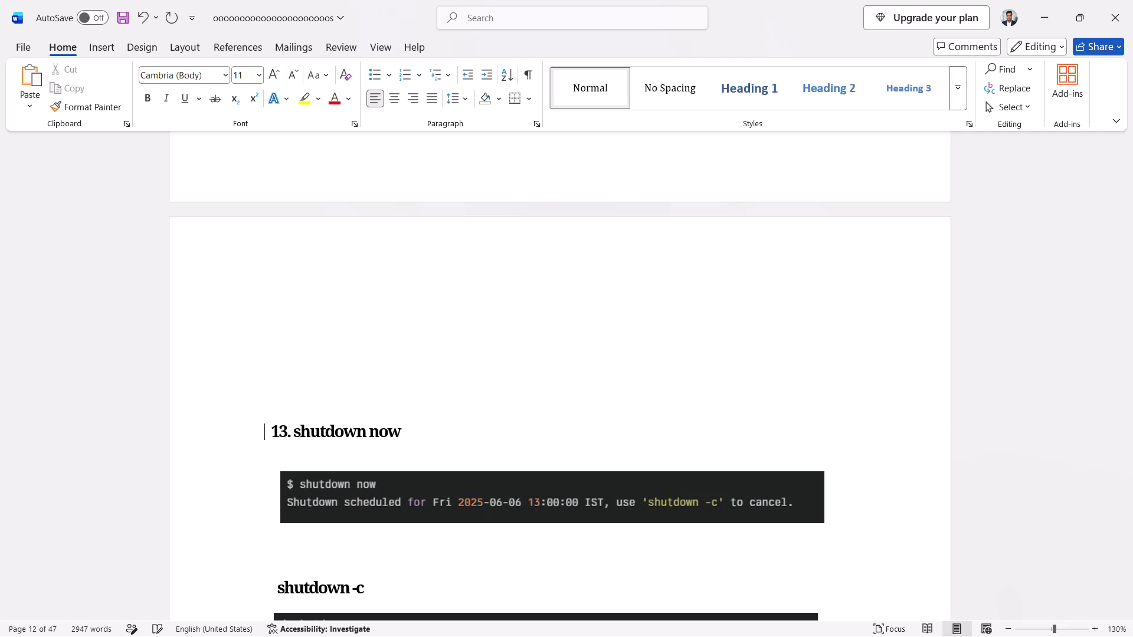
pyautogui.press('space')
pyautogui.press('space')
pyautogui.click(388, 373)
pyautogui.rightClick(322, 318)
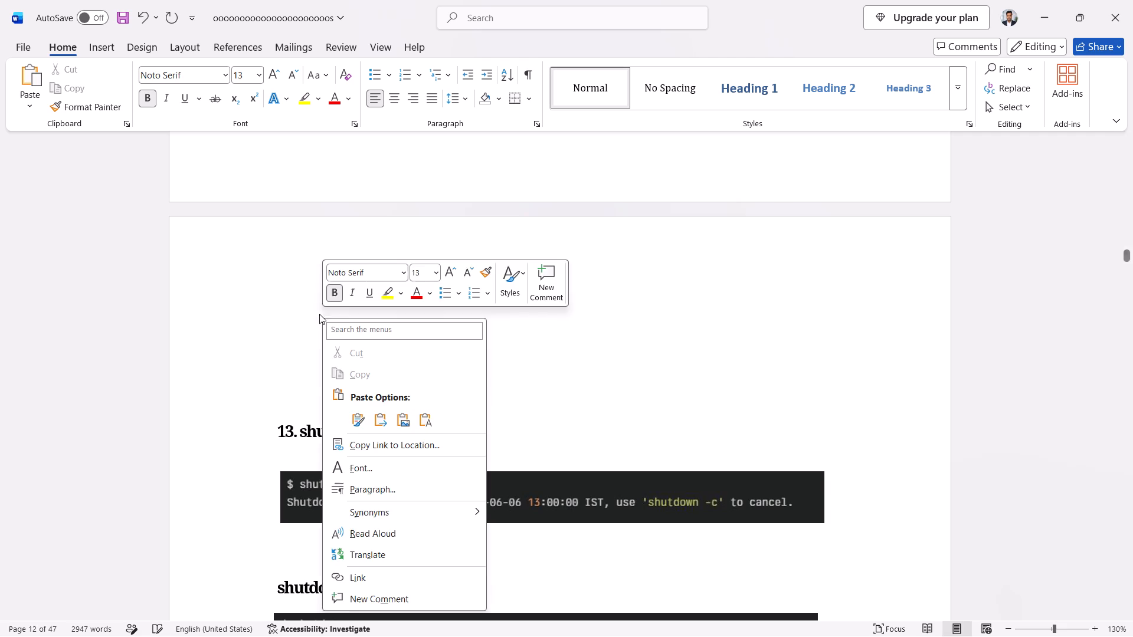
pyautogui.click(265, 305)
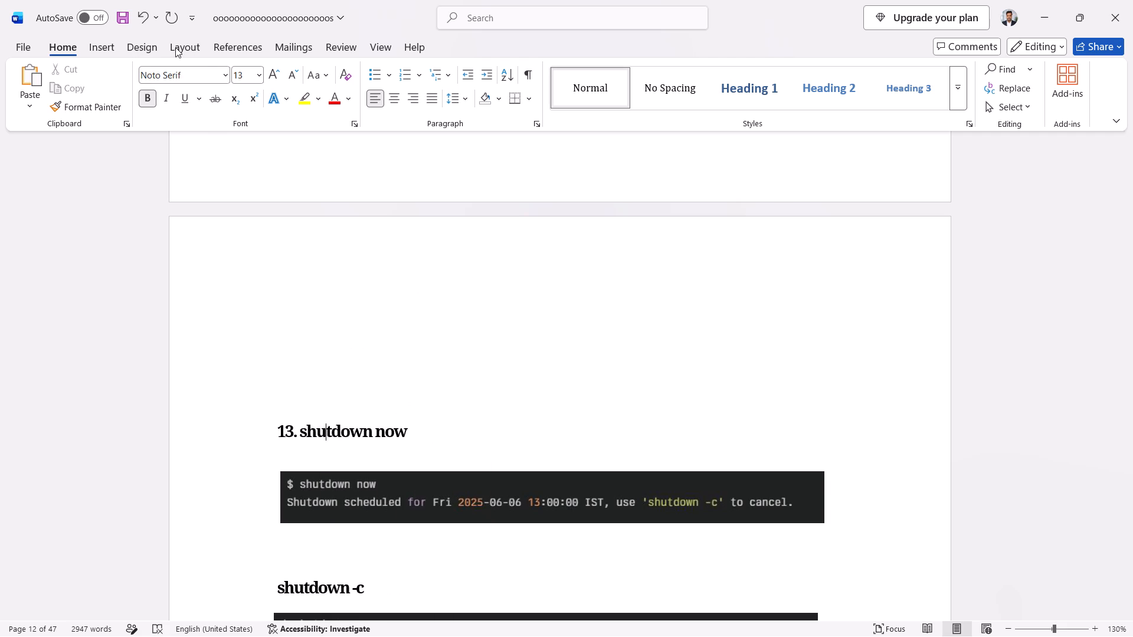
# Apply the Moderate page margins preset (2.54 cm top and bottom, 1.91 cm left and right).
pyautogui.click(175, 47)
pyautogui.click(34, 78)
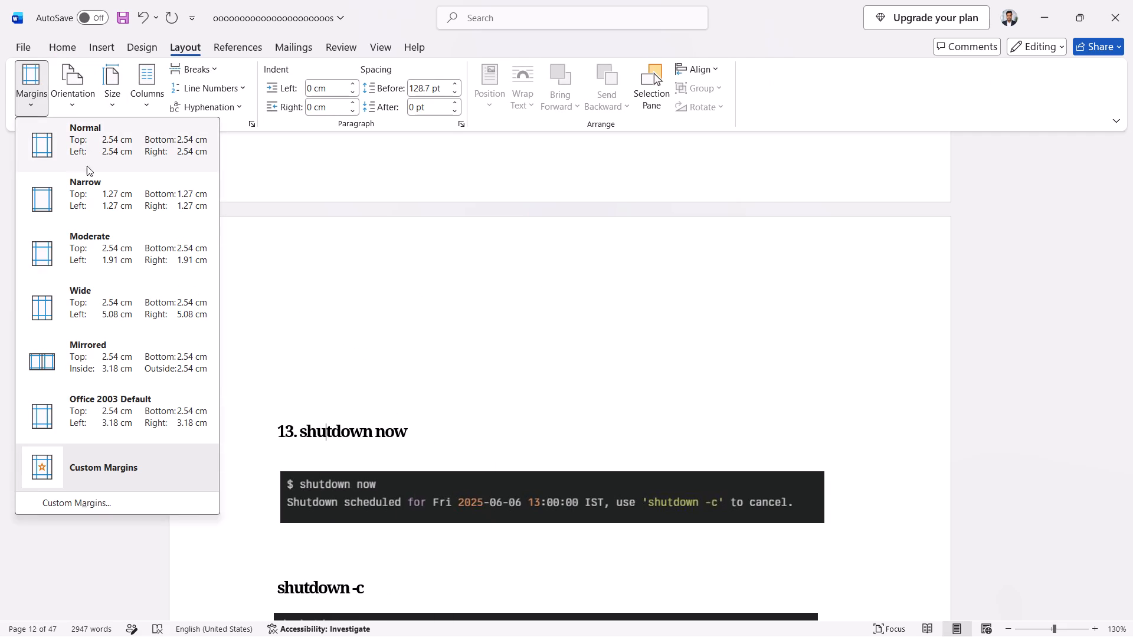
pyautogui.click(89, 257)
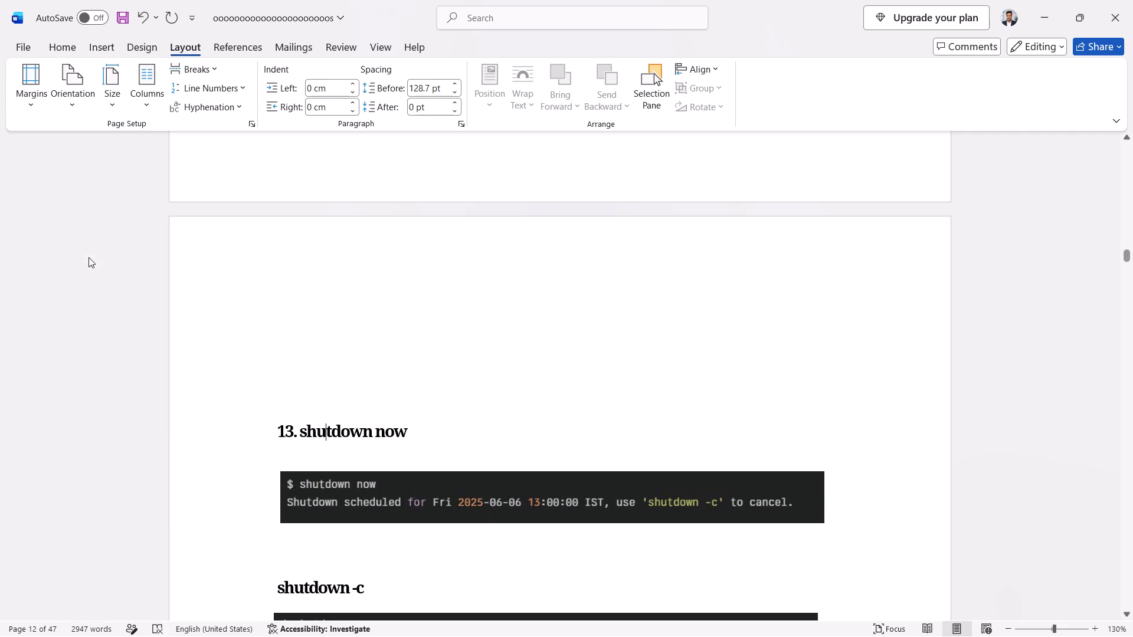
# Delete the spaces before the heading "13. shutdown now" on page 12 to shift it back to the left margin.
pyautogui.scroll(-20, 273, 276)
pyautogui.scroll(-1, 273, 276)
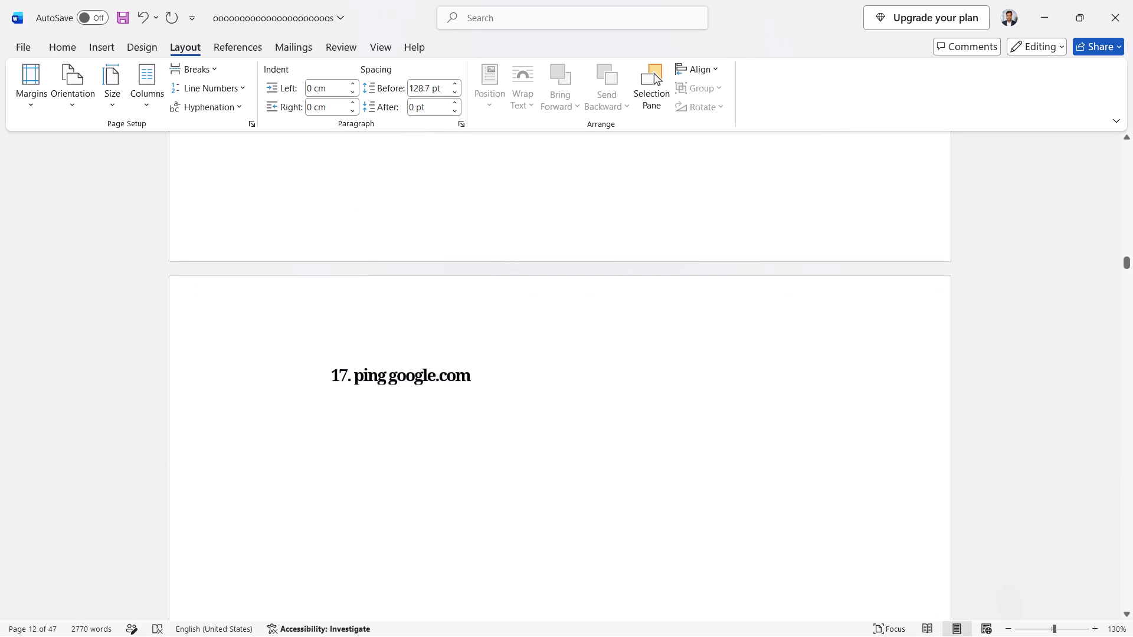
pyautogui.scroll(-15, 273, 276)
pyautogui.scroll(11, 273, 276)
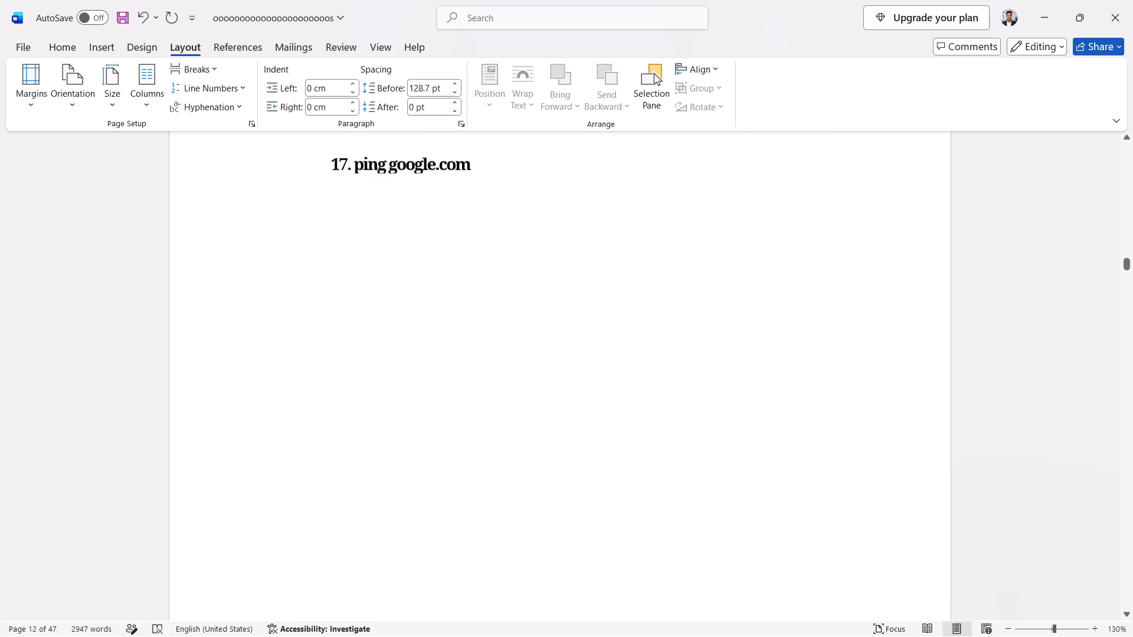
pyautogui.scroll(3, 320, 223)
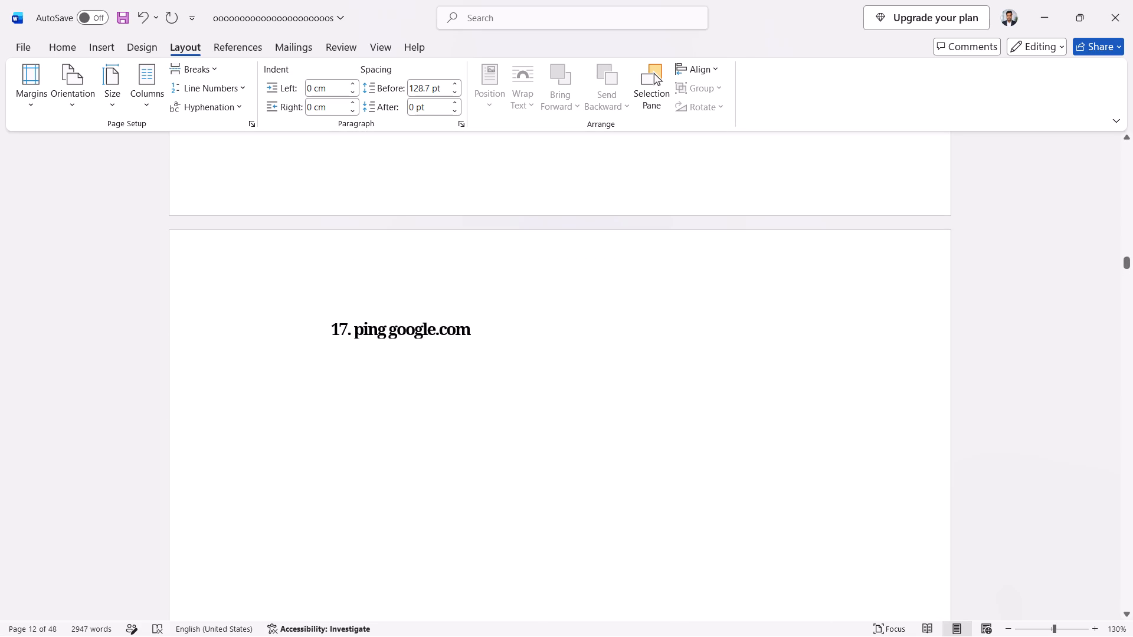
pyautogui.scroll(19, 332, 317)
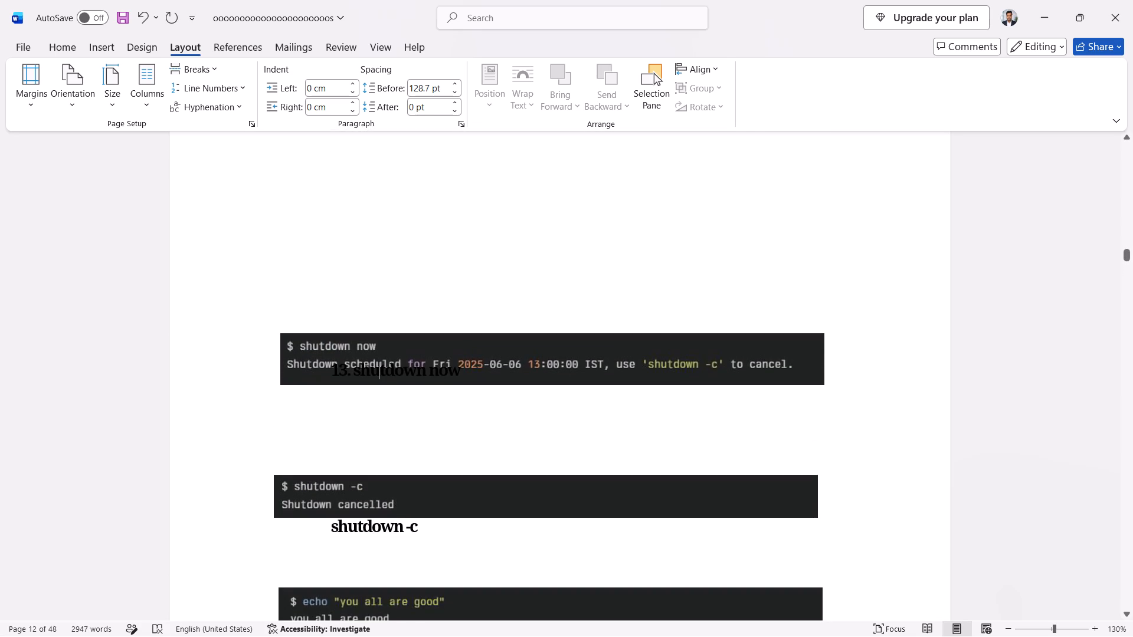
pyautogui.click(359, 359)
pyautogui.click(330, 369)
pyautogui.press('BackSpace')
pyautogui.press('BackSpace')
pyautogui.press('BackSpace')
pyautogui.press('BackSpace')
pyautogui.press('BackSpace')
pyautogui.press('BackSpace')
pyautogui.press('BackSpace')
pyautogui.press('BackSpace')
pyautogui.press('BackSpace')
pyautogui.press('BackSpace')
pyautogui.press('BackSpace')
pyautogui.press('BackSpace')
pyautogui.press('BackSpace')
pyautogui.press('BackSpace')
pyautogui.press('BackSpace')
pyautogui.press('BackSpace')
pyautogui.press('BackSpace')
pyautogui.press('BackSpace')
pyautogui.press('BackSpace')
pyautogui.press('BackSpace')
pyautogui.press('BackSpace')
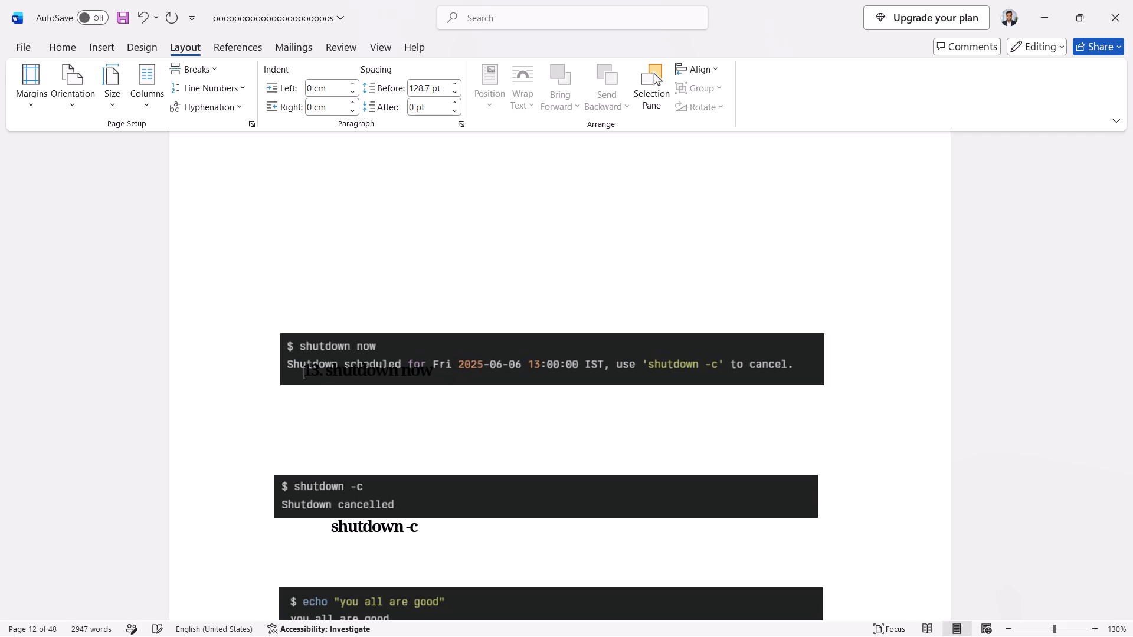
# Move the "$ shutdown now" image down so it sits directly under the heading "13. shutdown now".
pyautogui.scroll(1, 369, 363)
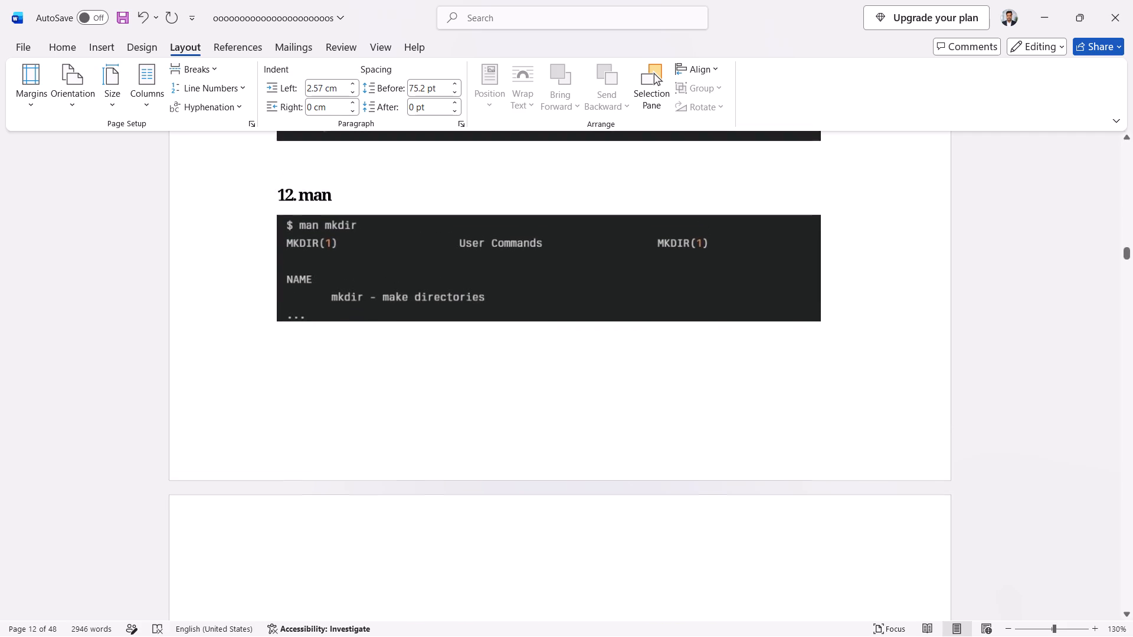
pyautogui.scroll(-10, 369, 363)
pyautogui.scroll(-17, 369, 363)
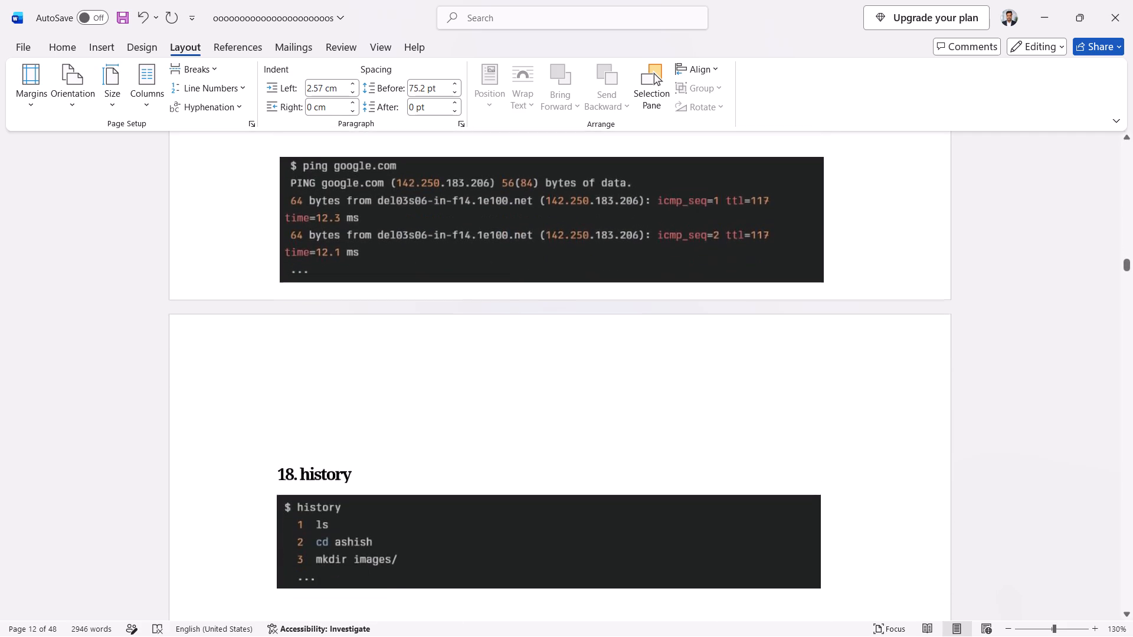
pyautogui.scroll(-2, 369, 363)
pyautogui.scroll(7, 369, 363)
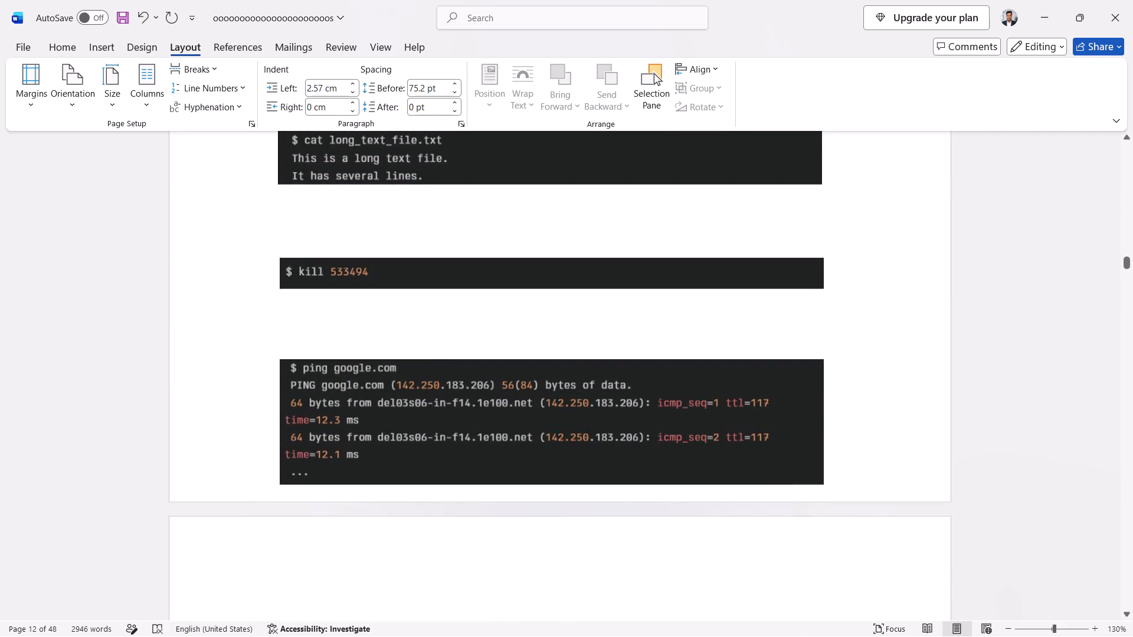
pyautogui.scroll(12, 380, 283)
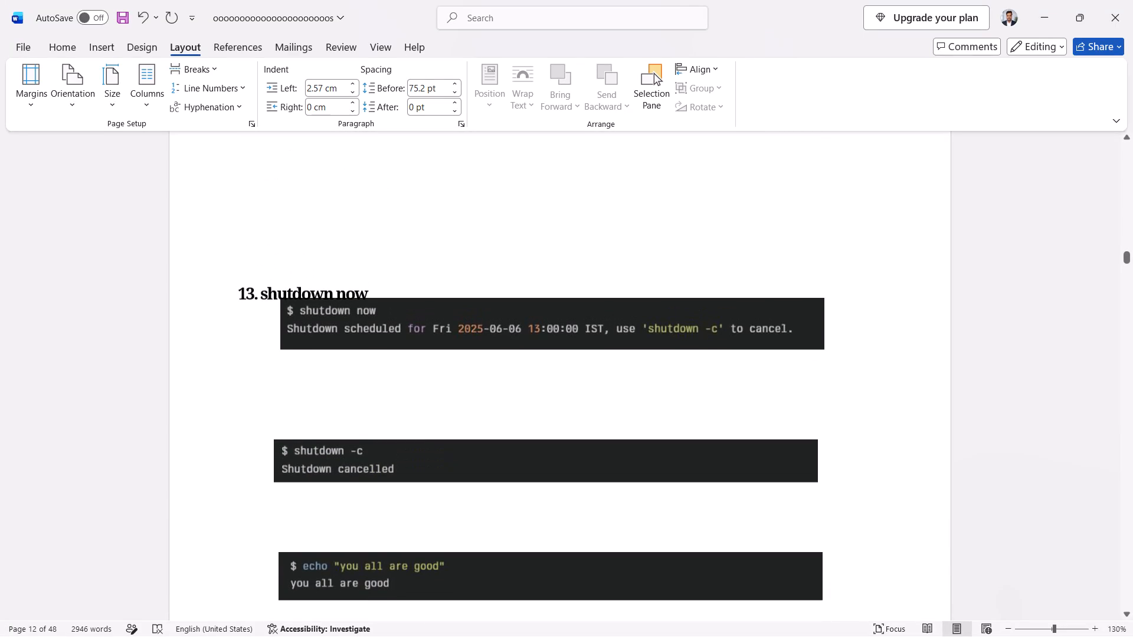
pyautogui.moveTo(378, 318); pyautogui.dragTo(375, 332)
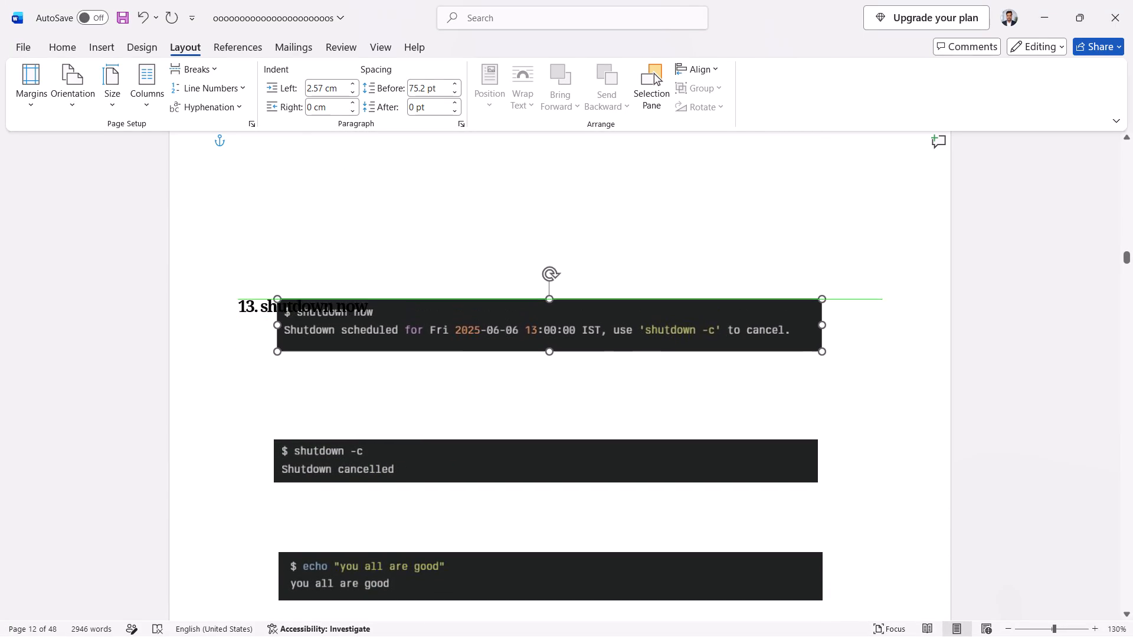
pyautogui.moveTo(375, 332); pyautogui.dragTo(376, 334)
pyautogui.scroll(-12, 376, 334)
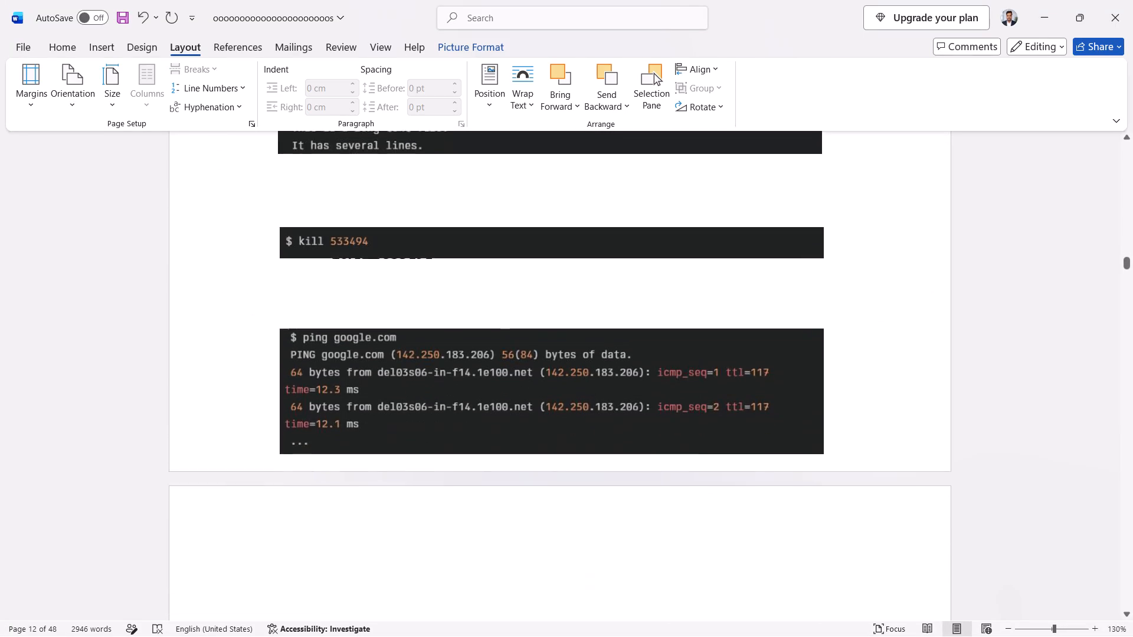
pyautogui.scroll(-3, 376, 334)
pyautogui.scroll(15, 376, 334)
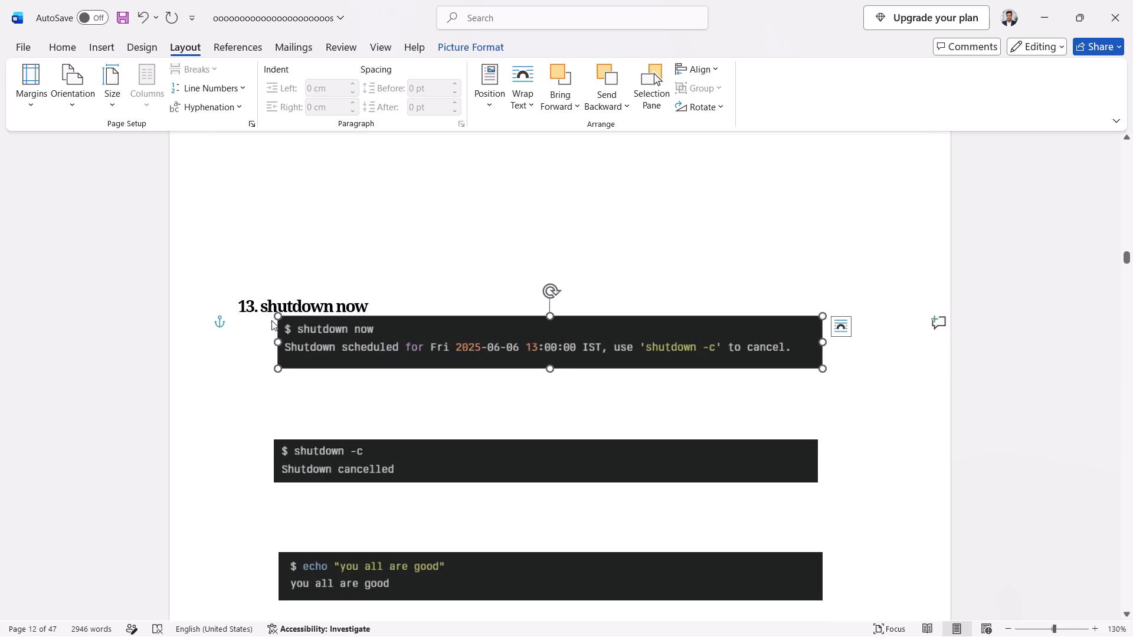
# Undo the "$ shutdown now" image move and the latest heading edits, and redo the last undone edit.
pyautogui.hotkey('ctrl', 'z')
pyautogui.hotkey('ctrl', 'z')
pyautogui.scroll(-10, 272, 320)
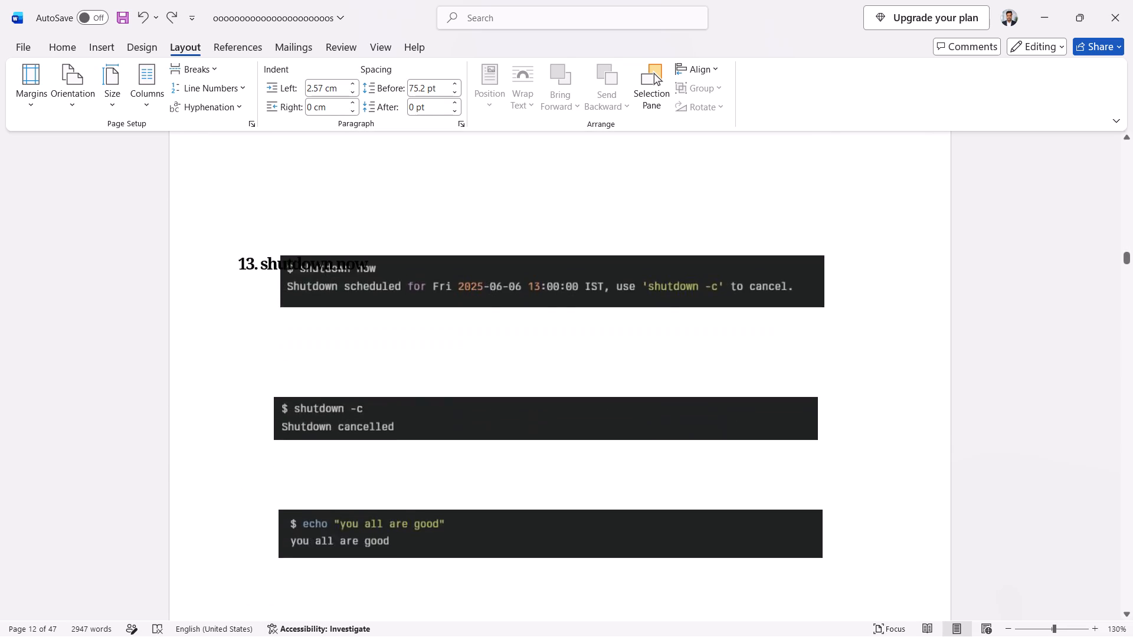
pyautogui.scroll(12, 272, 320)
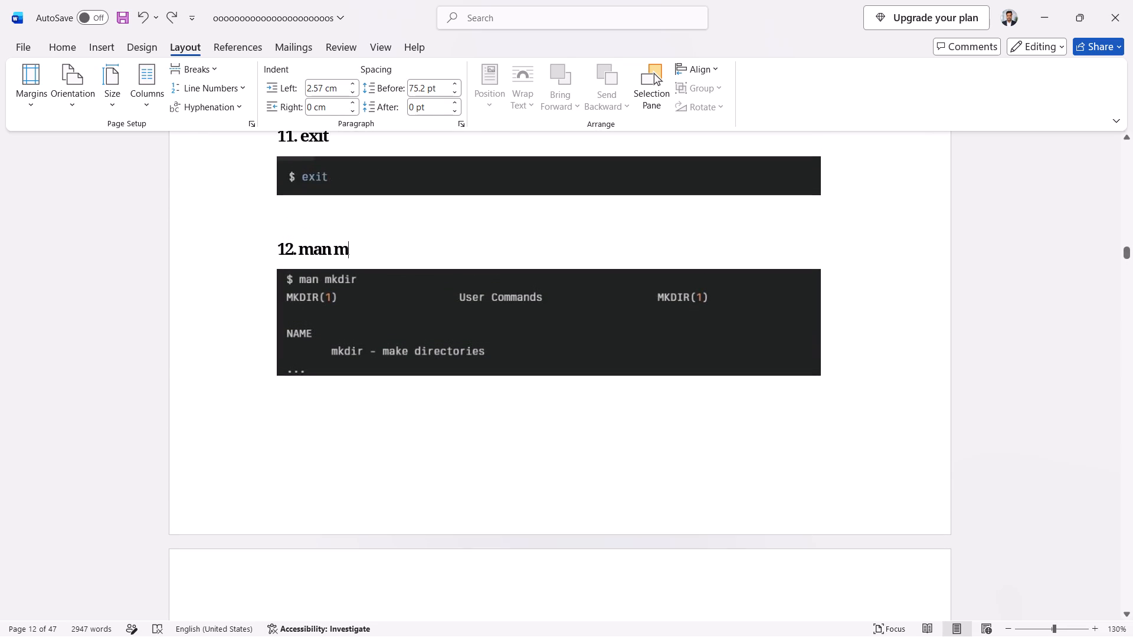
pyautogui.hotkey('ctrl', 'z')
pyautogui.hotkey('ctrl', 'z')
pyautogui.hotkey('ctrl', 'z')
pyautogui.hotkey('ctrl', 'z')
pyautogui.hotkey('ctrl', 'z')
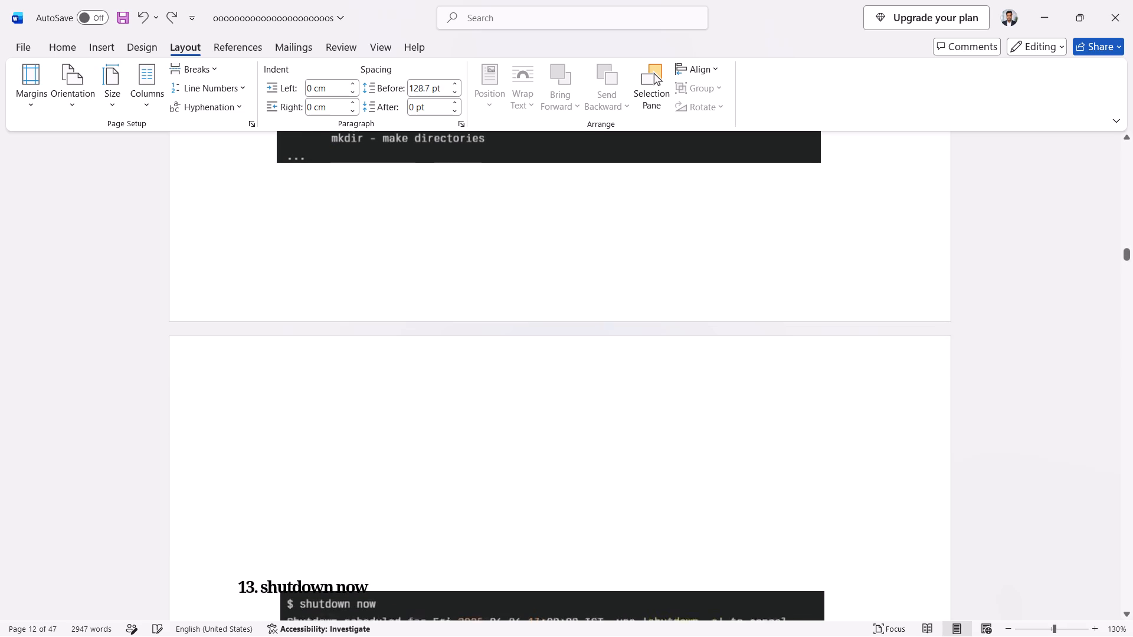
pyautogui.hotkey('ctrl', 'z')
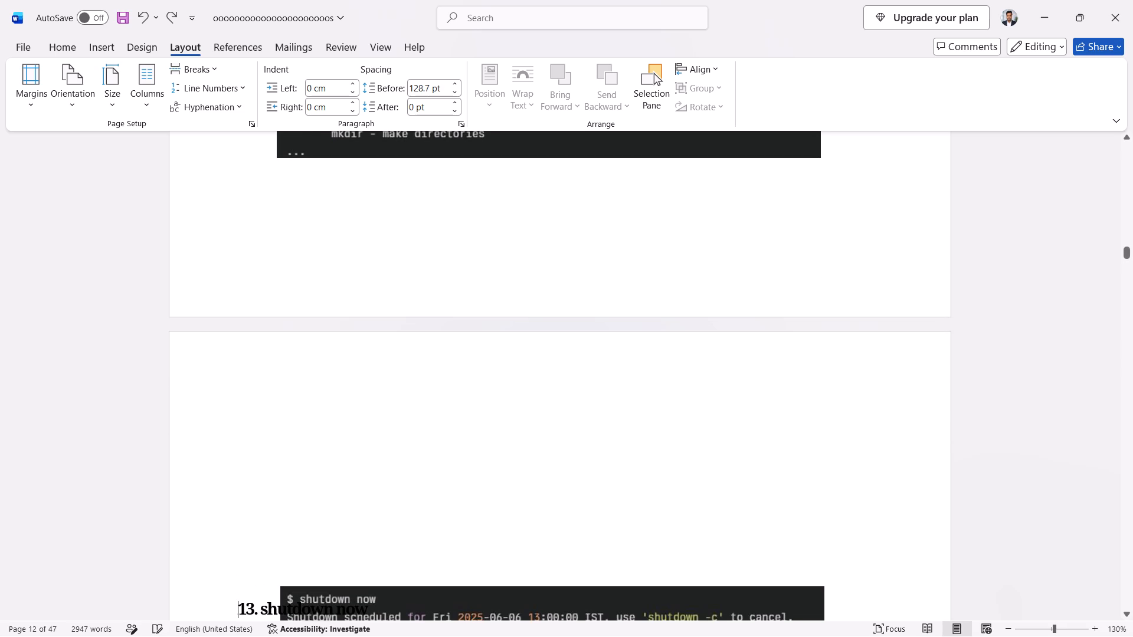
pyautogui.hotkey('ctrl', 'y')
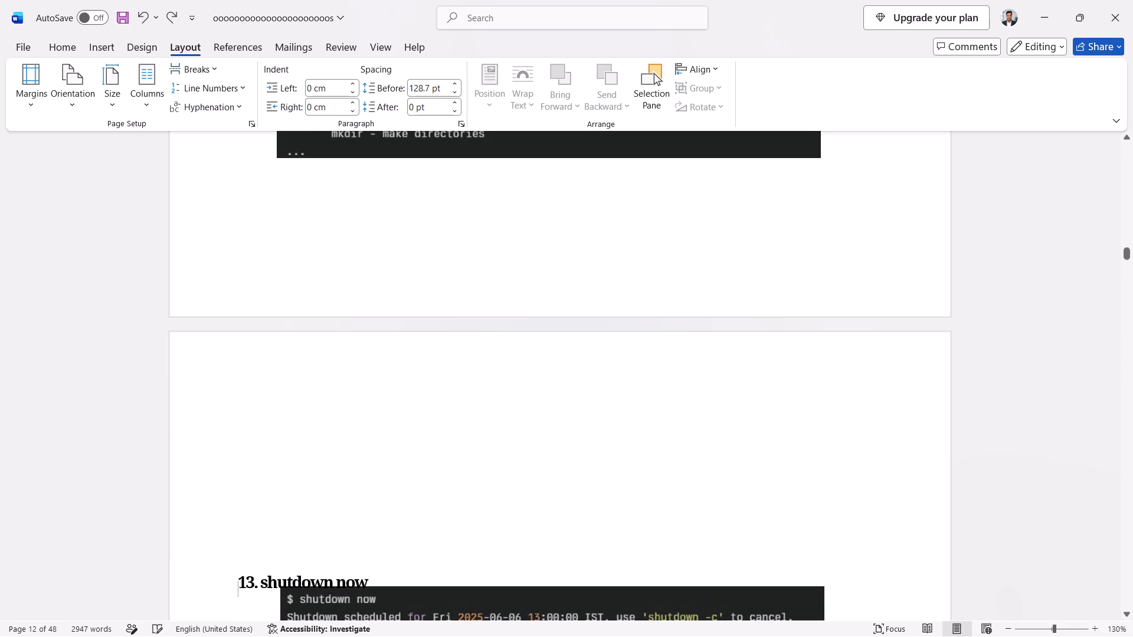
# Move the "ping google.com" image up so it sits just below the "kill 533494" image on page 12.
pyautogui.scroll(-18, 272, 320)
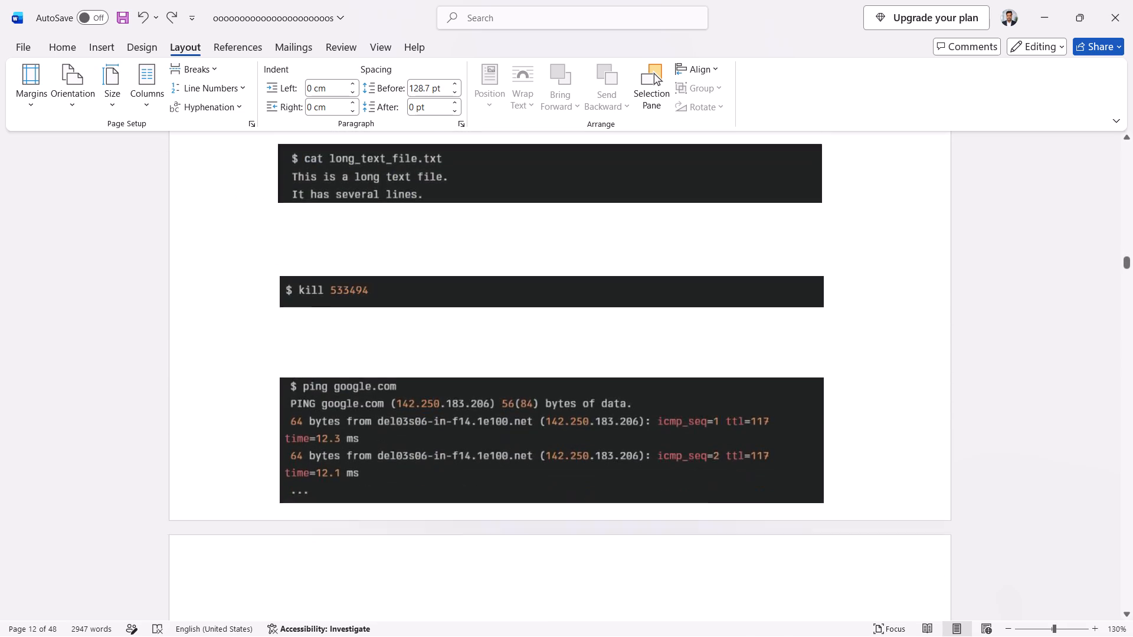
pyautogui.scroll(-7, 278, 318)
pyautogui.scroll(4, 279, 318)
pyautogui.moveTo(343, 304); pyautogui.dragTo(343, 304)
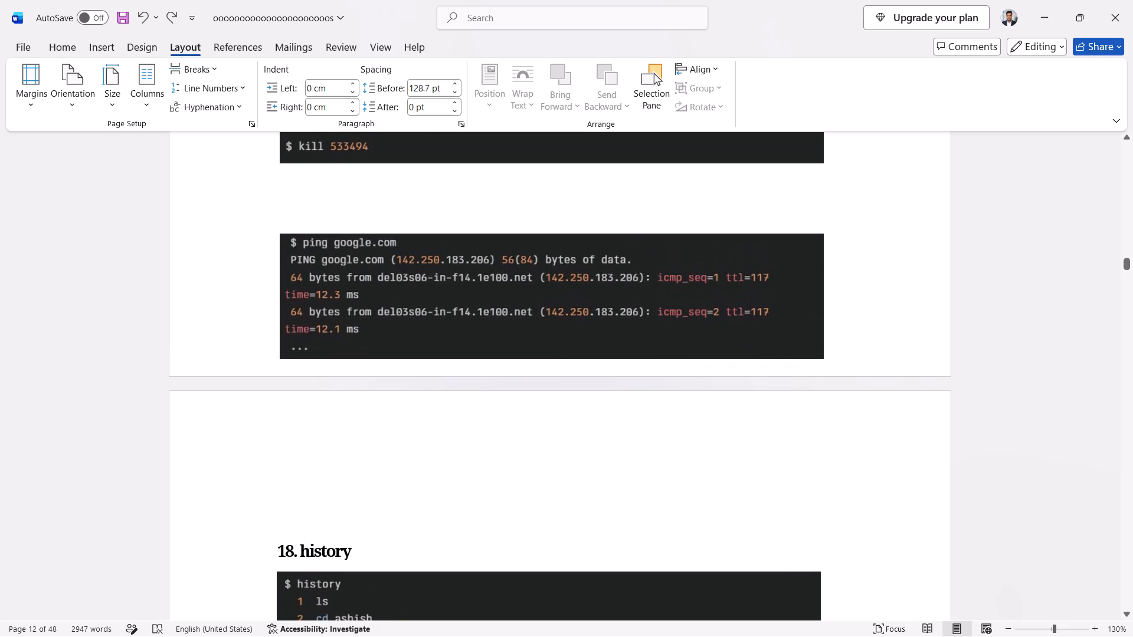
pyautogui.moveTo(343, 304); pyautogui.dragTo(340, 331)
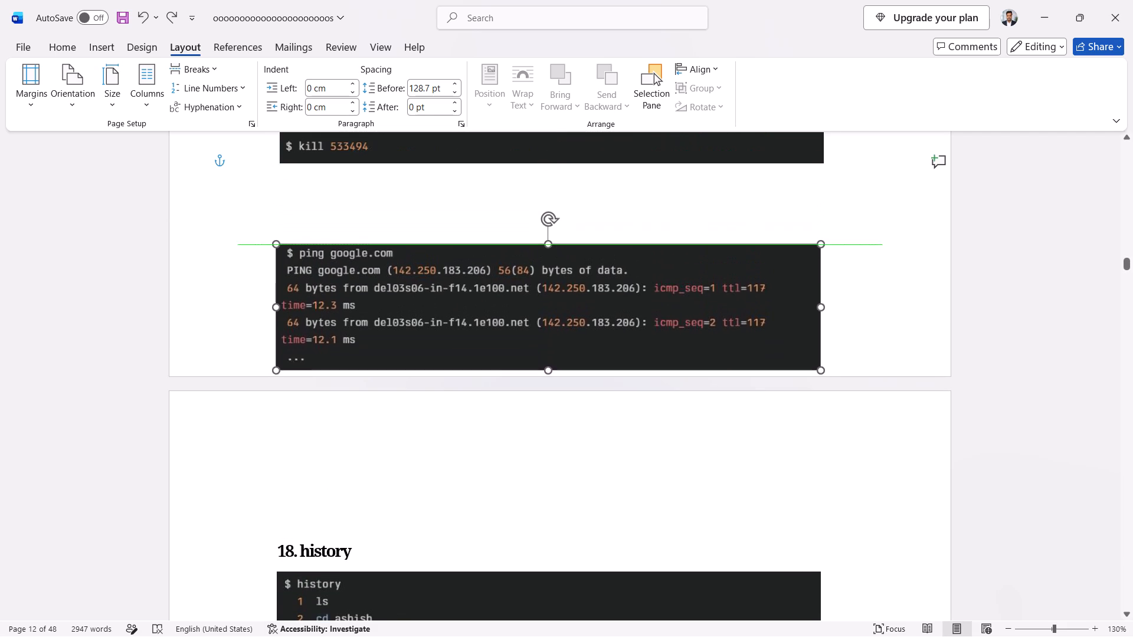
pyautogui.moveTo(340, 331); pyautogui.dragTo(342, 241)
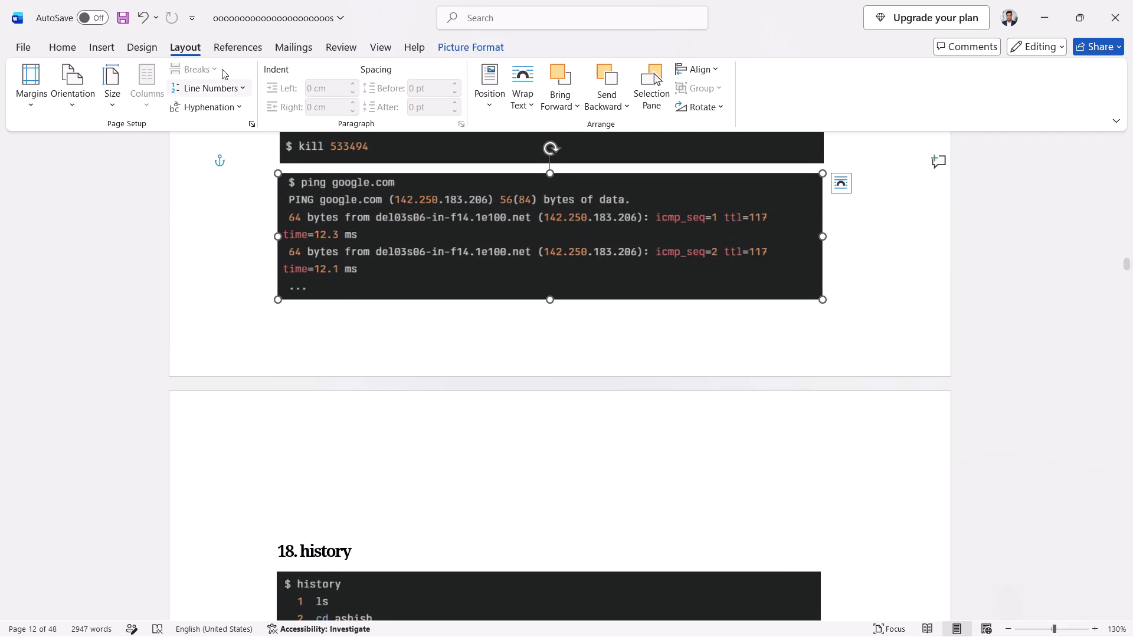
# Draw a text box about 12.3 cm high and 16.3 cm wide over the shutdown and echo images on page 12.
pyautogui.click(103, 42)
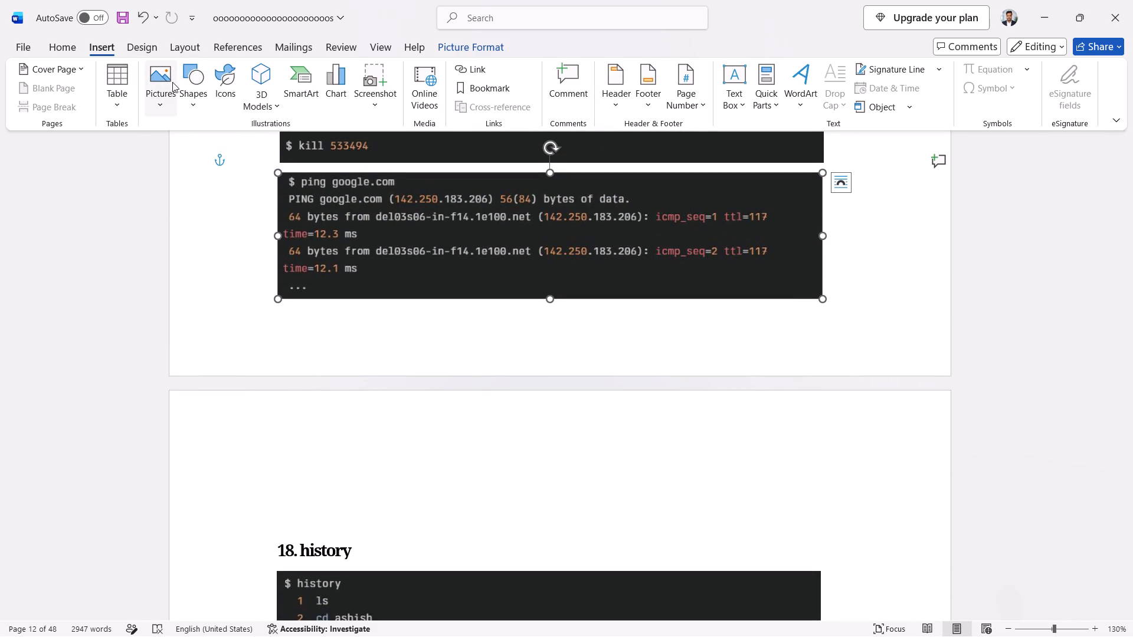
pyautogui.click(741, 106)
pyautogui.click(770, 445)
pyautogui.scroll(14, 591, 339)
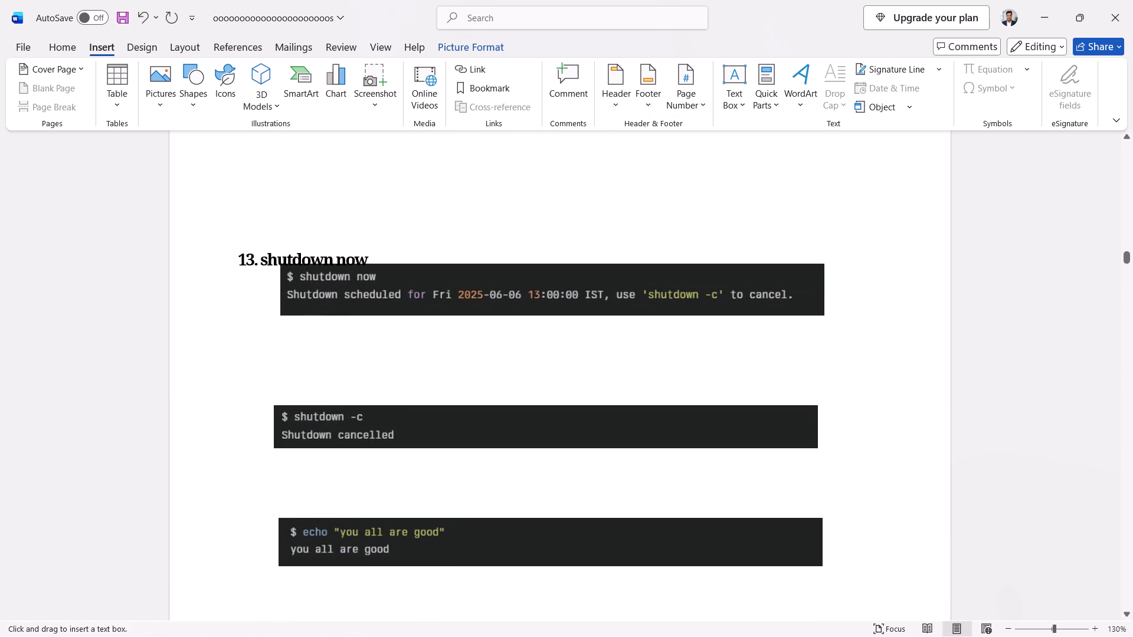
pyautogui.moveTo(220, 176); pyautogui.dragTo(810, 609)
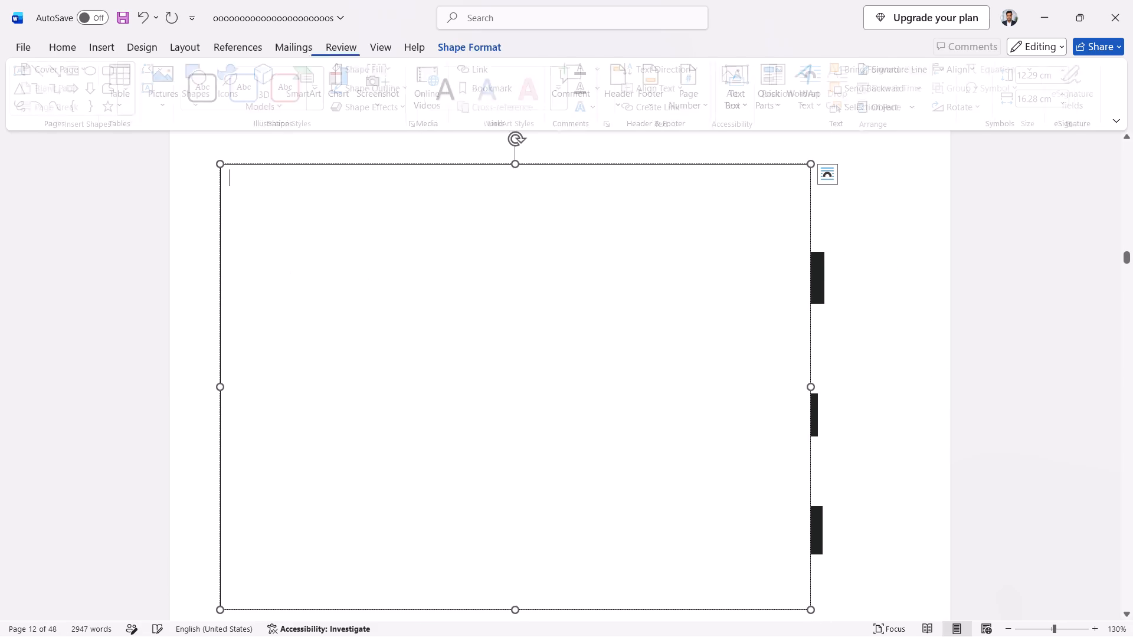
# Resize the text box to about 22.8 cm high and 17.7 cm wide, spanning page 12 between its side margins.
pyautogui.moveTo(513, 162); pyautogui.dragTo(525, 195)
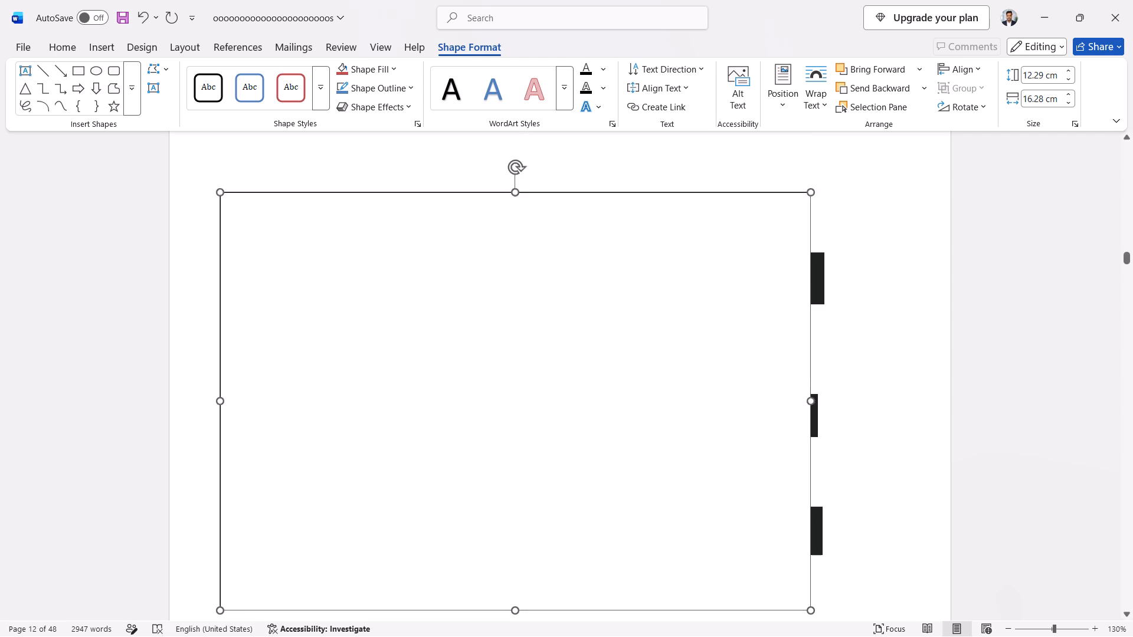
pyautogui.moveTo(525, 195); pyautogui.dragTo(539, 163)
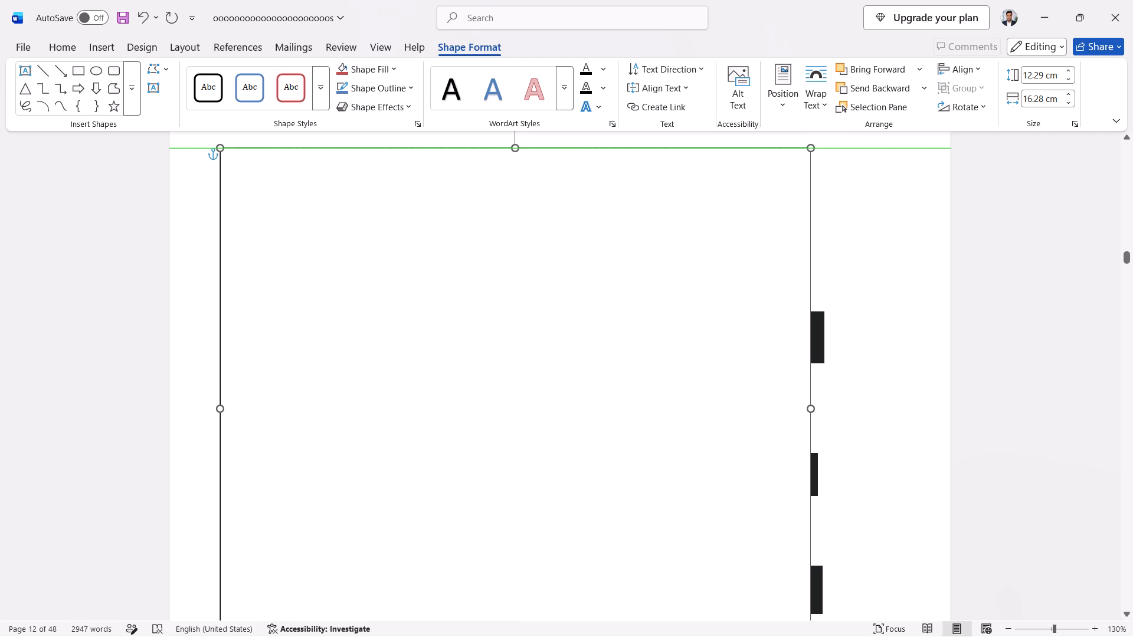
pyautogui.moveTo(539, 163); pyautogui.dragTo(538, 162)
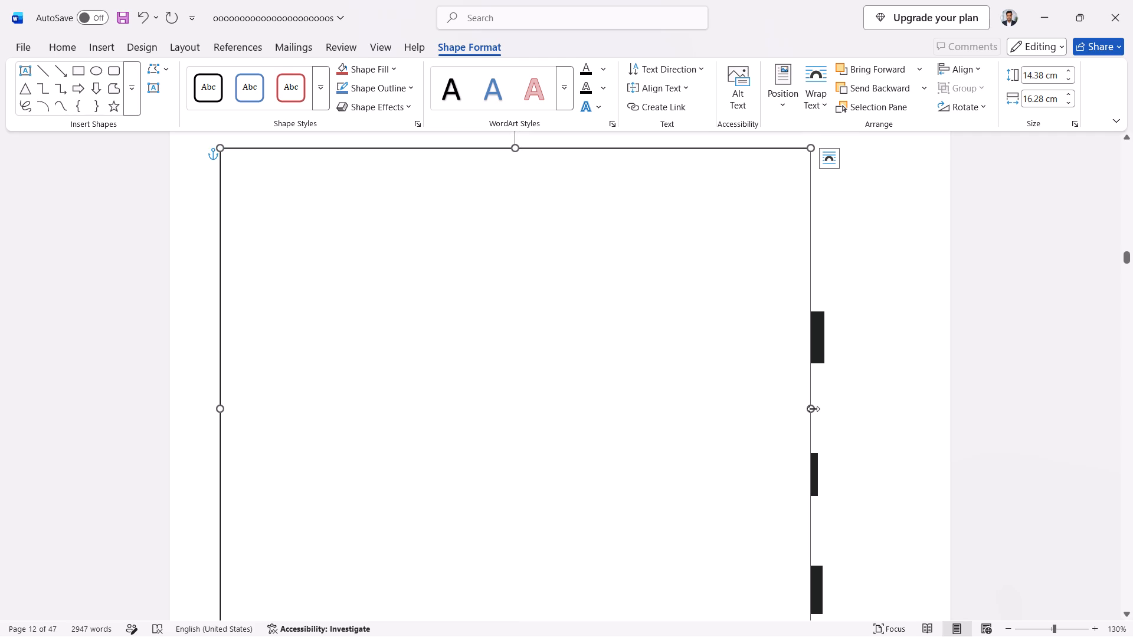
pyautogui.moveTo(813, 409); pyautogui.dragTo(896, 408)
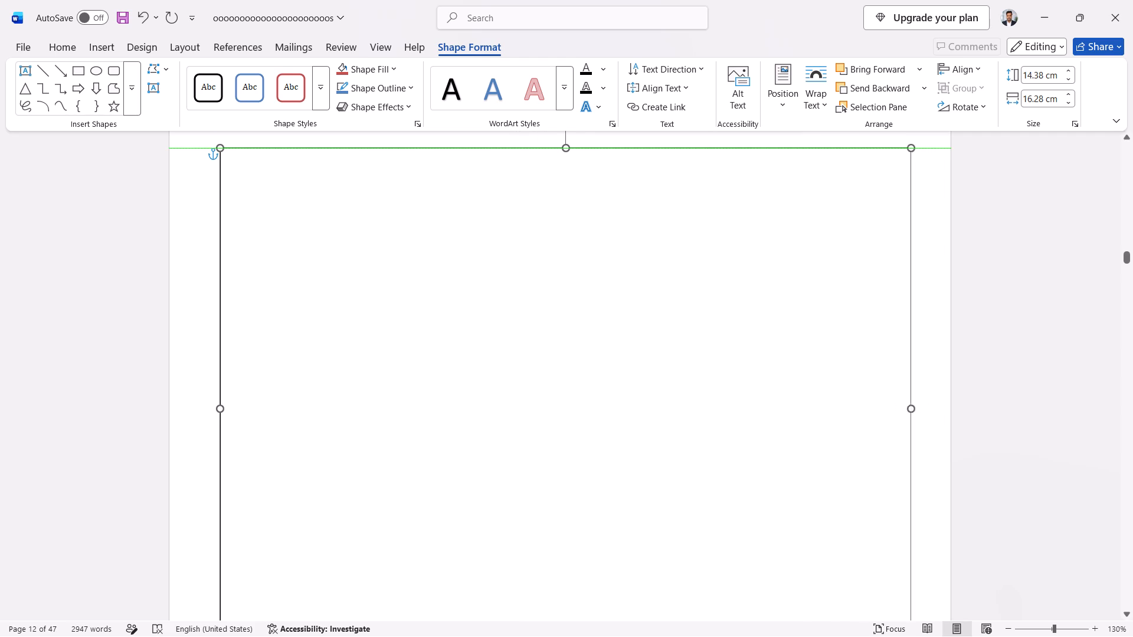
pyautogui.moveTo(896, 408); pyautogui.dragTo(895, 404)
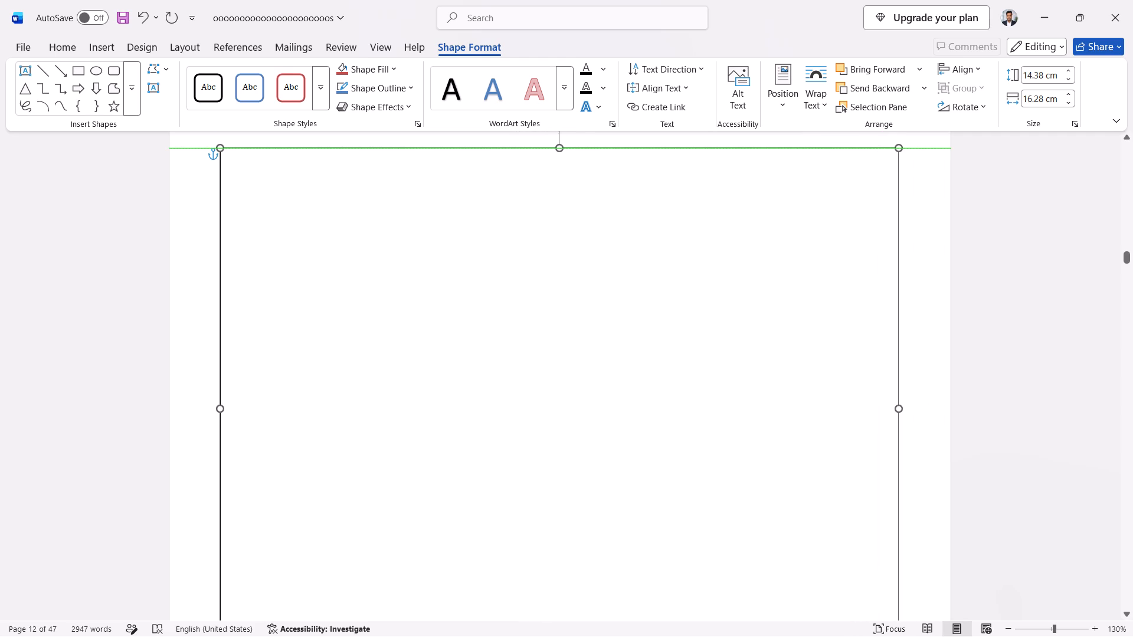
pyautogui.moveTo(895, 404); pyautogui.dragTo(871, 409)
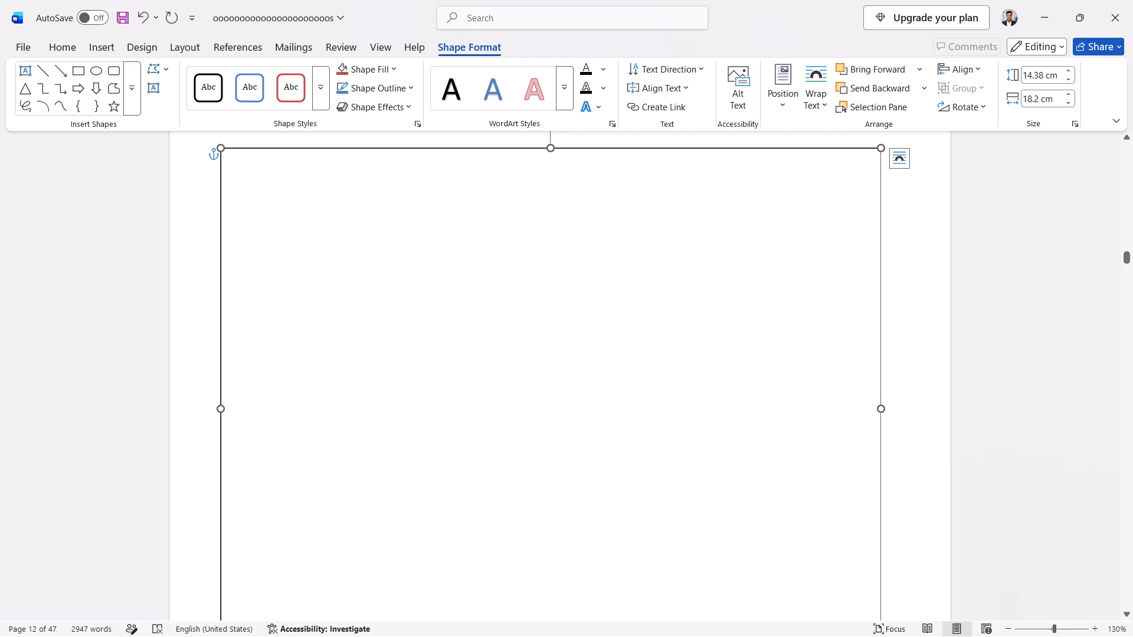
pyautogui.moveTo(221, 408); pyautogui.dragTo(242, 409)
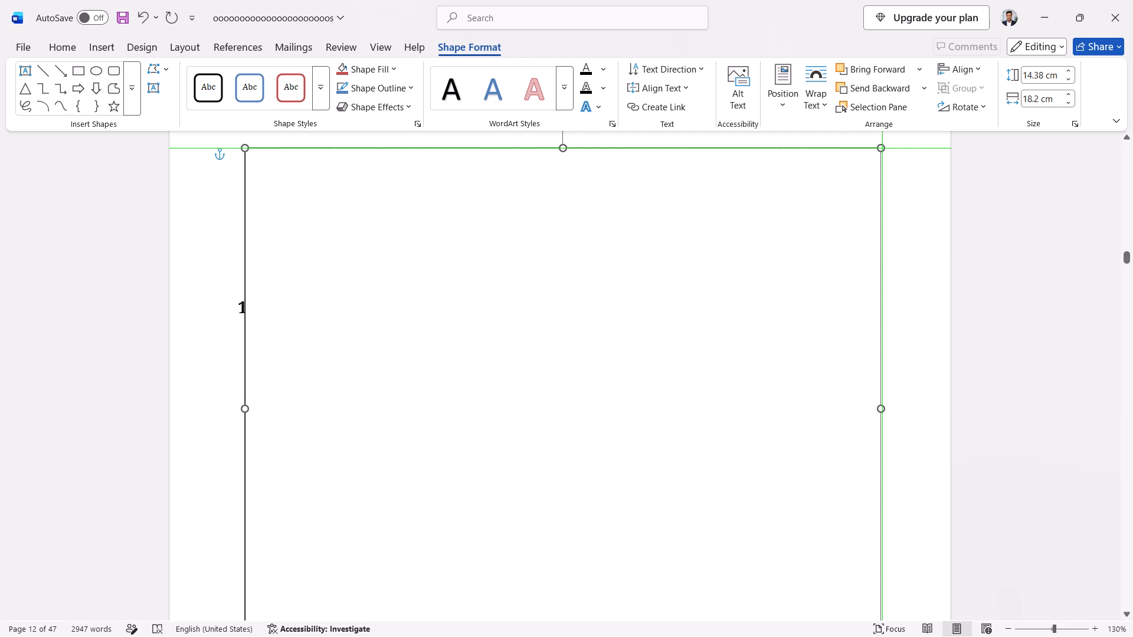
pyautogui.moveTo(242, 409); pyautogui.dragTo(230, 409)
pyautogui.scroll(-9, 291, 402)
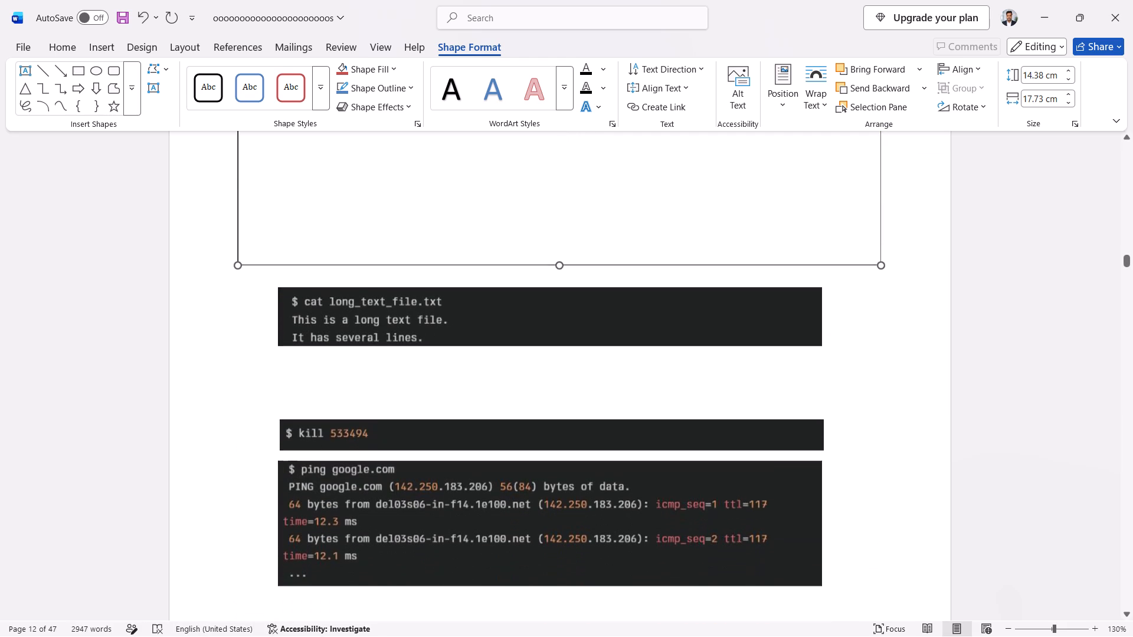
pyautogui.moveTo(559, 255); pyautogui.dragTo(559, 491)
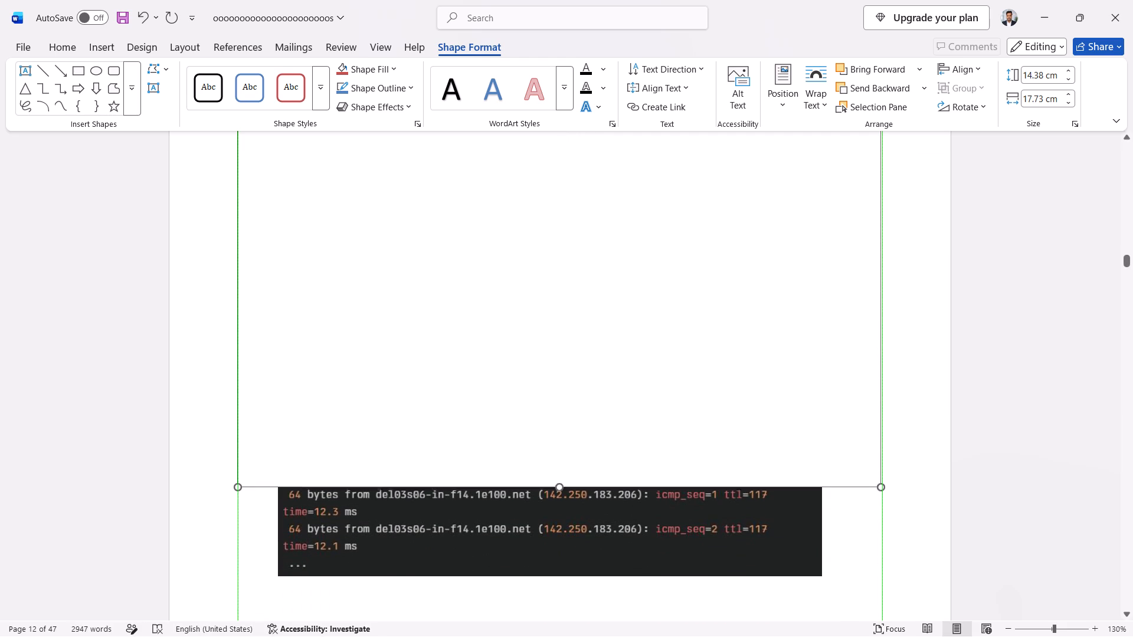
pyautogui.moveTo(559, 491); pyautogui.dragTo(555, 562)
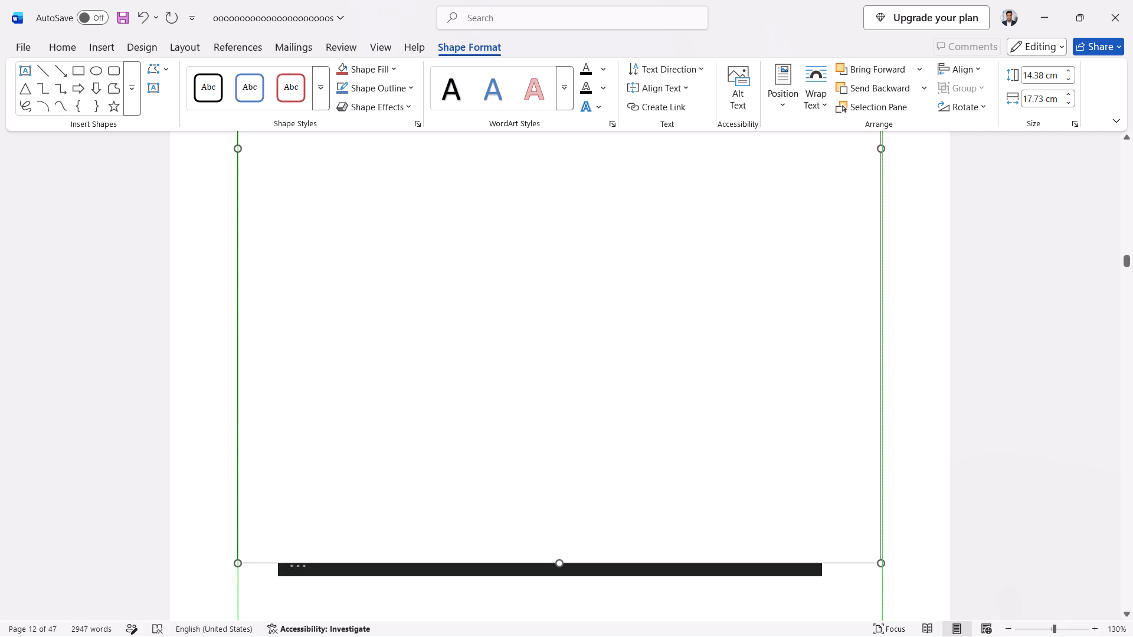
pyautogui.moveTo(555, 562); pyautogui.dragTo(557, 565)
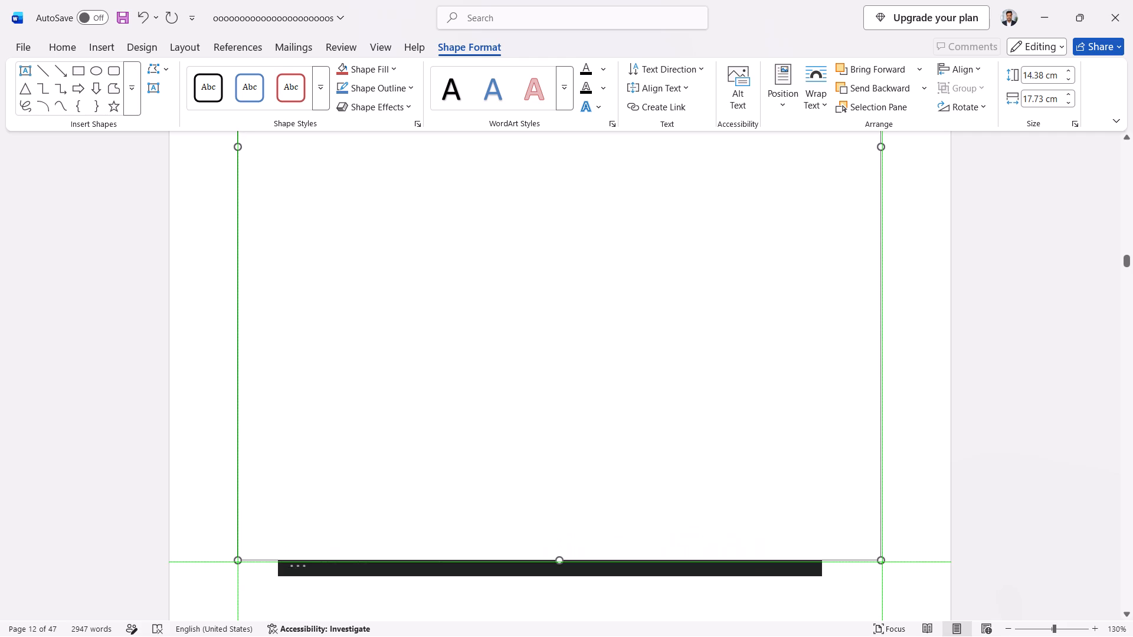
pyautogui.moveTo(557, 565); pyautogui.dragTo(557, 573)
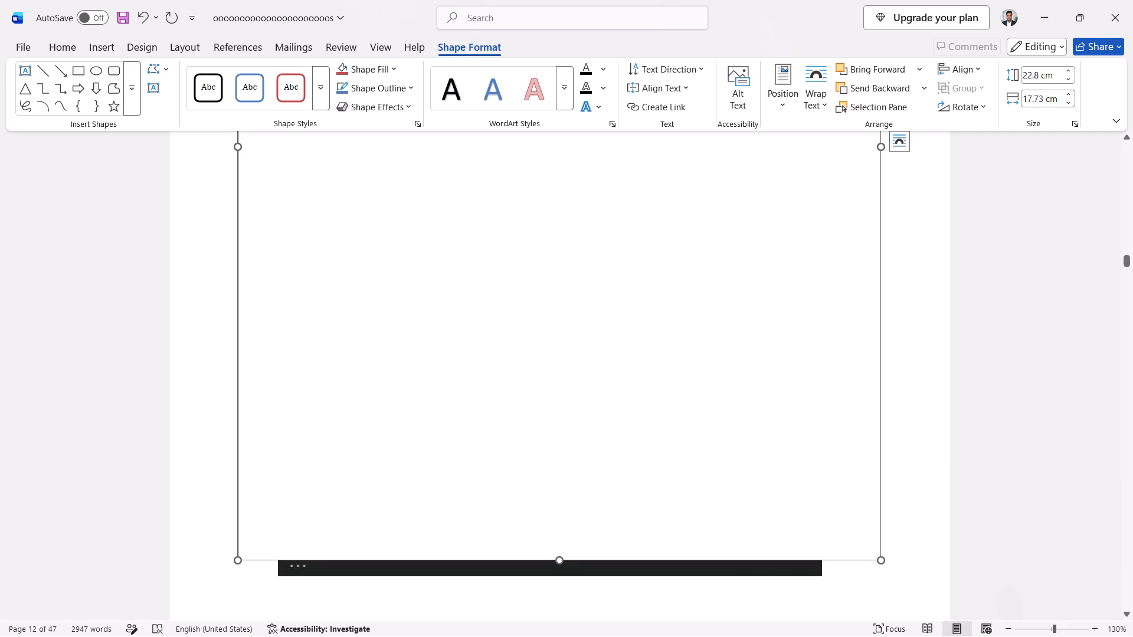
# Set the text box's text wrapping to Behind Text.
pyautogui.click(896, 149)
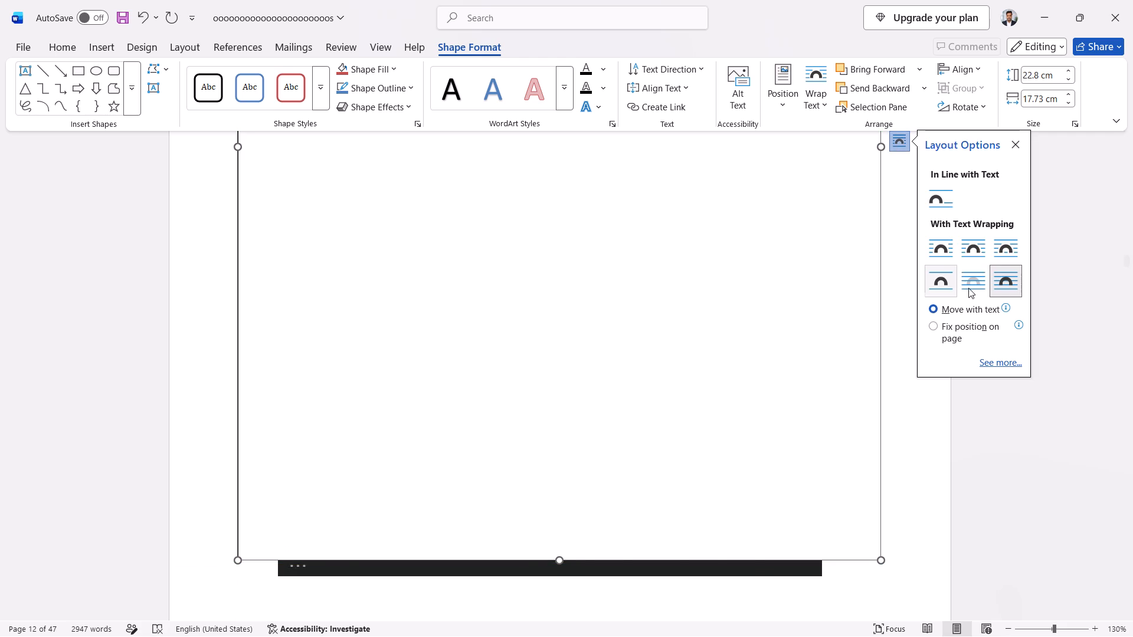
pyautogui.click(968, 288)
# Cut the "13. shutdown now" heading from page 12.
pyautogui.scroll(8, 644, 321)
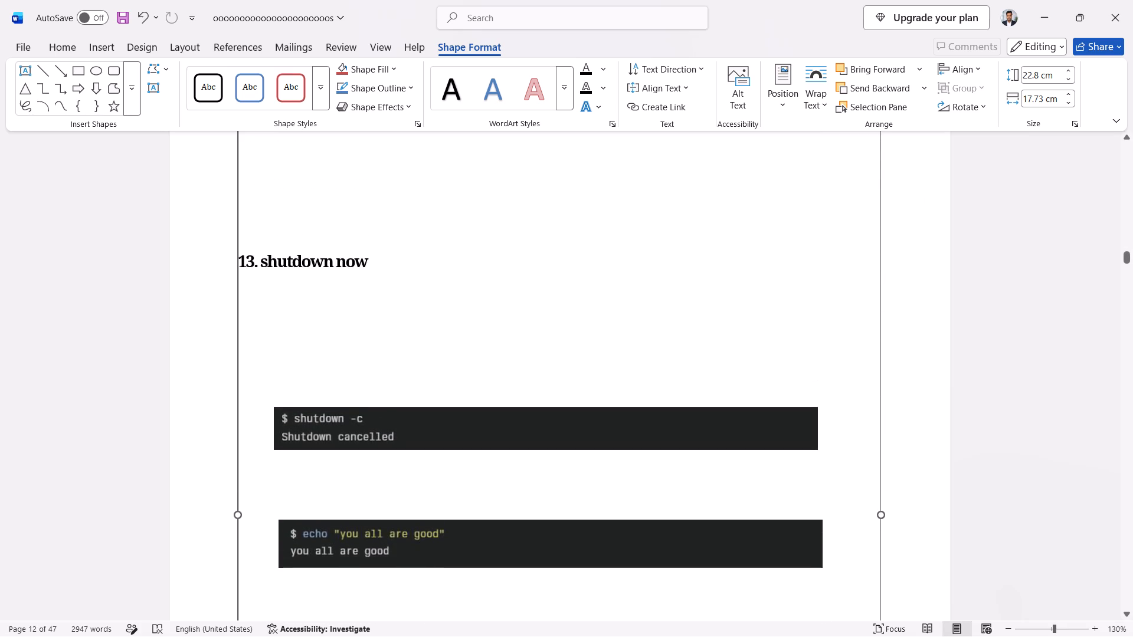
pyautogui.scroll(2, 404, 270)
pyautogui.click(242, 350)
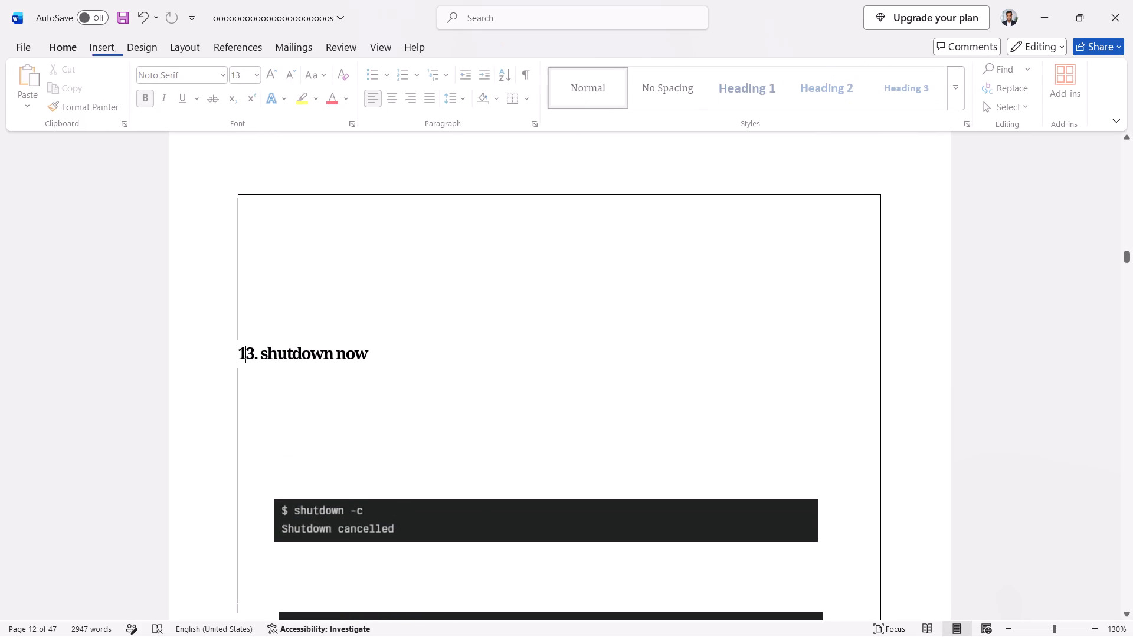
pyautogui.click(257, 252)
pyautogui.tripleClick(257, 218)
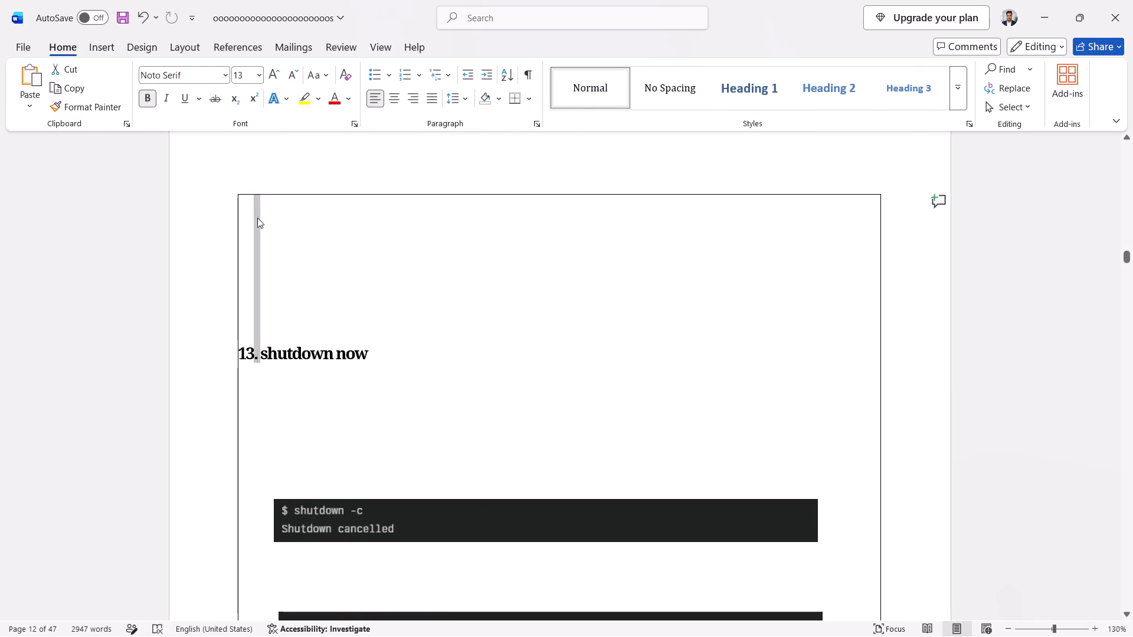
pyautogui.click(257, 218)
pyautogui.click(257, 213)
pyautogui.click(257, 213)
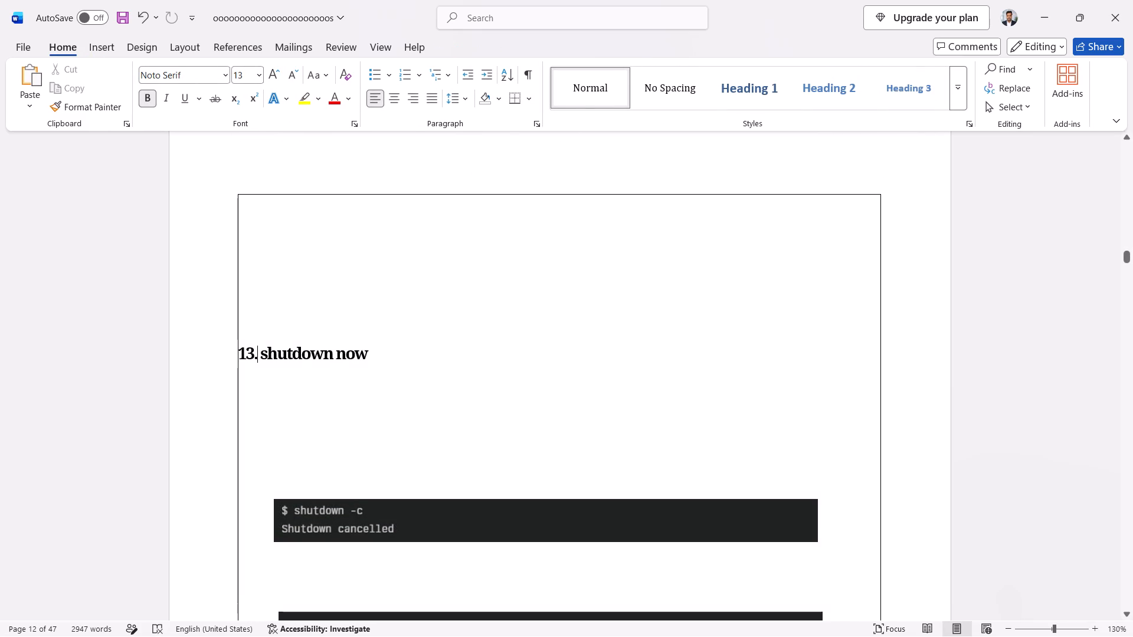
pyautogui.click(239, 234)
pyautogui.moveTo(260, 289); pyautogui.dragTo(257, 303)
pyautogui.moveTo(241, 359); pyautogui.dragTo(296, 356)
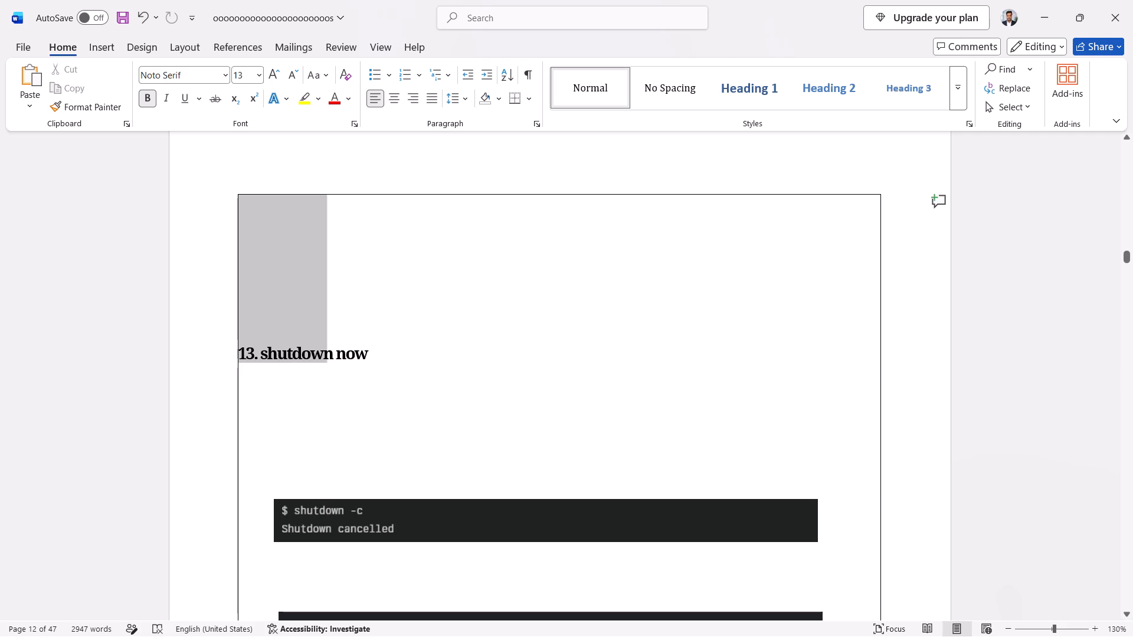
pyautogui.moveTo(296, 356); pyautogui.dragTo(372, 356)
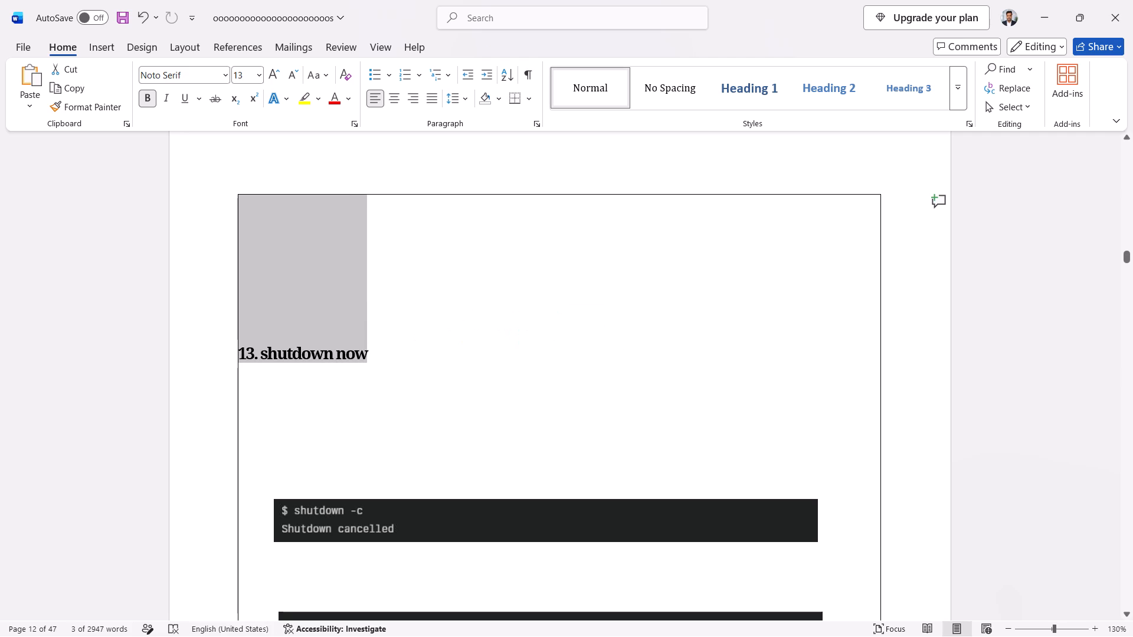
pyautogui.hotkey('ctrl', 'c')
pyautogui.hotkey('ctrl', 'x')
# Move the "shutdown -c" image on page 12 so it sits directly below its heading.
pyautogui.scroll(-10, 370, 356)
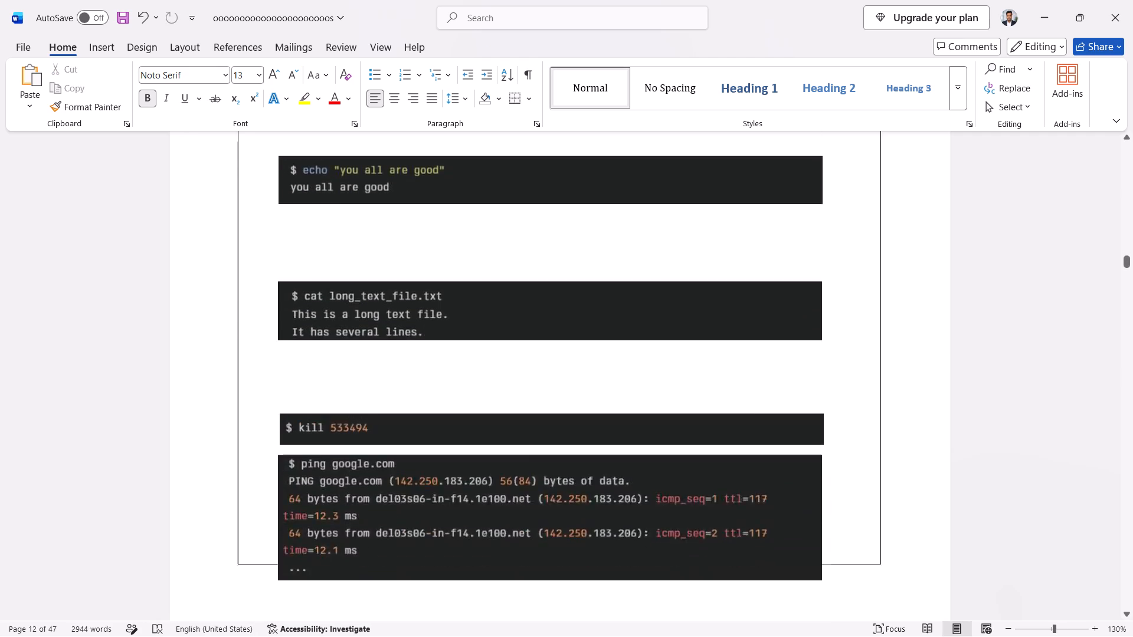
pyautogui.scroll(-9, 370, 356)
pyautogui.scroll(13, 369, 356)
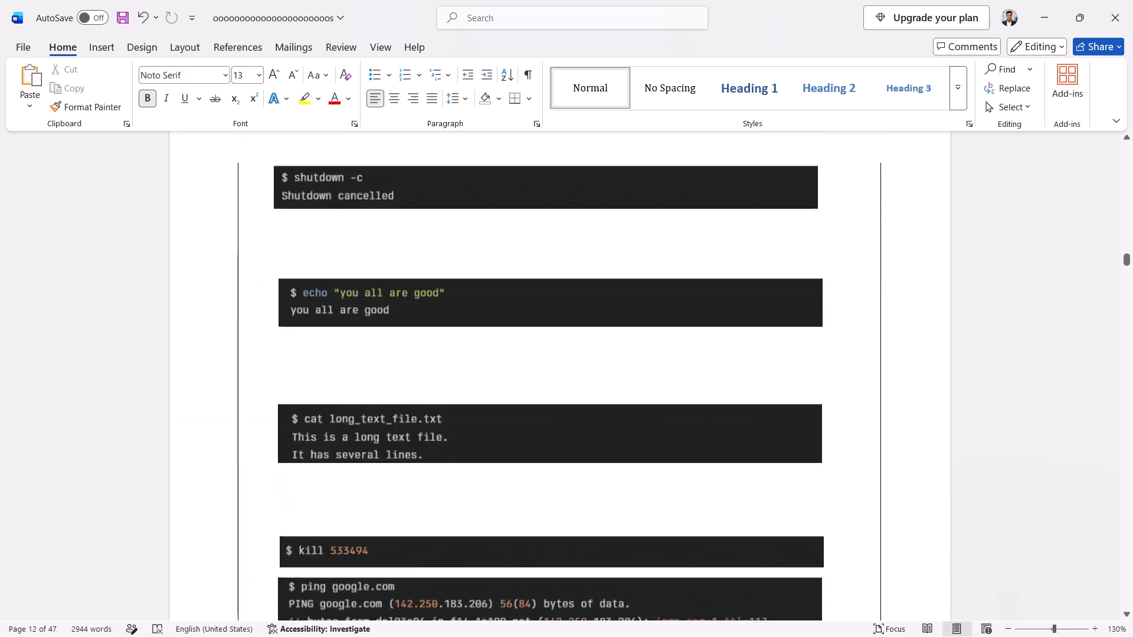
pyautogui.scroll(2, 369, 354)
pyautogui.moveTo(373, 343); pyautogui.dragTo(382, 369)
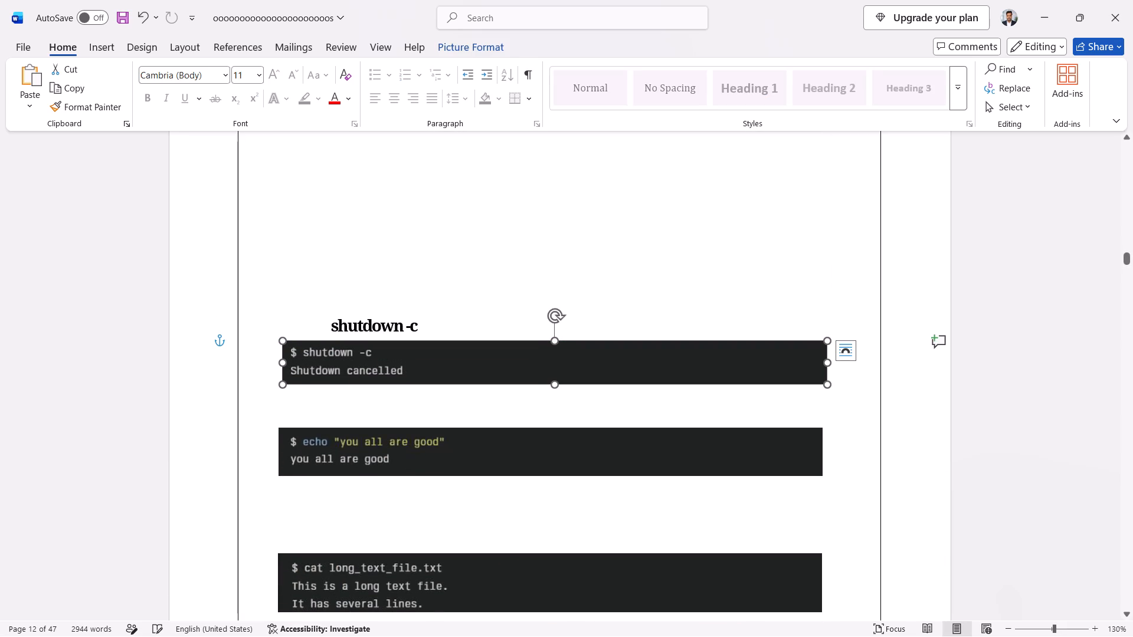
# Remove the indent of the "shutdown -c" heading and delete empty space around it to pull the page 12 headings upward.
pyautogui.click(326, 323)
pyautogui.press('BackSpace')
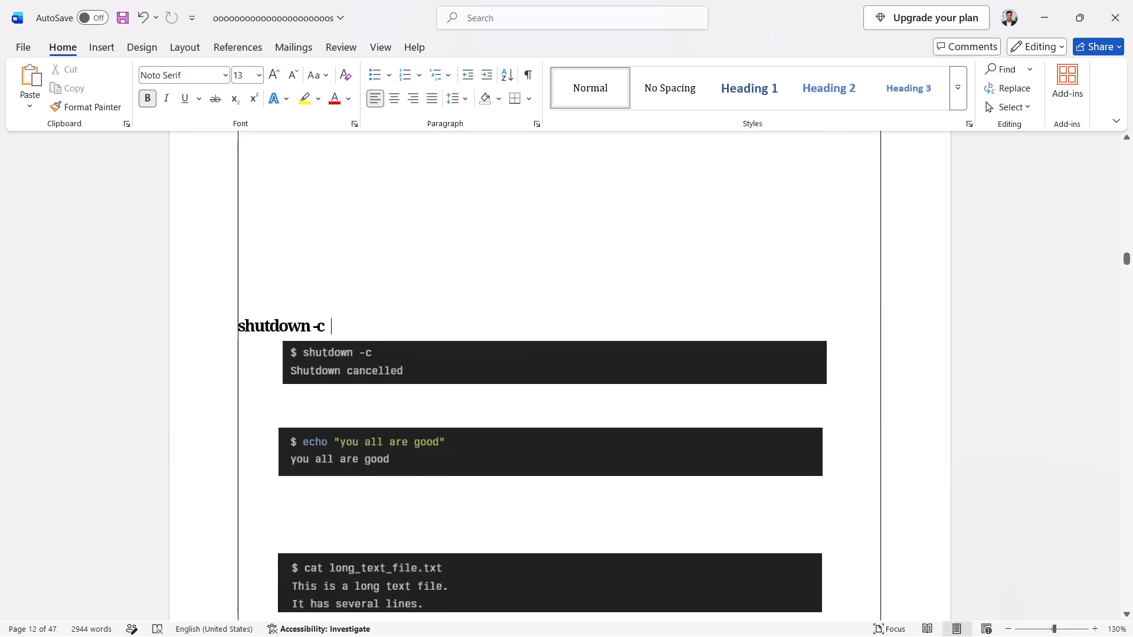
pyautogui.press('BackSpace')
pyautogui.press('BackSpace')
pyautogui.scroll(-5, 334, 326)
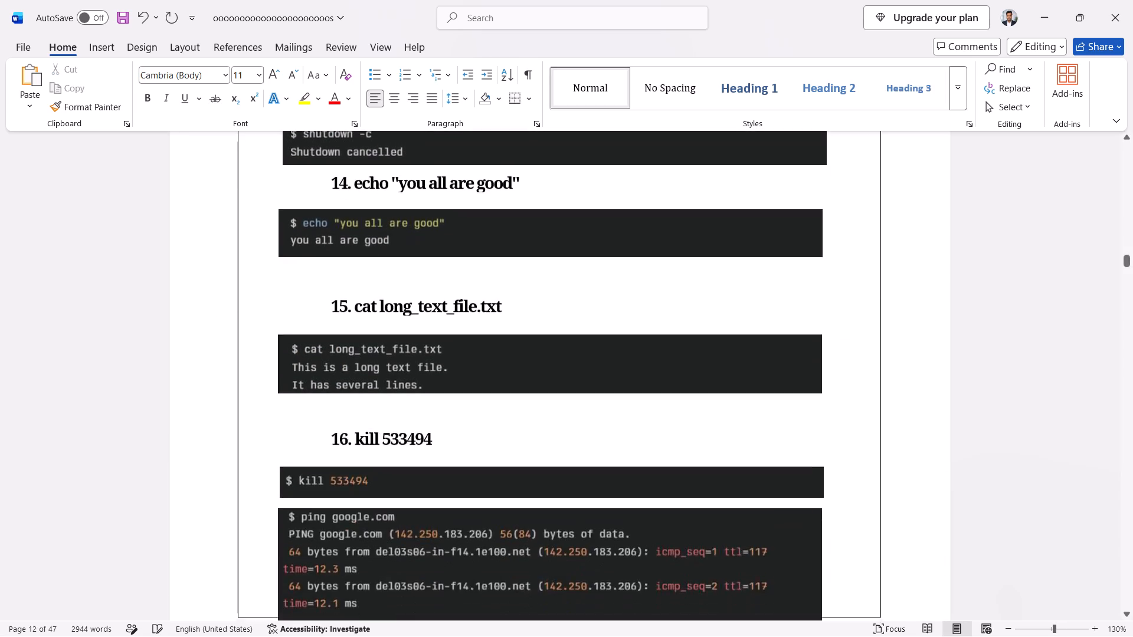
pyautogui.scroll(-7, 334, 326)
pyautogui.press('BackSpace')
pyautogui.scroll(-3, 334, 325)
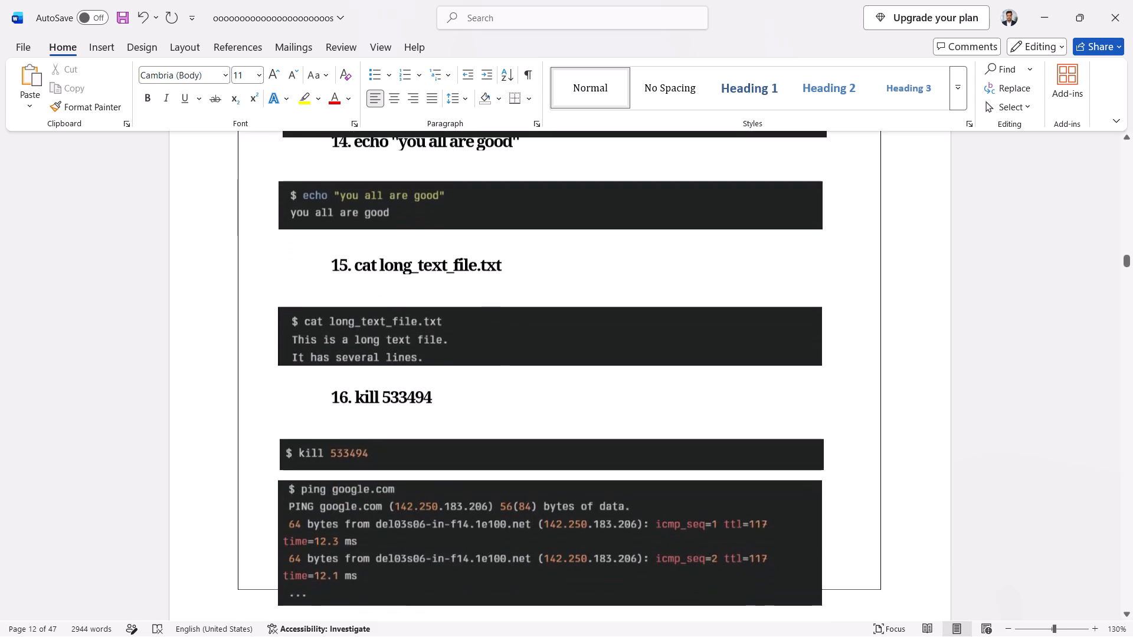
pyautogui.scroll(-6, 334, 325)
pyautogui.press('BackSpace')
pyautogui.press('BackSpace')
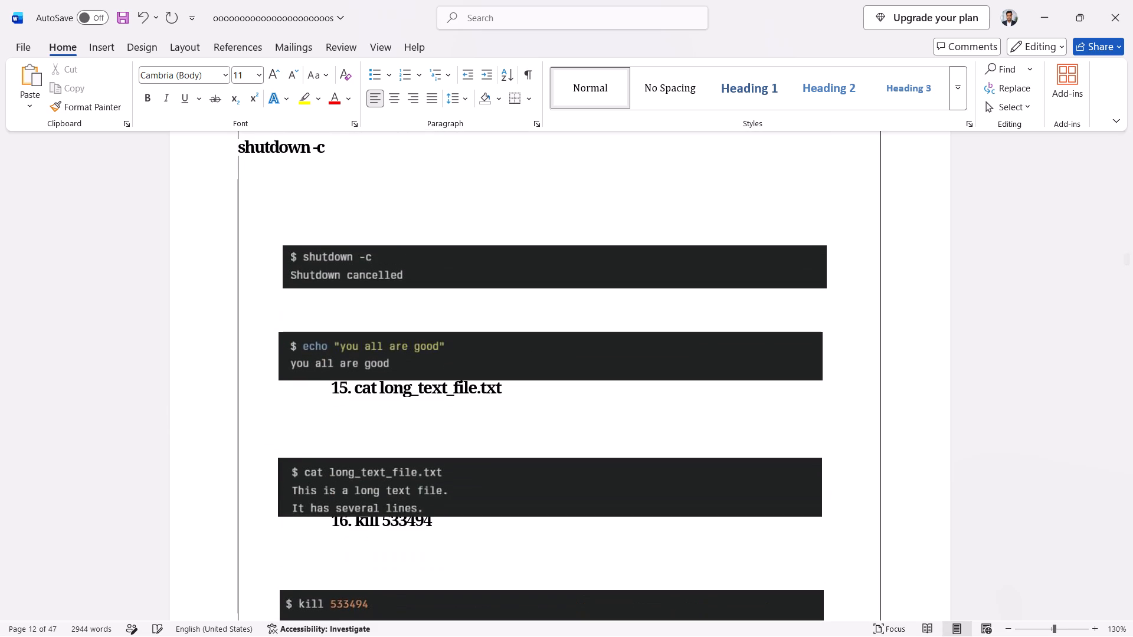
# Undo the page 12 edits, including the text box, image moves and heading changes, back to where "13. shutdown now" sits on page 11.
pyautogui.scroll(7, 334, 325)
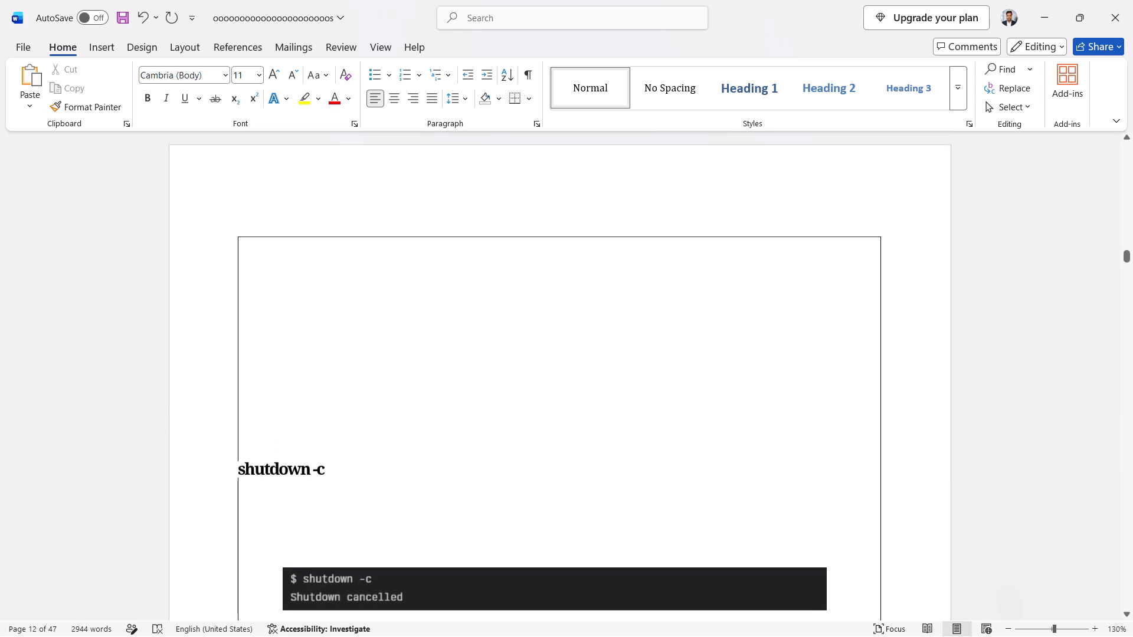
pyautogui.scroll(7, 330, 320)
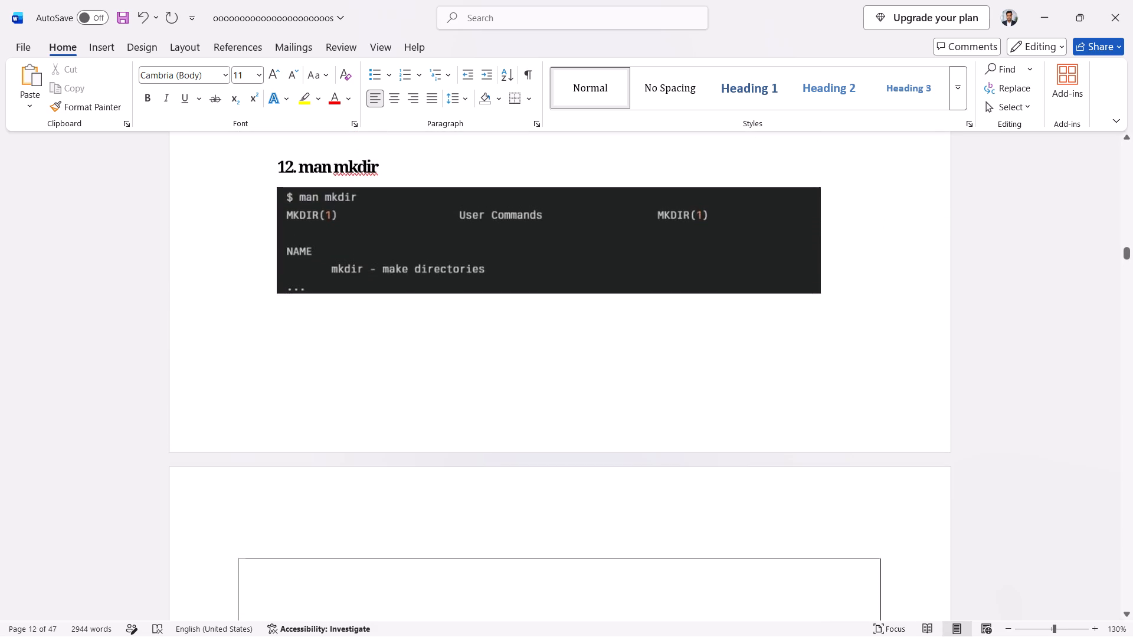
pyautogui.scroll(1, 330, 320)
pyautogui.scroll(-10, 330, 320)
pyautogui.click(330, 320)
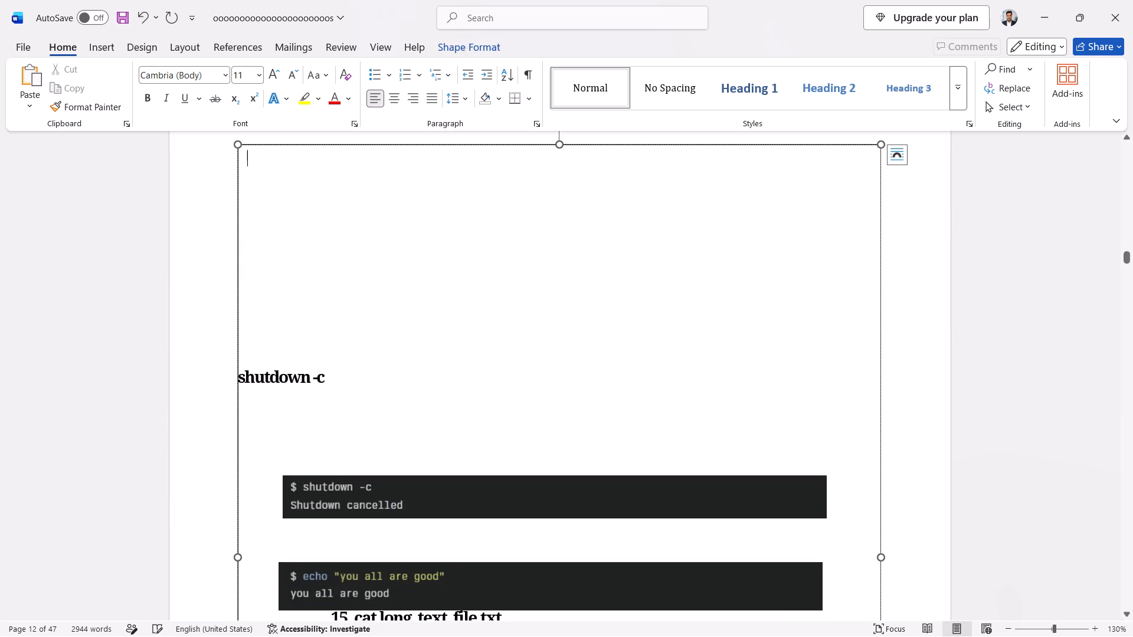
pyautogui.hotkey('ctrl', 'z')
pyautogui.hotkey('ctrl', 'z')
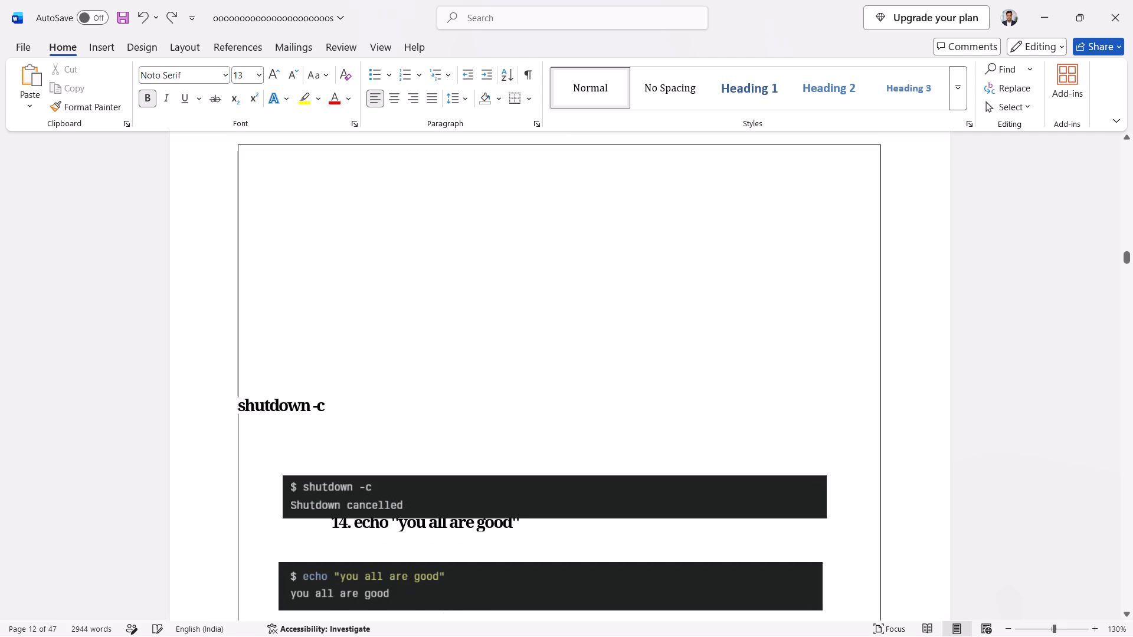
pyautogui.hotkey('ctrl', 'z')
pyautogui.hotkey('ctrl', 'z')
pyautogui.hotkey('ctrl', 'z')
pyautogui.hotkey('ctrl', 'z')
pyautogui.hotkey('ctrl', 'z')
pyautogui.hotkey('ctrl', 'z')
pyautogui.hotkey('ctrl', 'z')
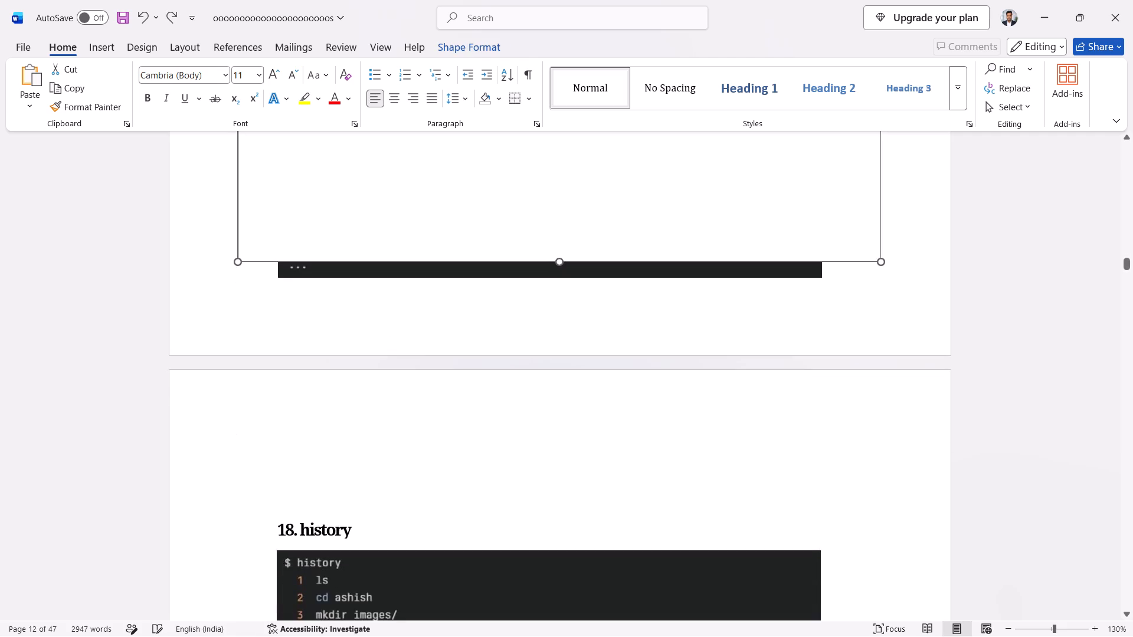
pyautogui.hotkey('ctrl', 'z')
pyautogui.hotkey('ctrl', 'z')
pyautogui.hotkey('ctrl', 'z')
pyautogui.hotkey('ctrl', 'z')
pyautogui.hotkey('ctrl', 'z')
pyautogui.hotkey('ctrl', 'z')
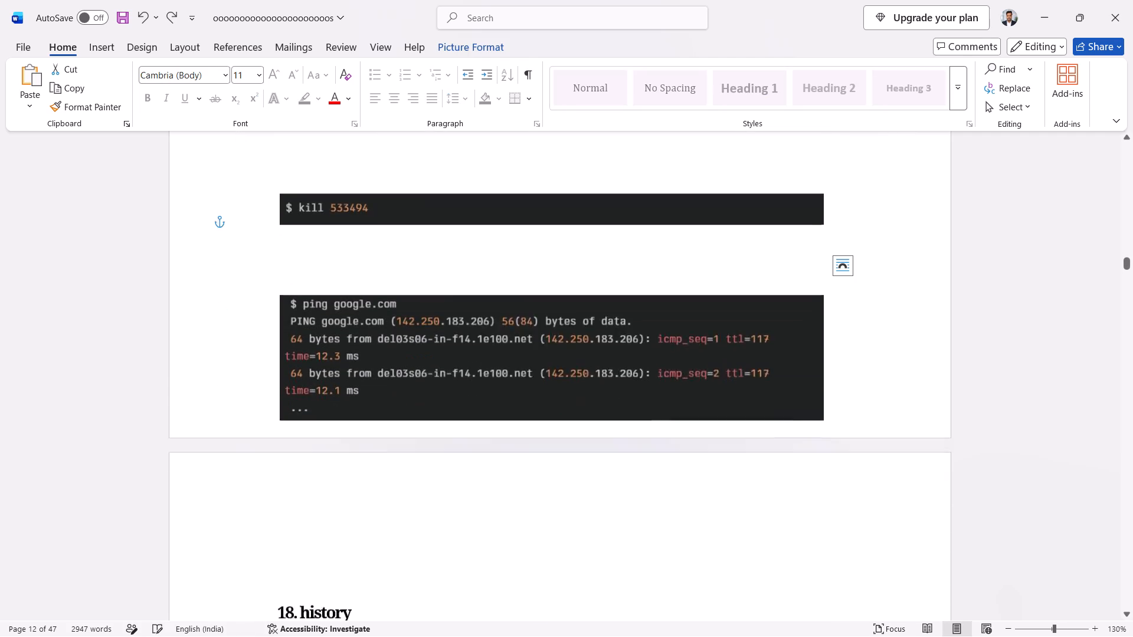
pyautogui.hotkey('ctrl', 'z')
pyautogui.hotkey('ctrl', 'z')
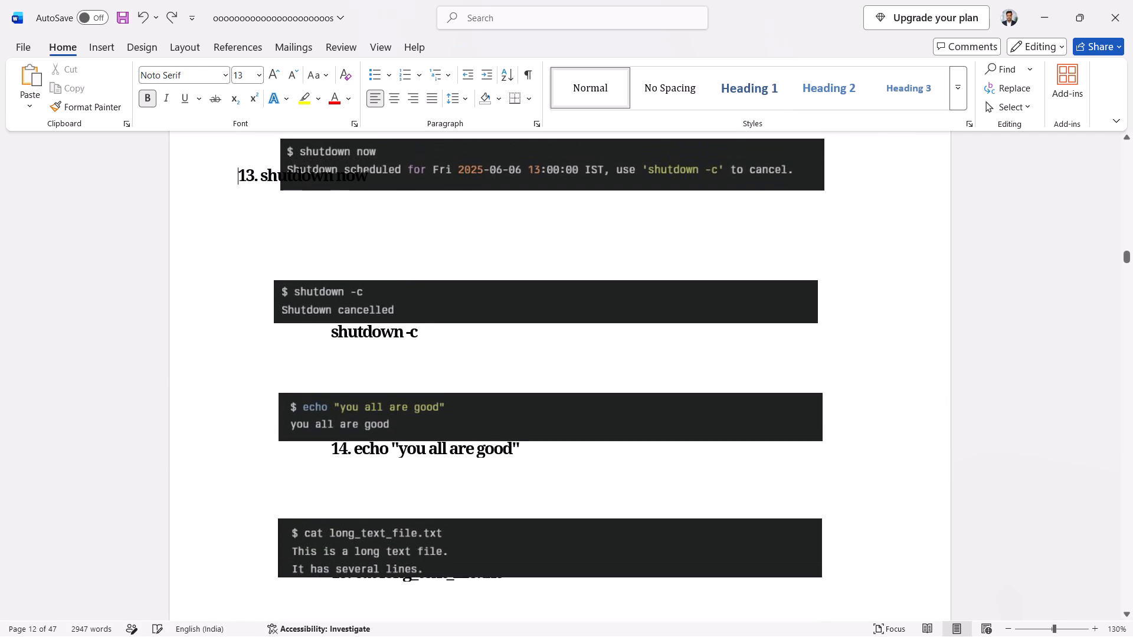
pyautogui.hotkey('ctrl', 'z')
pyautogui.hotkey('ctrl', 'z')
pyautogui.hotkey('ctrl', 'z')
pyautogui.hotkey('ctrl', 'z')
pyautogui.hotkey('ctrl', 'z')
pyautogui.hotkey('ctrl', 'z')
pyautogui.hotkey('ctrl', 'z')
pyautogui.hotkey('ctrl', 'z')
pyautogui.hotkey('ctrl', 'z')
pyautogui.hotkey('ctrl', 'z')
pyautogui.hotkey('ctrl', 'z')
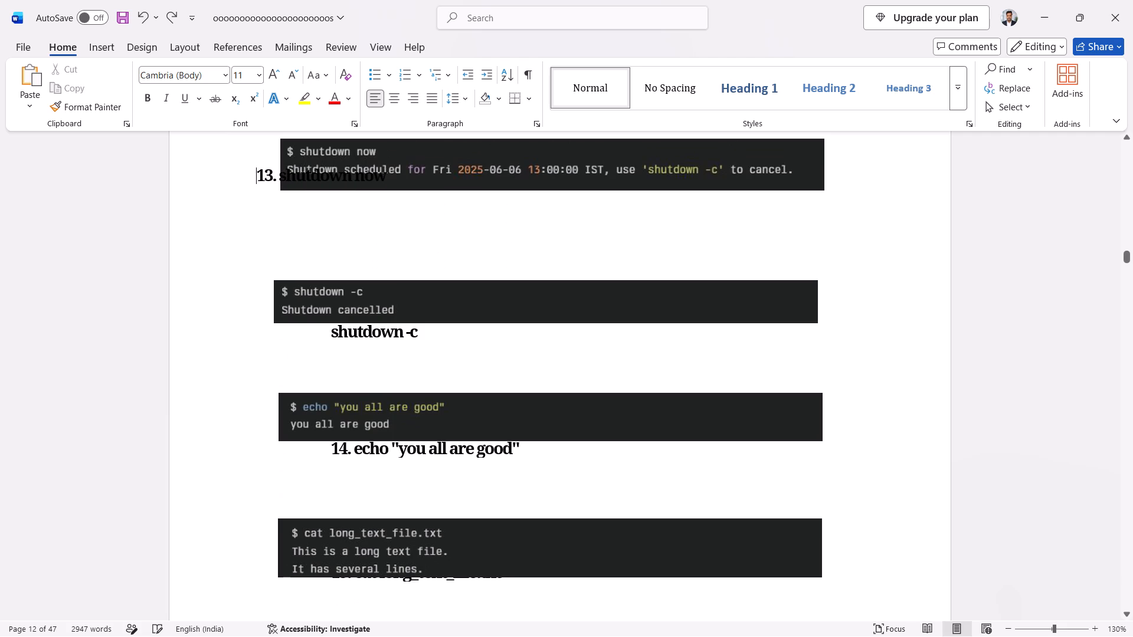
pyautogui.hotkey('ctrl', 'z')
pyautogui.hotkey('ctrl', 'z')
pyautogui.hotkey('ctrl', 'z')
pyautogui.hotkey('ctrl', 'z')
pyautogui.hotkey('ctrl', 'z')
pyautogui.hotkey('ctrl', 'z')
pyautogui.hotkey('ctrl', 'z')
pyautogui.hotkey('ctrl', 'z')
pyautogui.hotkey('ctrl', 'z')
pyautogui.hotkey('ctrl', 'z')
pyautogui.hotkey('ctrl', 'z')
pyautogui.hotkey('ctrl', 'z')
pyautogui.hotkey('ctrl', 'z')
pyautogui.hotkey('ctrl', 'z')
pyautogui.hotkey('ctrl', 'z')
pyautogui.hotkey('ctrl', 'z')
pyautogui.hotkey('ctrl', 'z')
pyautogui.hotkey('ctrl', 'z')
pyautogui.hotkey('ctrl', 'z')
pyautogui.hotkey('ctrl', 'z')
pyautogui.hotkey('ctrl', 'z')
pyautogui.hotkey('ctrl', 'z')
pyautogui.hotkey('ctrl', 'z')
pyautogui.hotkey('ctrl', 'z')
pyautogui.hotkey('ctrl', 'z')
pyautogui.hotkey('ctrl', 'z')
pyautogui.hotkey('ctrl', 'z')
pyautogui.hotkey('ctrl', 'z')
pyautogui.hotkey('ctrl', 'z')
pyautogui.hotkey('ctrl', 'z')
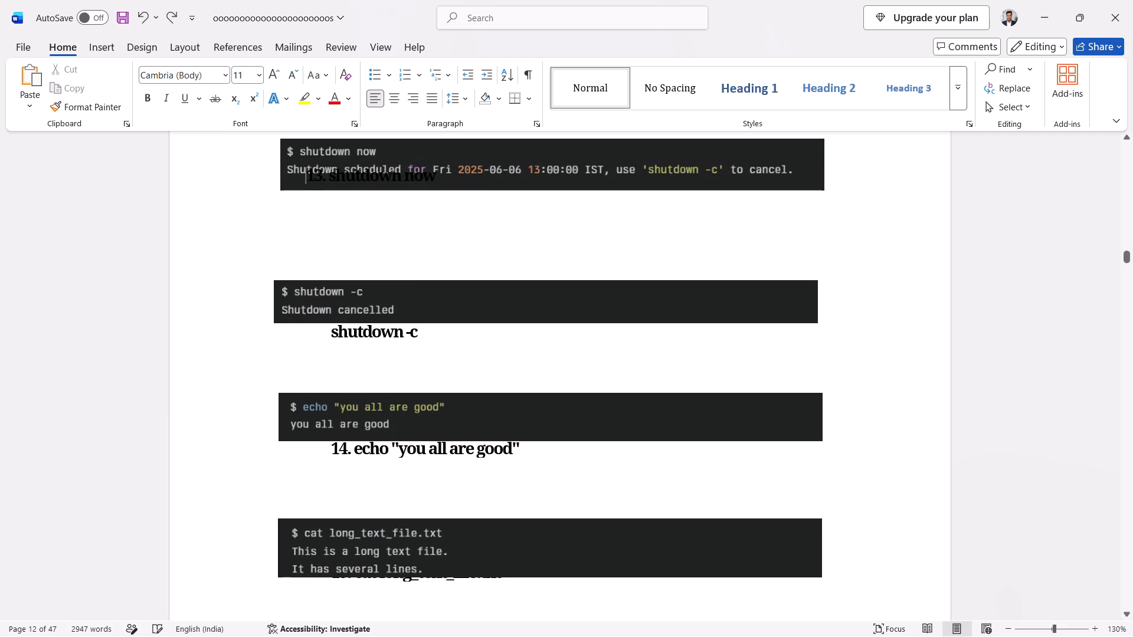
pyautogui.hotkey('ctrl', 'z')
pyautogui.hotkey('ctrl', 'z')
pyautogui.hotkey('ctrl', 'z')
pyautogui.hotkey('ctrl', 'z')
pyautogui.hotkey('ctrl', 'z')
pyautogui.hotkey('ctrl', 'z')
pyautogui.hotkey('ctrl', 'z')
pyautogui.hotkey('ctrl', 'z')
pyautogui.hotkey('ctrl', 'z')
pyautogui.hotkey('ctrl', 'z')
pyautogui.hotkey('ctrl', 'z')
pyautogui.hotkey('ctrl', 'z')
pyautogui.hotkey('ctrl', 'z')
pyautogui.hotkey('ctrl', 'z')
pyautogui.hotkey('ctrl', 'z')
pyautogui.hotkey('ctrl', 'z')
pyautogui.hotkey('ctrl', 'z')
pyautogui.hotkey('ctrl', 'z')
pyautogui.hotkey('ctrl', 'z')
pyautogui.hotkey('ctrl', 'z')
pyautogui.hotkey('ctrl', 'z')
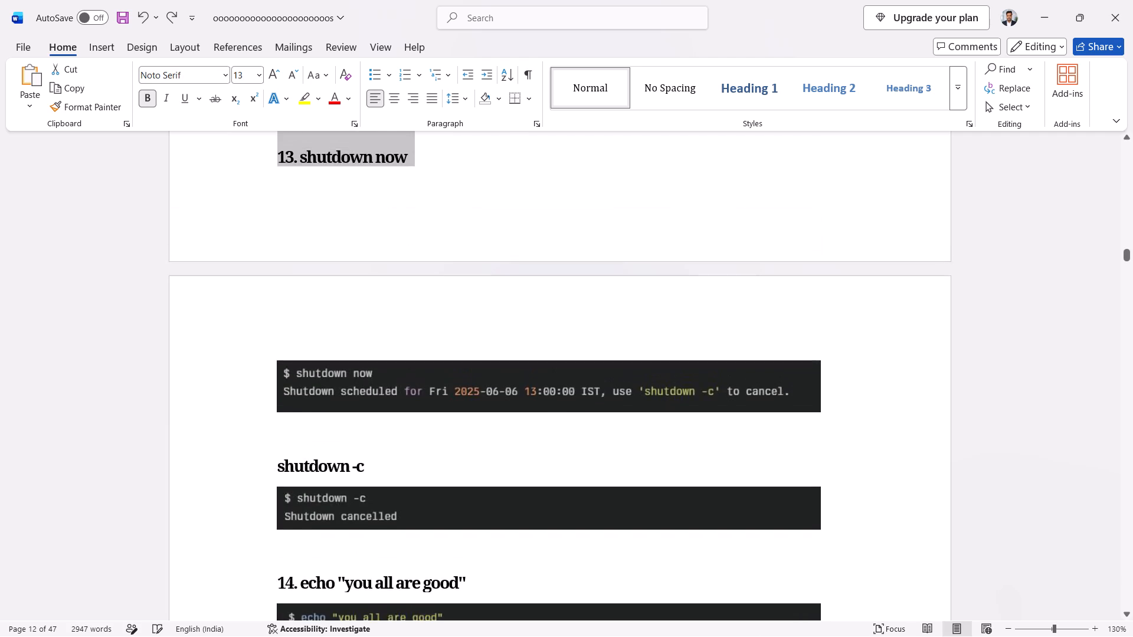
# Draw a text box about 8.6 cm high and 18.2 cm wide over items 6 to 8 on page 11.
pyautogui.keyDown('ctrl'); pyautogui.scroll(2, 327, 313); pyautogui.keyUp('ctrl')
pyautogui.keyDown('ctrl'); pyautogui.scroll(-4, 327, 313); pyautogui.keyUp('ctrl')
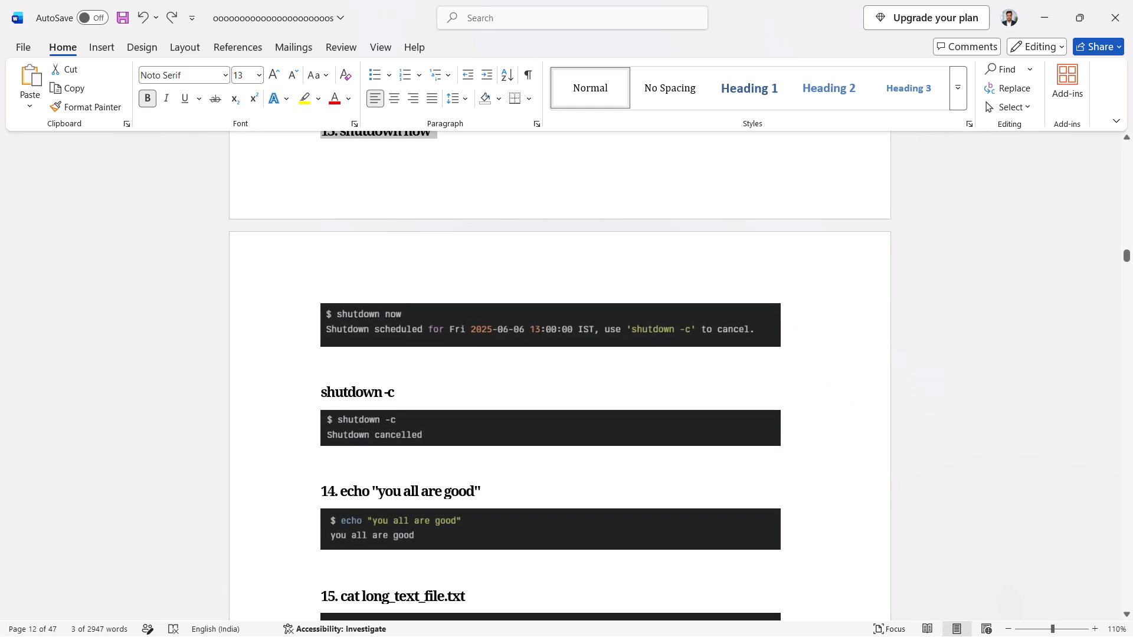
pyautogui.scroll(9, 336, 287)
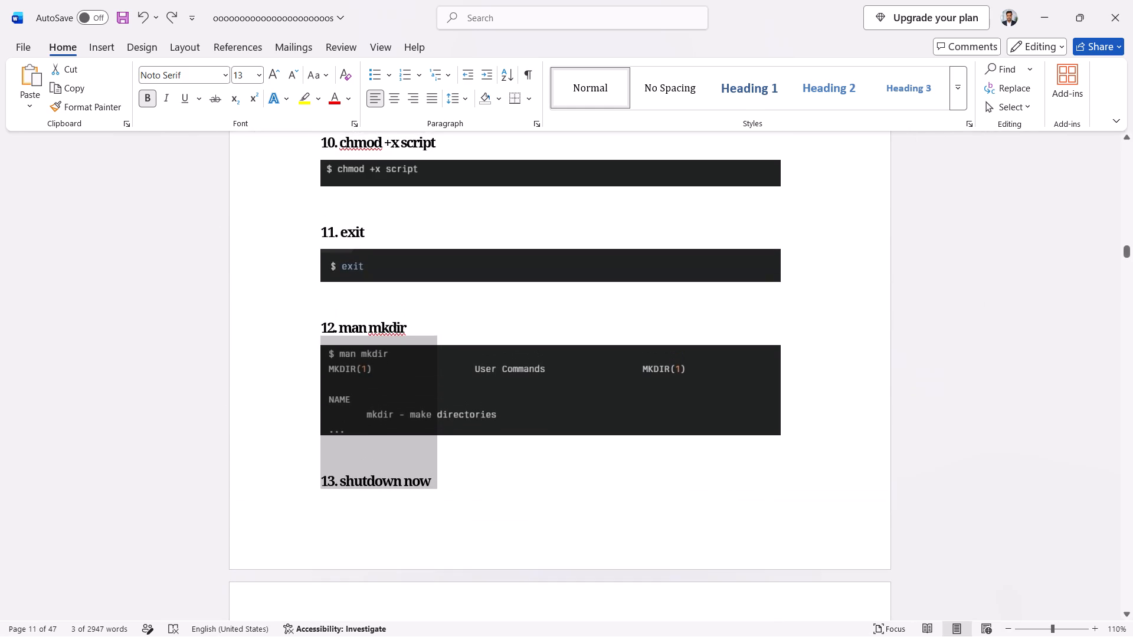
pyautogui.click(322, 298)
pyautogui.scroll(9, 311, 301)
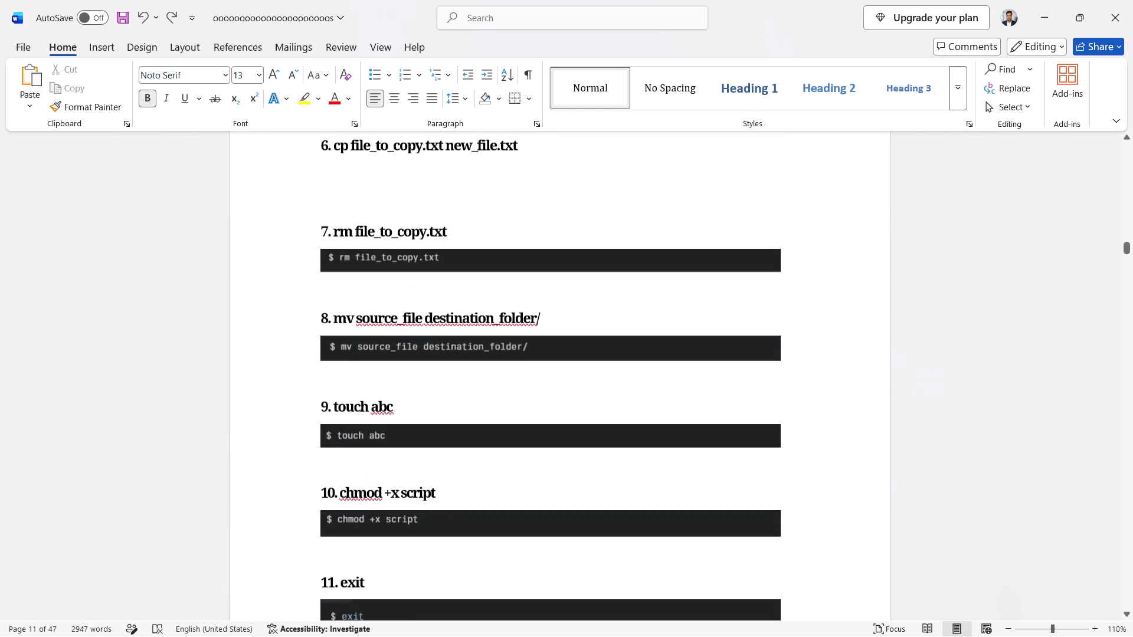
pyautogui.scroll(9, 309, 261)
pyautogui.scroll(-3, 309, 261)
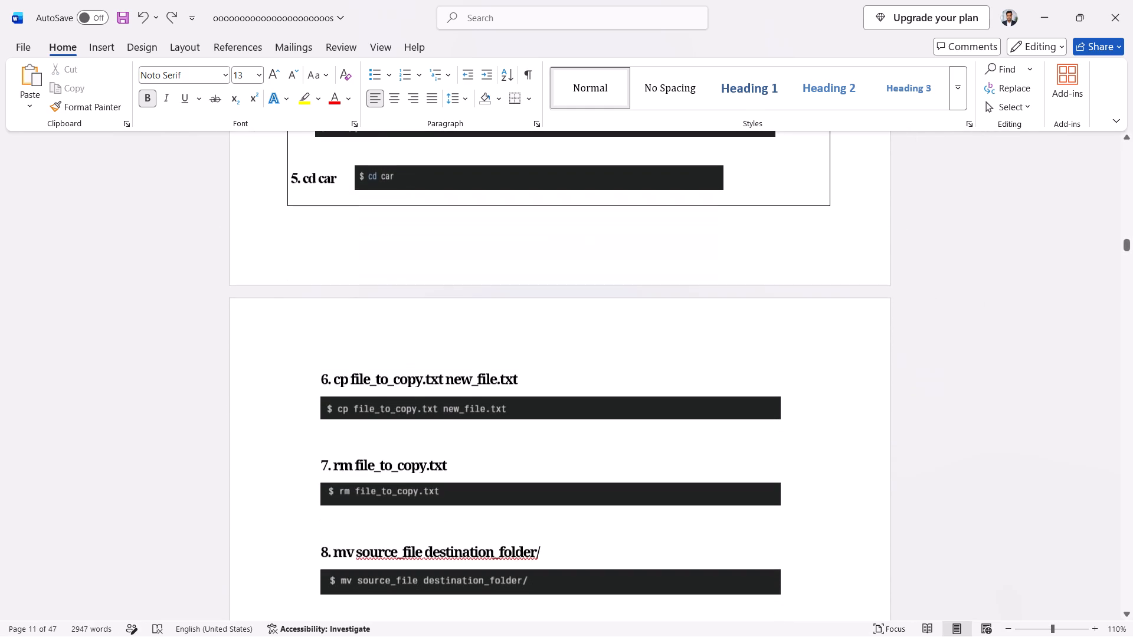
pyautogui.click(95, 45)
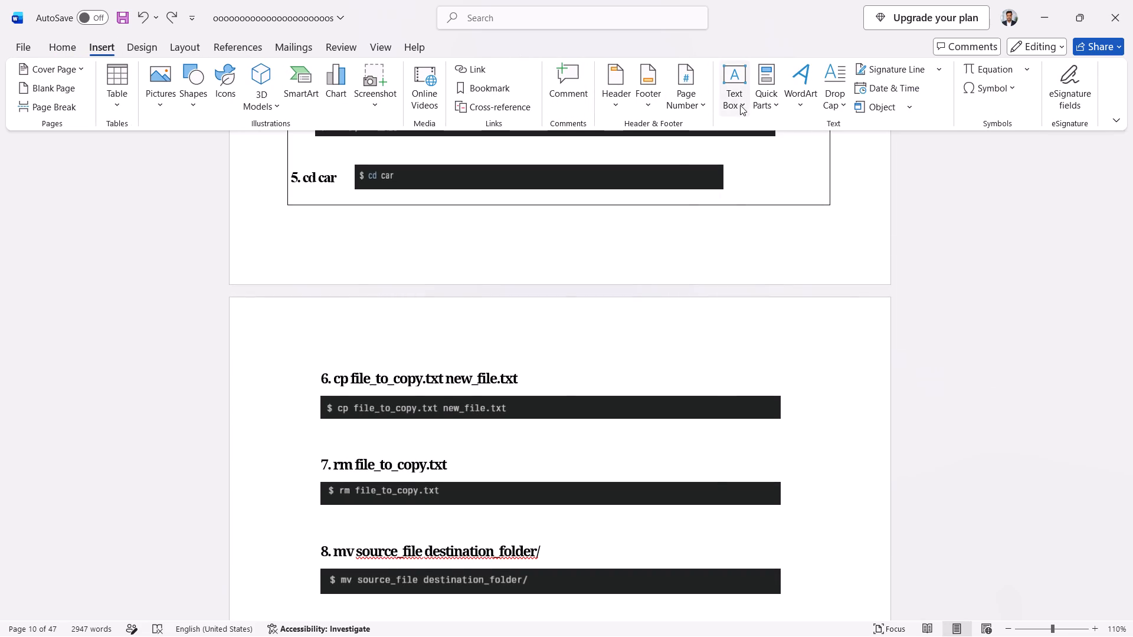
pyautogui.click(740, 105)
pyautogui.click(791, 444)
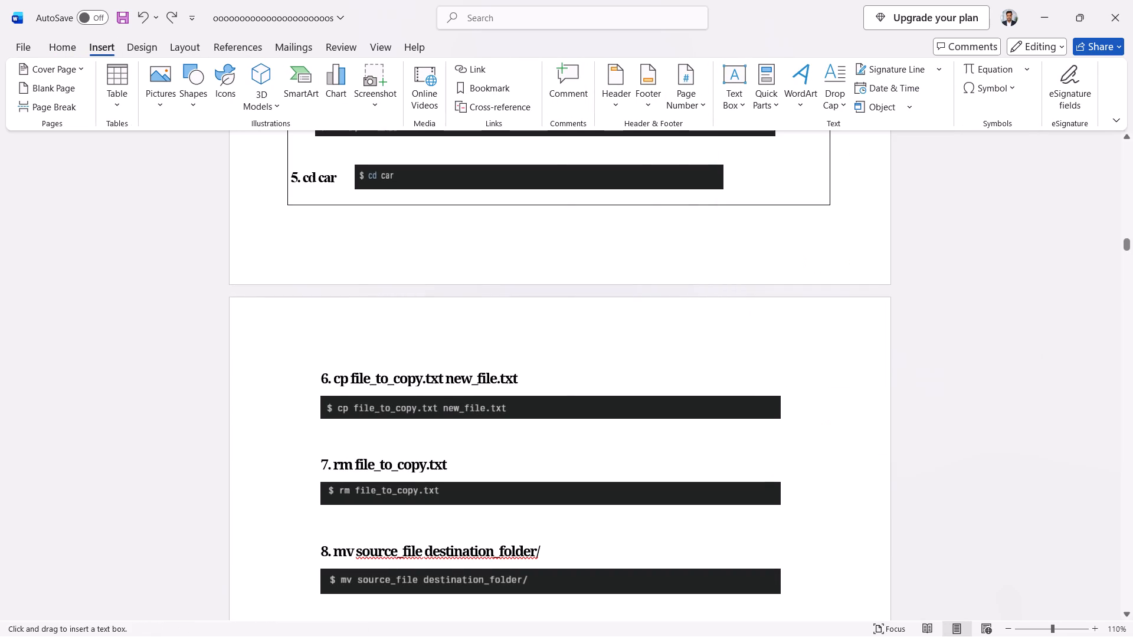
pyautogui.moveTo(289, 334); pyautogui.dragTo(763, 557)
pyautogui.scroll(-4, 579, 526)
pyautogui.scroll(-1, 675, 510)
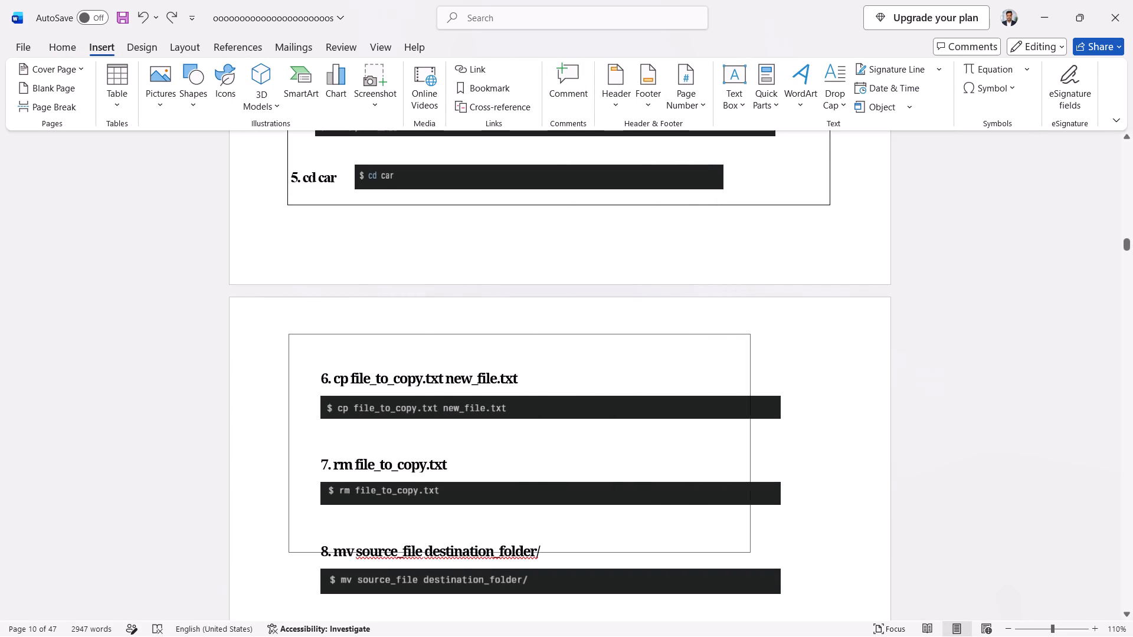
pyautogui.moveTo(763, 557); pyautogui.dragTo(845, 597)
# Lower the top edge of the page 11 text box and extend its bottom below item 13, making it about 22.9 cm high.
pyautogui.moveTo(567, 330); pyautogui.dragTo(569, 336)
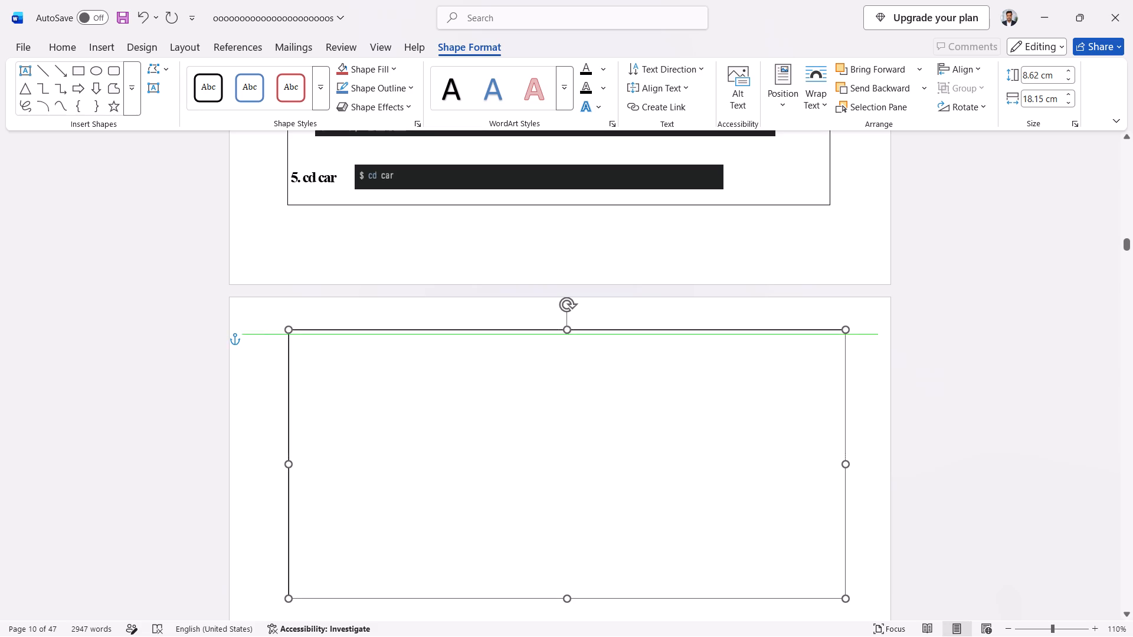
pyautogui.moveTo(569, 336); pyautogui.dragTo(570, 362)
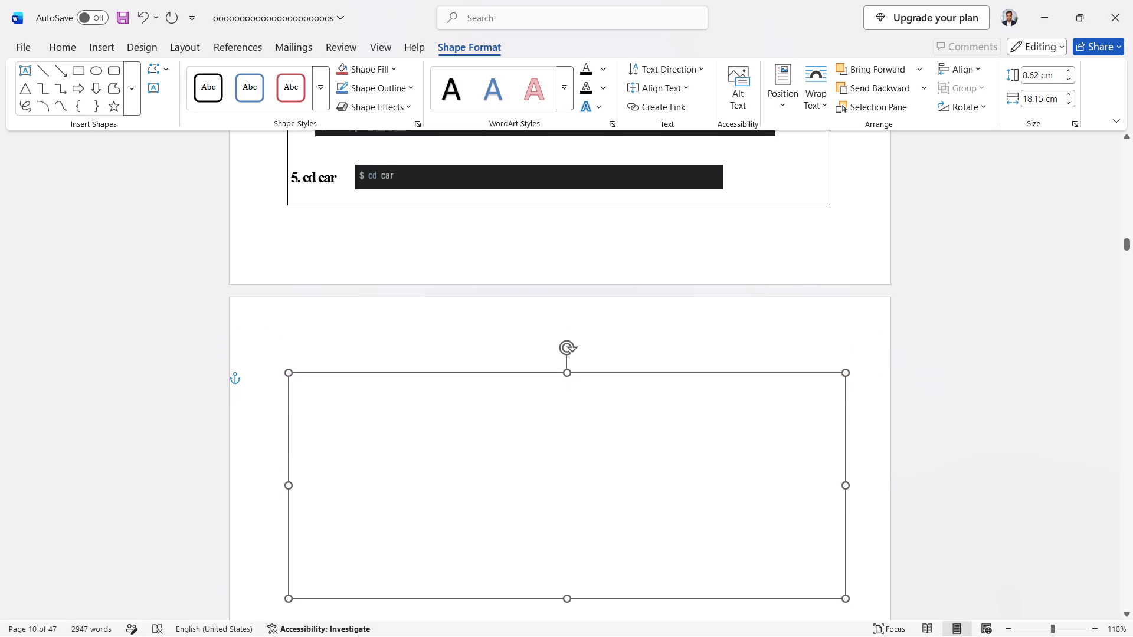
pyautogui.scroll(-7, 568, 366)
pyautogui.moveTo(565, 324); pyautogui.dragTo(566, 331)
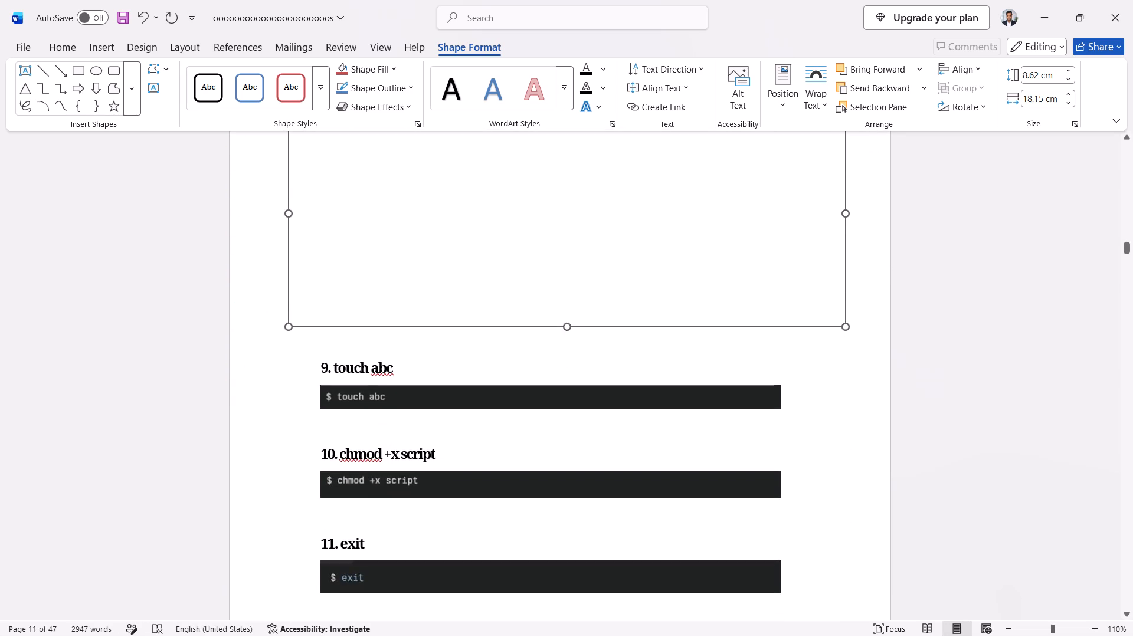
pyautogui.moveTo(566, 331); pyautogui.dragTo(567, 576)
pyautogui.scroll(-2, 577, 462)
pyautogui.scroll(-4, 539, 492)
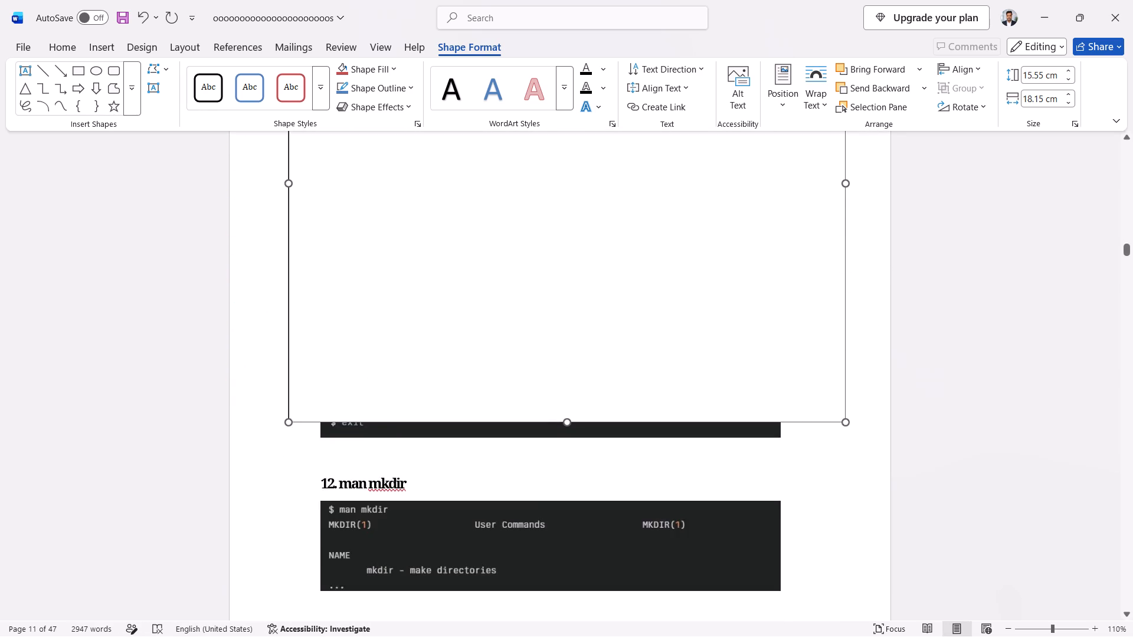
pyautogui.scroll(-4, 532, 468)
pyautogui.moveTo(566, 265); pyautogui.dragTo(567, 301)
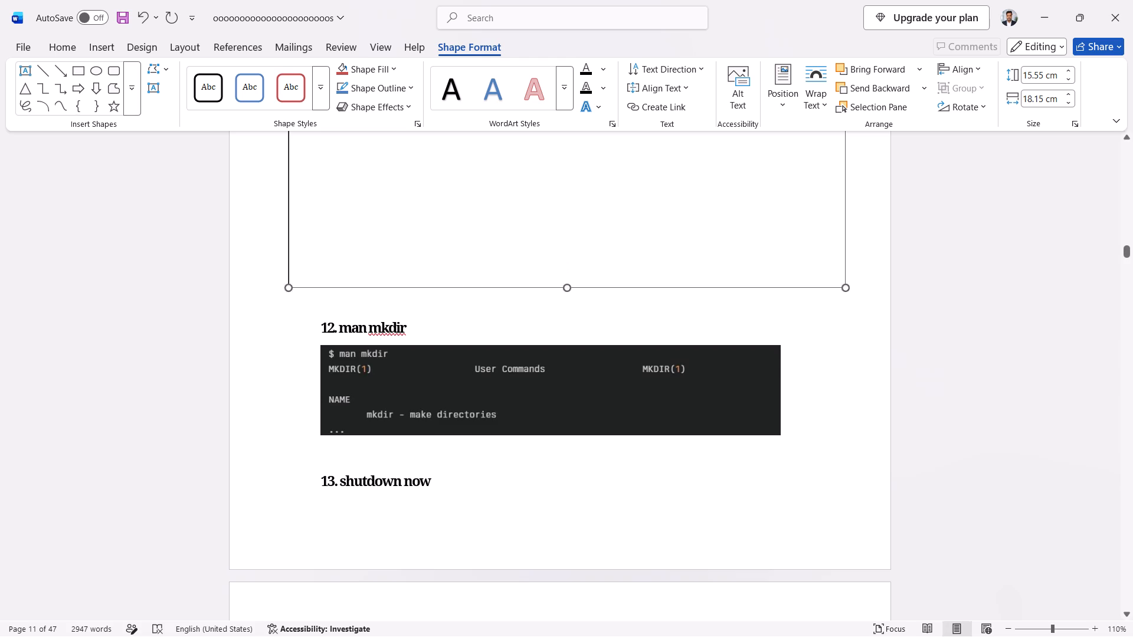
pyautogui.moveTo(567, 301); pyautogui.dragTo(567, 553)
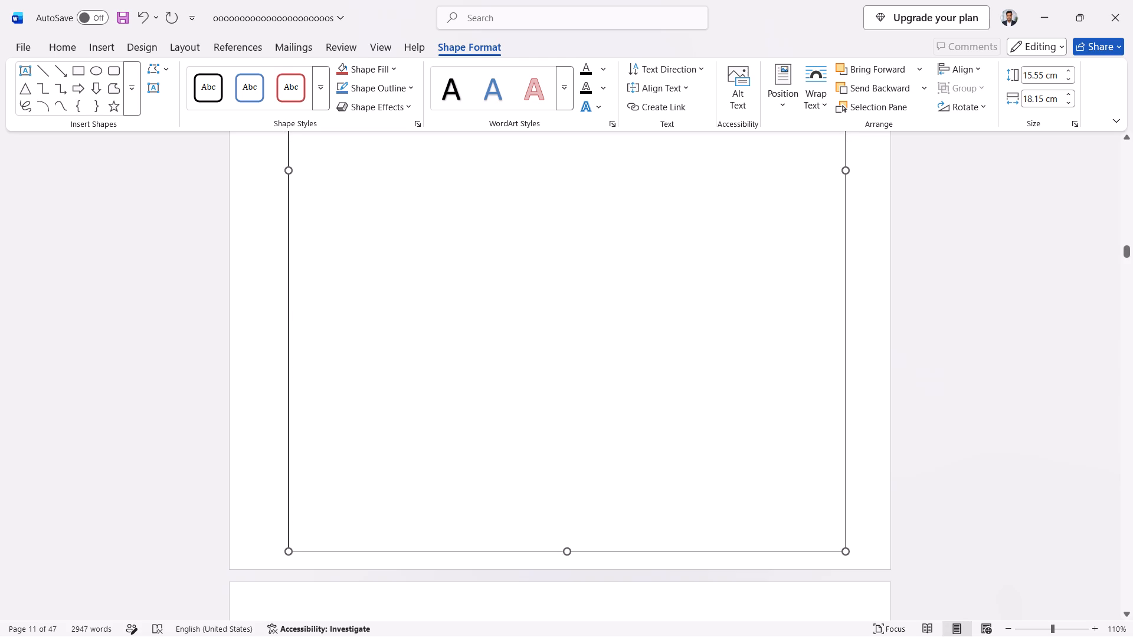
pyautogui.moveTo(567, 553); pyautogui.dragTo(567, 377)
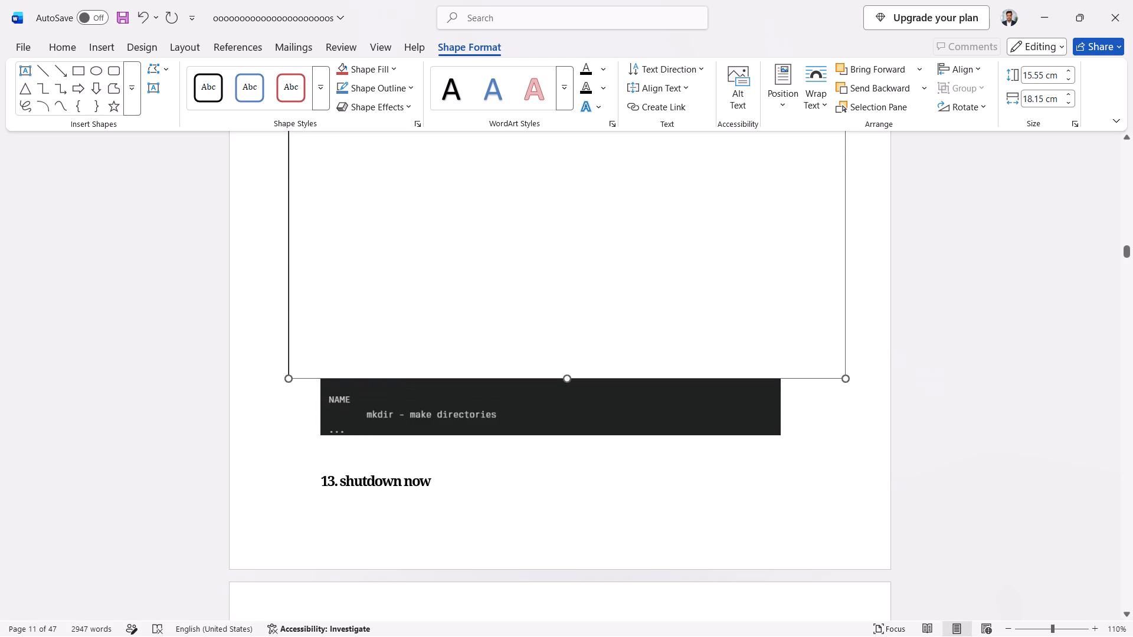
pyautogui.moveTo(567, 377); pyautogui.dragTo(568, 519)
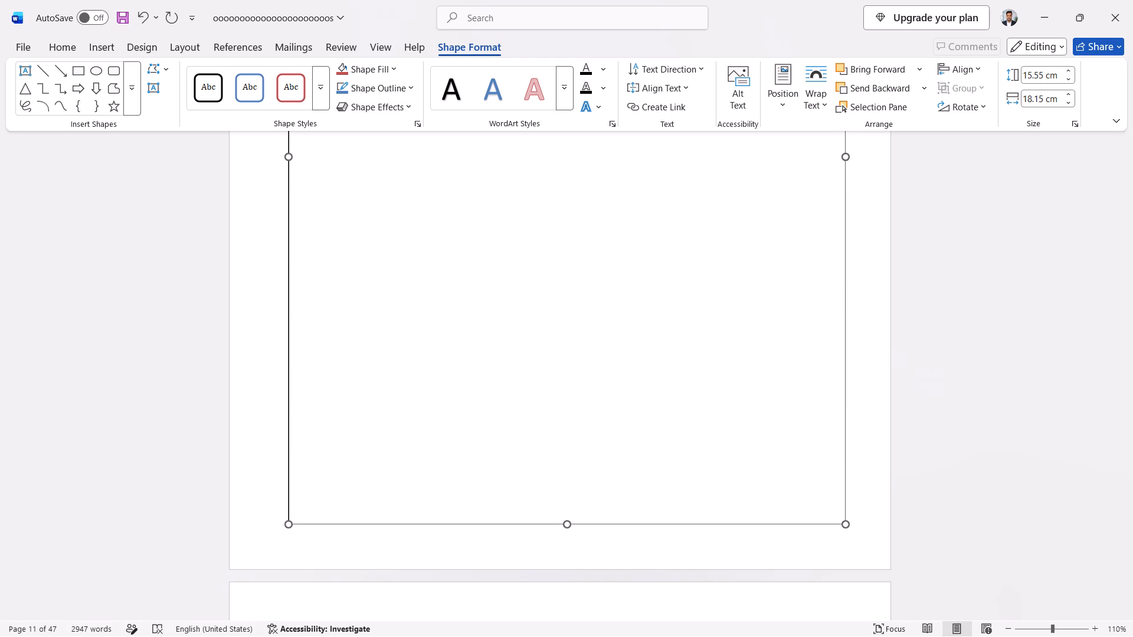
pyautogui.moveTo(568, 519); pyautogui.dragTo(566, 489)
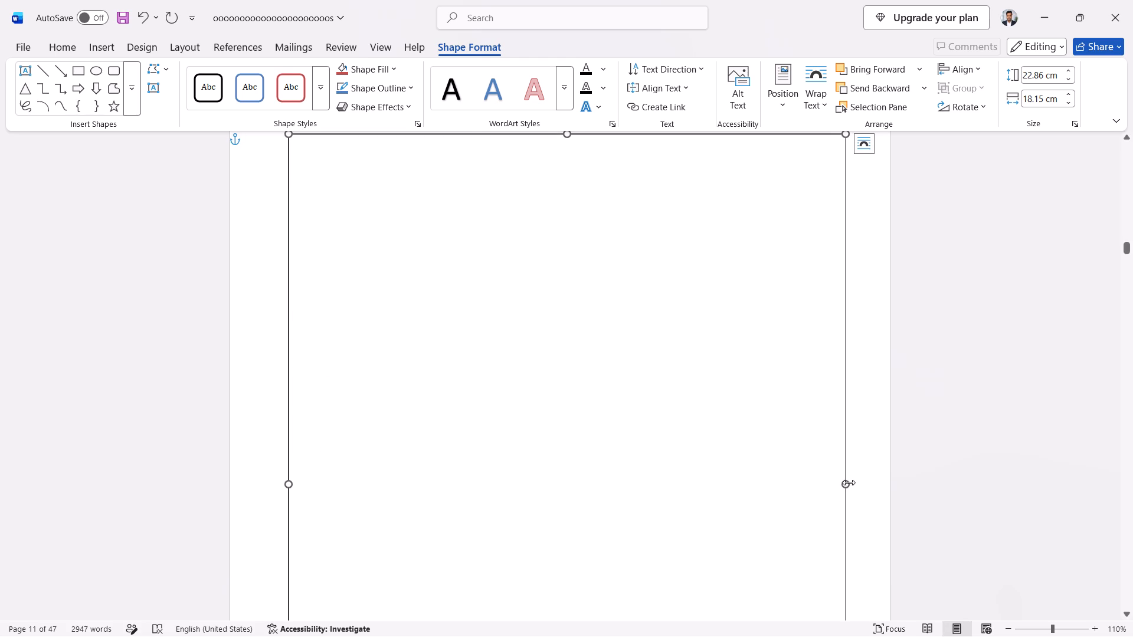
# Narrow the page 11 text box to about 17.3 cm wide.
pyautogui.moveTo(849, 482); pyautogui.dragTo(852, 491)
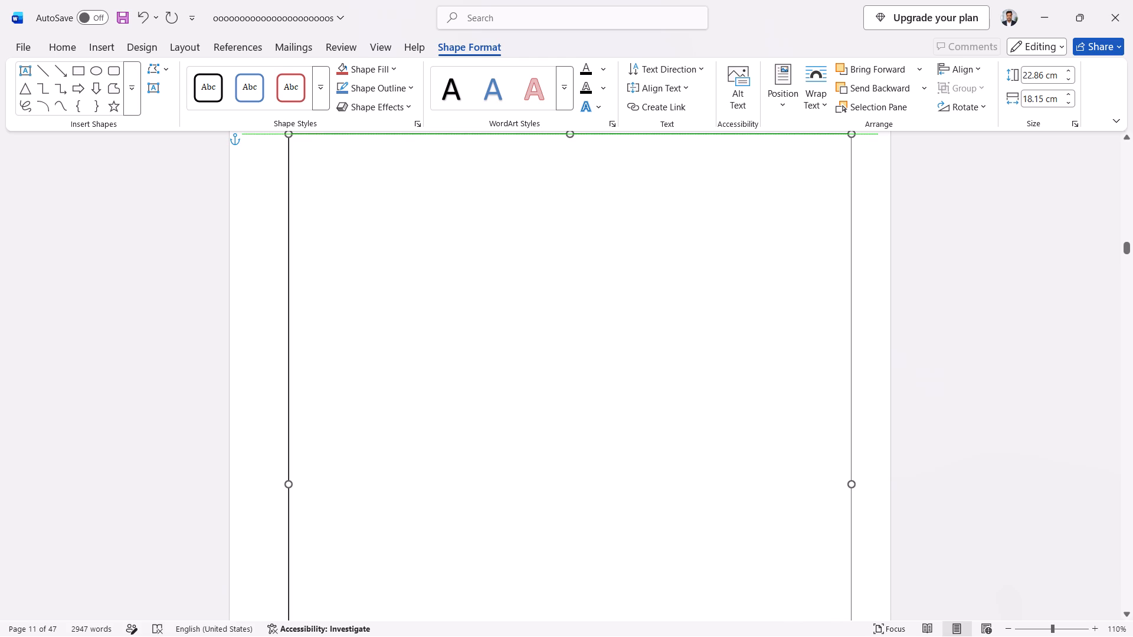
pyautogui.moveTo(852, 491); pyautogui.dragTo(820, 492)
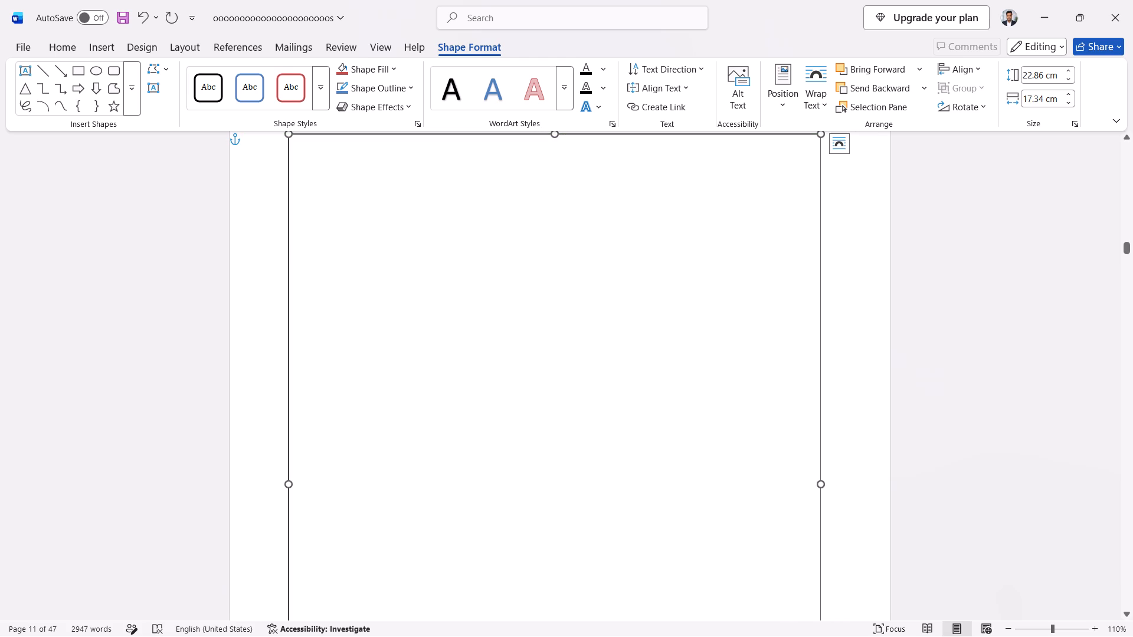
# Apply the Narrow page margins preset of 1.27 cm on all sides.
pyautogui.click(254, 316)
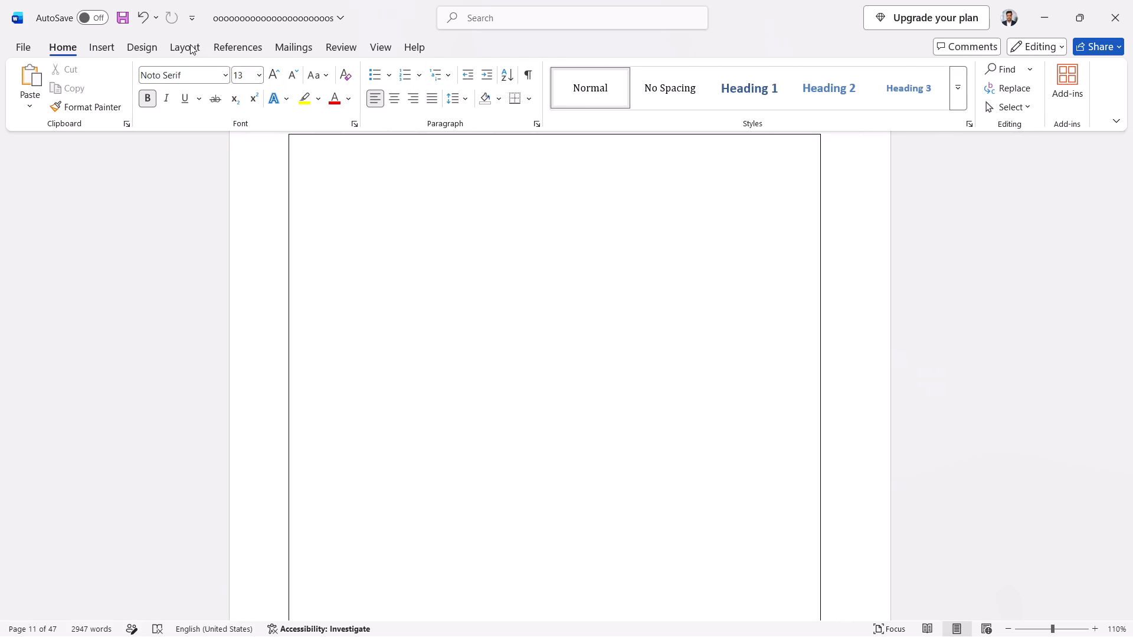
pyautogui.click(185, 44)
pyautogui.click(37, 100)
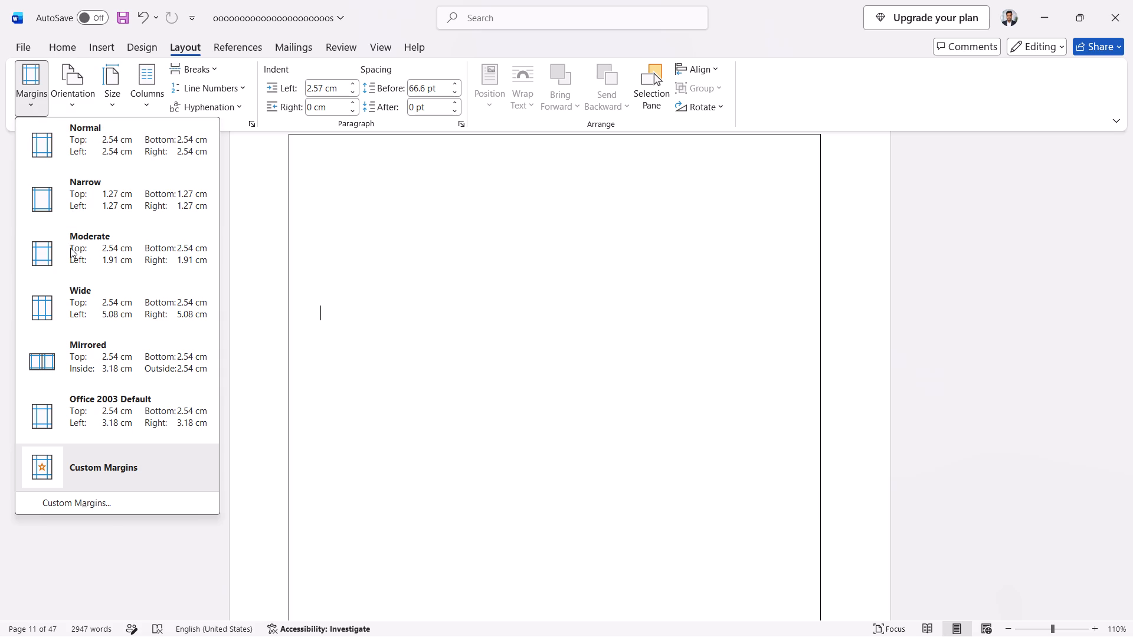
pyautogui.click(70, 204)
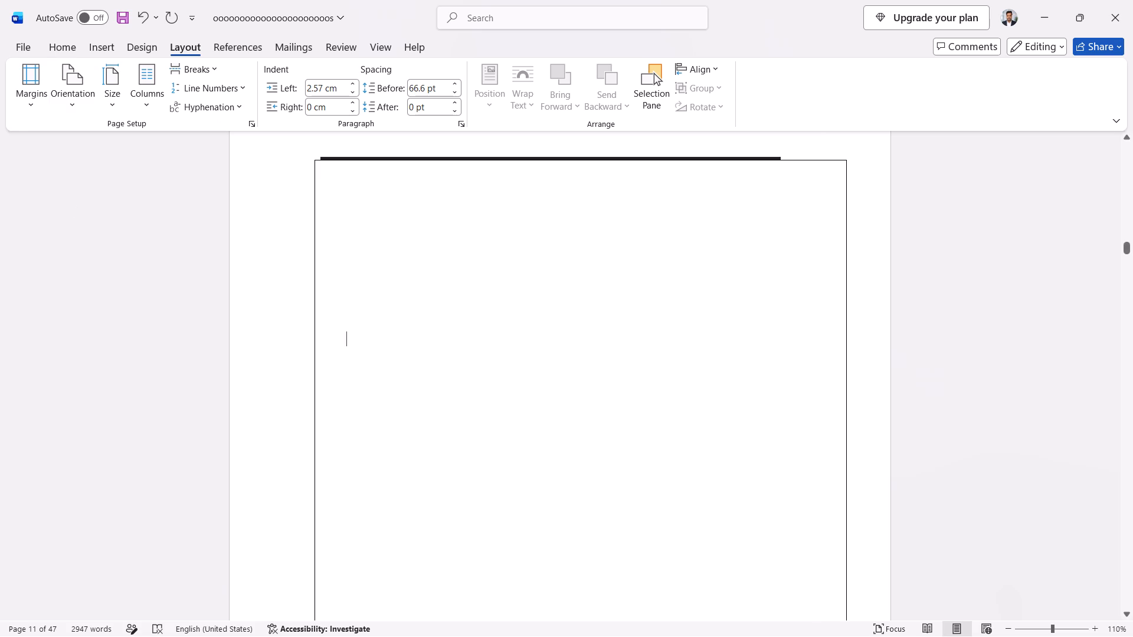
# Set the text wrapping of the page 11 text box to Behind Text.
pyautogui.scroll(3, 370, 270)
pyautogui.scroll(-4, 370, 270)
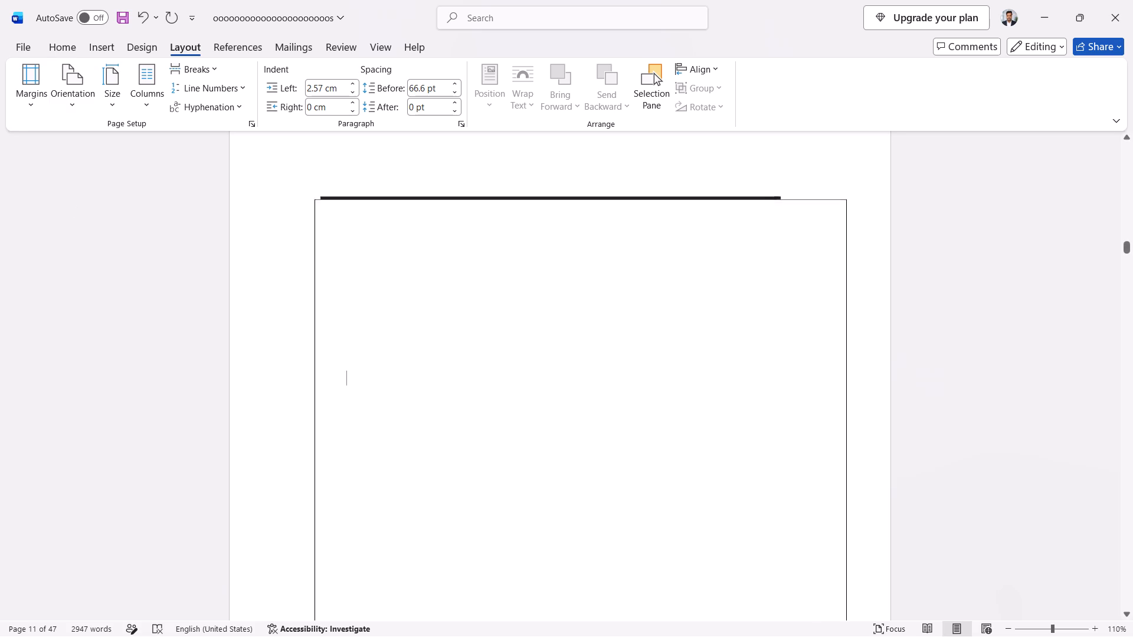
pyautogui.scroll(-12, 370, 270)
pyautogui.scroll(-1, 413, 291)
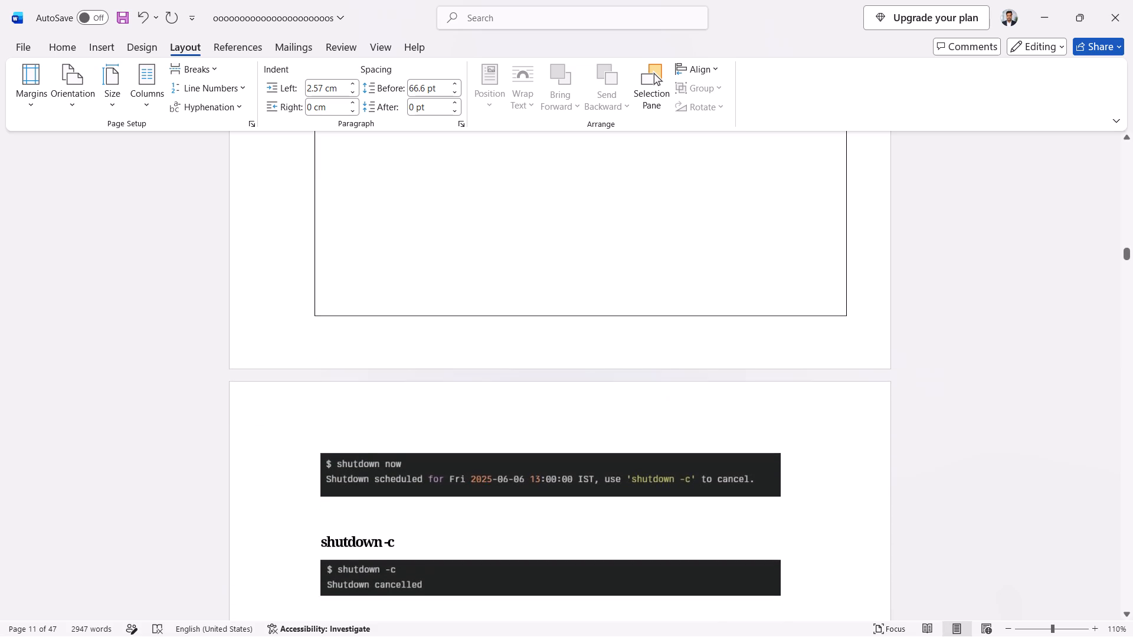
pyautogui.scroll(-2, 413, 291)
pyautogui.click(434, 391)
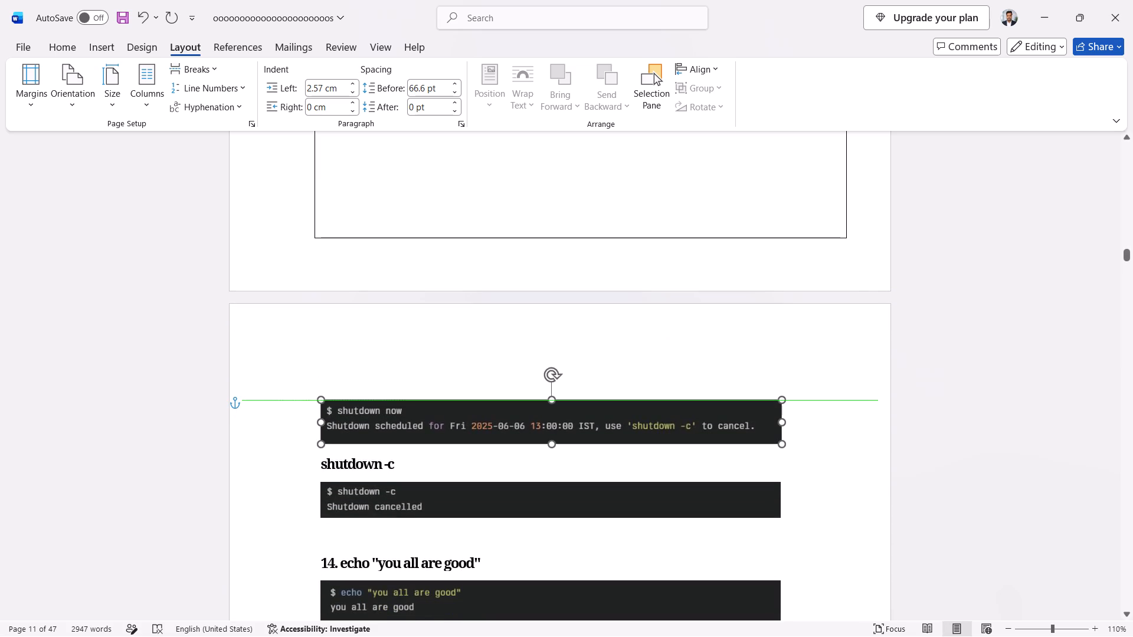
pyautogui.click(474, 198)
pyautogui.scroll(16, 474, 198)
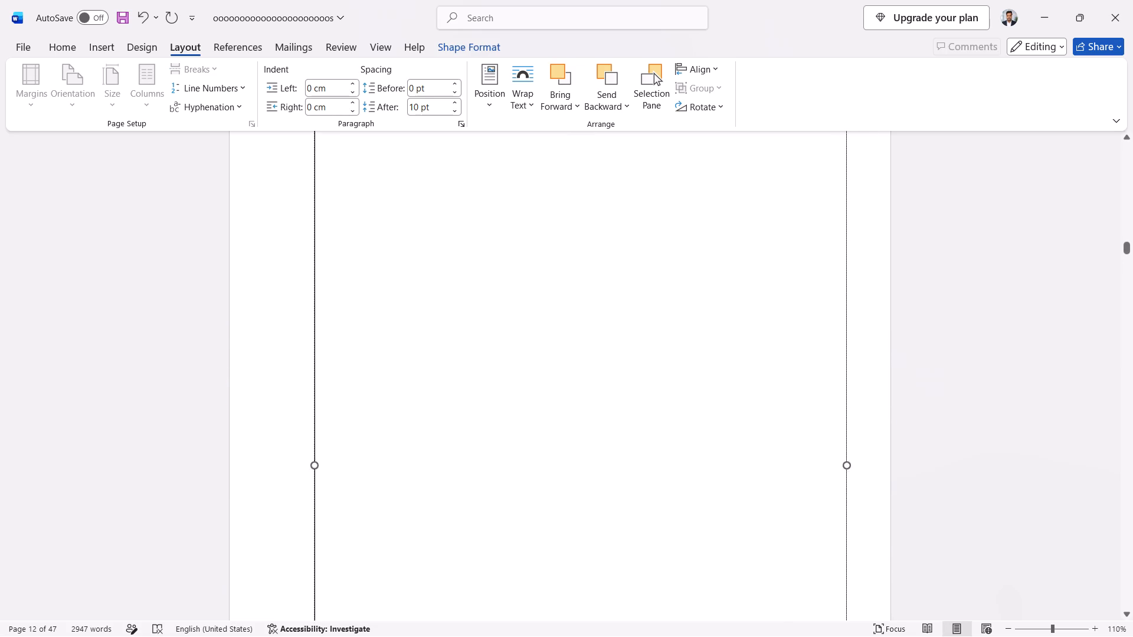
pyautogui.scroll(2, 477, 202)
pyautogui.click(663, 330)
pyautogui.click(869, 252)
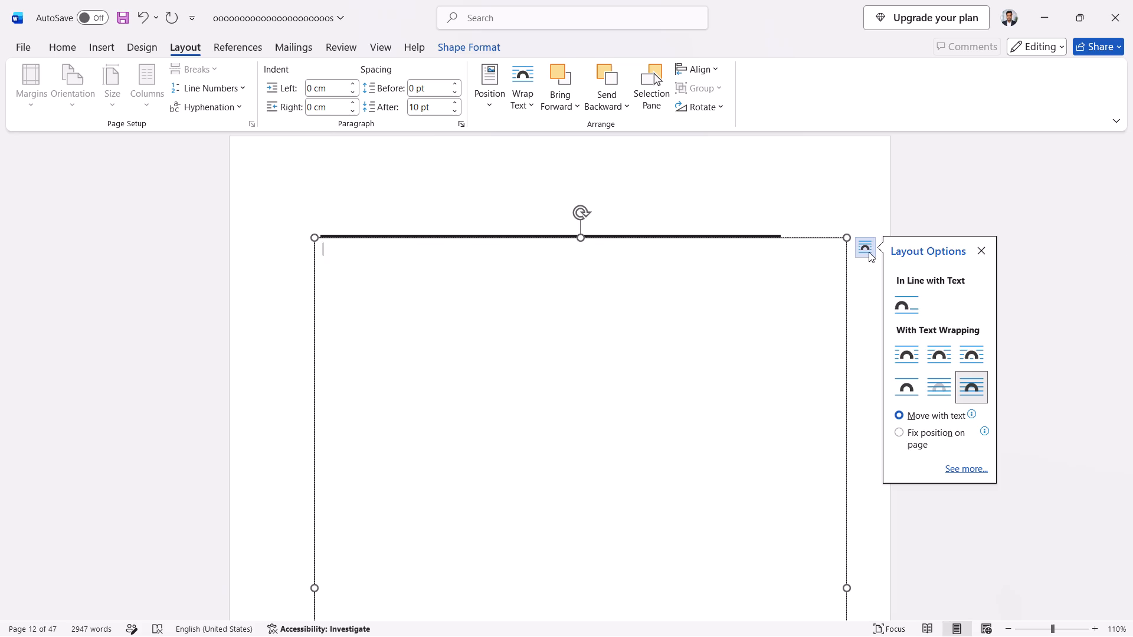
pyautogui.click(943, 386)
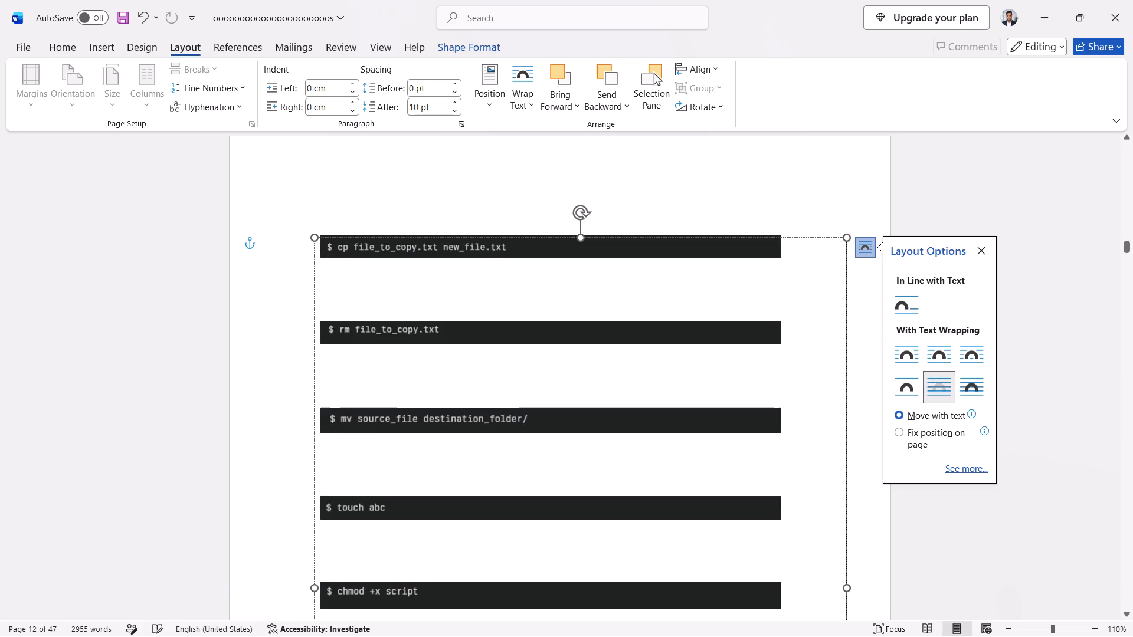
# Move the command images of items 6, 7 and 8 down so each sits below its heading inside the border.
pyautogui.scroll(-2, 663, 351)
pyautogui.moveTo(518, 175); pyautogui.dragTo(519, 208)
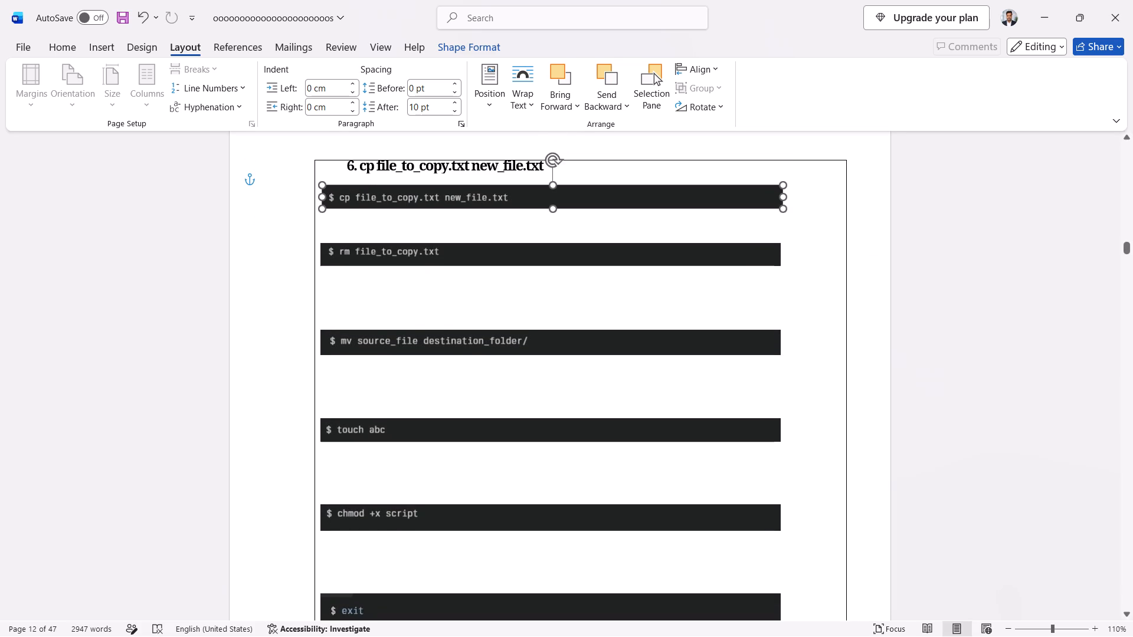
pyautogui.moveTo(519, 208); pyautogui.dragTo(526, 199)
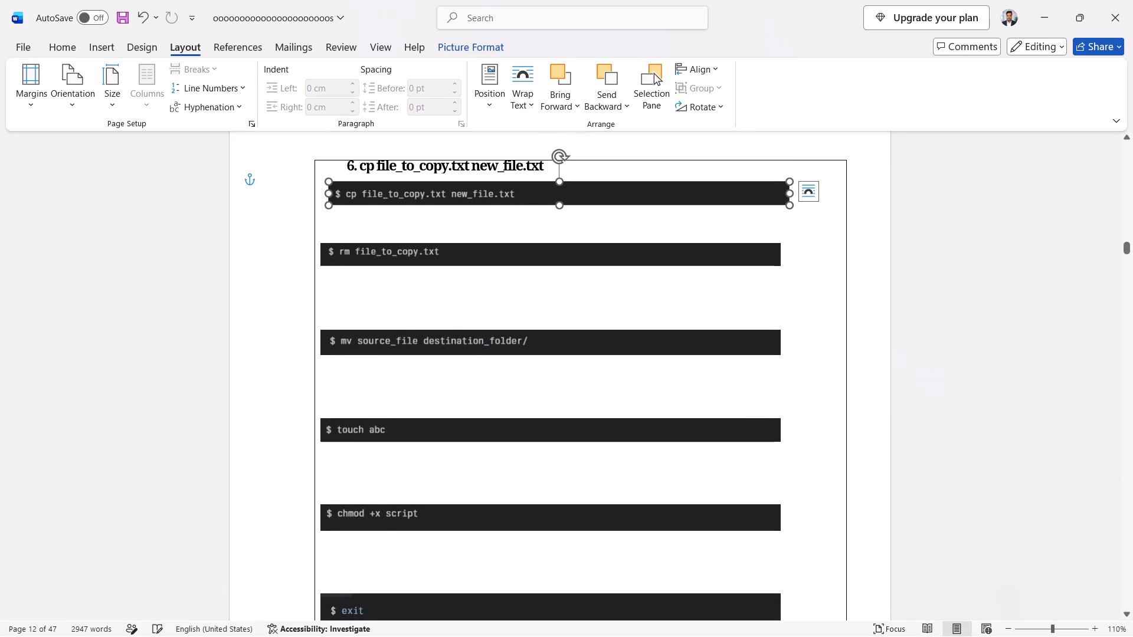
pyautogui.click(593, 170)
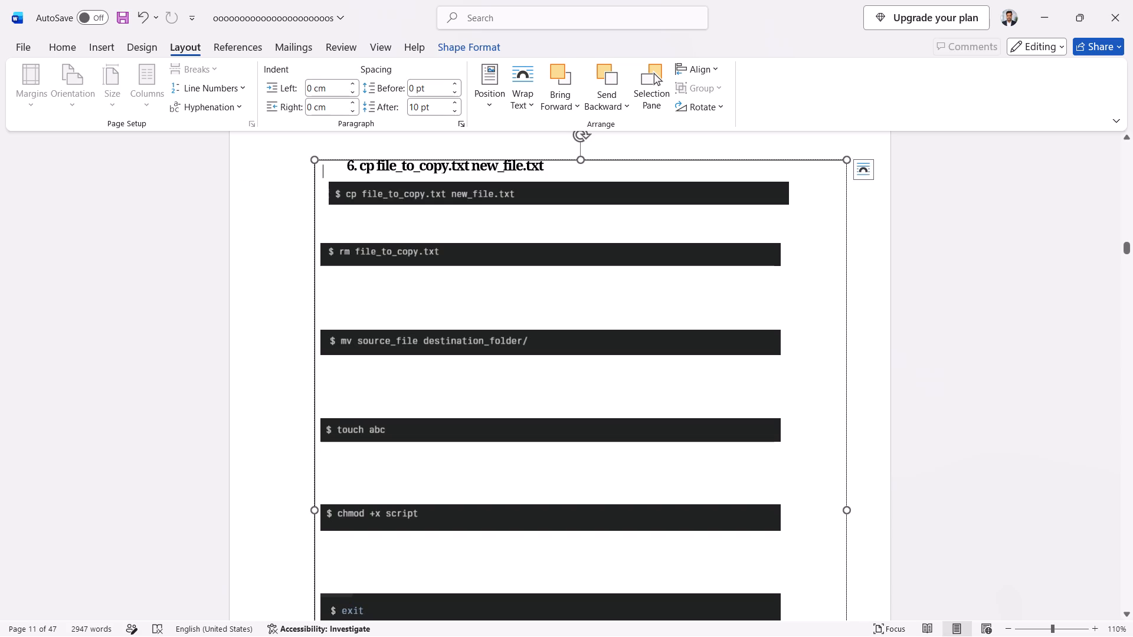
pyautogui.scroll(-4, 541, 206)
pyautogui.scroll(4, 531, 206)
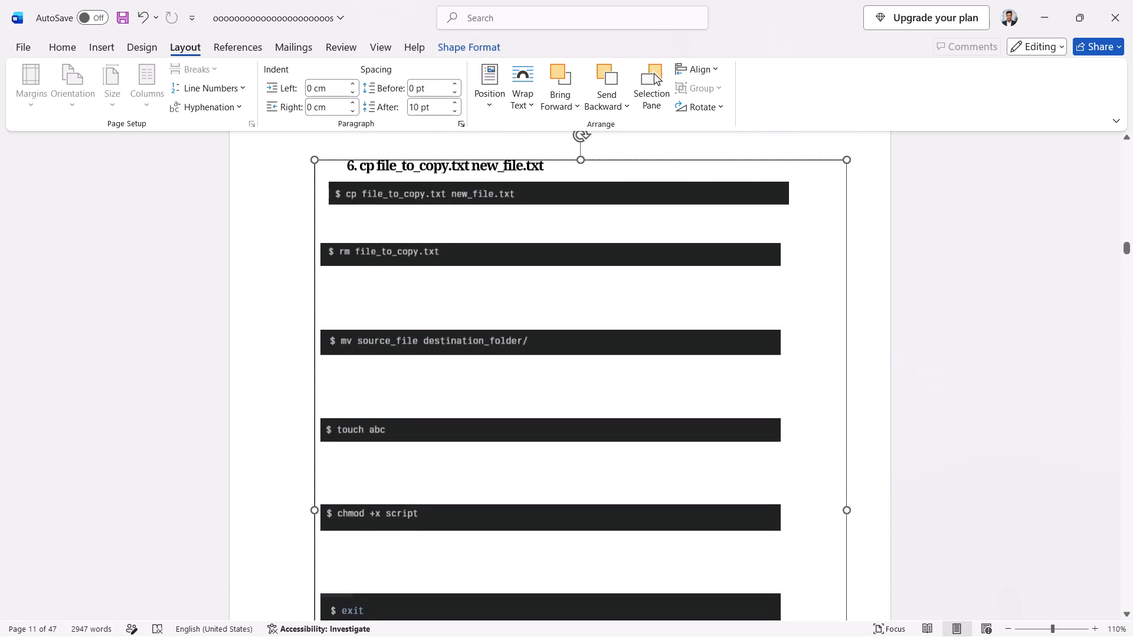
pyautogui.moveTo(472, 249); pyautogui.dragTo(479, 270)
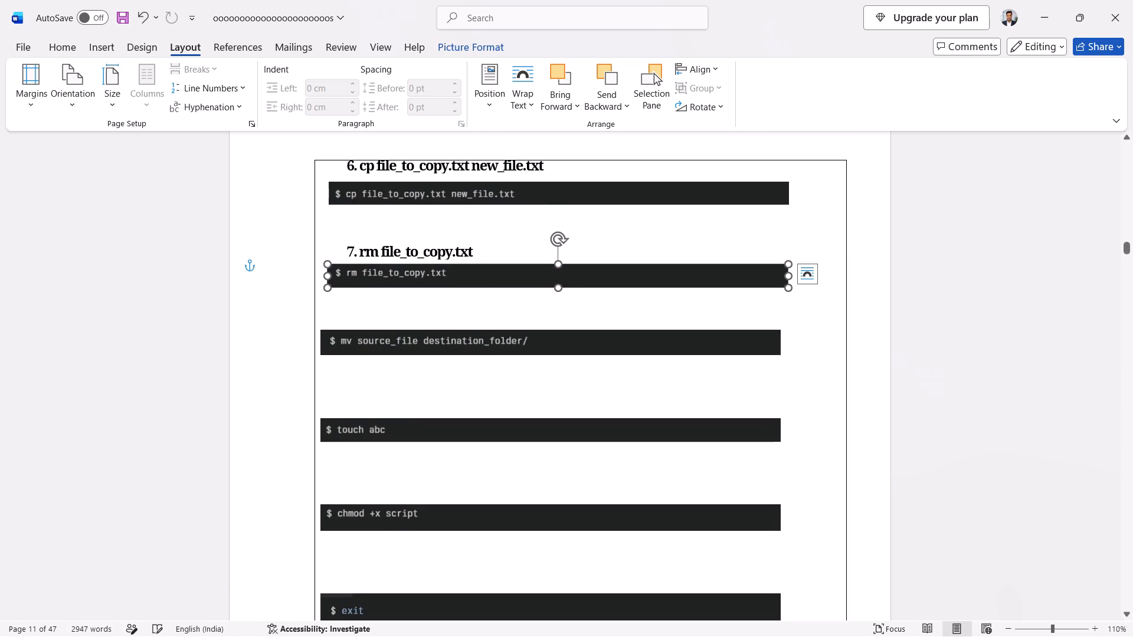
pyautogui.moveTo(469, 340); pyautogui.dragTo(473, 362)
# Move the command images of items 9 to 12 down so each sits directly below its heading.
pyautogui.scroll(-1, 471, 361)
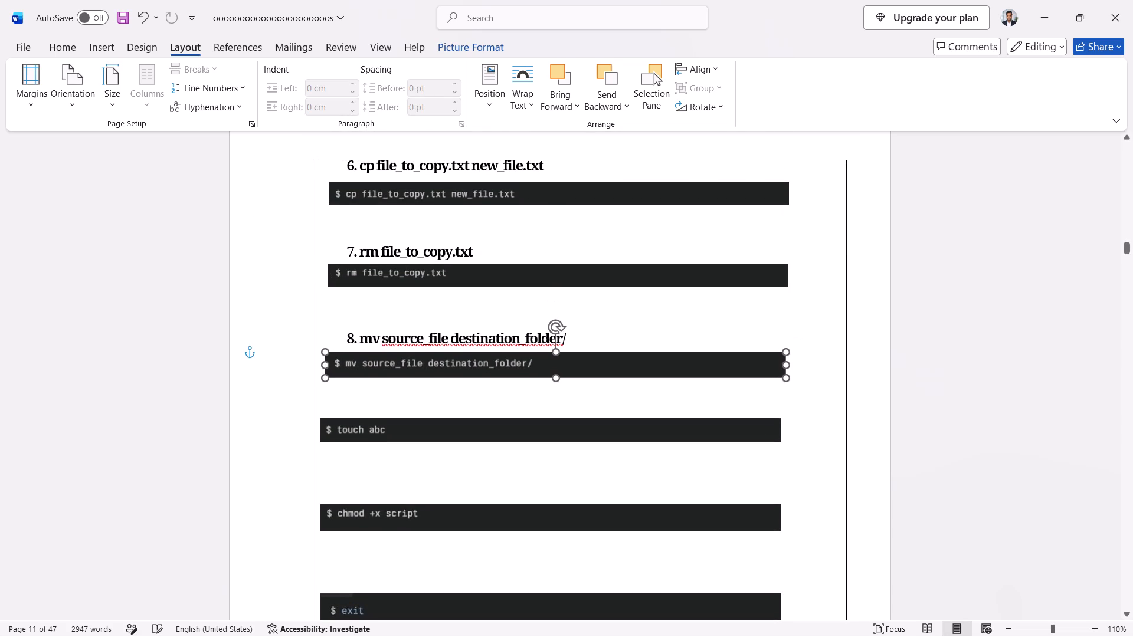
pyautogui.scroll(-2, 469, 366)
pyautogui.moveTo(483, 316); pyautogui.dragTo(483, 337)
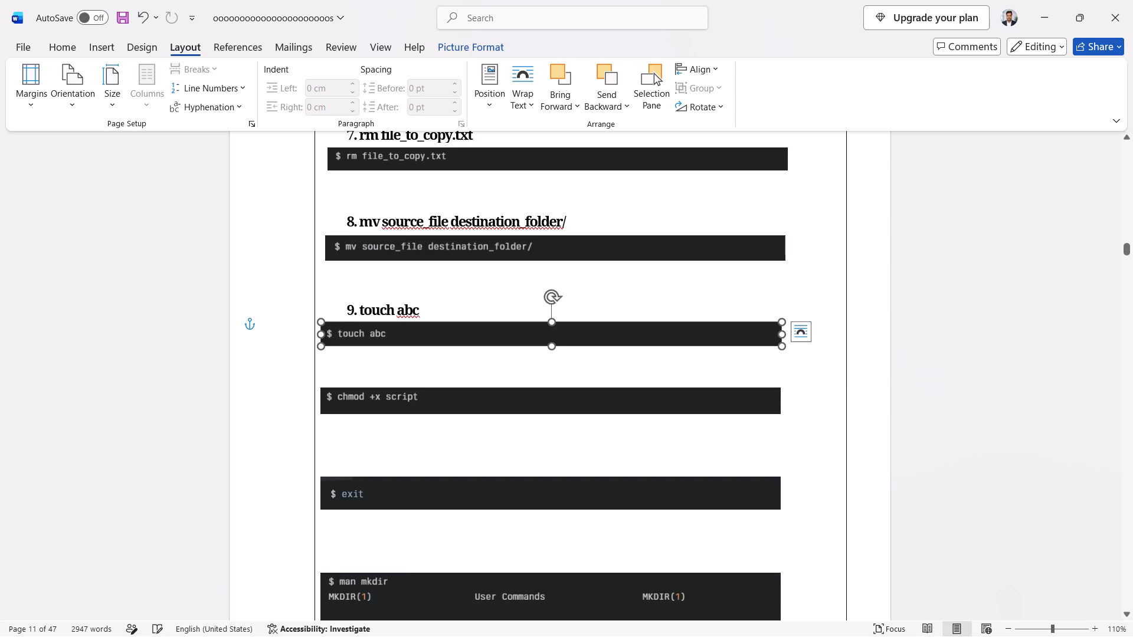
pyautogui.scroll(-5, 483, 336)
pyautogui.moveTo(484, 210); pyautogui.dragTo(491, 234)
pyautogui.moveTo(483, 296); pyautogui.dragTo(488, 317)
pyautogui.moveTo(478, 402); pyautogui.dragTo(485, 422)
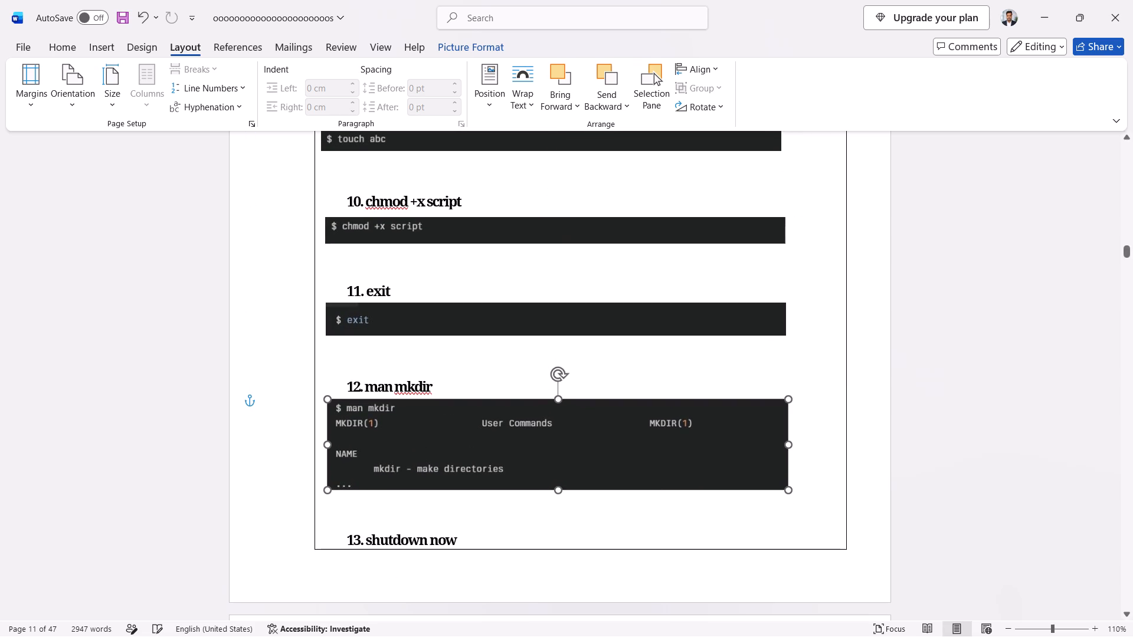
# Raise the top edge of the page 11 text box slightly to leave space above the item 6 heading.
pyautogui.scroll(12, 463, 342)
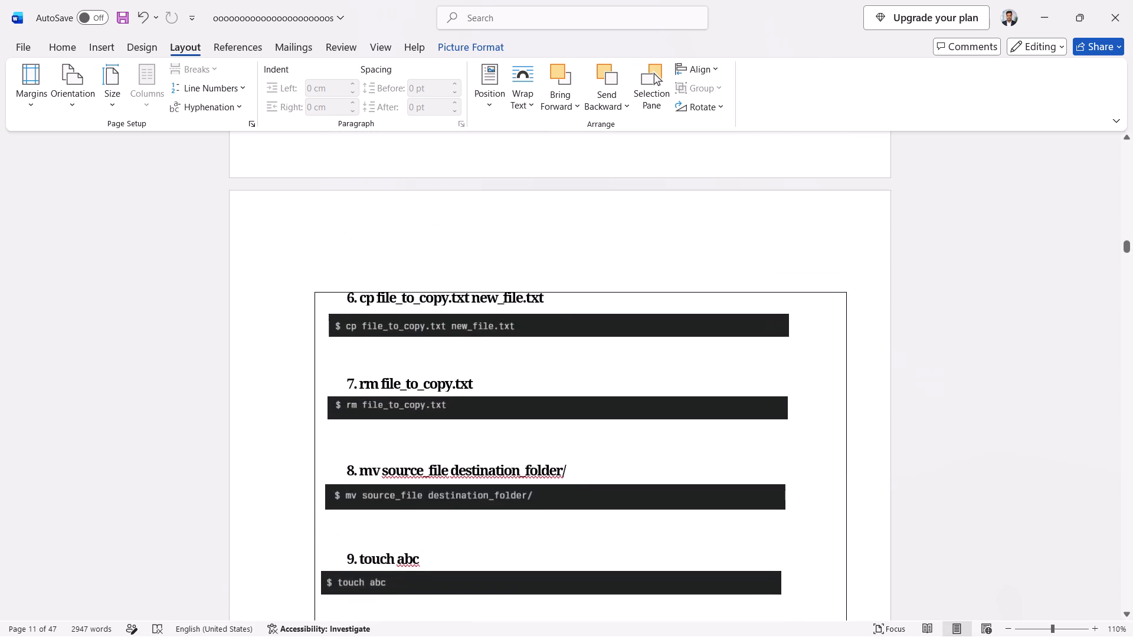
pyautogui.scroll(1, 462, 336)
pyautogui.click(559, 352)
pyautogui.click(563, 355)
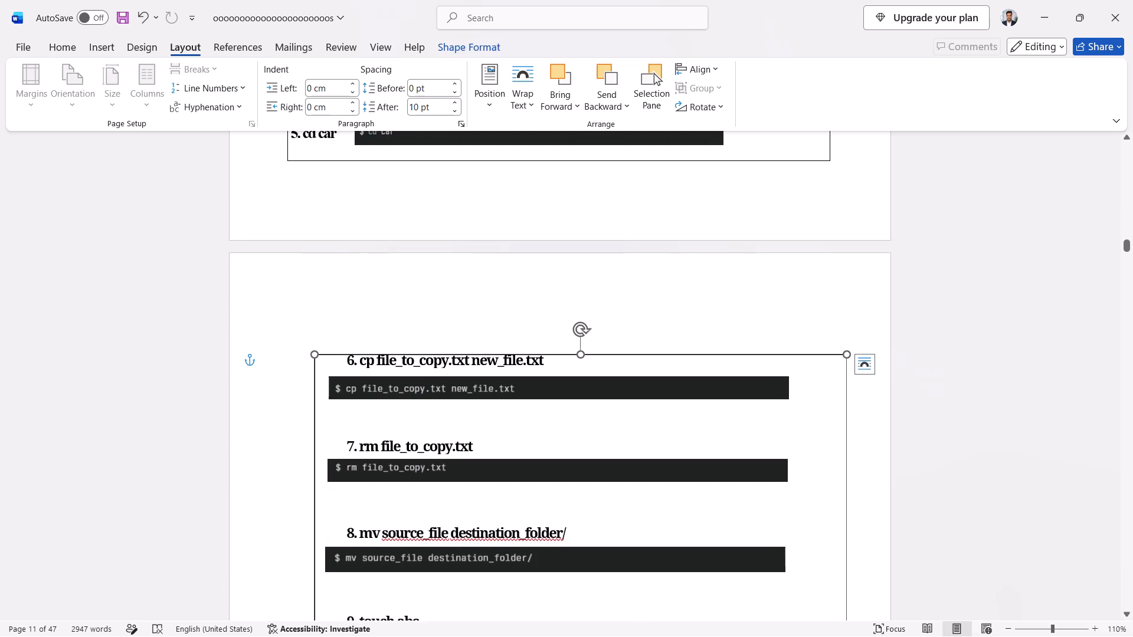
pyautogui.moveTo(580, 353); pyautogui.dragTo(579, 344)
pyautogui.scroll(-1, 442, 291)
pyautogui.scroll(4, 437, 288)
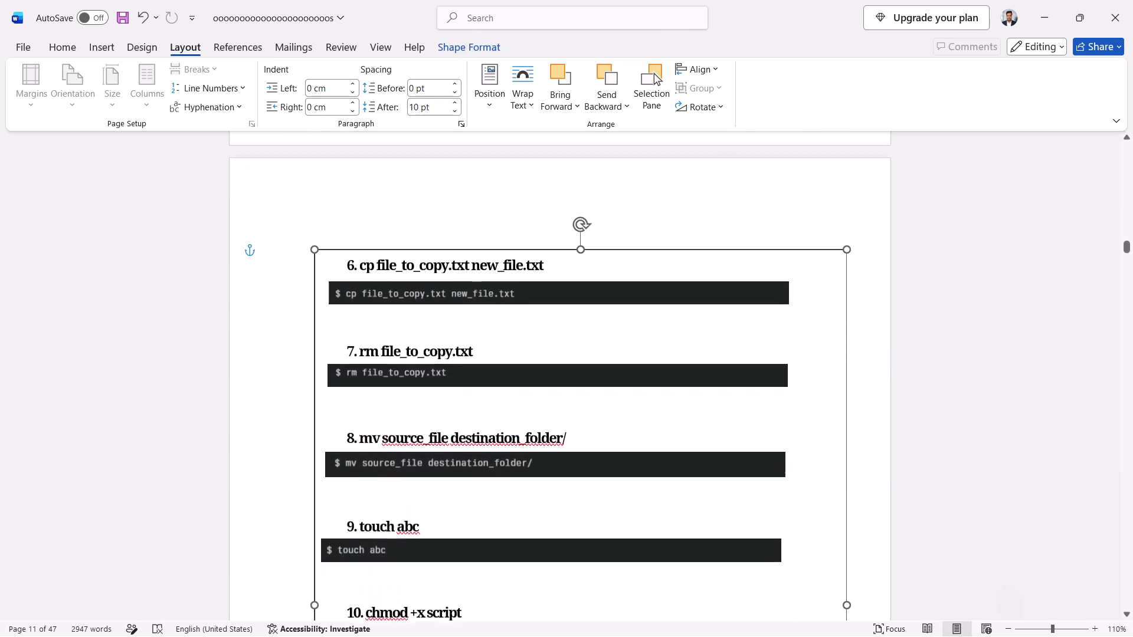
# Nudge the command images of items 6 to 9 so each sits evenly with a small gap below its heading.
pyautogui.scroll(-2, 437, 288)
pyautogui.click(423, 221)
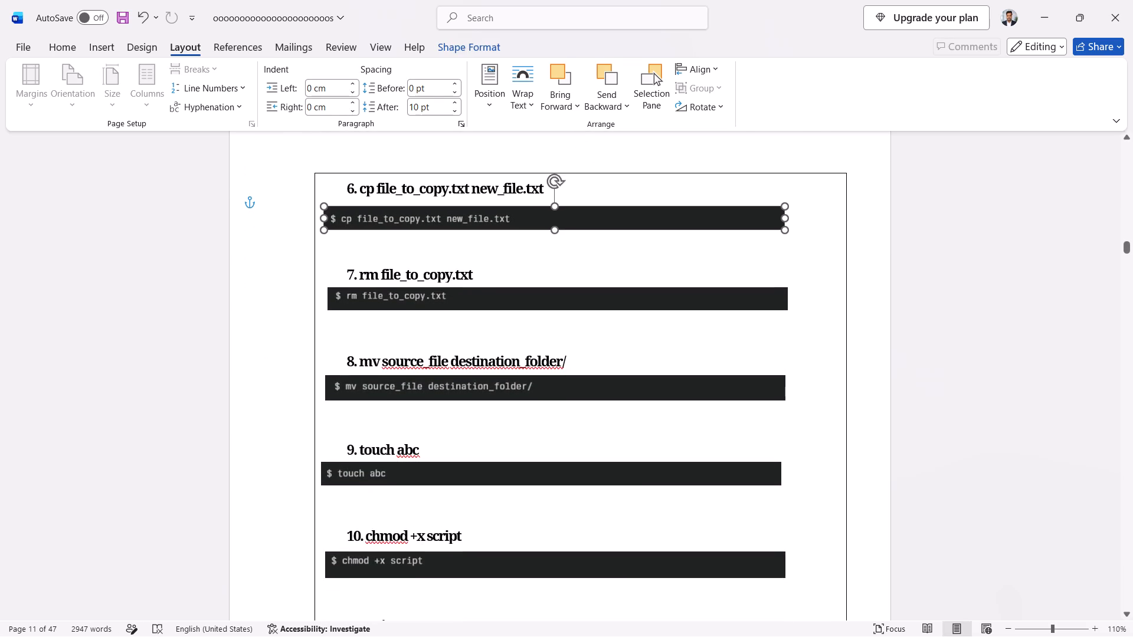
pyautogui.click(427, 303)
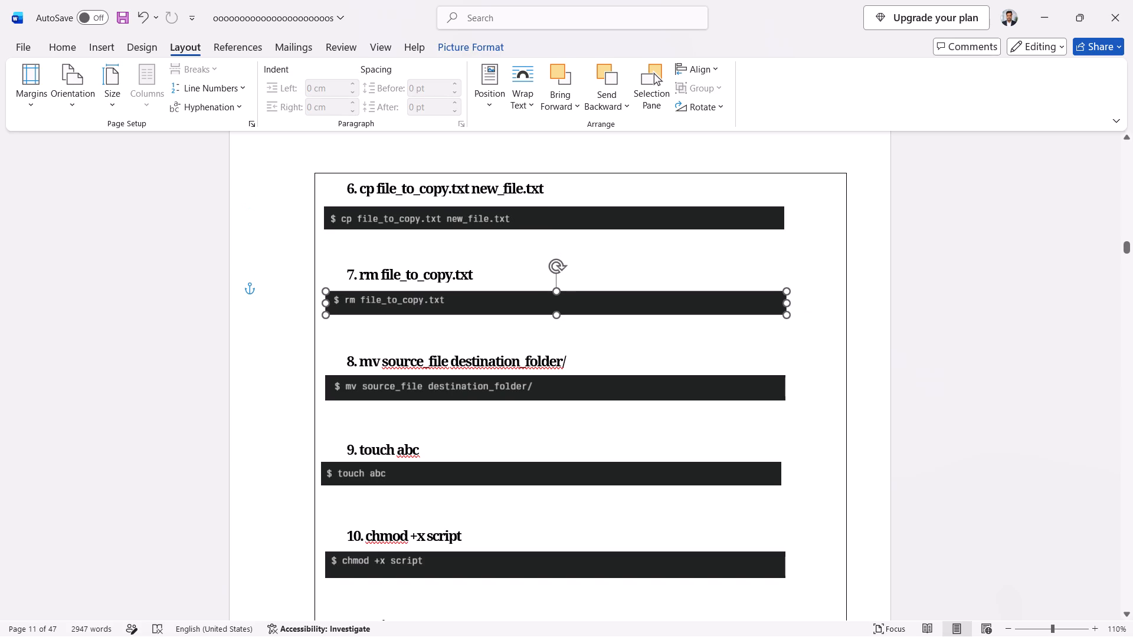
pyautogui.click(433, 385)
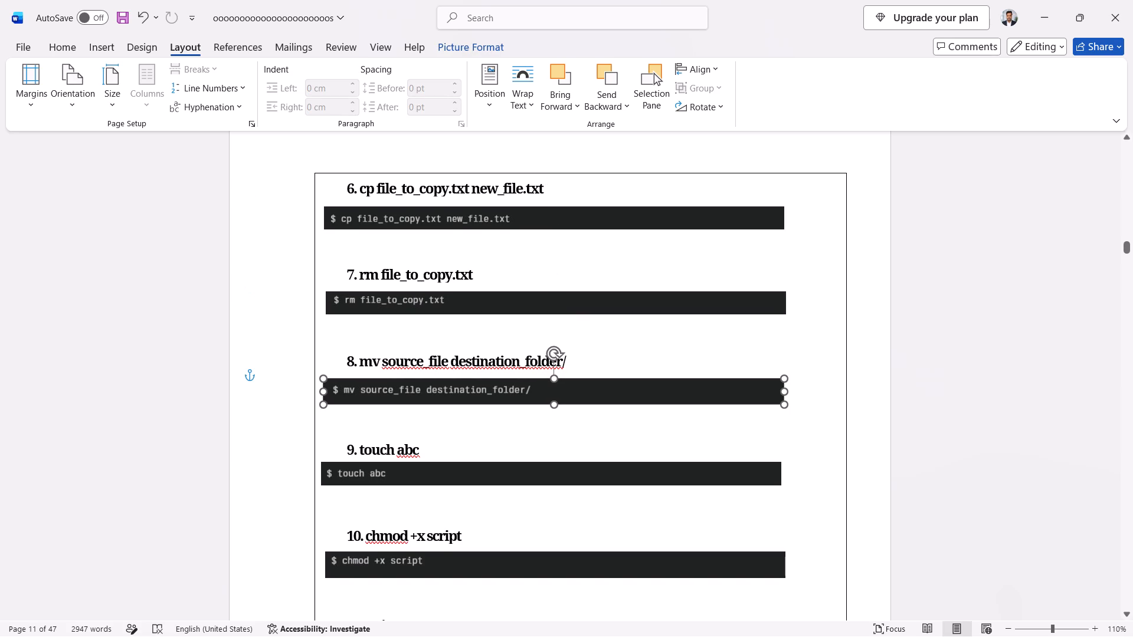
pyautogui.scroll(-1, 419, 411)
pyautogui.click(442, 433)
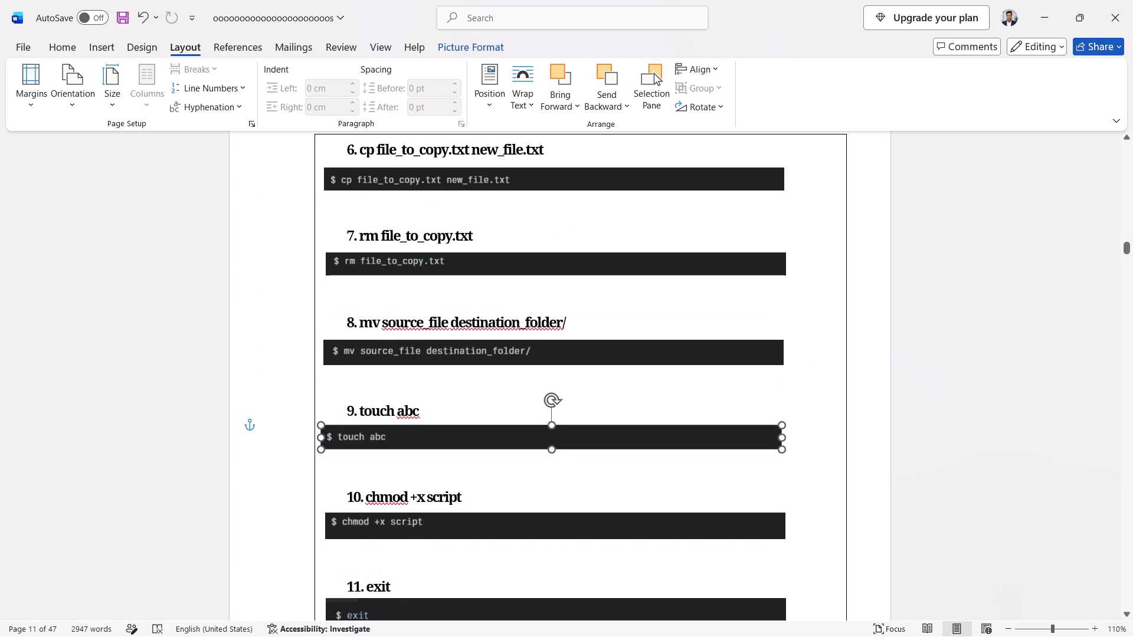
# Nudge the command images of items 10, 11 and 12 slightly down from their headings.
pyautogui.scroll(-3, 439, 430)
pyautogui.click(444, 415)
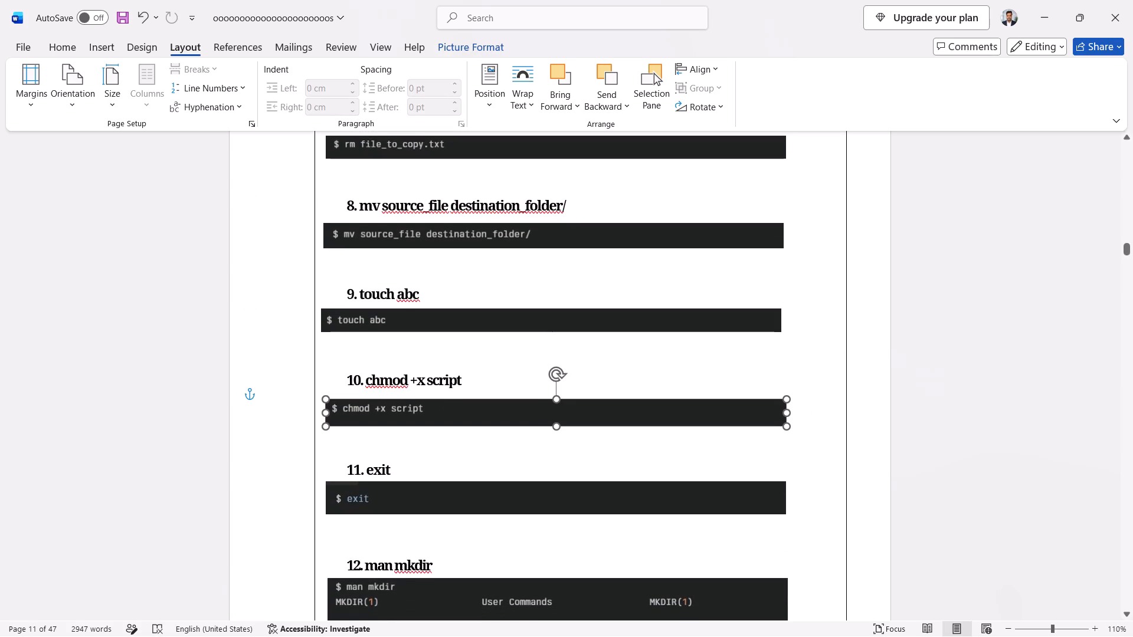
pyautogui.scroll(-3, 444, 420)
pyautogui.moveTo(457, 389); pyautogui.dragTo(456, 398)
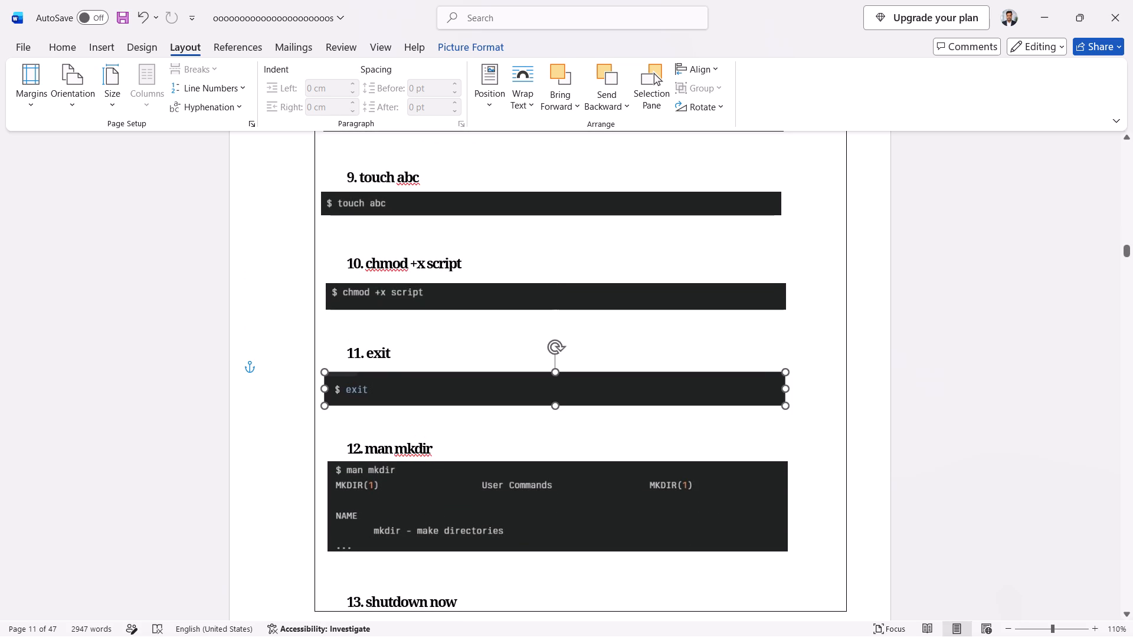
pyautogui.moveTo(456, 398); pyautogui.dragTo(456, 394)
pyautogui.scroll(-2, 455, 425)
pyautogui.click(462, 422)
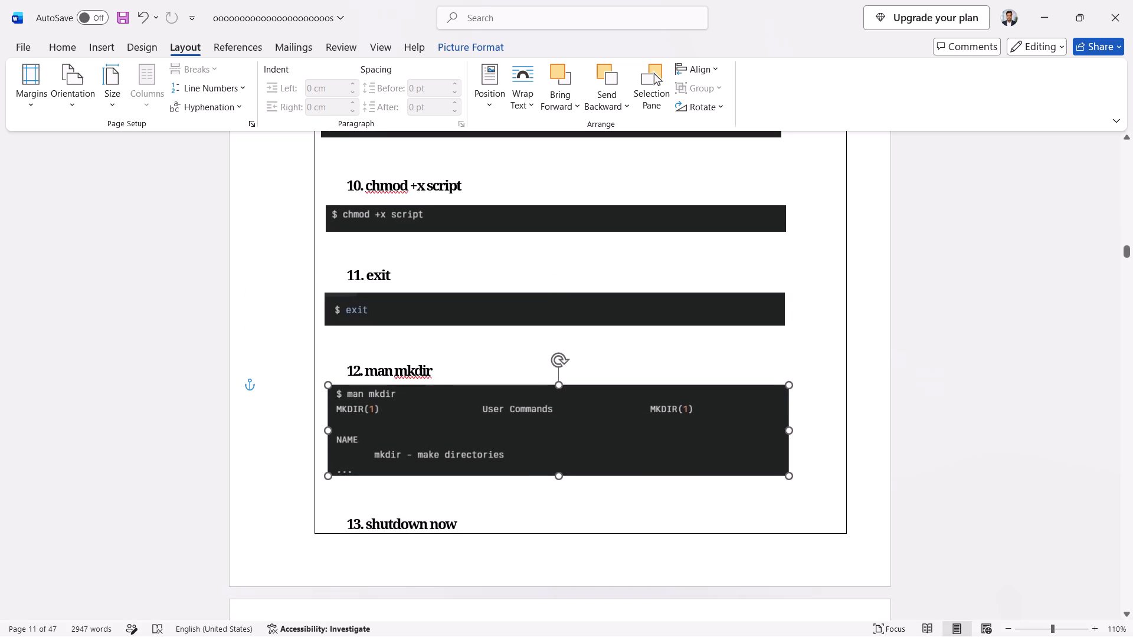
# Lower the bottom edge of the page 11 text box slightly to leave space below the "13. shutdown now" heading.
pyautogui.scroll(-2, 460, 423)
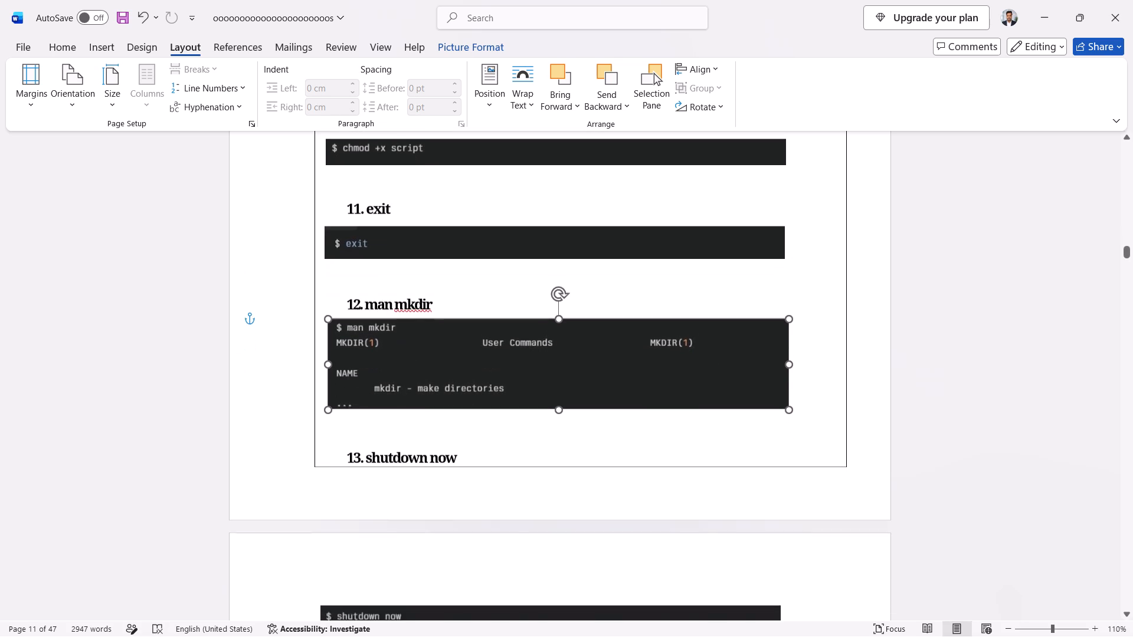
pyautogui.click(456, 440)
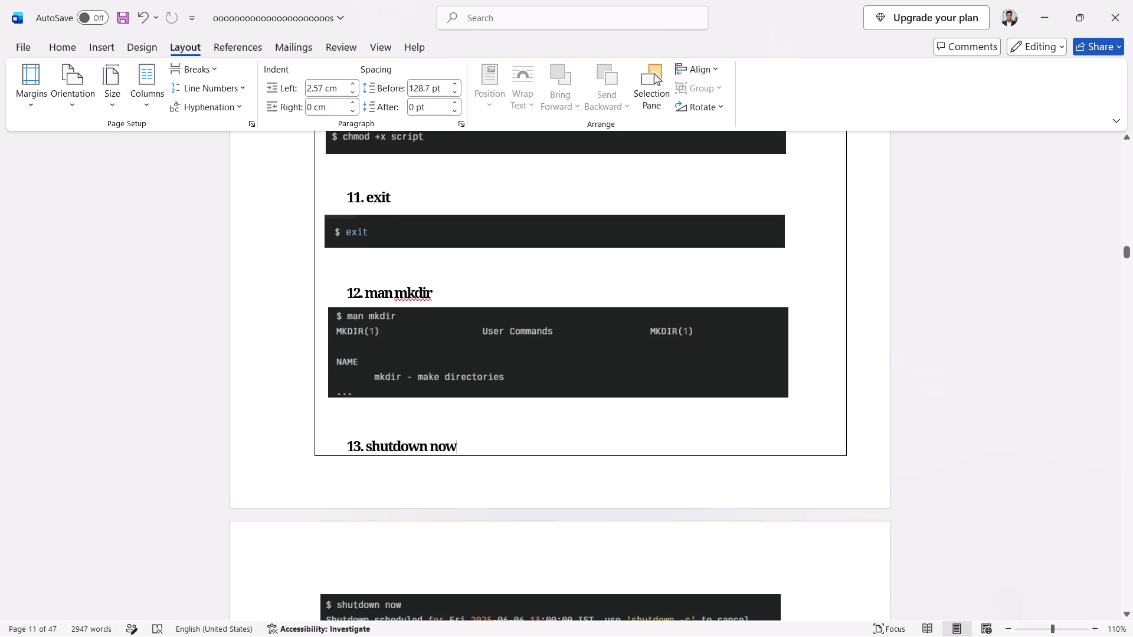
pyautogui.click(349, 446)
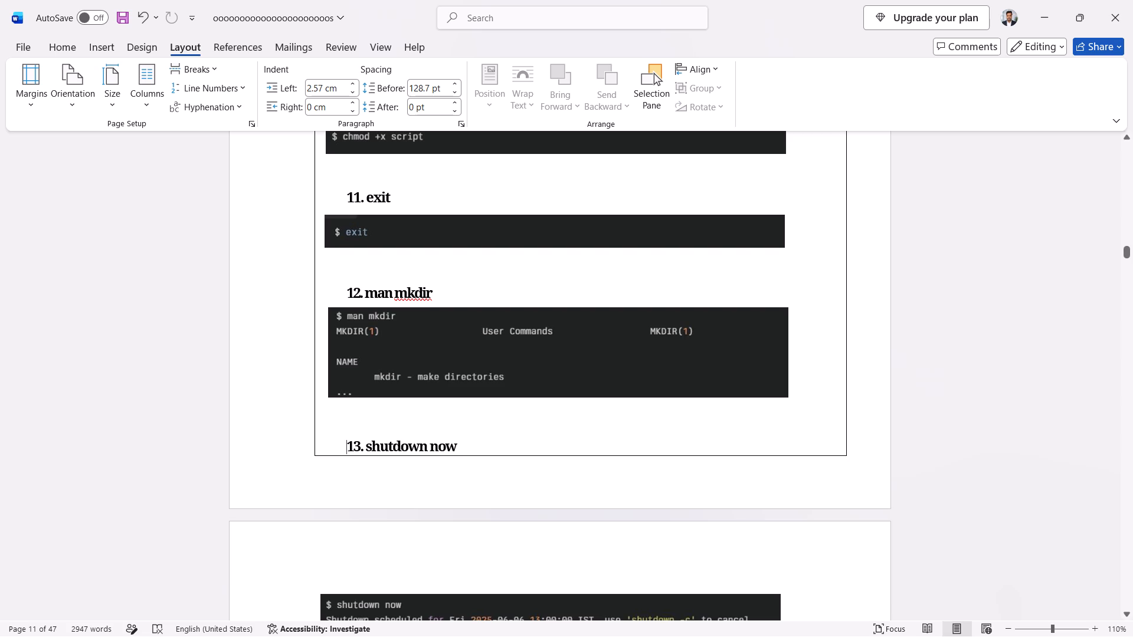
pyautogui.click(525, 455)
pyautogui.moveTo(581, 456); pyautogui.dragTo(582, 456)
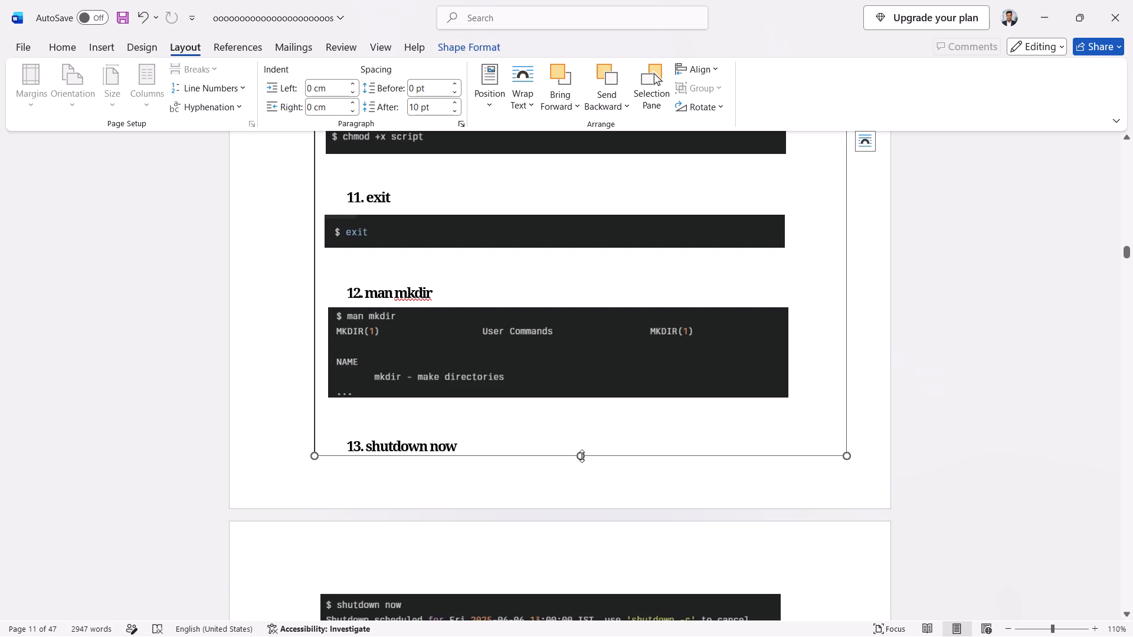
pyautogui.moveTo(582, 456); pyautogui.dragTo(582, 462)
# Change the font of the page 11 headings, items 6 to 13, to Times New Roman at size 14.
pyautogui.scroll(-8, 549, 480)
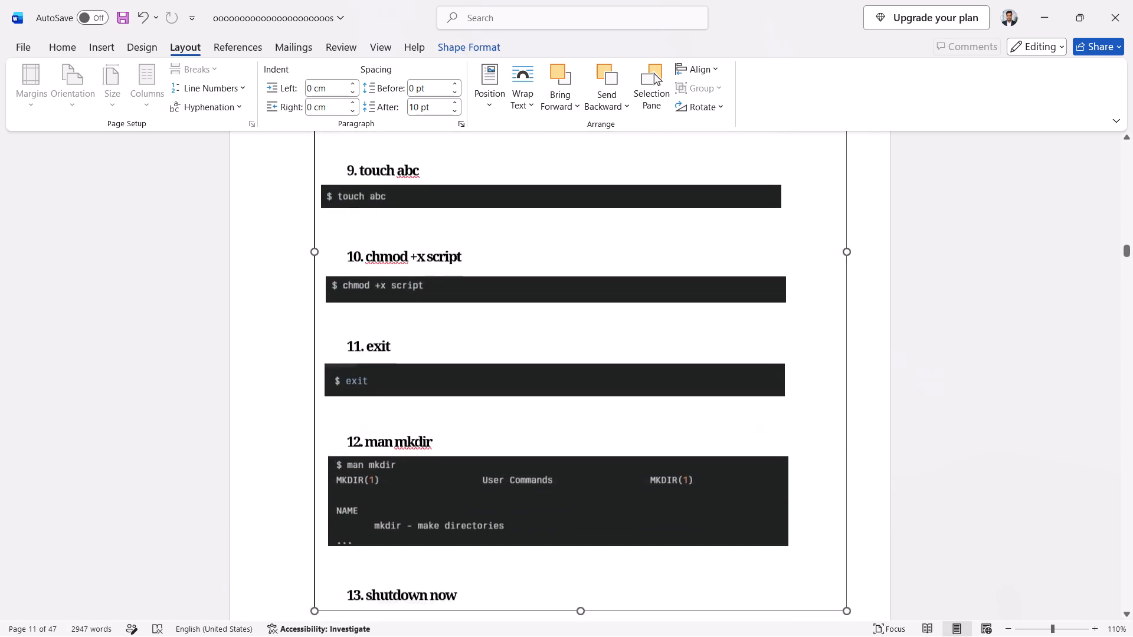
pyautogui.scroll(-4, 514, 443)
pyautogui.click(418, 473)
pyautogui.scroll(-3, 415, 471)
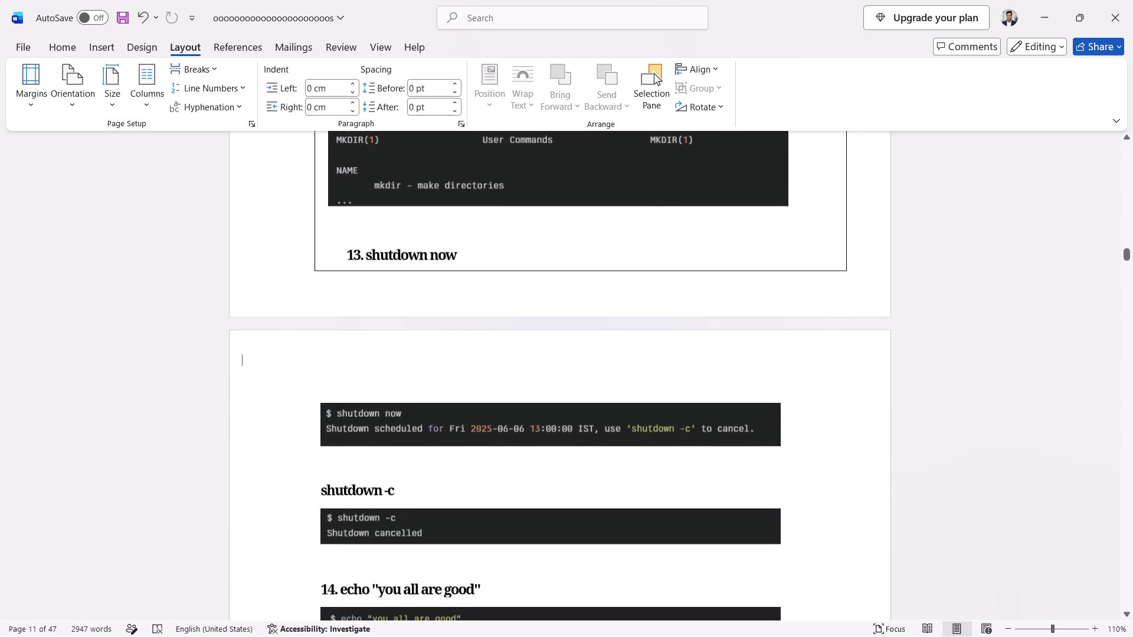
pyautogui.scroll(17, 412, 458)
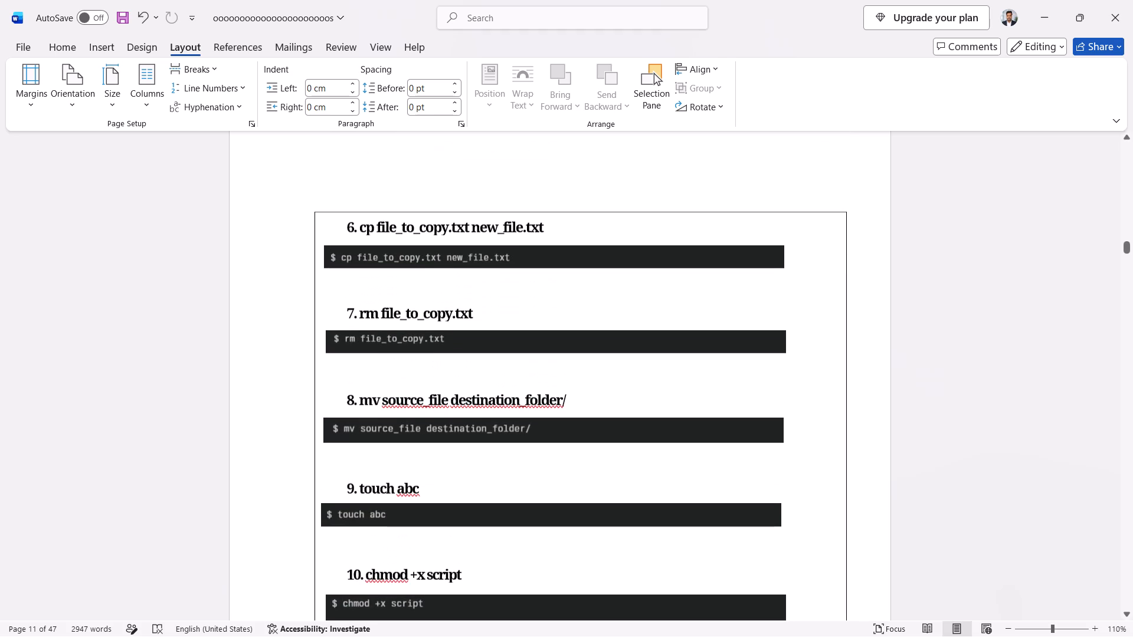
pyautogui.moveTo(343, 225); pyautogui.dragTo(479, 458)
pyautogui.scroll(-2, 470, 454)
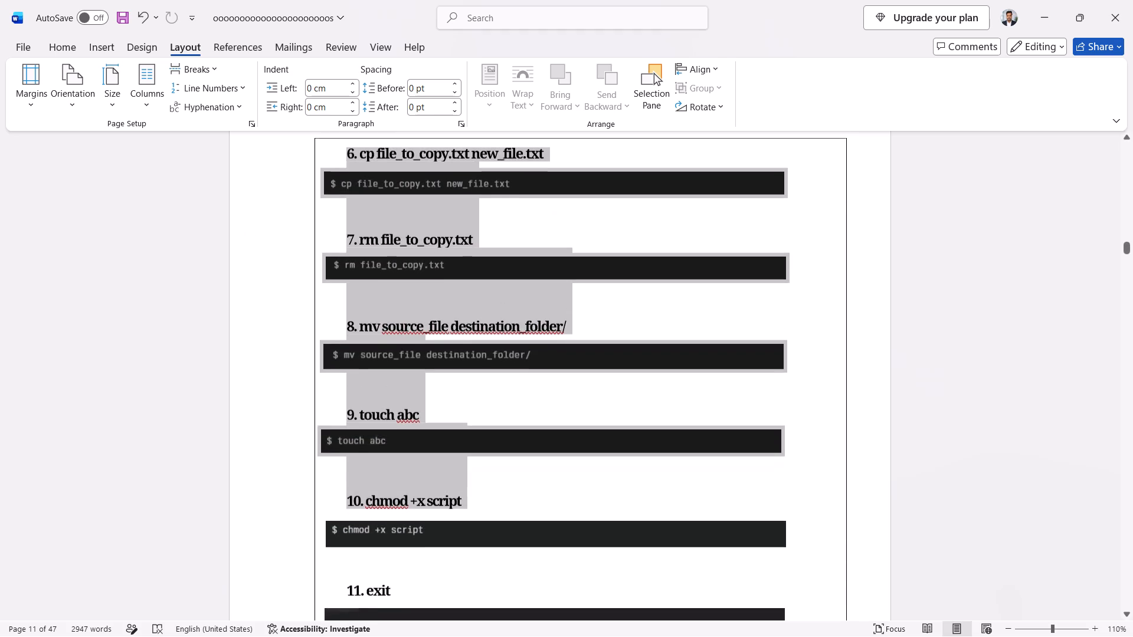
pyautogui.moveTo(479, 458); pyautogui.dragTo(486, 460)
pyautogui.scroll(-7, 479, 458)
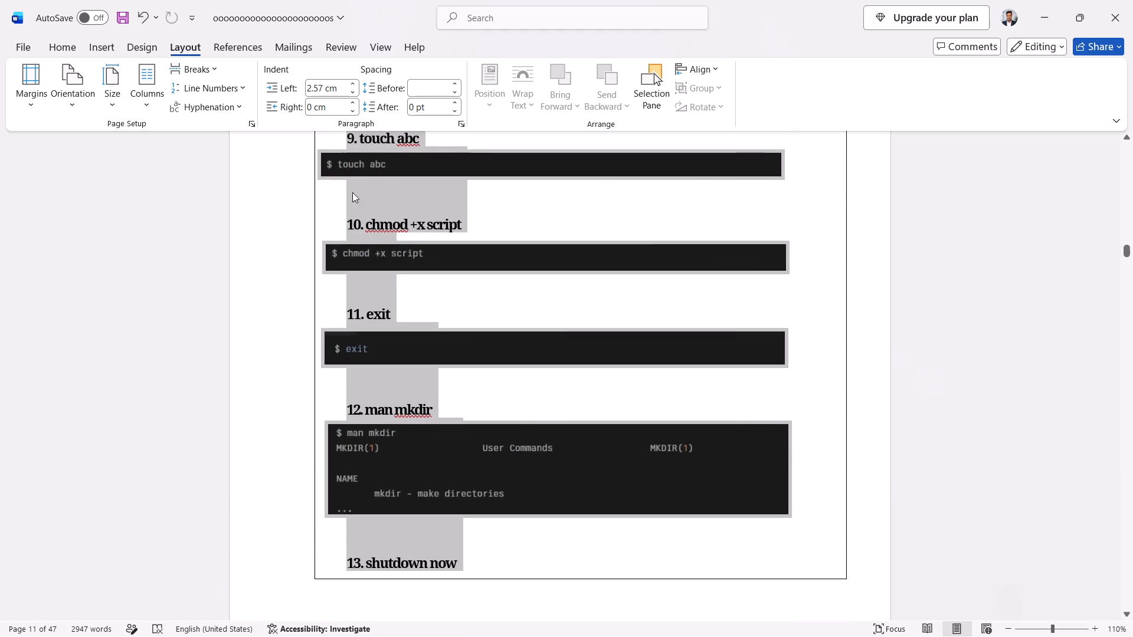
pyautogui.click(74, 45)
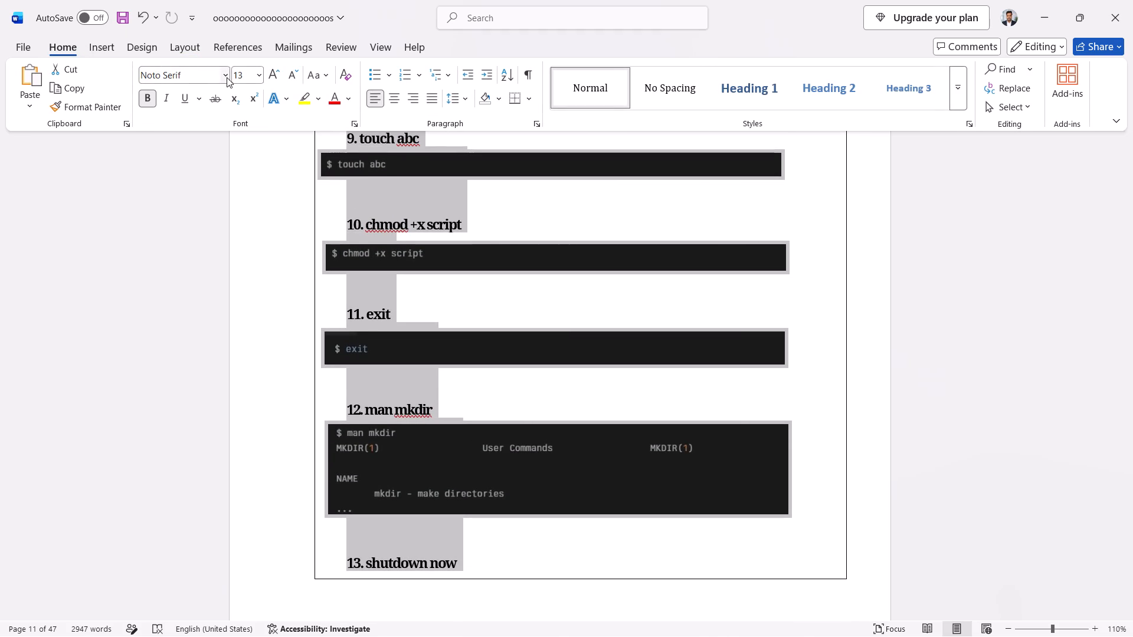
pyautogui.click(227, 77)
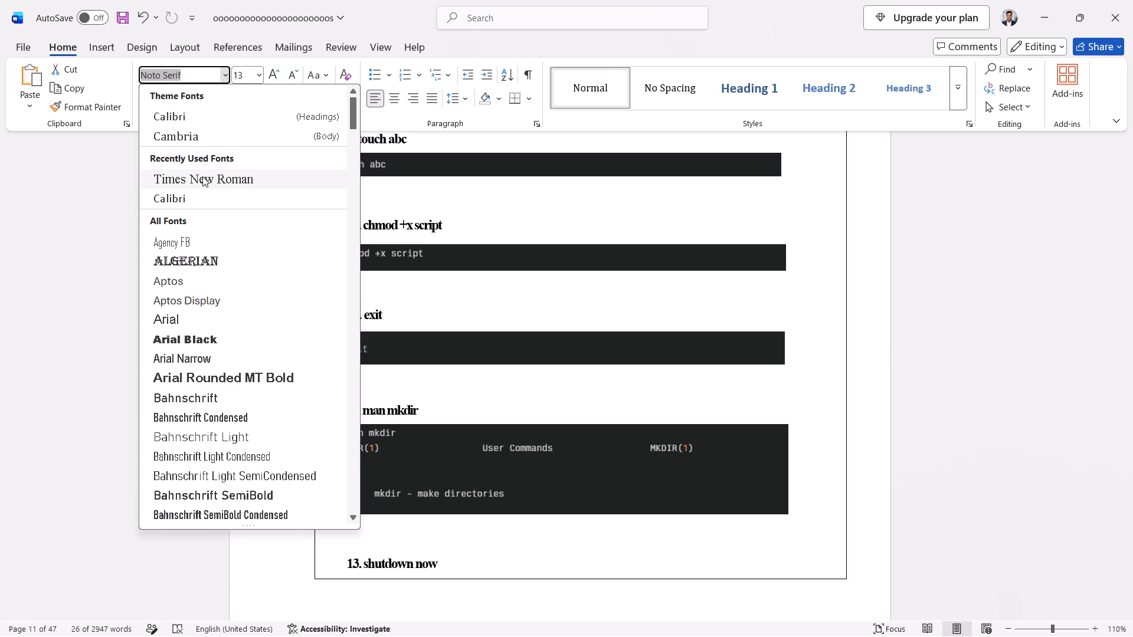
pyautogui.click(202, 176)
pyautogui.click(276, 74)
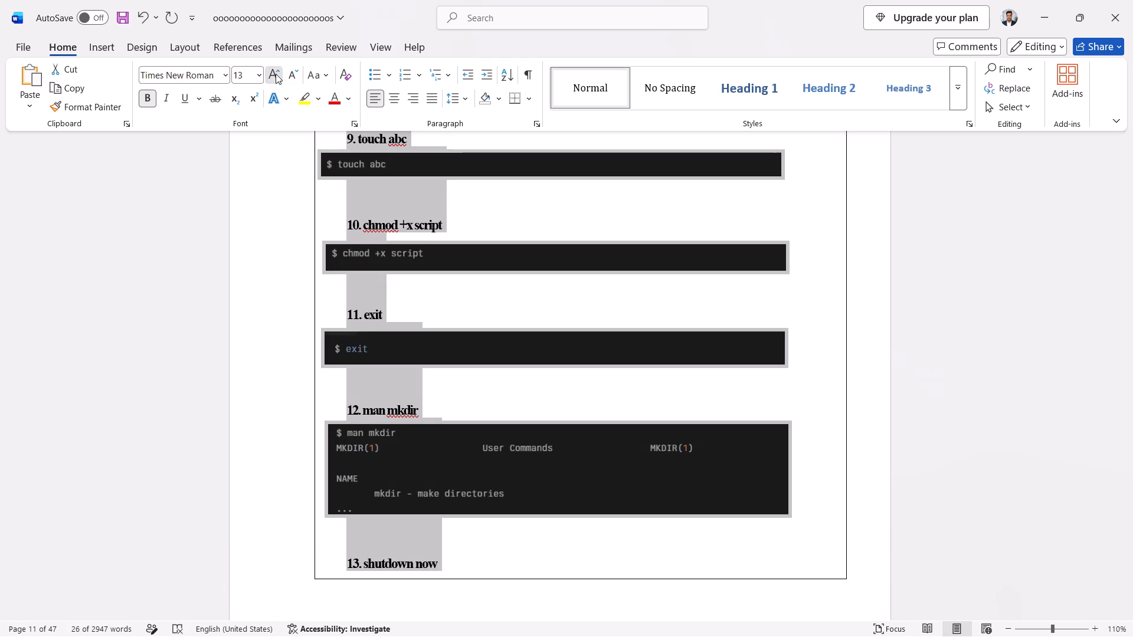
pyautogui.click(113, 273)
pyautogui.scroll(-2, 371, 254)
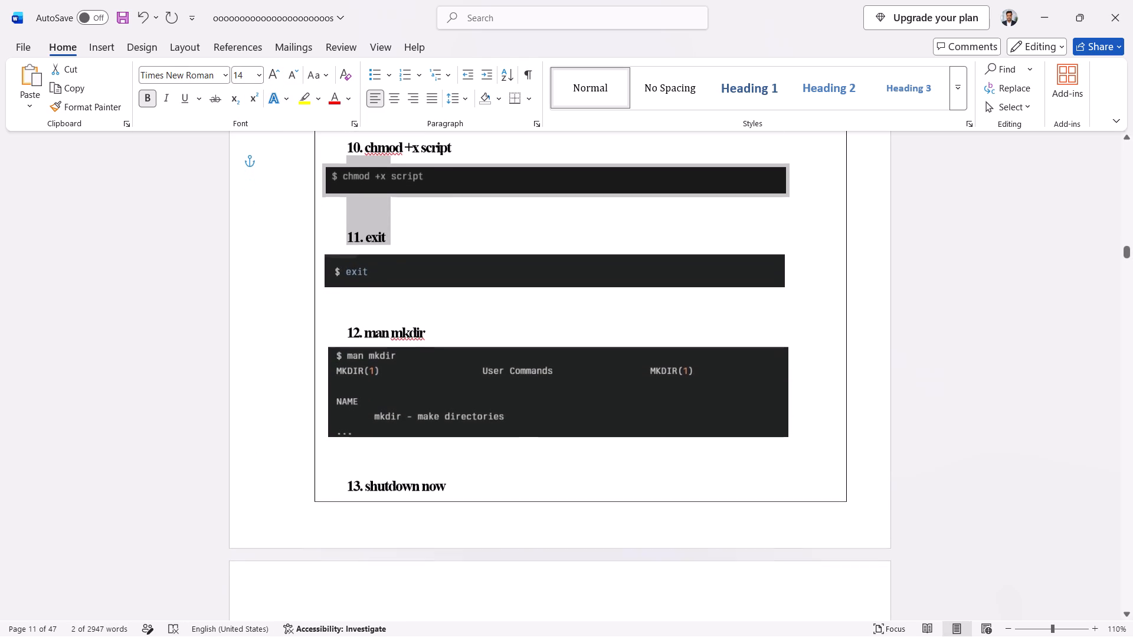
pyautogui.click(464, 222)
# Draw a text box about 16.93 cm wide and 11.49 cm high over the upper part of page 12, starting above the shutdown image.
pyautogui.scroll(9, 464, 222)
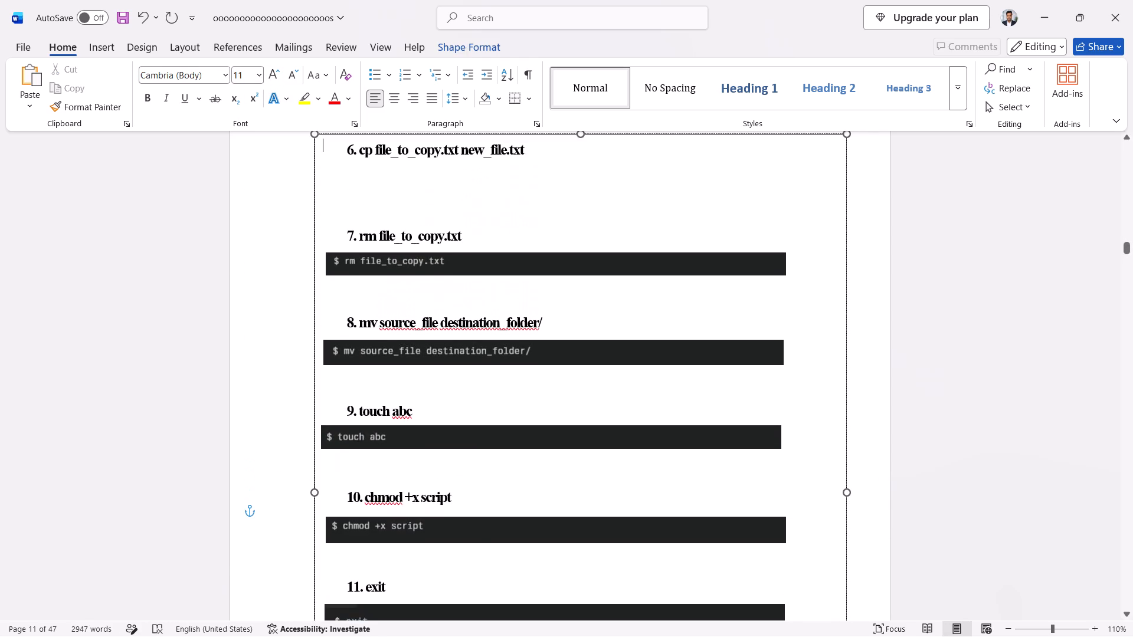
pyautogui.scroll(3, 464, 222)
pyautogui.scroll(-20, 464, 222)
pyautogui.scroll(-3, 464, 222)
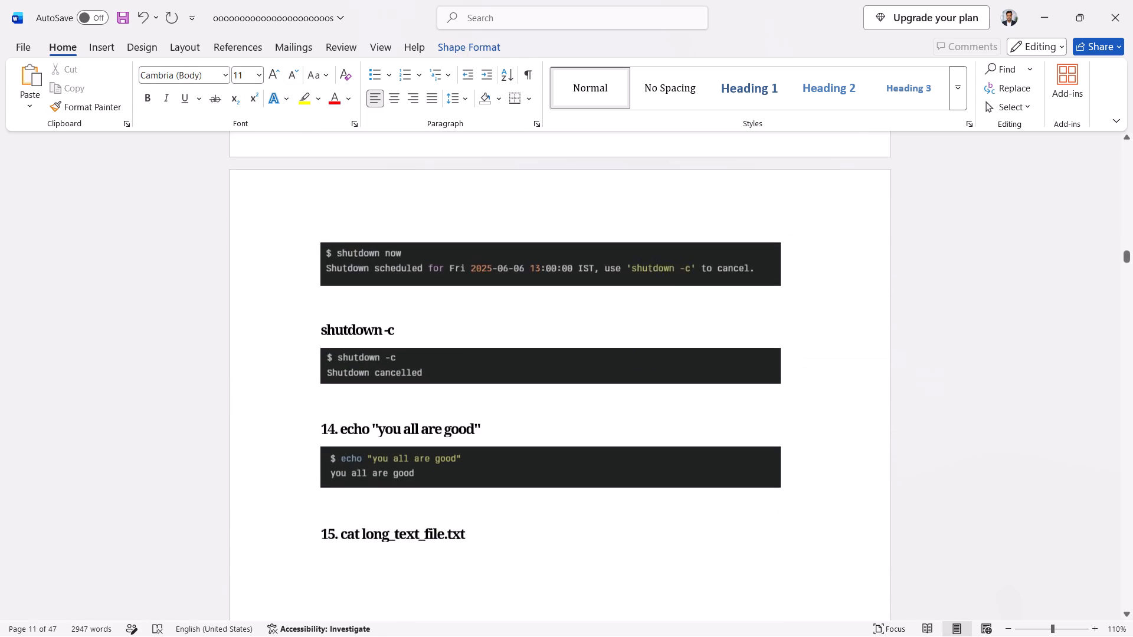
pyautogui.click(302, 180)
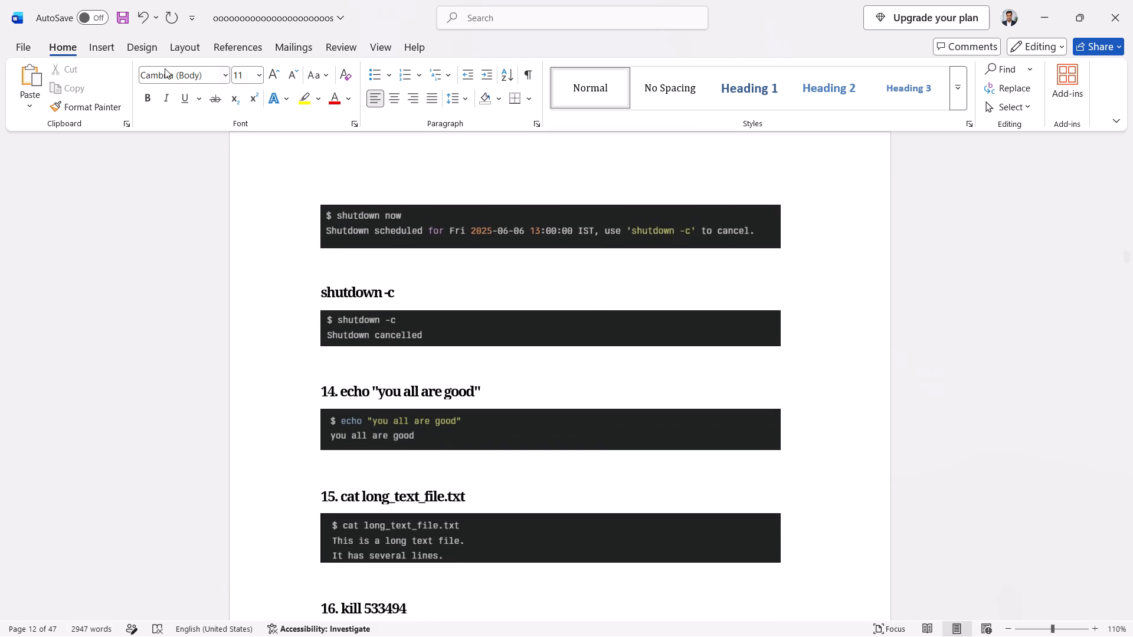
pyautogui.click(184, 48)
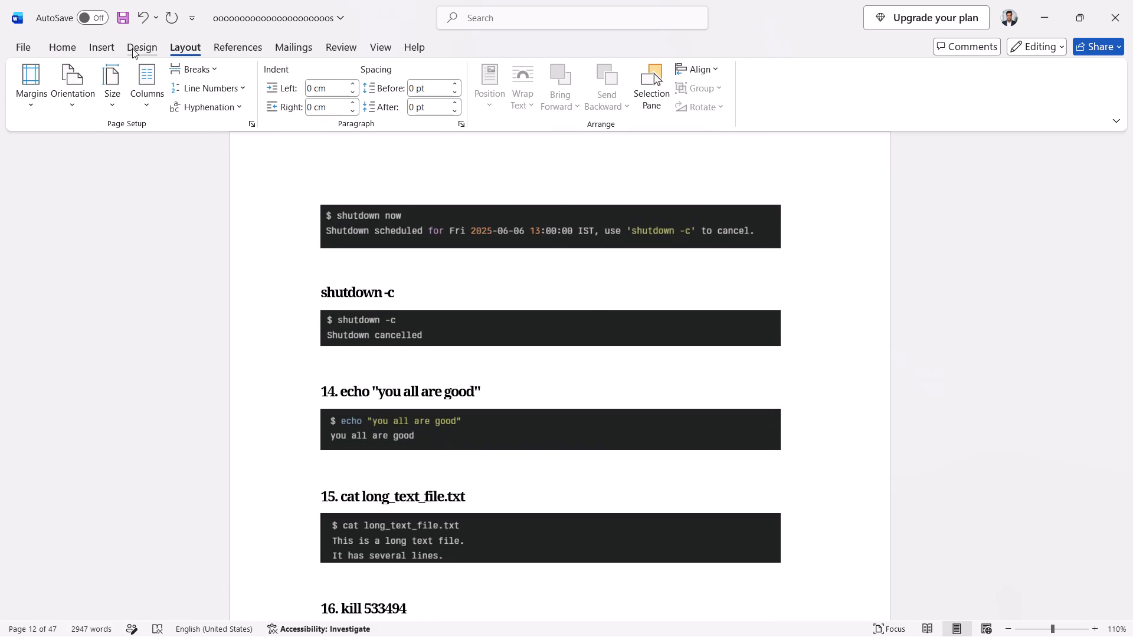
pyautogui.click(106, 45)
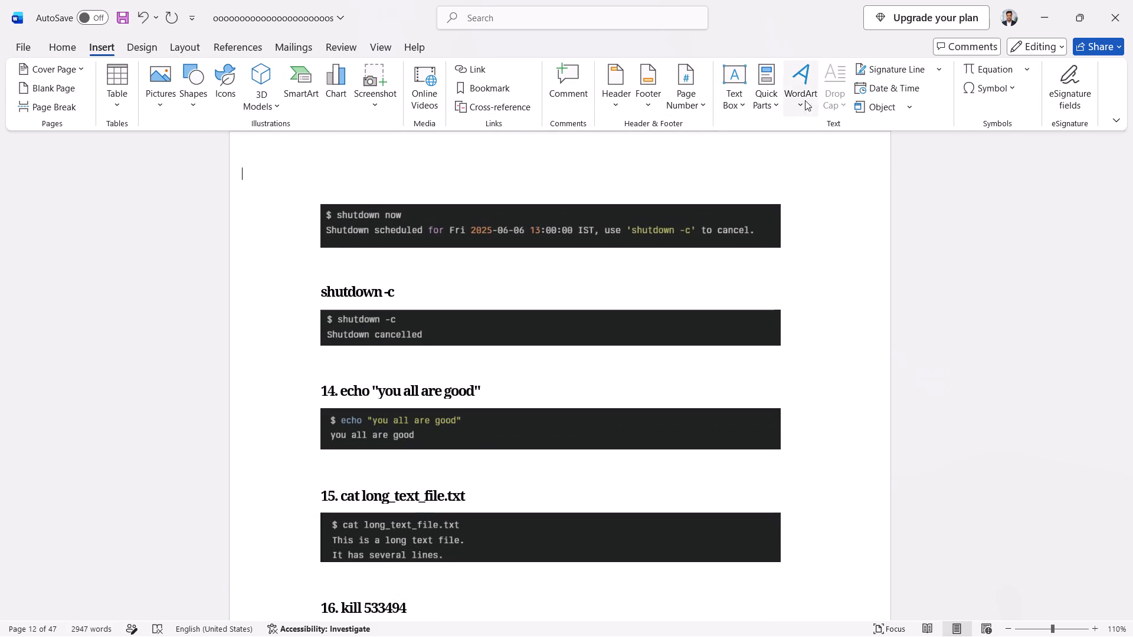
pyautogui.click(741, 109)
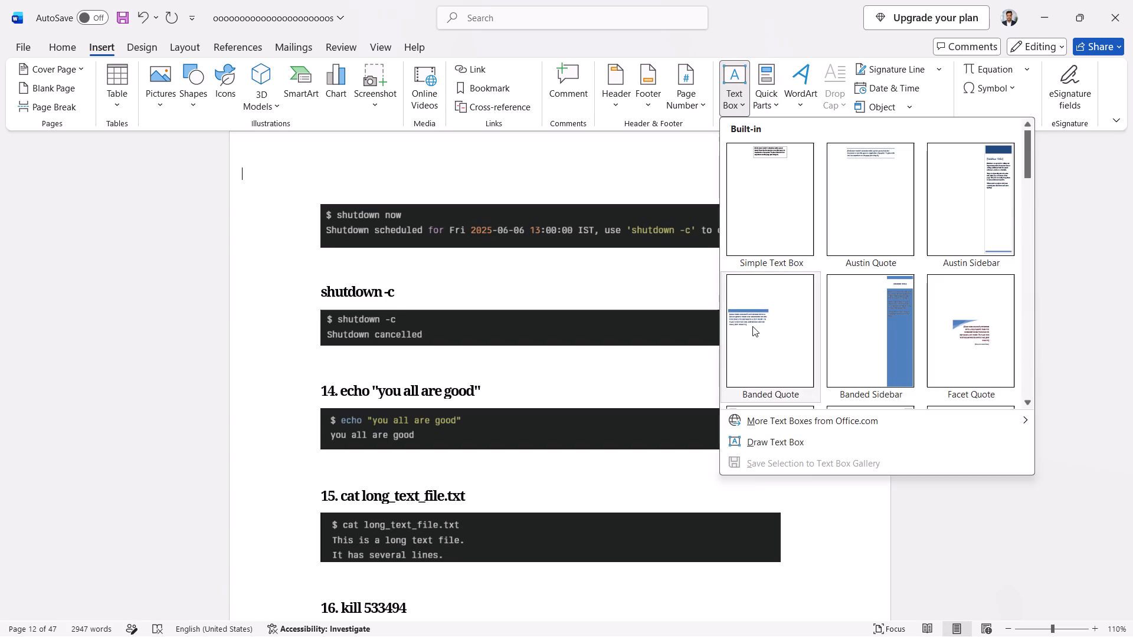
pyautogui.click(781, 442)
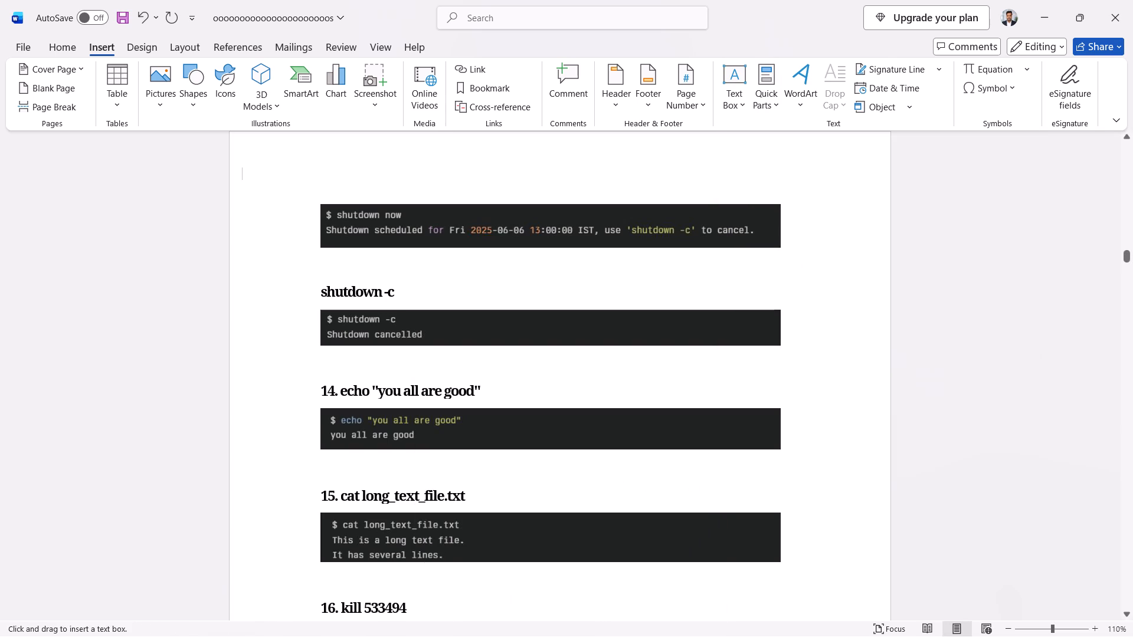
pyautogui.moveTo(296, 166); pyautogui.dragTo(785, 474)
pyautogui.scroll(-3, 701, 449)
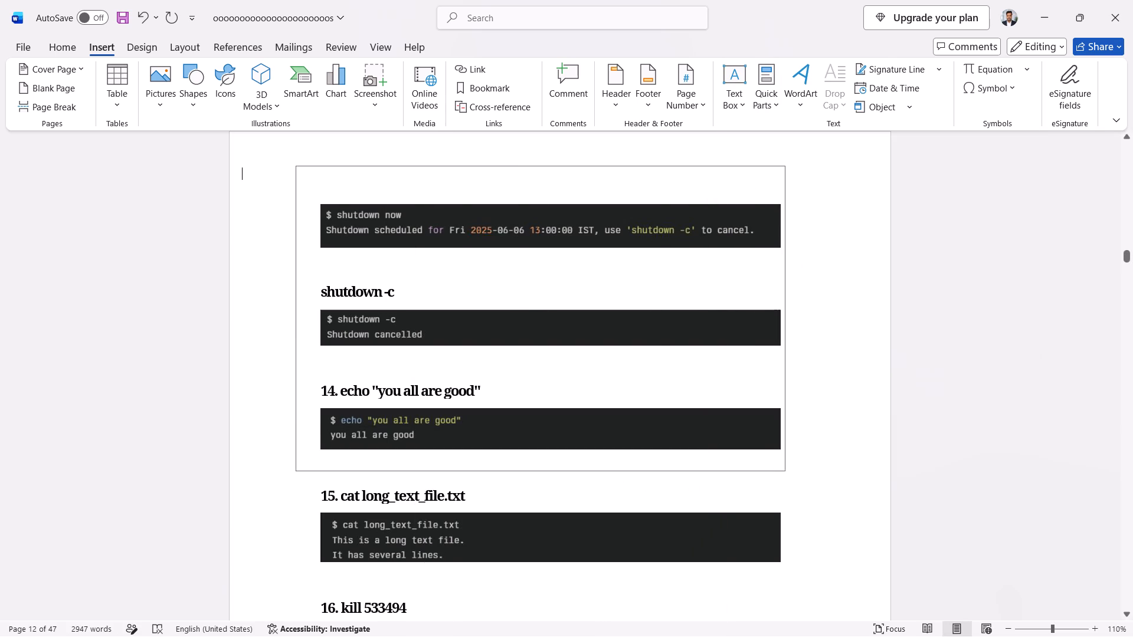
pyautogui.moveTo(785, 474); pyautogui.dragTo(815, 518)
pyautogui.scroll(-5, 578, 530)
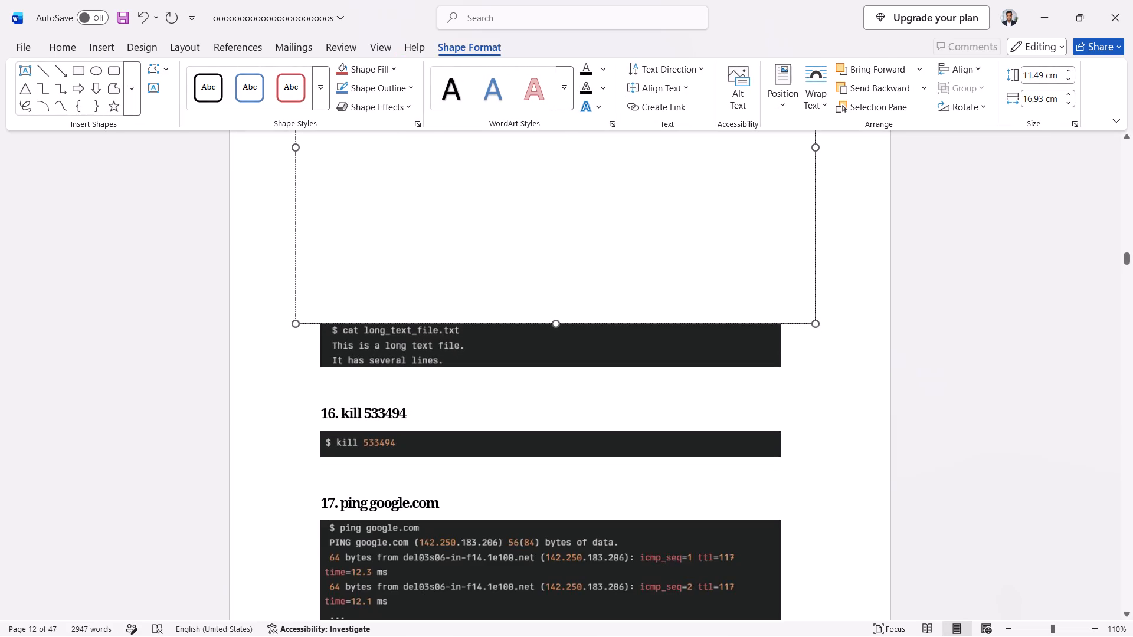
# Extend the bottom edge of the page 12 text box past the ping google.com image, making it about 24.15 cm high.
pyautogui.moveTo(556, 320); pyautogui.dragTo(552, 550)
pyautogui.scroll(-7, 521, 381)
pyautogui.moveTo(556, 275); pyautogui.dragTo(558, 288)
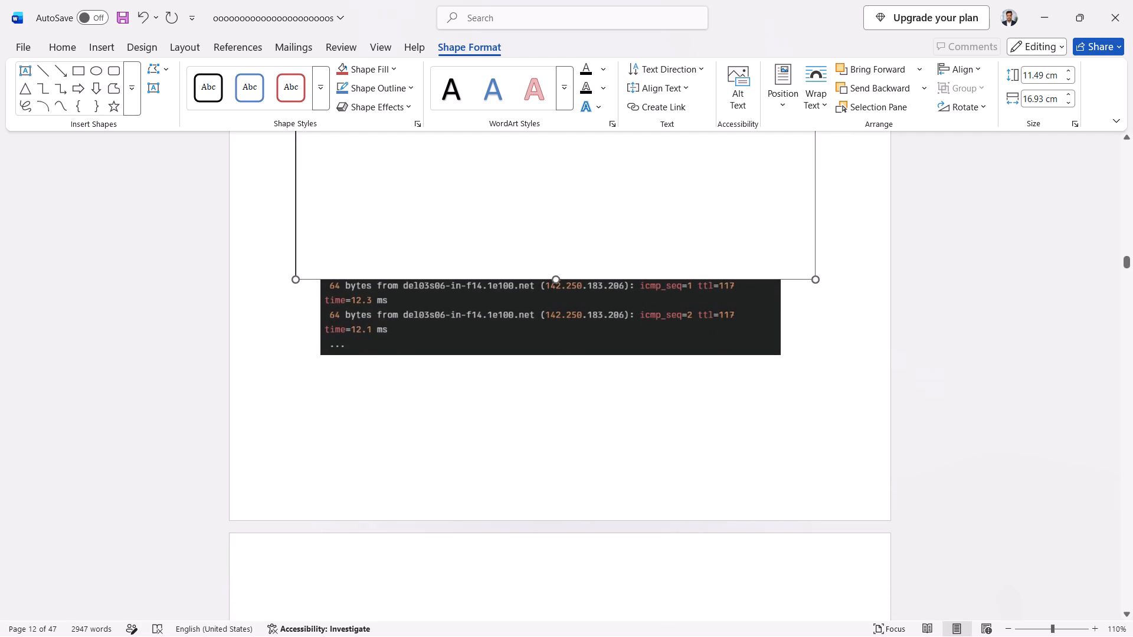
pyautogui.moveTo(558, 288); pyautogui.dragTo(556, 439)
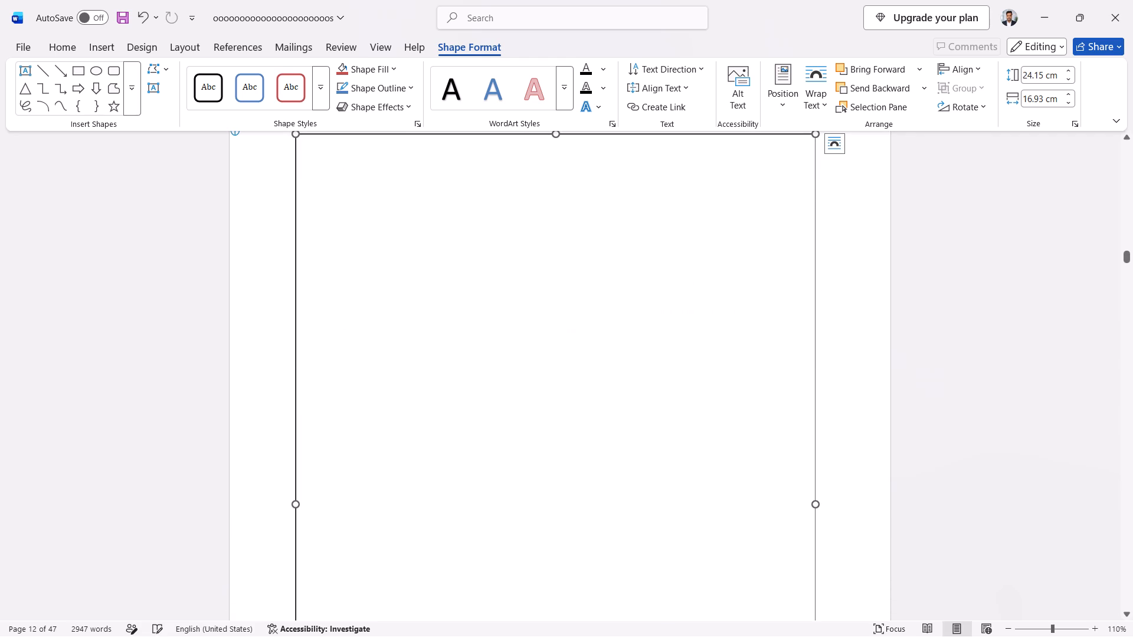
# Apply a preset page margin setting to page 12.
pyautogui.click(275, 297)
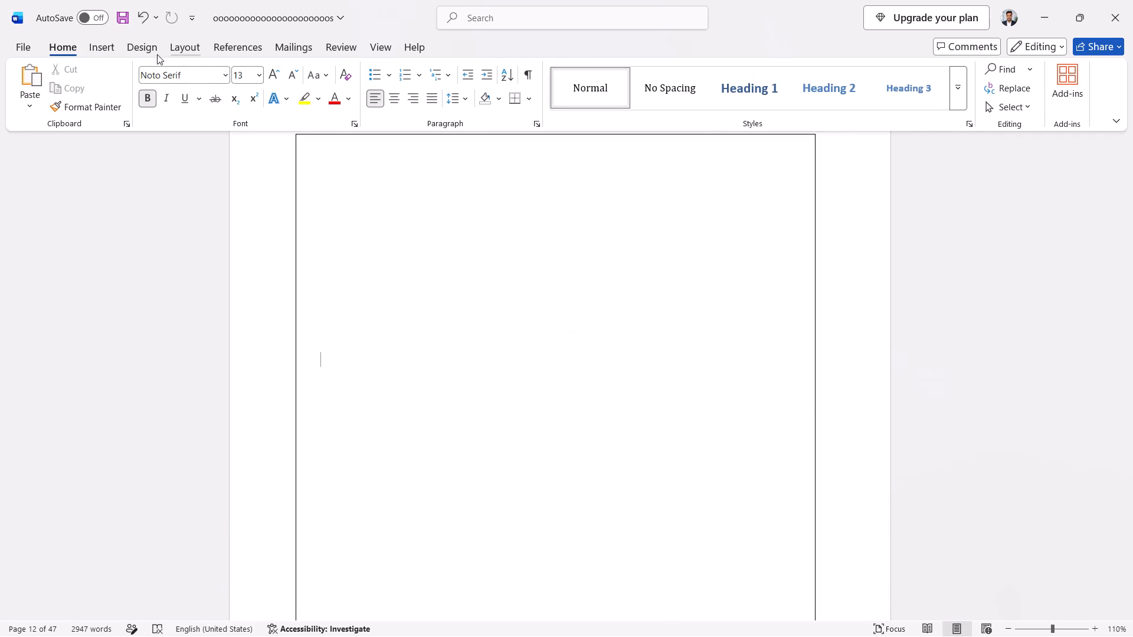
pyautogui.click(191, 45)
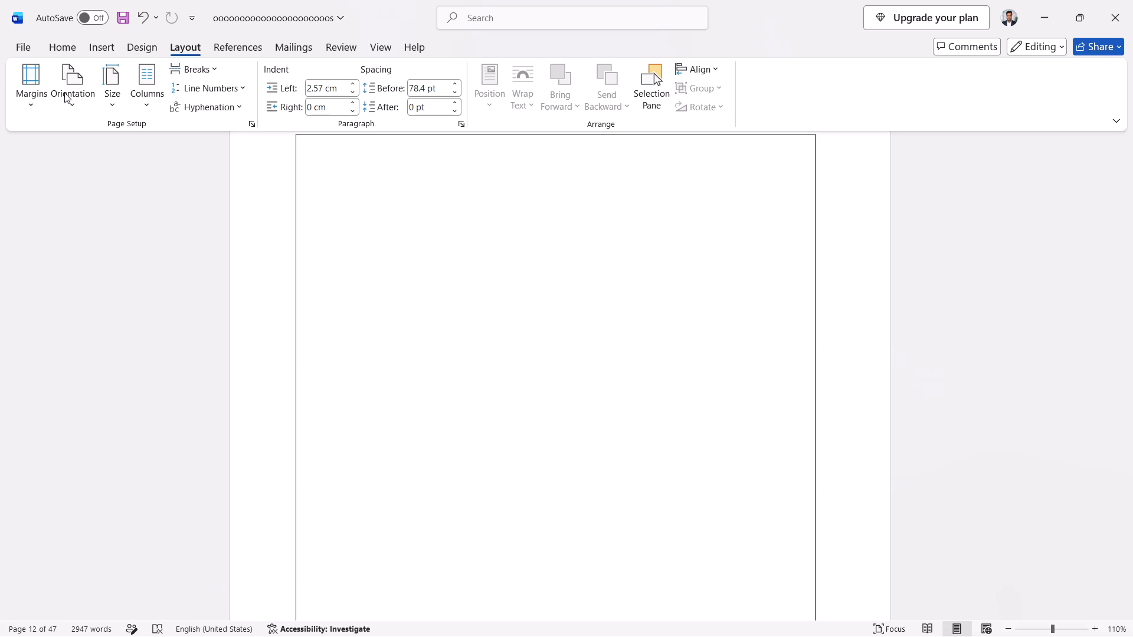
pyautogui.click(27, 98)
pyautogui.click(52, 194)
pyautogui.scroll(3, 423, 270)
pyautogui.scroll(-14, 453, 318)
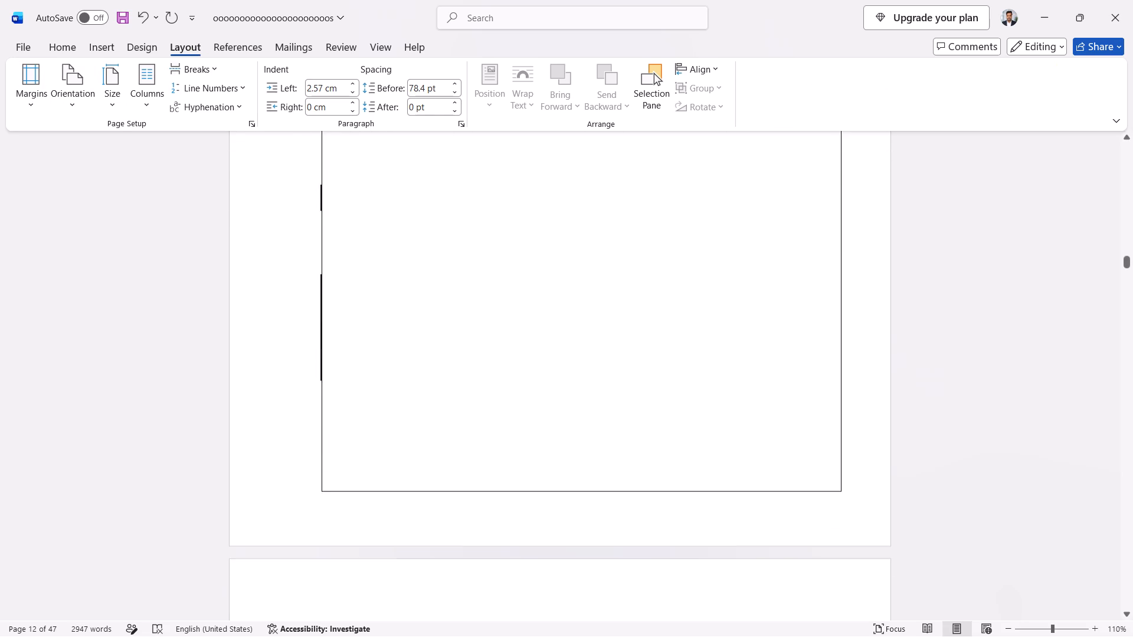
# Set the page 12 text box's wrapping to Behind Text so that the command images show over it.
pyautogui.scroll(-5, 453, 318)
pyautogui.scroll(3, 453, 318)
pyautogui.scroll(14, 496, 287)
pyautogui.click(630, 336)
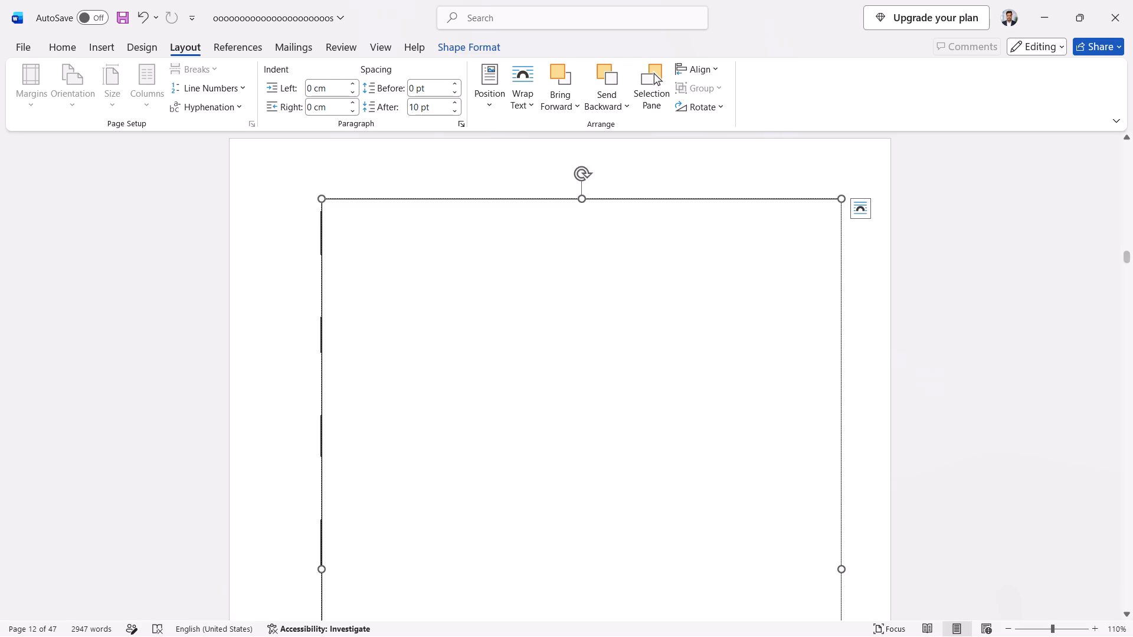
pyautogui.click(865, 219)
pyautogui.click(804, 236)
pyautogui.click(859, 209)
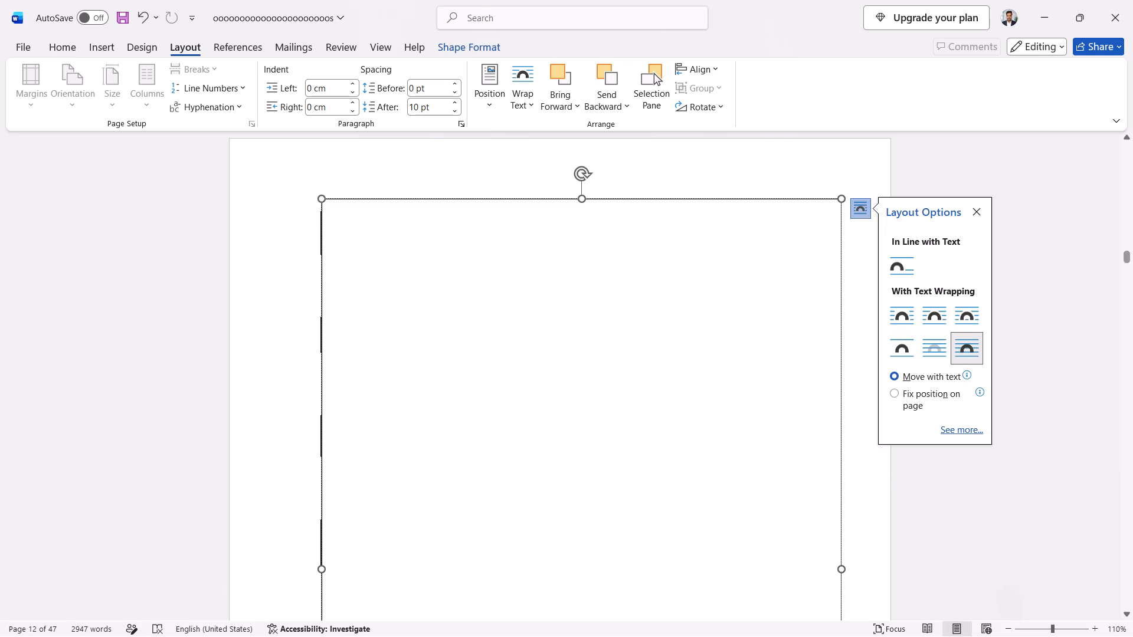
pyautogui.click(934, 345)
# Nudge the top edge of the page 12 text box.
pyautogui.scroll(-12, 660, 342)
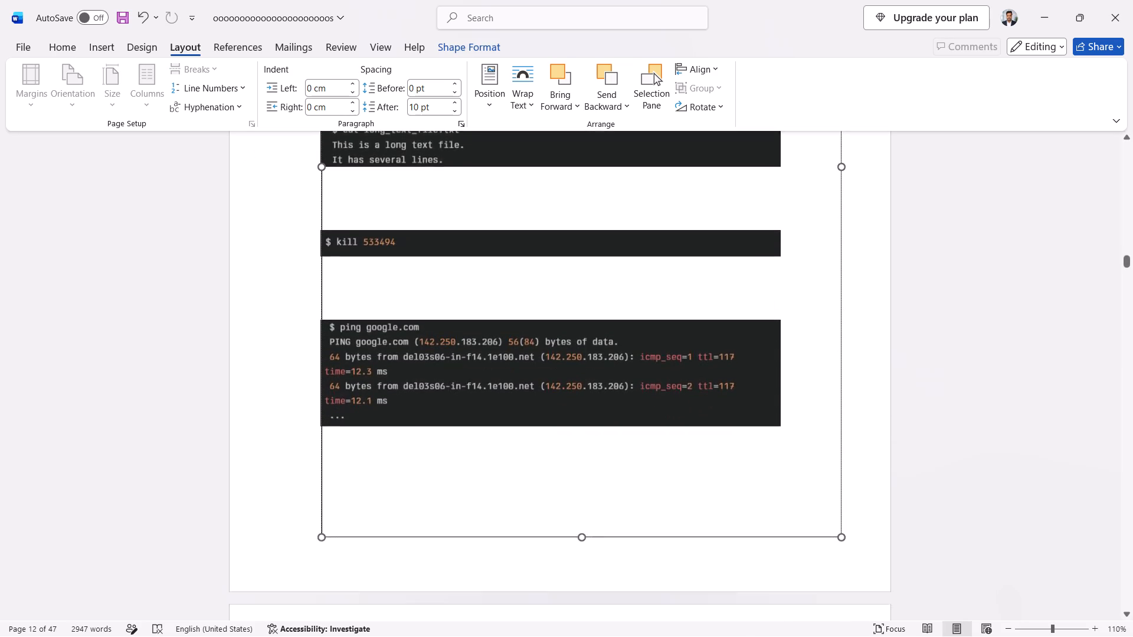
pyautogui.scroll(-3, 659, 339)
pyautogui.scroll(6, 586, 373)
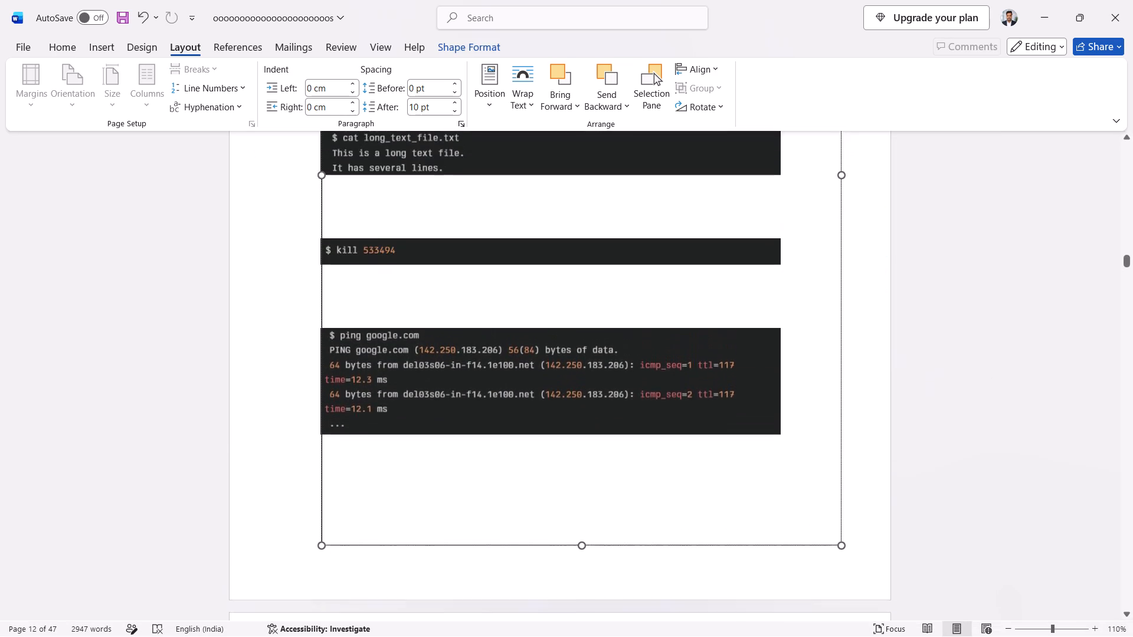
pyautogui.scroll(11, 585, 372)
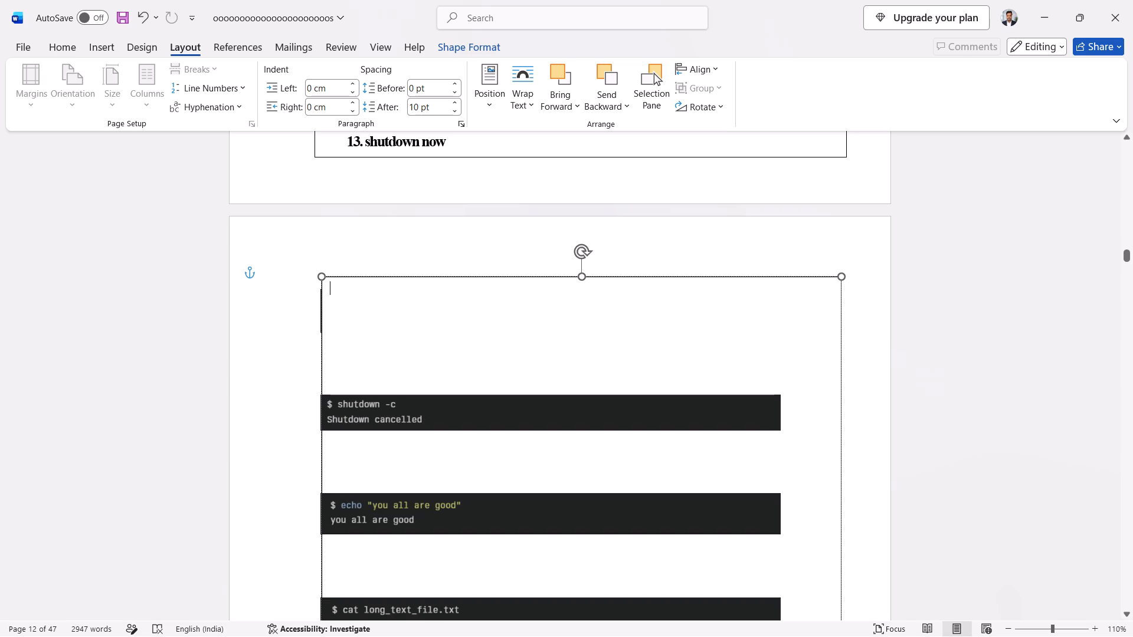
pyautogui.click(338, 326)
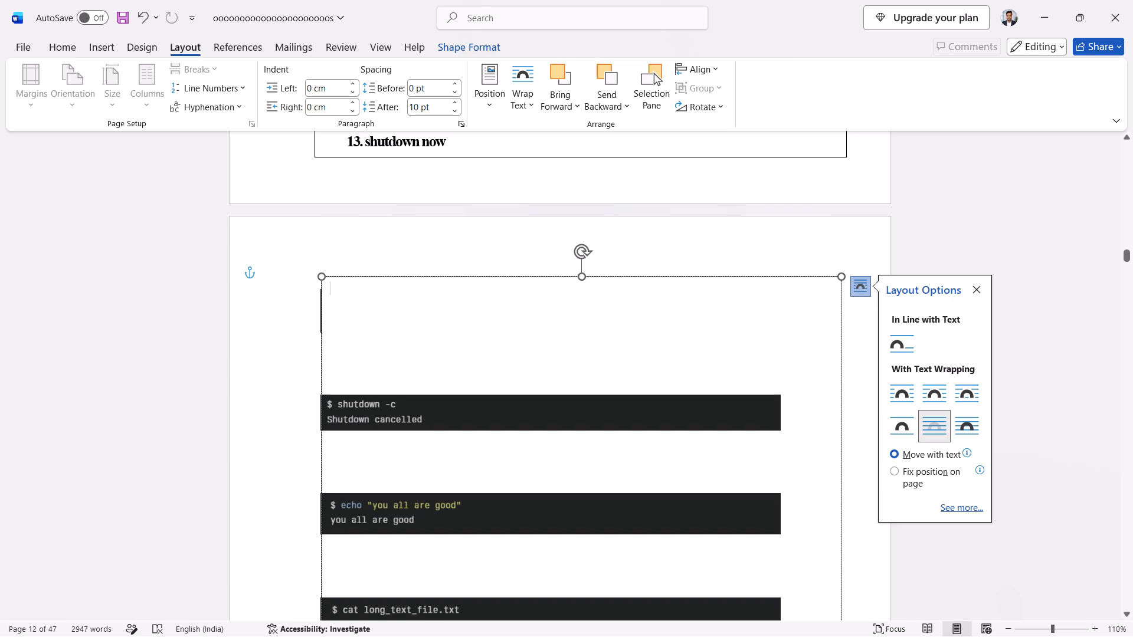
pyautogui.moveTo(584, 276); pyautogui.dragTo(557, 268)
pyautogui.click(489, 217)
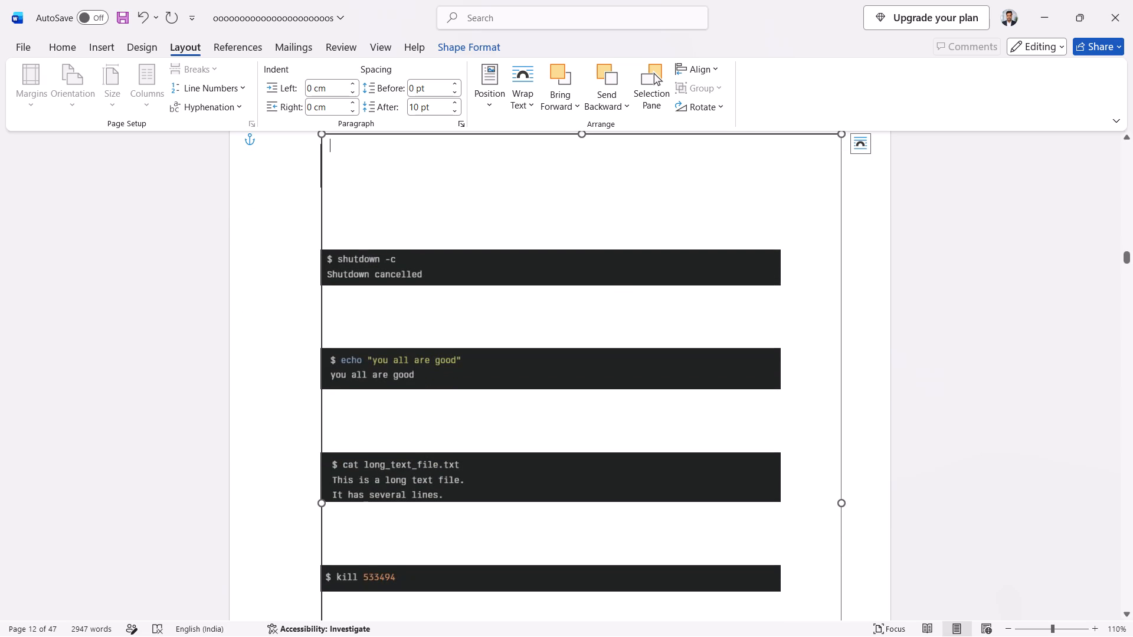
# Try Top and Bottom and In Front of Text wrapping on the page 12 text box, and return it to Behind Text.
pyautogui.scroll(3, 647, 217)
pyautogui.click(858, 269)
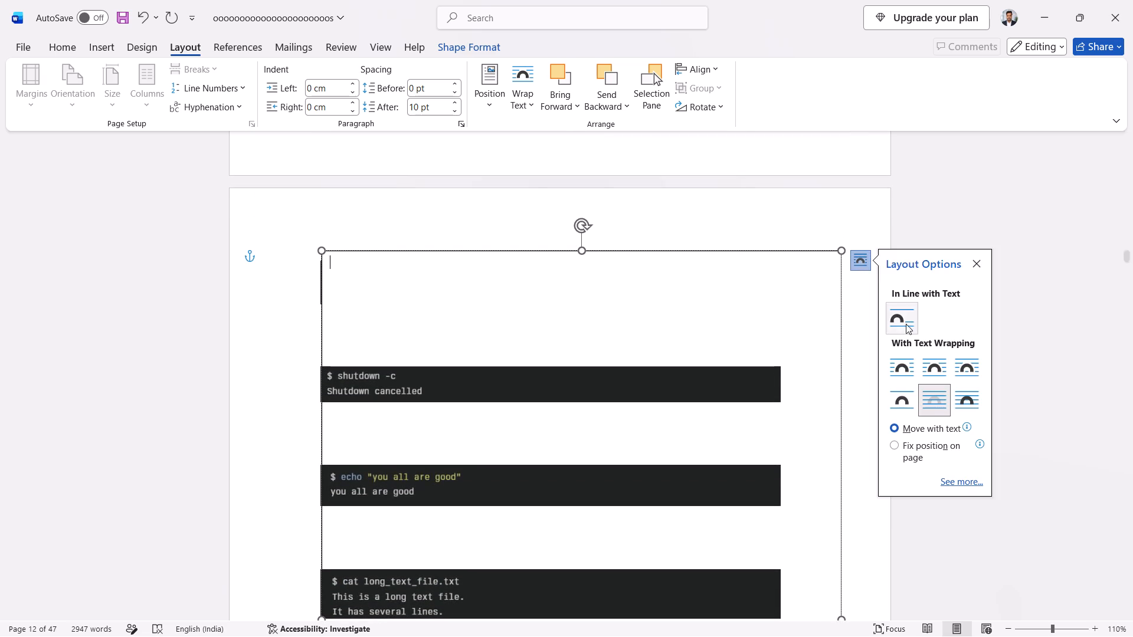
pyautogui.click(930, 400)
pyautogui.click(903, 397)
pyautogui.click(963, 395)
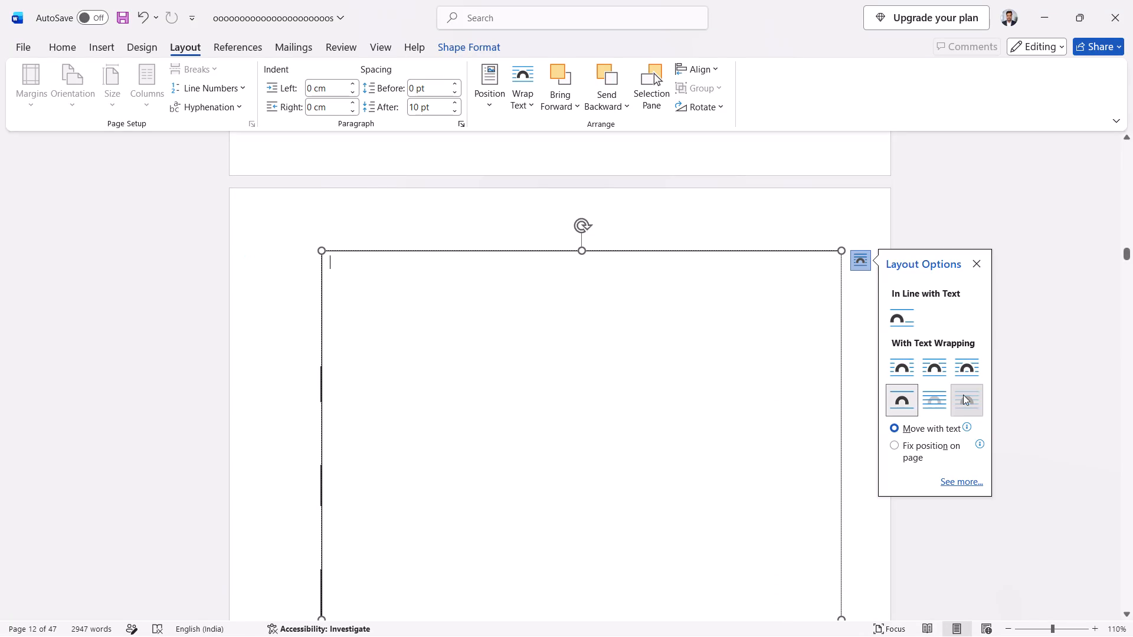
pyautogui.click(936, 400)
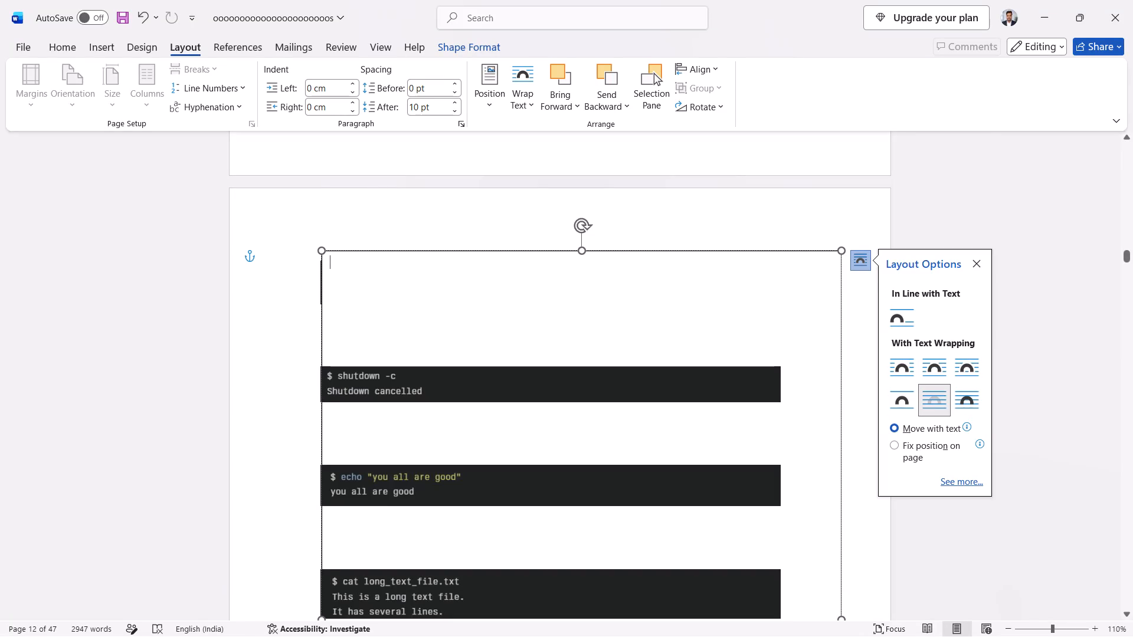
# Lower the top edge of the page 12 text box to just below the shutdown now image.
pyautogui.click(283, 311)
pyautogui.click(565, 265)
pyautogui.moveTo(582, 251); pyautogui.dragTo(582, 251)
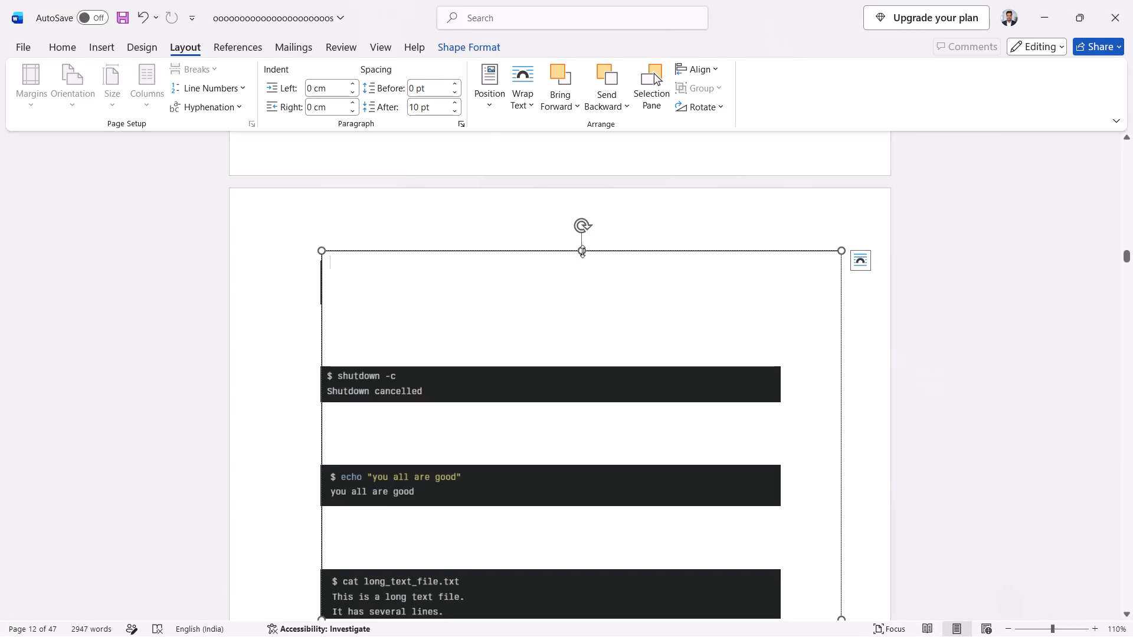
pyautogui.moveTo(582, 251); pyautogui.dragTo(572, 311)
pyautogui.scroll(4, 493, 214)
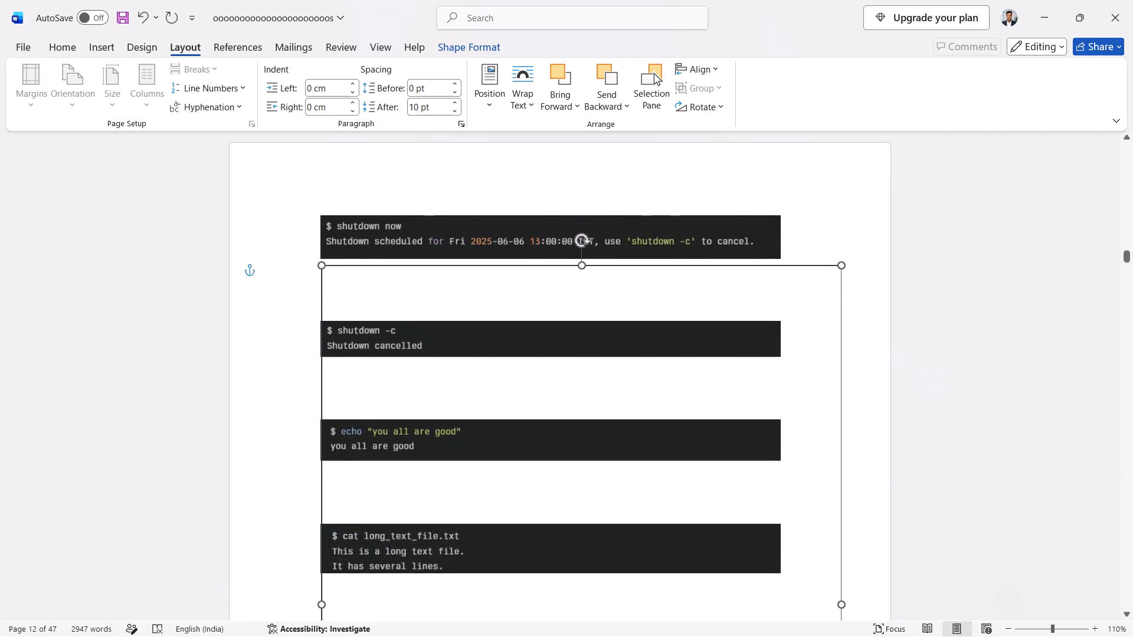
# Cut the shutdown now image from the top of page 12.
pyautogui.click(479, 265)
pyautogui.rightClick(479, 265)
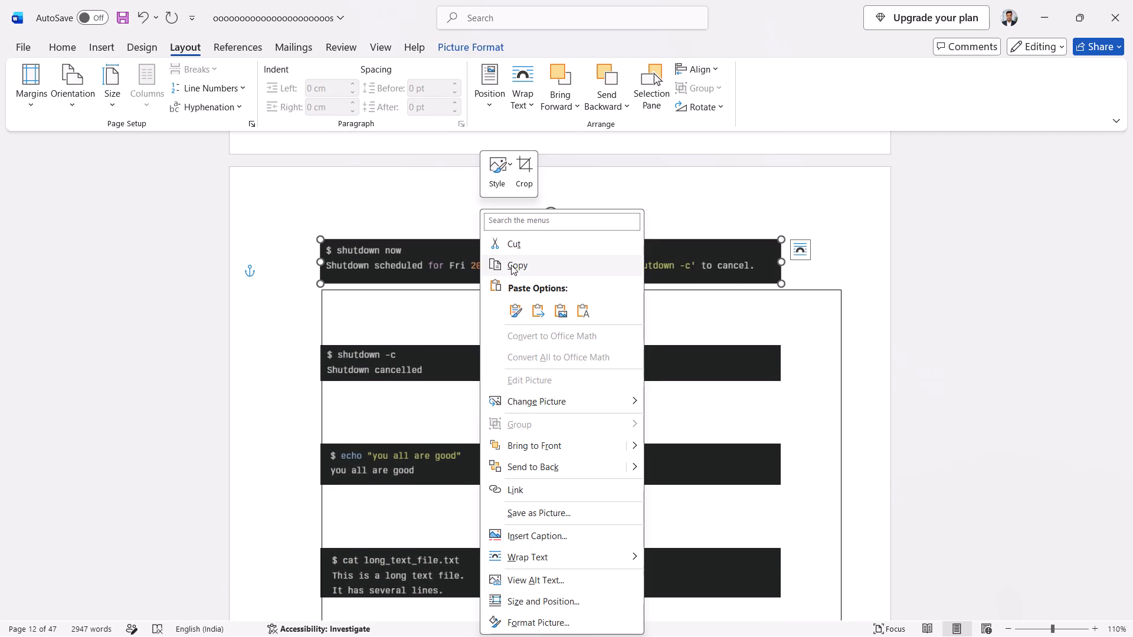
pyautogui.click(521, 265)
pyautogui.rightClick(514, 268)
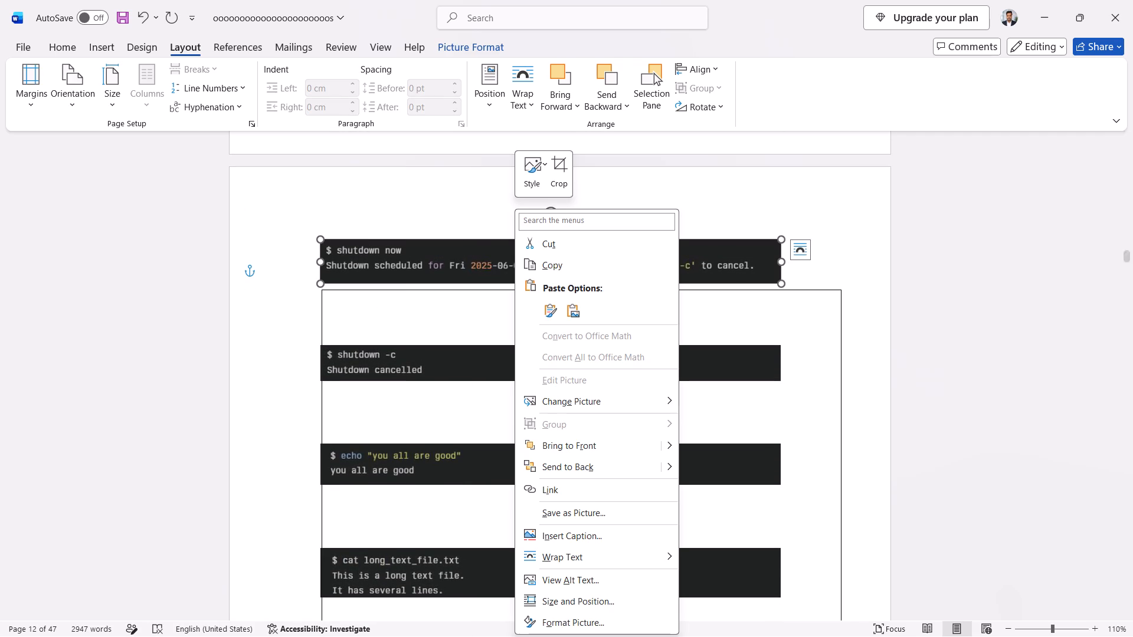
pyautogui.click(538, 251)
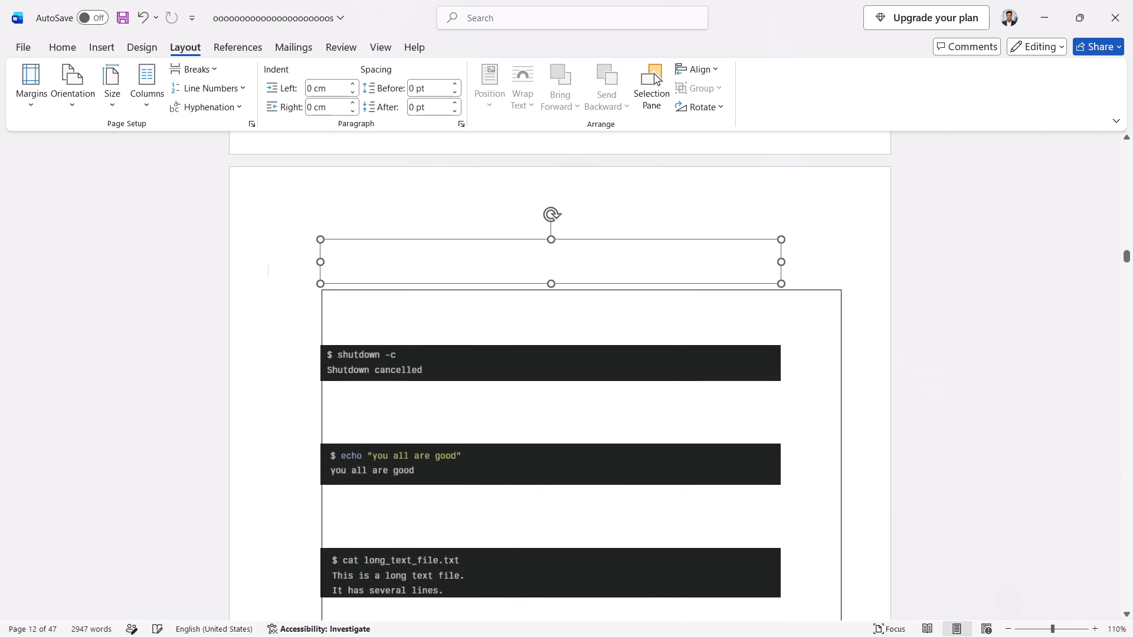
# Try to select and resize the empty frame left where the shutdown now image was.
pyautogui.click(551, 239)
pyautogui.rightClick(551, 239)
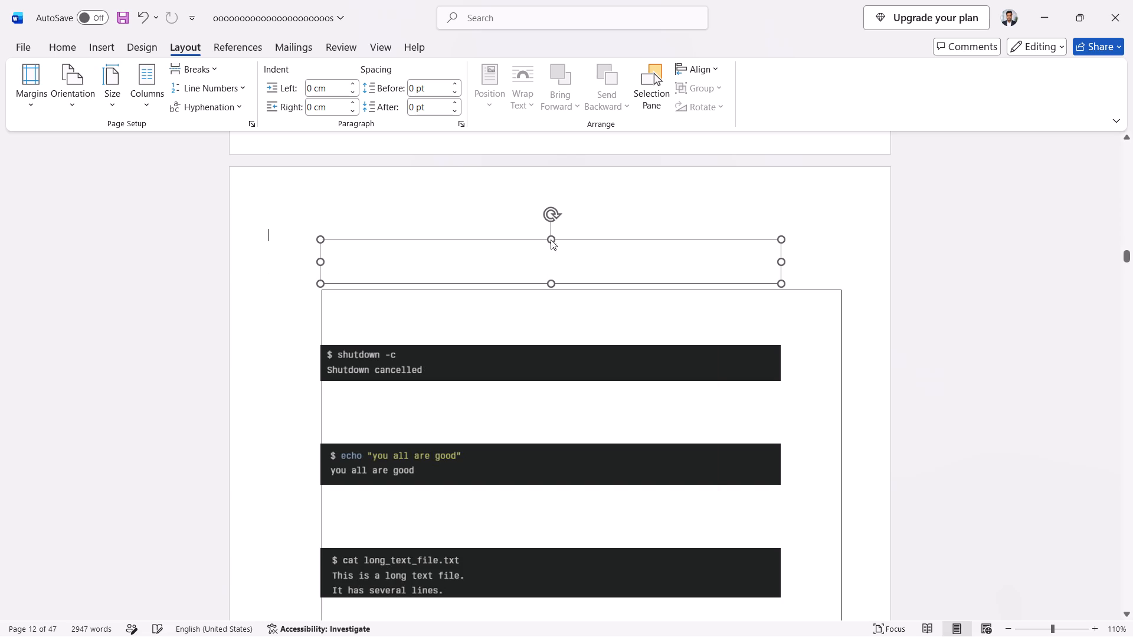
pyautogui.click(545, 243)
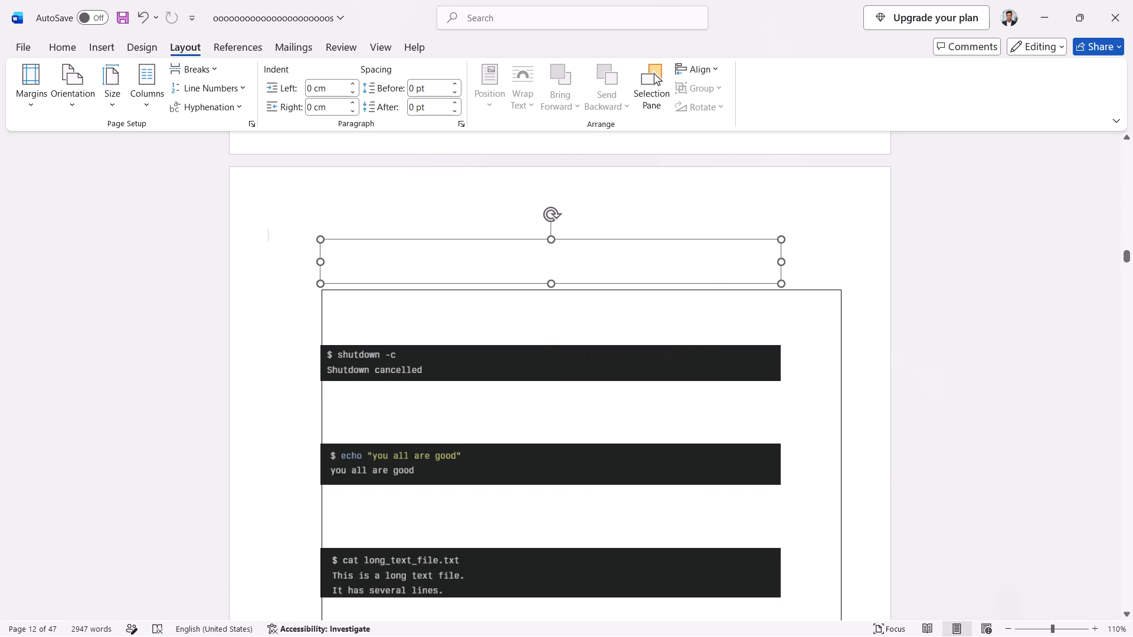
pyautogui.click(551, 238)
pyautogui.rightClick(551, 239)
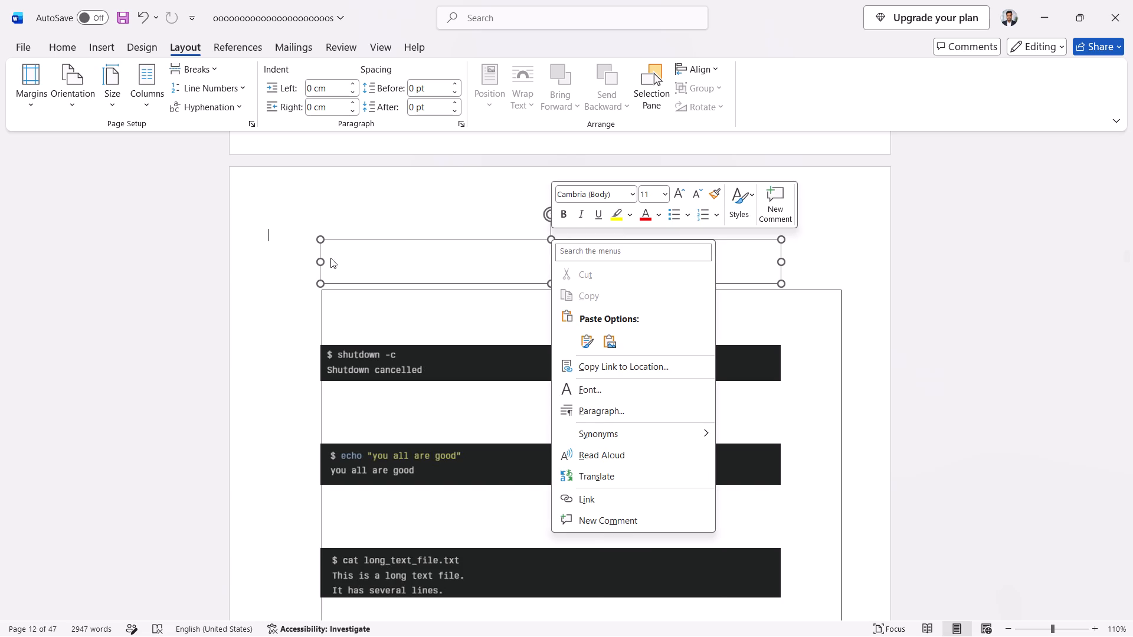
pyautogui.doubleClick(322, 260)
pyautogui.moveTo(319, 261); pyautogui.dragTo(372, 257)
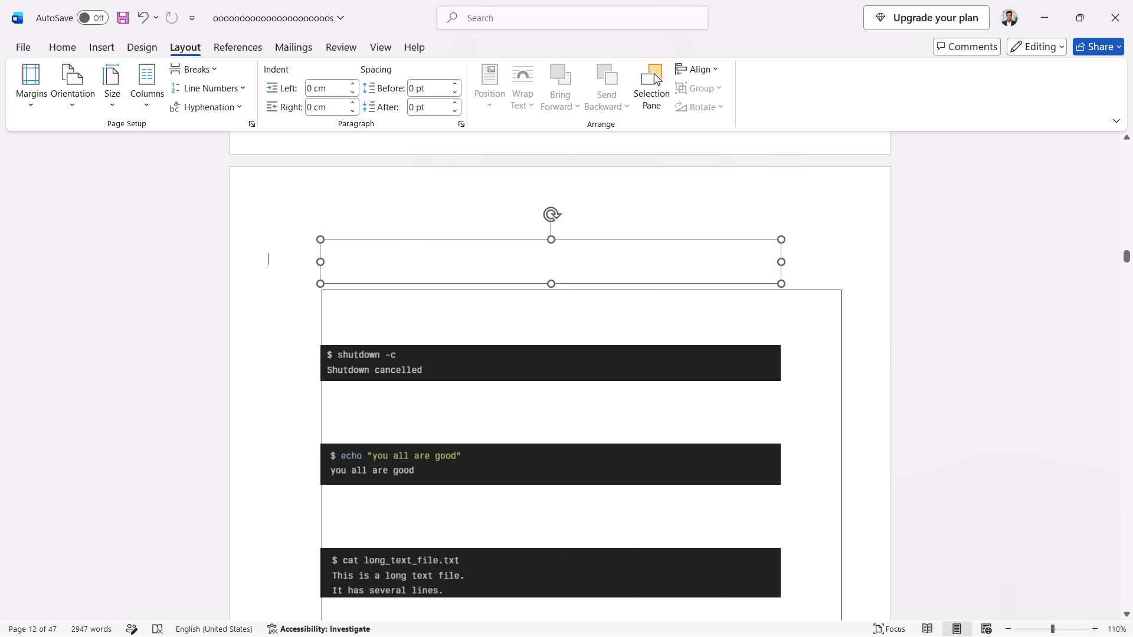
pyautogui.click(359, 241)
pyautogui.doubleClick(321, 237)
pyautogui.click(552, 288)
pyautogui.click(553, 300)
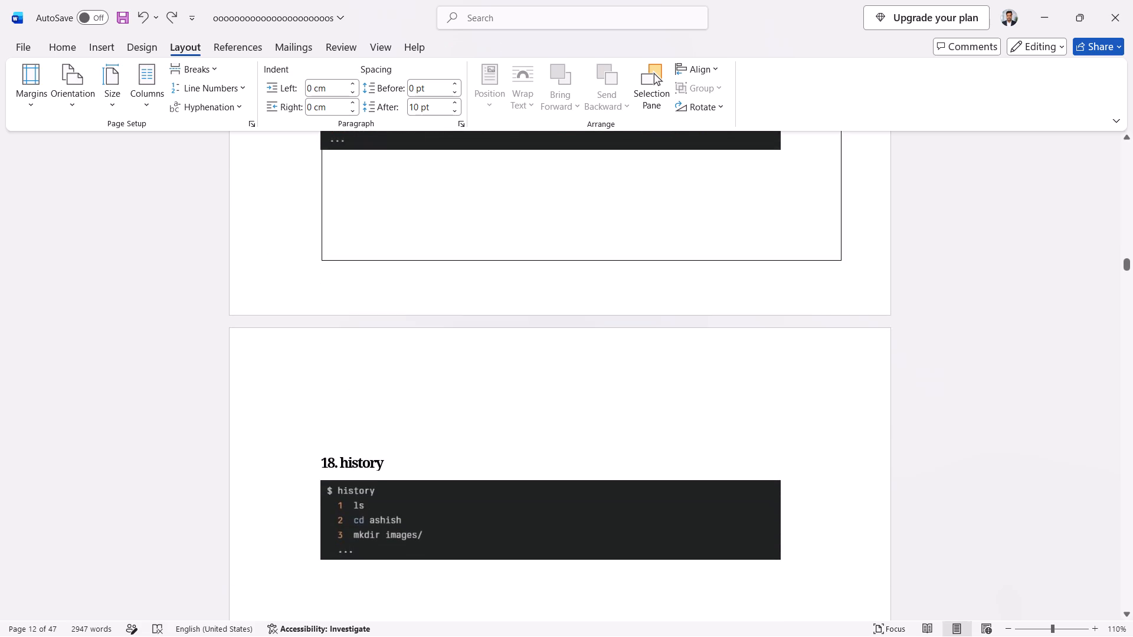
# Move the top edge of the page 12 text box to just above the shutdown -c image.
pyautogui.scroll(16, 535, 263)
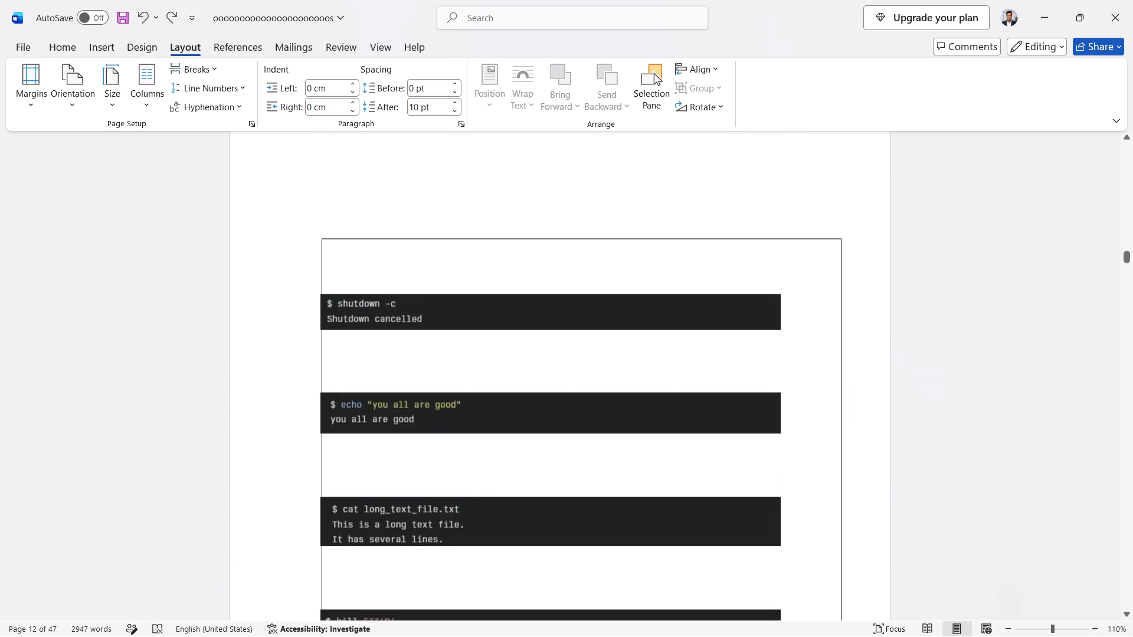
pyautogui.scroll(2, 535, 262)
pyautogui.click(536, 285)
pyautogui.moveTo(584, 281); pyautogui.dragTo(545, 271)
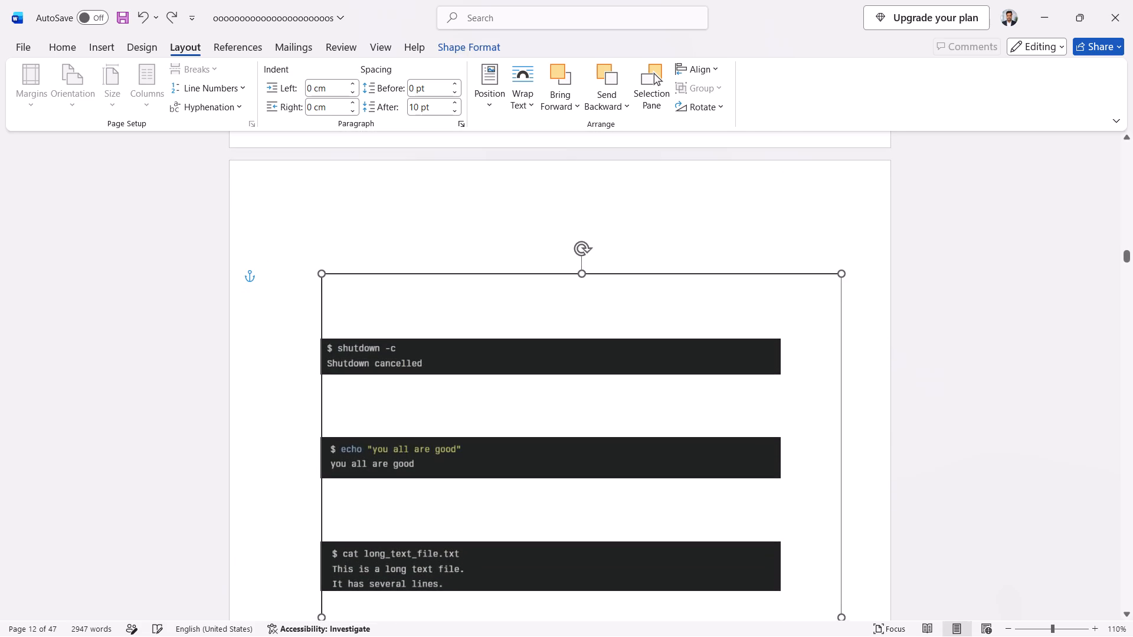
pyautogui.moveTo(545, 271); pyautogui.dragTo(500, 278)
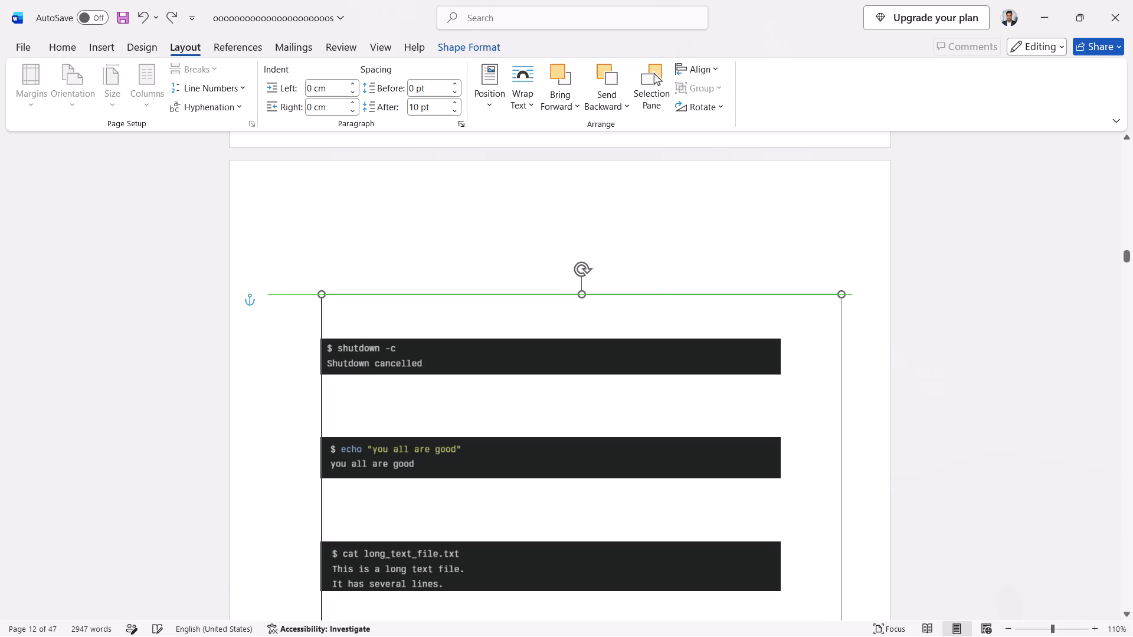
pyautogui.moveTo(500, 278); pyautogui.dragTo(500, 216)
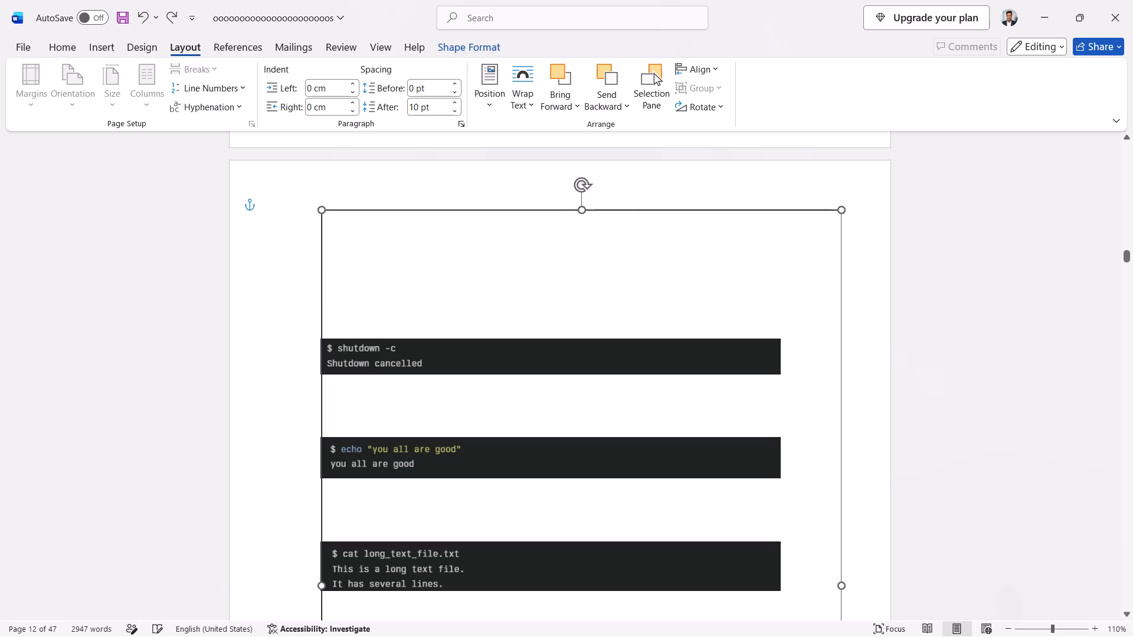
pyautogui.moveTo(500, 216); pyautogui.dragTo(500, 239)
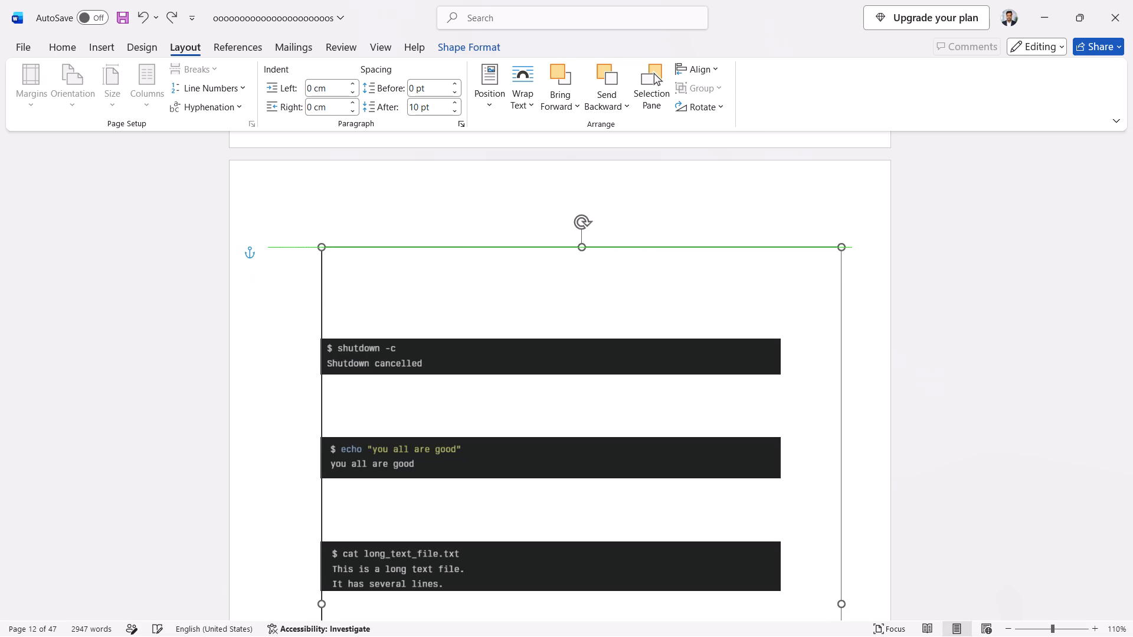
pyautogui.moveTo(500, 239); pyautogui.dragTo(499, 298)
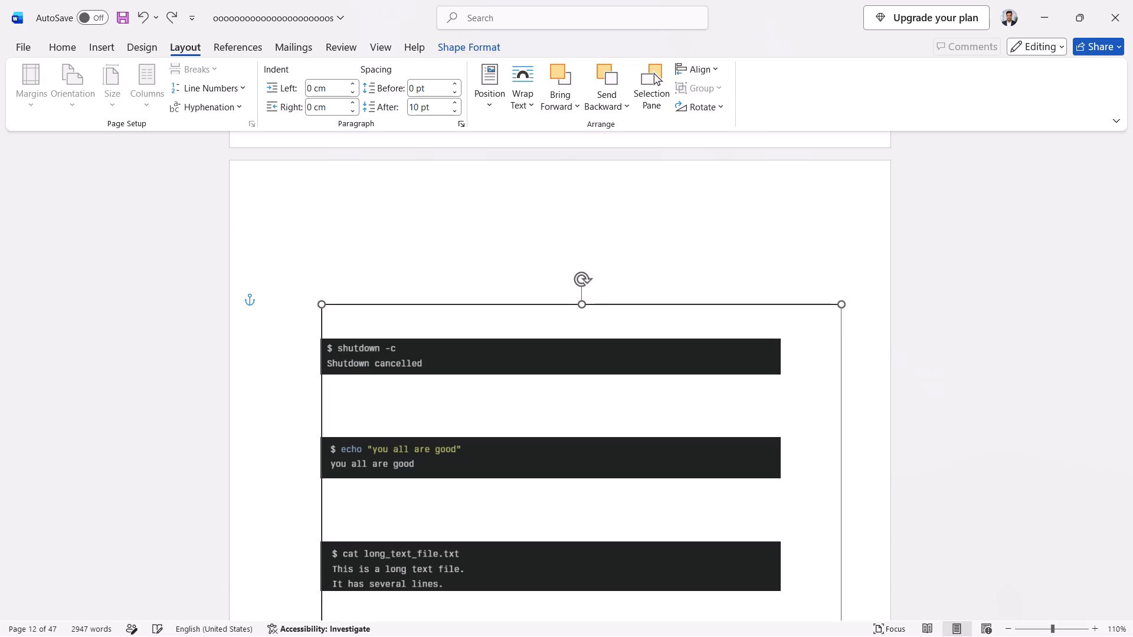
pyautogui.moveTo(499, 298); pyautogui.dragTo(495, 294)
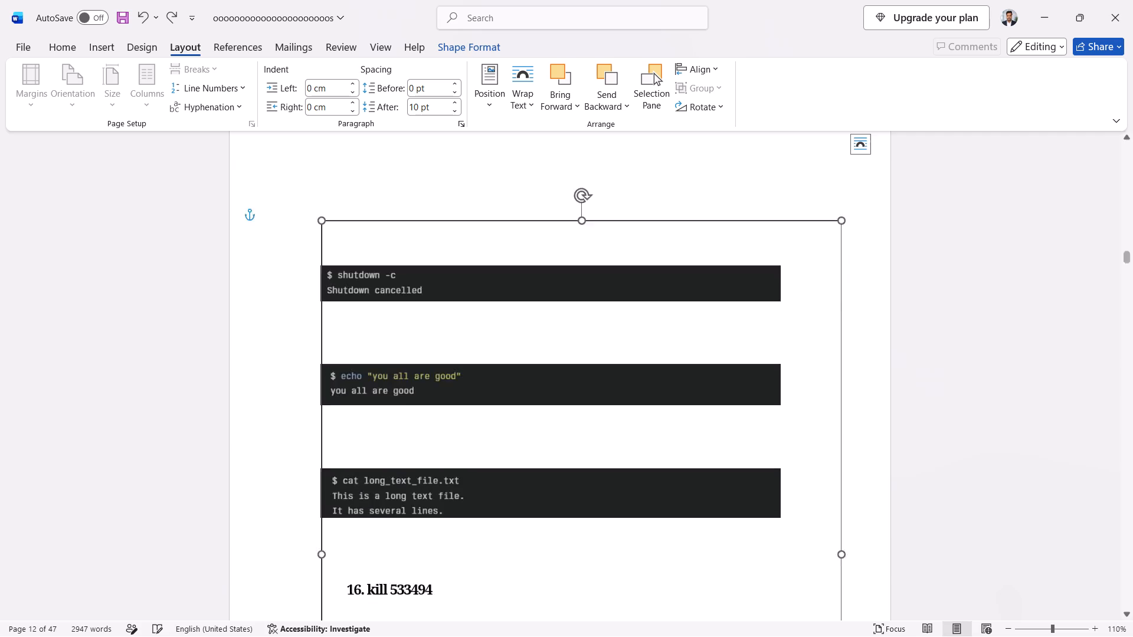
# Extend the bottom edge of the page 12 text box slightly further down below the ping google.com image.
pyautogui.scroll(1, 482, 256)
pyautogui.scroll(-11, 482, 256)
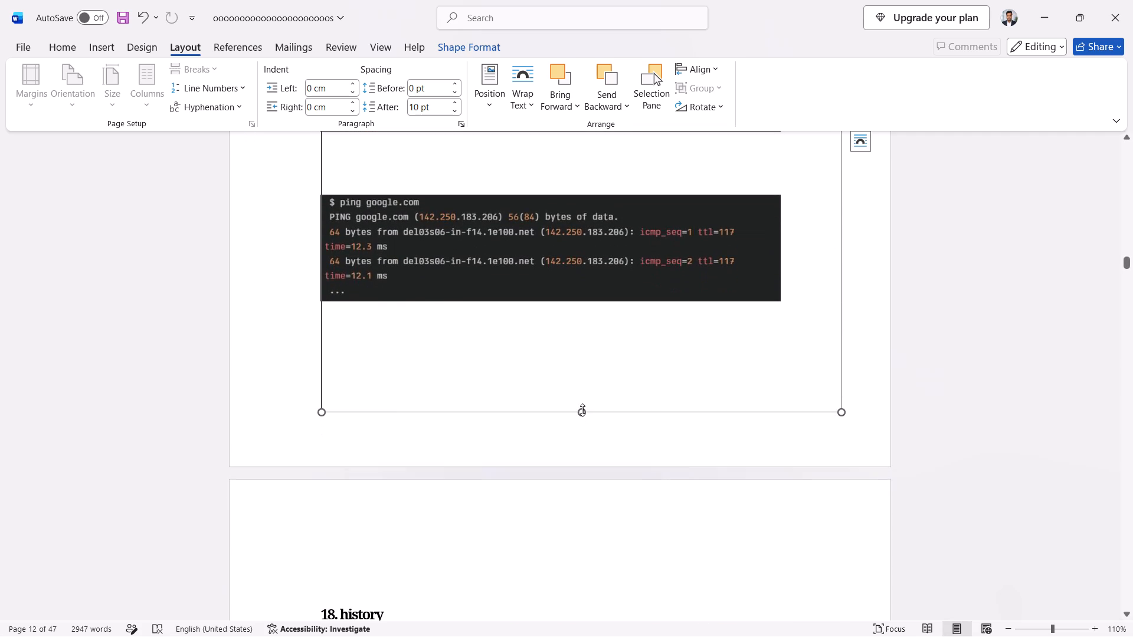
pyautogui.moveTo(582, 410); pyautogui.dragTo(576, 407)
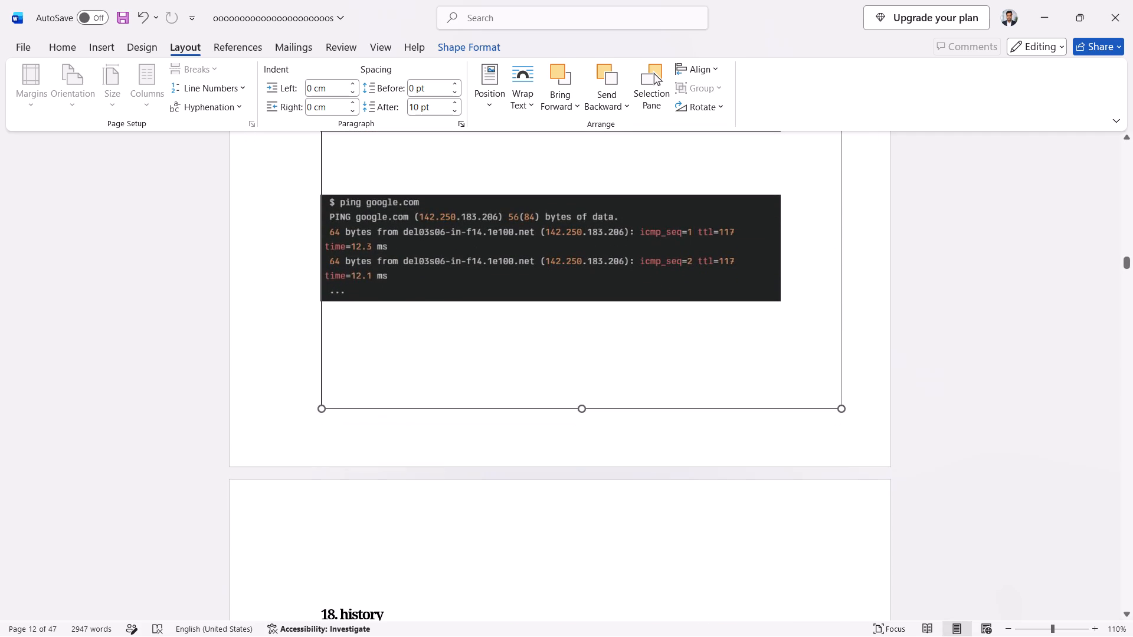
pyautogui.moveTo(576, 407); pyautogui.dragTo(571, 432)
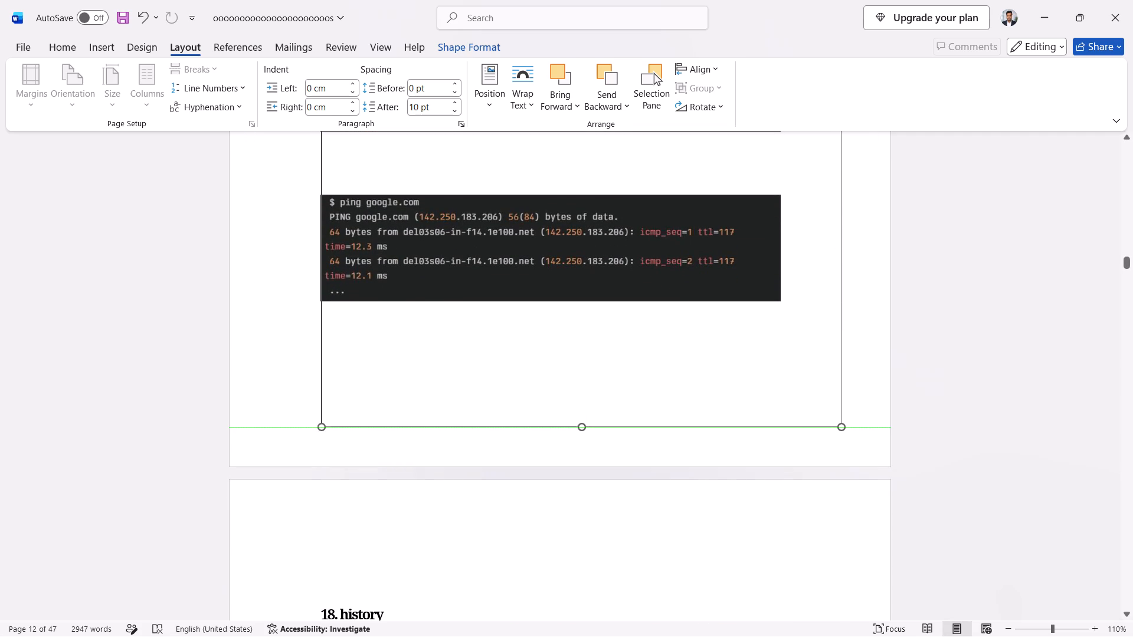
pyautogui.moveTo(571, 432); pyautogui.dragTo(571, 432)
# Raise the top edge of the page 12 text box to leave more room above the shutdown -c image.
pyautogui.scroll(4, 569, 390)
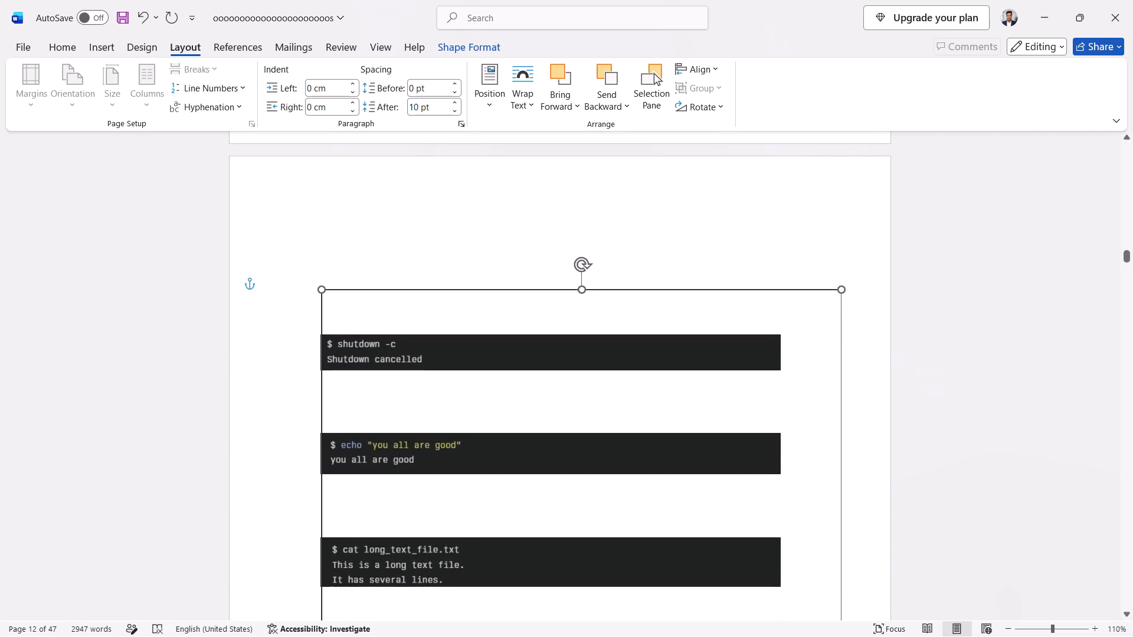
pyautogui.moveTo(579, 292); pyautogui.dragTo(576, 227)
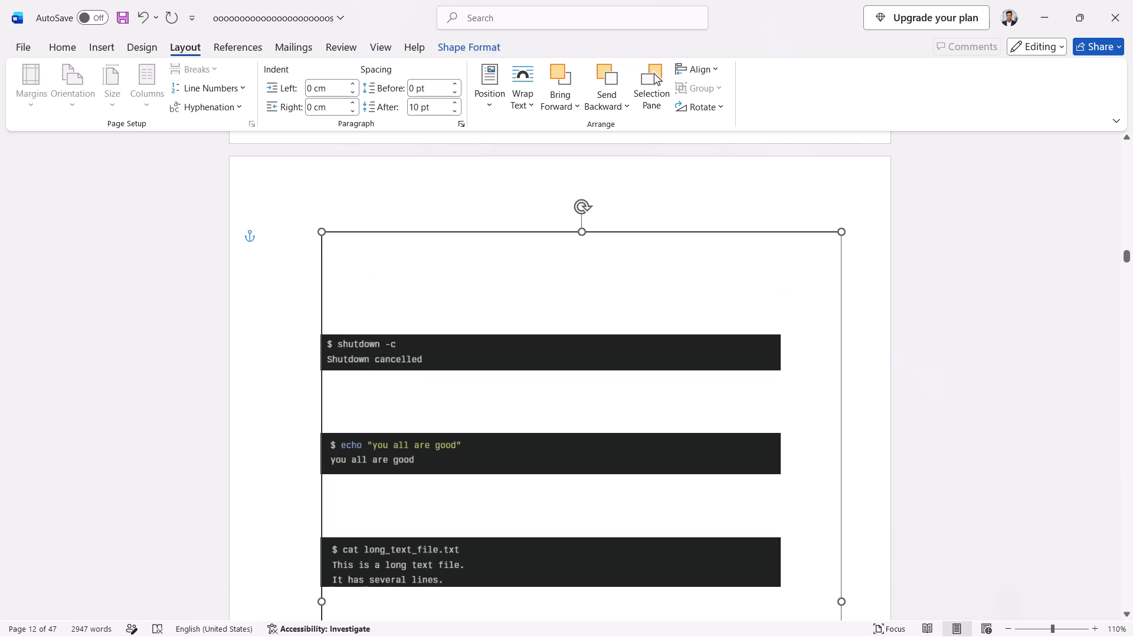
pyautogui.moveTo(576, 227); pyautogui.dragTo(564, 262)
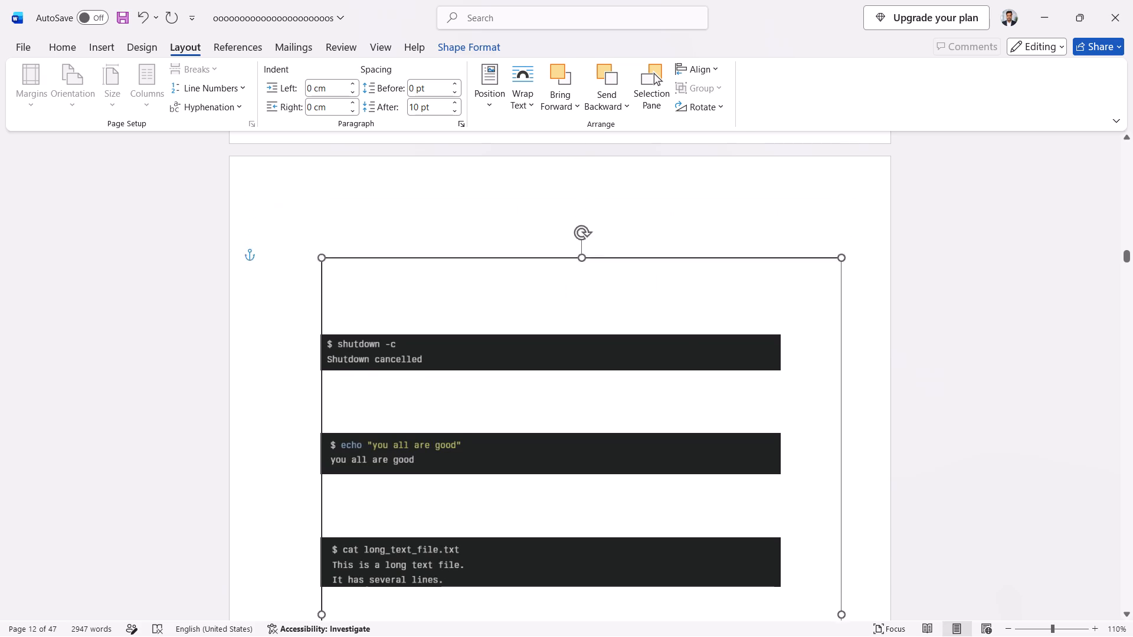
pyautogui.moveTo(564, 262); pyautogui.dragTo(560, 262)
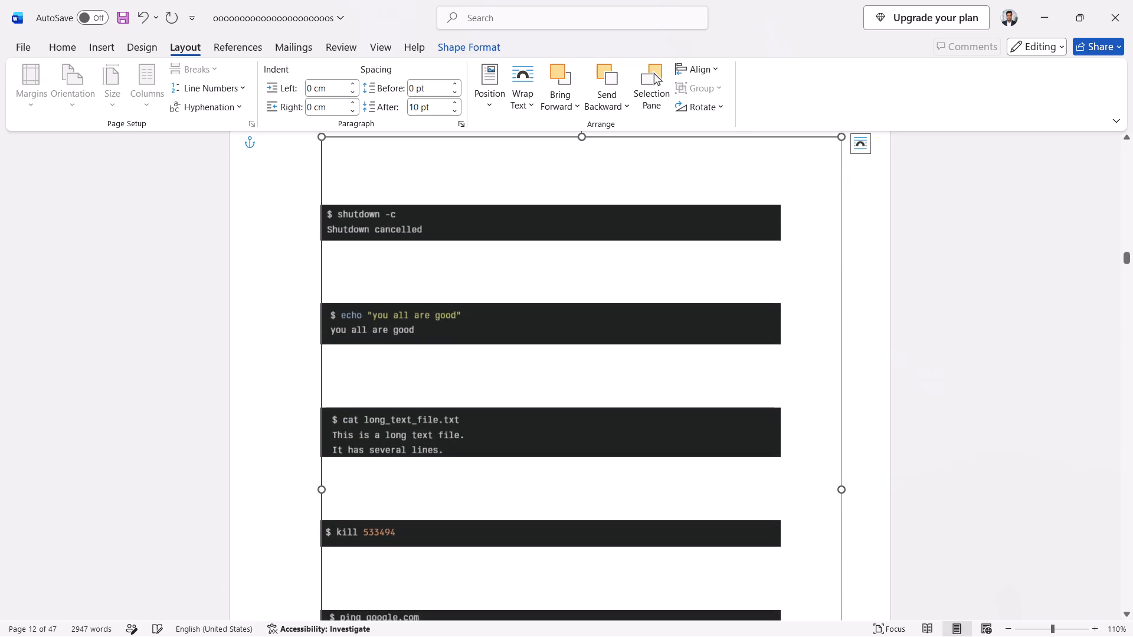
# Move the shutdown -c, echo, cat, kill and ping images on page 12 down and slightly right, each beneath its own heading.
pyautogui.moveTo(420, 223); pyautogui.dragTo(433, 245)
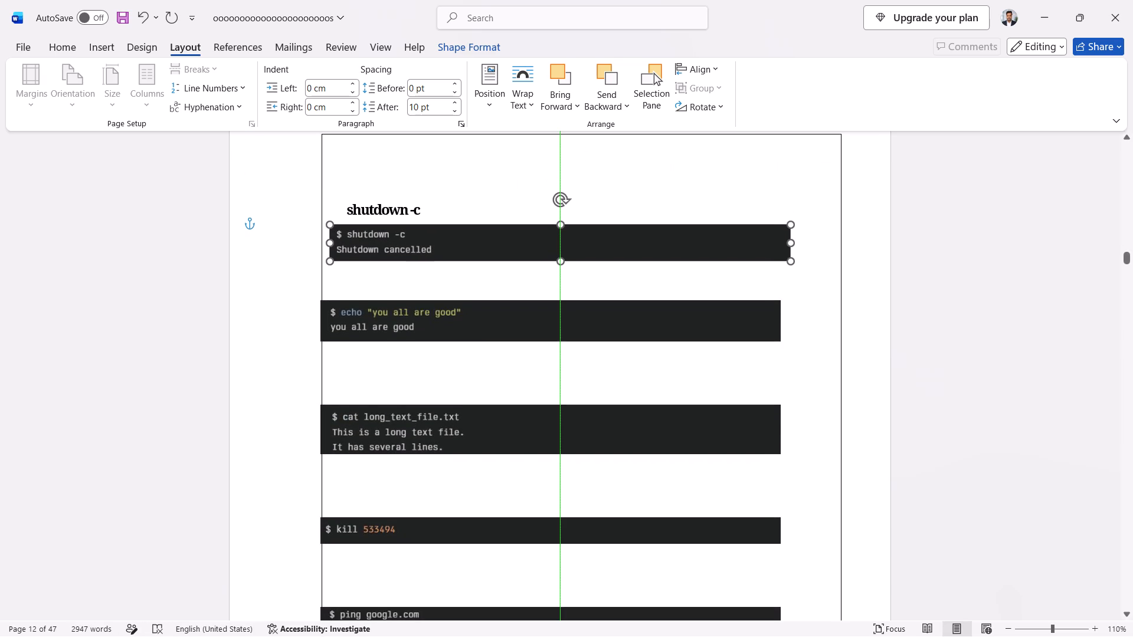
pyautogui.moveTo(433, 245); pyautogui.dragTo(432, 243)
pyautogui.moveTo(451, 314); pyautogui.dragTo(466, 344)
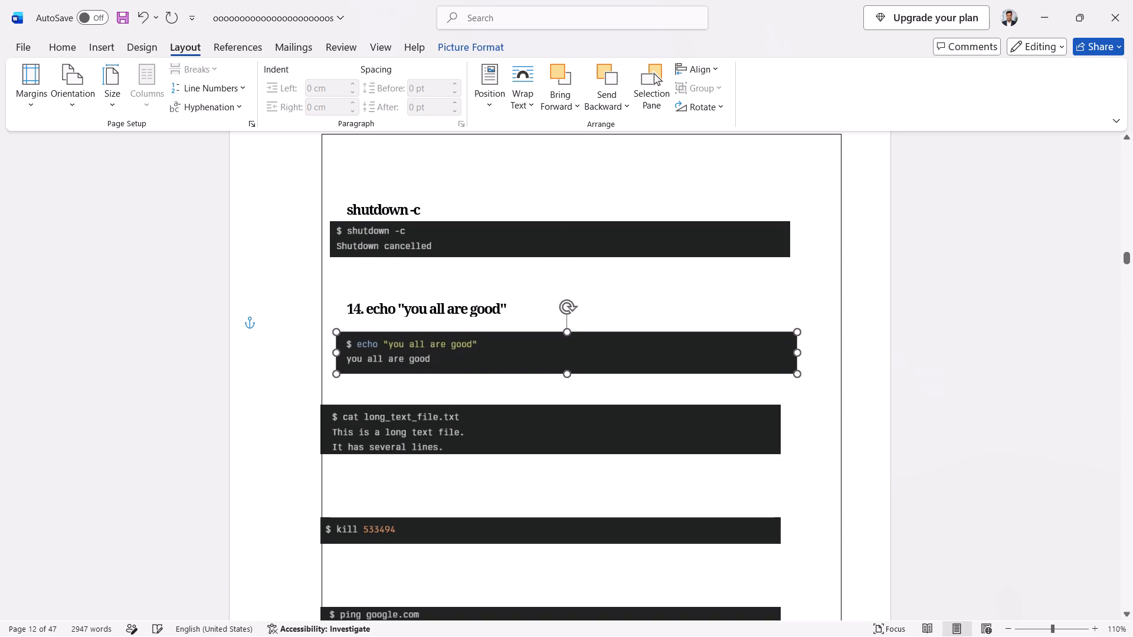
pyautogui.moveTo(466, 344); pyautogui.dragTo(466, 343)
pyautogui.scroll(-2, 466, 343)
pyautogui.moveTo(481, 345); pyautogui.dragTo(490, 369)
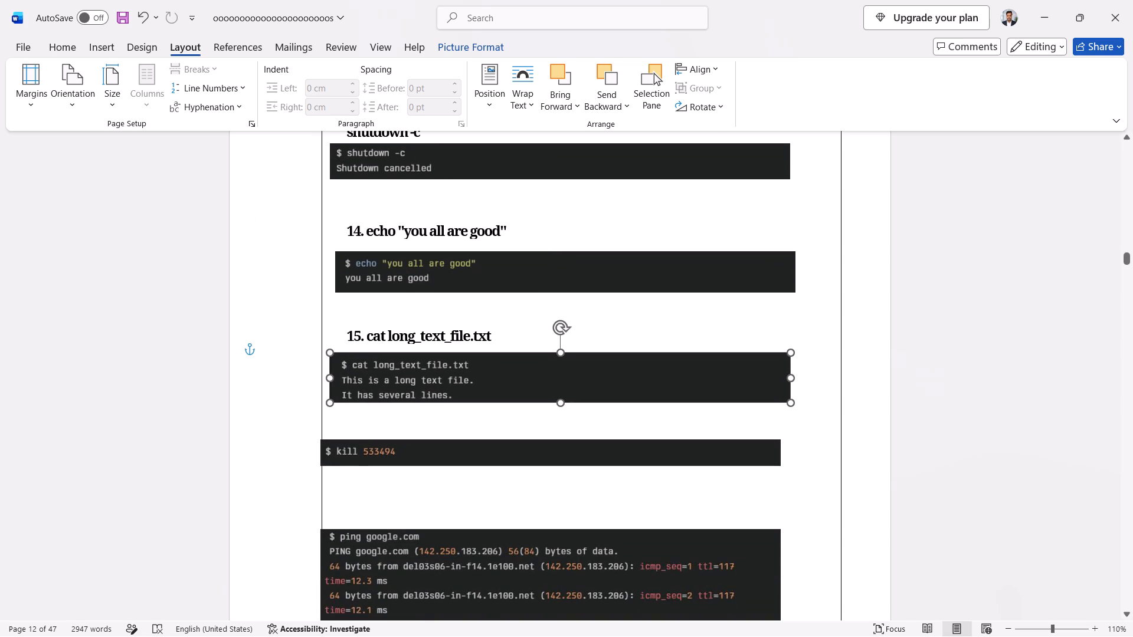
pyautogui.moveTo(490, 369); pyautogui.dragTo(489, 369)
pyautogui.scroll(-3, 489, 369)
pyautogui.moveTo(495, 336); pyautogui.dragTo(502, 367)
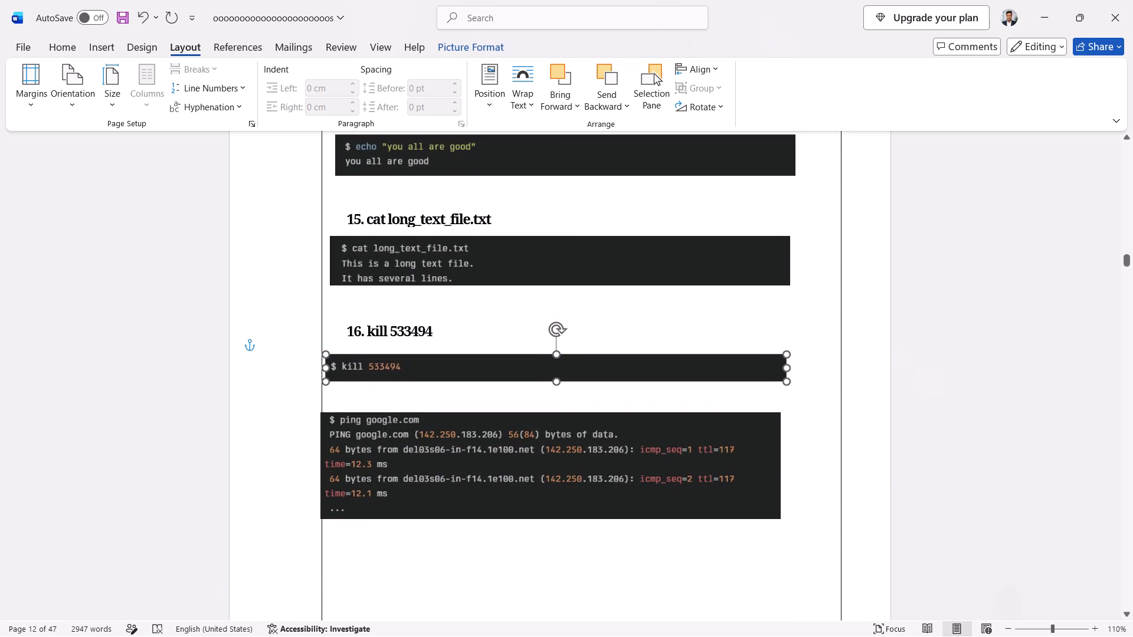
pyautogui.moveTo(502, 367); pyautogui.dragTo(505, 360)
pyautogui.moveTo(495, 451); pyautogui.dragTo(507, 487)
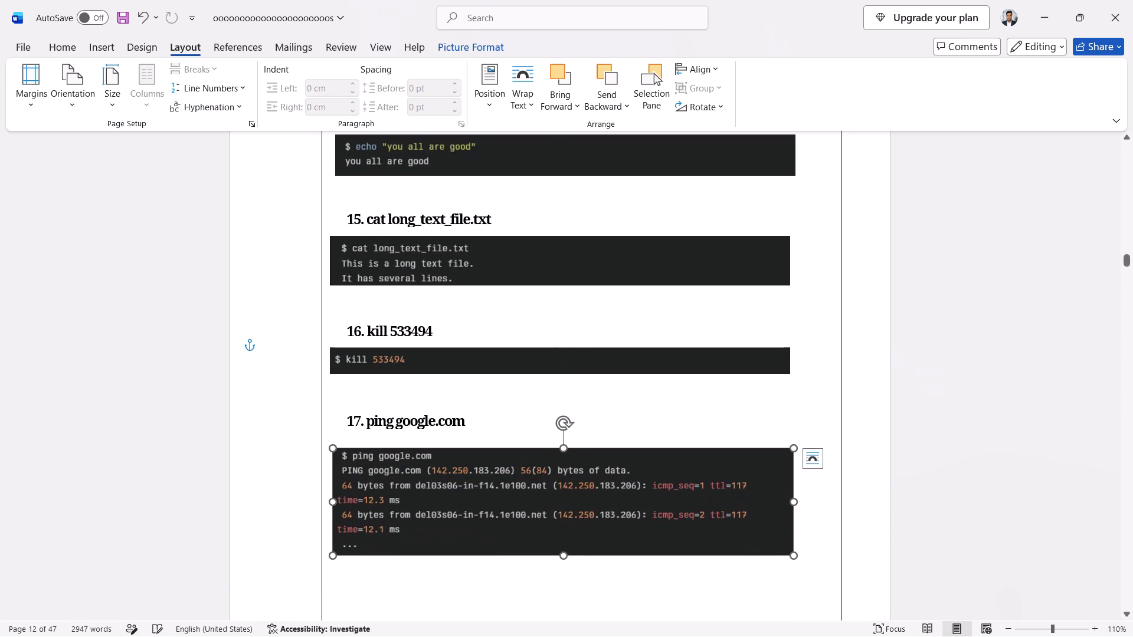
# Adjust the bottom edge of the page 12 text box to sit near the bottom margin, below the ping google.com image.
pyautogui.scroll(-3, 504, 480)
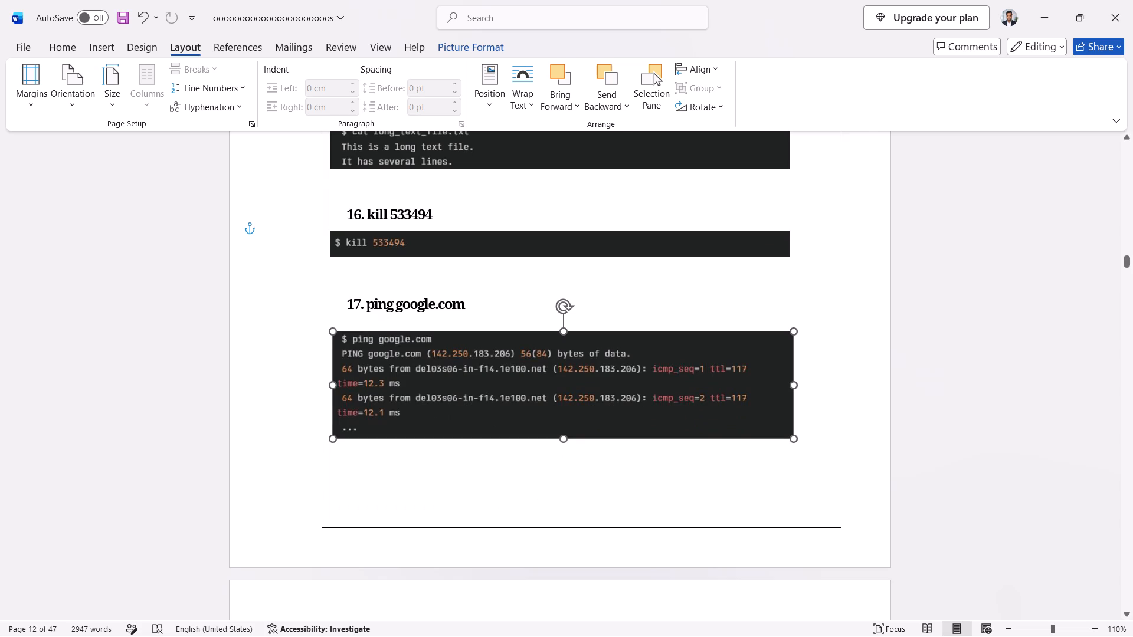
pyautogui.click(570, 526)
pyautogui.moveTo(581, 528); pyautogui.dragTo(579, 515)
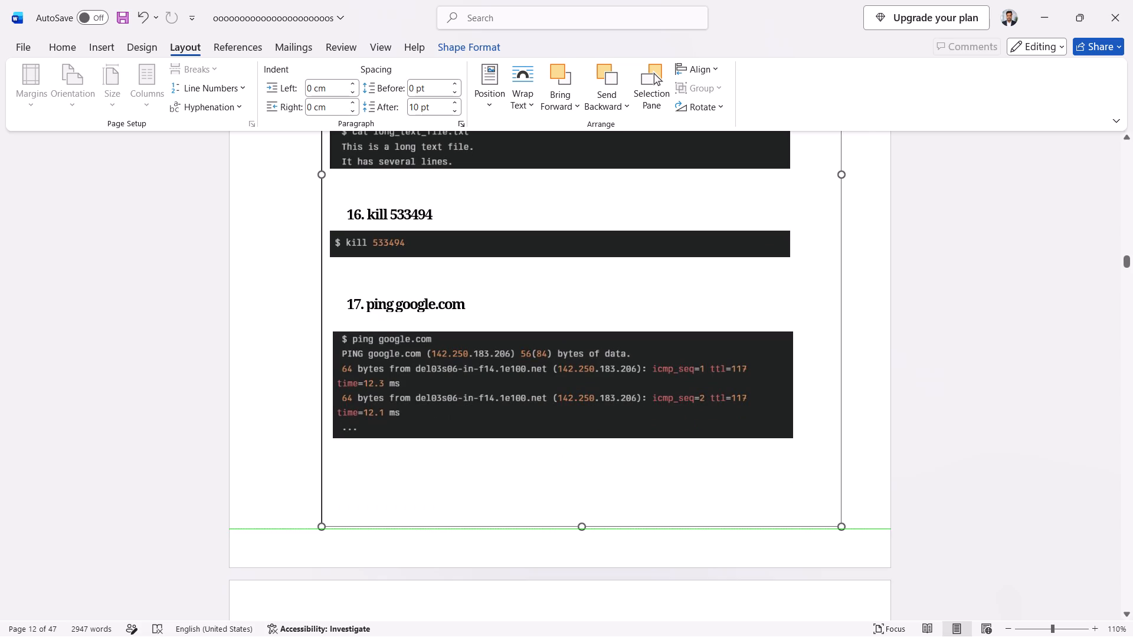
pyautogui.moveTo(579, 515); pyautogui.dragTo(576, 532)
pyautogui.moveTo(576, 532); pyautogui.dragTo(576, 533)
# Widen the page 12 text box on both sides, leaving space between its borders and the command images.
pyautogui.scroll(3, 617, 472)
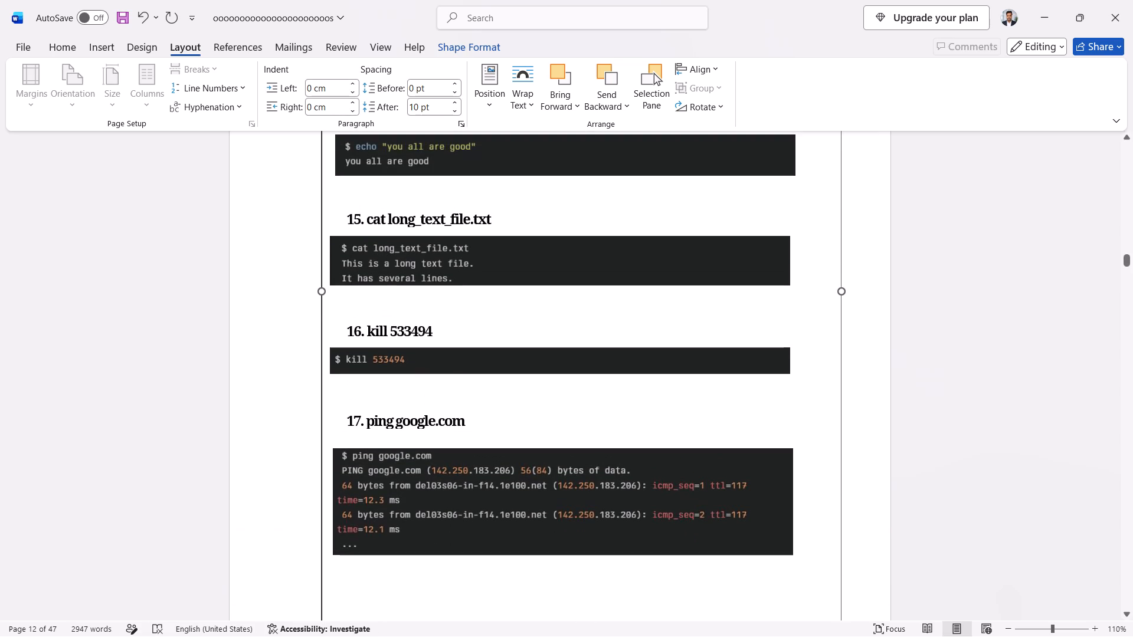
pyautogui.moveTo(323, 293); pyautogui.dragTo(311, 296)
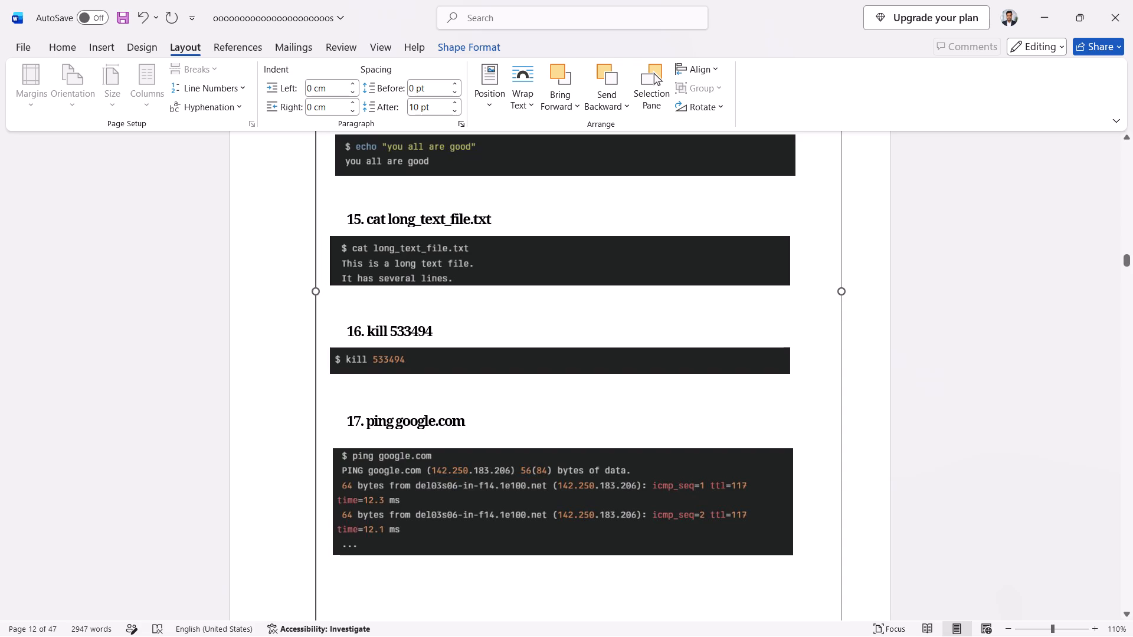
pyautogui.moveTo(311, 296); pyautogui.dragTo(260, 307)
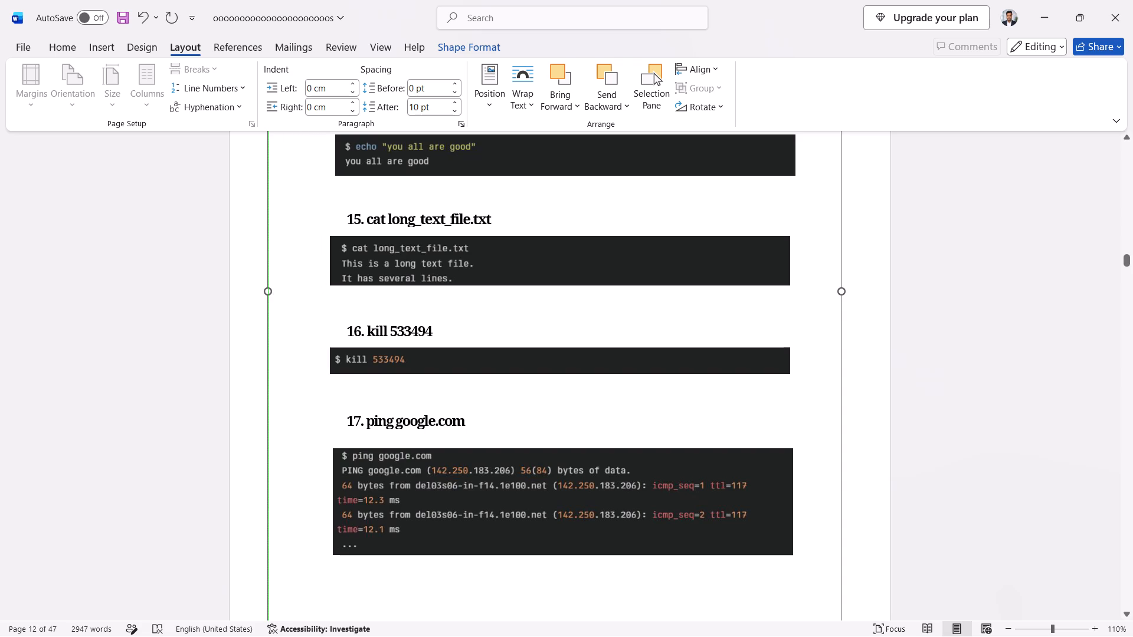
pyautogui.moveTo(260, 307); pyautogui.dragTo(293, 319)
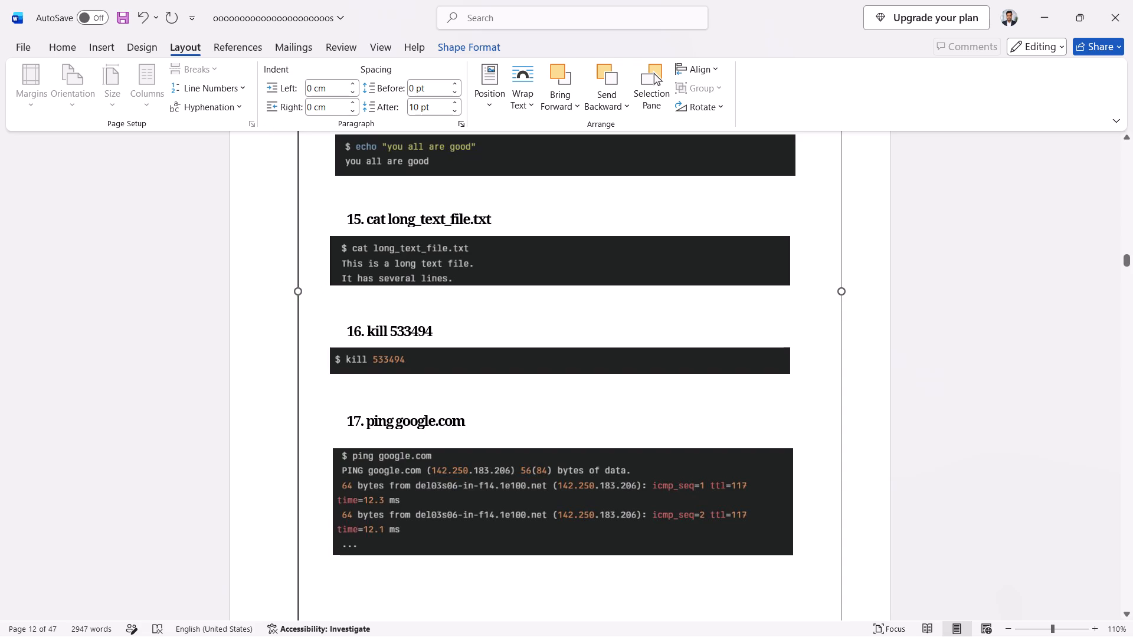
pyautogui.moveTo(293, 319); pyautogui.dragTo(260, 319)
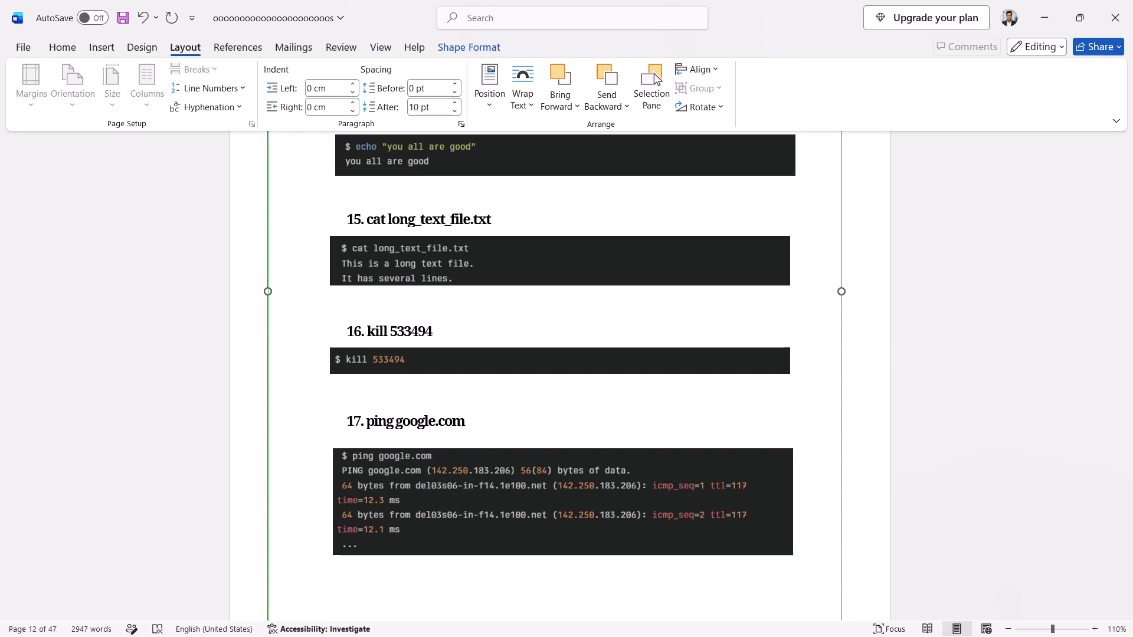
pyautogui.moveTo(260, 319); pyautogui.dragTo(283, 323)
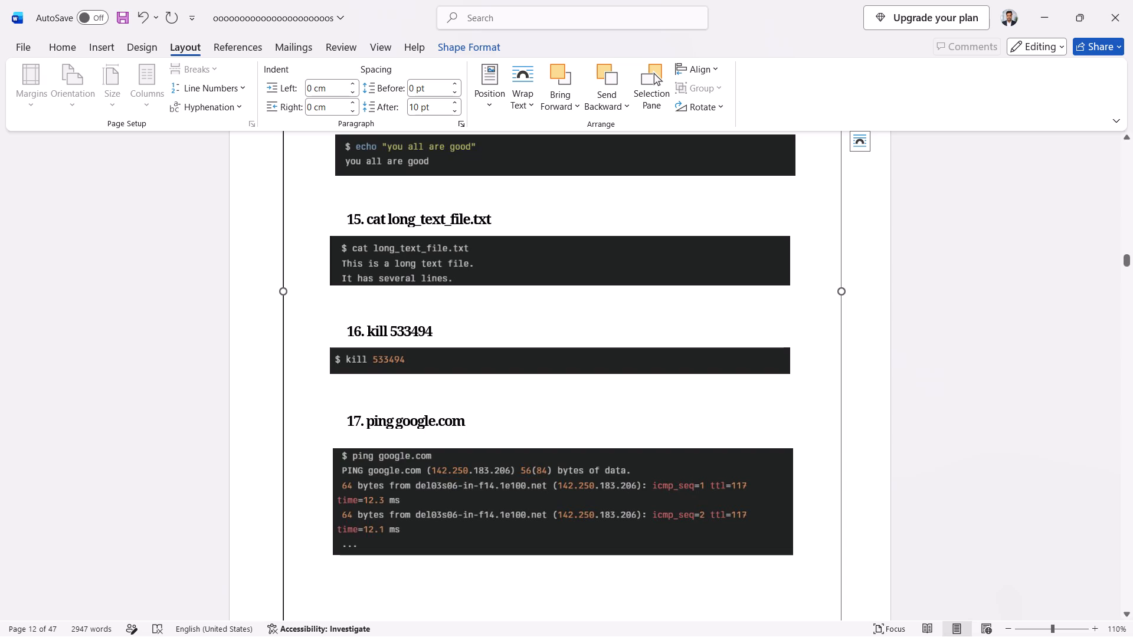
pyautogui.moveTo(844, 290); pyautogui.dragTo(862, 295)
# Raise the top edge of the page 12 text box further to make room above the shutdown -c heading.
pyautogui.scroll(10, 764, 272)
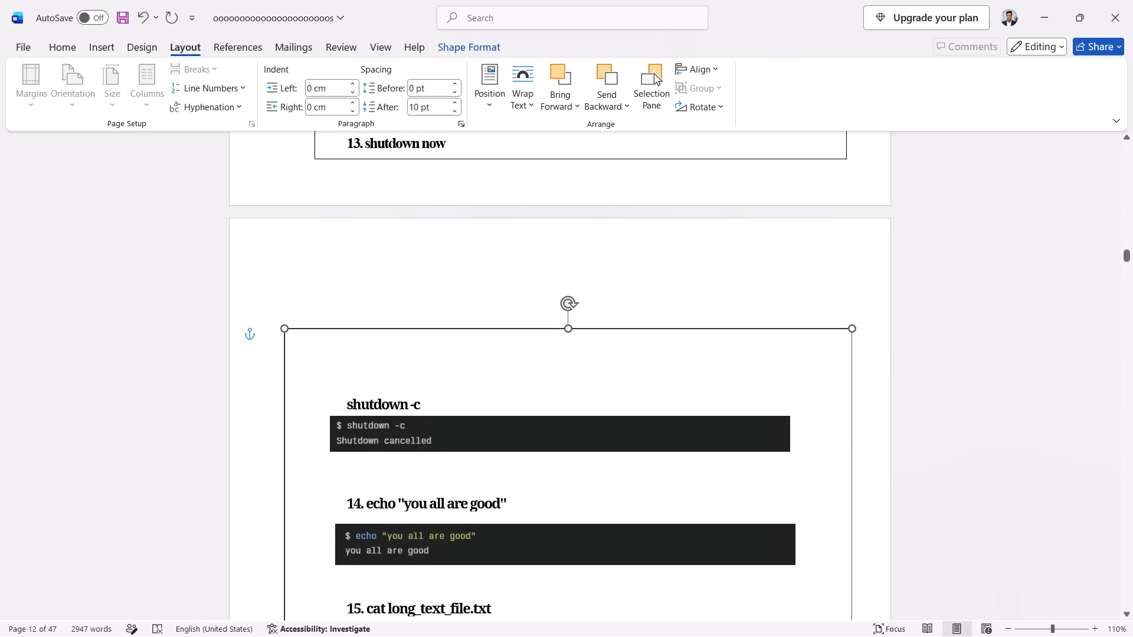
pyautogui.click(391, 360)
pyautogui.moveTo(567, 331); pyautogui.dragTo(567, 301)
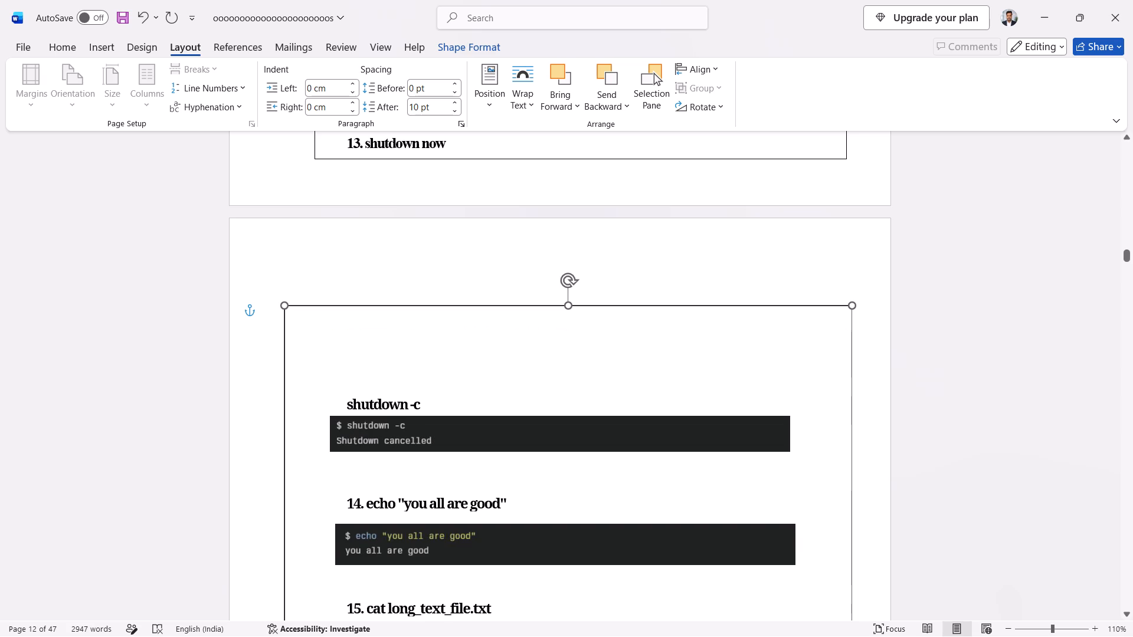
pyautogui.moveTo(567, 301); pyautogui.dragTo(567, 293)
# Paste the cut shutdown now image into the text box at the top of page 12.
pyautogui.click(326, 157)
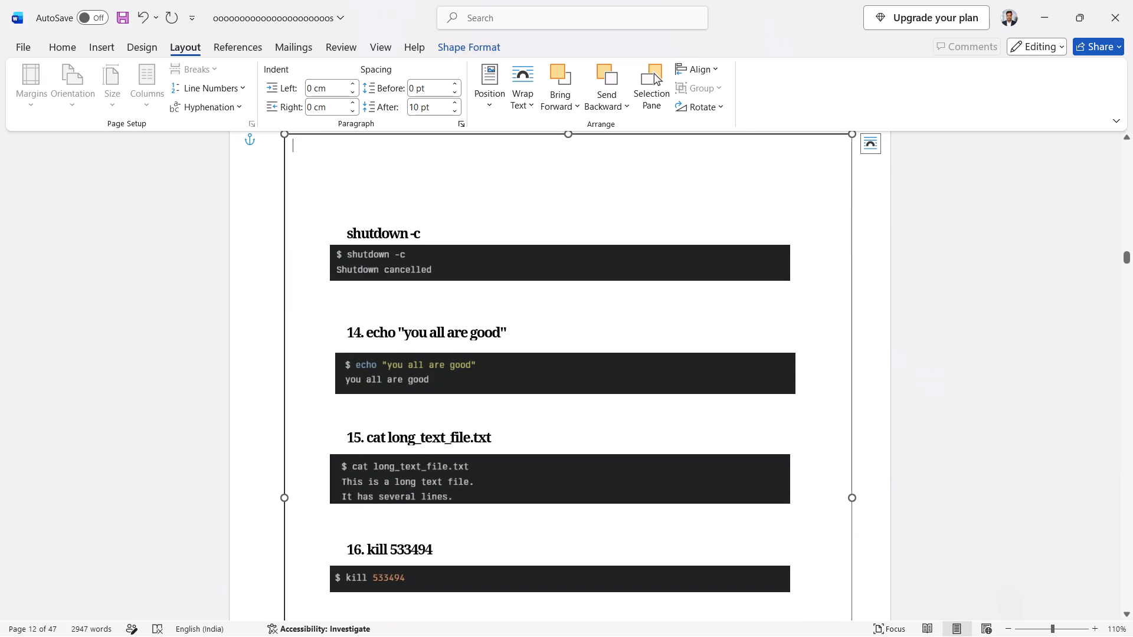
pyautogui.hotkey('ctrl', 'v')
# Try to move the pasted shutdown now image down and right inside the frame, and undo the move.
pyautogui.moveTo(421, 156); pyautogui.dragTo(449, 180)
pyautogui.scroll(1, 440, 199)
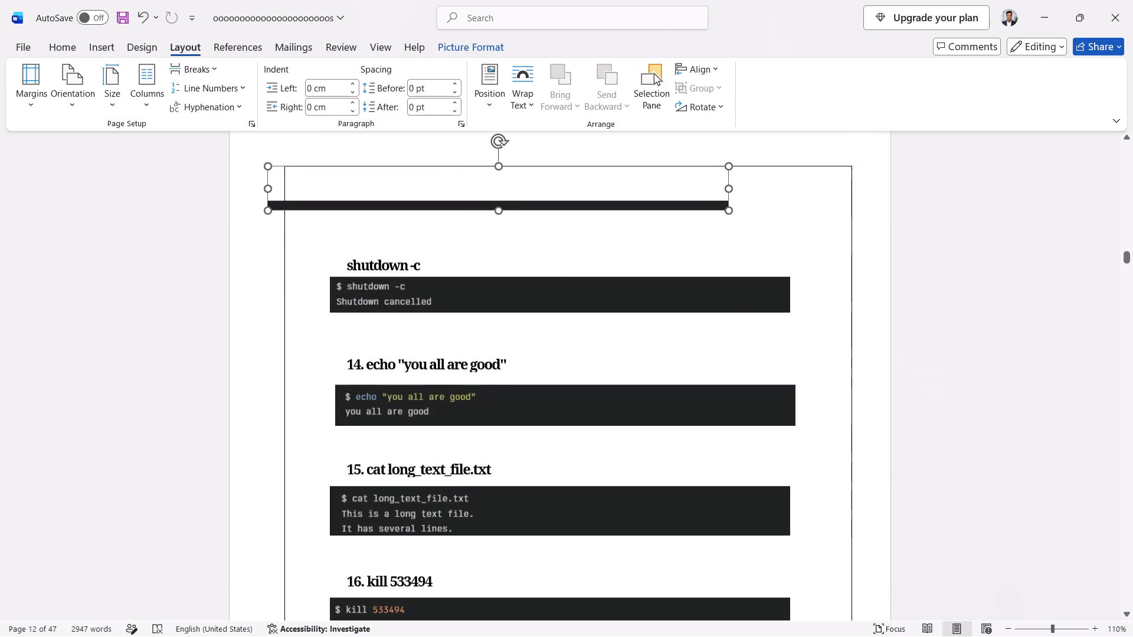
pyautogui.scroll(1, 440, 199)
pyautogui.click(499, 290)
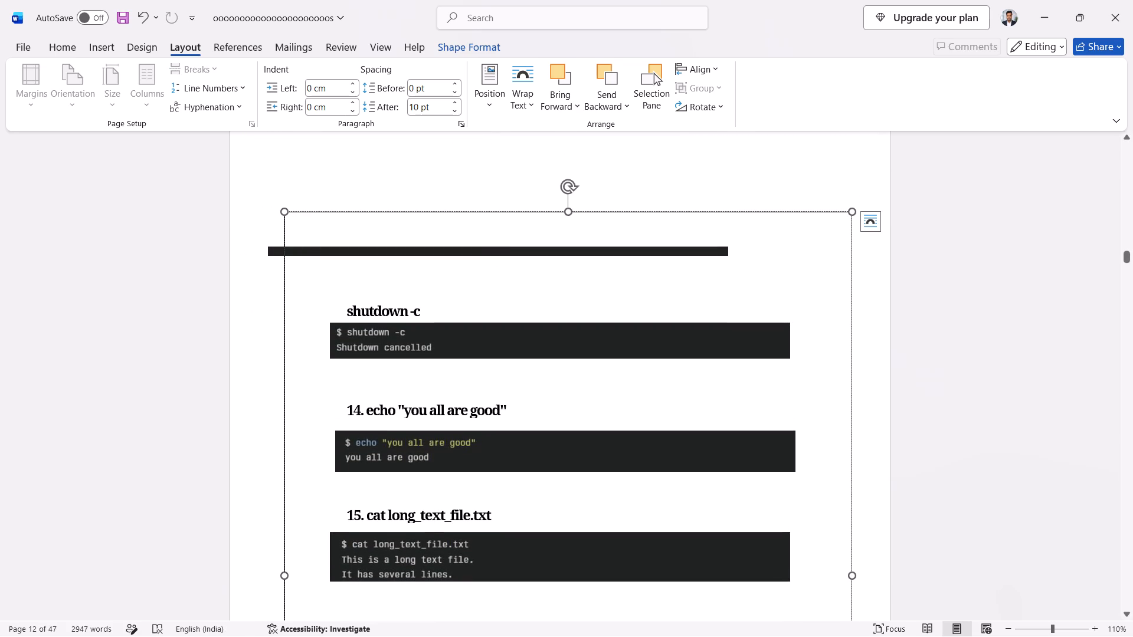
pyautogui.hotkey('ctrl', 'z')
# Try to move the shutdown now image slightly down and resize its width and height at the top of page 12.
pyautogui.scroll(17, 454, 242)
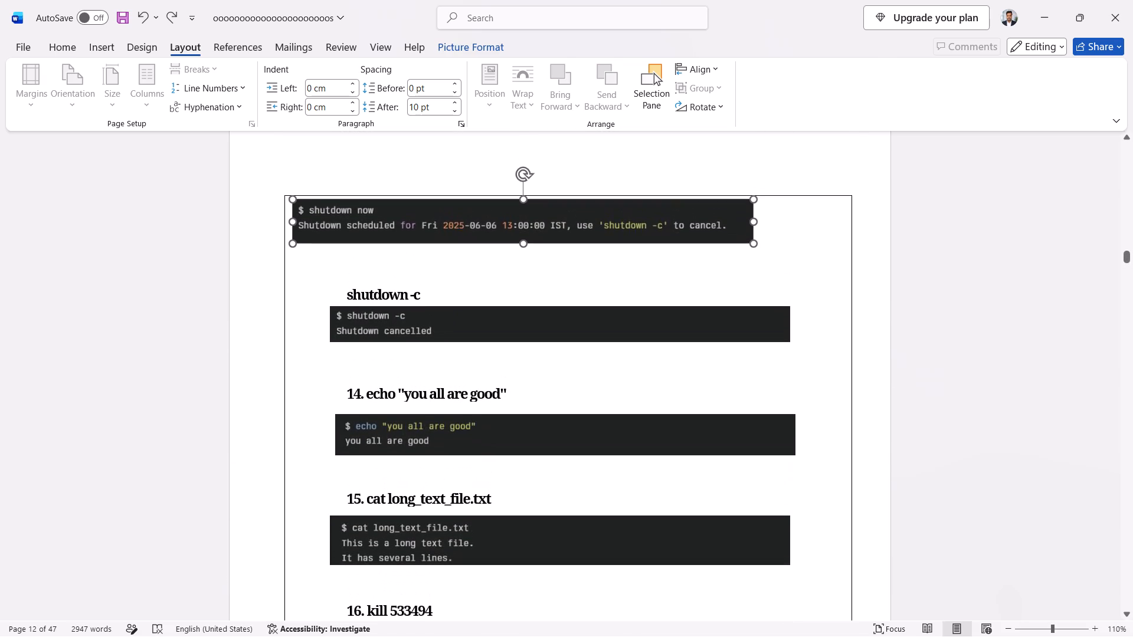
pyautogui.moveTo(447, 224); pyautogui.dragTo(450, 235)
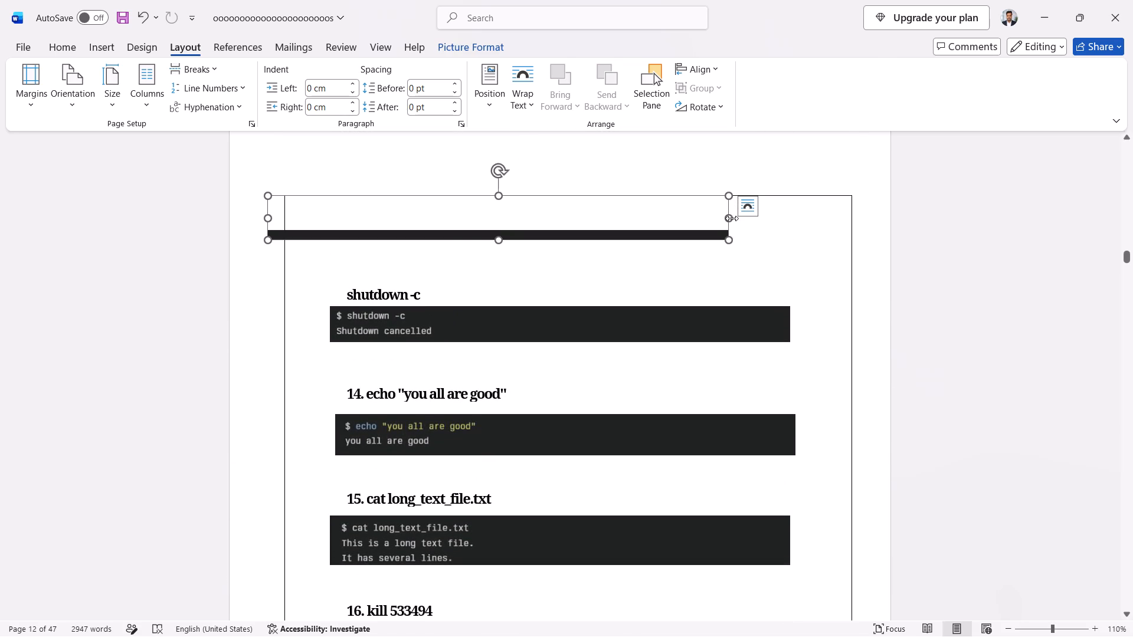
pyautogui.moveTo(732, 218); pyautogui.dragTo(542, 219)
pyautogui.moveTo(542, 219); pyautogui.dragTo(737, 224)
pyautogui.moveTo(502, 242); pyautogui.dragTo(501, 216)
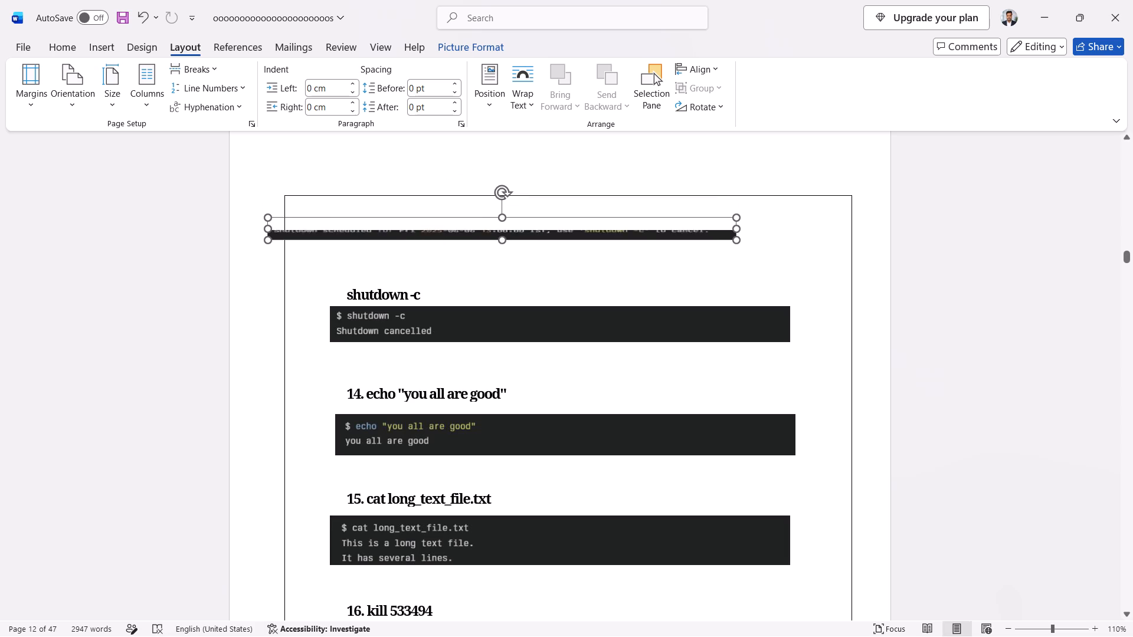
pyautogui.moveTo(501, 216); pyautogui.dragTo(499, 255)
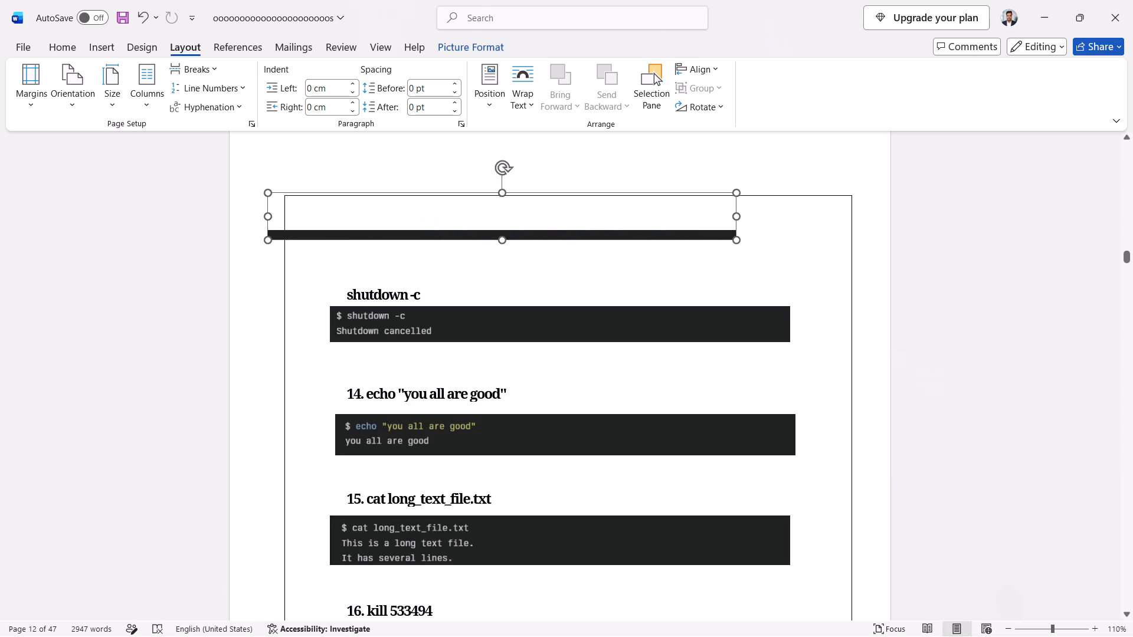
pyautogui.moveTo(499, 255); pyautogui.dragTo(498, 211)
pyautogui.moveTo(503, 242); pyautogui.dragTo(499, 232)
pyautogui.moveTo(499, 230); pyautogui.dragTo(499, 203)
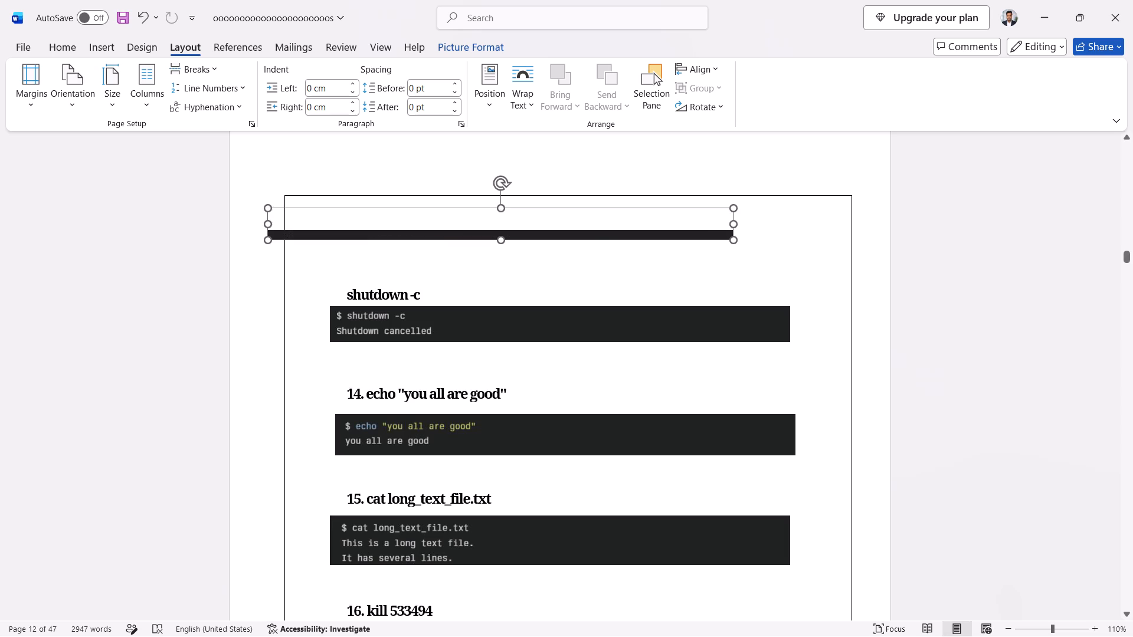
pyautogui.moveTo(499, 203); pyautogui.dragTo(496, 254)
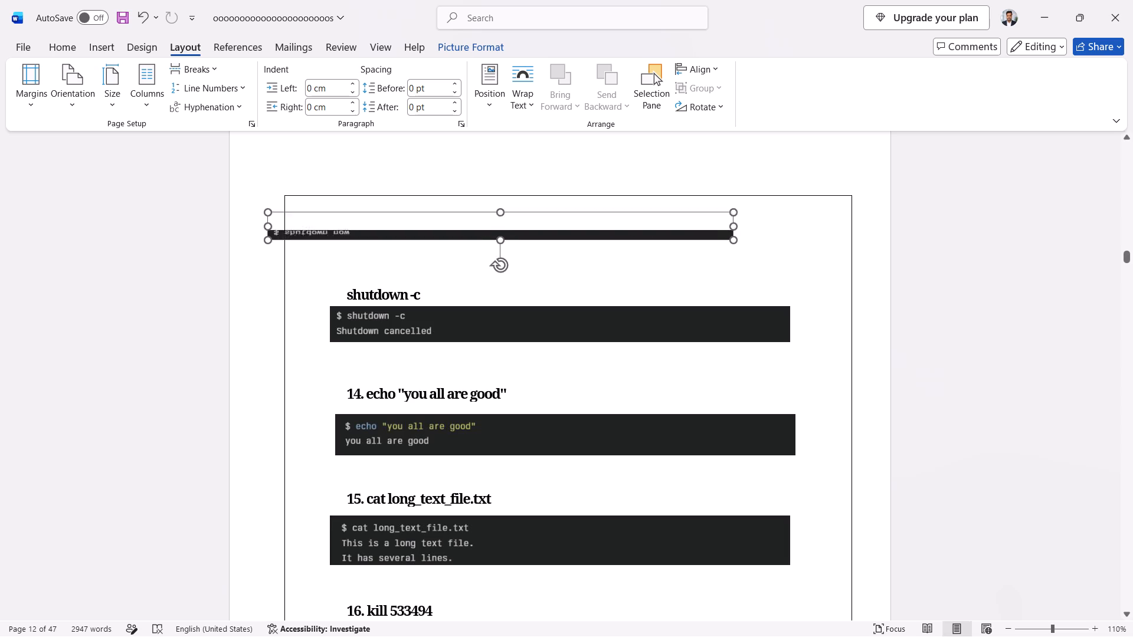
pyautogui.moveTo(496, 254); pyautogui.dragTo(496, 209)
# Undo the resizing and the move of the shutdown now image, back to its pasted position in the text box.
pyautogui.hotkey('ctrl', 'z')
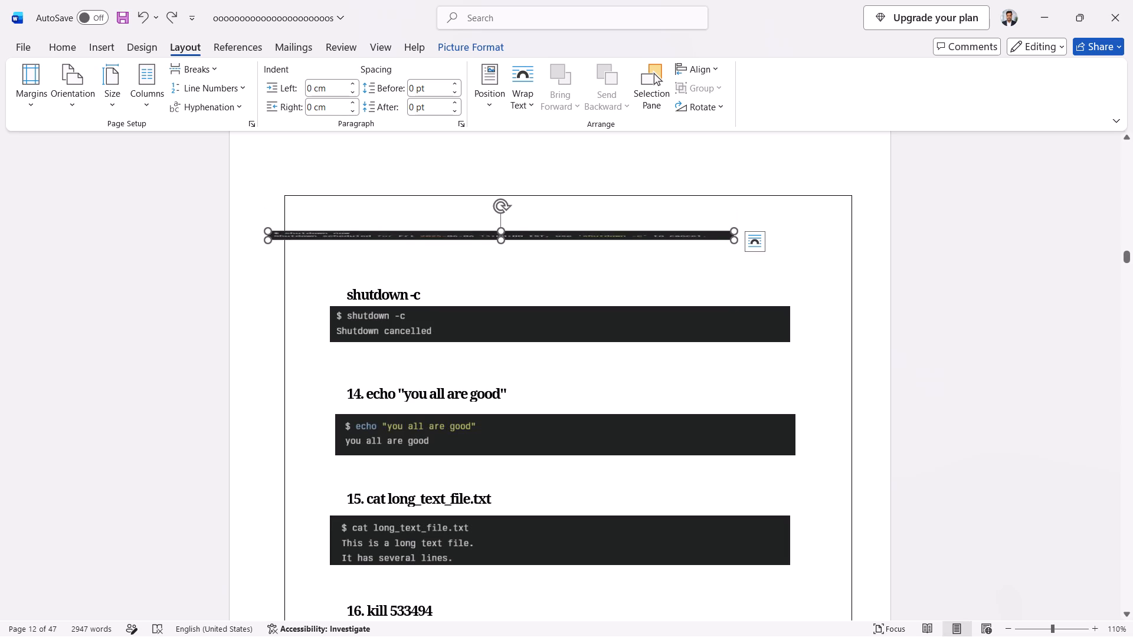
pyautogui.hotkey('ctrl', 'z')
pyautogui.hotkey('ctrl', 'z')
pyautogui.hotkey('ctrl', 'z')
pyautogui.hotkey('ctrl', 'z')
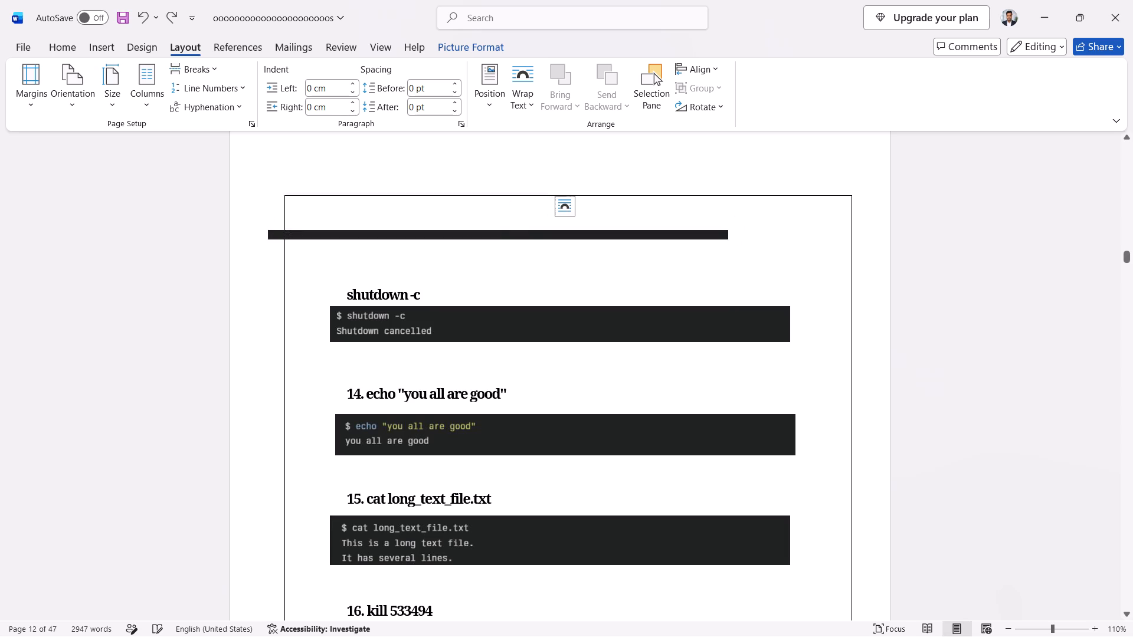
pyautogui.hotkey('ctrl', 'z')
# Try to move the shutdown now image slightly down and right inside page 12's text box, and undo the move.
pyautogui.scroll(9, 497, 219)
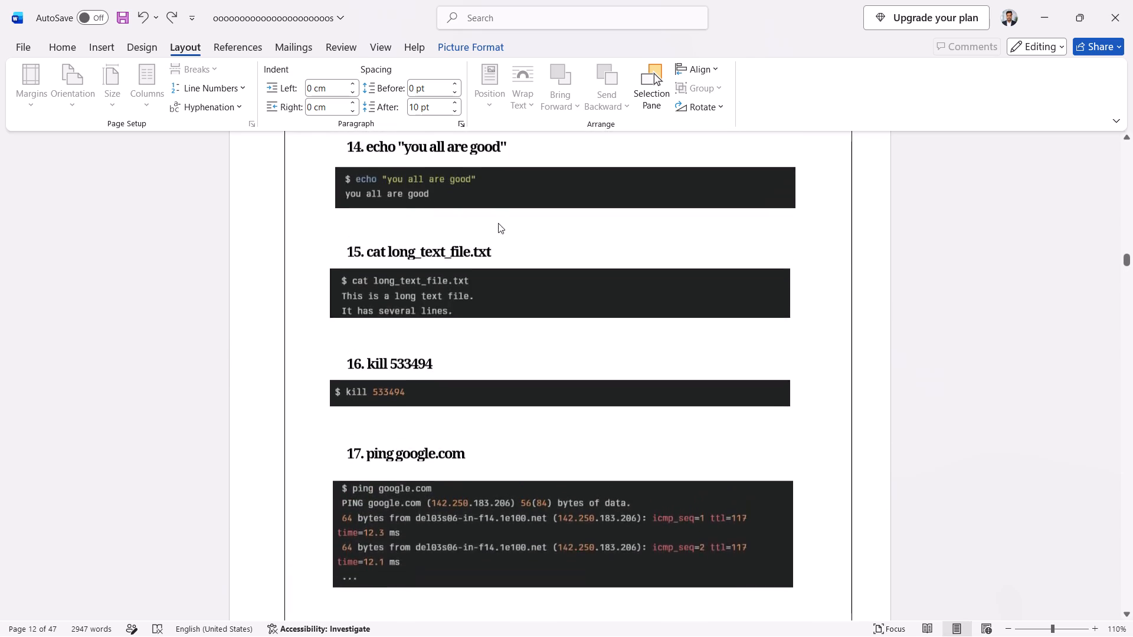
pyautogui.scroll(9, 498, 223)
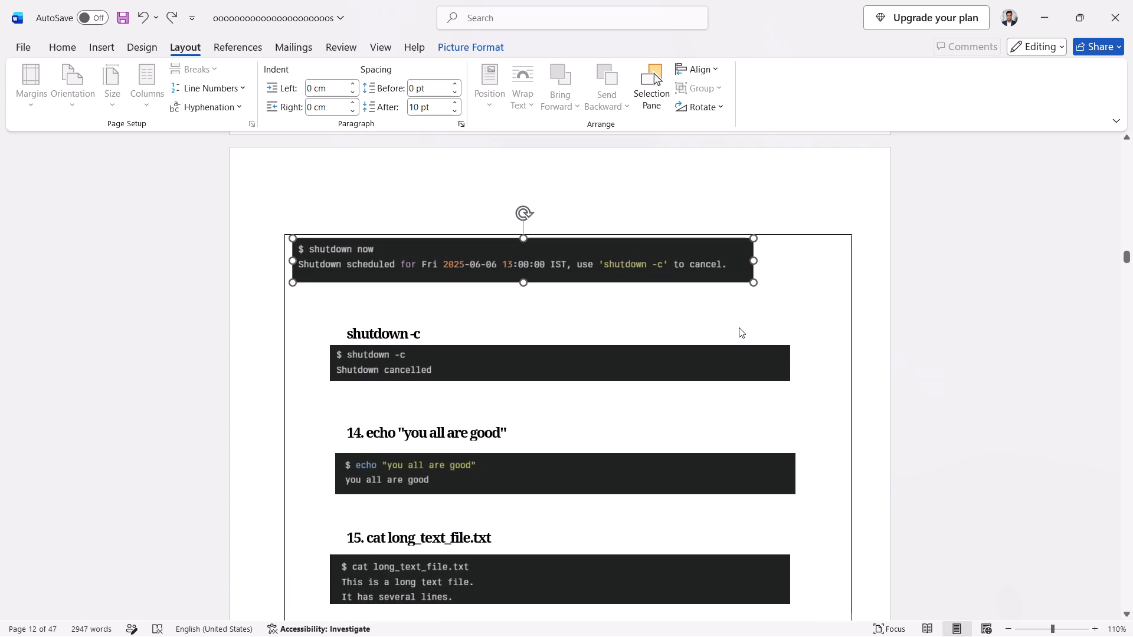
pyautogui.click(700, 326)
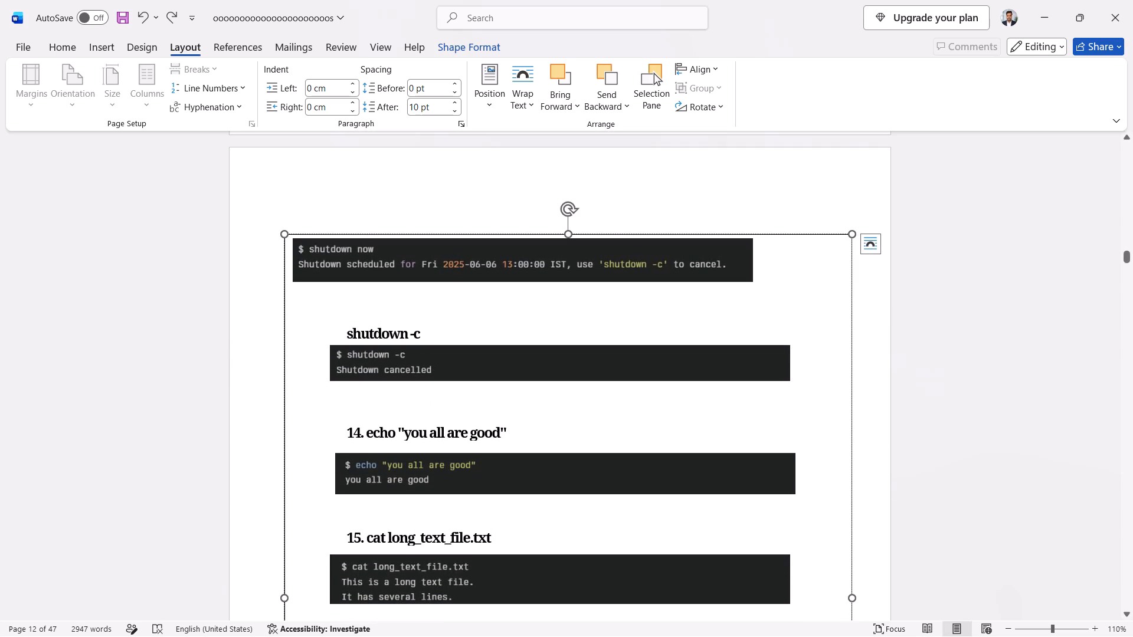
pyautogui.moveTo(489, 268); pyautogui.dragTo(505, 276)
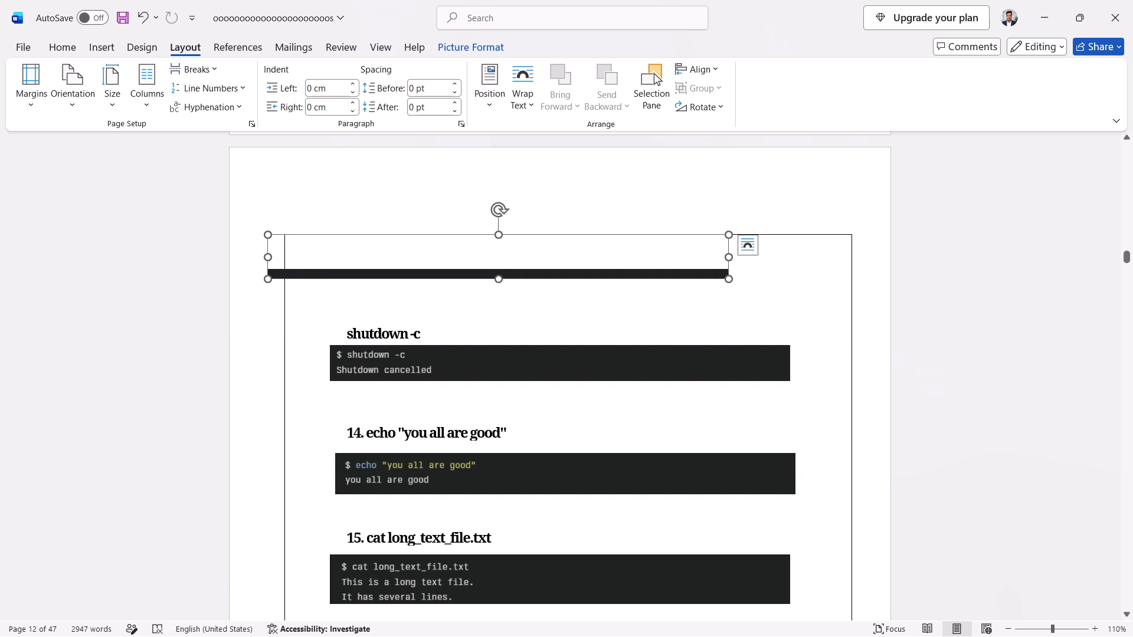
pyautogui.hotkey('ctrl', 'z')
# Stretch the shutdown now image wider and taller at the top of page 12's text box.
pyautogui.scroll(15, 492, 281)
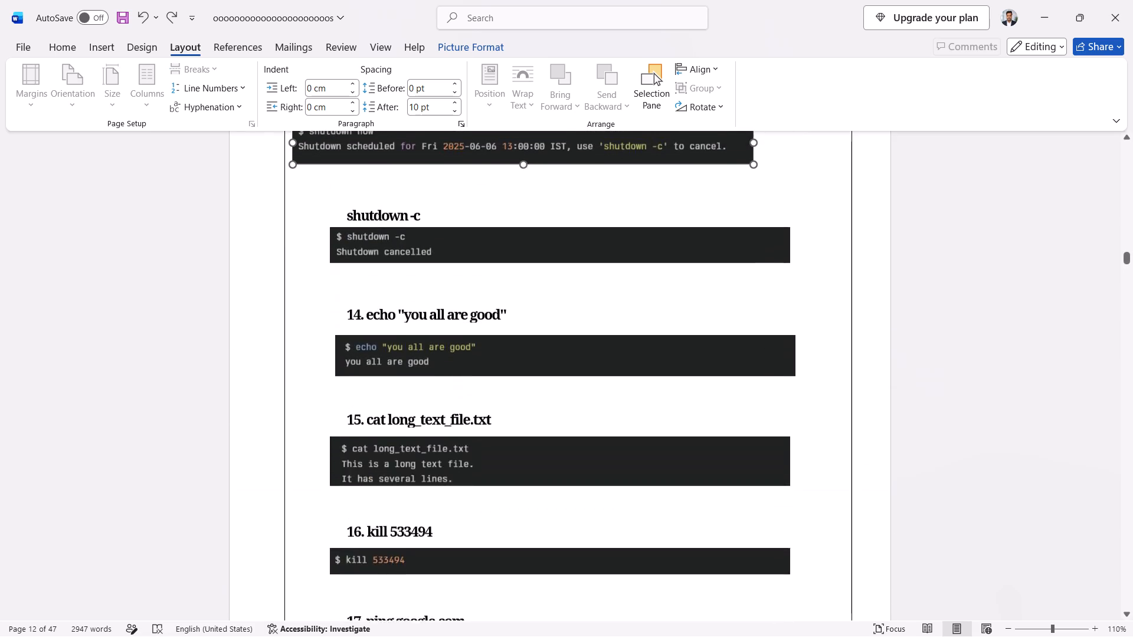
pyautogui.scroll(2, 488, 278)
pyautogui.click(445, 269)
pyautogui.click(389, 264)
pyautogui.click(353, 242)
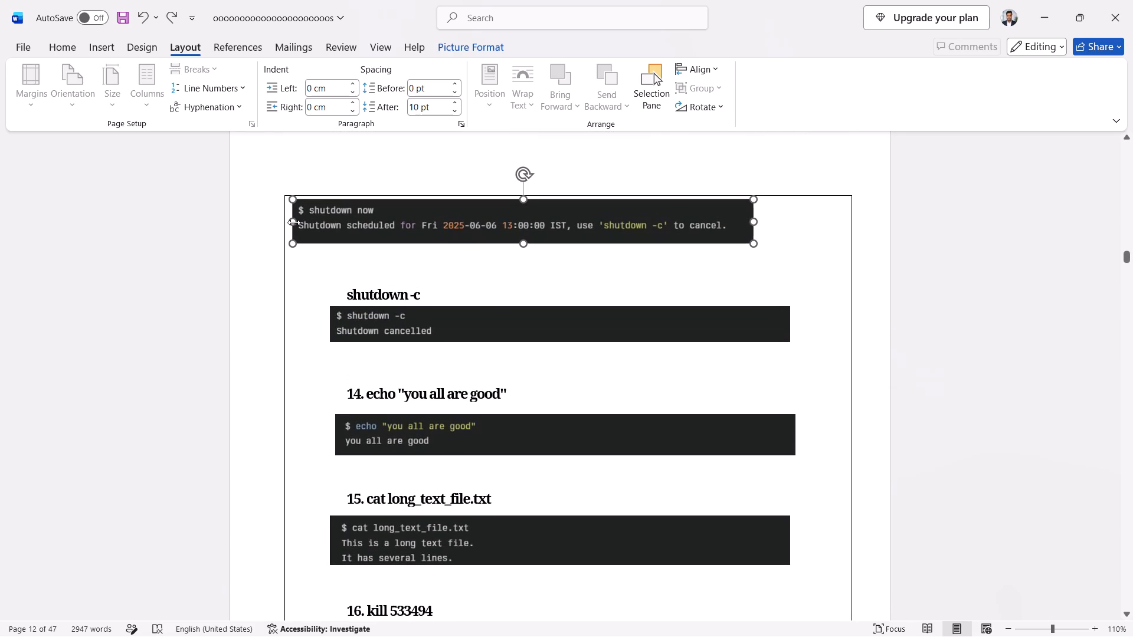
pyautogui.moveTo(294, 222); pyautogui.dragTo(270, 222)
pyautogui.moveTo(778, 222); pyautogui.dragTo(768, 222)
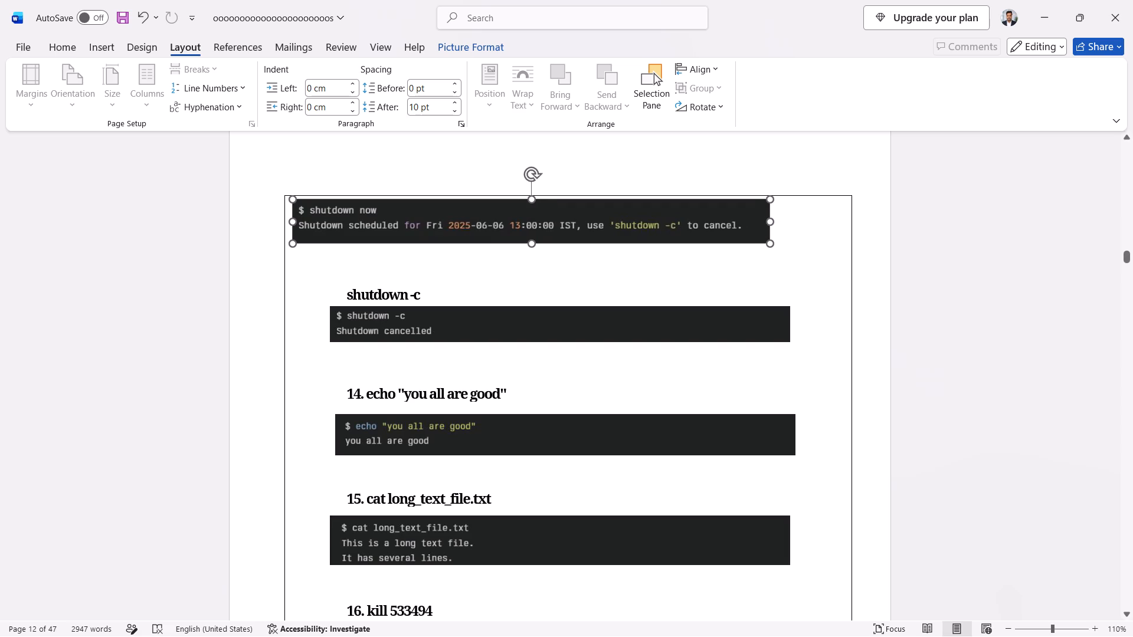
pyautogui.moveTo(768, 222); pyautogui.dragTo(811, 225)
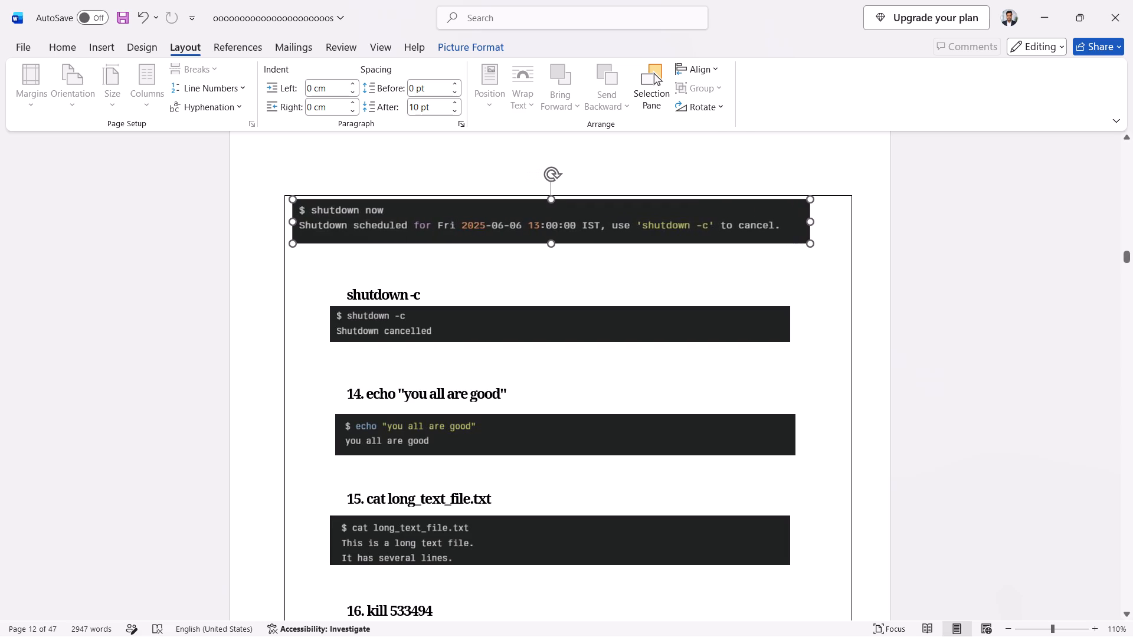
pyautogui.moveTo(811, 225); pyautogui.dragTo(808, 225)
pyautogui.moveTo(551, 244); pyautogui.dragTo(551, 251)
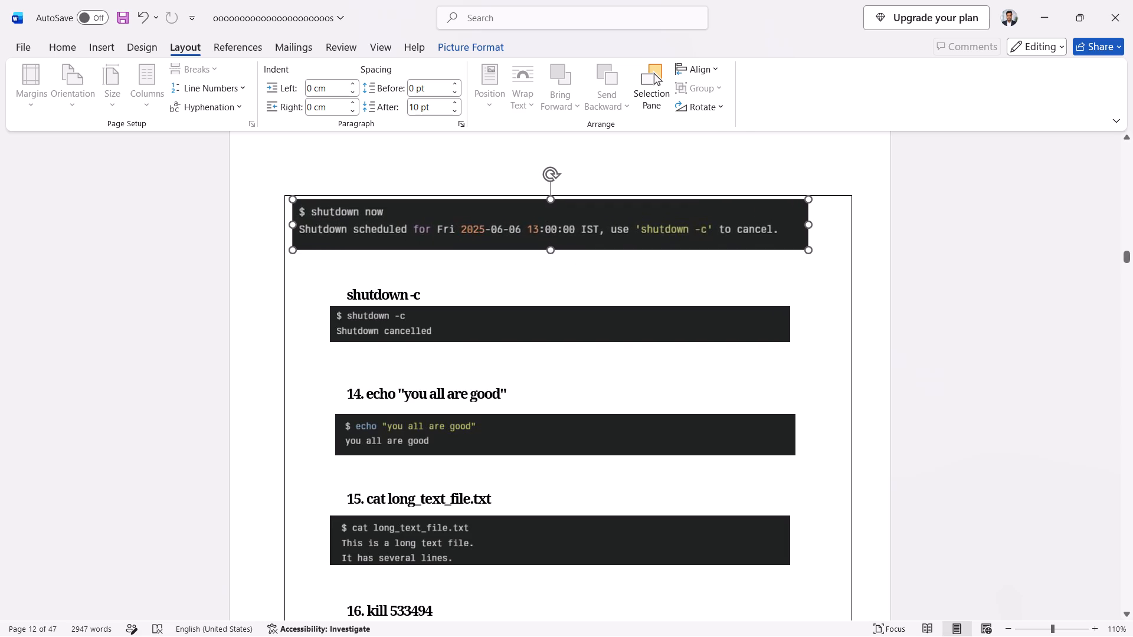
pyautogui.moveTo(551, 251); pyautogui.dragTo(549, 259)
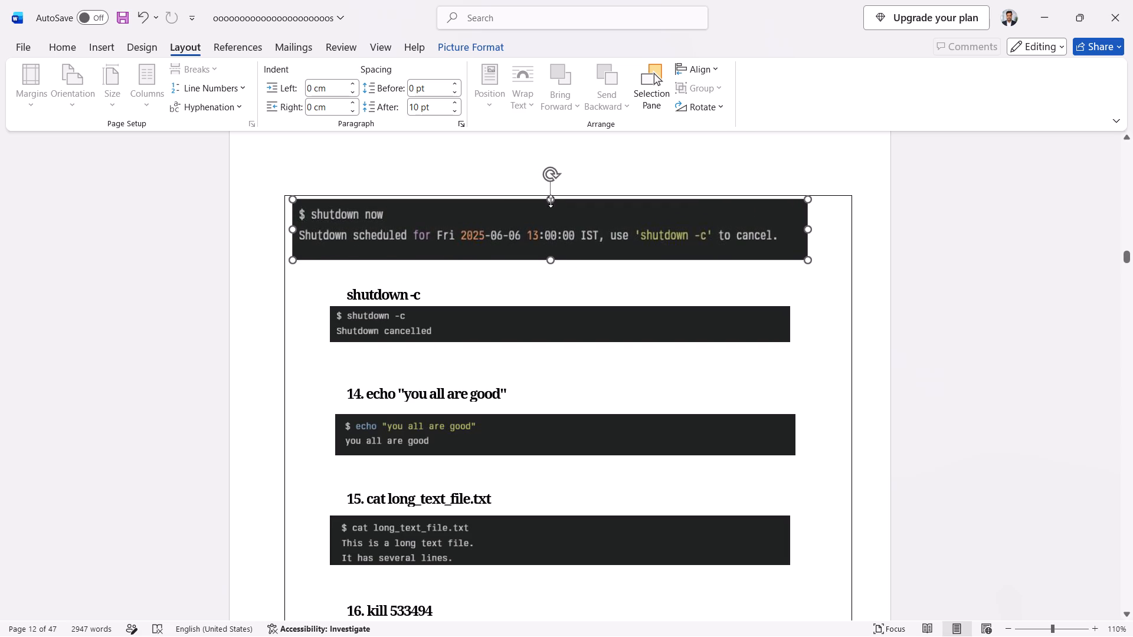
pyautogui.click(551, 199)
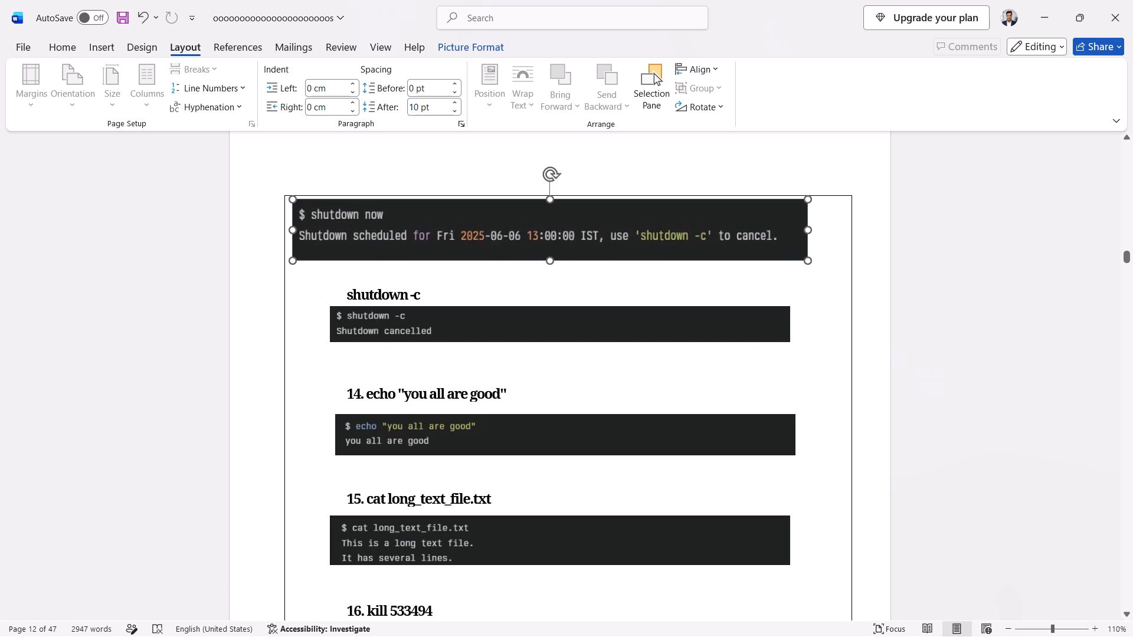
# Insert a line break and five spaces before the shutdown now image to shift it down and right inside the text box.
pyautogui.click(290, 214)
pyautogui.click(287, 212)
pyautogui.click(294, 212)
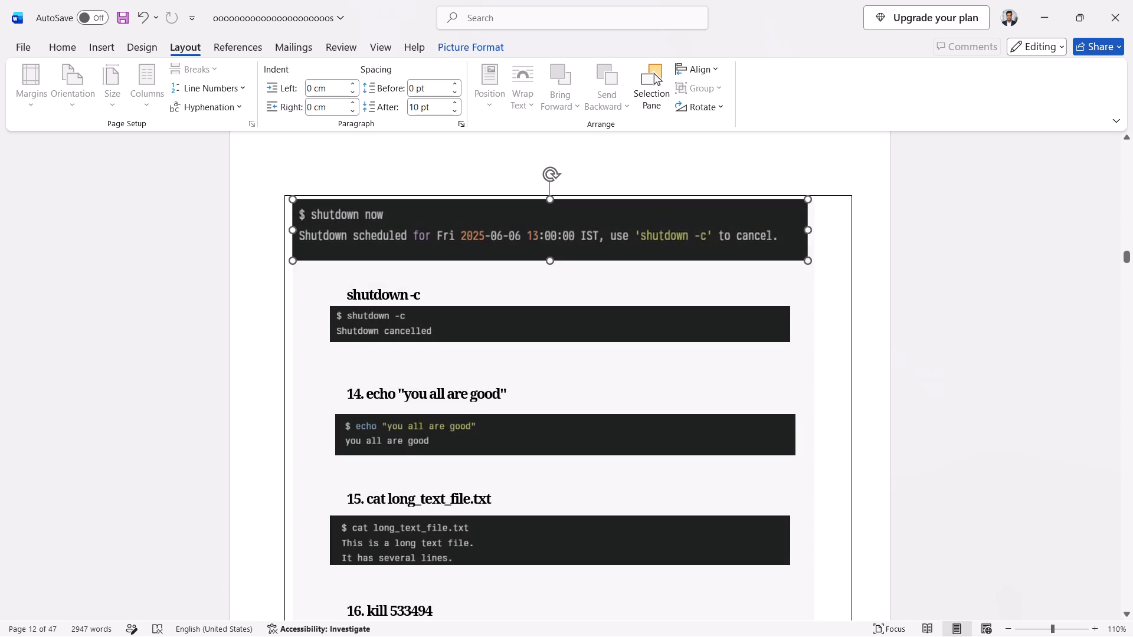
pyautogui.click(292, 213)
pyautogui.click(288, 217)
pyautogui.click(293, 219)
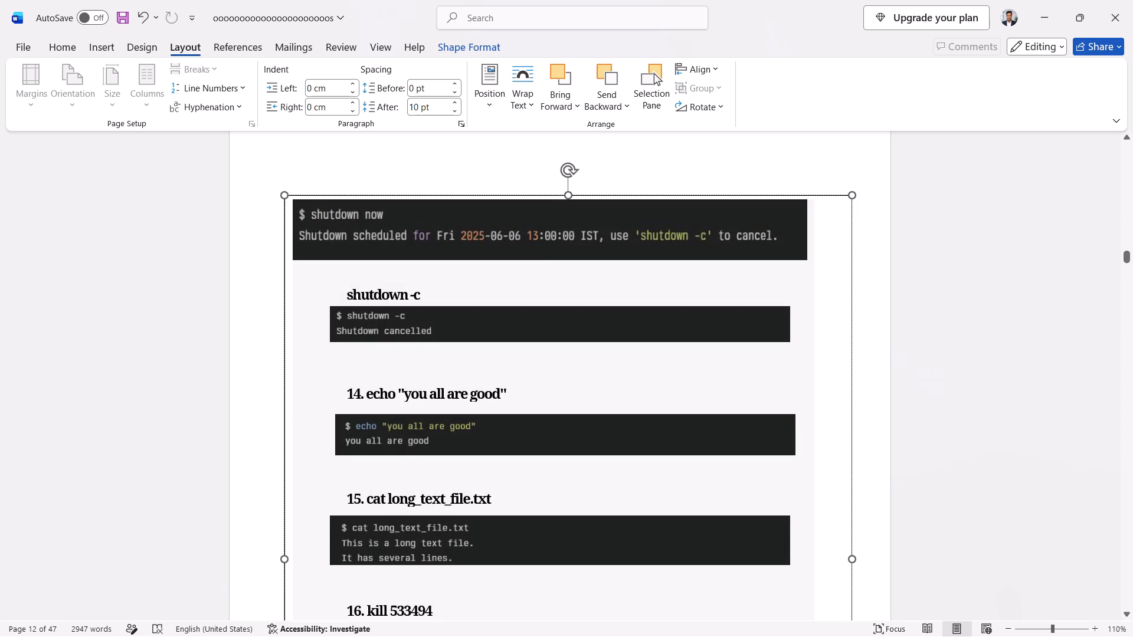
pyautogui.press('Return')
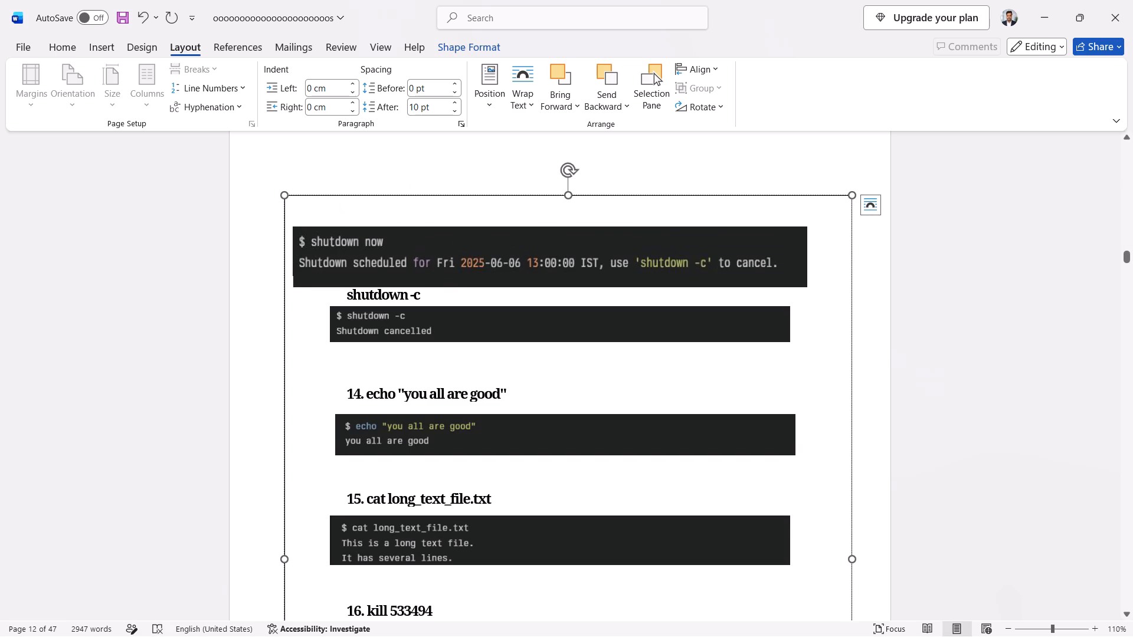
pyautogui.press('space')
pyautogui.press('space')
pyautogui.press('space')
pyautogui.press('space')
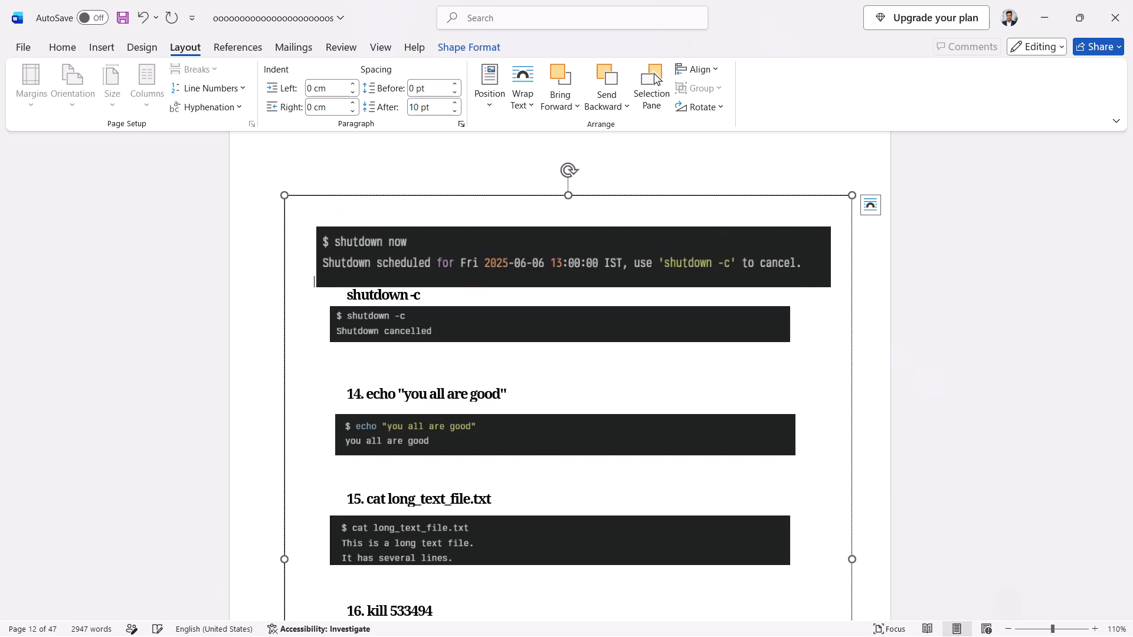
pyautogui.press('space')
# Reduce the height and width of the shutdown now image so it clears the shutdown -c heading and approaches the width of the images below.
pyautogui.click(470, 274)
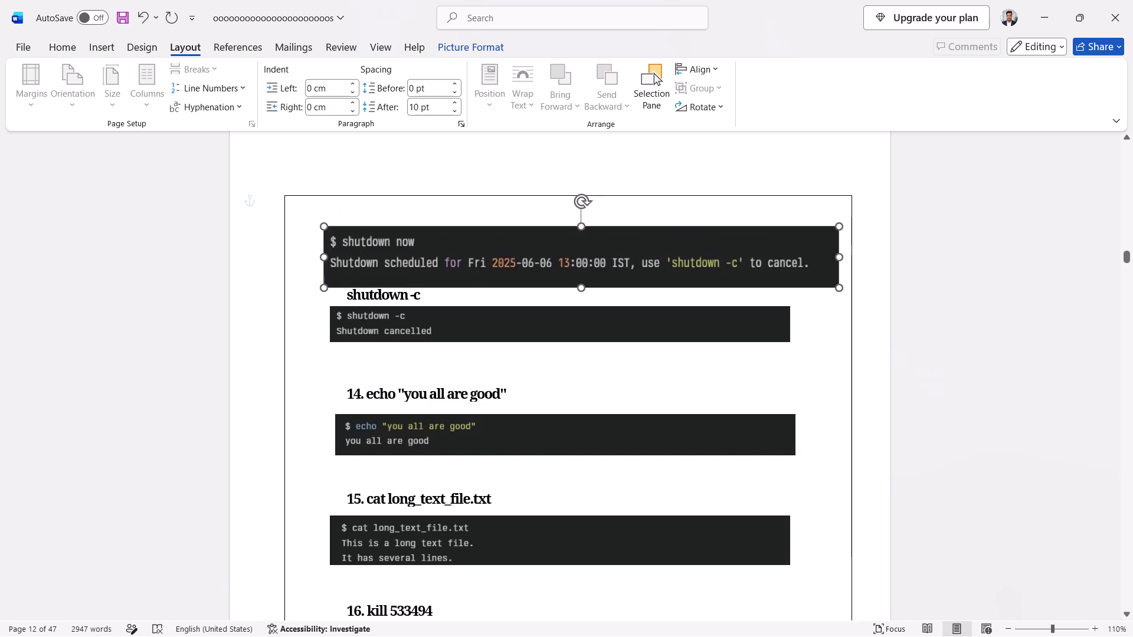
pyautogui.moveTo(582, 288); pyautogui.dragTo(581, 277)
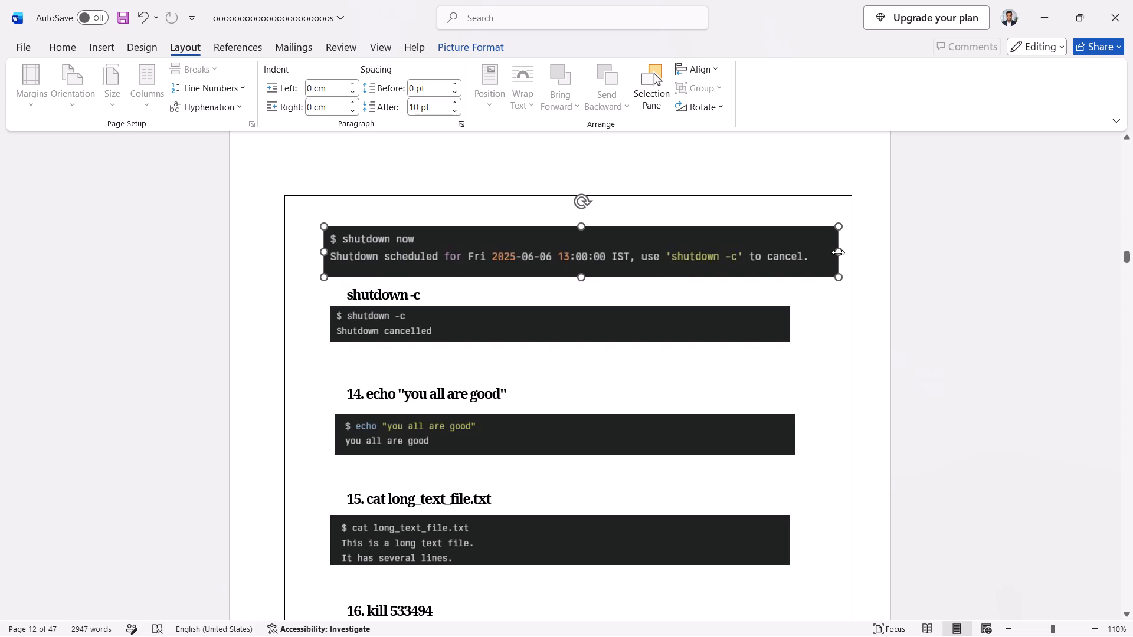
pyautogui.moveTo(838, 252); pyautogui.dragTo(794, 261)
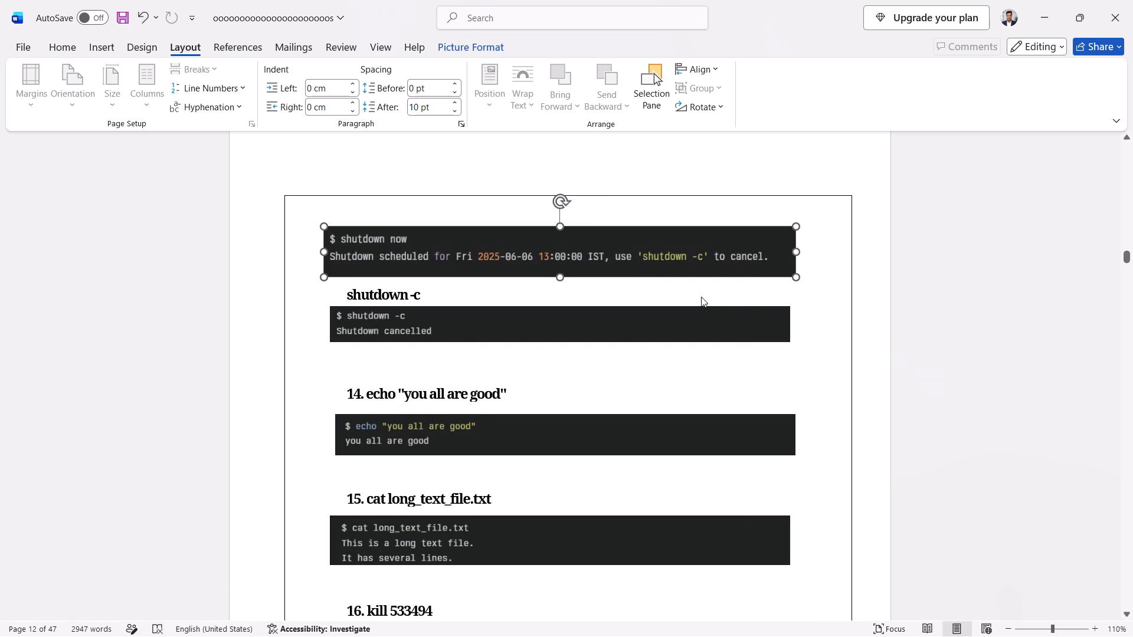
pyautogui.click(701, 290)
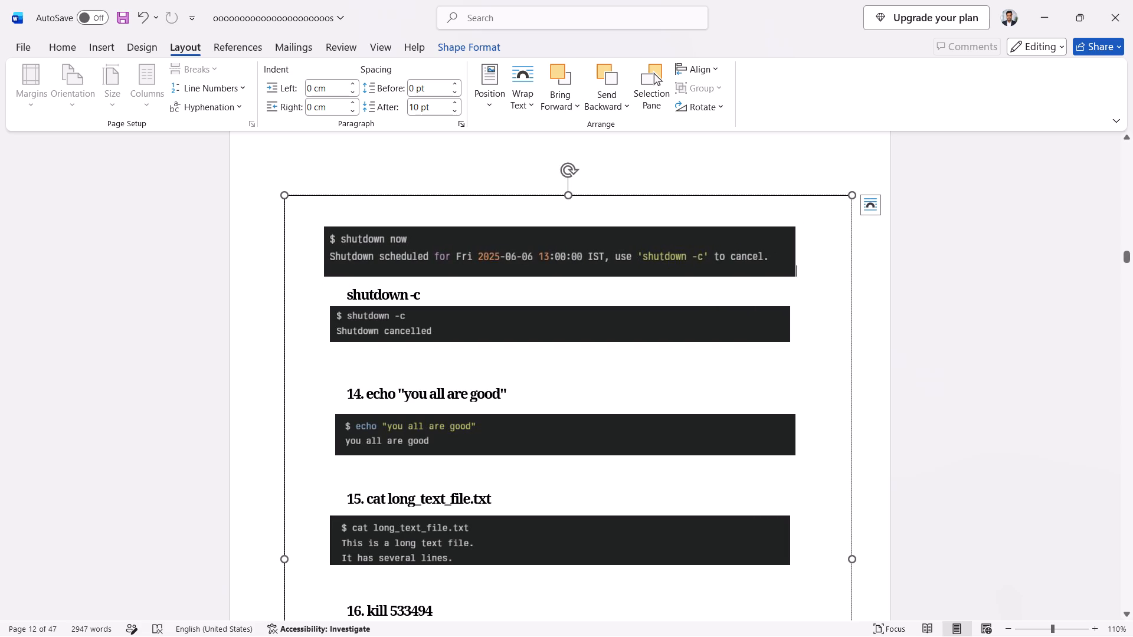
pyautogui.click(338, 258)
pyautogui.click(325, 252)
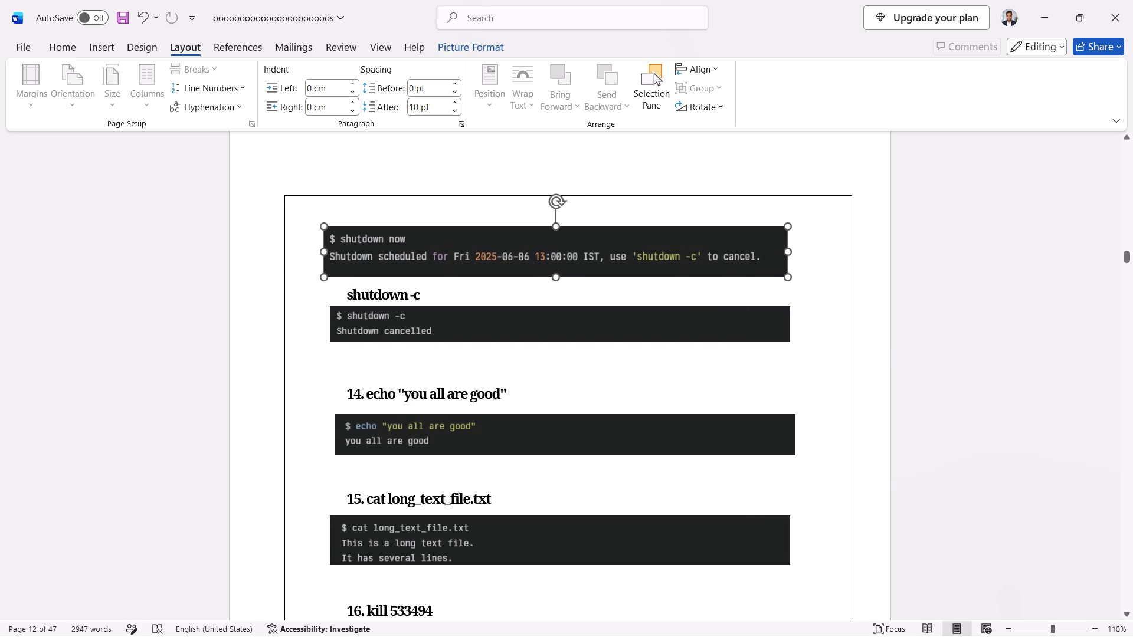
# Add one more space before the shutdown now image and narrow it slightly to line up with the shutdown -c image.
pyautogui.click(315, 242)
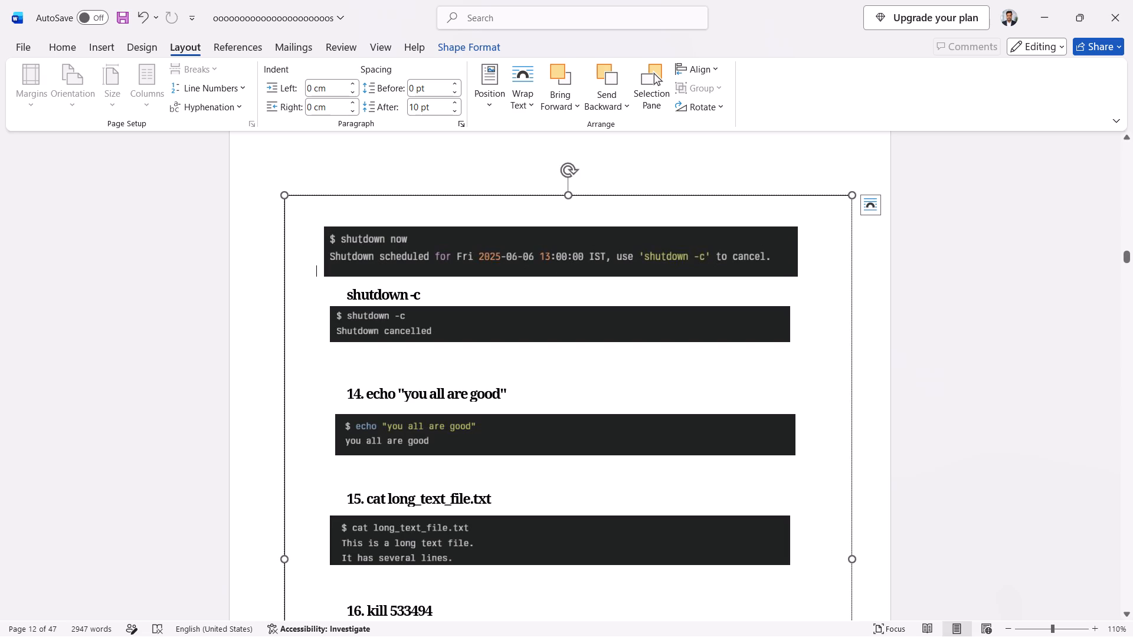
pyautogui.press('space')
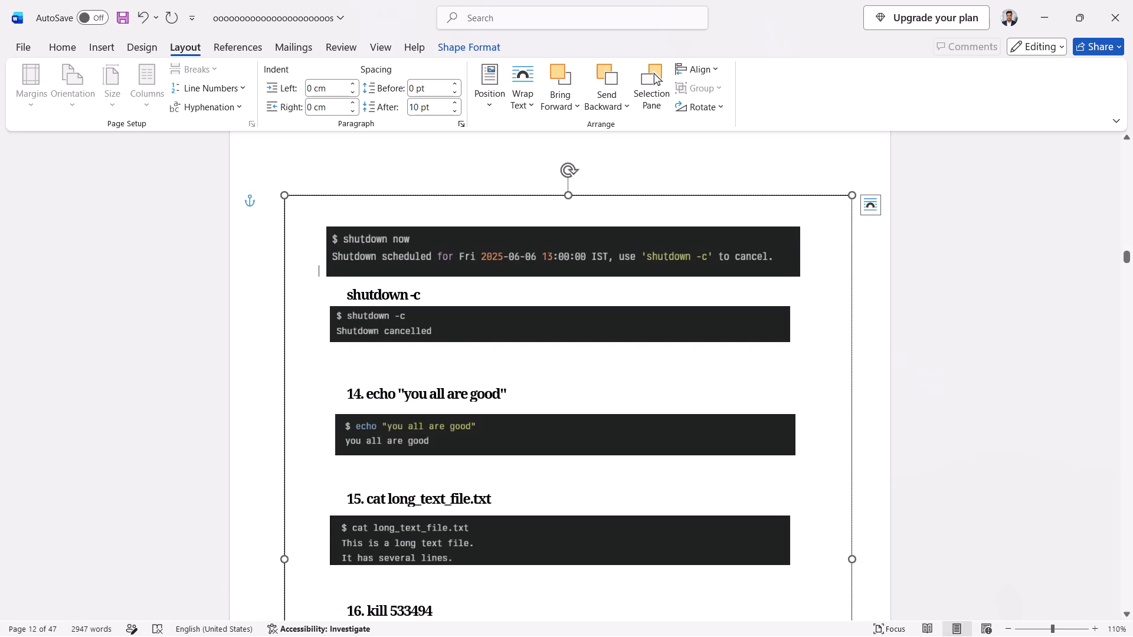
pyautogui.press('space')
pyautogui.press('BackSpace')
pyautogui.click(788, 257)
pyautogui.moveTo(802, 252); pyautogui.dragTo(792, 253)
pyautogui.click(812, 289)
# Set the page 12 headings from shutdown -c through 17. ping google.com to Times New Roman, size 14.
pyautogui.scroll(-3, 808, 287)
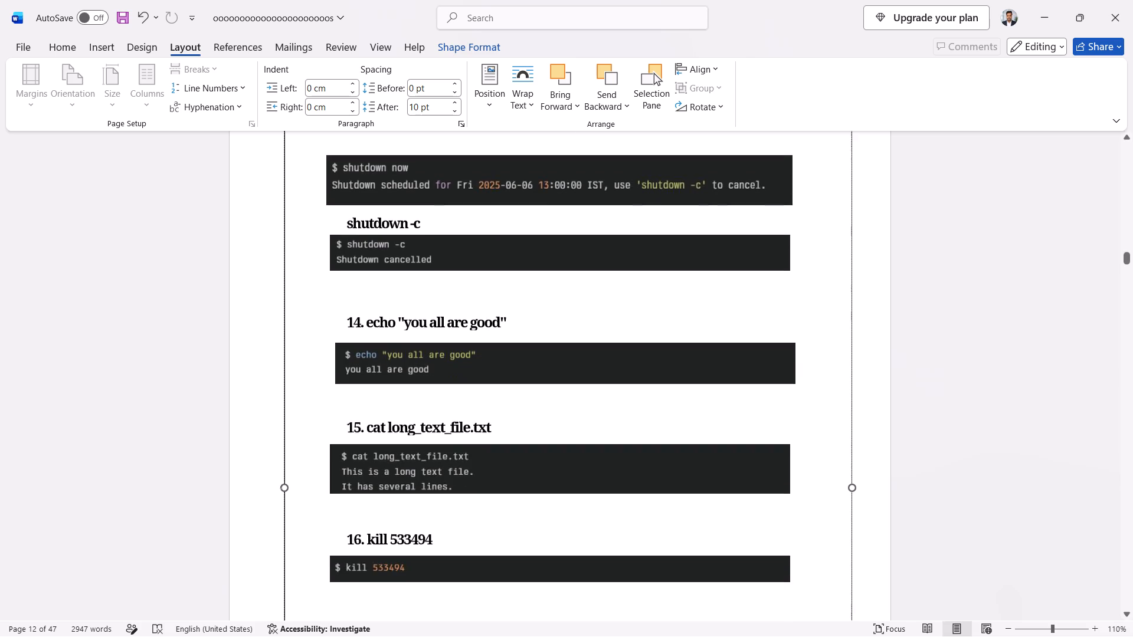
pyautogui.scroll(2, 806, 287)
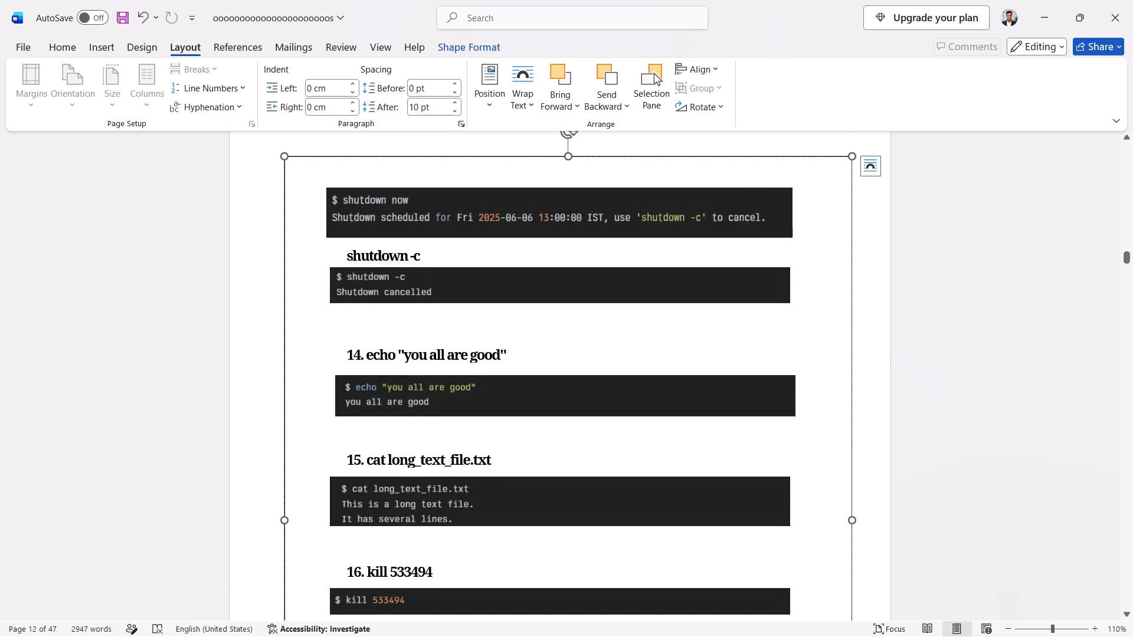
pyautogui.click(306, 208)
pyautogui.moveTo(339, 247); pyautogui.dragTo(471, 398)
pyautogui.moveTo(471, 398); pyautogui.dragTo(484, 442)
pyautogui.click(348, 254)
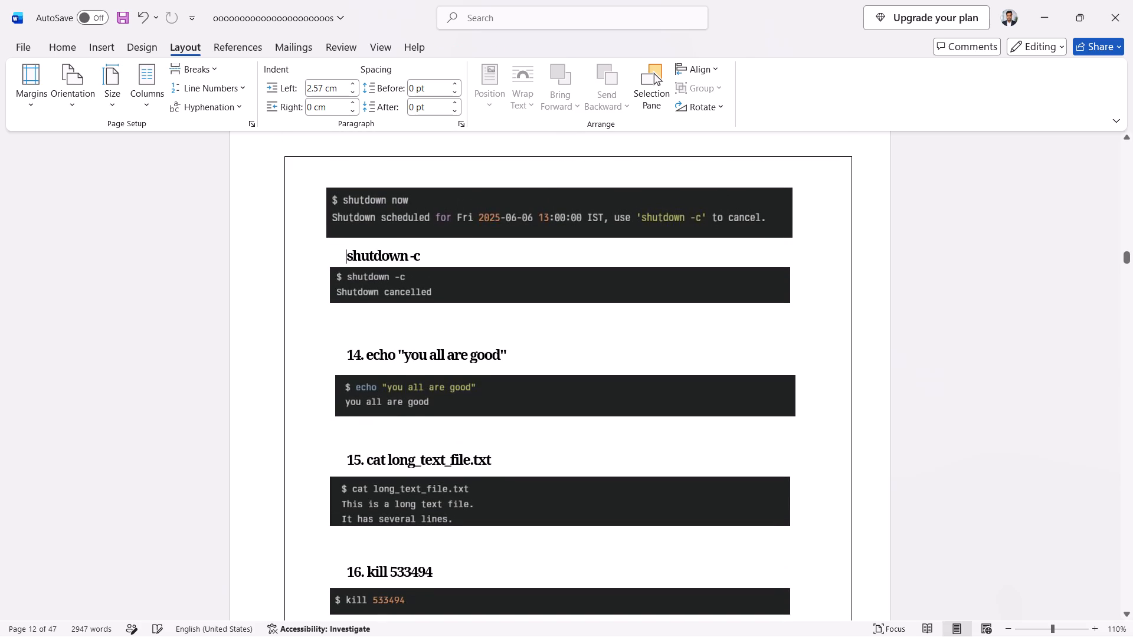
pyautogui.moveTo(348, 253); pyautogui.dragTo(472, 445)
pyautogui.scroll(-8, 456, 421)
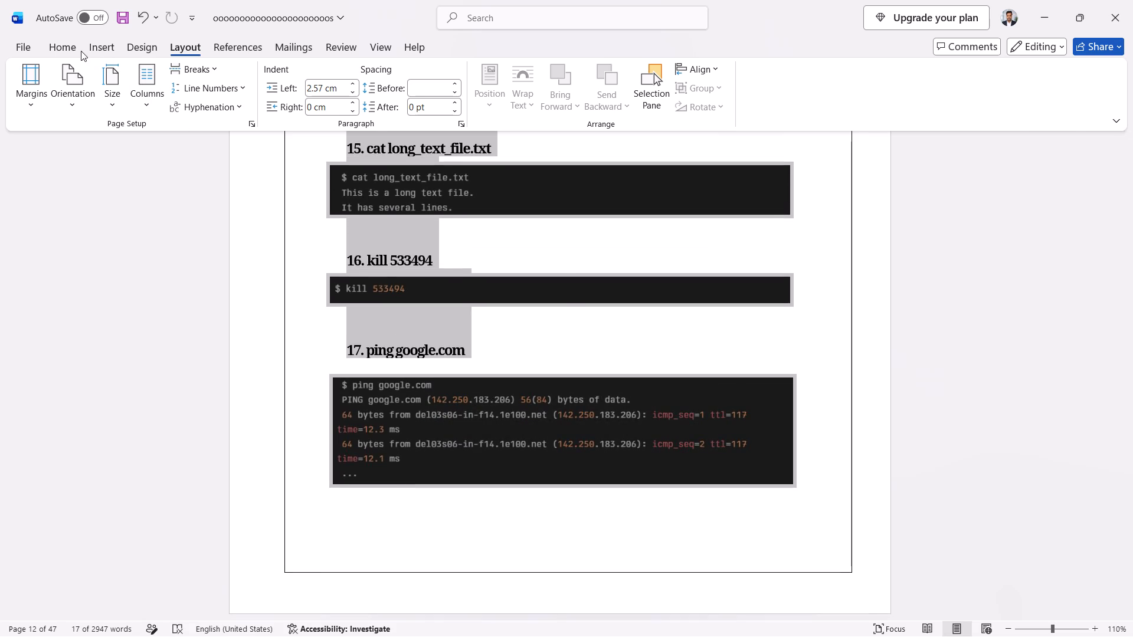
pyautogui.click(73, 48)
pyautogui.click(231, 81)
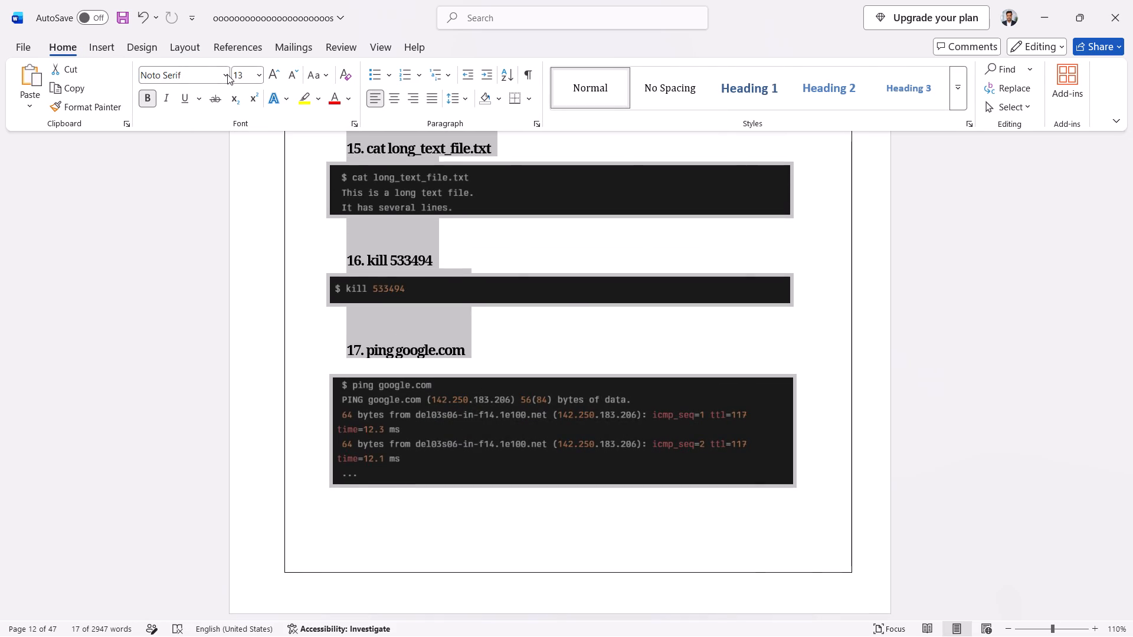
pyautogui.click(227, 74)
pyautogui.click(199, 172)
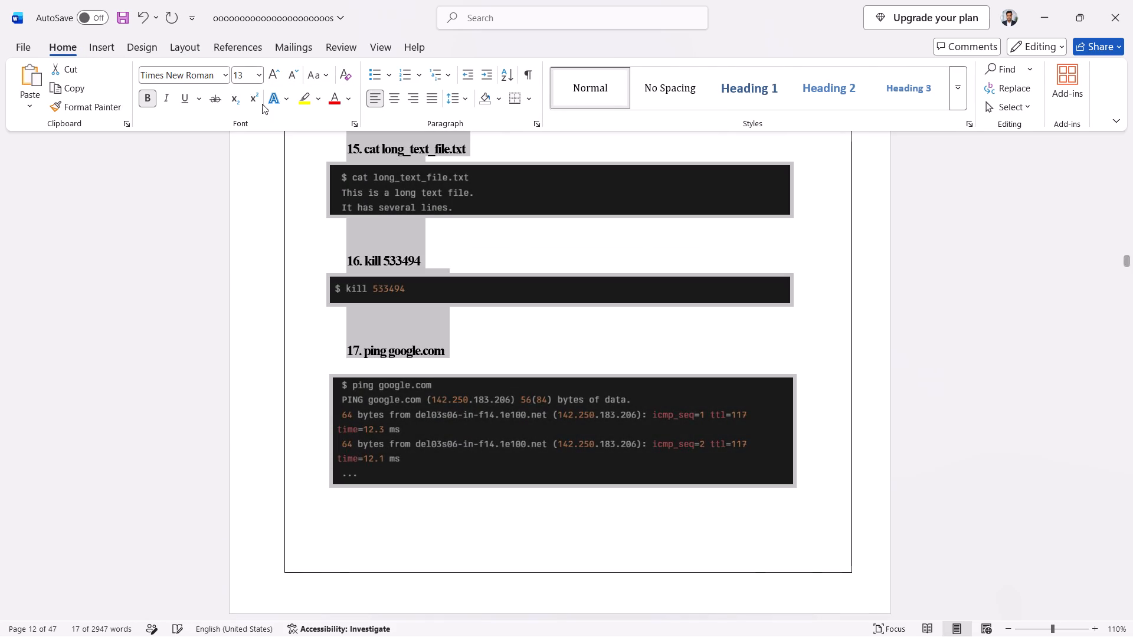
pyautogui.click(275, 74)
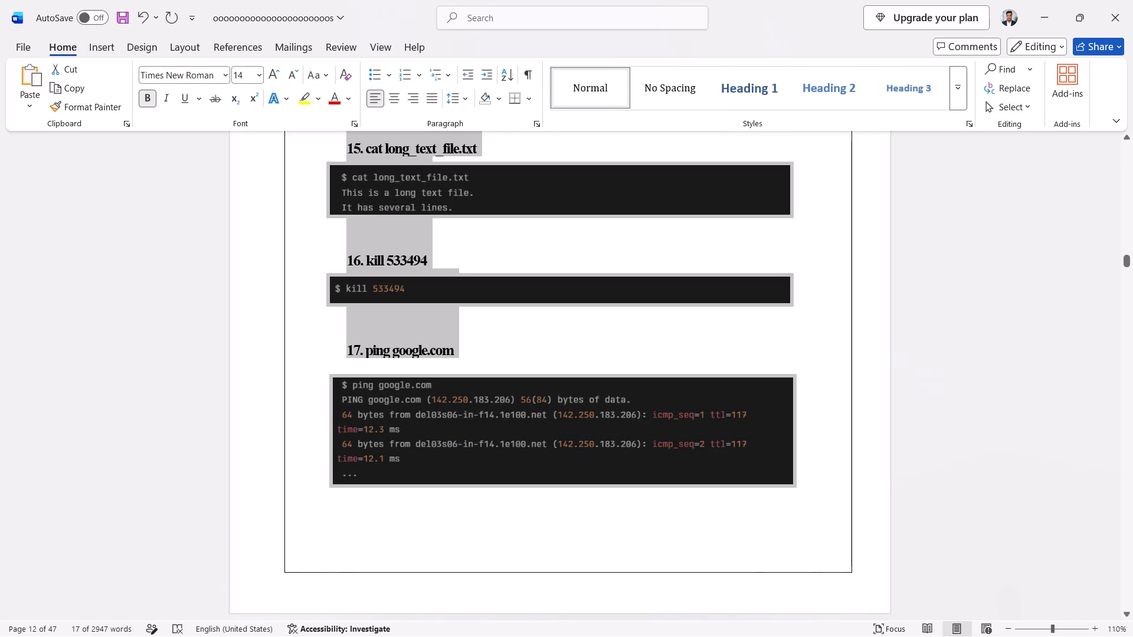
pyautogui.click(170, 209)
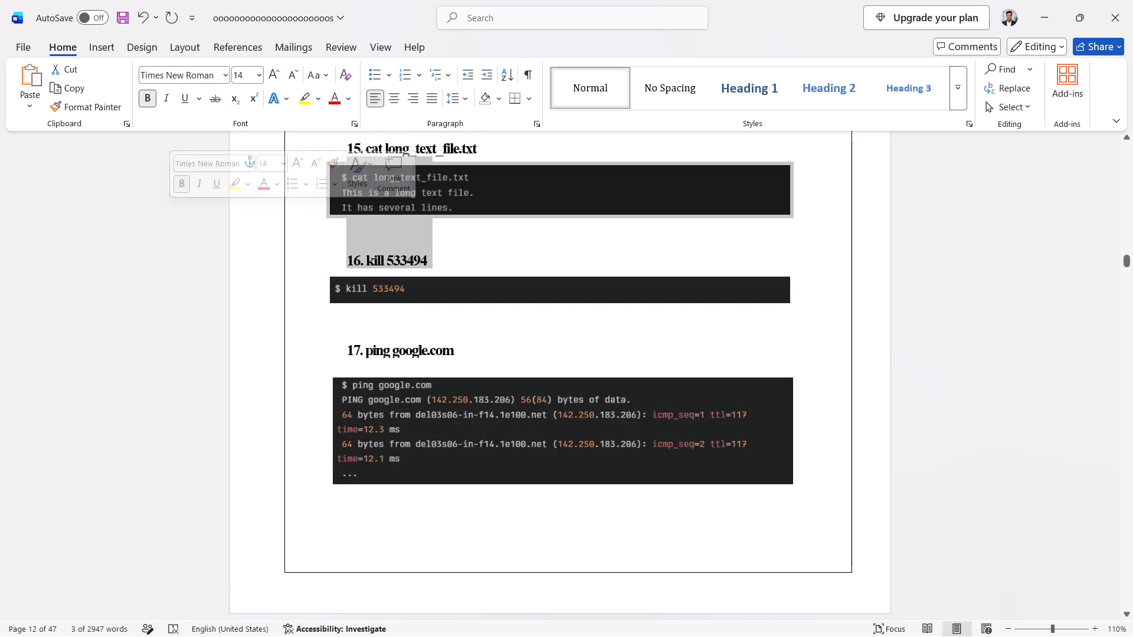
pyautogui.click(167, 252)
pyautogui.click(336, 243)
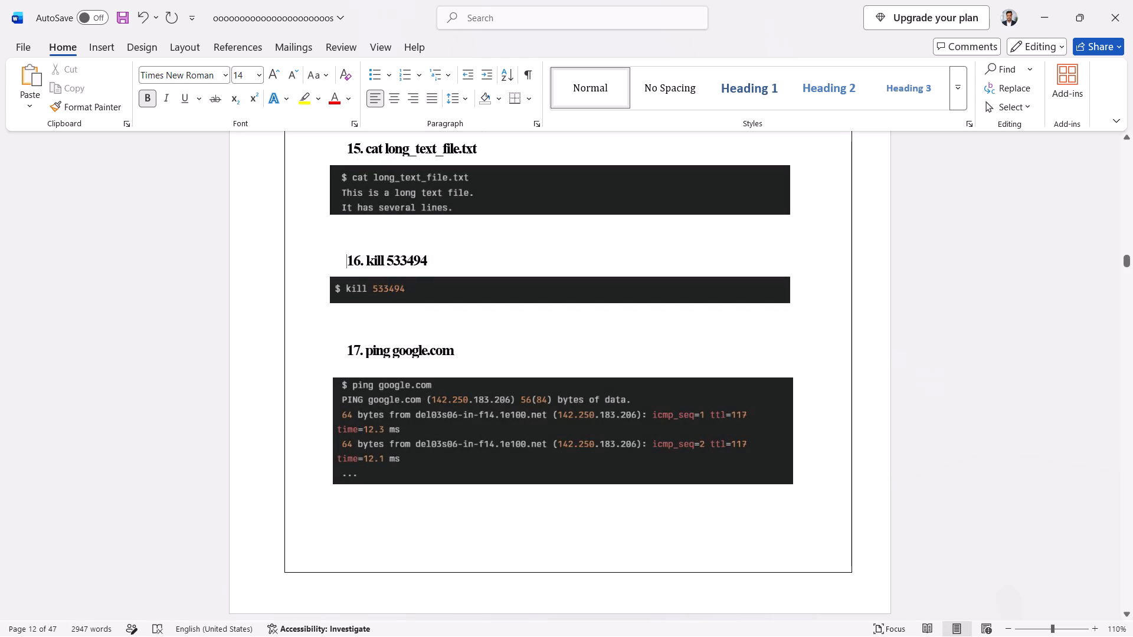
# Stretch the ping google.com image upward so its top edge sits closely beneath the 17. ping google.com heading without covering it.
pyautogui.moveTo(462, 353); pyautogui.dragTo(362, 340)
pyautogui.click(401, 355)
pyautogui.click(398, 362)
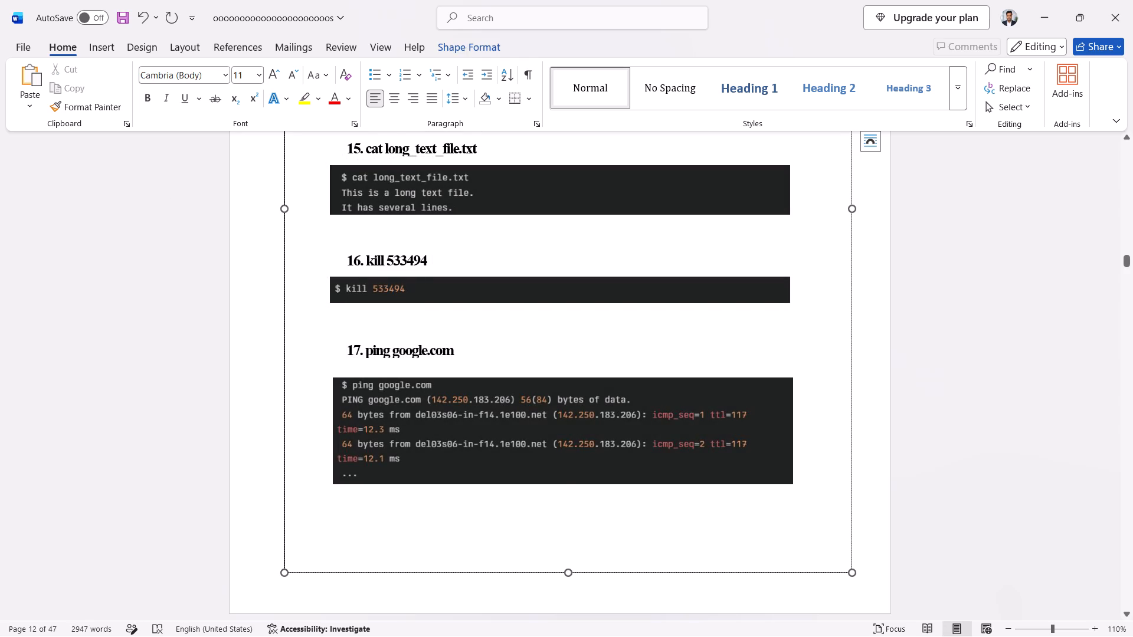
pyautogui.click(414, 391)
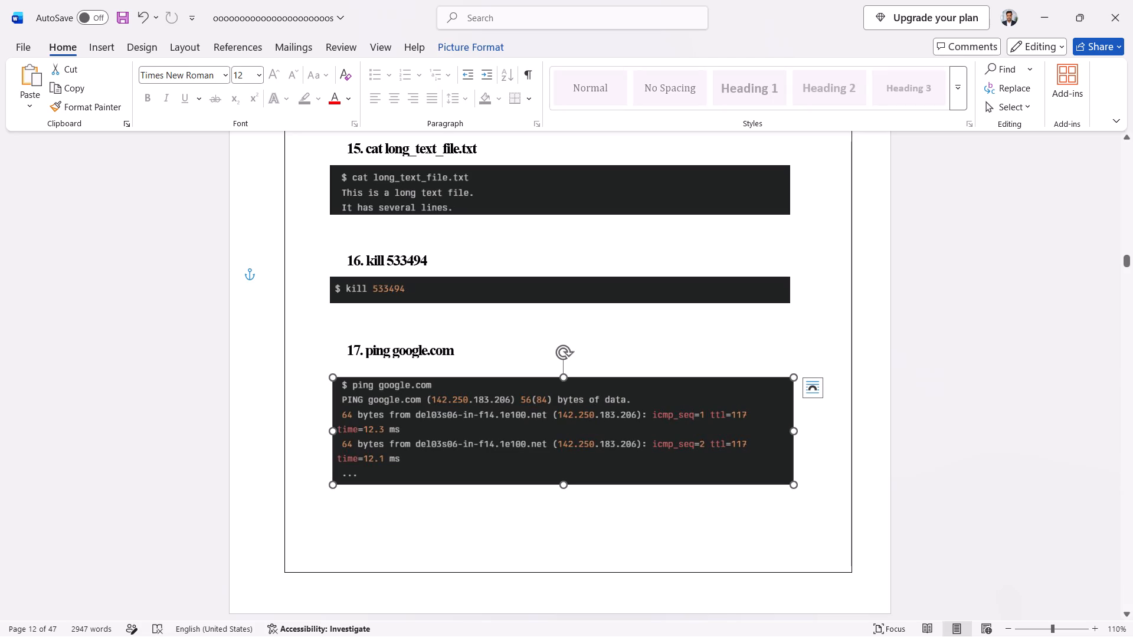
pyautogui.moveTo(562, 376); pyautogui.dragTo(562, 355)
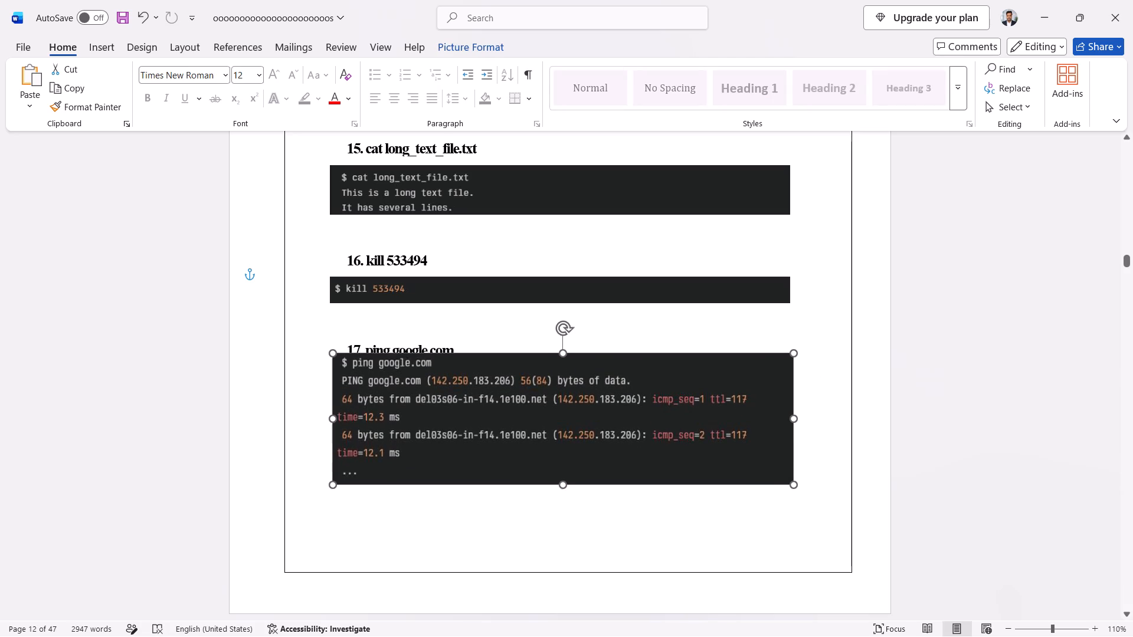
pyautogui.moveTo(562, 355); pyautogui.dragTo(563, 369)
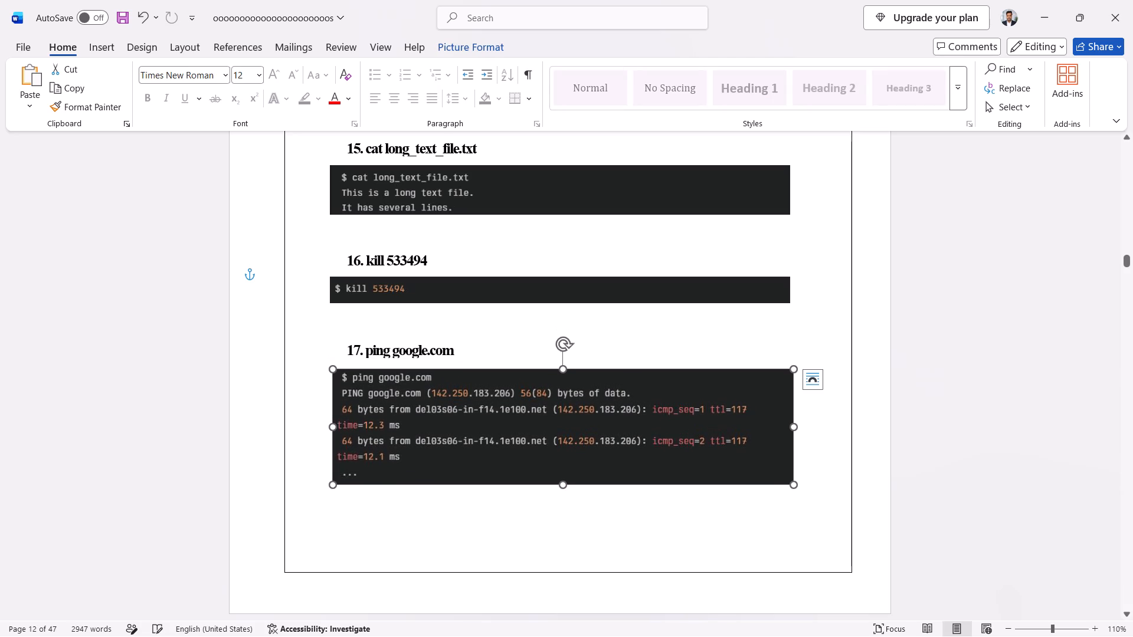
pyautogui.click(467, 331)
pyautogui.moveTo(465, 351); pyautogui.dragTo(400, 339)
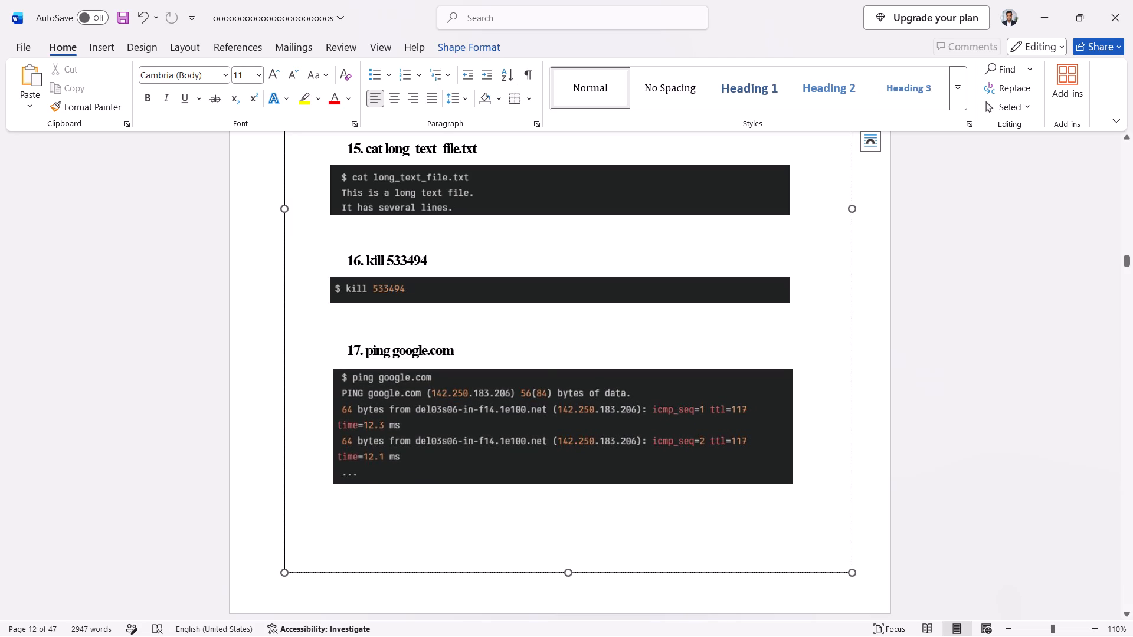
pyautogui.moveTo(400, 339); pyautogui.dragTo(398, 342)
# Remove bold from the page 10 headings from mkdir -p movies/2004/ through 5. cd car.
pyautogui.scroll(18, 432, 326)
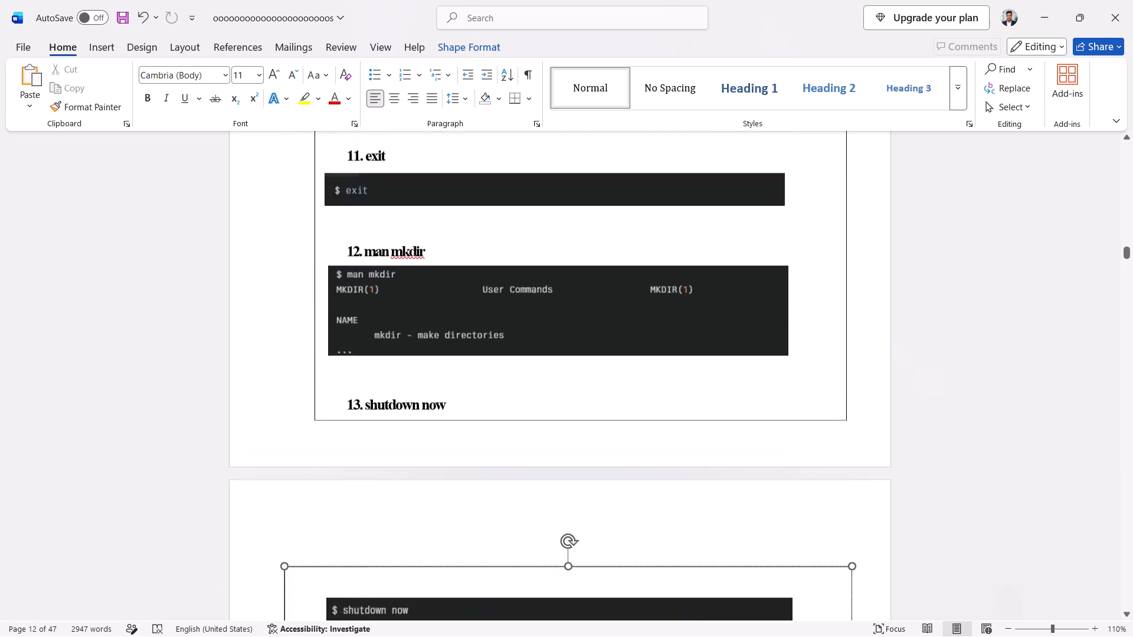
pyautogui.scroll(20, 428, 322)
pyautogui.scroll(4, 428, 322)
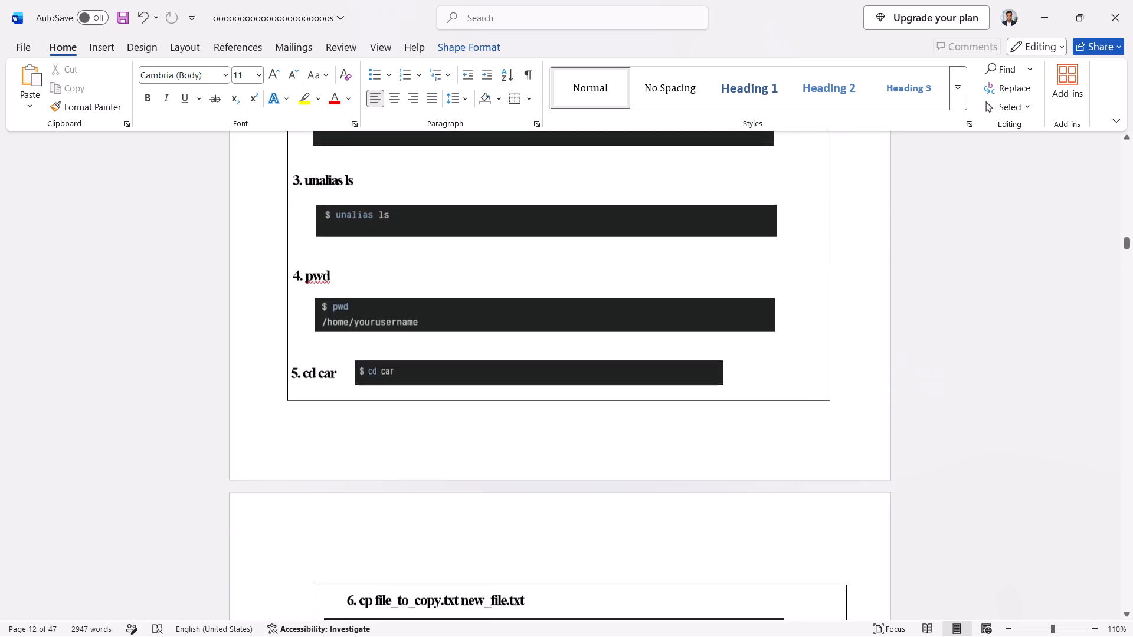
pyautogui.scroll(9, 424, 321)
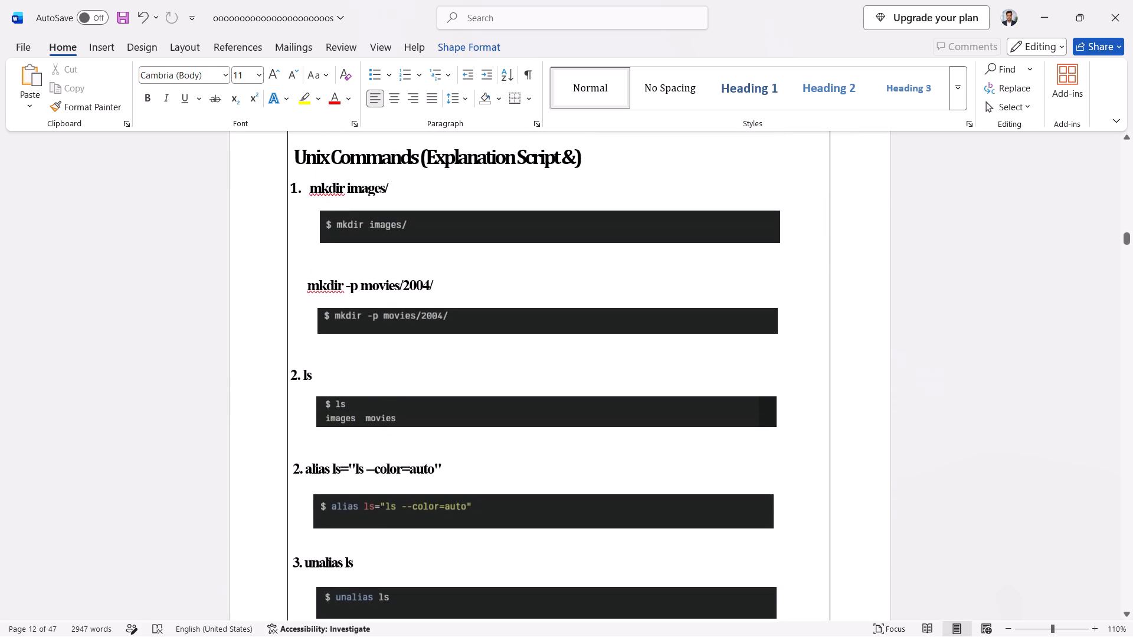
pyautogui.moveTo(291, 186); pyautogui.dragTo(408, 371)
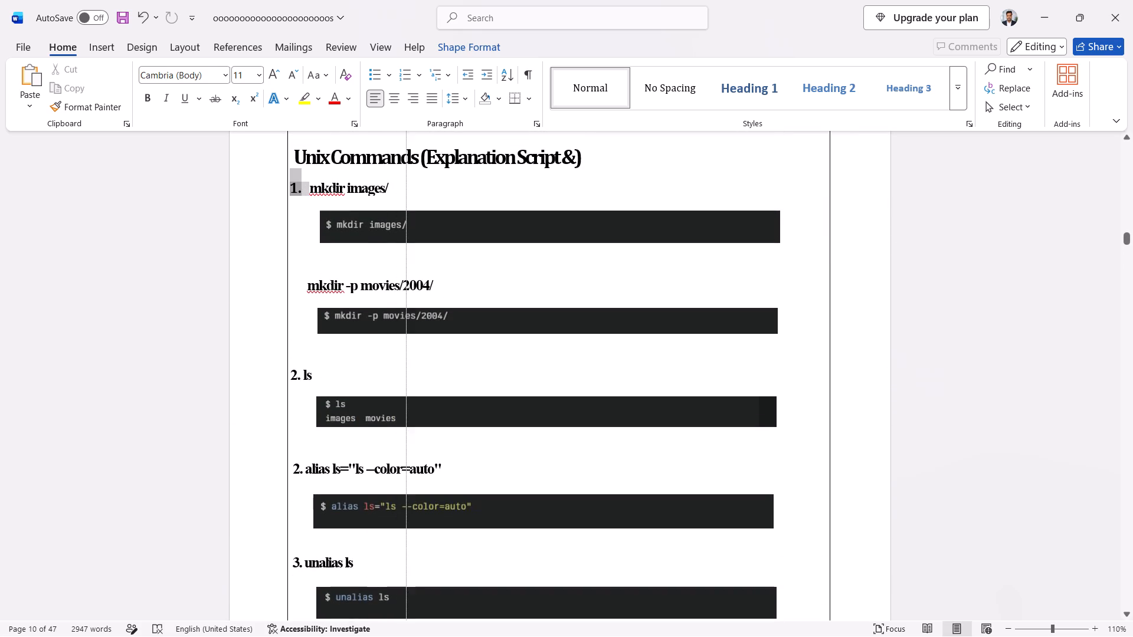
pyautogui.moveTo(408, 371); pyautogui.dragTo(358, 349)
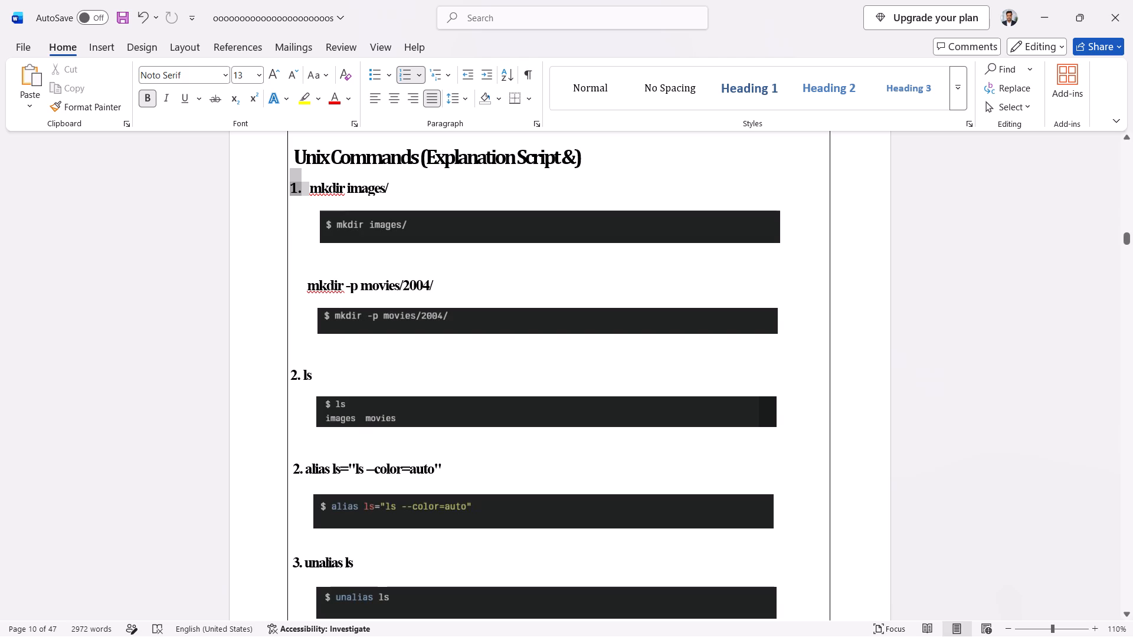
pyautogui.click(320, 191)
pyautogui.moveTo(450, 175); pyautogui.dragTo(386, 183)
pyautogui.click(404, 186)
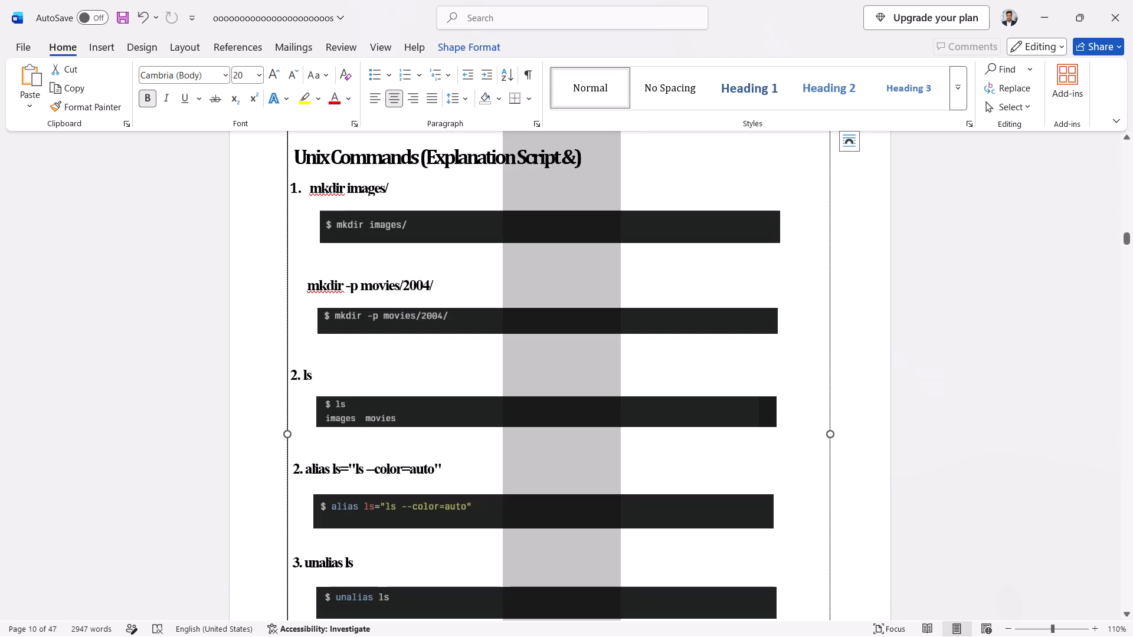
pyautogui.click(392, 186)
pyautogui.moveTo(391, 187); pyautogui.dragTo(332, 267)
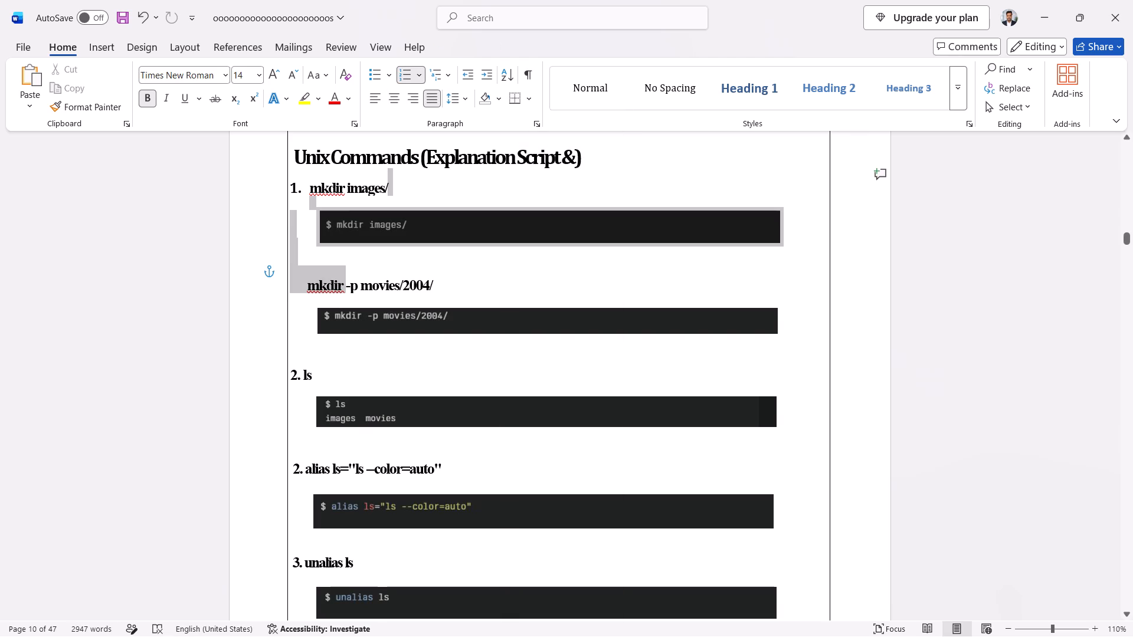
pyautogui.moveTo(332, 267); pyautogui.dragTo(411, 494)
pyautogui.scroll(-2, 355, 497)
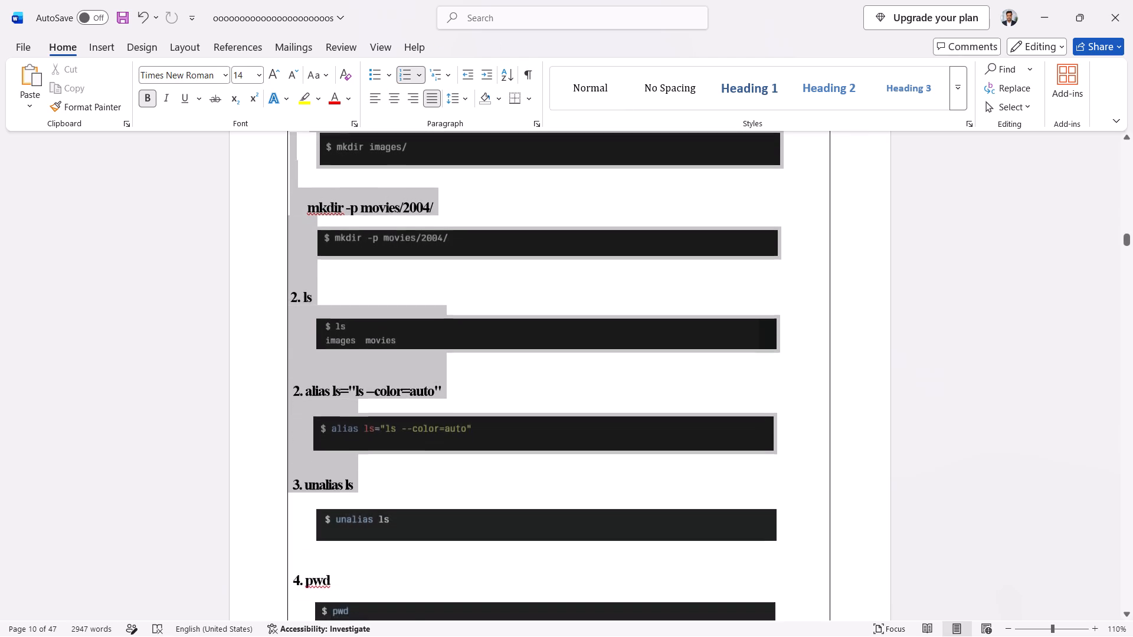
pyautogui.moveTo(411, 494); pyautogui.dragTo(442, 506)
pyautogui.scroll(-3, 433, 508)
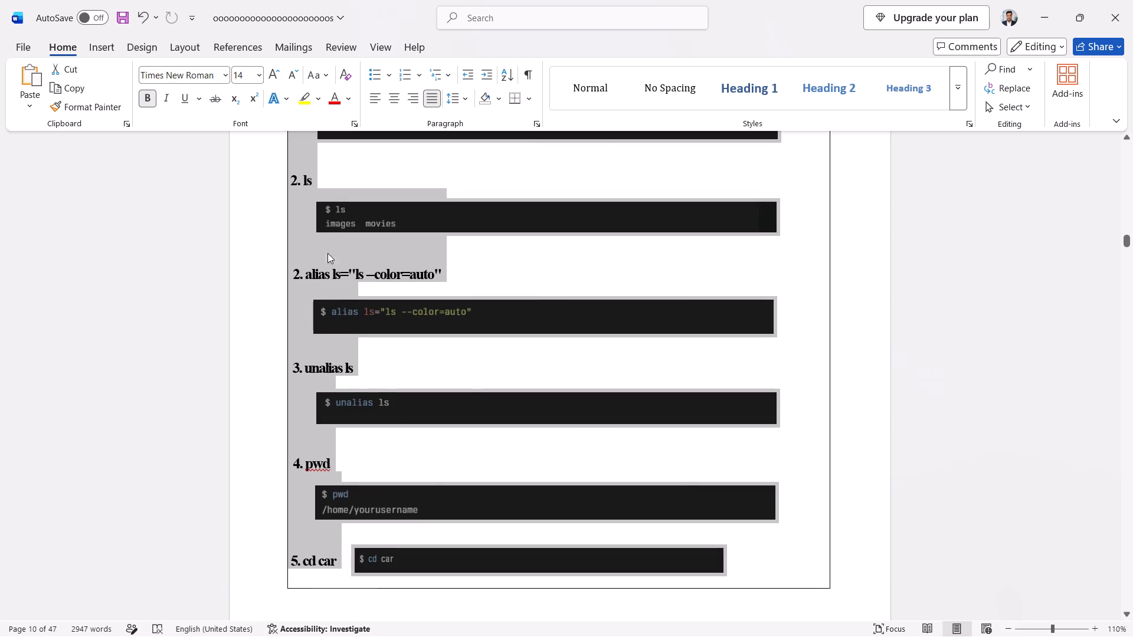
pyautogui.click(152, 97)
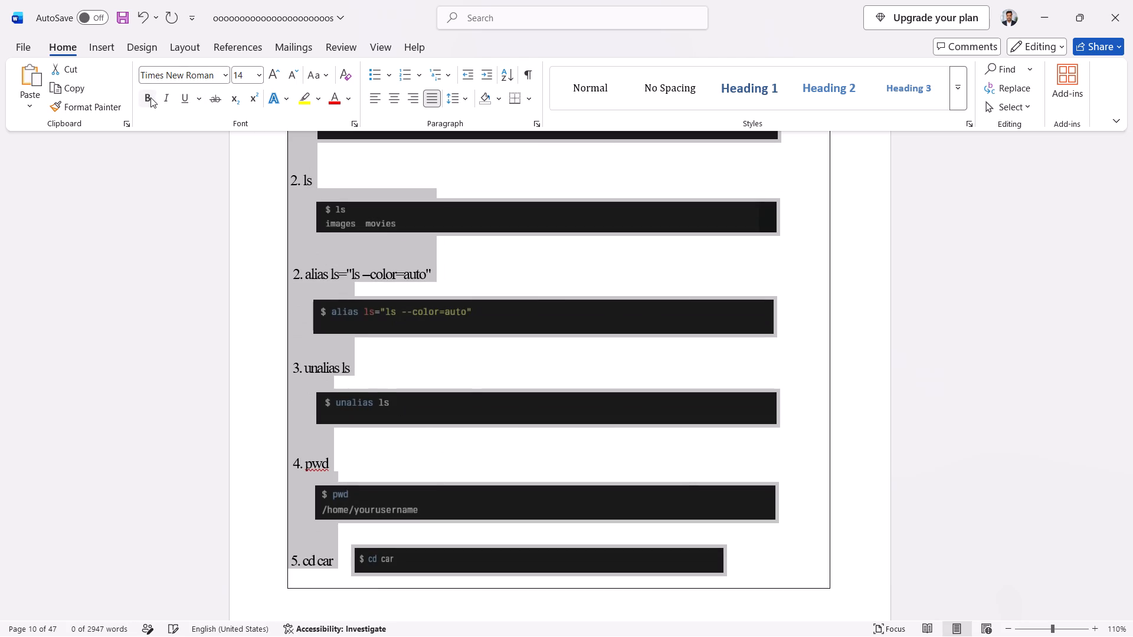
pyautogui.click(181, 193)
pyautogui.click(489, 212)
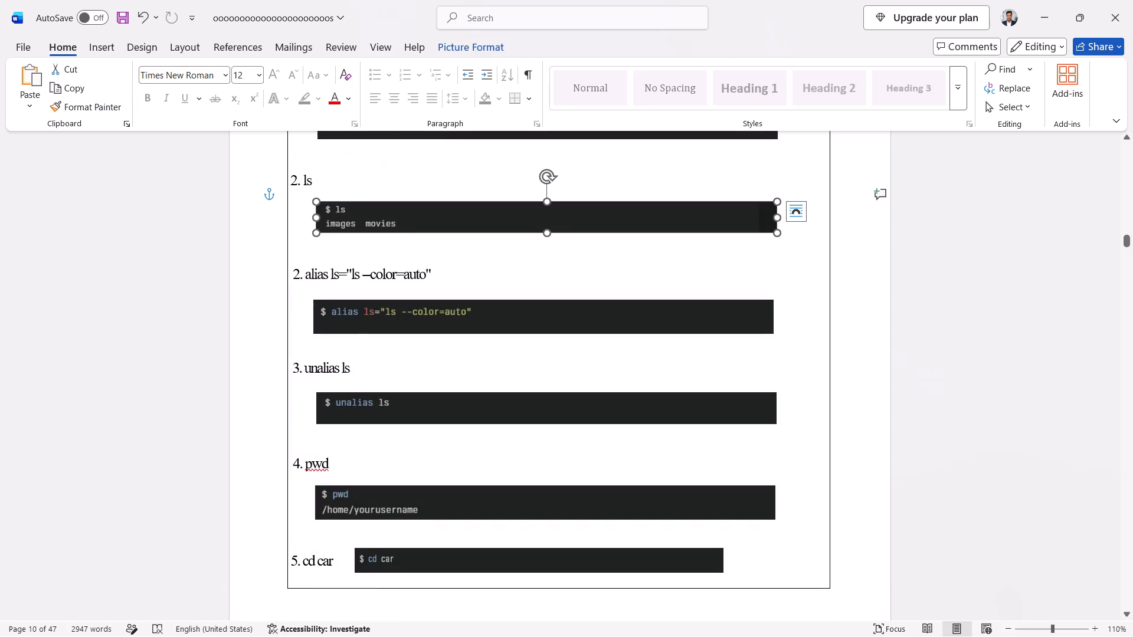
# Remove bold from the mkdir images/ heading text on page 10.
pyautogui.scroll(5, 475, 179)
pyautogui.click(392, 191)
pyautogui.moveTo(391, 188); pyautogui.dragTo(317, 196)
pyautogui.click(396, 198)
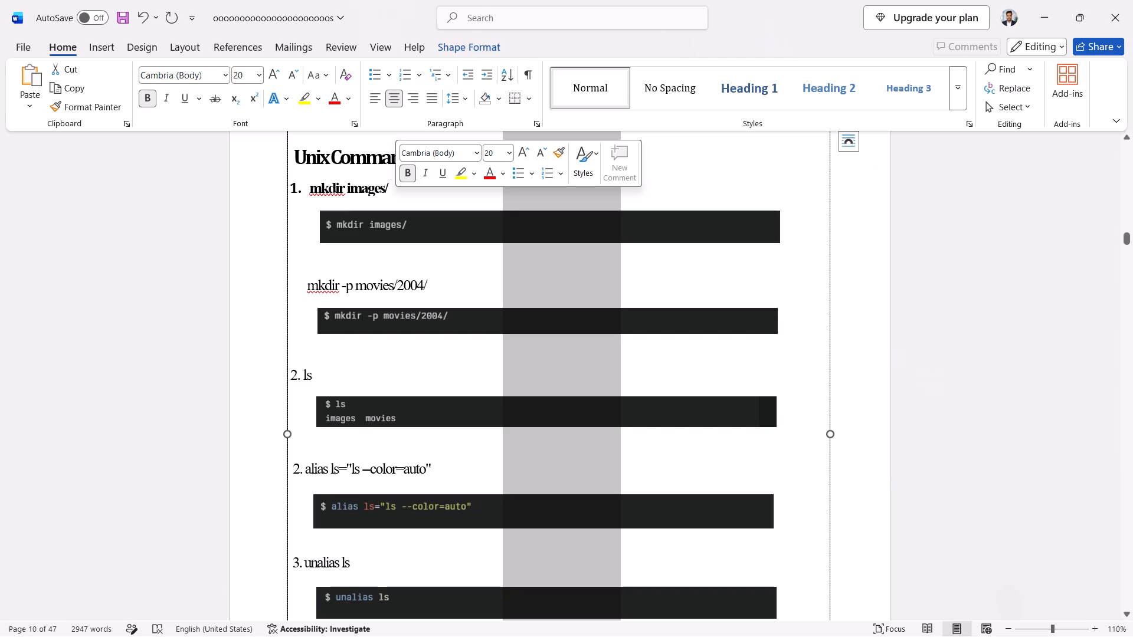
pyautogui.click(389, 188)
pyautogui.moveTo(389, 188); pyautogui.dragTo(321, 195)
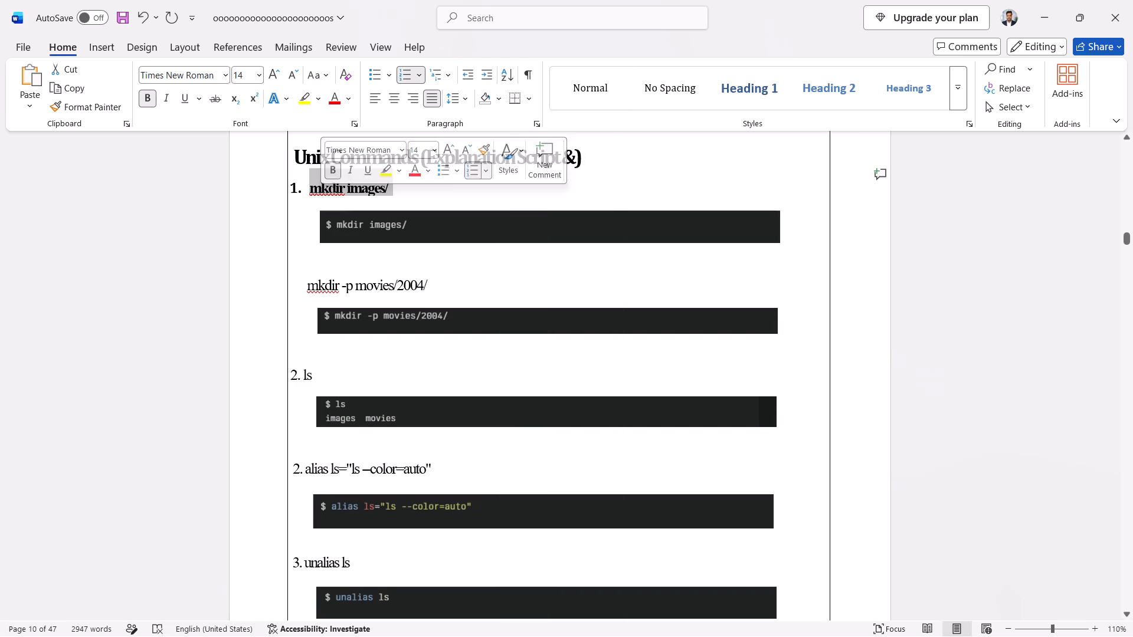
pyautogui.click(150, 98)
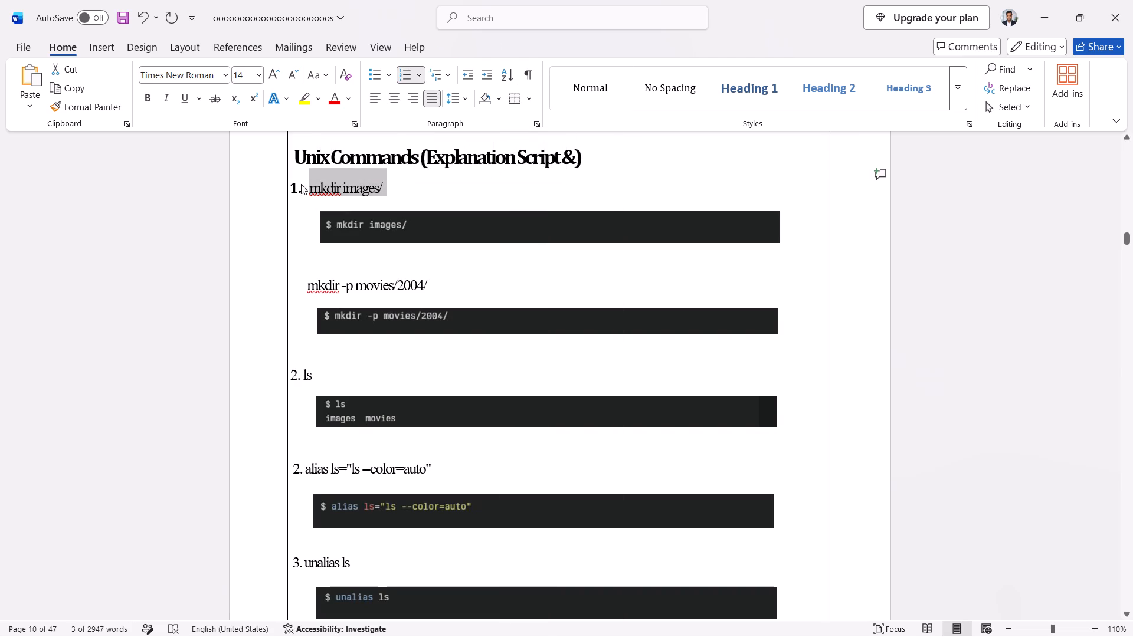
# Format the list number 1. before mkdir images/ as Times New Roman, size 14, without bold.
pyautogui.click(301, 184)
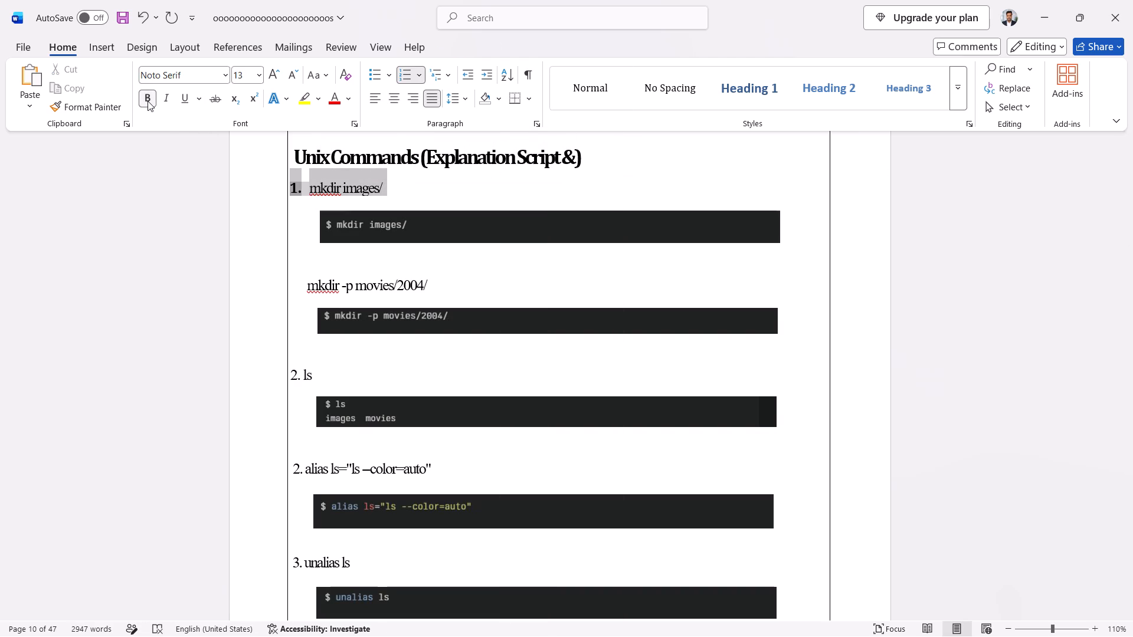
pyautogui.click(228, 77)
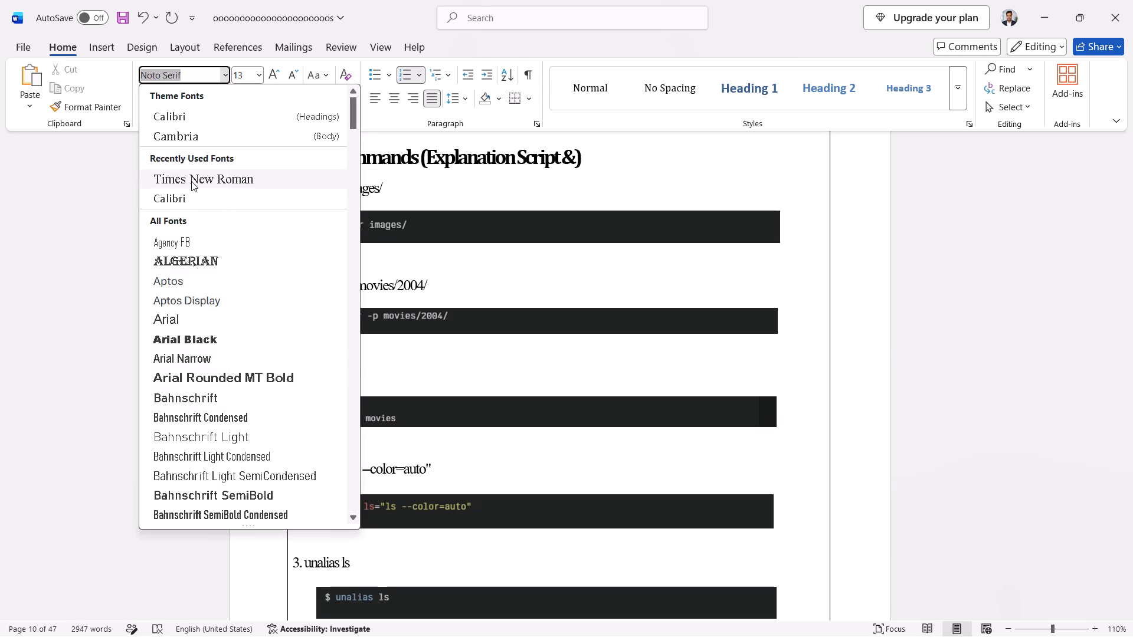
pyautogui.click(191, 181)
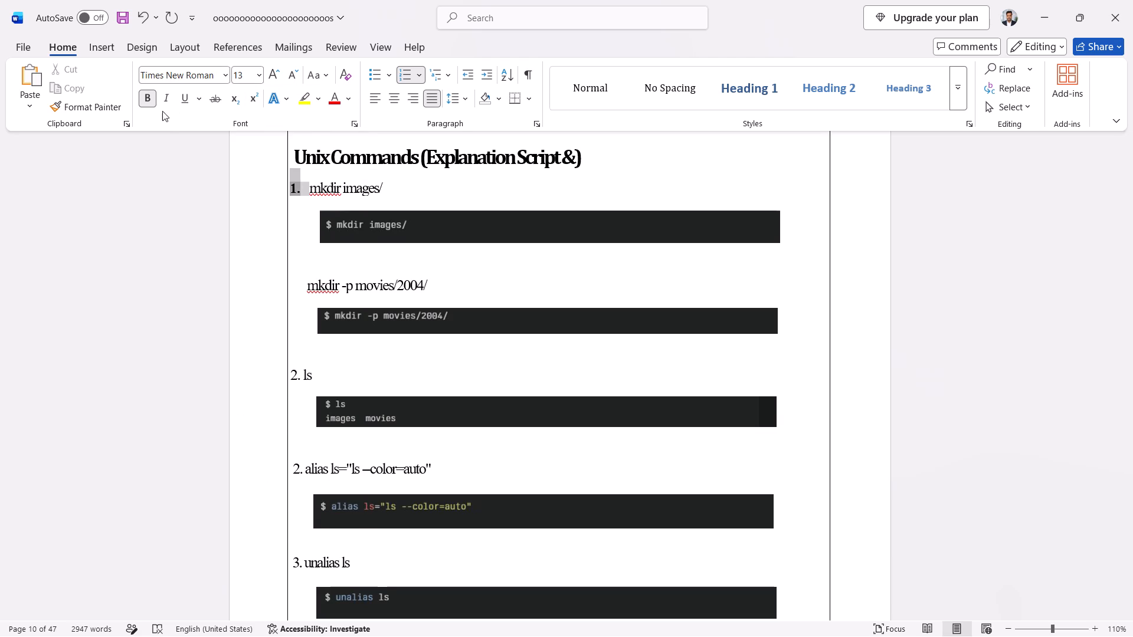
pyautogui.click(149, 102)
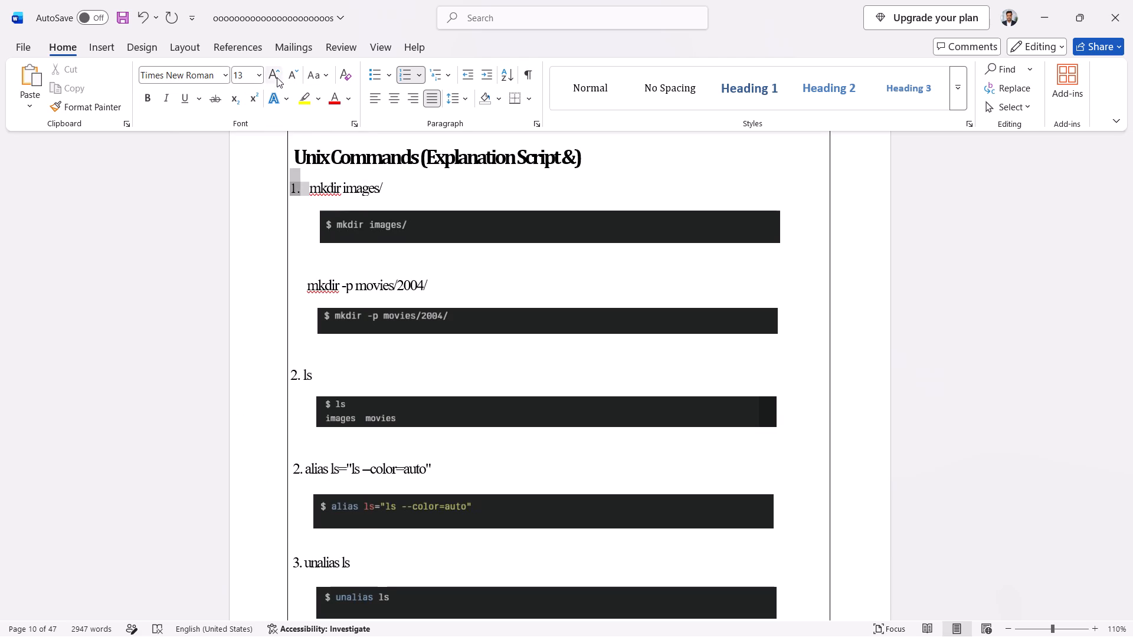
pyautogui.click(277, 77)
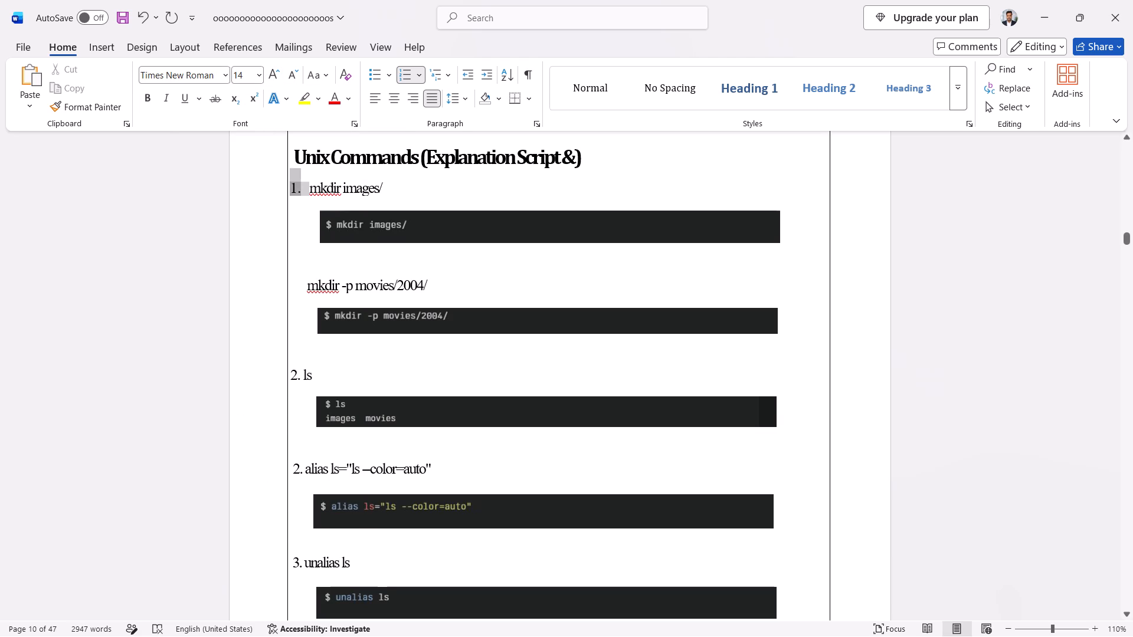
pyautogui.click(199, 206)
pyautogui.click(240, 270)
pyautogui.click(249, 310)
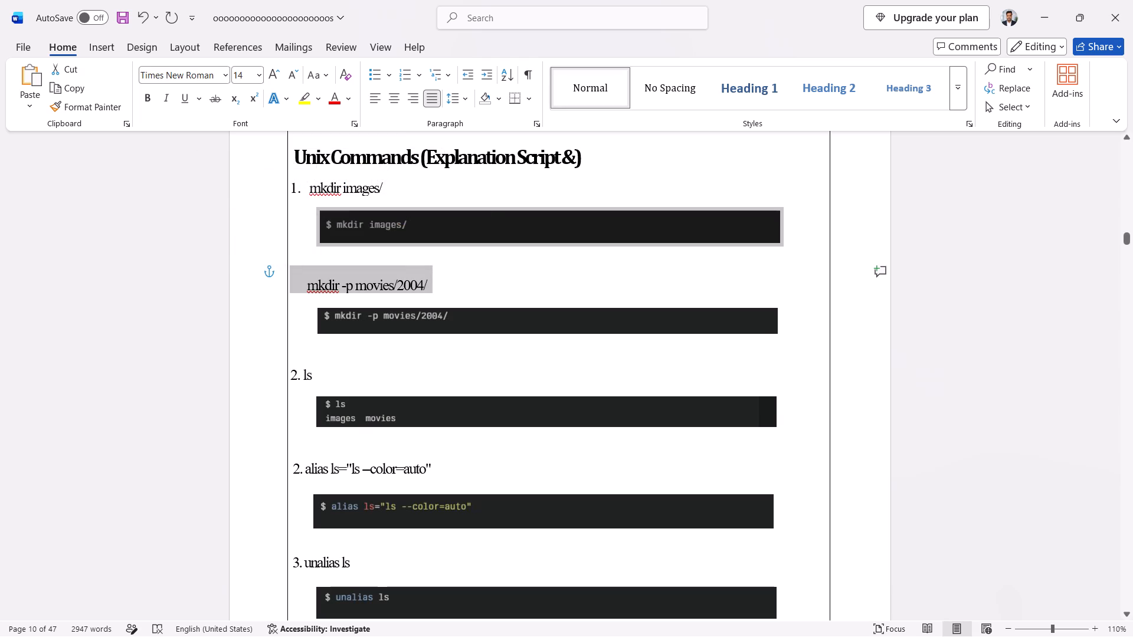
# Remove bold from the page 11 headings from 6. cp file_to_copy.txt new_file.txt through 13. shutdown now.
pyautogui.scroll(-11, 151, 310)
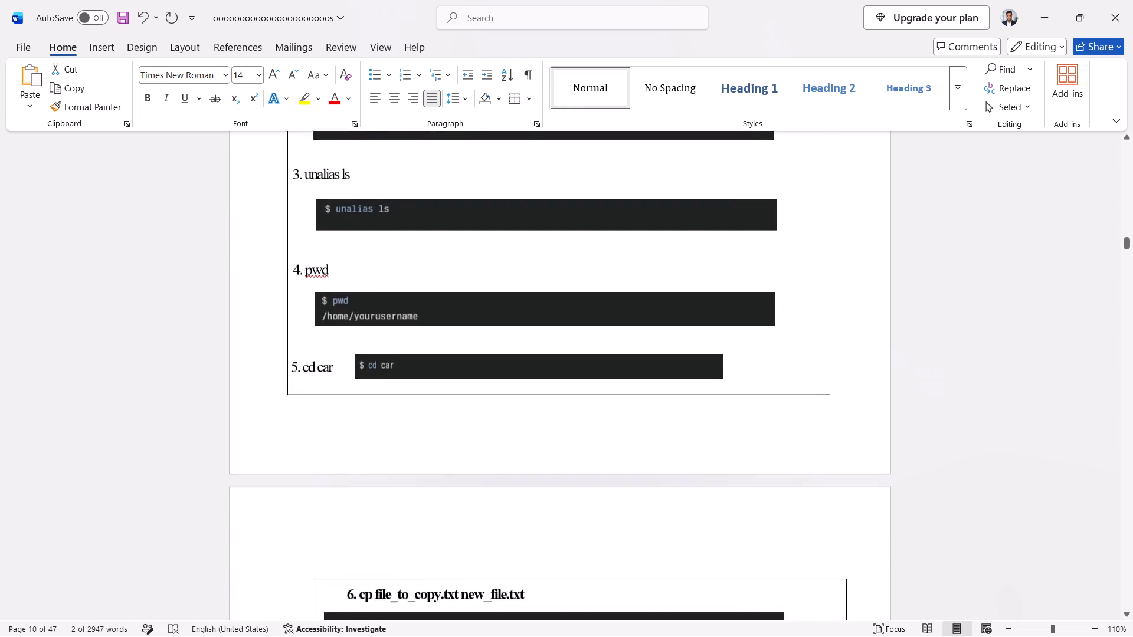
pyautogui.scroll(-7, 151, 308)
pyautogui.scroll(18, 155, 301)
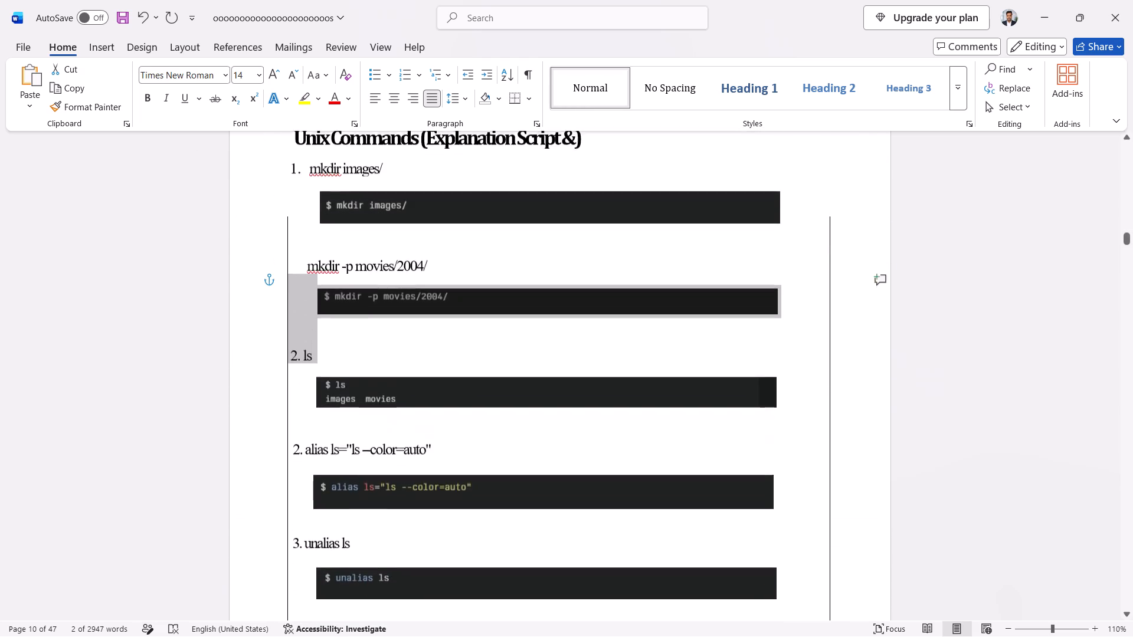
pyautogui.scroll(-20, 163, 293)
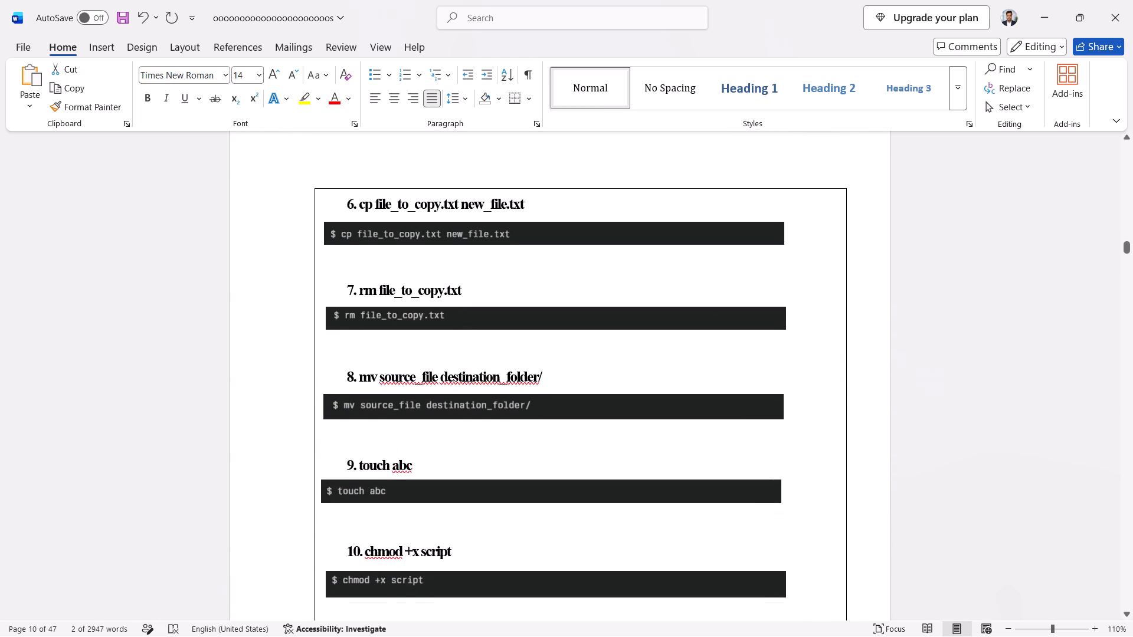
pyautogui.moveTo(343, 201); pyautogui.dragTo(455, 378)
pyautogui.scroll(-2, 445, 371)
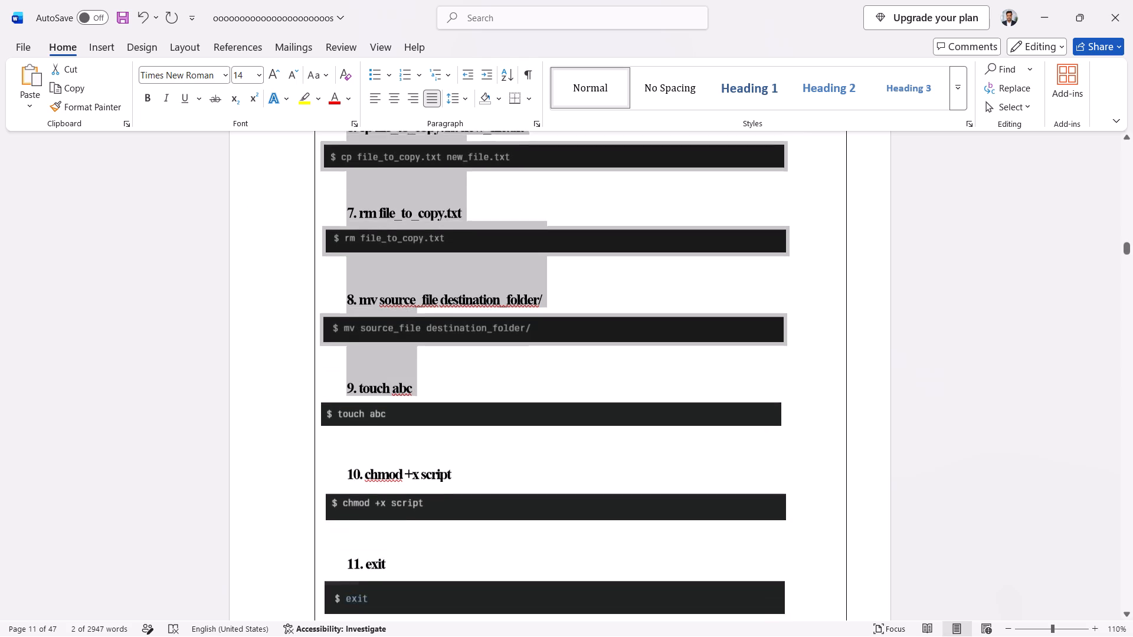
pyautogui.scroll(-3, 455, 378)
pyautogui.moveTo(455, 378); pyautogui.dragTo(464, 408)
pyautogui.scroll(-6, 459, 382)
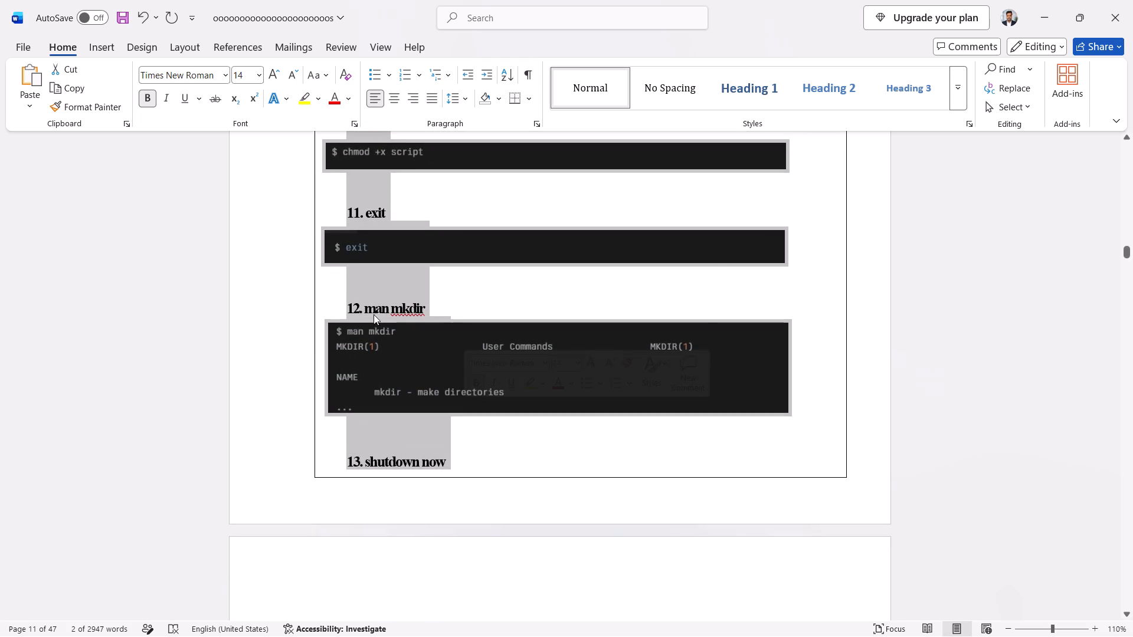
pyautogui.click(148, 103)
pyautogui.click(509, 266)
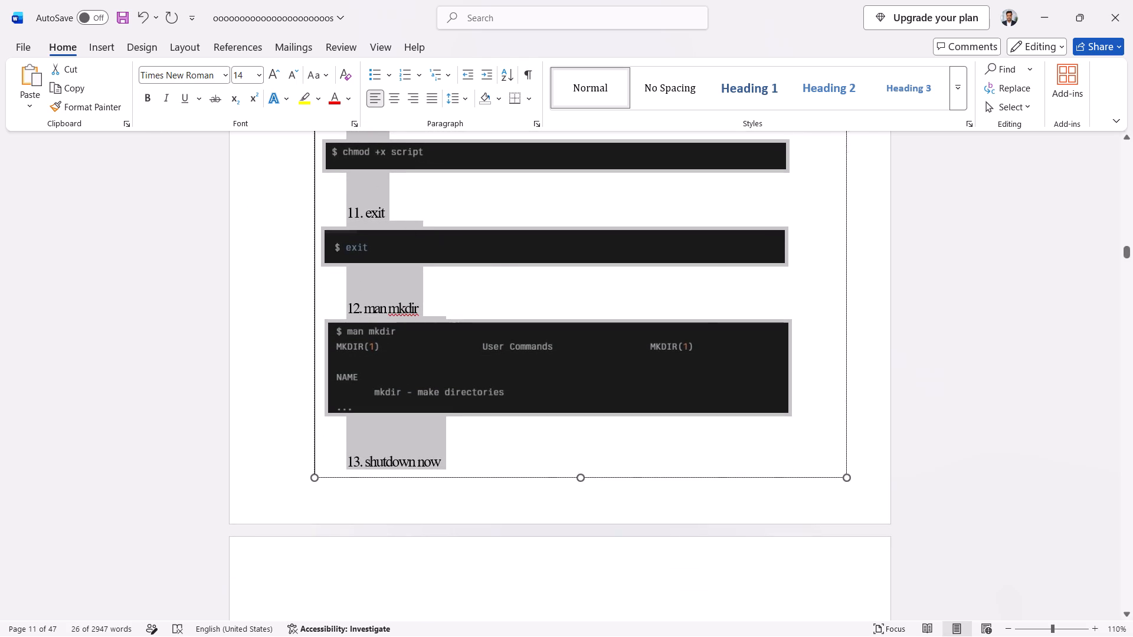
# Remove bold from the page 12 headings from shutdown -c through 17. ping google.com.
pyautogui.scroll(-17, 507, 266)
pyautogui.scroll(6, 503, 266)
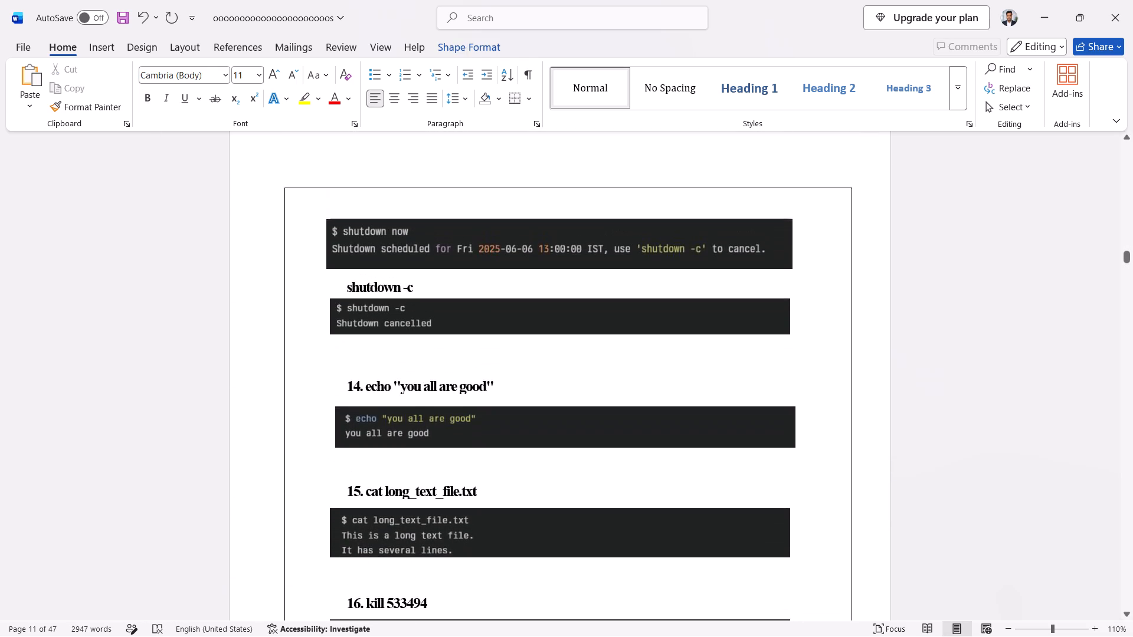
pyautogui.moveTo(342, 292); pyautogui.dragTo(466, 421)
pyautogui.scroll(-8, 465, 419)
pyautogui.moveTo(466, 421); pyautogui.dragTo(471, 423)
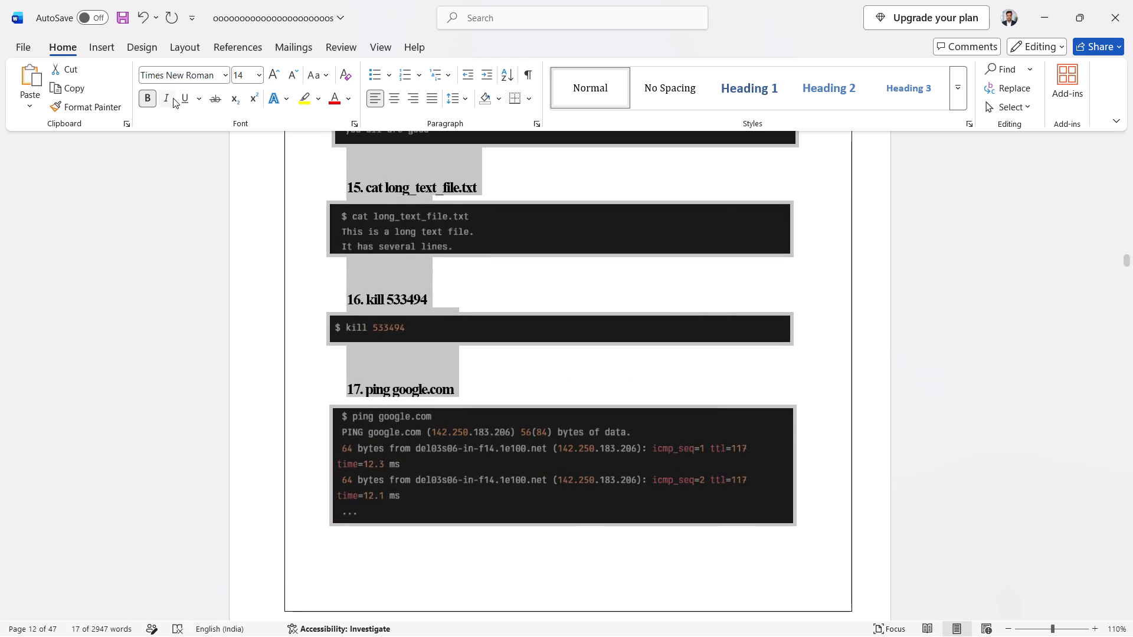
pyautogui.click(148, 98)
pyautogui.click(523, 260)
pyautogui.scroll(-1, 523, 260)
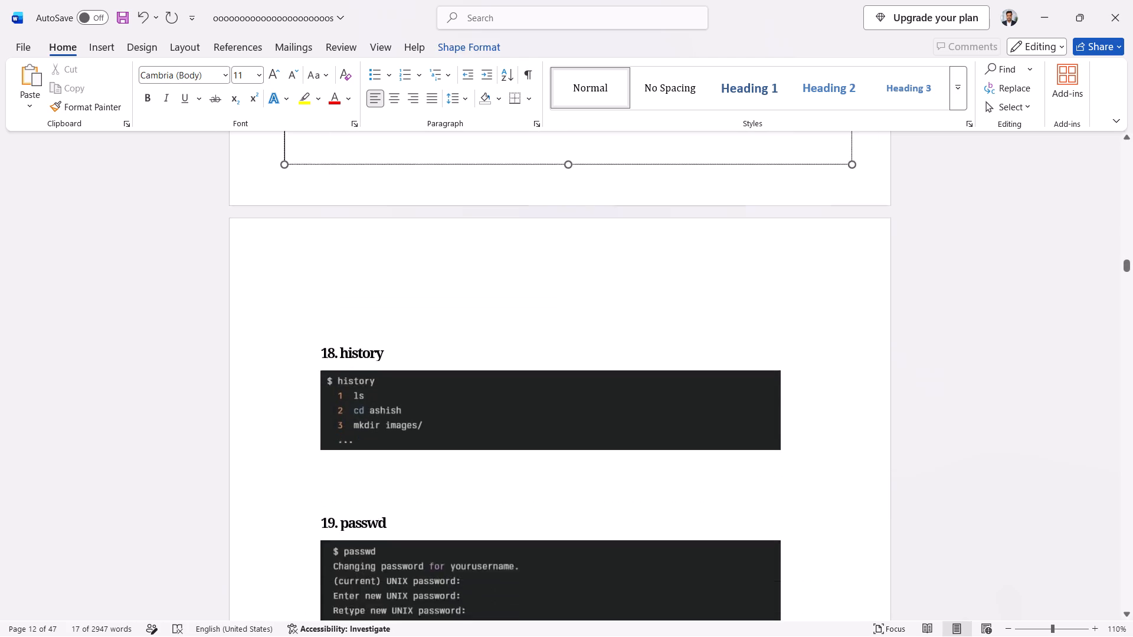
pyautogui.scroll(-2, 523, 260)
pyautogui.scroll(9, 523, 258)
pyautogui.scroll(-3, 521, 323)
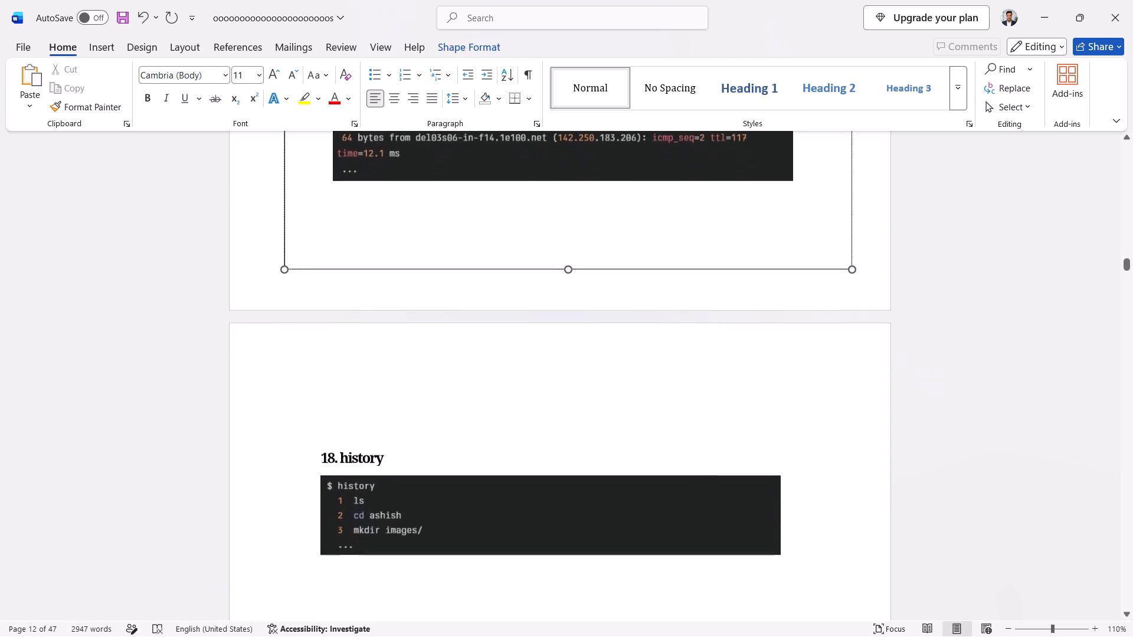
# Draw a text box about 15.36 cm wide and 8.47 cm high over the 18. history section on page 13.
pyautogui.scroll(-2, 519, 332)
pyautogui.click(518, 332)
pyautogui.click(352, 317)
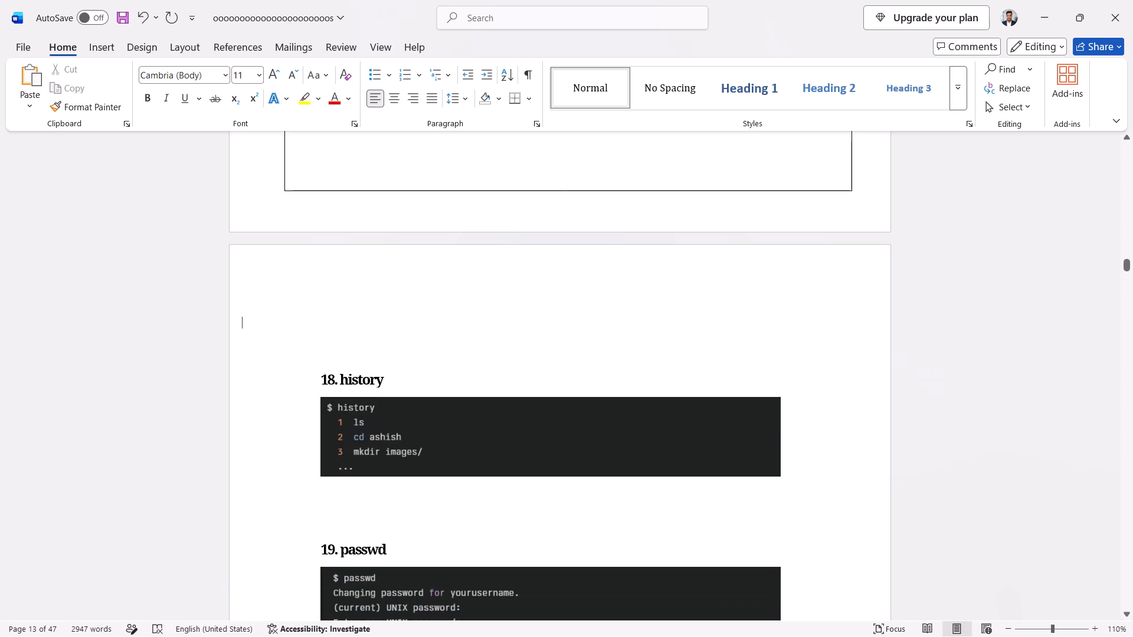
pyautogui.rightClick(352, 317)
pyautogui.click(326, 317)
pyautogui.click(105, 46)
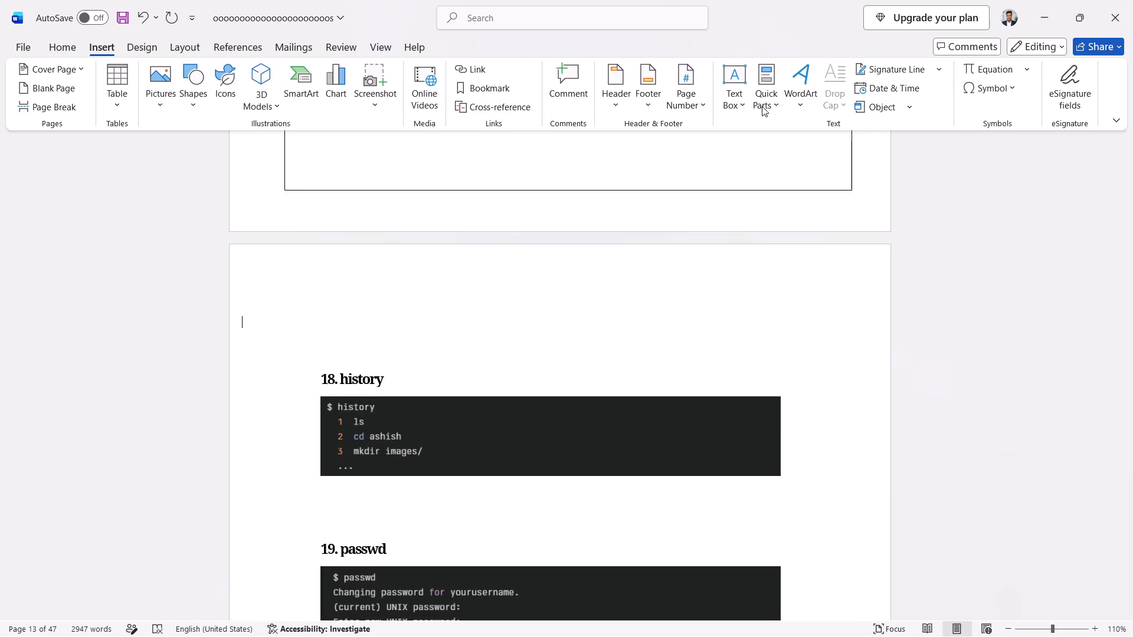
pyautogui.click(737, 103)
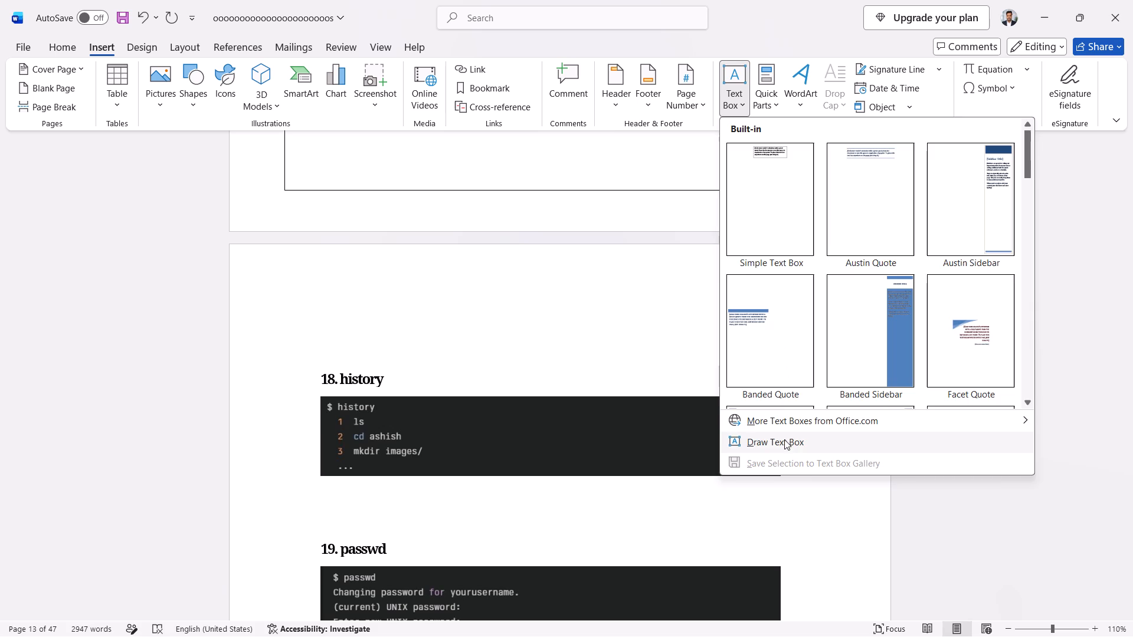
pyautogui.click(784, 439)
pyautogui.moveTo(316, 305); pyautogui.dragTo(572, 491)
pyautogui.scroll(-2, 520, 494)
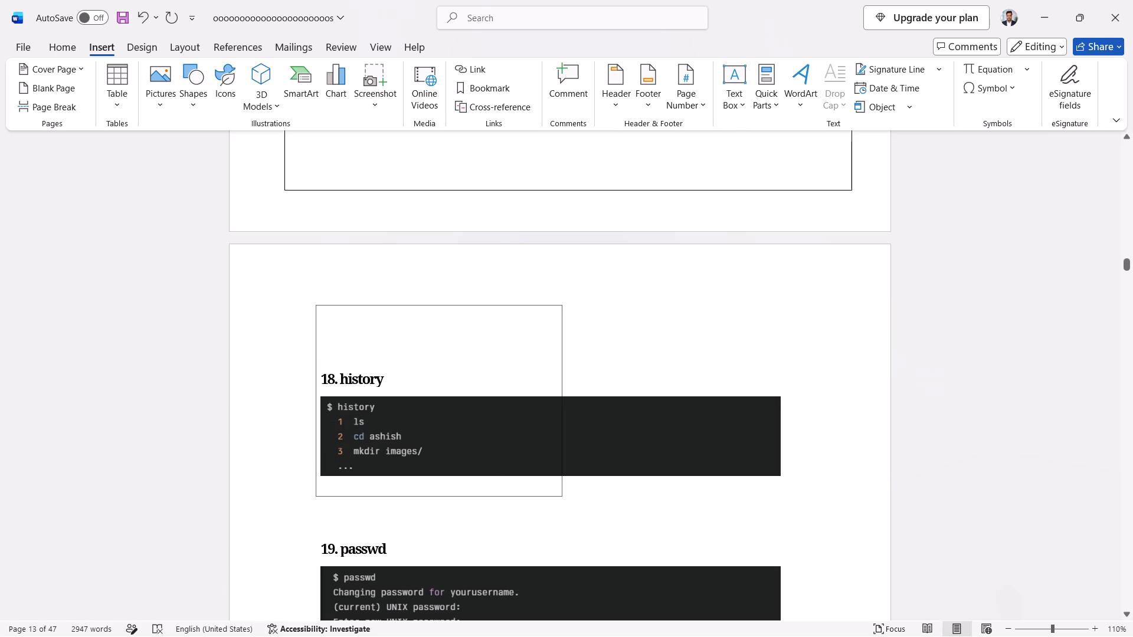
pyautogui.moveTo(572, 491); pyautogui.dragTo(787, 563)
pyautogui.scroll(-2, 614, 490)
pyautogui.scroll(-4, 539, 391)
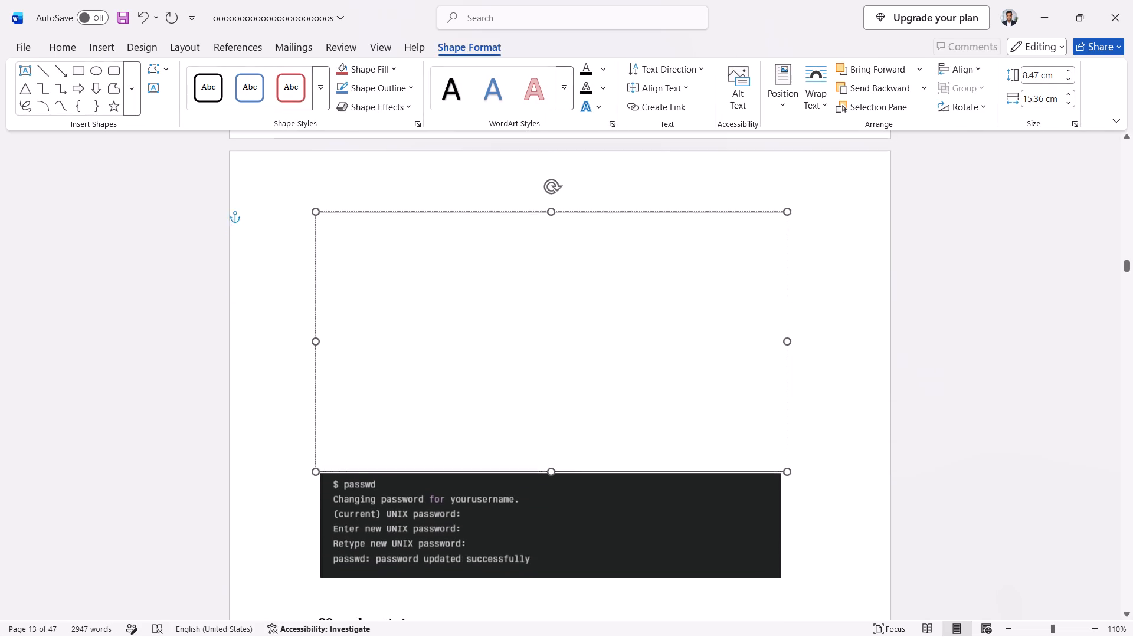
# Extend the page 13 text box downward past the day="sunday" image, to a height of about 21.53 cm.
pyautogui.scroll(-1, 535, 388)
pyautogui.moveTo(551, 369); pyautogui.dragTo(551, 573)
pyautogui.scroll(-1, 550, 583)
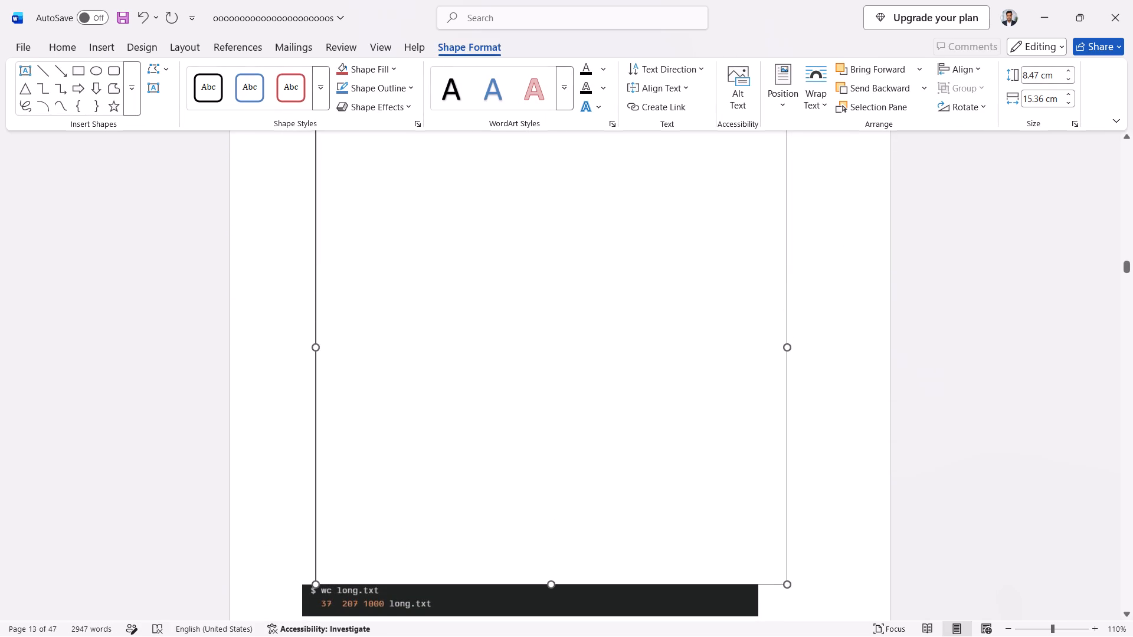
pyautogui.scroll(-5, 525, 480)
pyautogui.moveTo(552, 379); pyautogui.dragTo(553, 492)
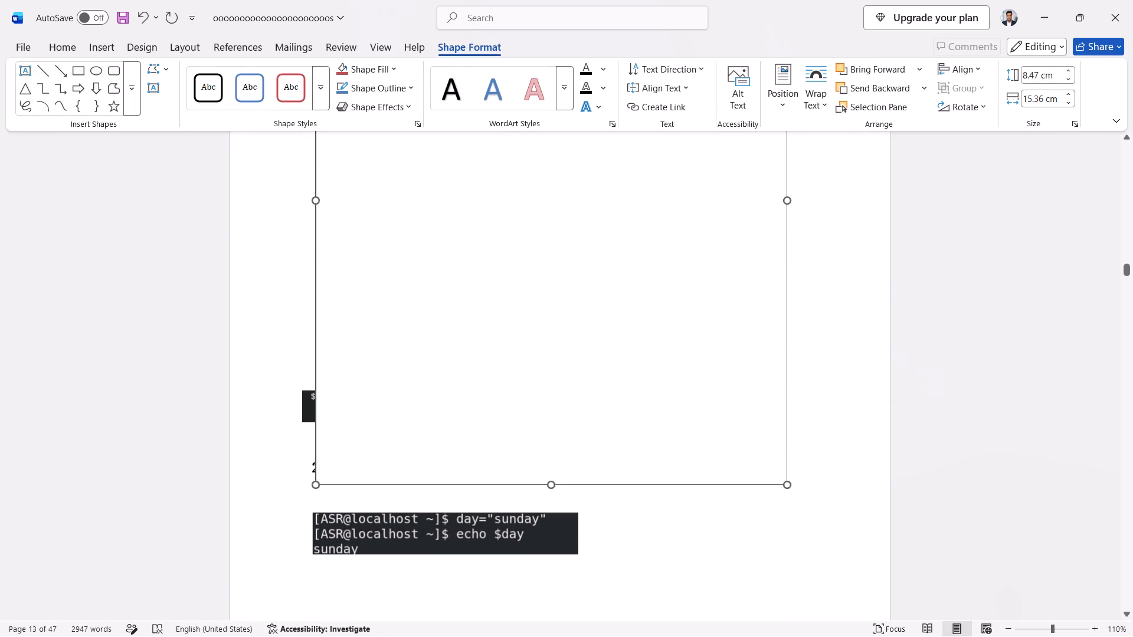
pyautogui.moveTo(553, 492); pyautogui.dragTo(556, 576)
pyautogui.scroll(-9, 551, 519)
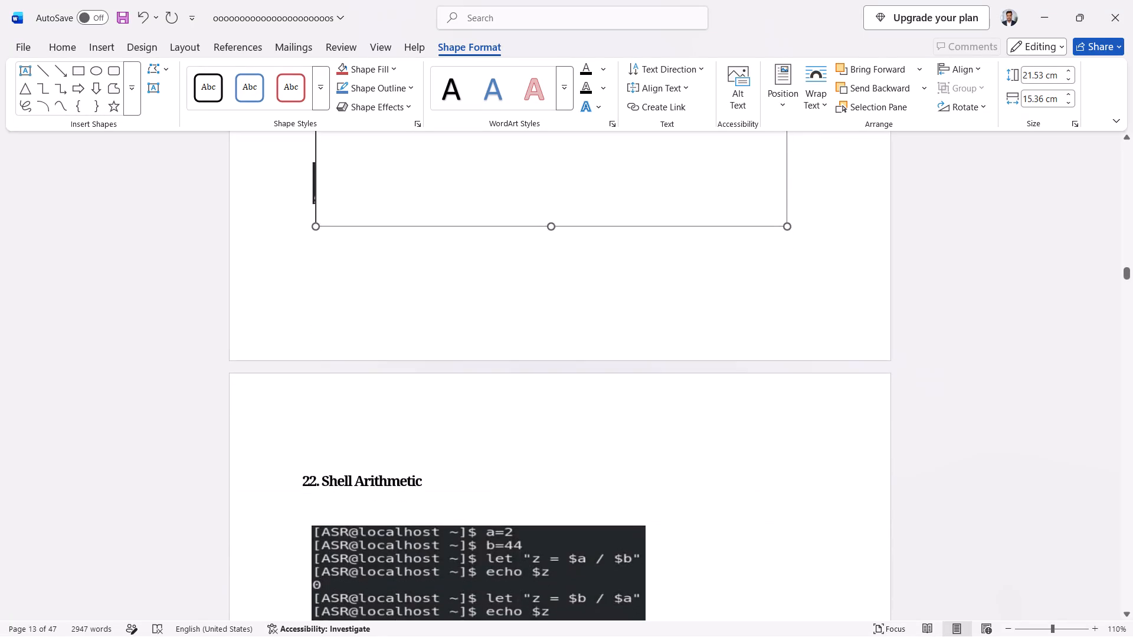
pyautogui.scroll(5, 546, 487)
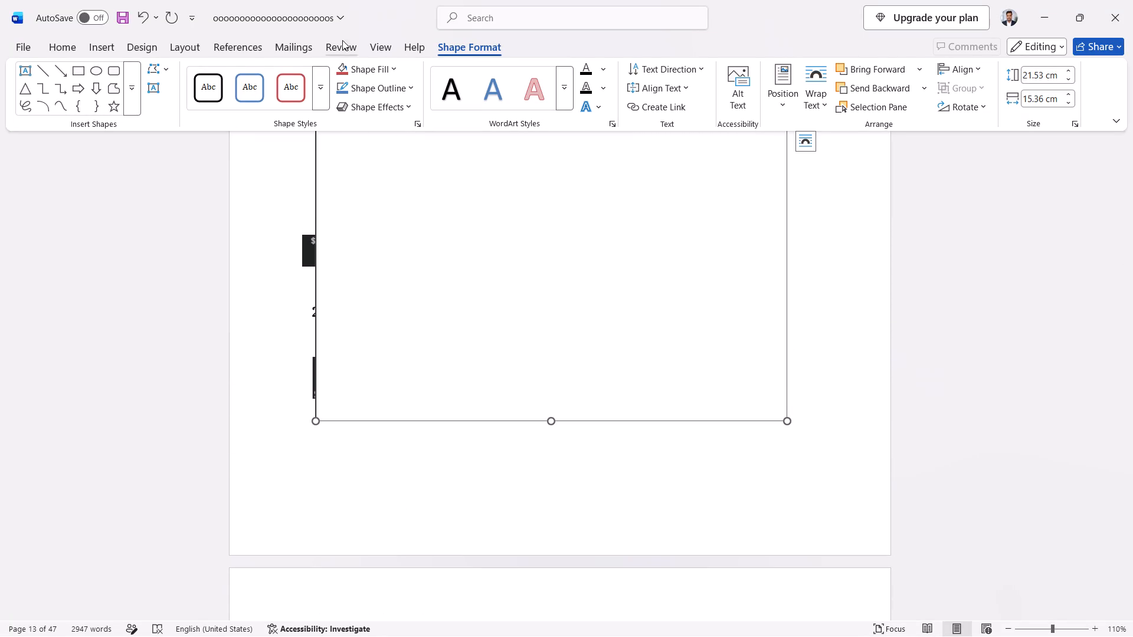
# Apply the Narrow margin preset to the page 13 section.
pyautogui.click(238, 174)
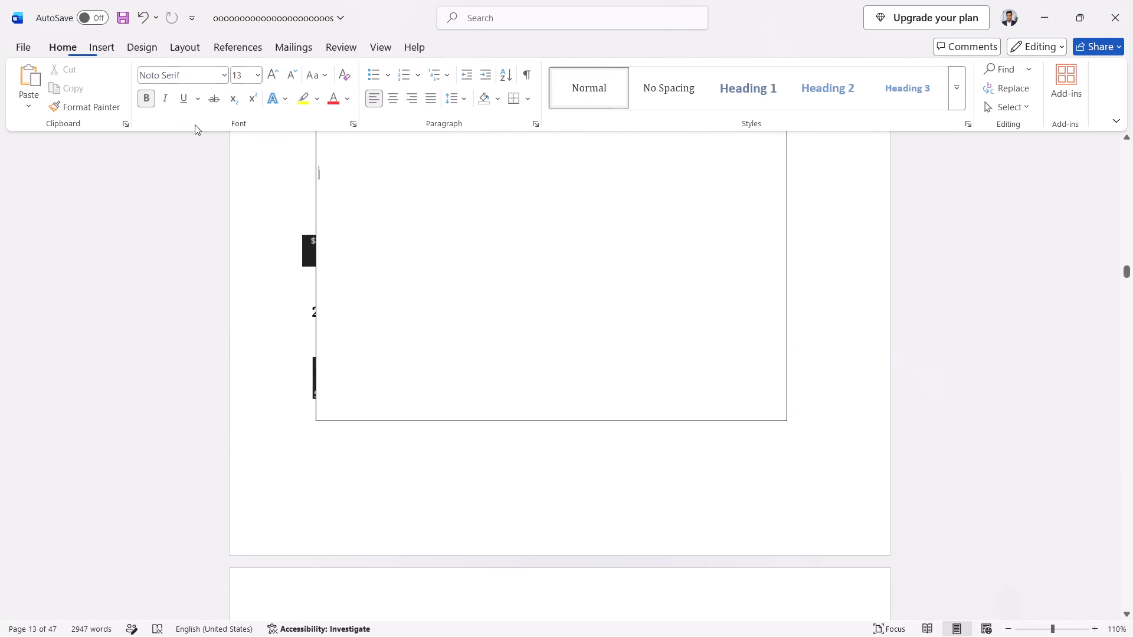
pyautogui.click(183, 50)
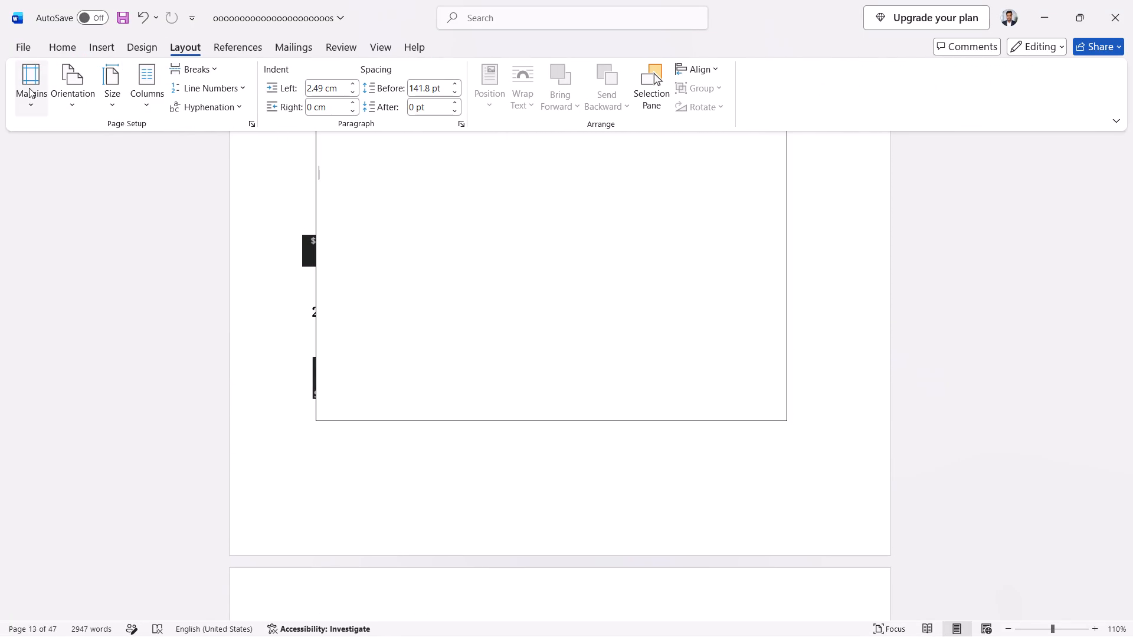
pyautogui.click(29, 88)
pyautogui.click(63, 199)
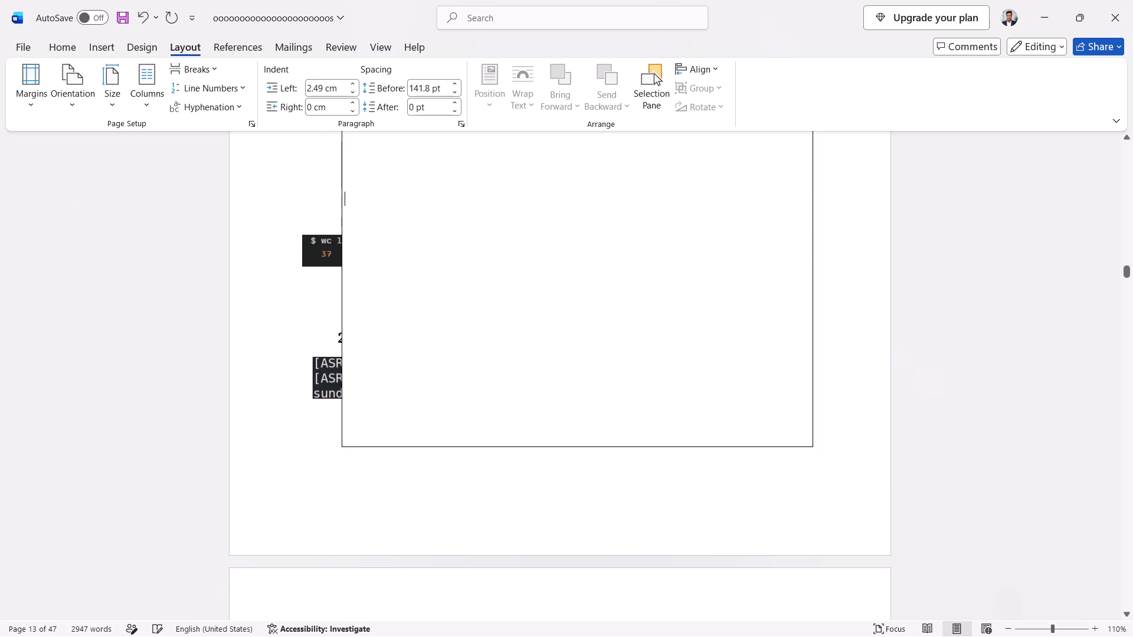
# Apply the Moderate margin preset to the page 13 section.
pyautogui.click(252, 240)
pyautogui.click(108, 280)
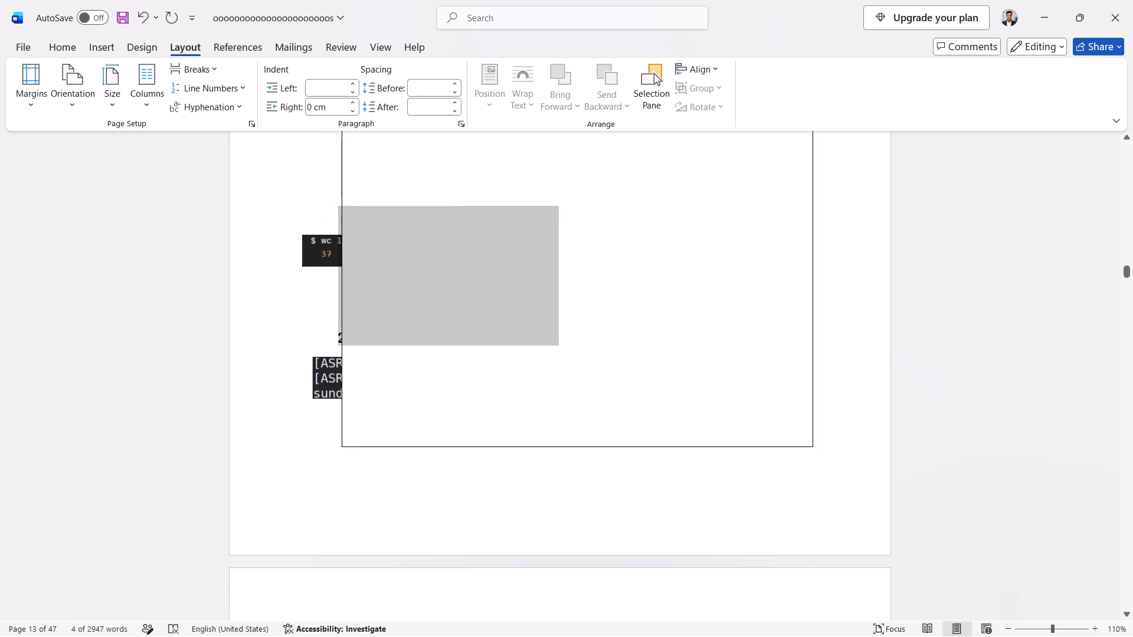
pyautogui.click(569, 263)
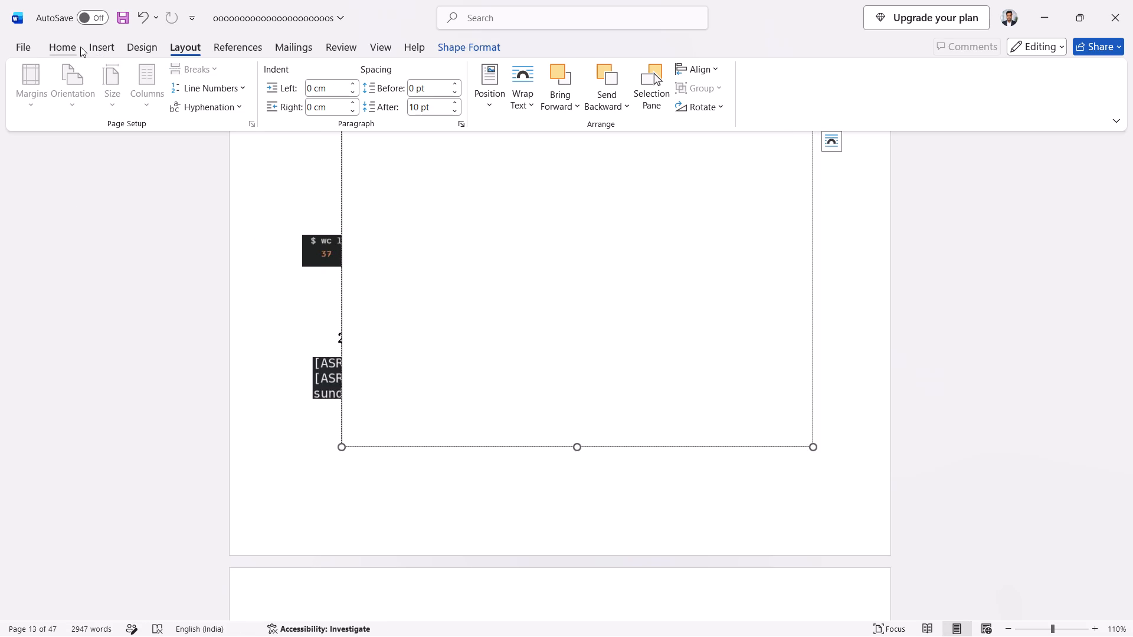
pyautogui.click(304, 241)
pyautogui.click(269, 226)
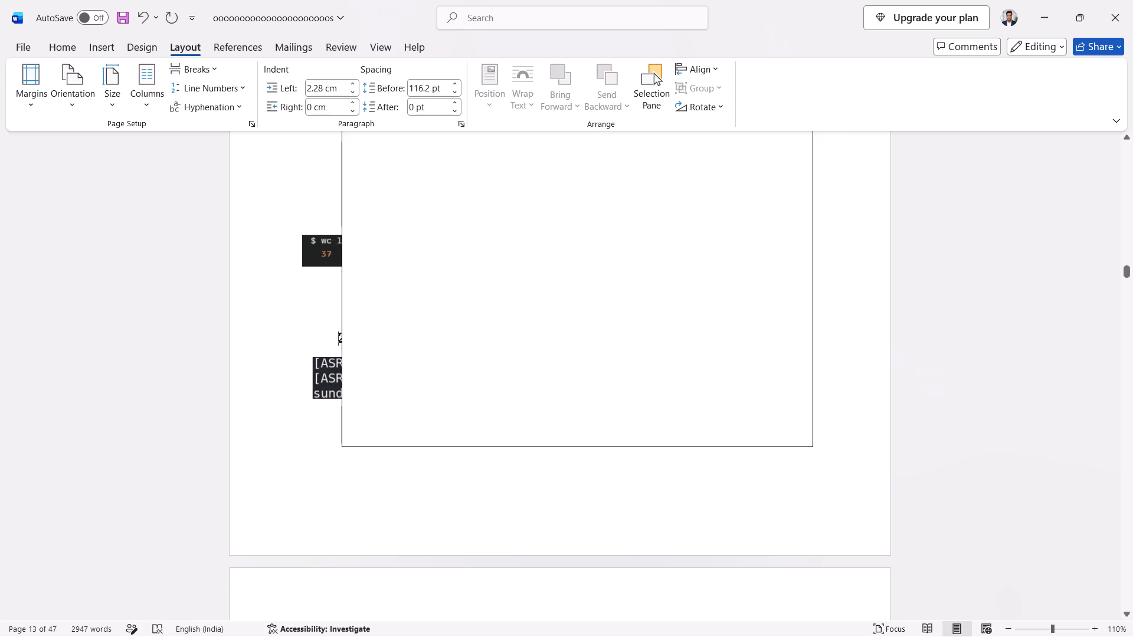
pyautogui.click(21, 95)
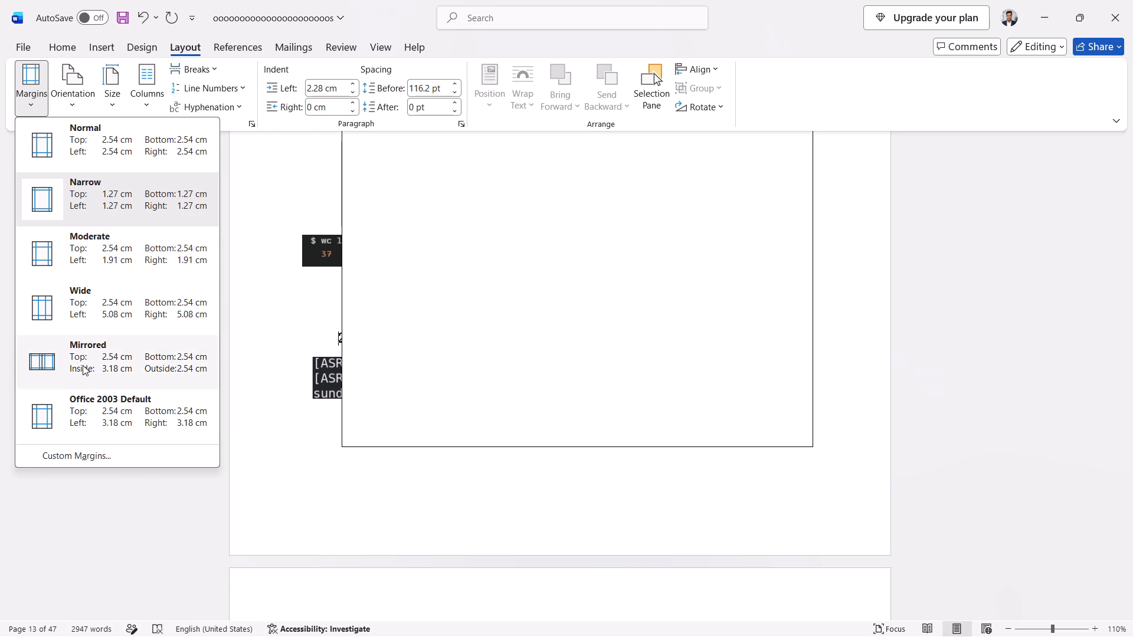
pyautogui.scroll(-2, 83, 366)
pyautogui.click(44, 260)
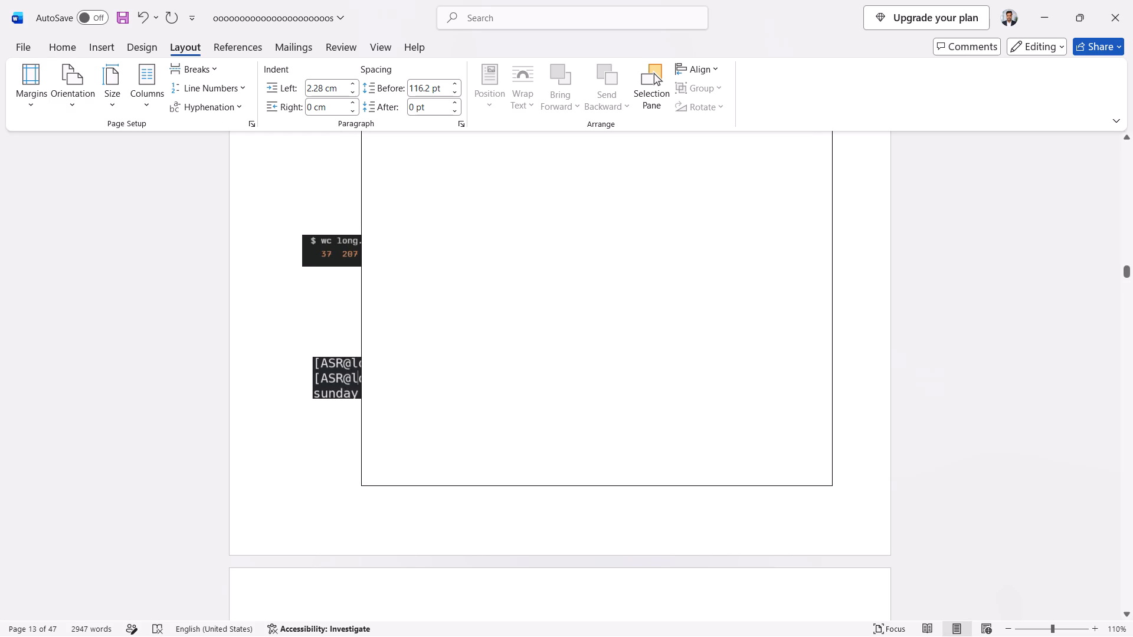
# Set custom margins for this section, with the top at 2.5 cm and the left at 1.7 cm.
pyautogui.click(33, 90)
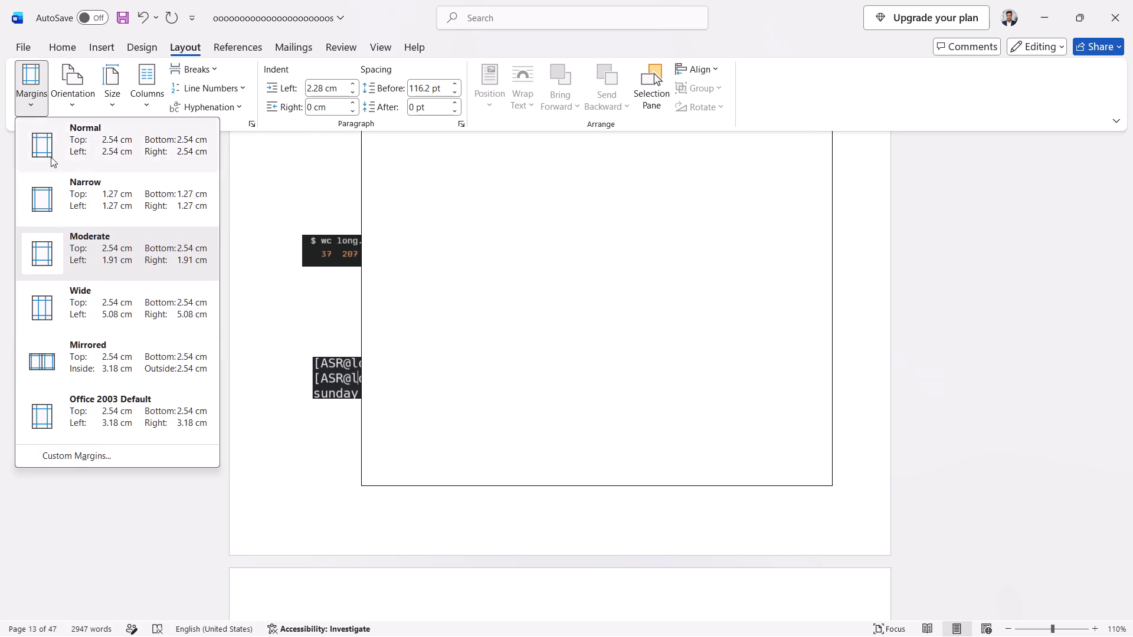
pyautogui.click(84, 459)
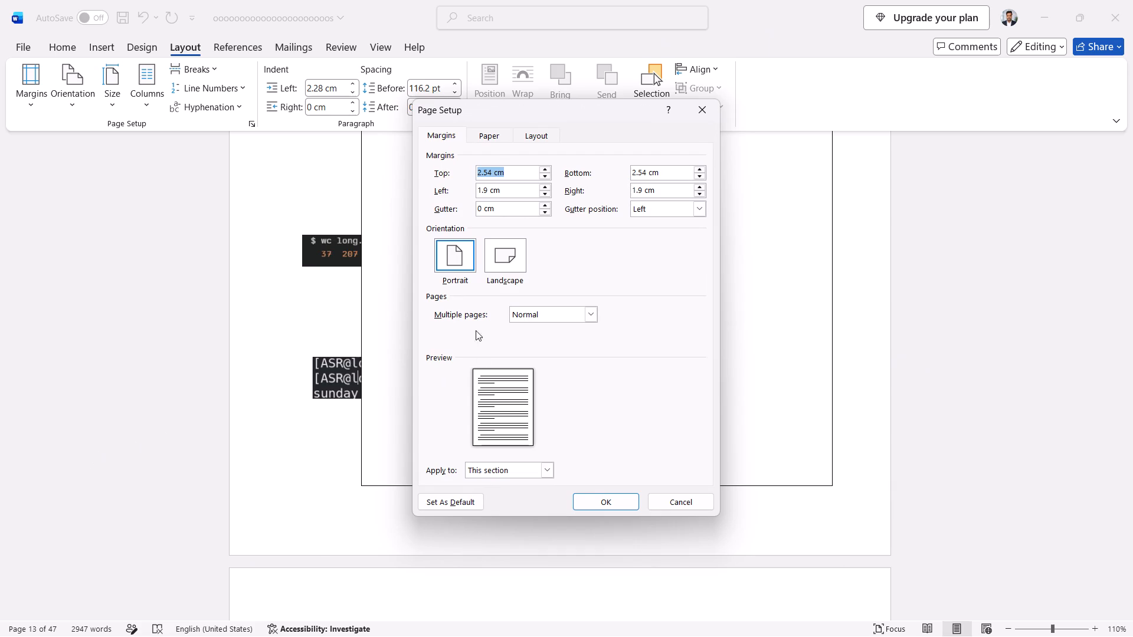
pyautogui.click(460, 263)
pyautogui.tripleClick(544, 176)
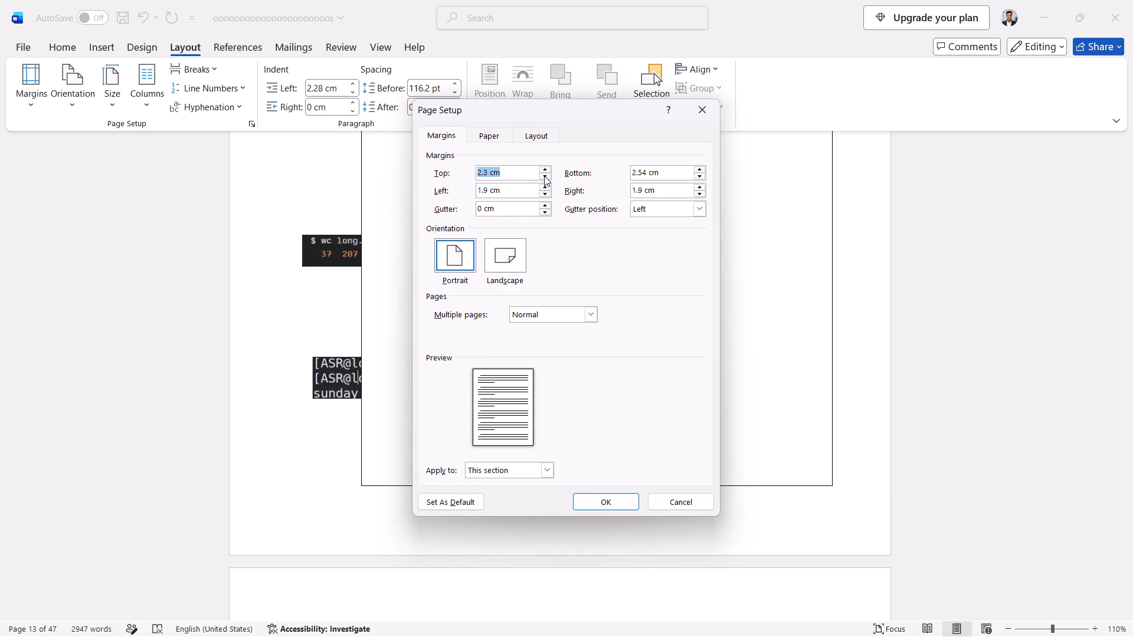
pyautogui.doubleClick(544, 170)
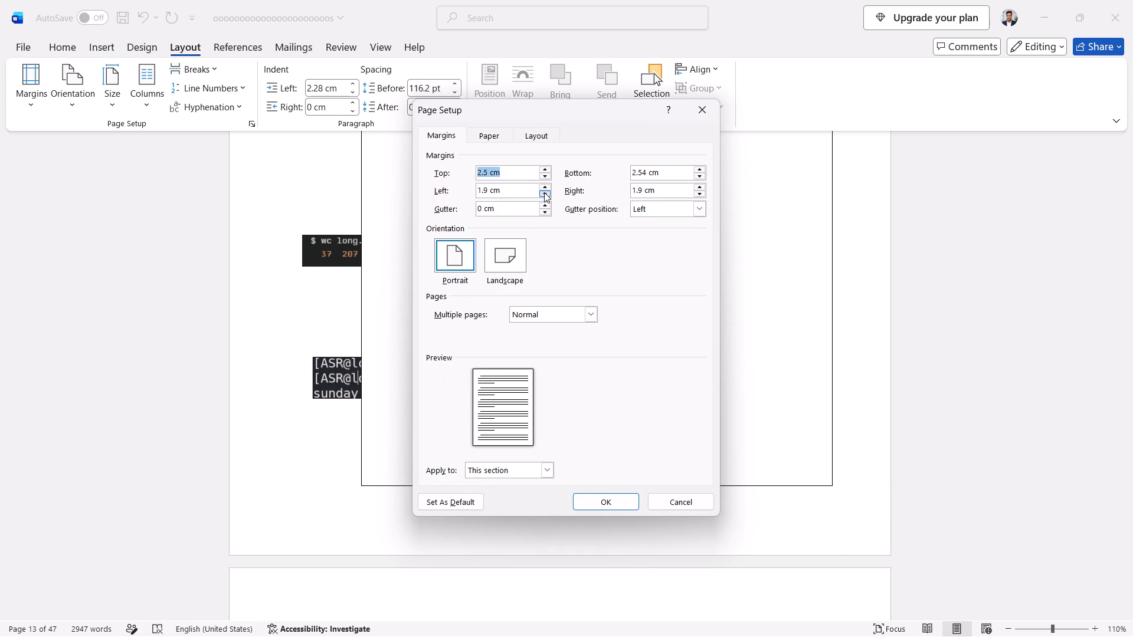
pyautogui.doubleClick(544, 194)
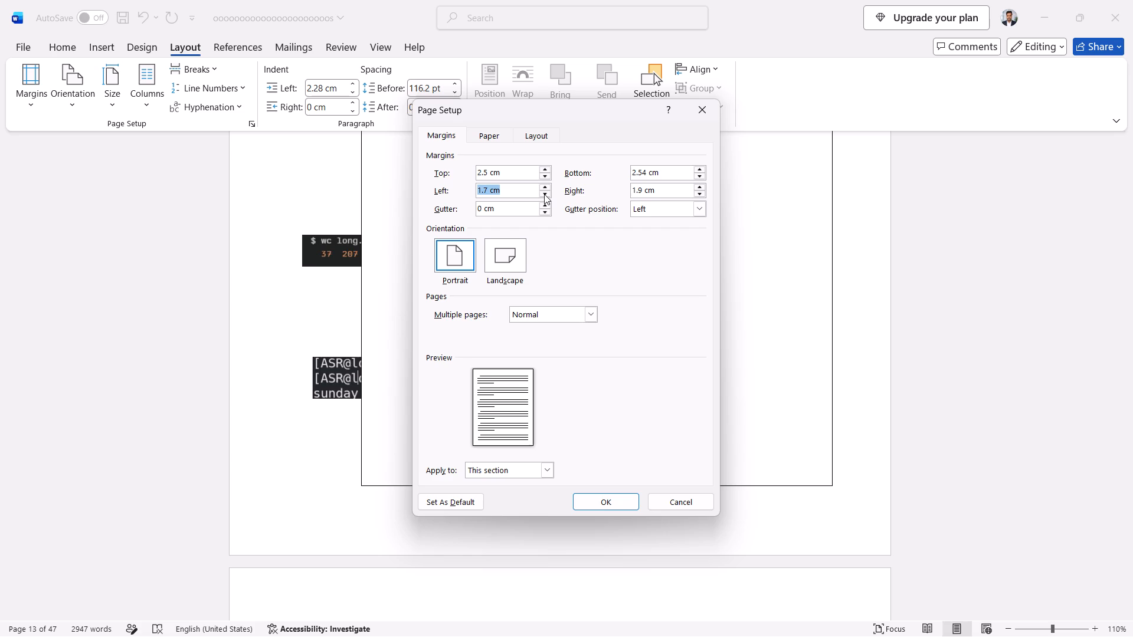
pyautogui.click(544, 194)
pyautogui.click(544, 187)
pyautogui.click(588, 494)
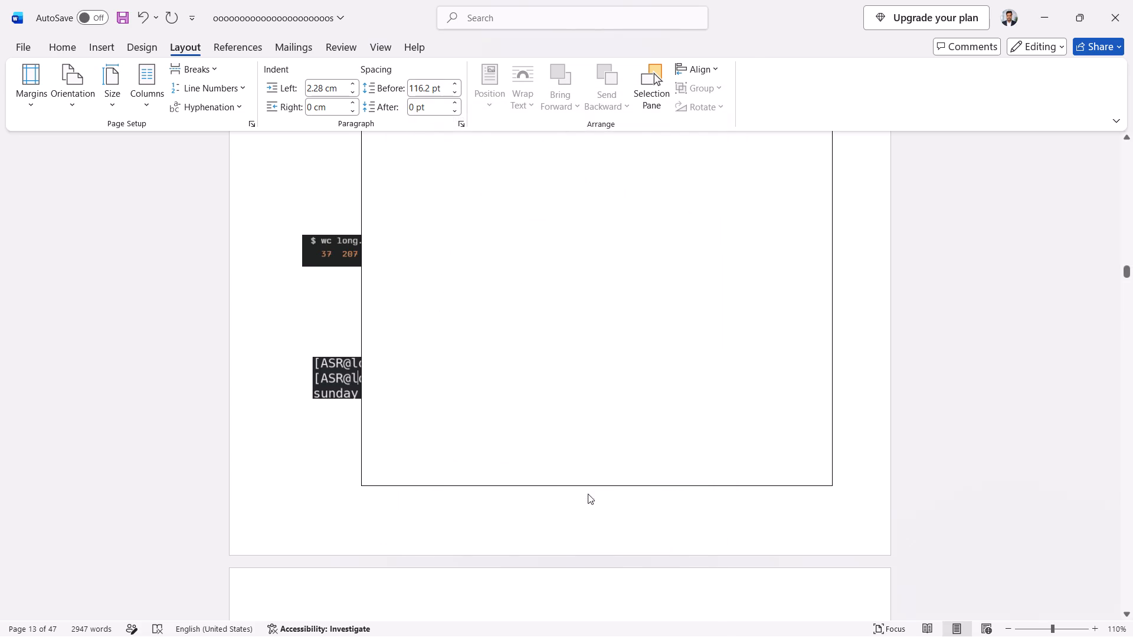
# Move the page 13 text box so its left edge lines up with the left edges of the history and passwd images.
pyautogui.moveTo(355, 316); pyautogui.dragTo(338, 316)
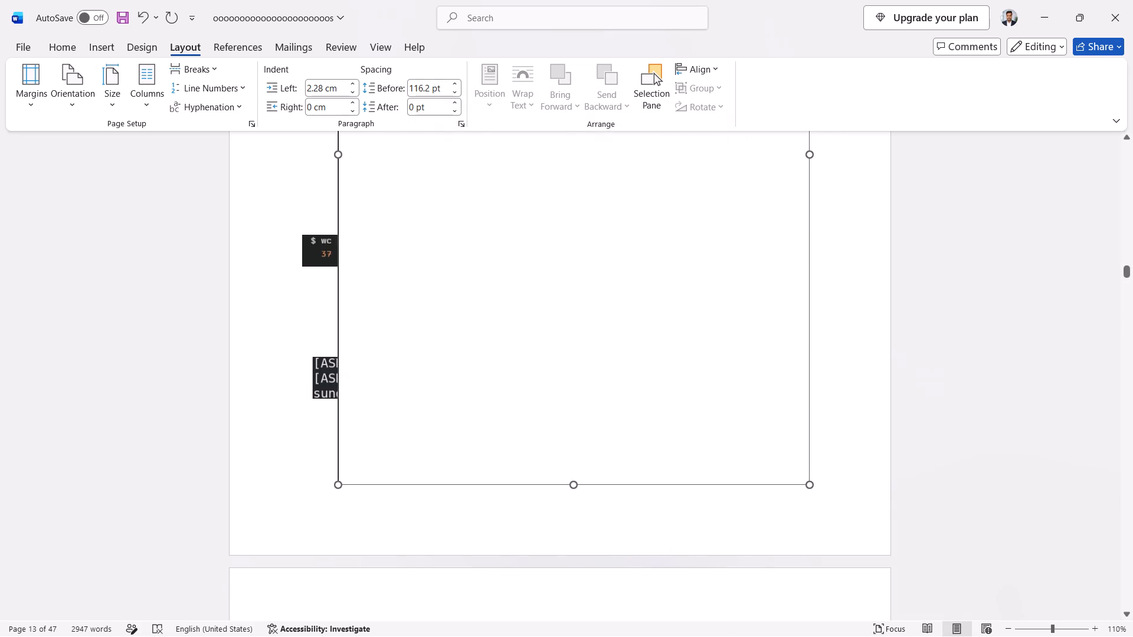
pyautogui.moveTo(338, 316); pyautogui.dragTo(296, 323)
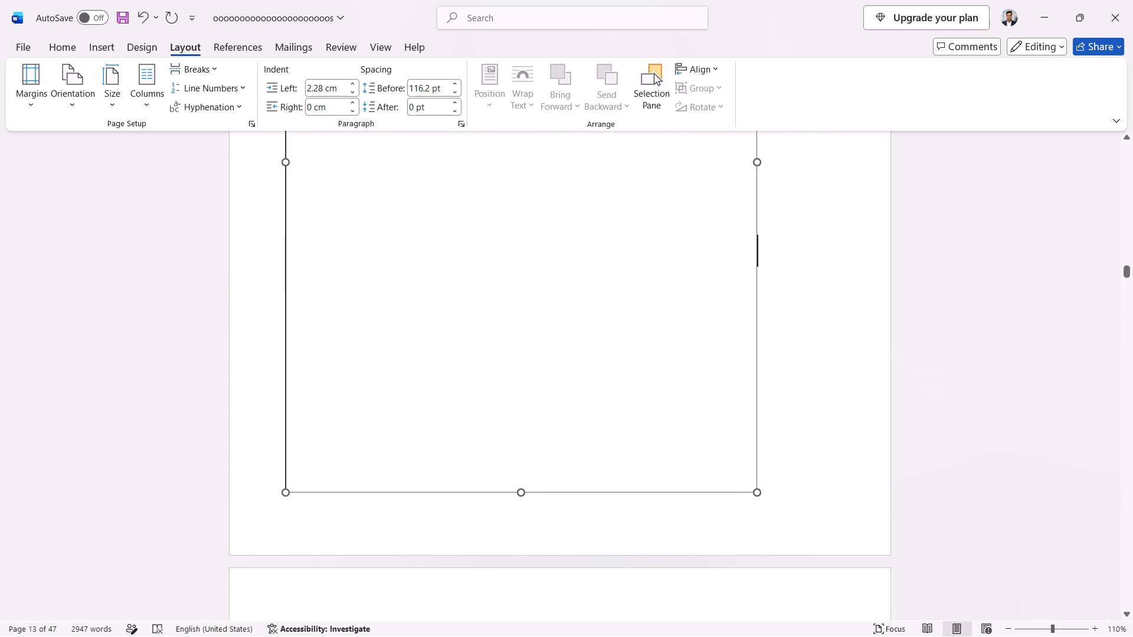
pyautogui.moveTo(296, 323); pyautogui.dragTo(330, 326)
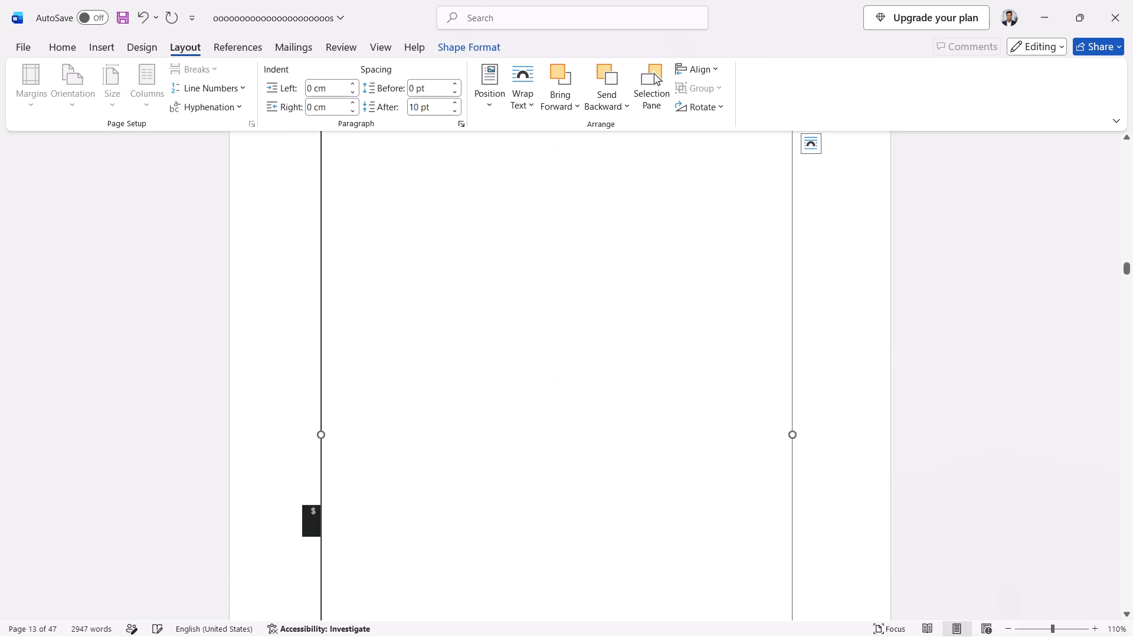
# Apply the Moderate margin preset to the page 13 section.
pyautogui.click(295, 323)
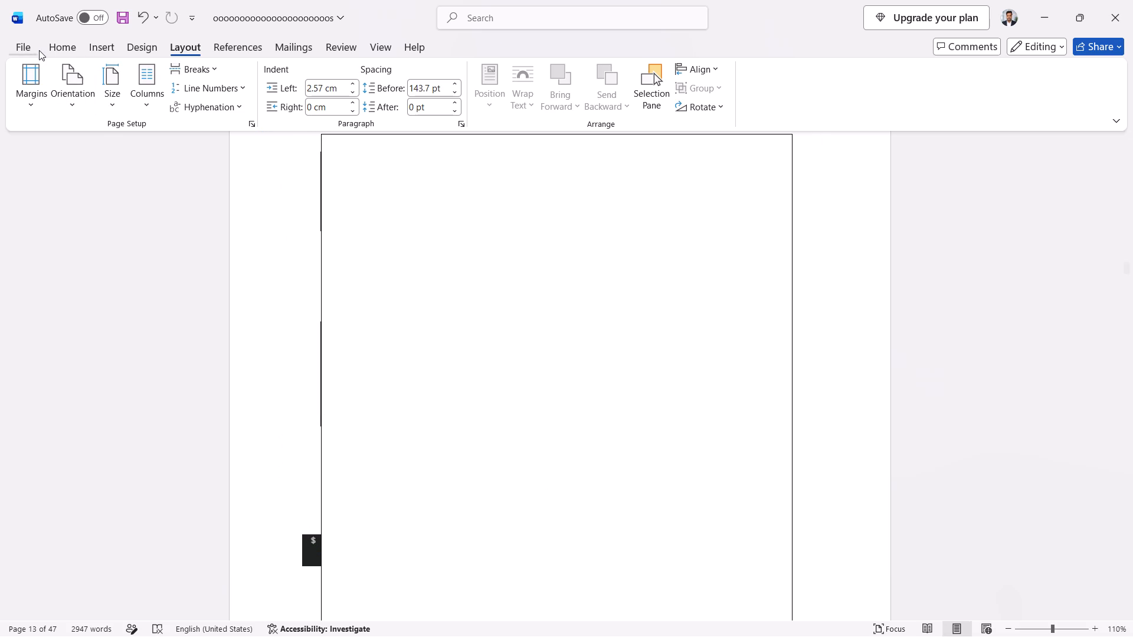
pyautogui.click(31, 78)
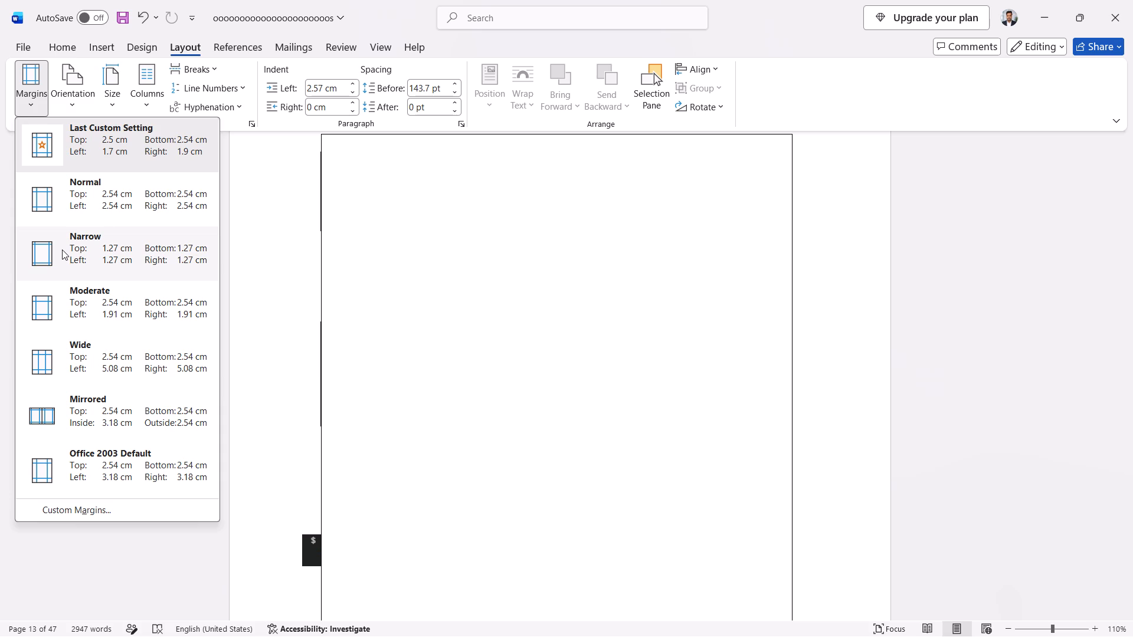
pyautogui.click(89, 299)
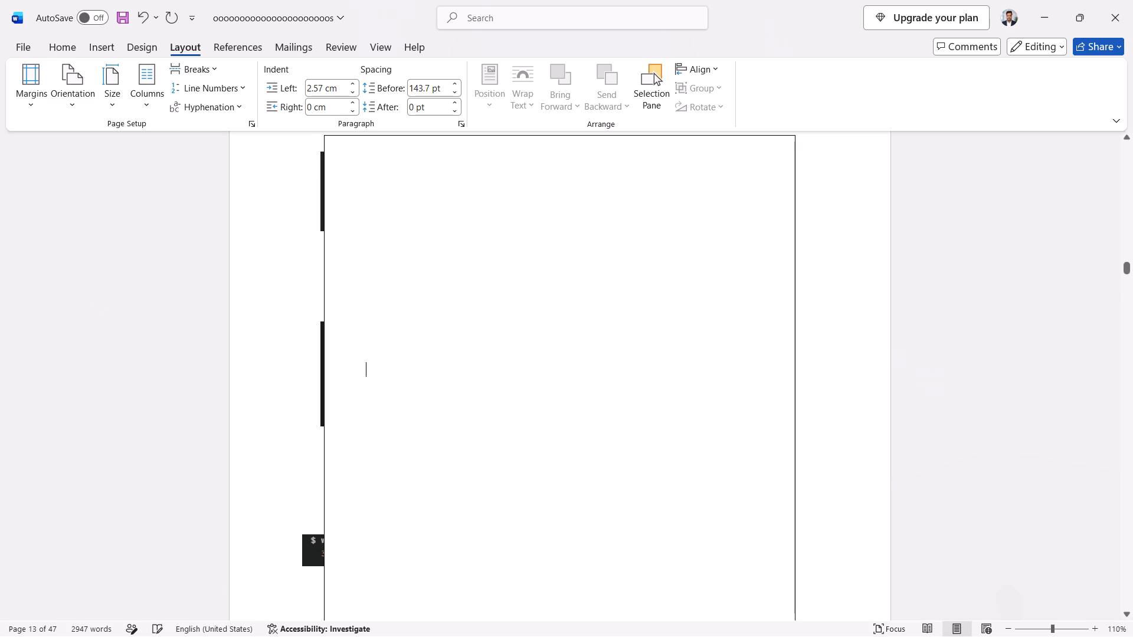
# Set the text wrapping of the page 13 text box to Behind Text.
pyautogui.click(303, 298)
pyautogui.scroll(3, 489, 261)
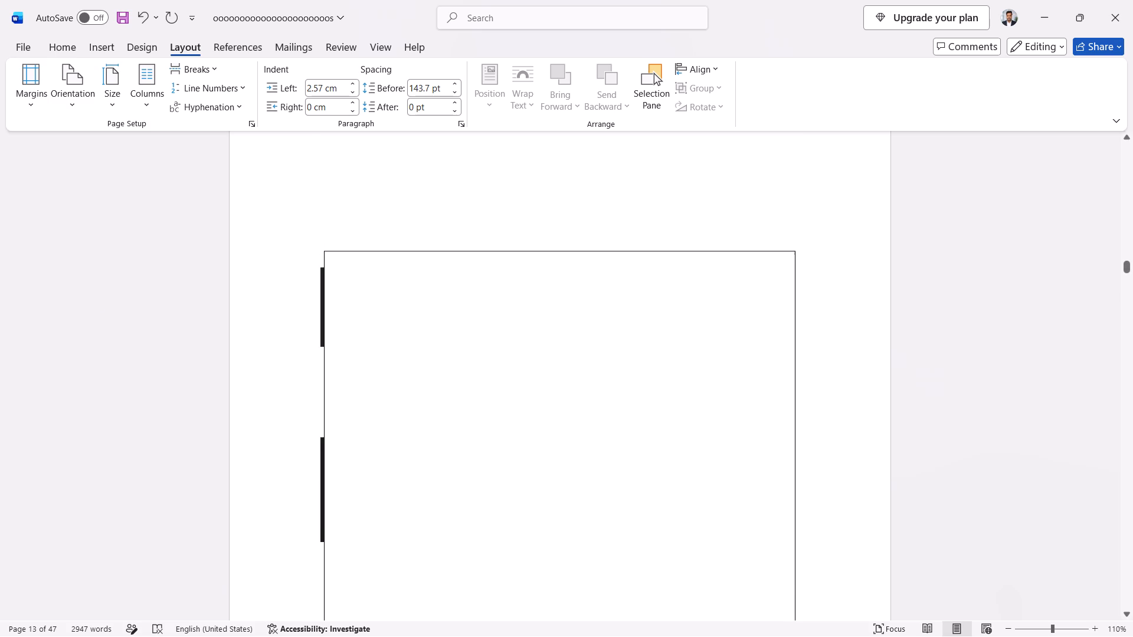
pyautogui.moveTo(534, 336); pyautogui.dragTo(539, 336)
pyautogui.click(819, 267)
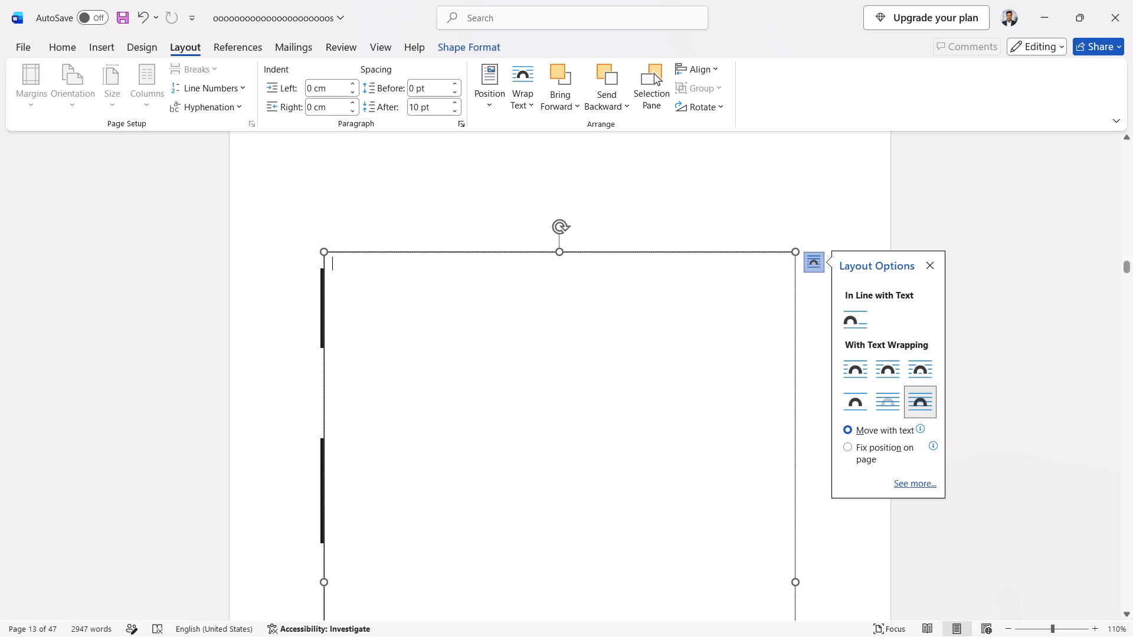
pyautogui.click(885, 396)
pyautogui.scroll(-2, 544, 339)
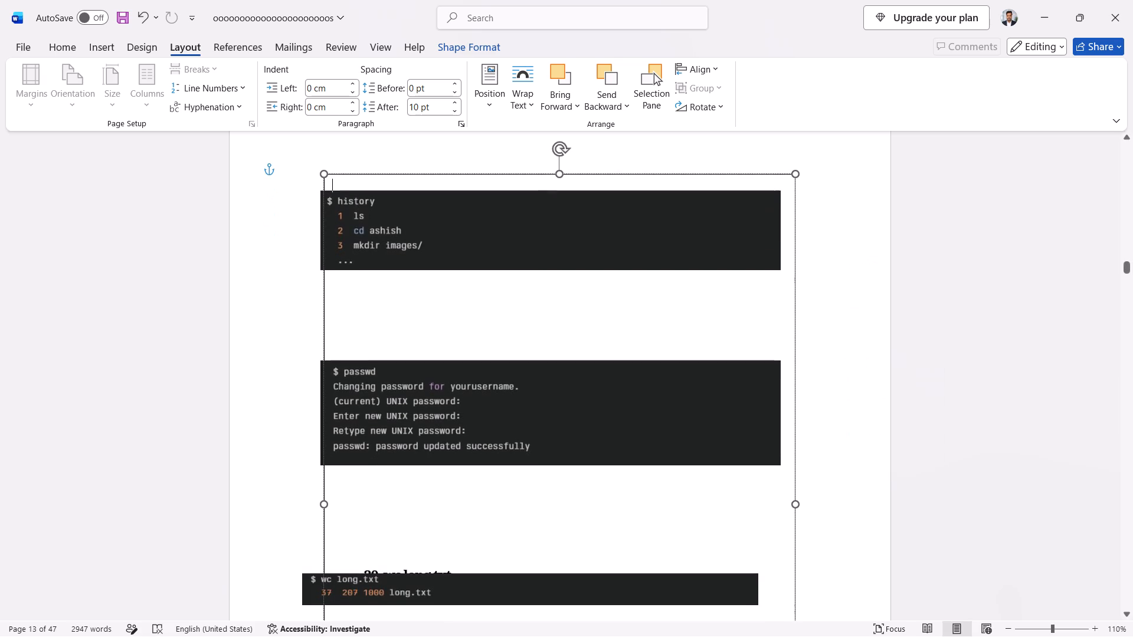
# Move the history image inside the page 13 text box, directly beneath the "18. history" heading.
pyautogui.click(446, 228)
pyautogui.moveTo(431, 234); pyautogui.dragTo(440, 257)
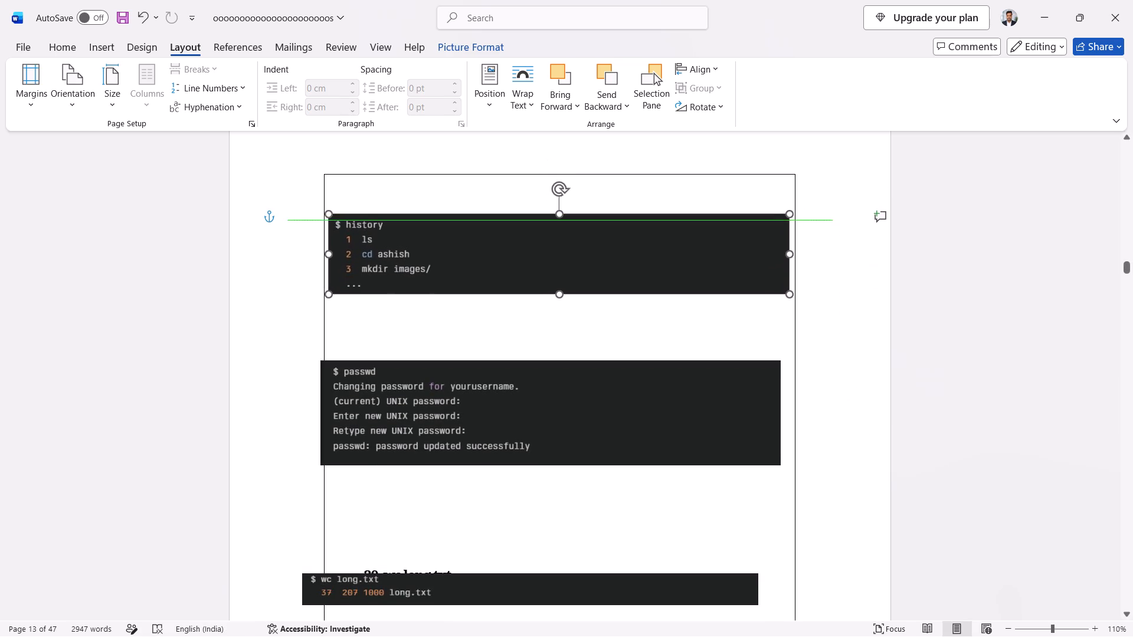
pyautogui.moveTo(440, 257); pyautogui.dragTo(438, 234)
pyautogui.scroll(11, 438, 233)
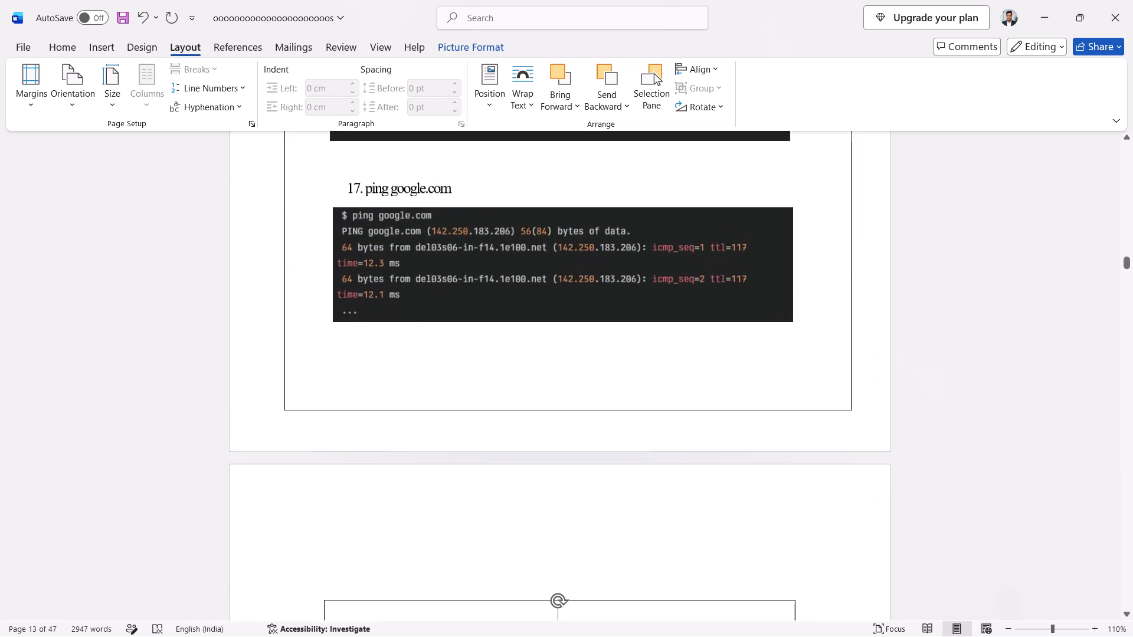
pyautogui.scroll(-12, 438, 233)
pyautogui.moveTo(441, 209); pyautogui.dragTo(438, 285)
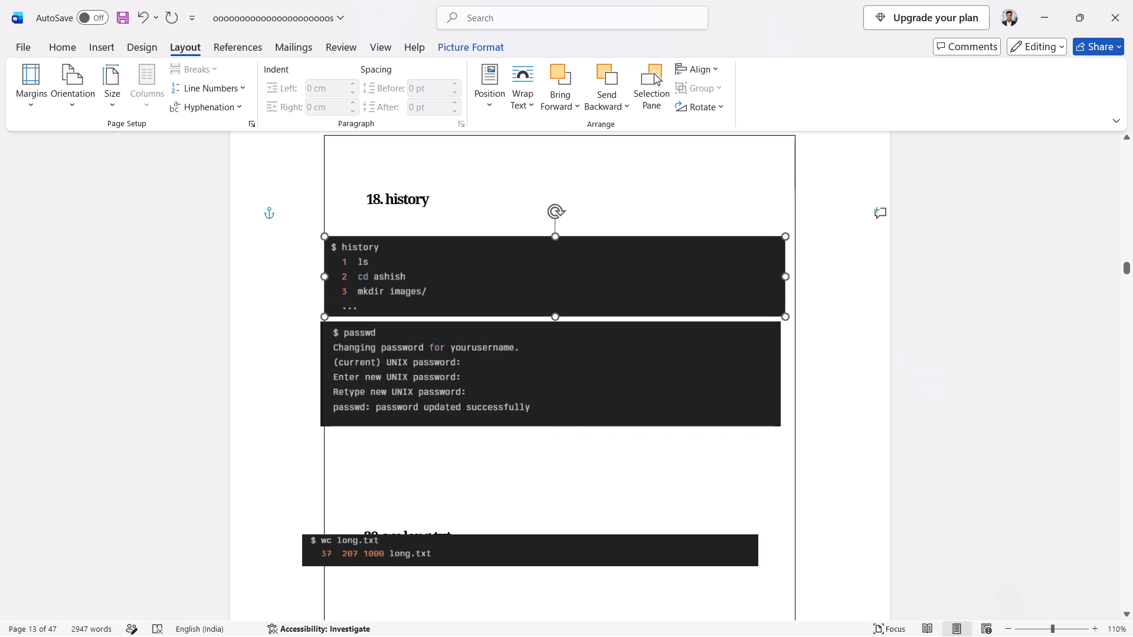
pyautogui.moveTo(438, 285); pyautogui.dragTo(455, 257)
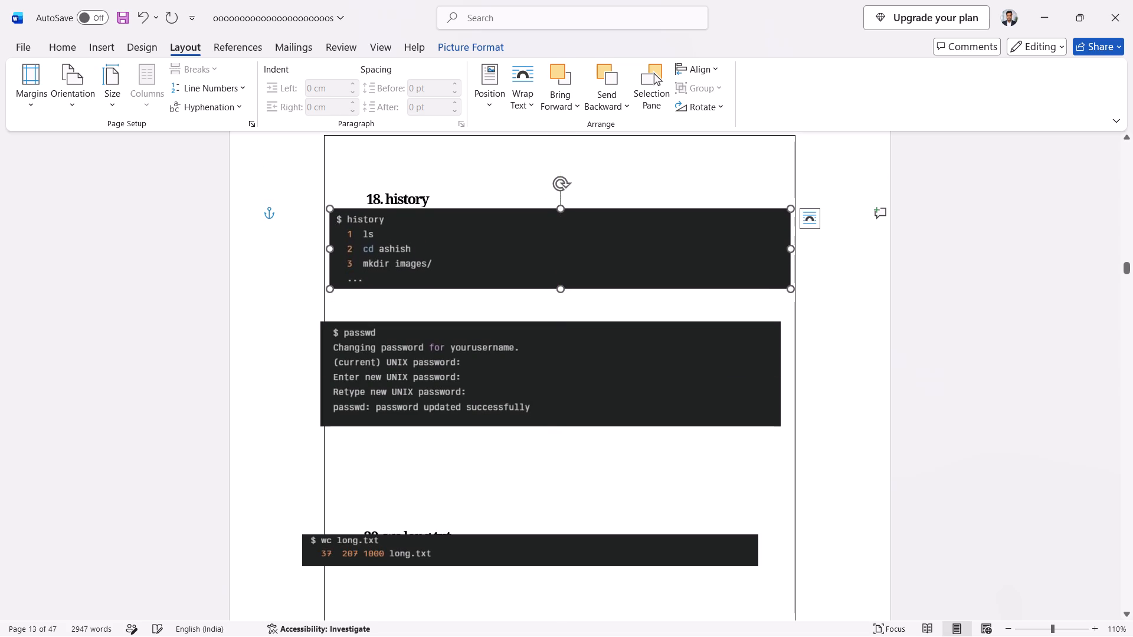
# Move the passwd image directly beneath the "19. passwd" heading, in line with the history image above.
pyautogui.scroll(-2, 438, 297)
pyautogui.moveTo(456, 295); pyautogui.dragTo(466, 368)
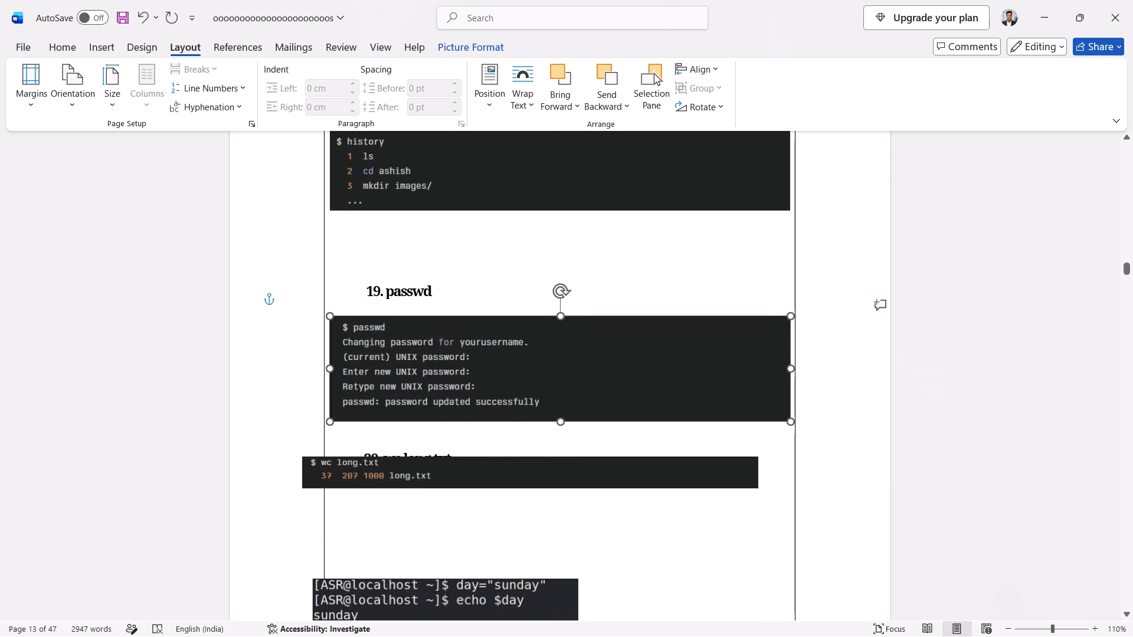
pyautogui.moveTo(466, 368); pyautogui.dragTo(469, 358)
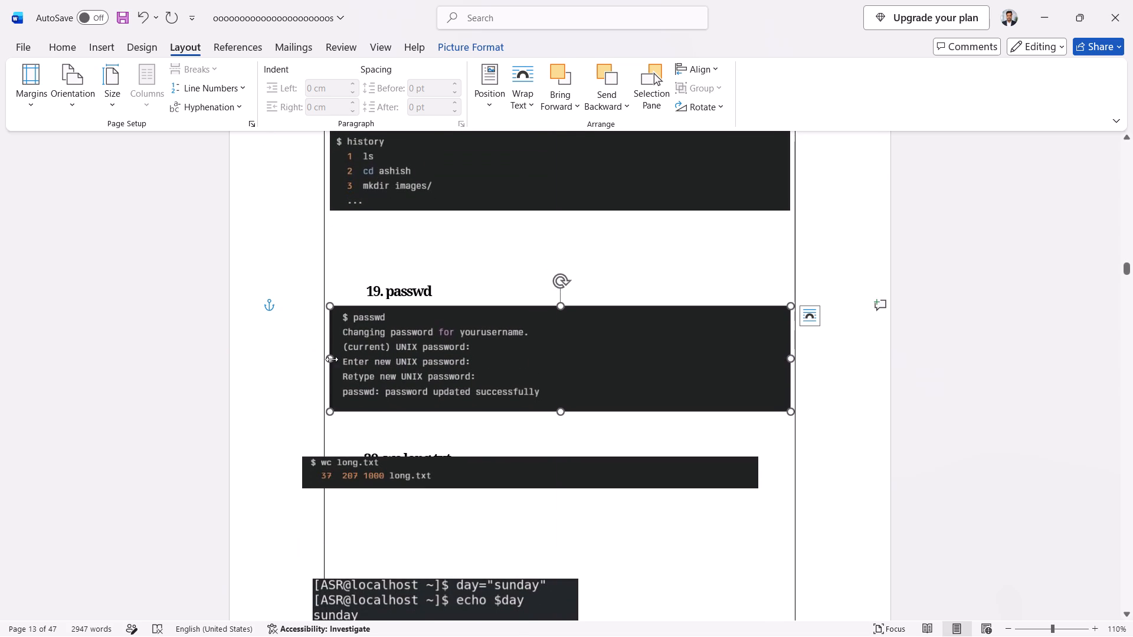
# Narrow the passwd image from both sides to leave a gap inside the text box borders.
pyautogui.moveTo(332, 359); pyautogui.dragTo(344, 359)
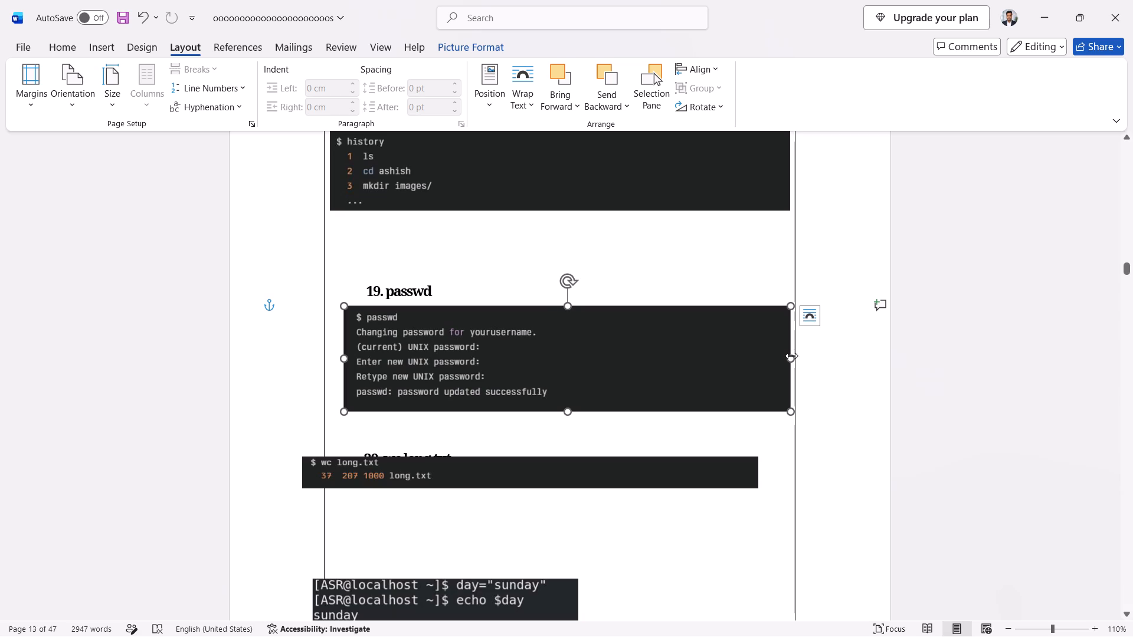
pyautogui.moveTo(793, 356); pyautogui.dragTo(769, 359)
# Widen the page 13 text box on both sides to leave space around the history and passwd images.
pyautogui.click(338, 253)
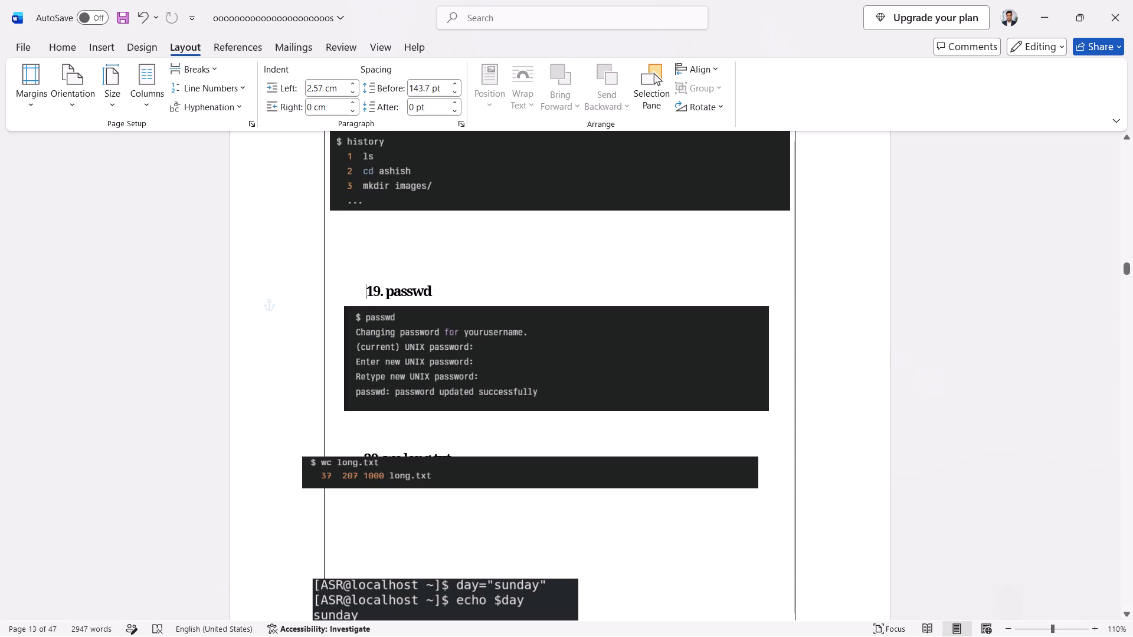
pyautogui.click(323, 269)
pyautogui.click(323, 276)
pyautogui.doubleClick(325, 287)
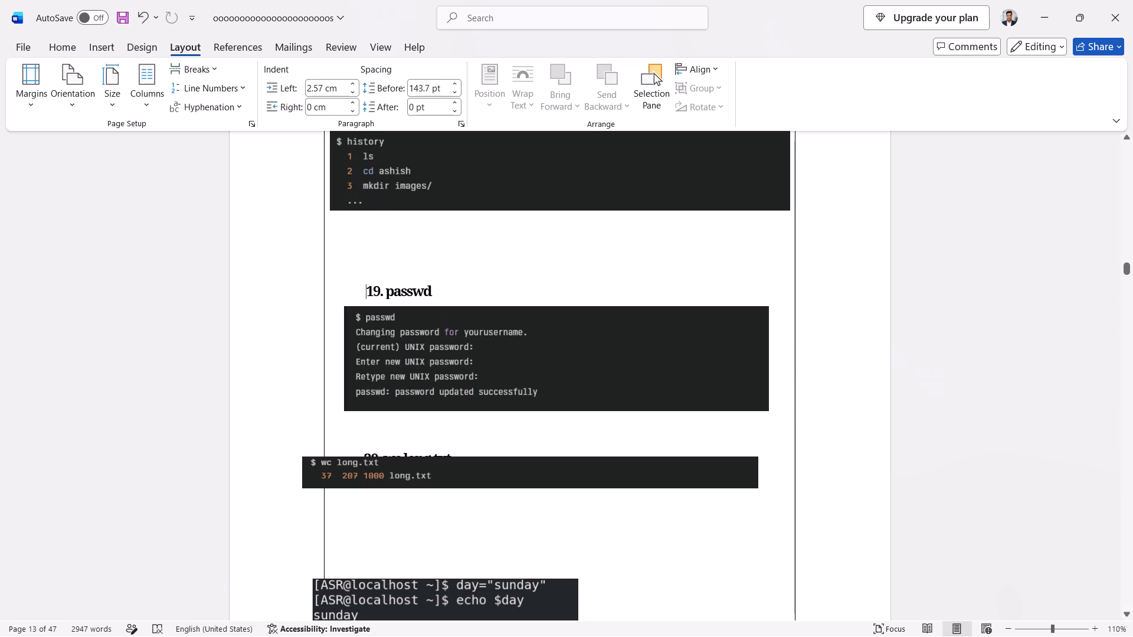
pyautogui.doubleClick(322, 284)
pyautogui.scroll(4, 326, 271)
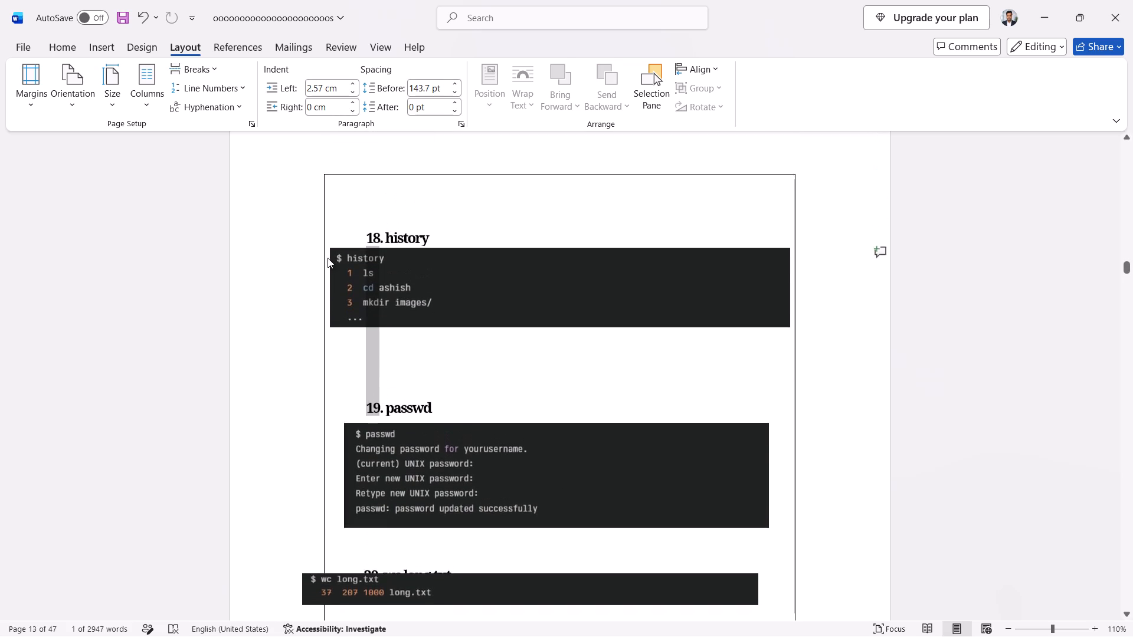
pyautogui.click(328, 231)
pyautogui.scroll(-4, 324, 323)
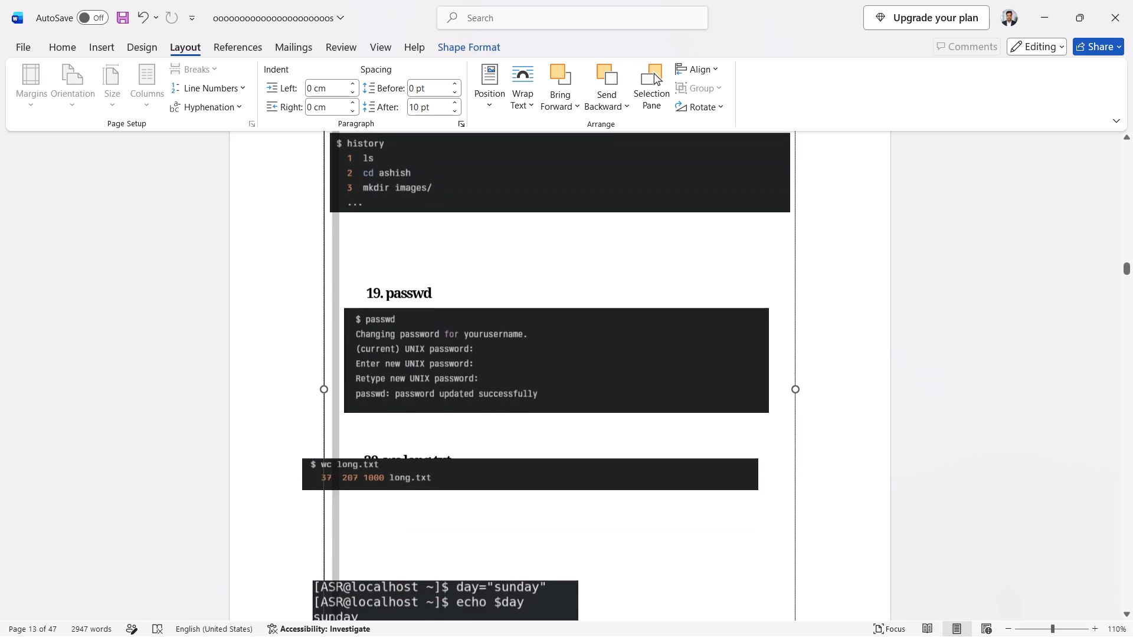
pyautogui.moveTo(325, 387); pyautogui.dragTo(309, 390)
pyautogui.moveTo(795, 389); pyautogui.dragTo(797, 389)
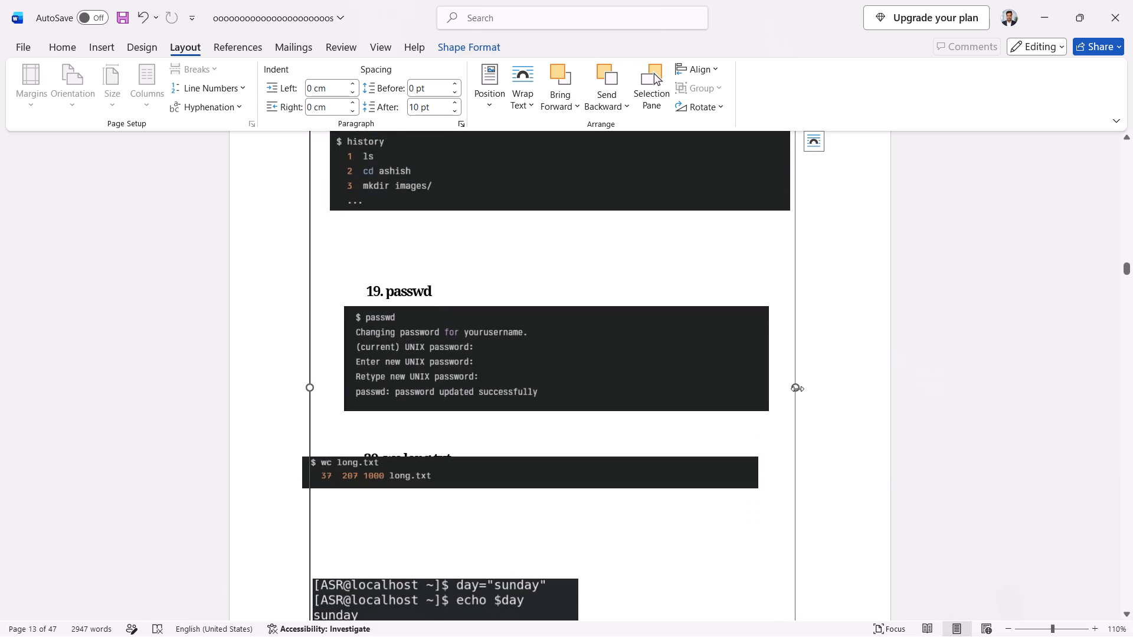
pyautogui.moveTo(797, 389); pyautogui.dragTo(827, 389)
# Move the wc long.txt image inside the text box, directly beneath the "20. wc long.txt" heading.
pyautogui.scroll(-4, 572, 323)
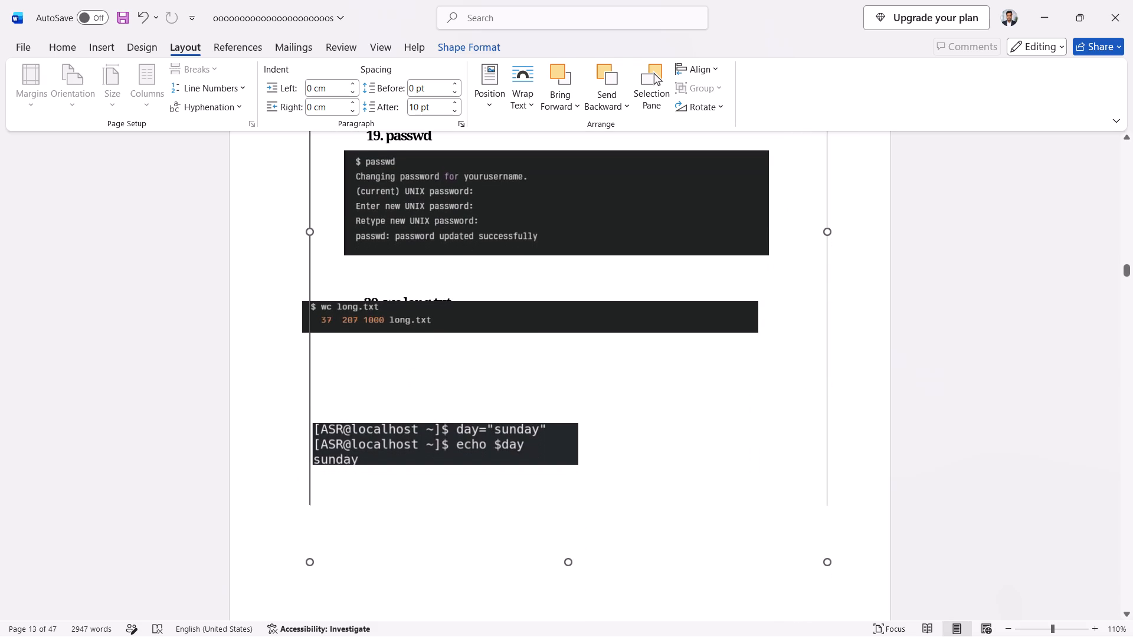
pyautogui.moveTo(420, 321); pyautogui.dragTo(444, 341)
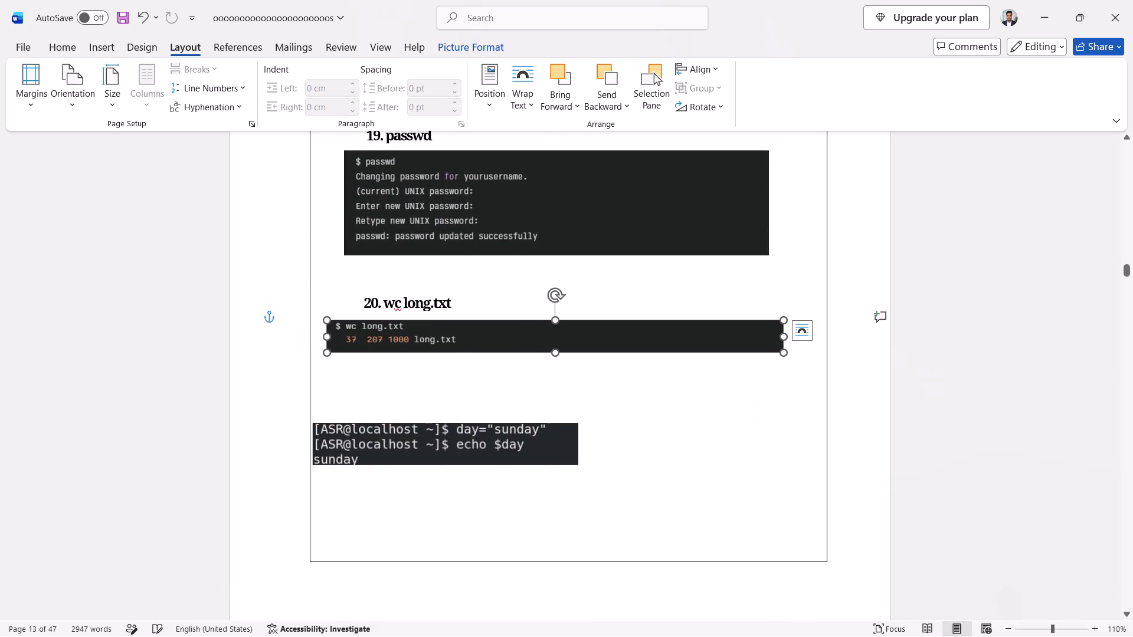
# Widen the passwd image on both sides to roughly match the edges of the wc long.txt image.
pyautogui.click(424, 221)
pyautogui.moveTo(340, 202); pyautogui.dragTo(329, 208)
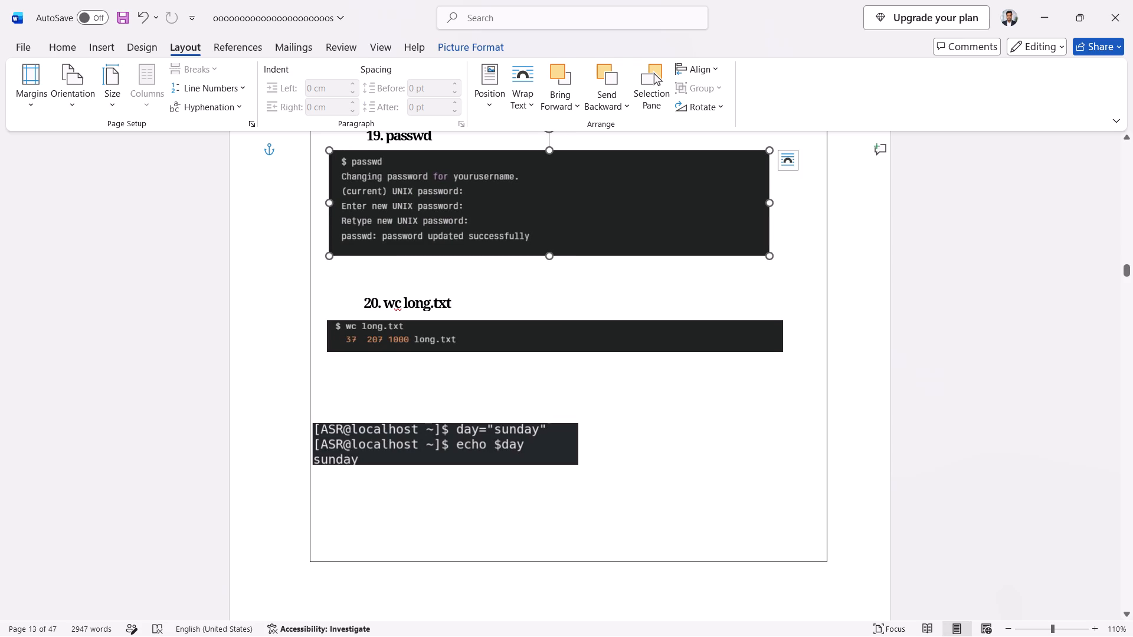
pyautogui.moveTo(772, 205); pyautogui.dragTo(782, 206)
# Place the day="sunday" image beneath the "21. Shell Variable" heading and widen it, lining its left edge up with the images above.
pyautogui.scroll(-3, 637, 255)
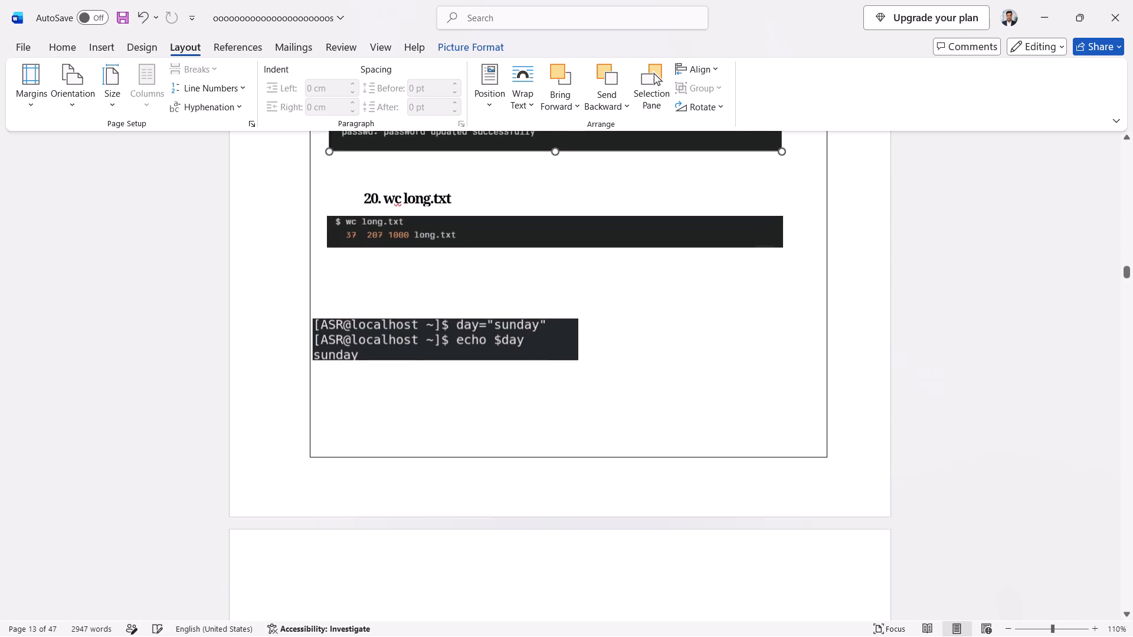
pyautogui.moveTo(467, 329); pyautogui.dragTo(495, 363)
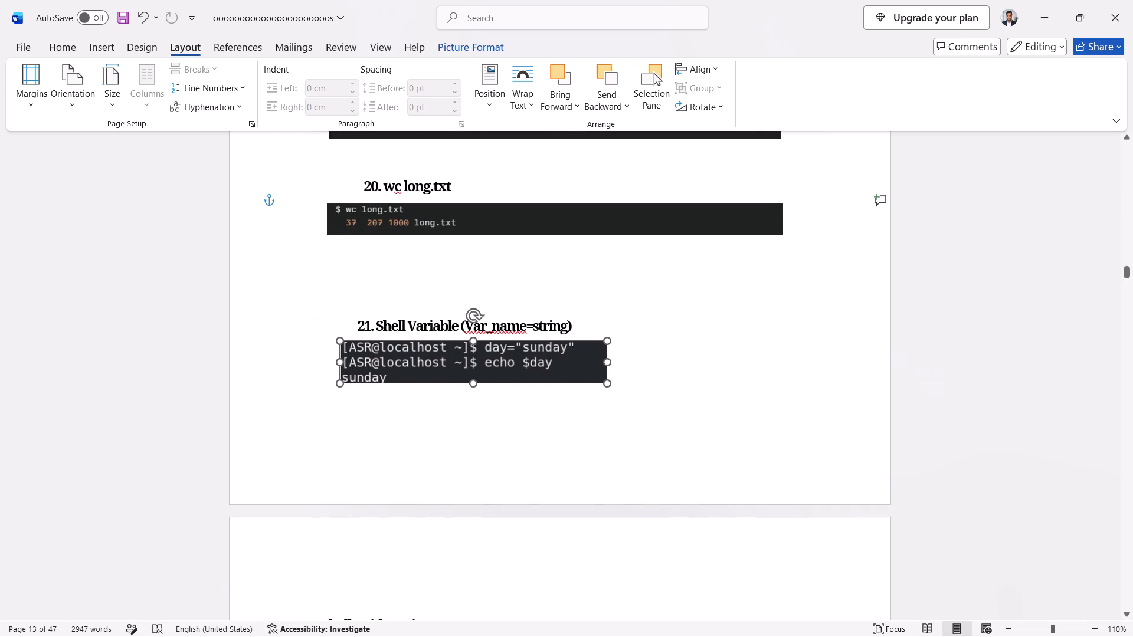
pyautogui.moveTo(495, 363); pyautogui.dragTo(487, 365)
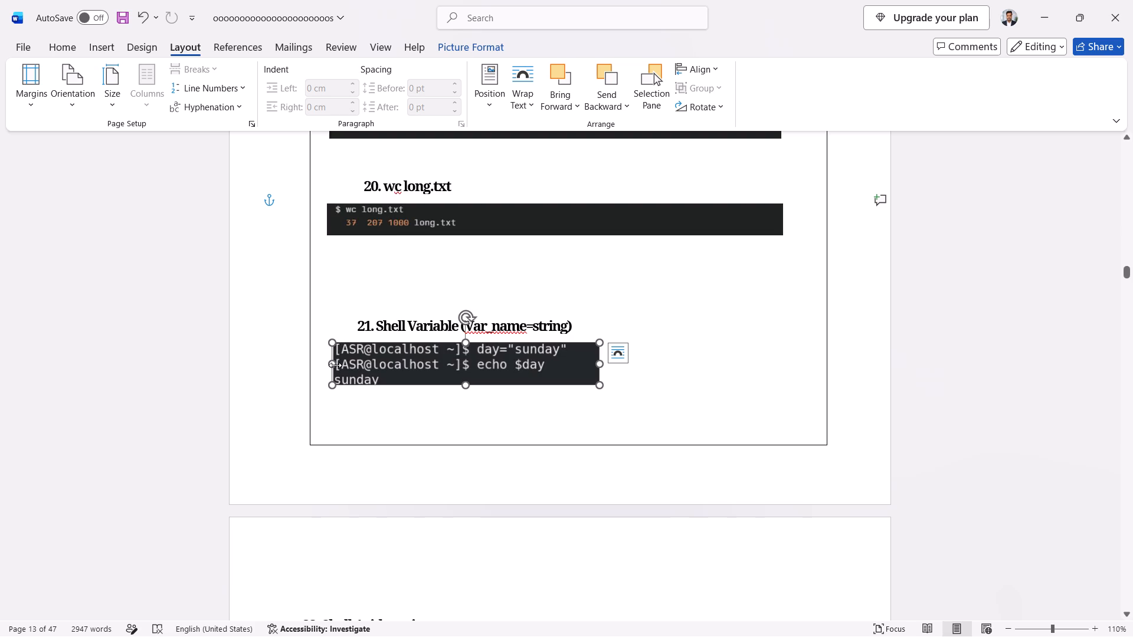
pyautogui.moveTo(335, 365); pyautogui.dragTo(330, 365)
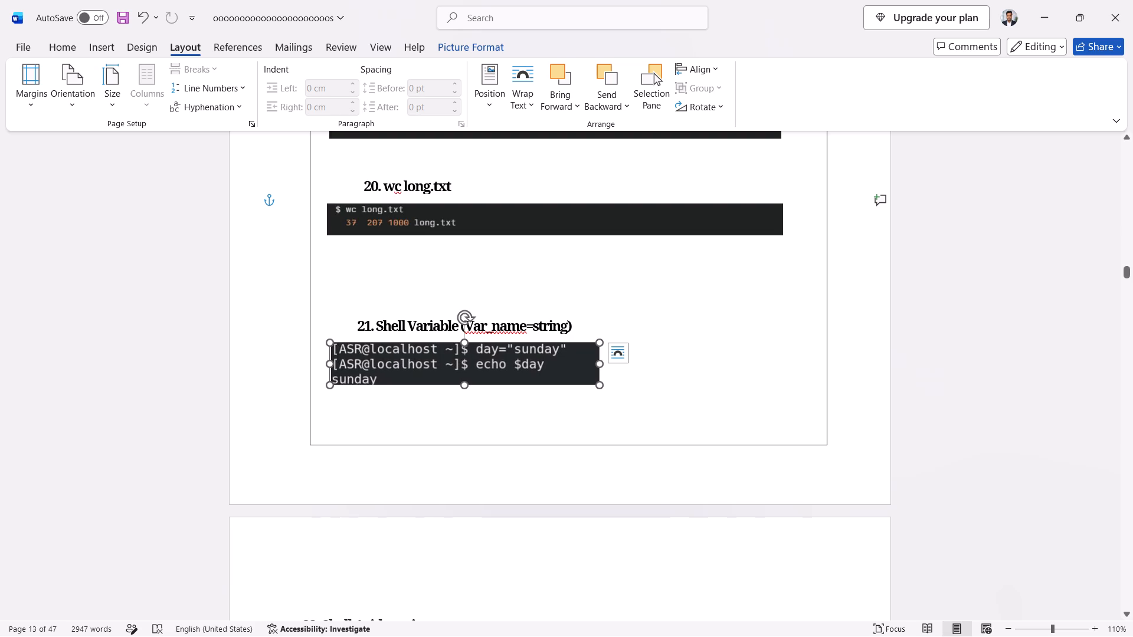
pyautogui.moveTo(602, 364); pyautogui.dragTo(649, 364)
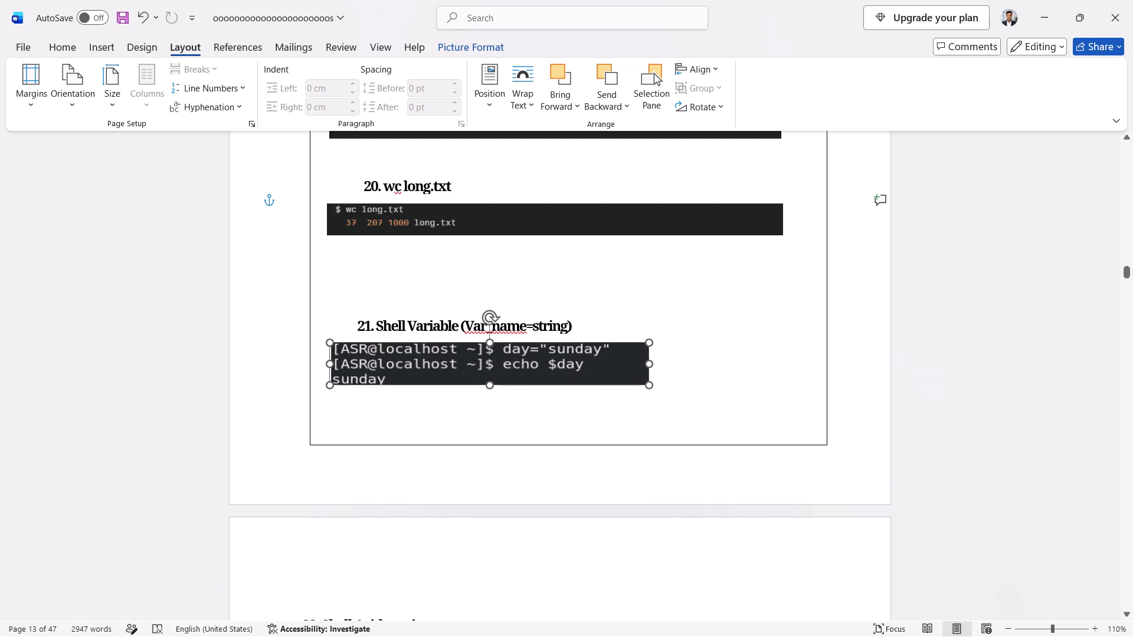
pyautogui.moveTo(649, 364); pyautogui.dragTo(654, 363)
# Review the text box border, headings and image alignment across page 13.
pyautogui.click(705, 354)
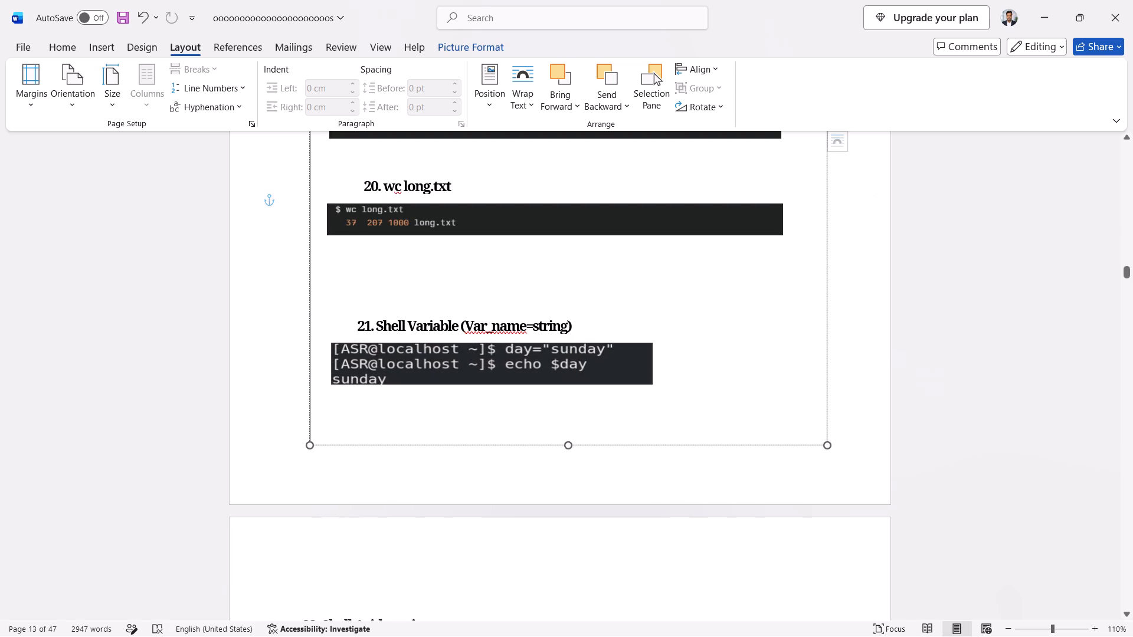
pyautogui.scroll(4, 680, 317)
pyautogui.scroll(-1, 680, 317)
pyautogui.scroll(2, 680, 317)
pyautogui.scroll(-4, 680, 317)
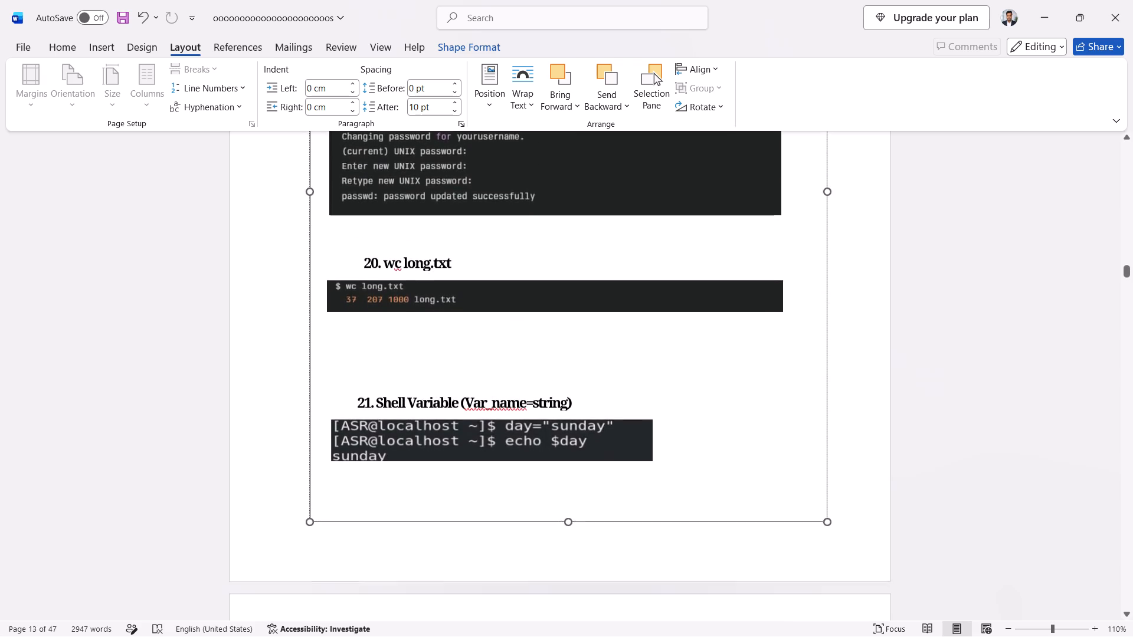
pyautogui.scroll(-4, 680, 317)
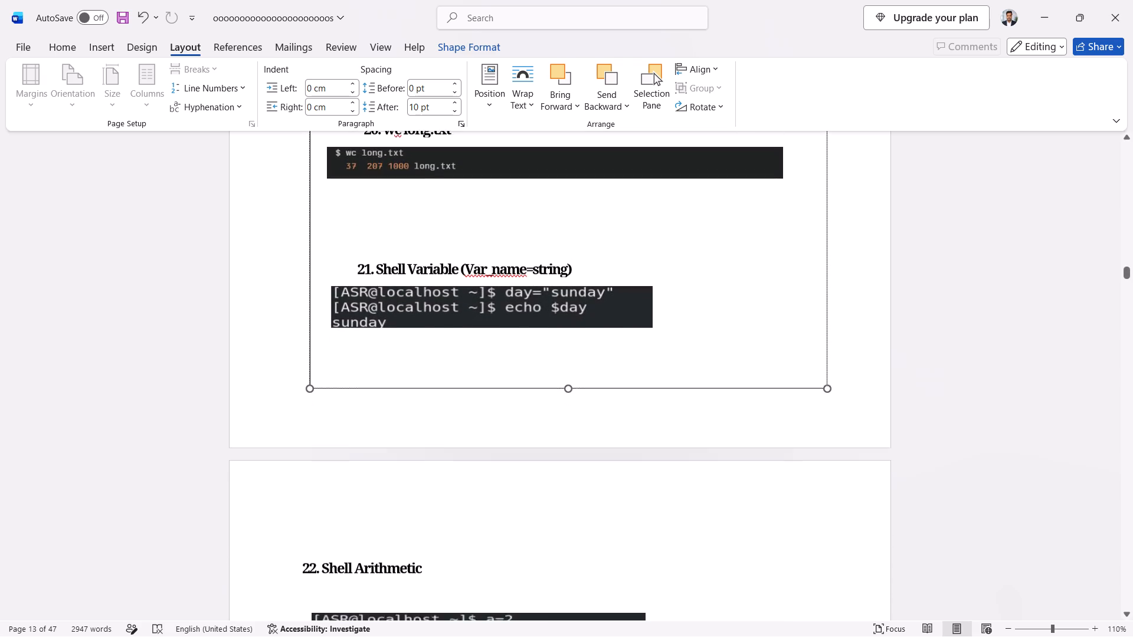
pyautogui.scroll(-2, 678, 317)
pyautogui.scroll(6, 678, 317)
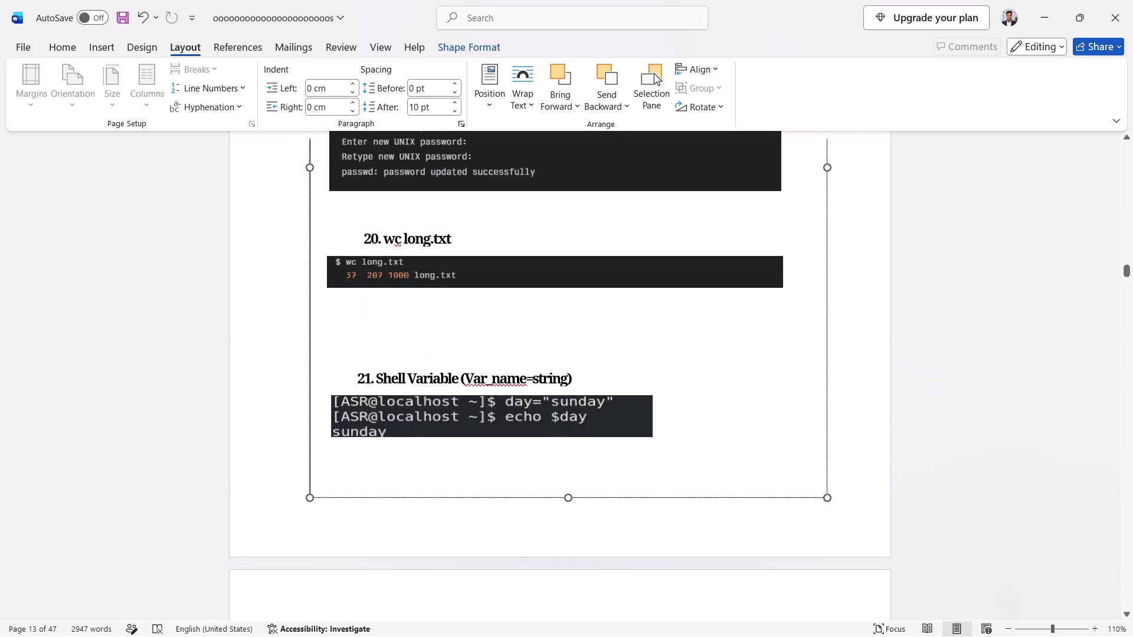
pyautogui.scroll(13, 678, 317)
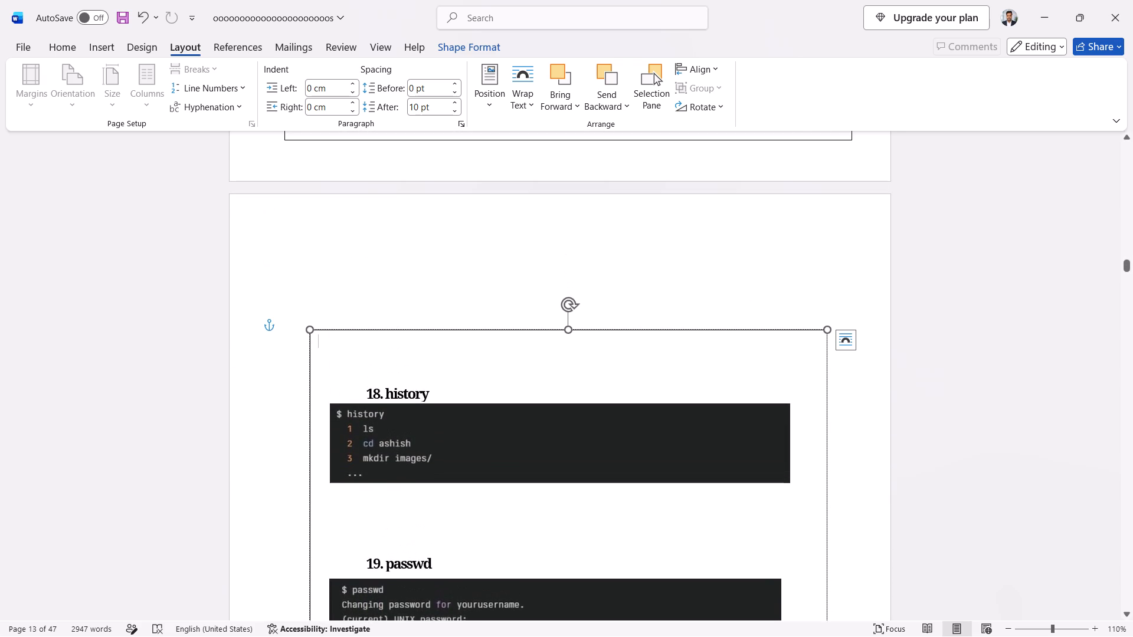
# Remove the left indent of the "18. history" heading and space it to line up with the history image's left edge.
pyautogui.click(366, 390)
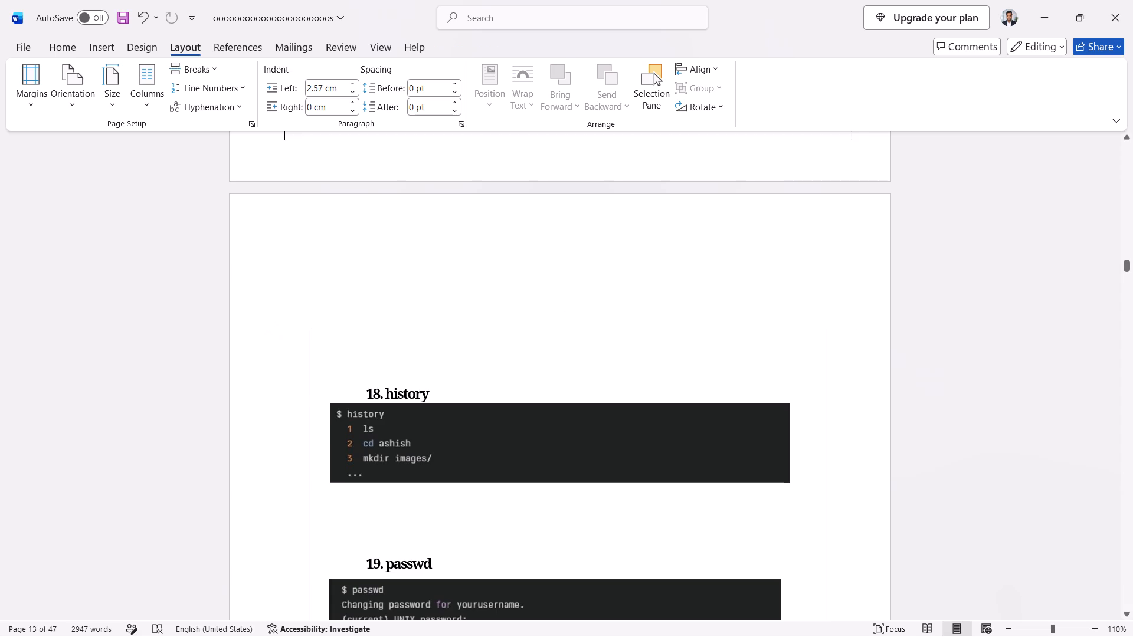
pyautogui.press('BackSpace')
pyautogui.press('space')
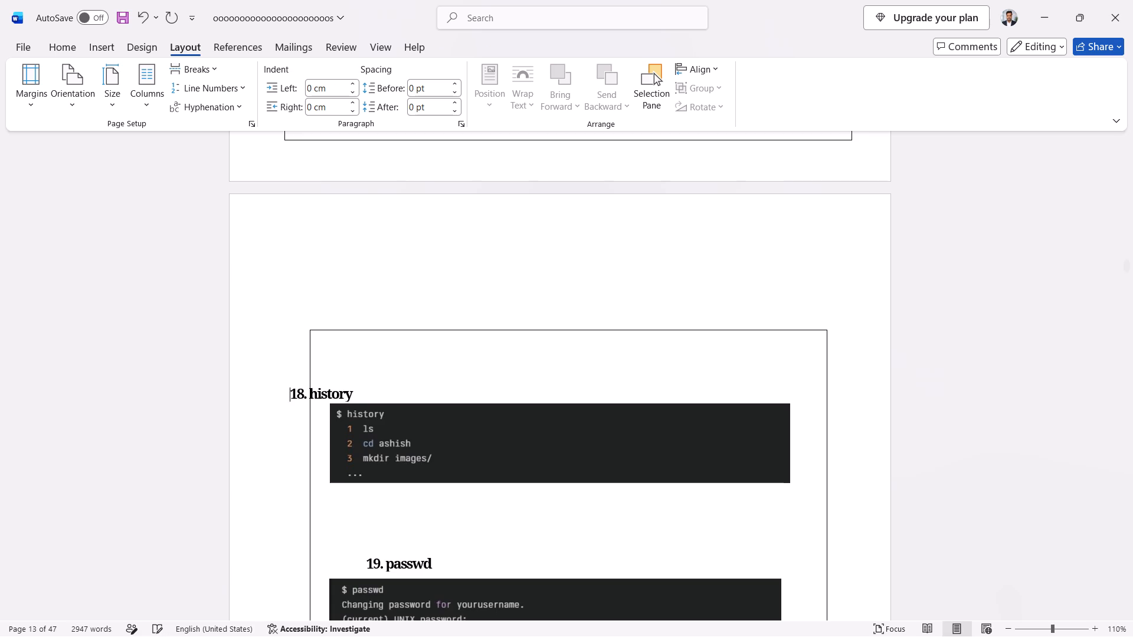
pyautogui.press('space')
pyautogui.press('space')
pyautogui.press('space')
pyautogui.press('space')
pyautogui.press('space')
pyautogui.press('space')
pyautogui.press('space')
pyautogui.press('space')
pyautogui.press('space')
pyautogui.press('space')
pyautogui.press('space')
pyautogui.press('space')
pyautogui.press('space')
pyautogui.press('space')
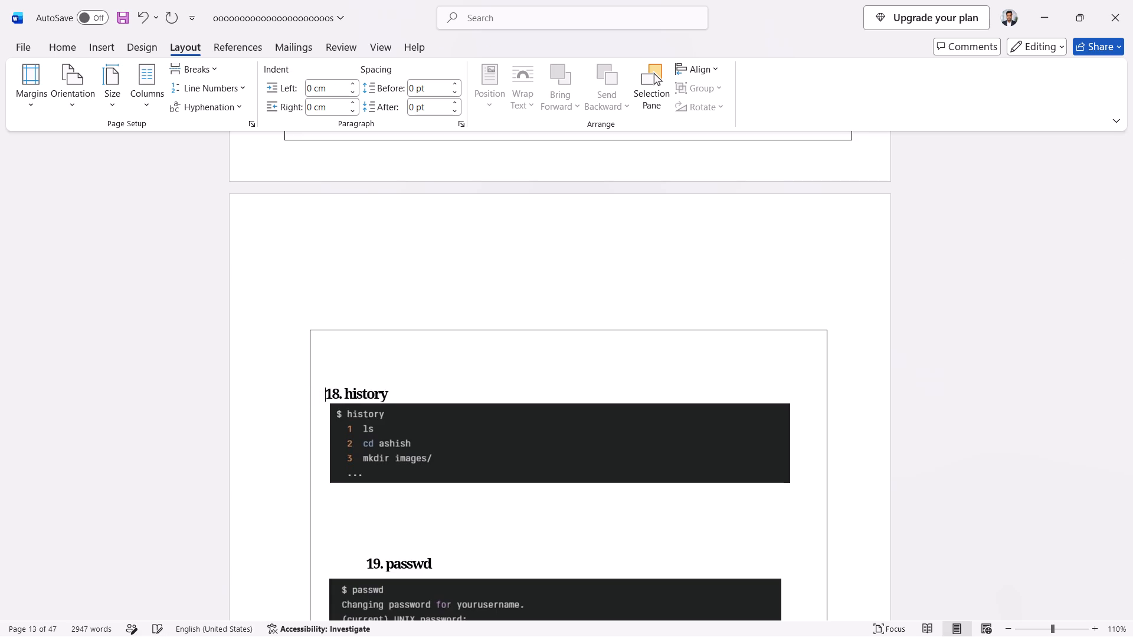
pyautogui.press('space')
# Remove the left indent of the "19. passwd" heading and space it to line up with the passwd image's left edge.
pyautogui.scroll(-4, 457, 383)
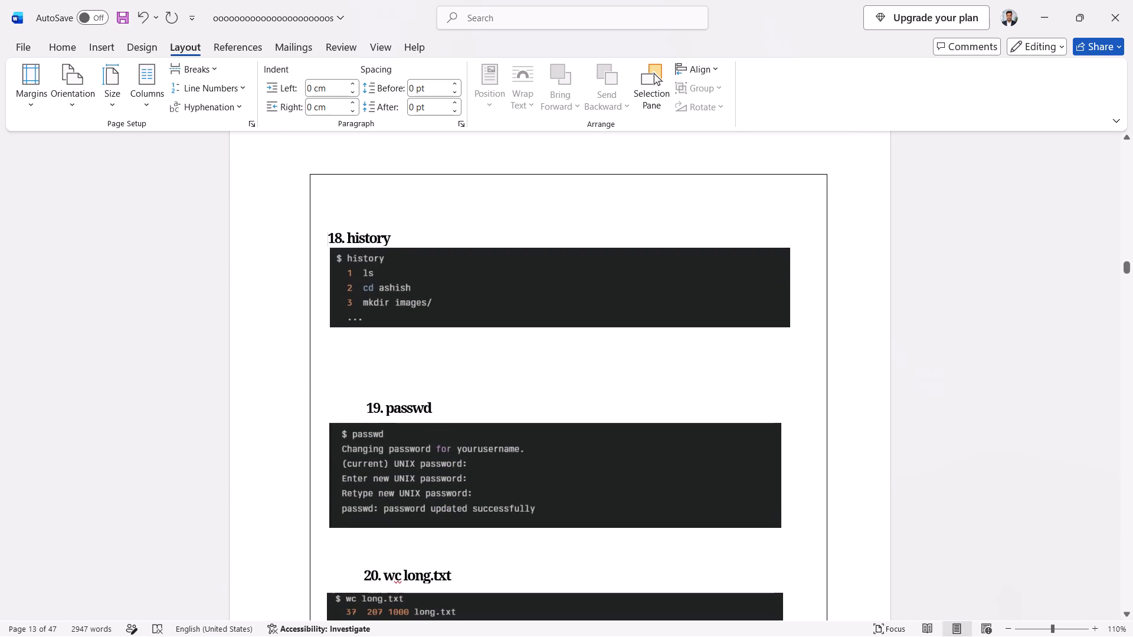
pyautogui.click(365, 408)
pyautogui.press('BackSpace')
pyautogui.press('space')
pyautogui.press('space')
pyautogui.press('space')
pyautogui.press('space')
pyautogui.press('space')
pyautogui.press('space')
pyautogui.press('space')
pyautogui.press('space')
pyautogui.press('space')
pyautogui.press('space')
pyautogui.press('space')
pyautogui.press('space')
pyautogui.press('space')
pyautogui.press('space')
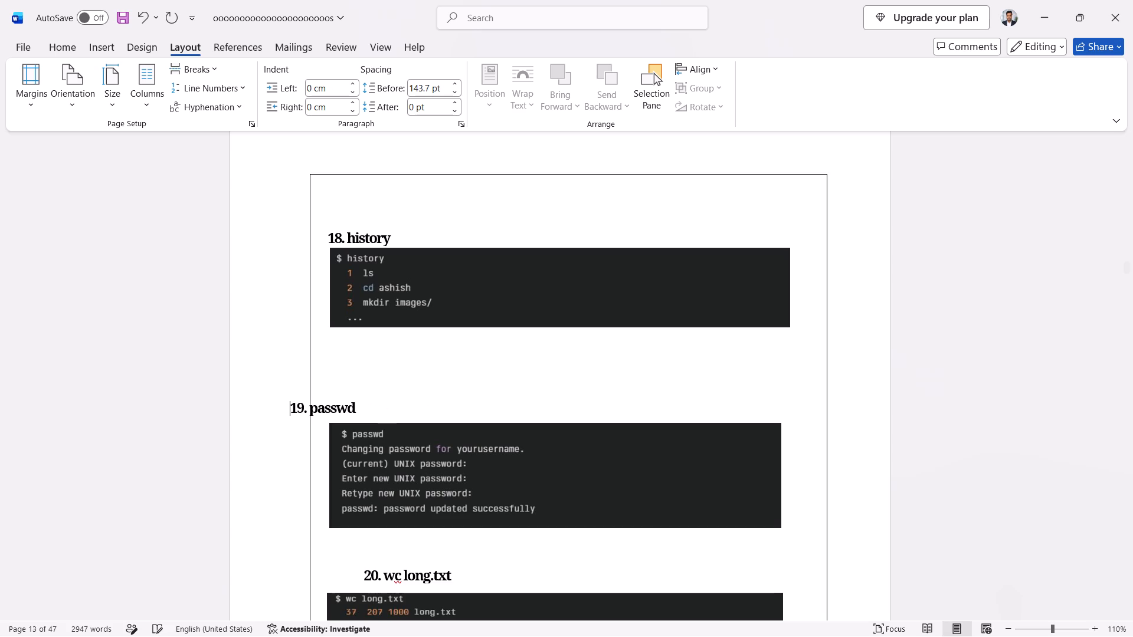
pyautogui.press('space')
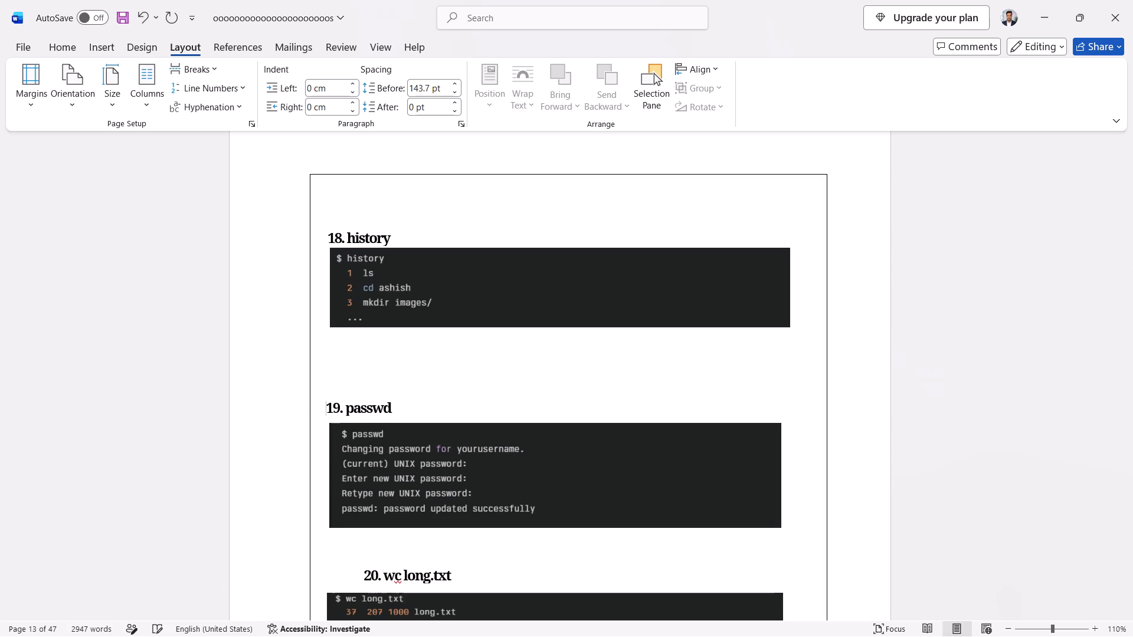
pyautogui.press('space')
# Remove the left indent of the "20. wc long.txt" heading and space it to line up with its image's left edge.
pyautogui.scroll(-4, 365, 398)
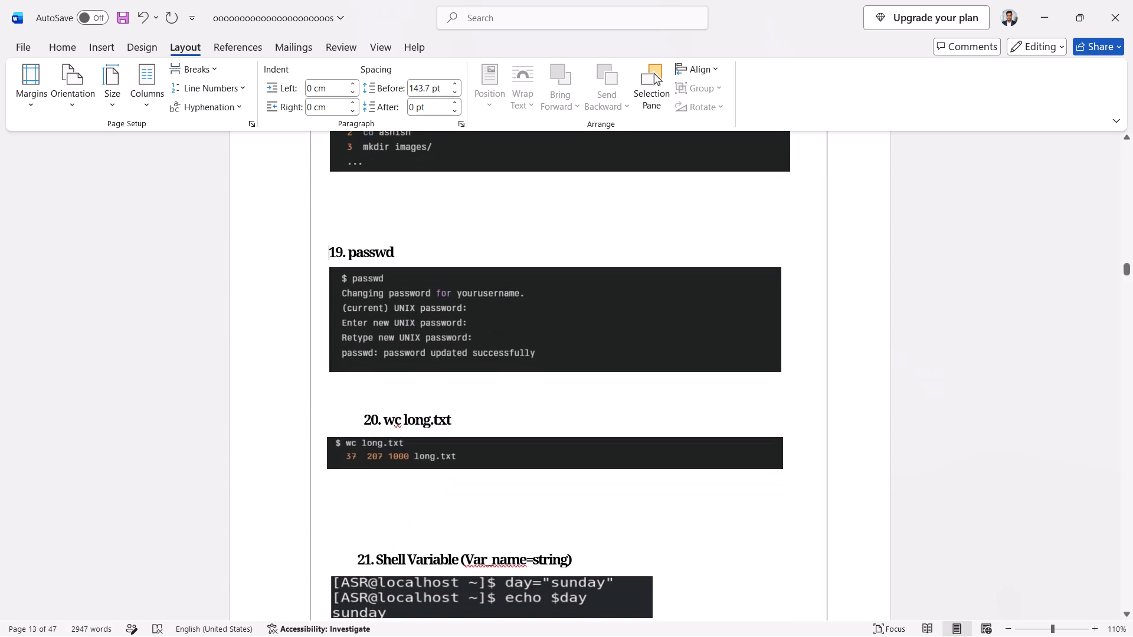
pyautogui.click(358, 416)
pyautogui.click(336, 422)
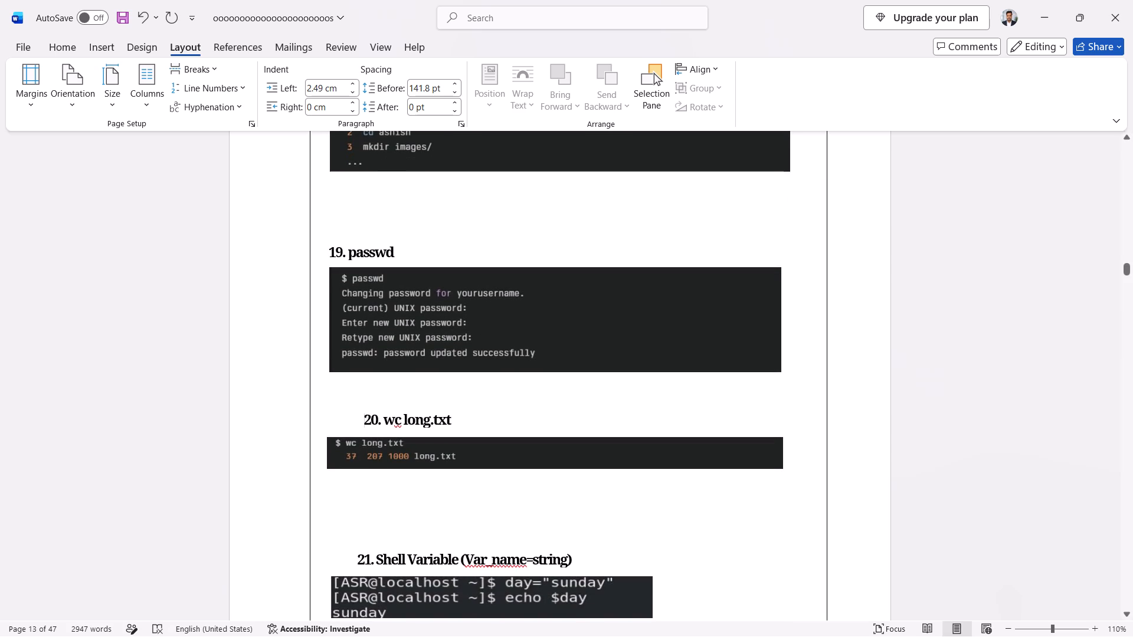
pyautogui.press('BackSpace')
pyautogui.press('space')
pyautogui.press('space')
pyautogui.press('space')
pyautogui.press('space')
pyautogui.press('space')
pyautogui.press('space')
pyautogui.press('space')
pyautogui.press('space')
pyautogui.press('space')
pyautogui.press('space')
pyautogui.press('space')
pyautogui.press('space')
pyautogui.press('space')
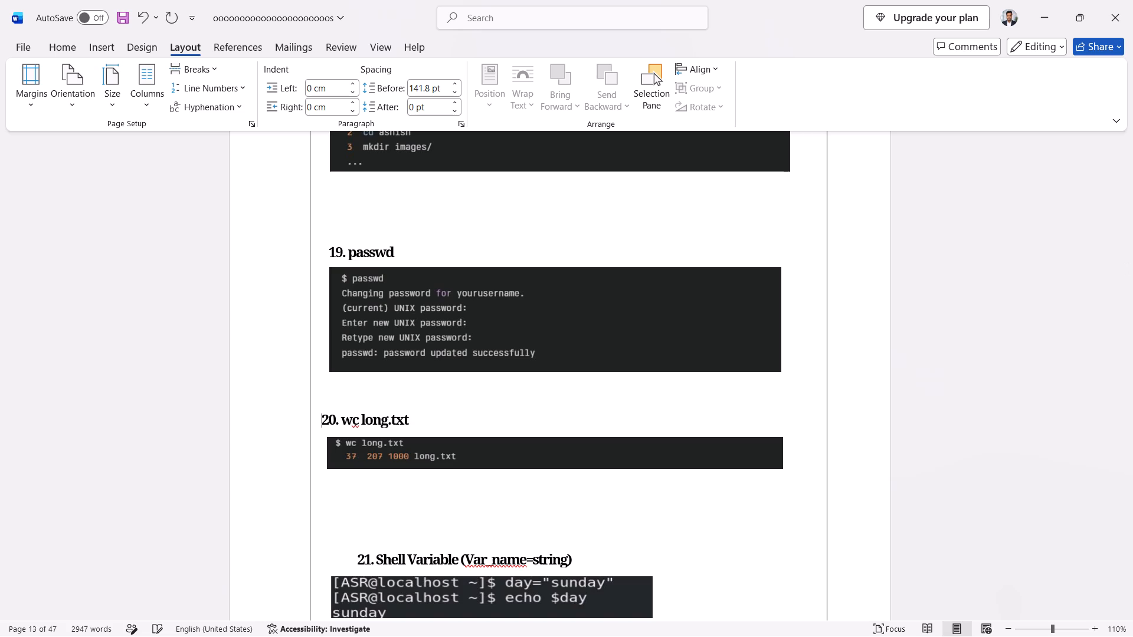
pyautogui.press('space')
pyautogui.press('space')
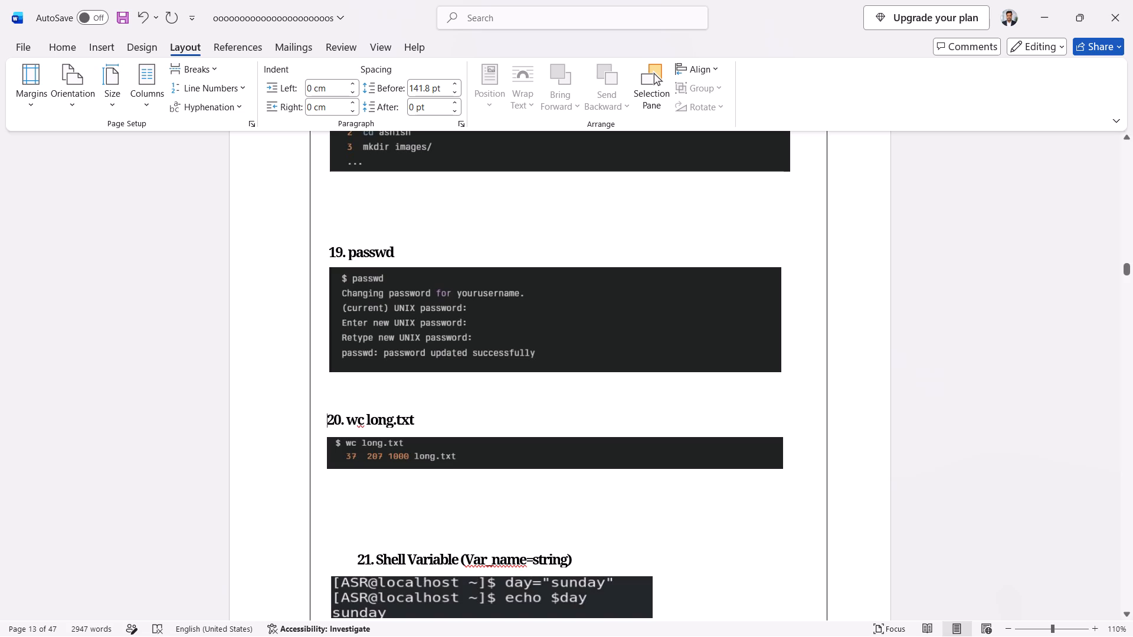
# Add one more space before the "20. wc long.txt" heading to line it up with its image's left edge.
pyautogui.press('space')
# Remove the left indent of the "21. Shell Variable (Var_name=string)" heading and space it to line up with its image's left edge.
pyautogui.scroll(-4, 328, 432)
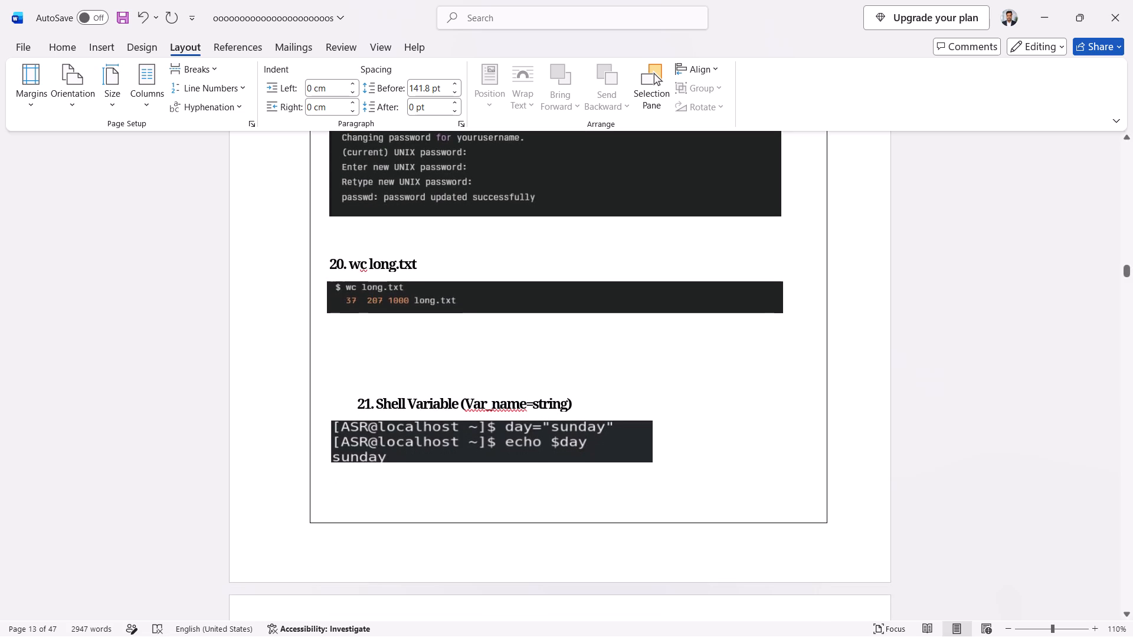
pyautogui.click(354, 411)
pyautogui.press('BackSpace')
pyautogui.press('space')
pyautogui.press('space')
pyautogui.press('space')
pyautogui.press('space')
pyautogui.press('space')
pyautogui.press('space')
pyautogui.press('space')
pyautogui.press('space')
pyautogui.press('space')
pyautogui.press('space')
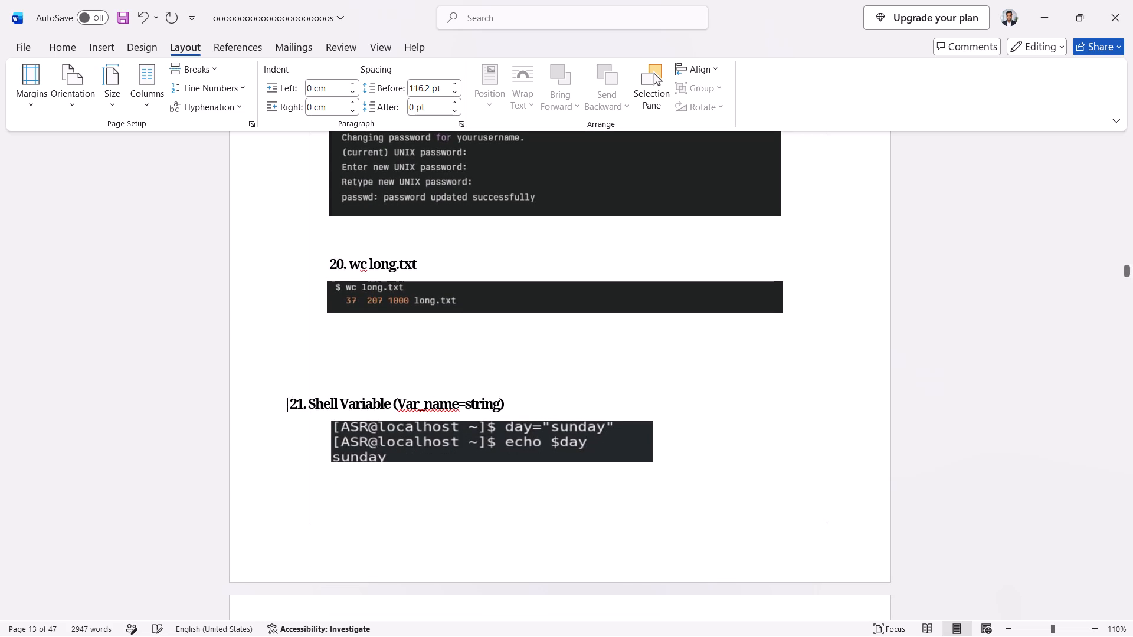
pyautogui.press('space')
pyautogui.press('space')
pyautogui.press('space')
pyautogui.press('space')
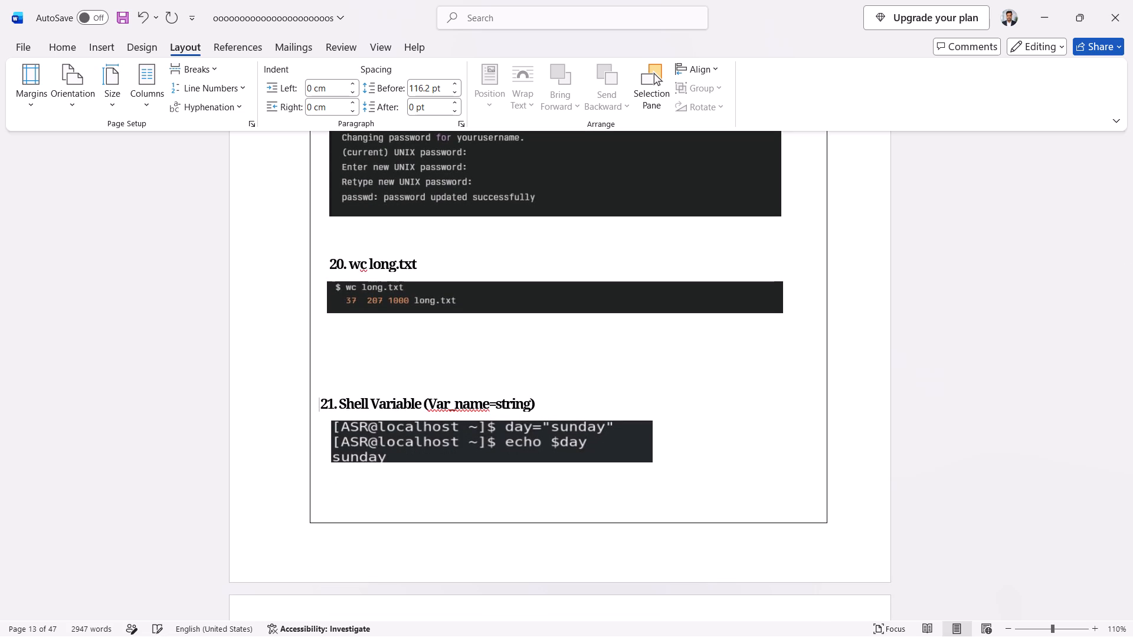
pyautogui.press('space')
pyautogui.press('space')
pyautogui.press('space')
pyautogui.press('space')
pyautogui.press('space')
# Draw a text box about 15.88 cm wide and 2.93 cm high over the "22. Shell Arithmetic" heading on page 14.
pyautogui.scroll(-3, 355, 411)
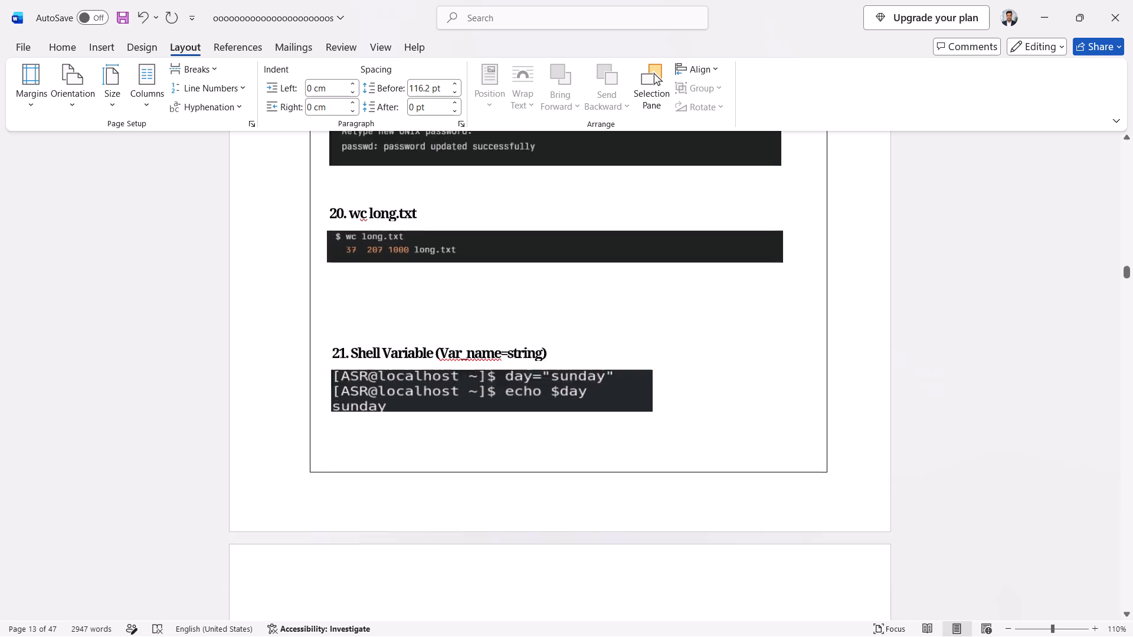
pyautogui.scroll(-2, 355, 411)
pyautogui.click(355, 407)
pyautogui.scroll(-4, 357, 435)
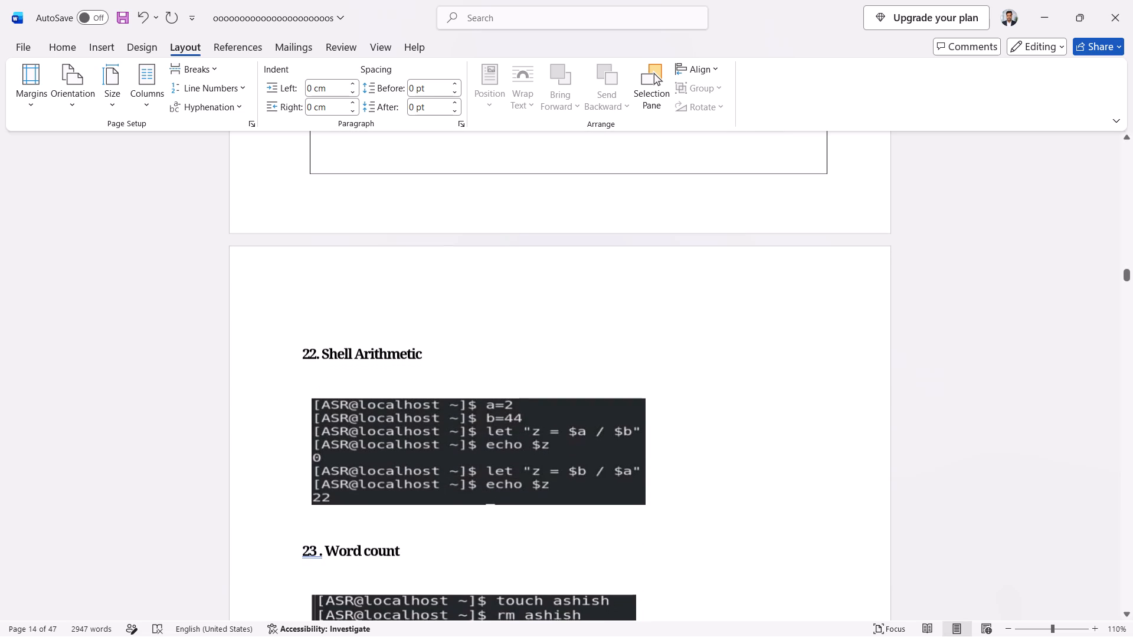
pyautogui.scroll(-2, 323, 362)
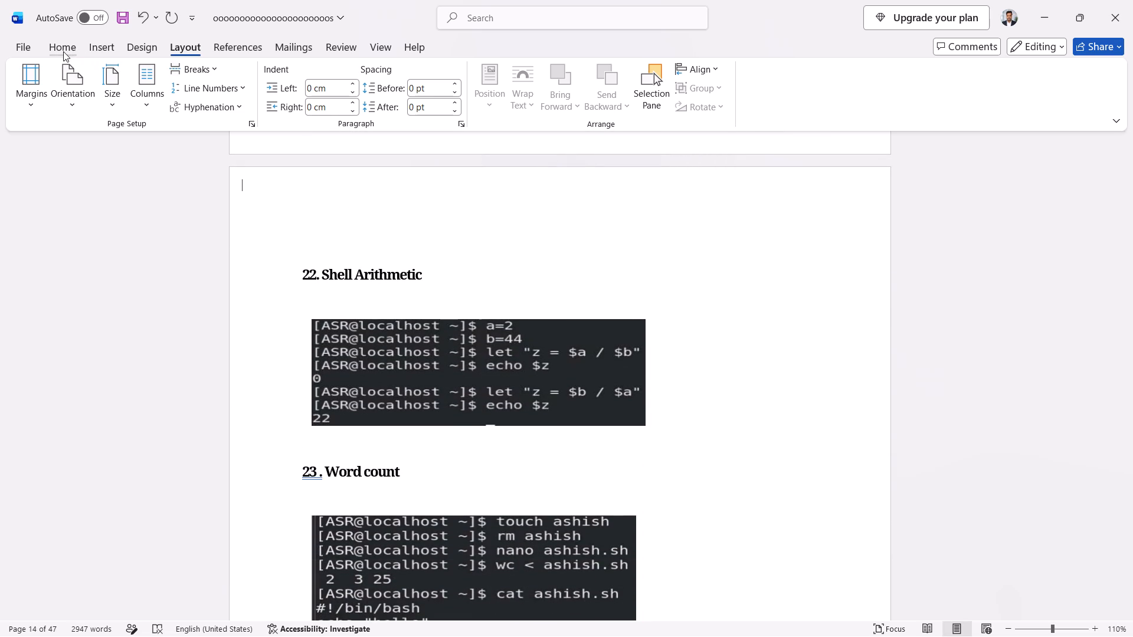
pyautogui.click(98, 47)
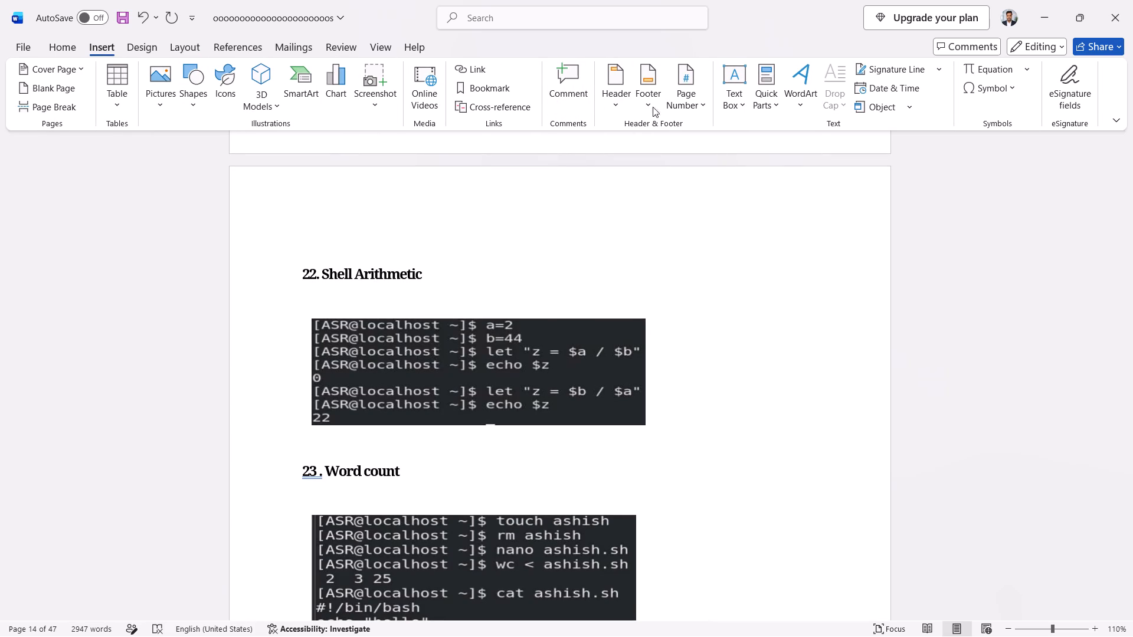
pyautogui.click(738, 103)
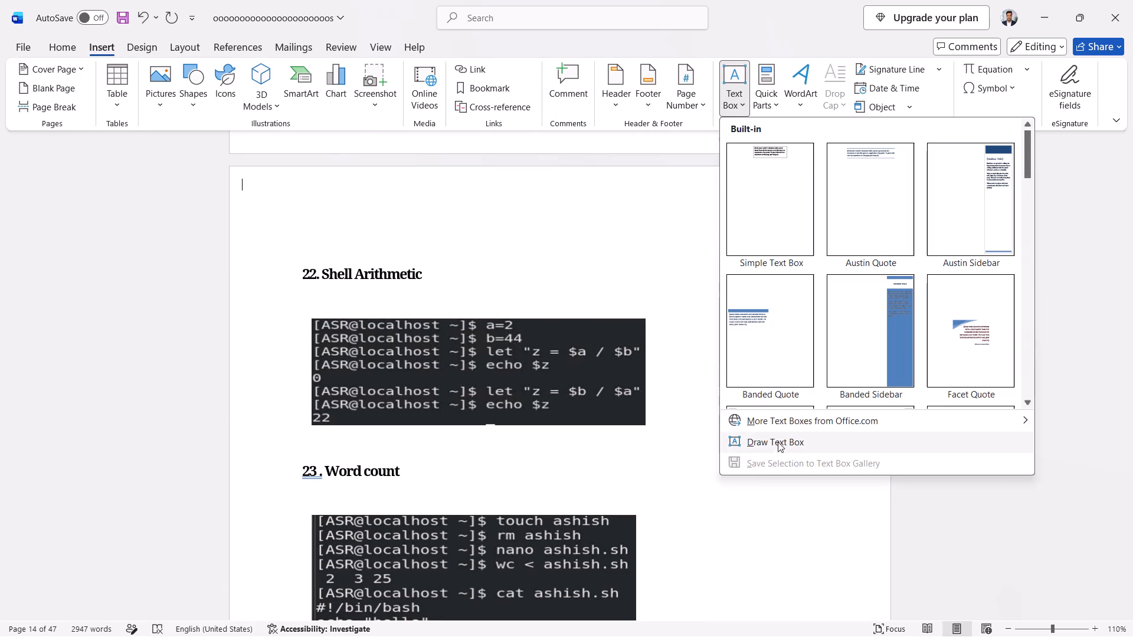
pyautogui.click(778, 447)
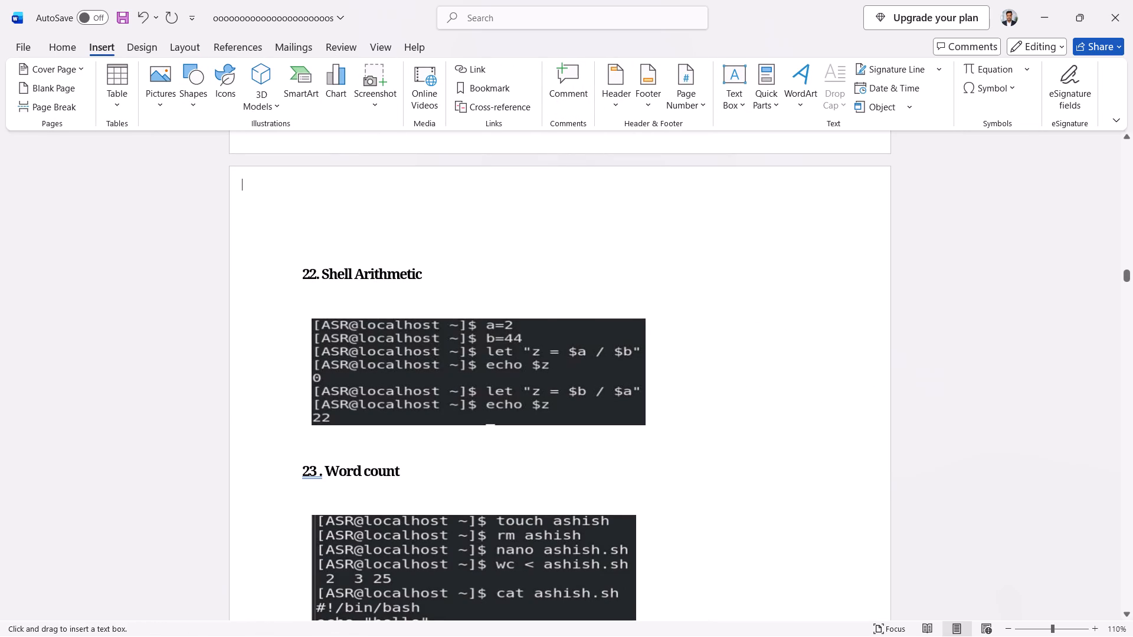
pyautogui.moveTo(294, 214); pyautogui.dragTo(340, 283)
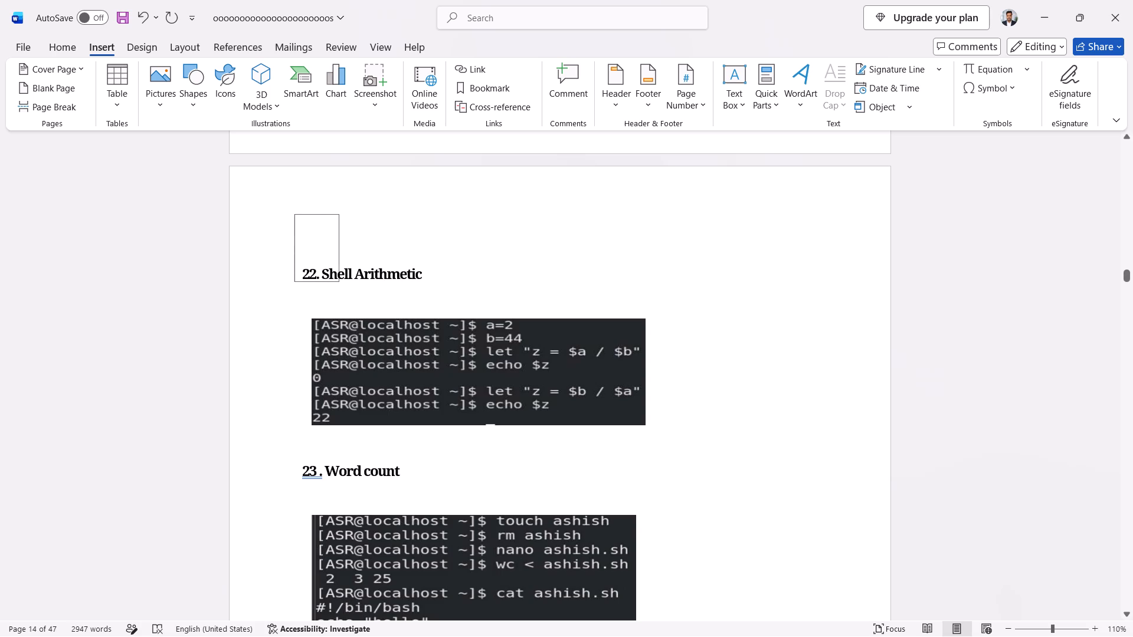
pyautogui.moveTo(340, 283); pyautogui.dragTo(768, 303)
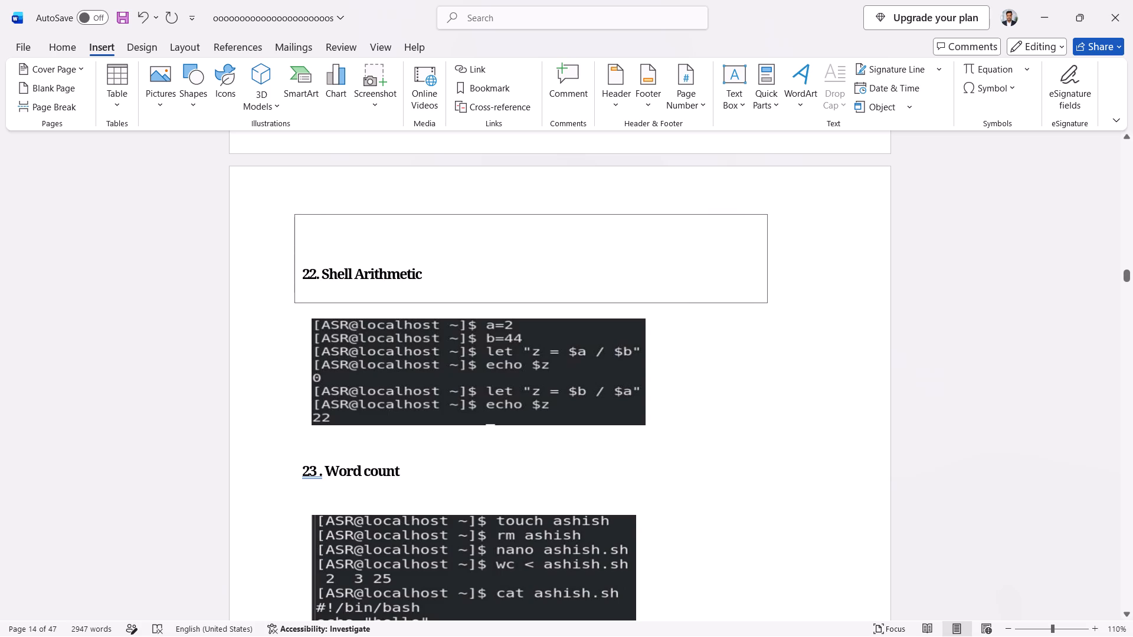
pyautogui.moveTo(768, 303); pyautogui.dragTo(782, 304)
# Widen the page 13 text box border on both sides to about 18.09 cm.
pyautogui.scroll(2, 650, 196)
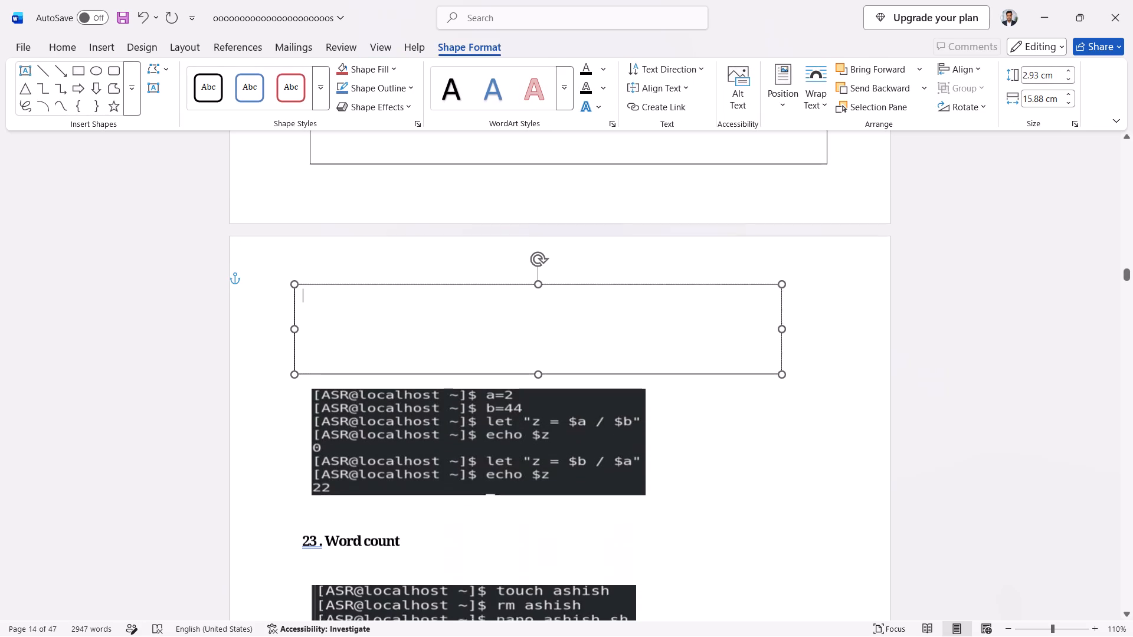
pyautogui.scroll(1, 650, 196)
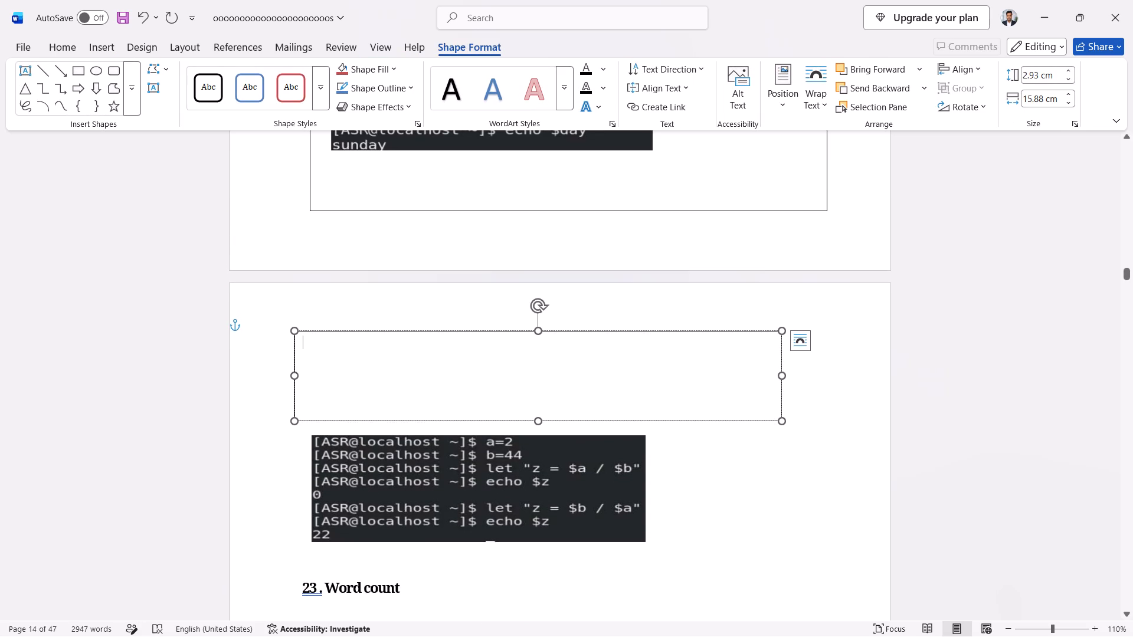
pyautogui.scroll(20, 318, 204)
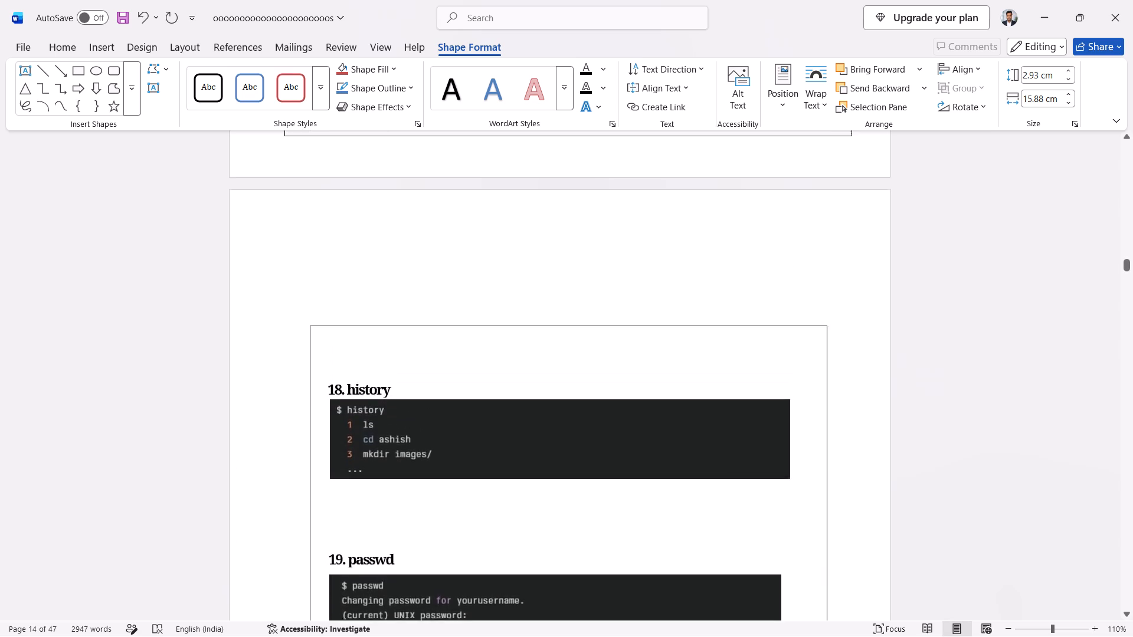
pyautogui.scroll(2, 319, 204)
pyautogui.click(328, 407)
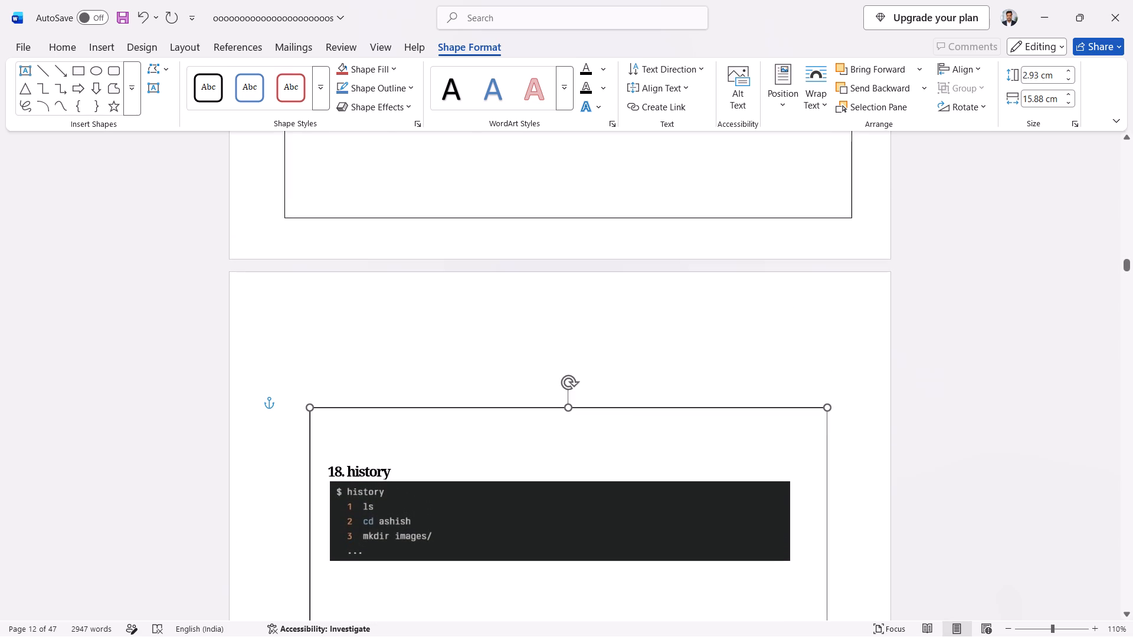
pyautogui.moveTo(307, 406); pyautogui.dragTo(290, 406)
pyautogui.scroll(3, 354, 382)
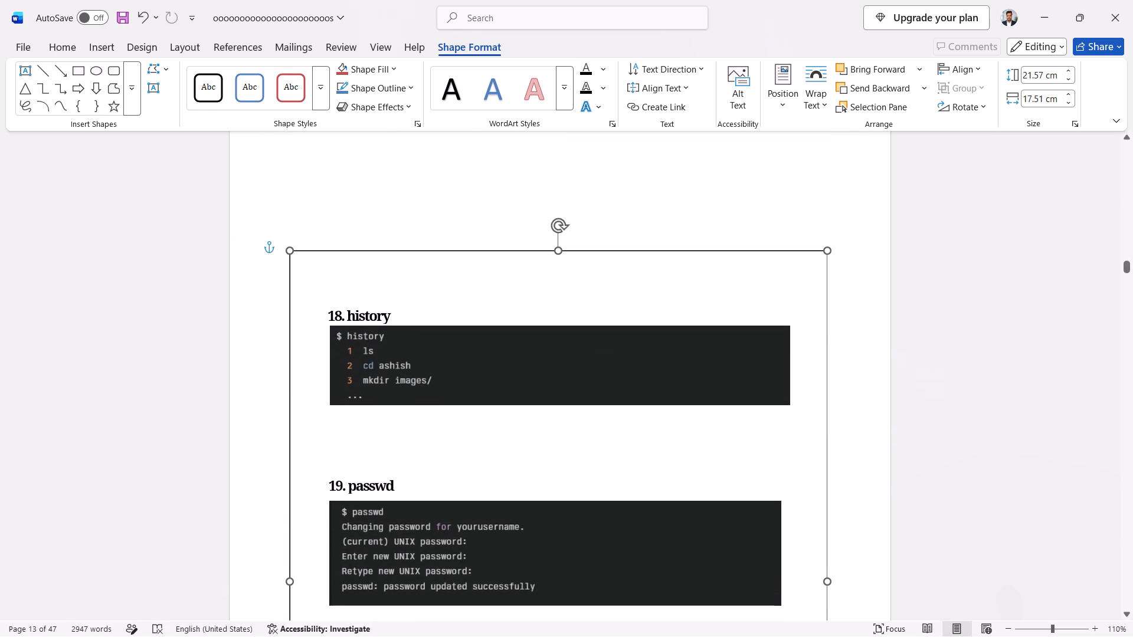
pyautogui.scroll(2, 674, 195)
pyautogui.scroll(2, 758, 215)
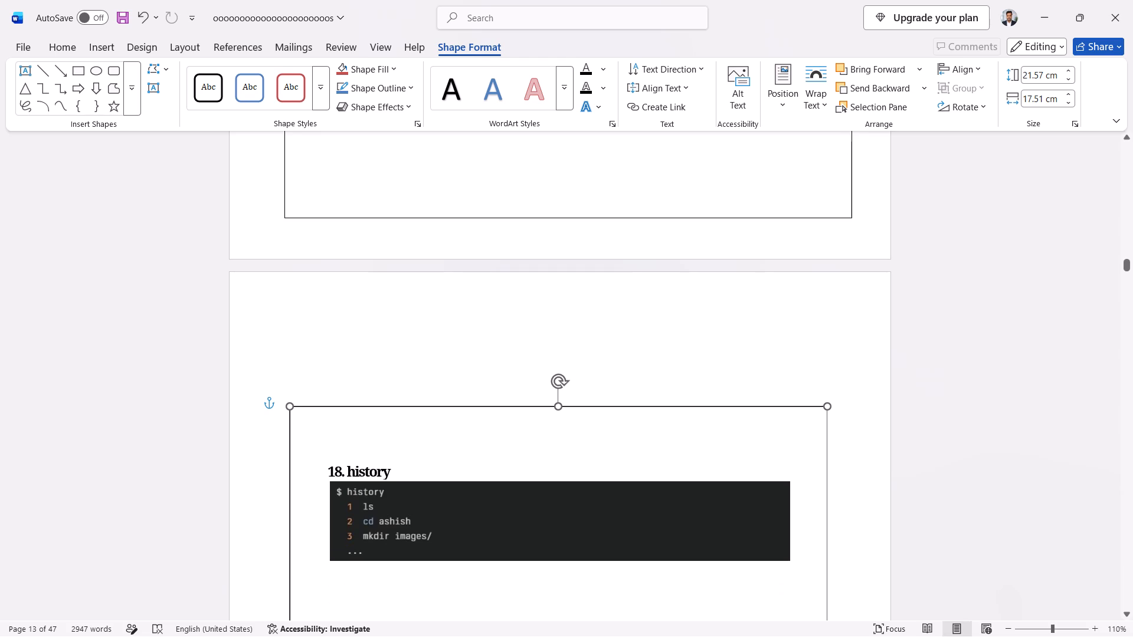
pyautogui.moveTo(829, 405); pyautogui.dragTo(846, 405)
# Widen the new page 14 text box on both sides to about 17.72 cm.
pyautogui.scroll(-2, 757, 351)
pyautogui.scroll(-6, 607, 307)
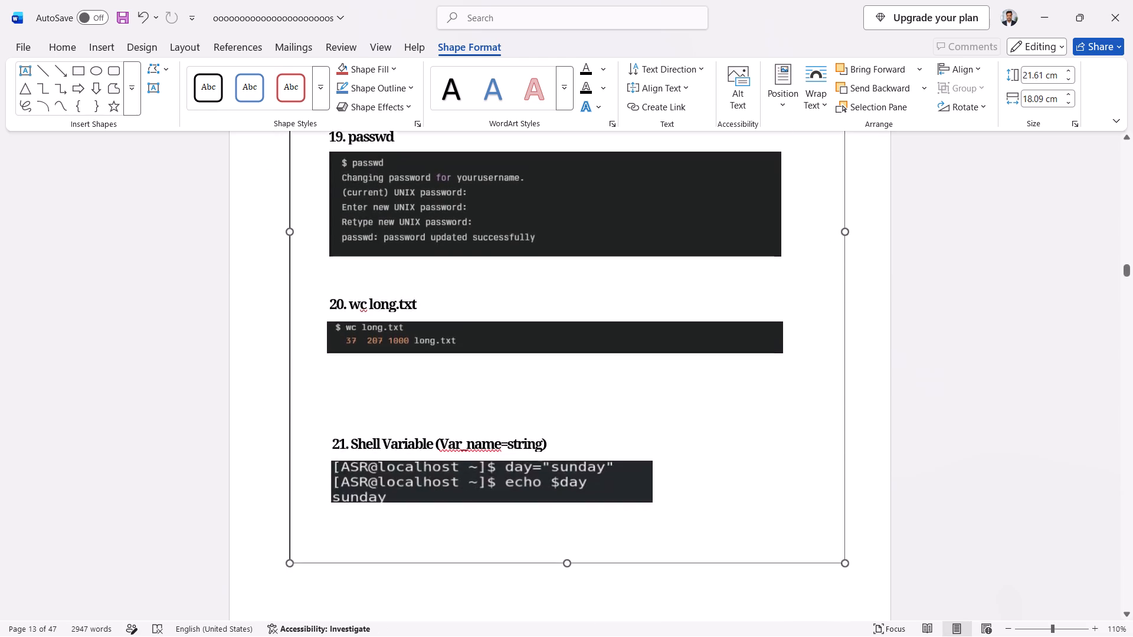
pyautogui.scroll(-10, 553, 287)
pyautogui.scroll(2, 352, 208)
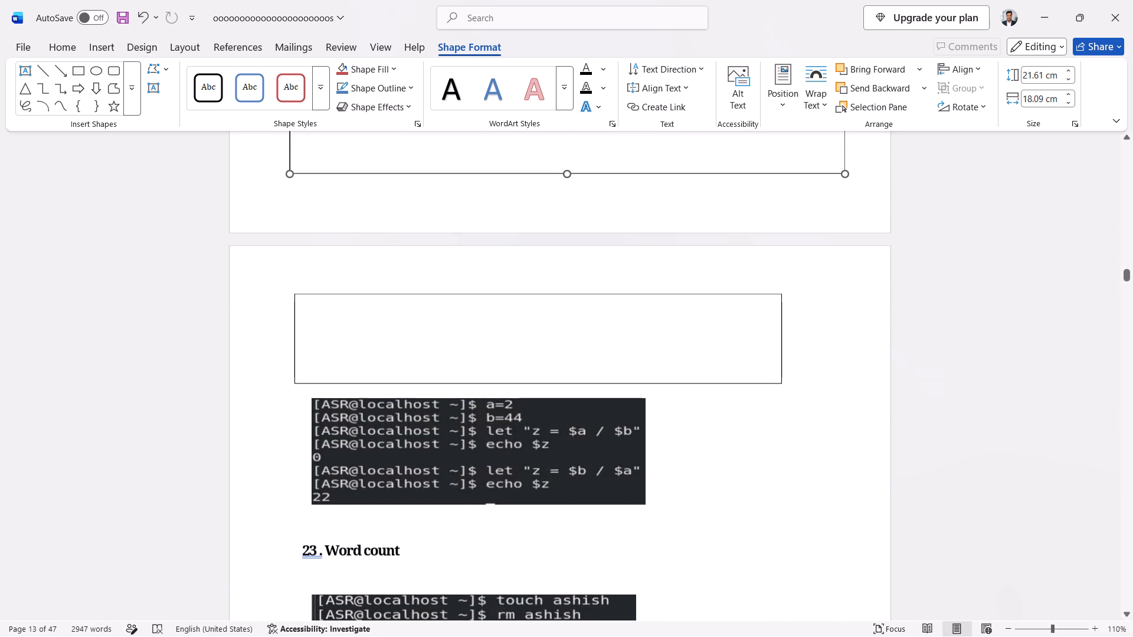
pyautogui.click(299, 295)
pyautogui.click(292, 295)
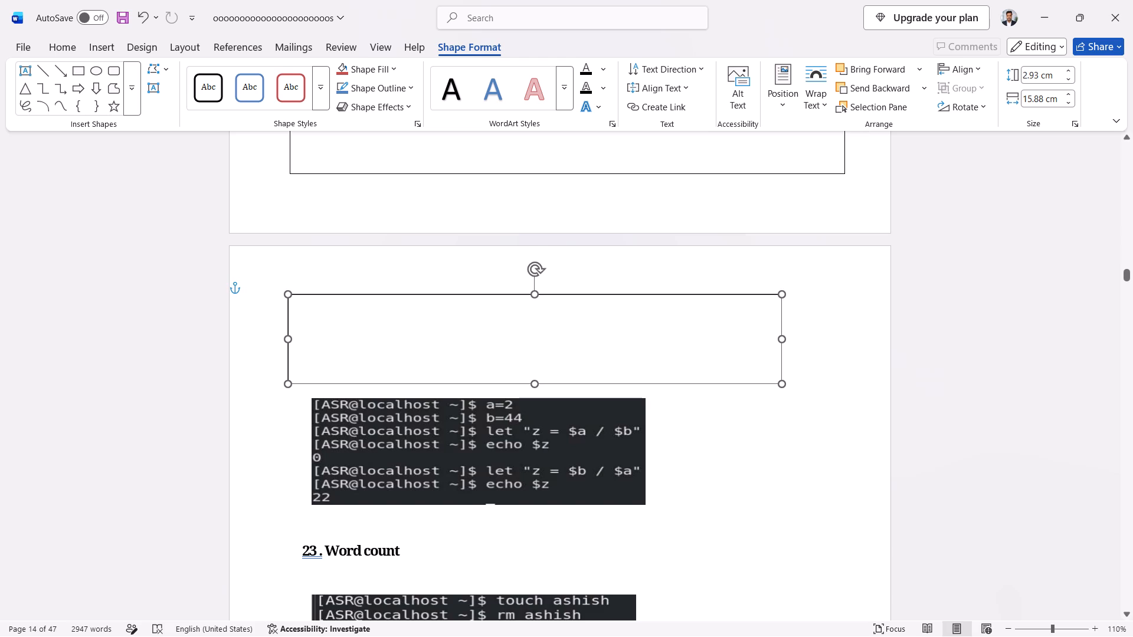
pyautogui.moveTo(780, 293); pyautogui.dragTo(781, 293)
pyautogui.moveTo(781, 293); pyautogui.dragTo(831, 291)
# Extend the page 14 text box downward over the Word count section to a height of about 12.49 cm.
pyautogui.scroll(-3, 650, 294)
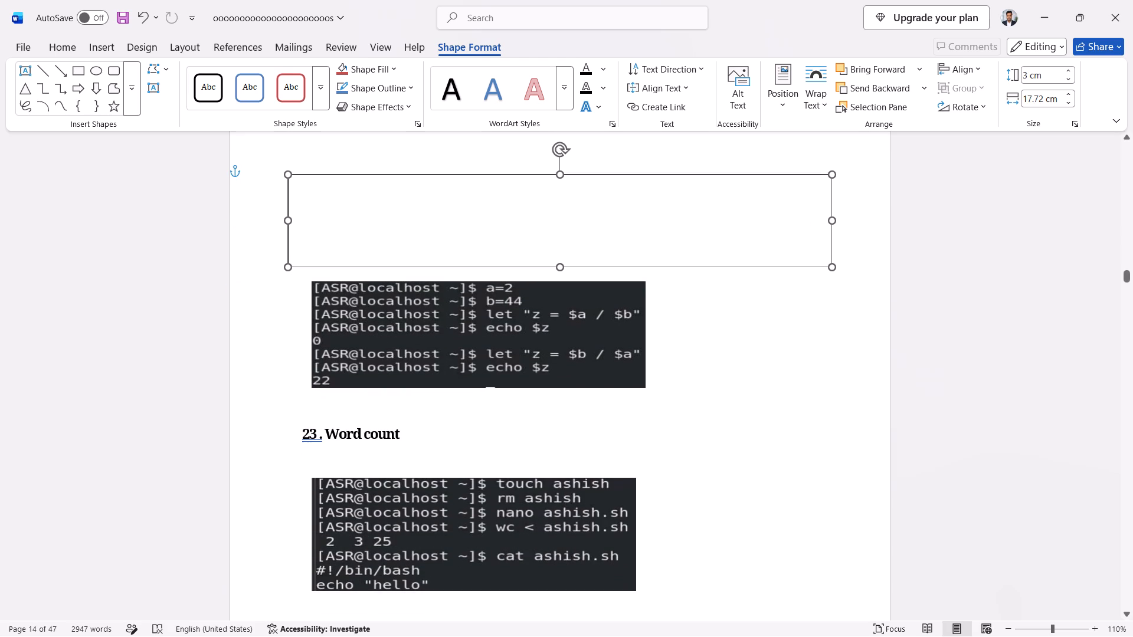
pyautogui.moveTo(559, 267); pyautogui.dragTo(568, 373)
pyautogui.scroll(-2, 567, 371)
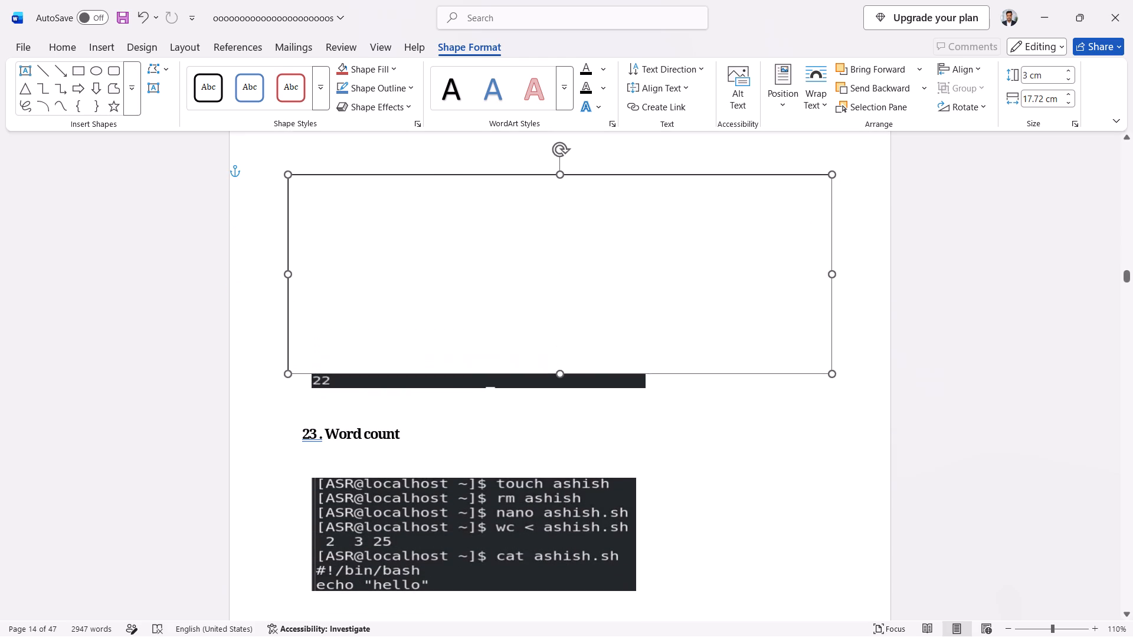
pyautogui.moveTo(568, 373); pyautogui.dragTo(562, 439)
pyautogui.scroll(-3, 562, 421)
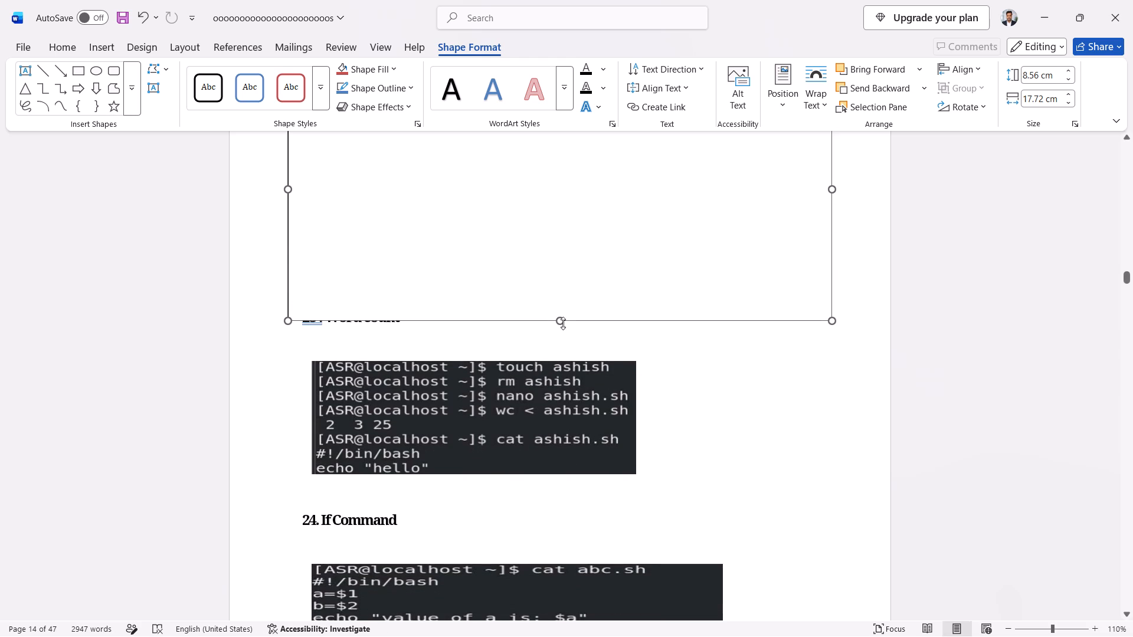
pyautogui.moveTo(563, 322); pyautogui.dragTo(557, 427)
# Format the page 13 headings, 18. history through 21. Shell Variable, as non-bold Times New Roman 14.
pyautogui.scroll(11, 534, 285)
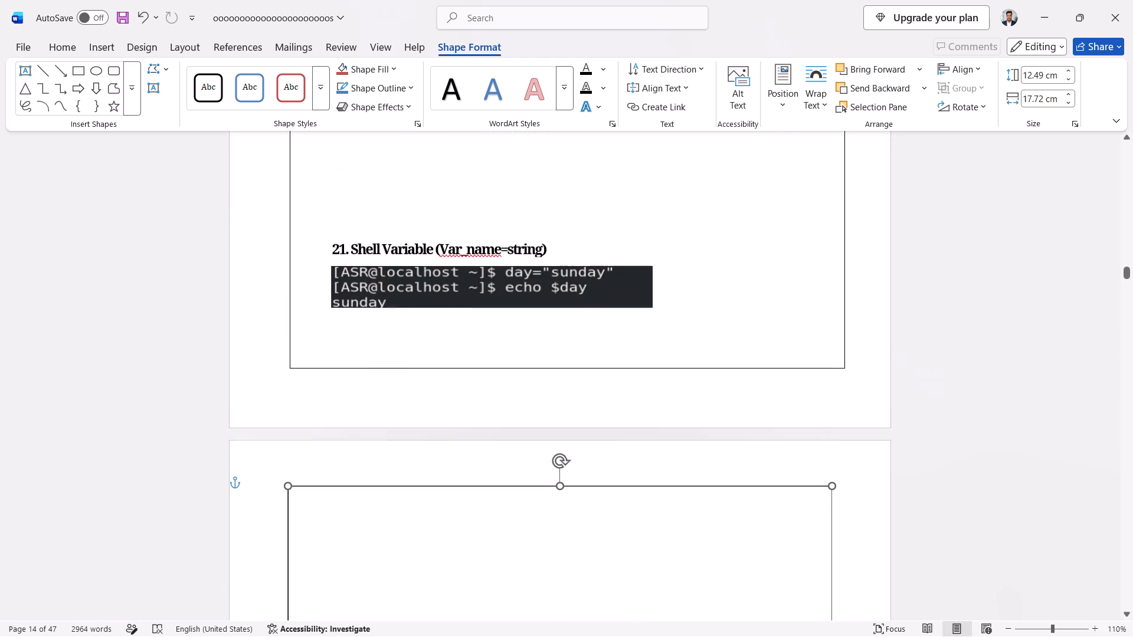
pyautogui.moveTo(572, 248); pyautogui.dragTo(446, 229)
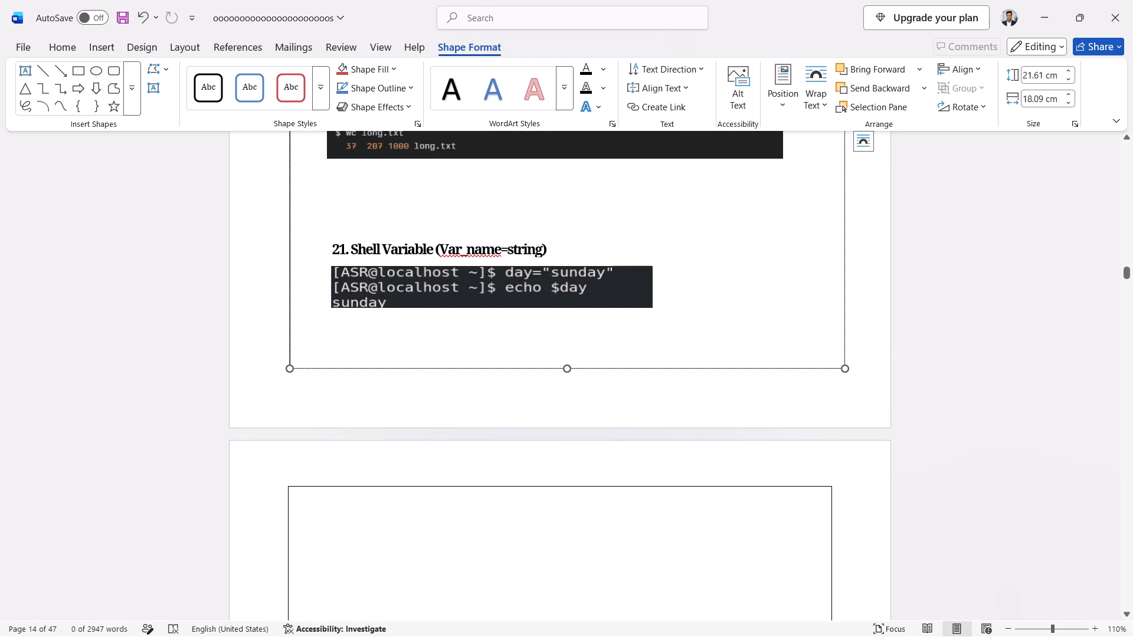
pyautogui.click(555, 247)
pyautogui.moveTo(541, 251); pyautogui.dragTo(530, 251)
pyautogui.click(556, 251)
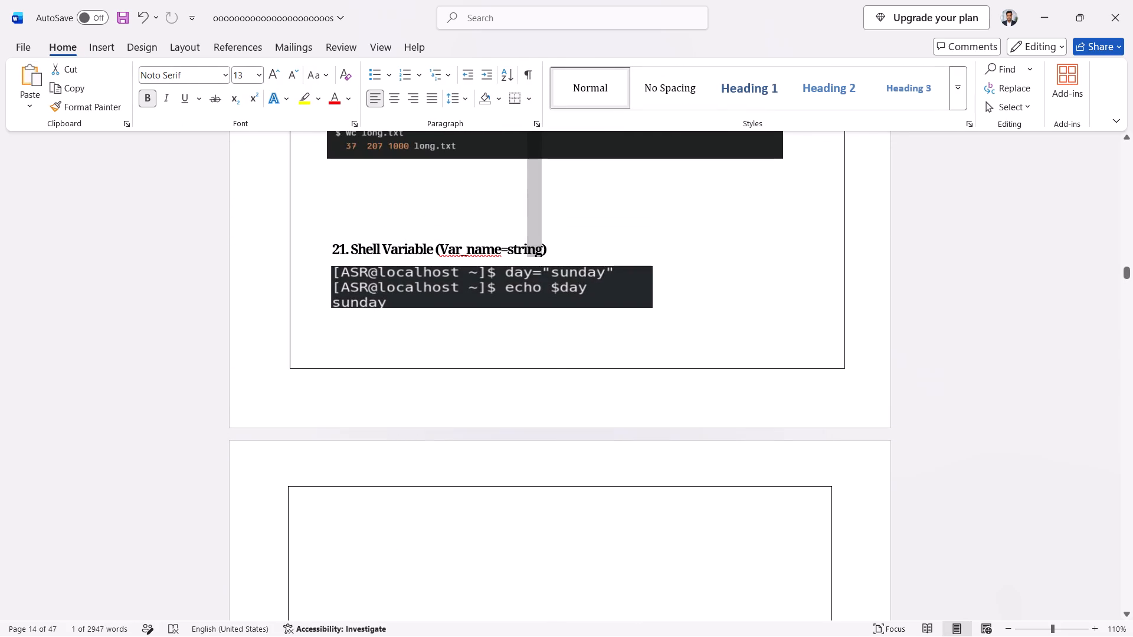
pyautogui.moveTo(547, 252); pyautogui.dragTo(432, 231)
pyautogui.scroll(3, 474, 238)
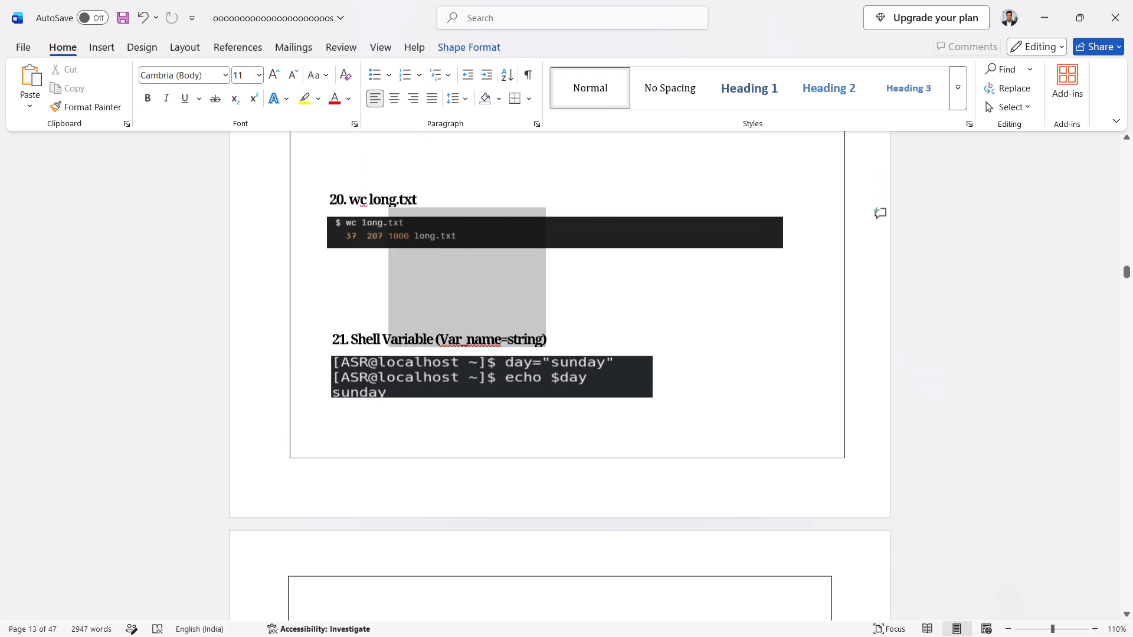
pyautogui.moveTo(432, 231); pyautogui.dragTo(364, 191)
pyautogui.scroll(5, 395, 231)
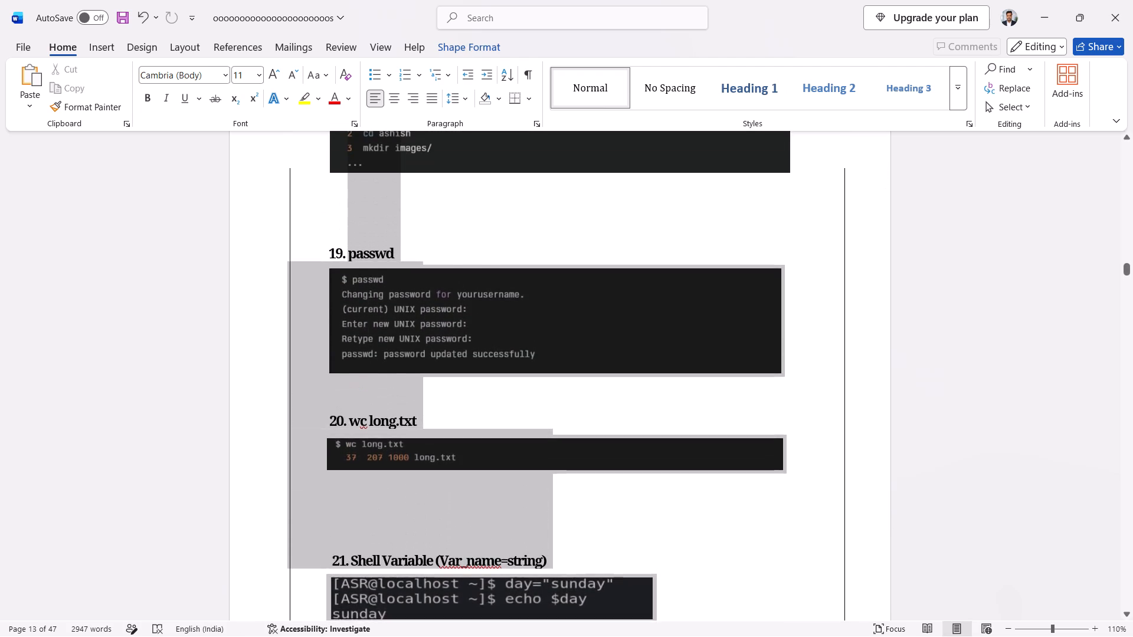
pyautogui.moveTo(364, 191); pyautogui.dragTo(341, 179)
pyautogui.scroll(4, 363, 189)
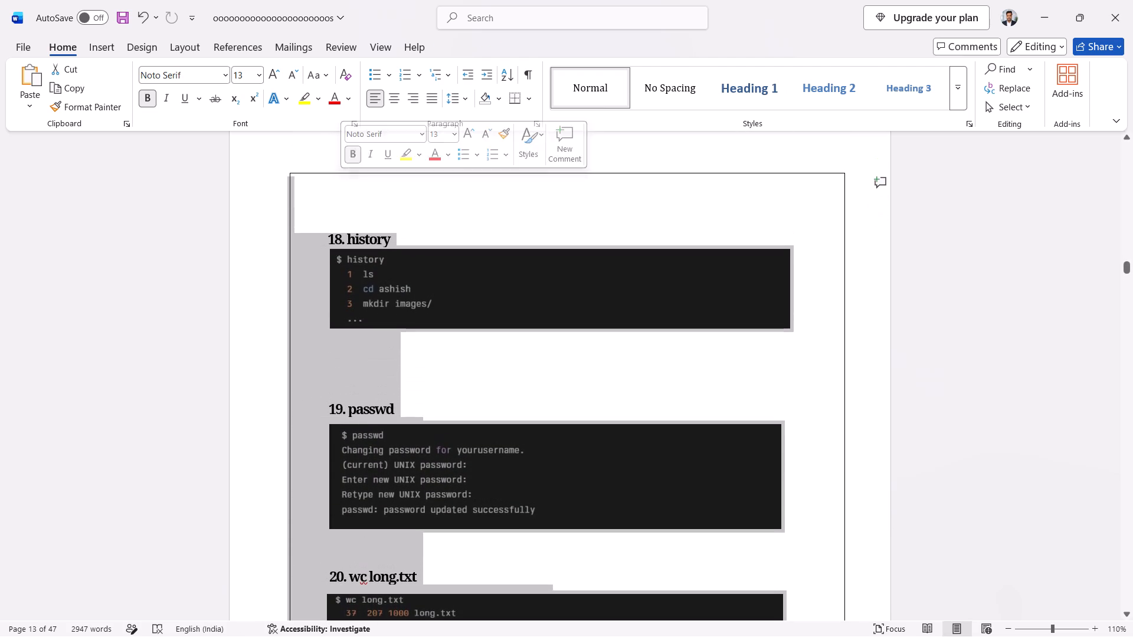
pyautogui.click(224, 75)
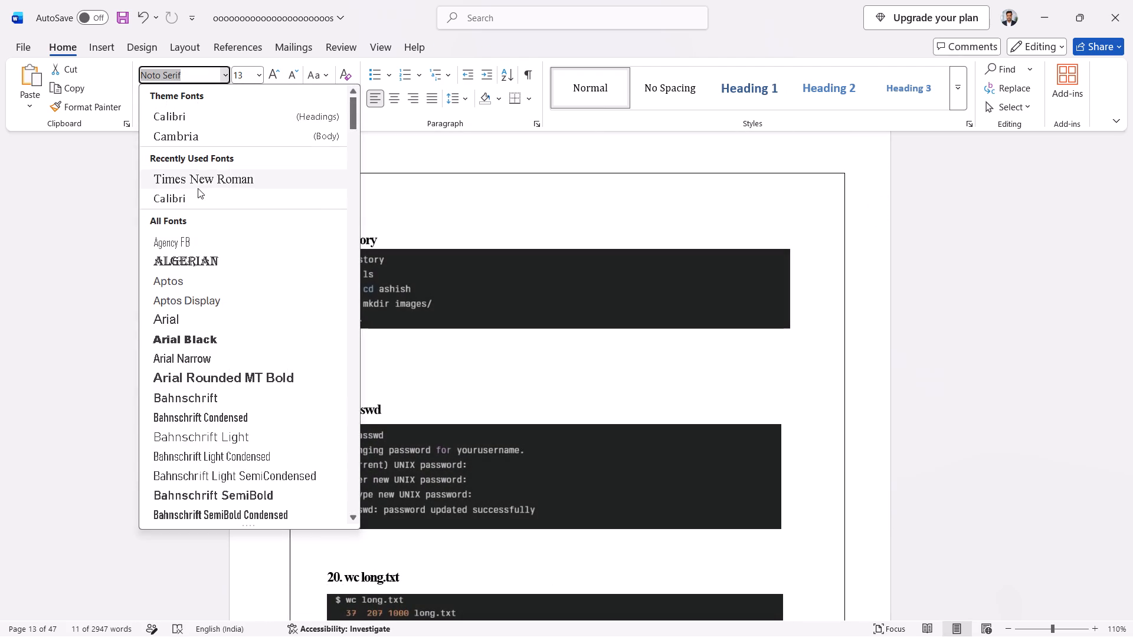
pyautogui.click(200, 180)
pyautogui.click(277, 77)
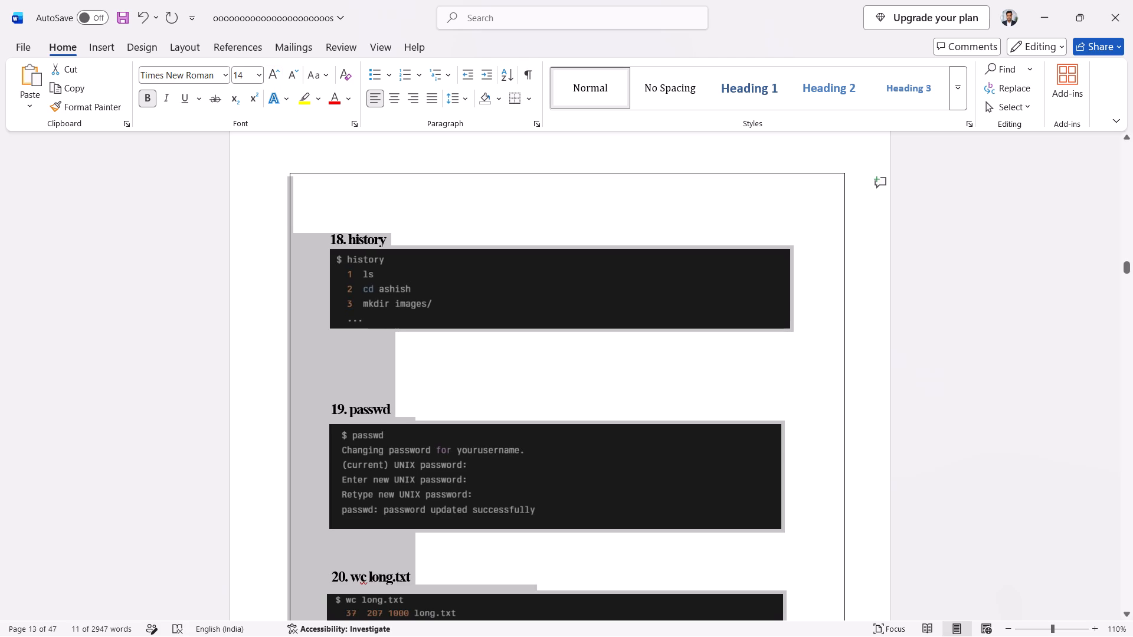
pyautogui.click(153, 100)
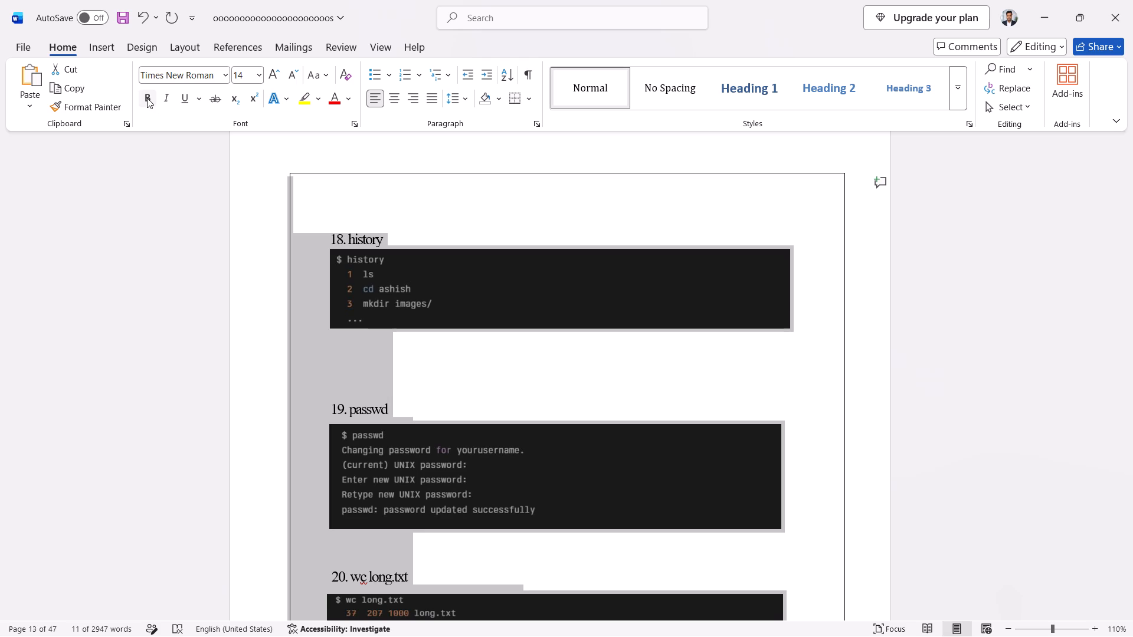
pyautogui.click(400, 211)
# Extend the page 14 text box downward past the 24. If Command screenshot to near the bottom of the page.
pyautogui.scroll(-20, 397, 209)
pyautogui.scroll(-5, 397, 209)
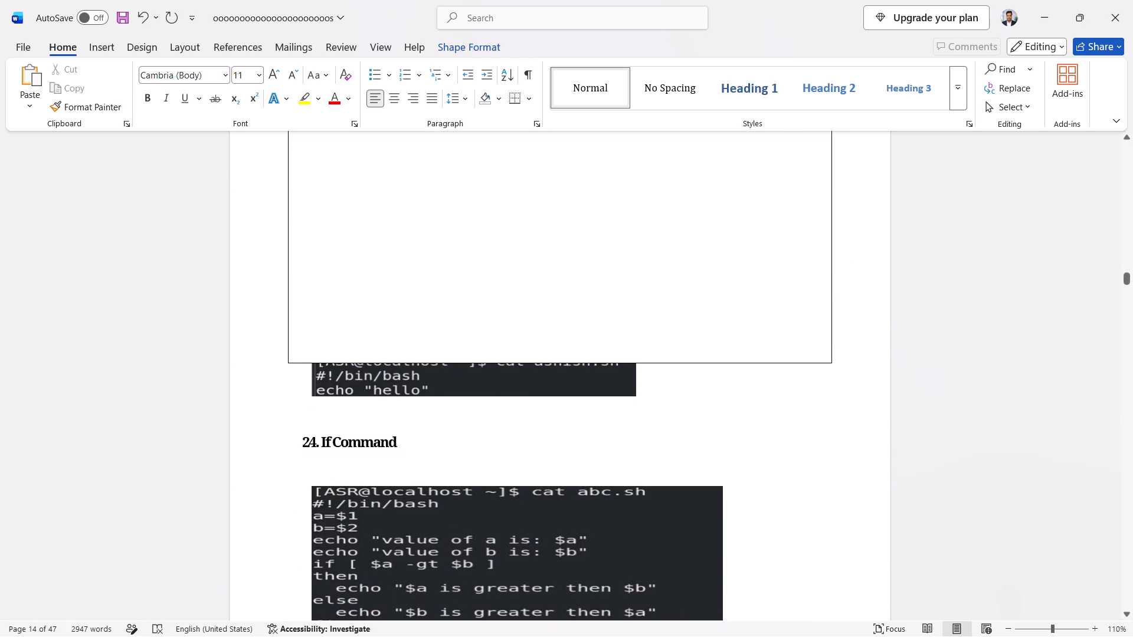
pyautogui.click(574, 362)
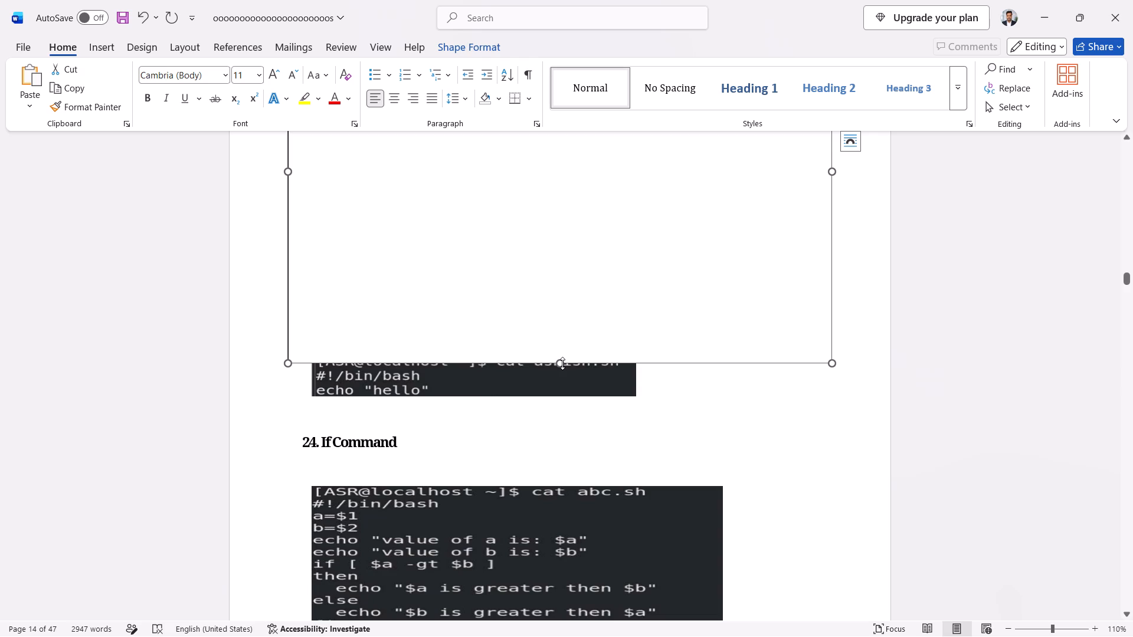
pyautogui.moveTo(562, 365); pyautogui.dragTo(561, 501)
pyautogui.scroll(-4, 522, 399)
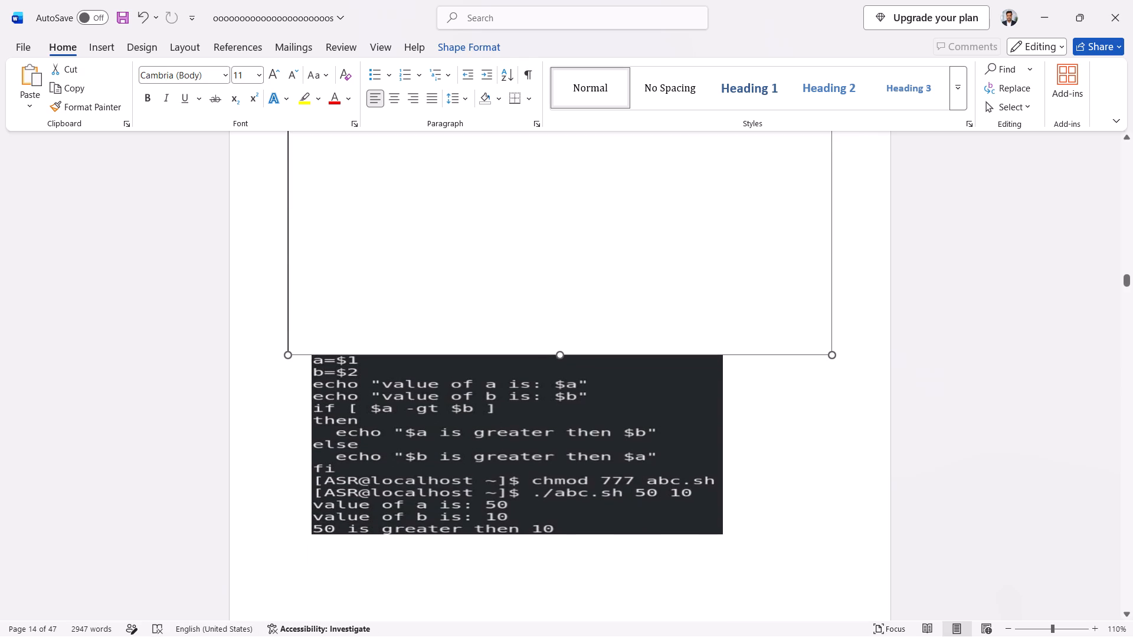
pyautogui.moveTo(559, 354); pyautogui.dragTo(558, 569)
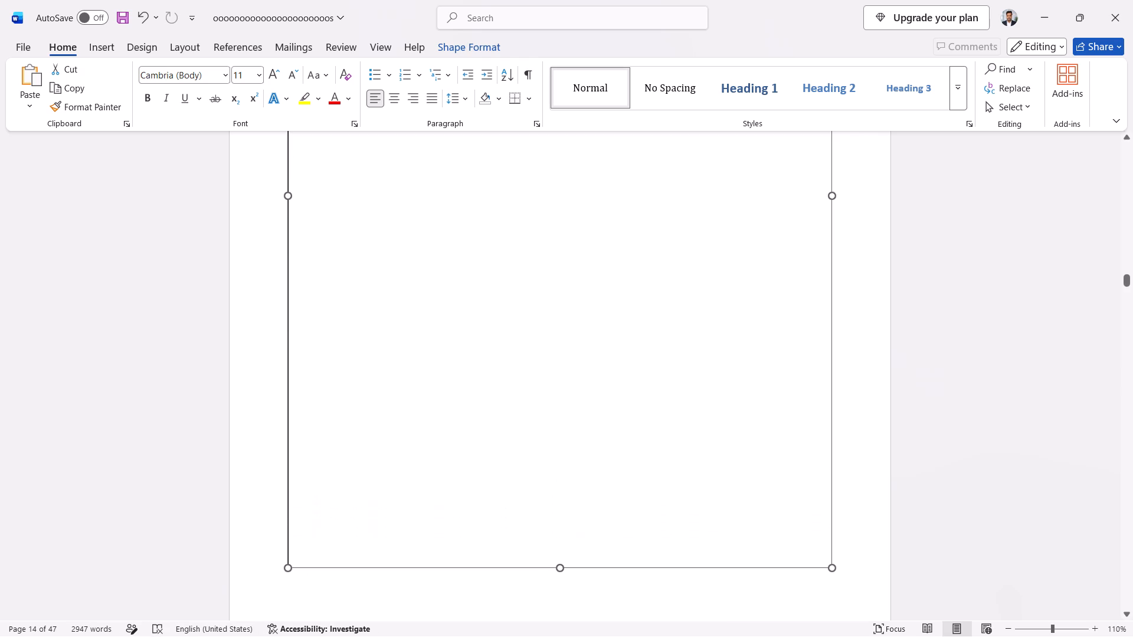
pyautogui.moveTo(558, 569); pyautogui.dragTo(558, 567)
pyautogui.scroll(-3, 558, 499)
pyautogui.click(561, 450)
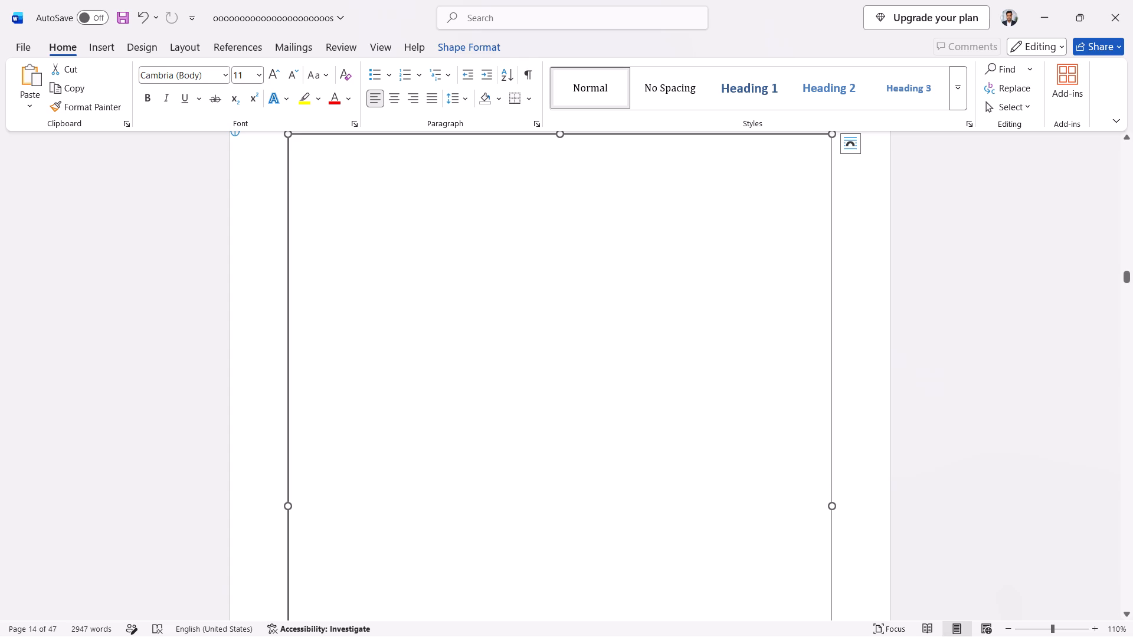
# Apply the Moderate margin preset to page 14, with 2.54 cm top and bottom and 1.91 cm left and right.
pyautogui.click(256, 210)
pyautogui.click(183, 48)
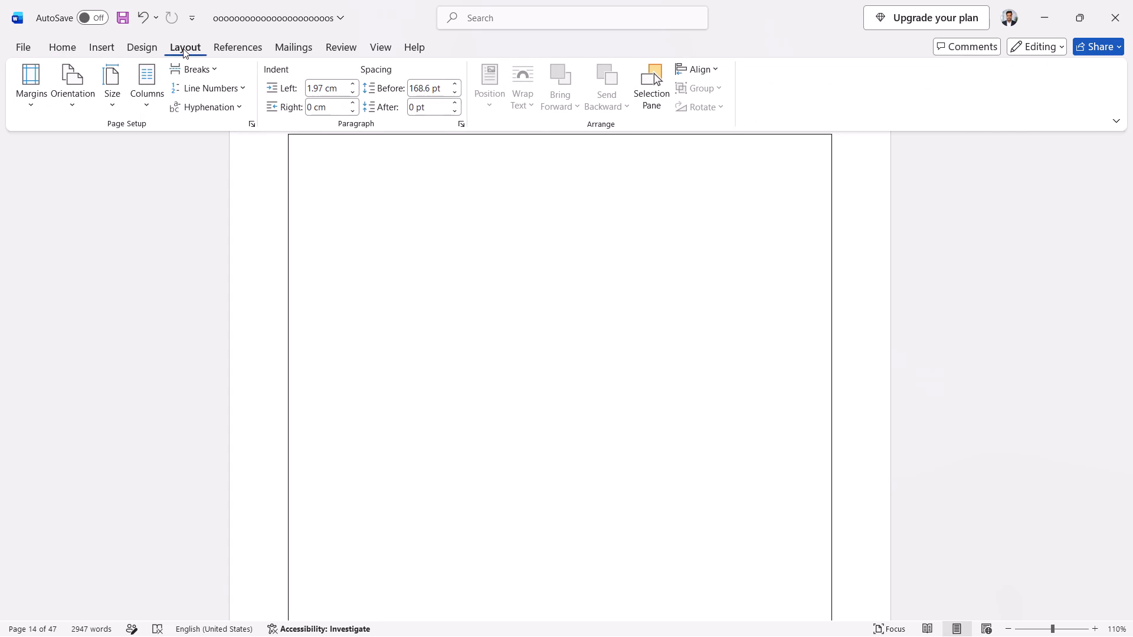
pyautogui.click(32, 104)
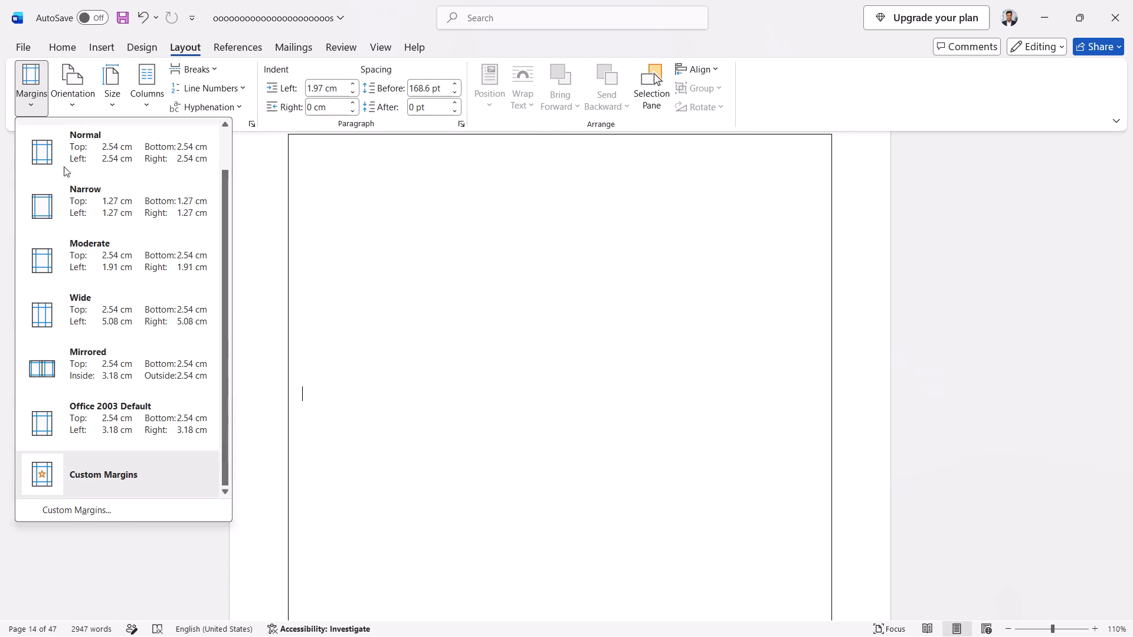
pyautogui.click(87, 252)
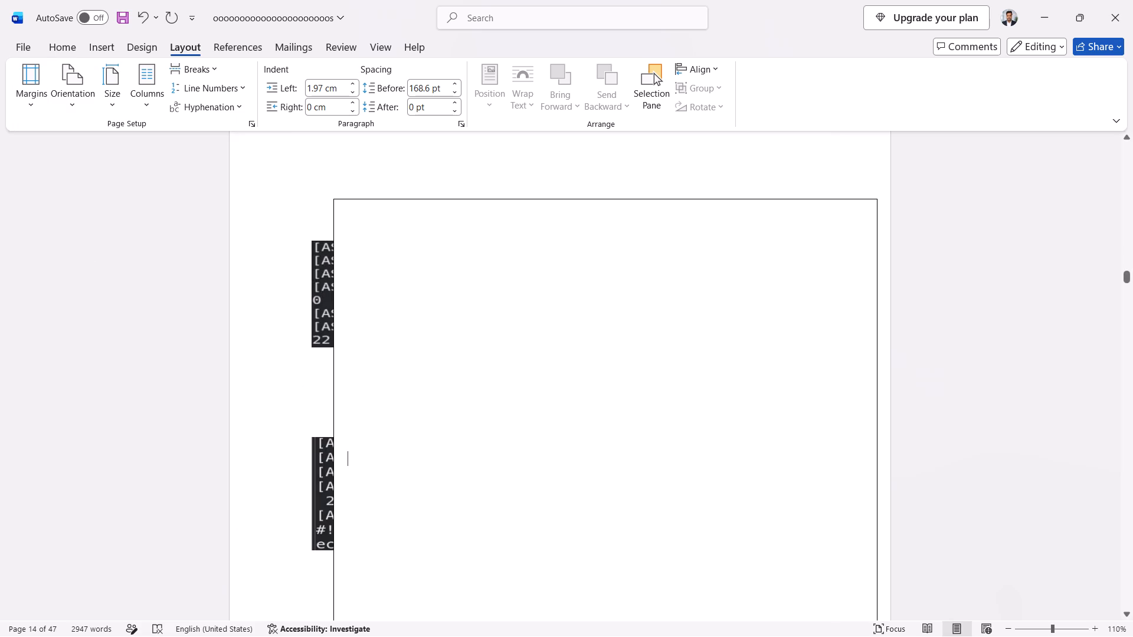
# Refit the page 14 text box to the page by moving its left and top edges outward and its right edge inward.
pyautogui.scroll(3, 332, 262)
pyautogui.click(513, 367)
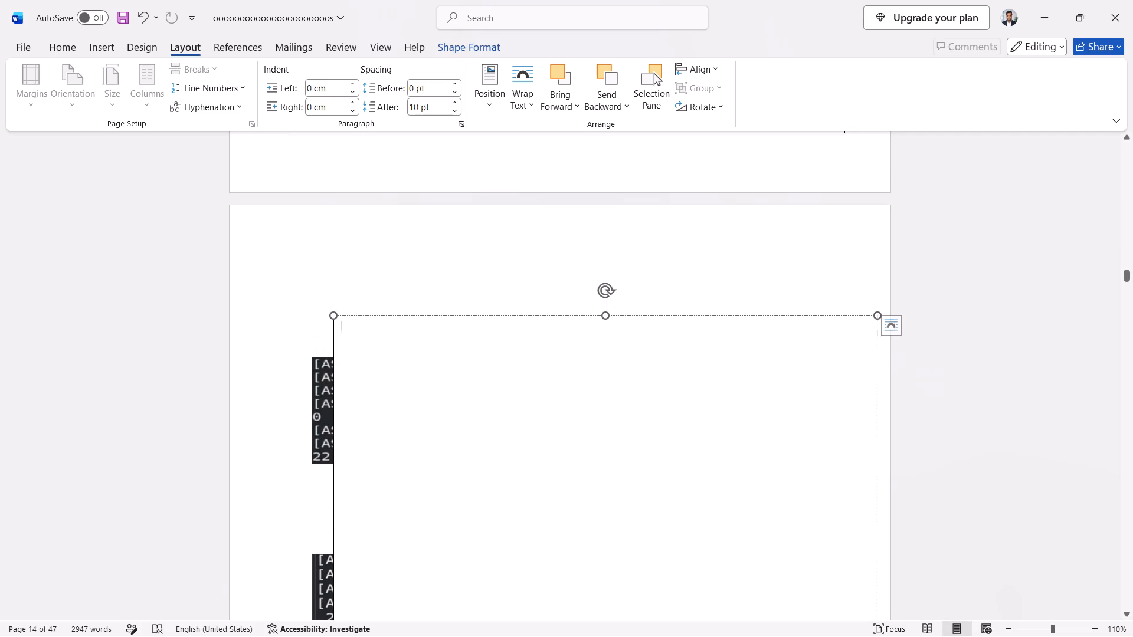
pyautogui.moveTo(613, 366); pyautogui.dragTo(564, 352)
pyautogui.moveTo(335, 316); pyautogui.dragTo(269, 311)
pyautogui.scroll(2, 575, 255)
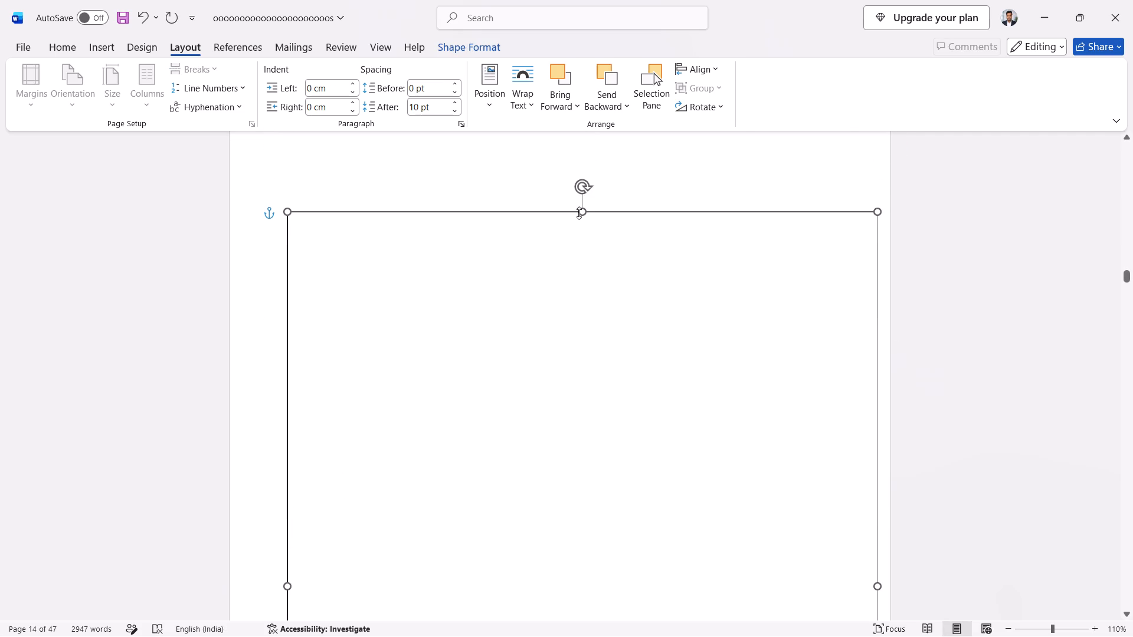
pyautogui.moveTo(579, 213); pyautogui.dragTo(566, 152)
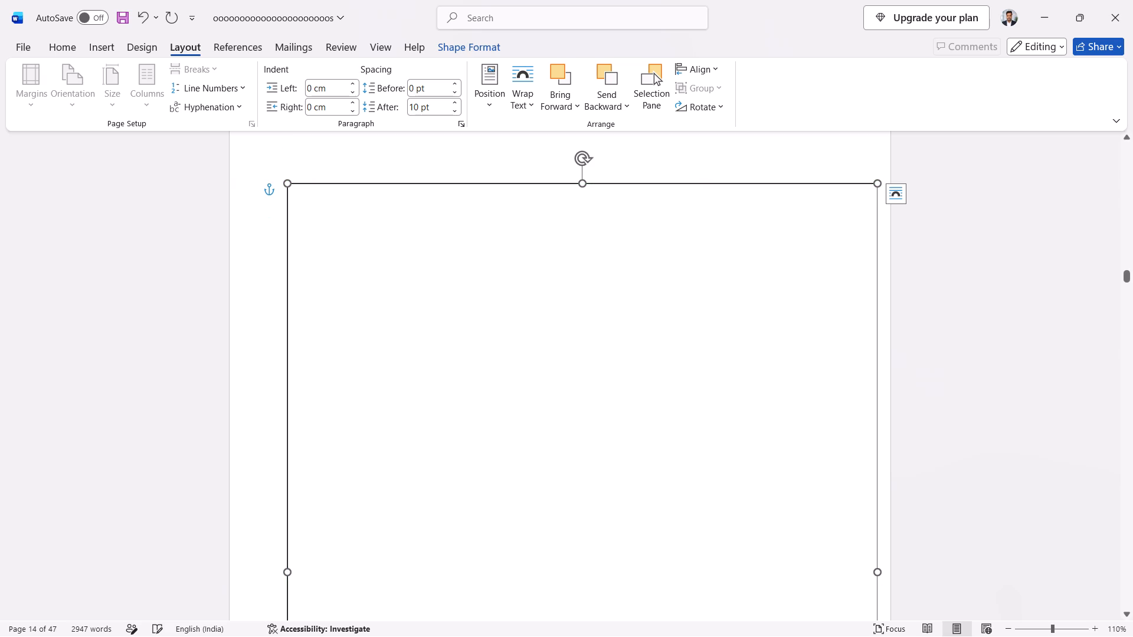
pyautogui.moveTo(877, 574); pyautogui.dragTo(872, 574)
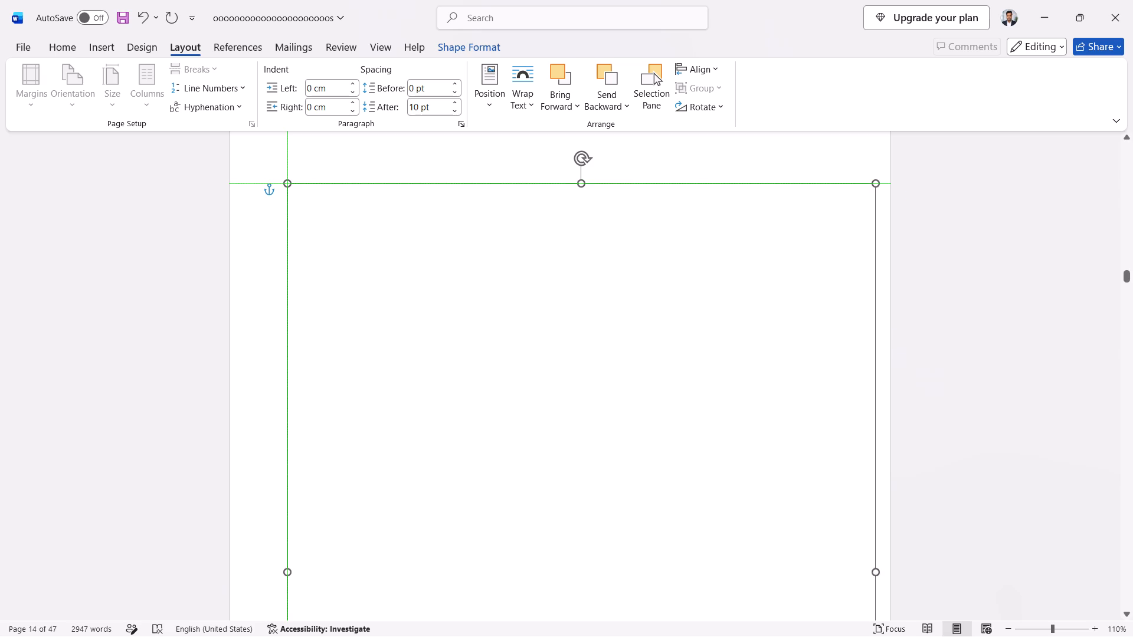
pyautogui.moveTo(872, 574); pyautogui.dragTo(849, 574)
pyautogui.moveTo(849, 574); pyautogui.dragTo(820, 574)
# Apply the Moderate margin preset to page 13, with 2.54 cm top and bottom and 1.91 cm left and right.
pyautogui.scroll(2, 780, 501)
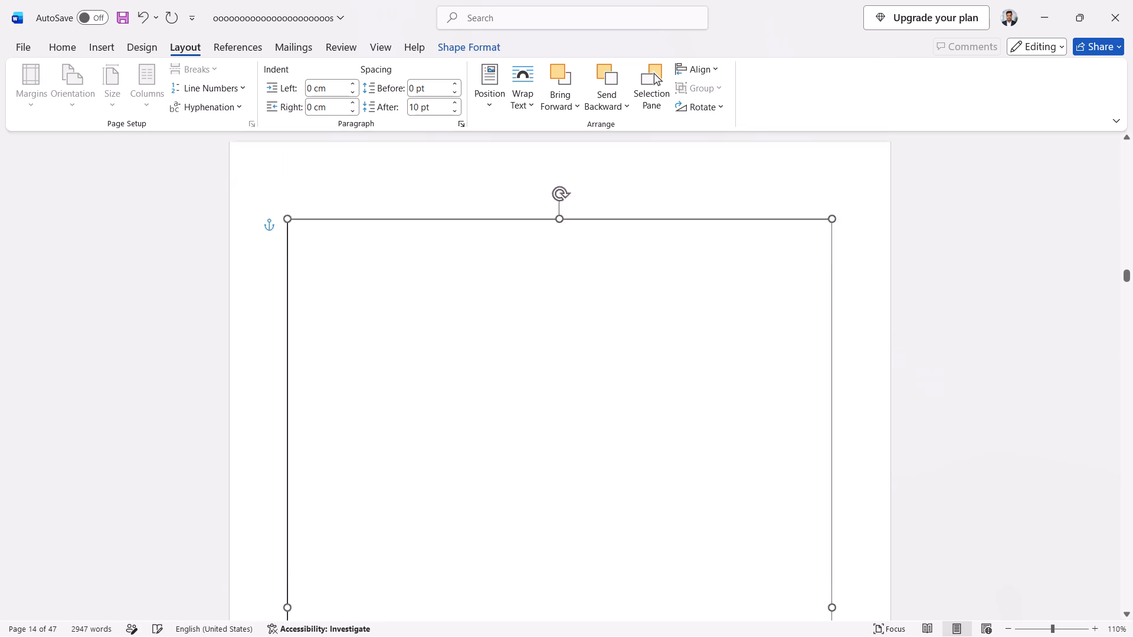
pyautogui.scroll(4, 780, 498)
pyautogui.click(718, 251)
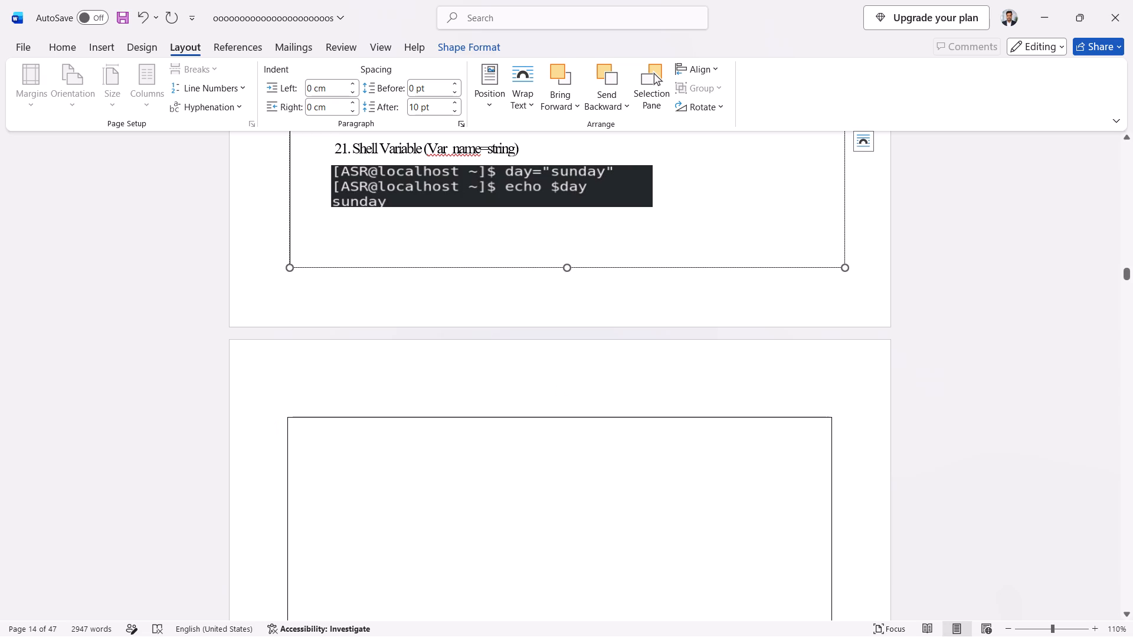
pyautogui.scroll(11, 820, 182)
pyautogui.scroll(2, 629, 226)
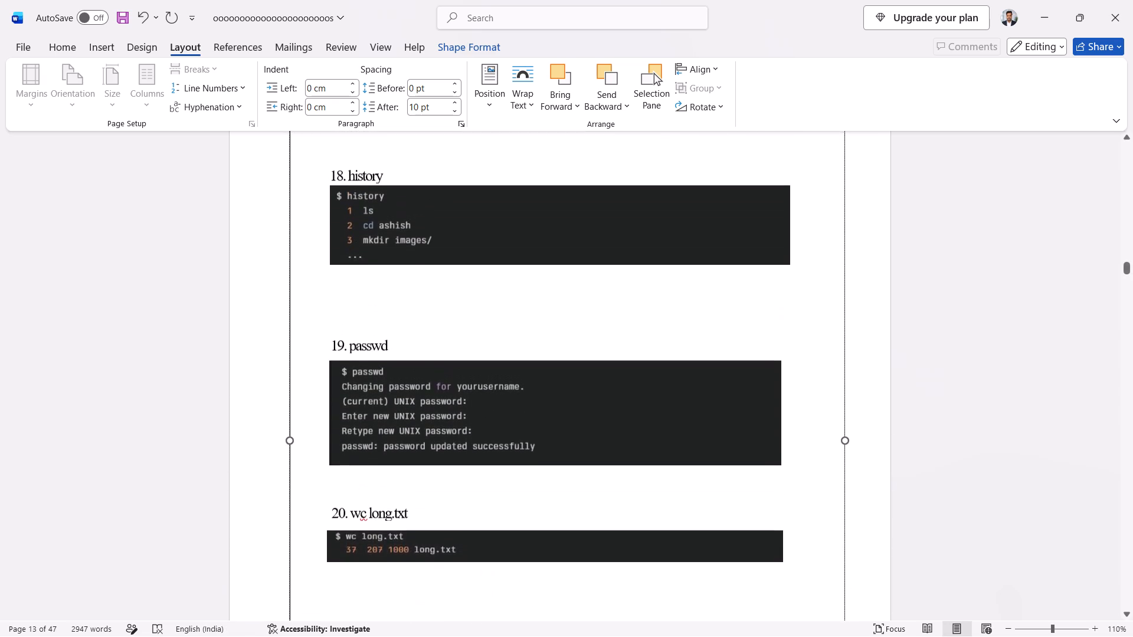
pyautogui.scroll(2, 526, 242)
pyautogui.click(245, 242)
pyautogui.click(257, 245)
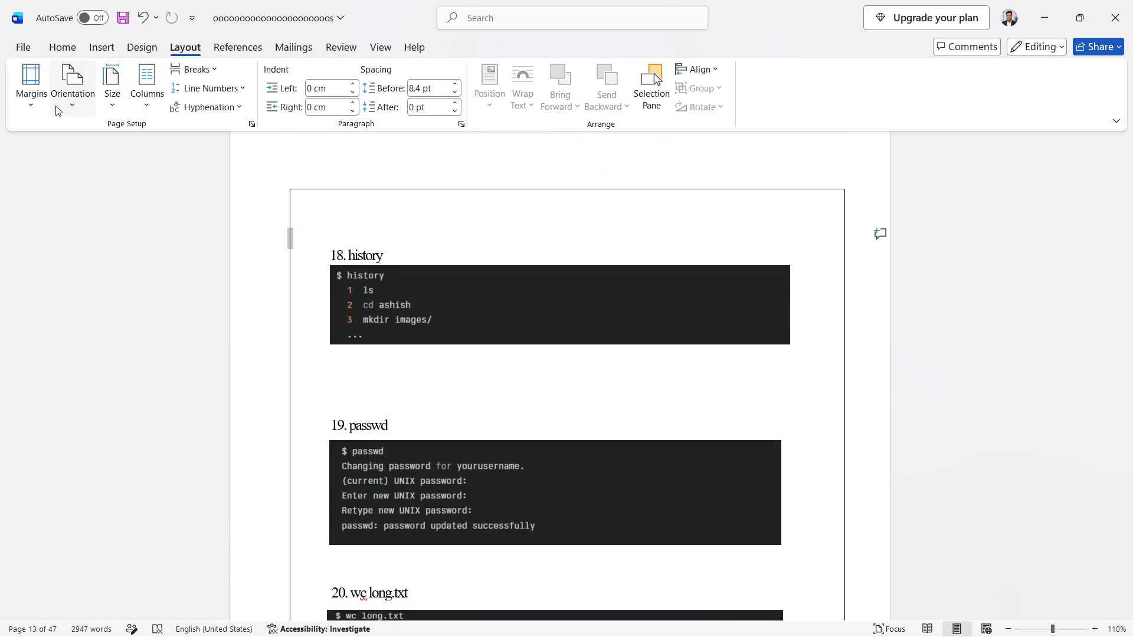
pyautogui.click(27, 105)
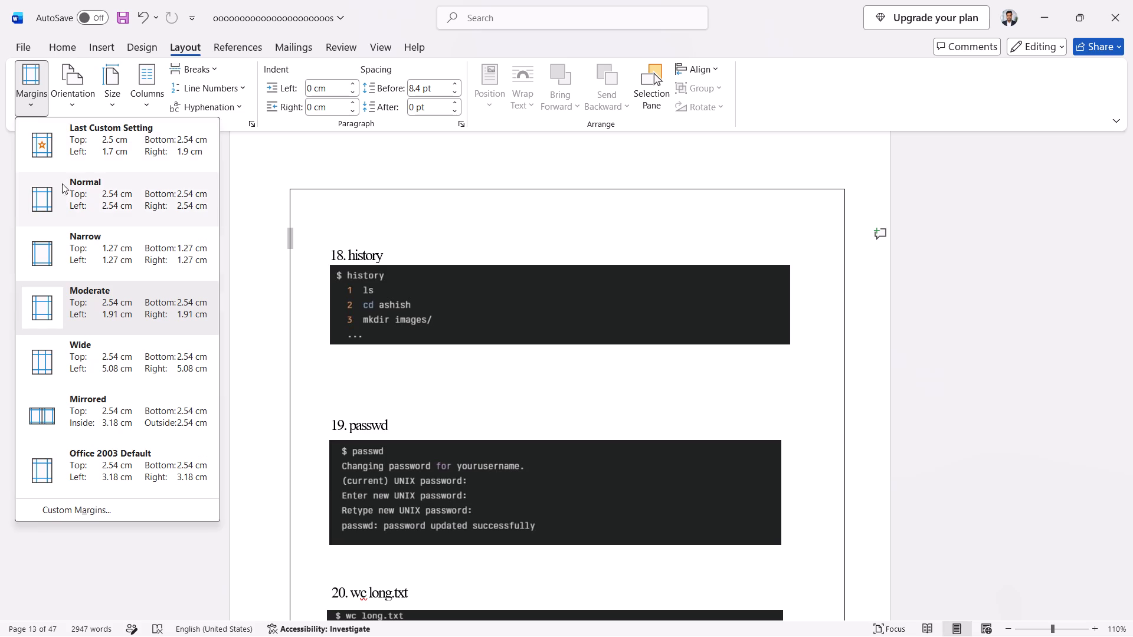
pyautogui.click(74, 298)
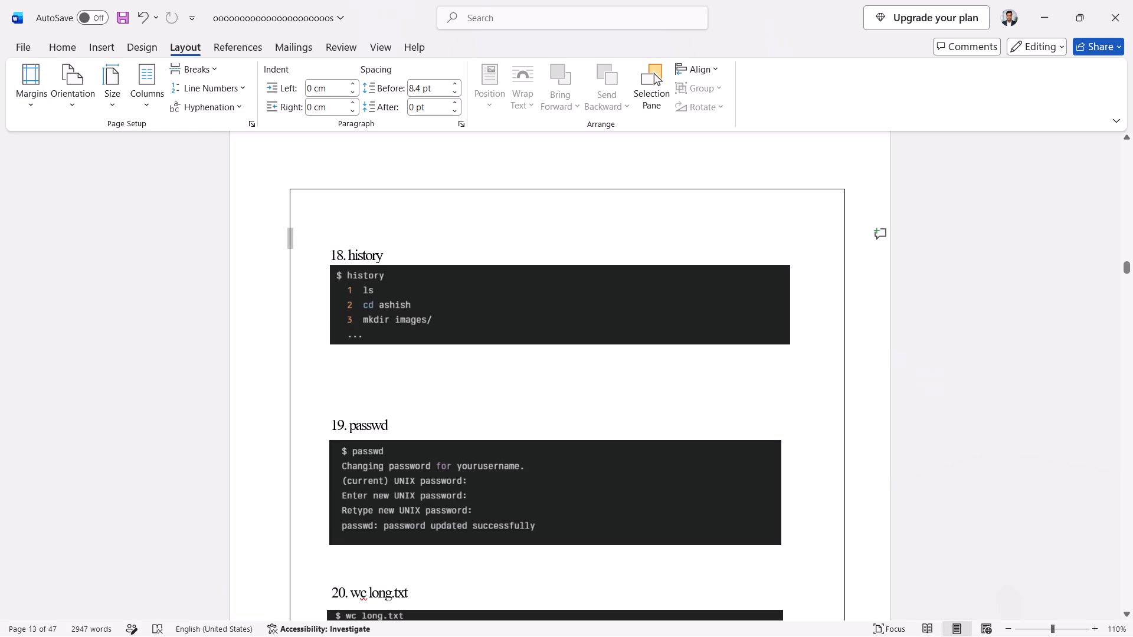
# Align the left and right edges of the page 13 text box with those of the page 14 text box.
pyautogui.click(289, 328)
pyautogui.click(295, 337)
pyautogui.scroll(-3, 306, 343)
pyautogui.click(290, 346)
pyautogui.click(290, 346)
pyautogui.click(290, 346)
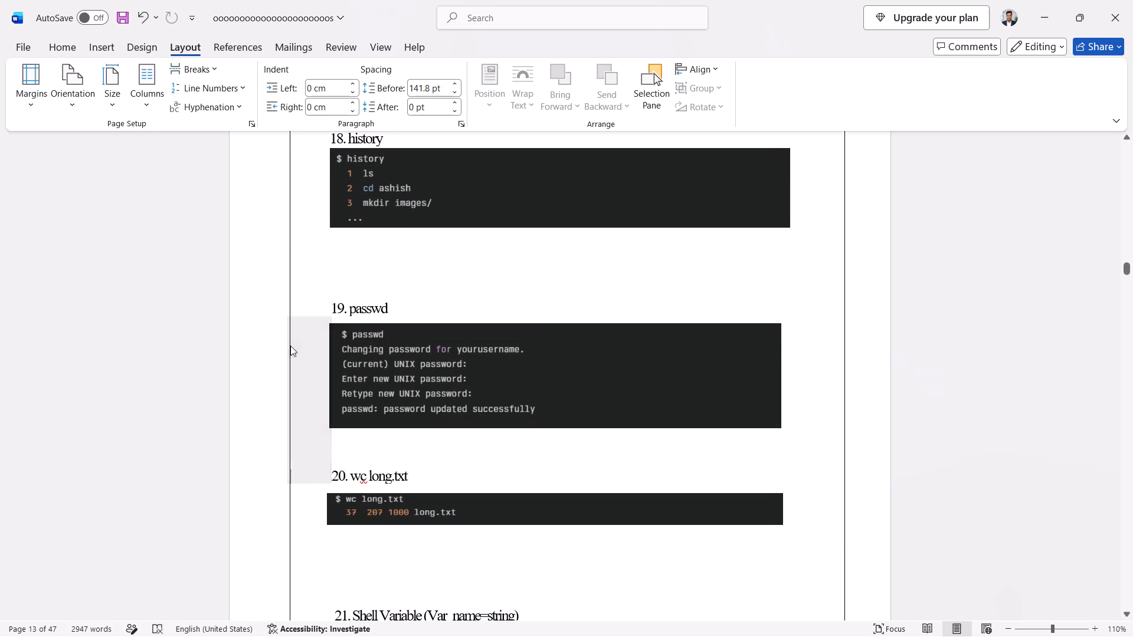
pyautogui.scroll(6, 292, 298)
pyautogui.click(297, 302)
pyautogui.click(298, 306)
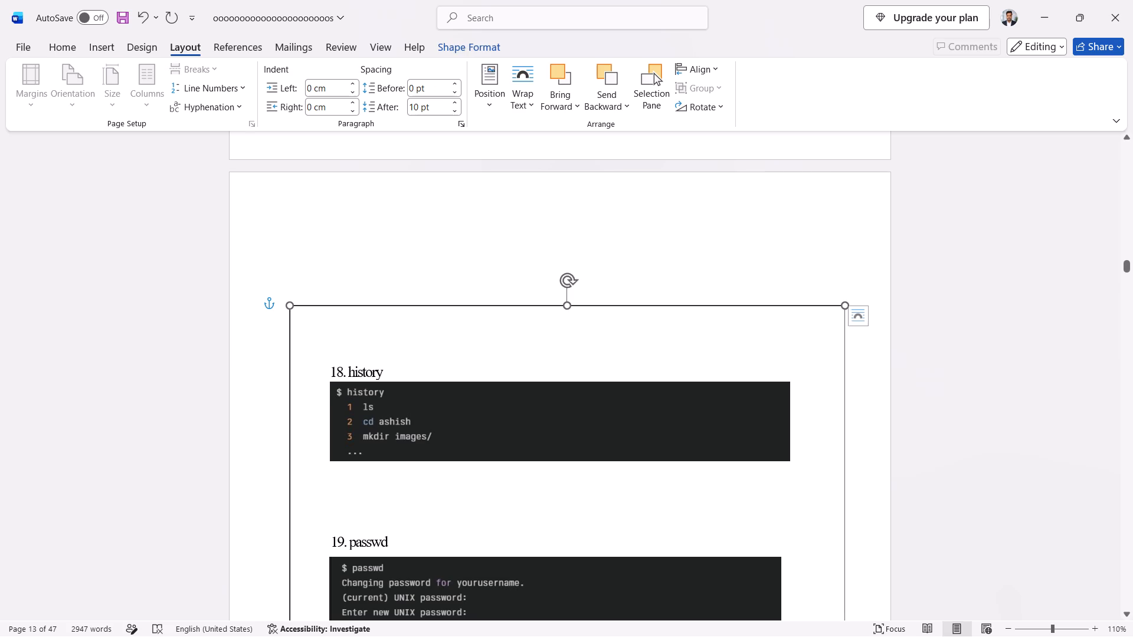
pyautogui.scroll(-8, 283, 346)
pyautogui.moveTo(290, 328); pyautogui.dragTo(271, 338)
pyautogui.moveTo(846, 327); pyautogui.dragTo(836, 333)
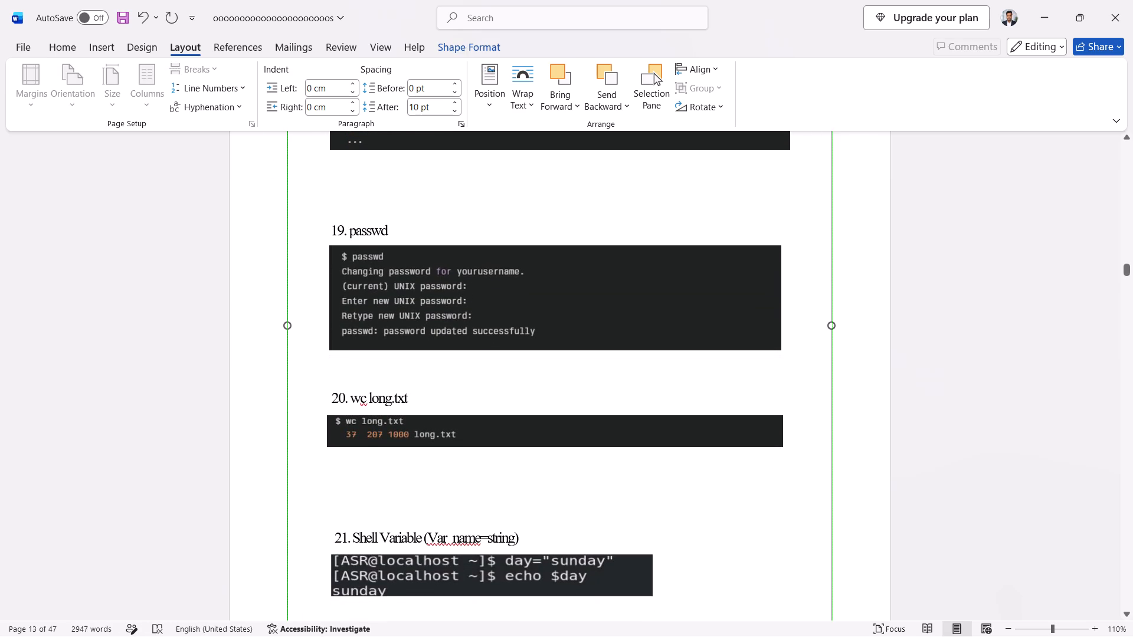
# Raise the top edge of the page 13 text box to leave more space above the 18. history heading.
pyautogui.scroll(4, 777, 296)
pyautogui.scroll(1, 658, 245)
pyautogui.moveTo(561, 190); pyautogui.dragTo(558, 216)
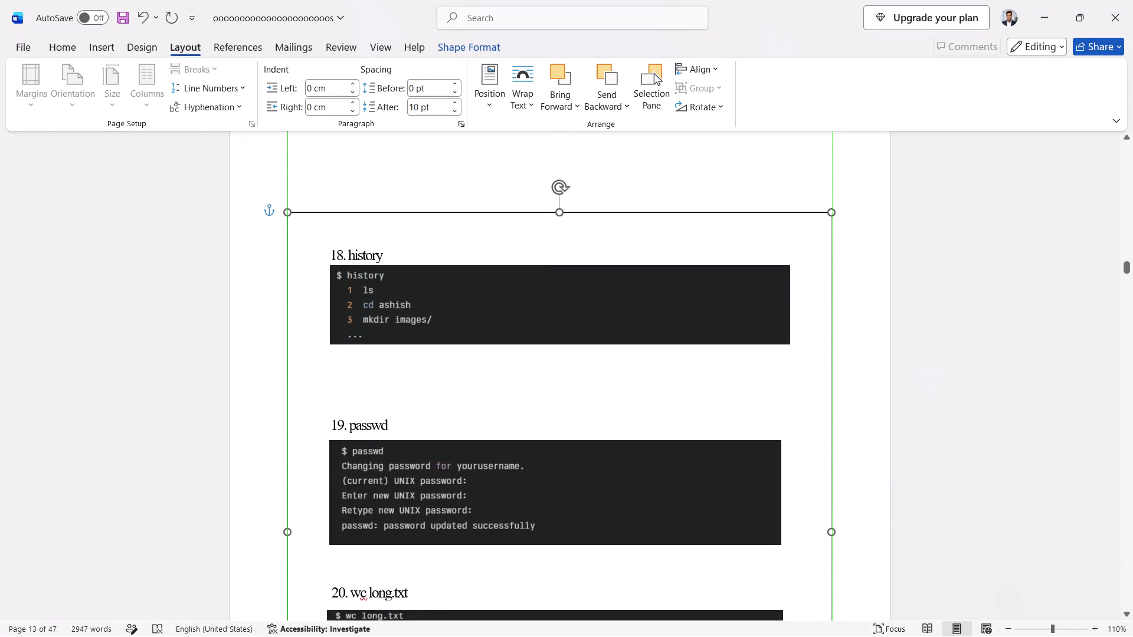
pyautogui.moveTo(558, 216); pyautogui.dragTo(559, 170)
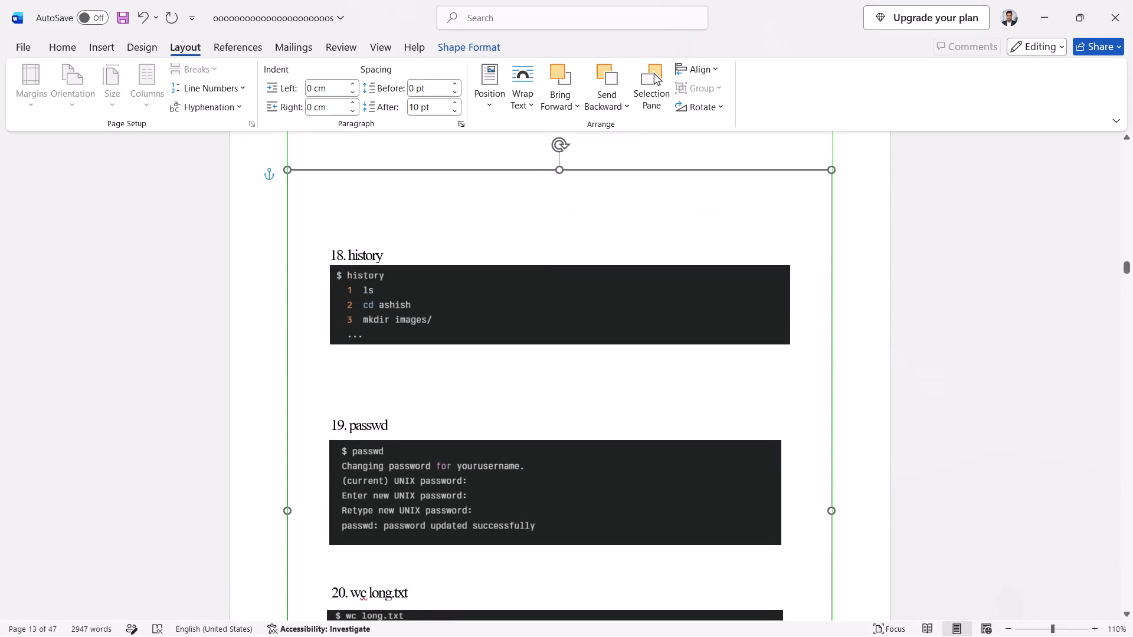
pyautogui.moveTo(559, 170); pyautogui.dragTo(561, 255)
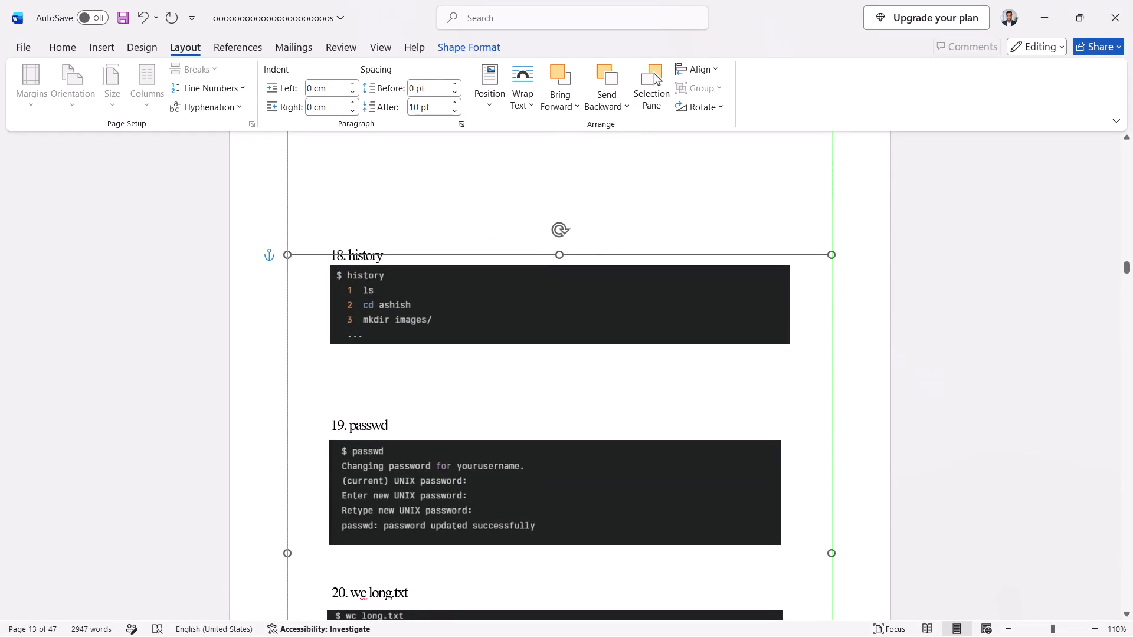
pyautogui.moveTo(561, 255); pyautogui.dragTo(571, 193)
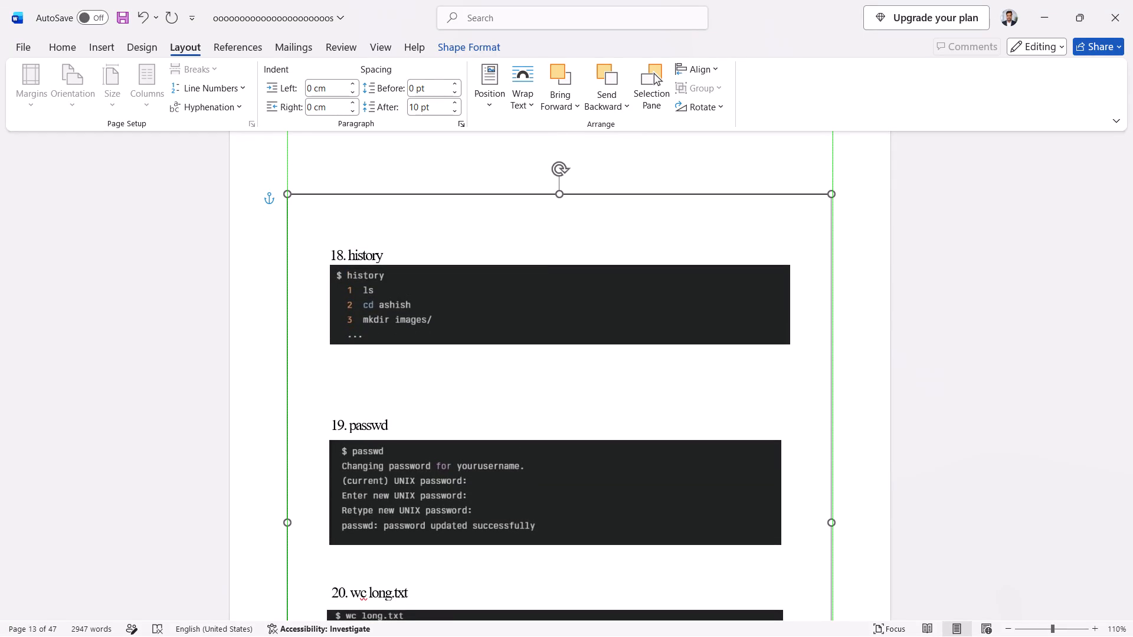
pyautogui.moveTo(571, 193); pyautogui.dragTo(572, 180)
pyautogui.scroll(4, 572, 180)
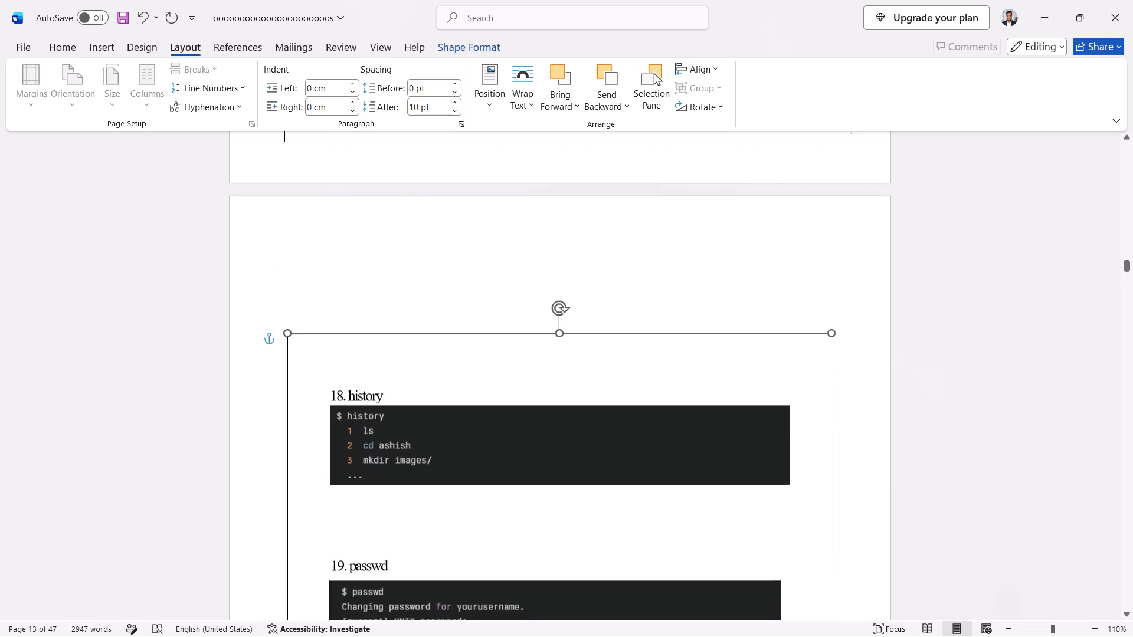
pyautogui.moveTo(560, 350); pyautogui.dragTo(560, 284)
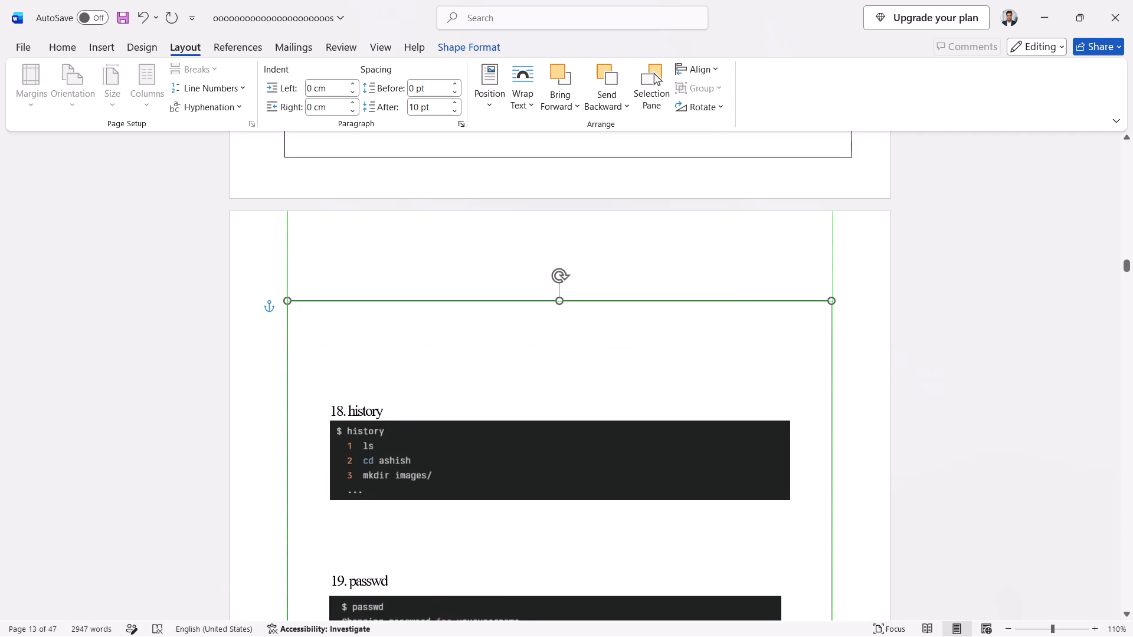
pyautogui.moveTo(560, 284); pyautogui.dragTo(564, 324)
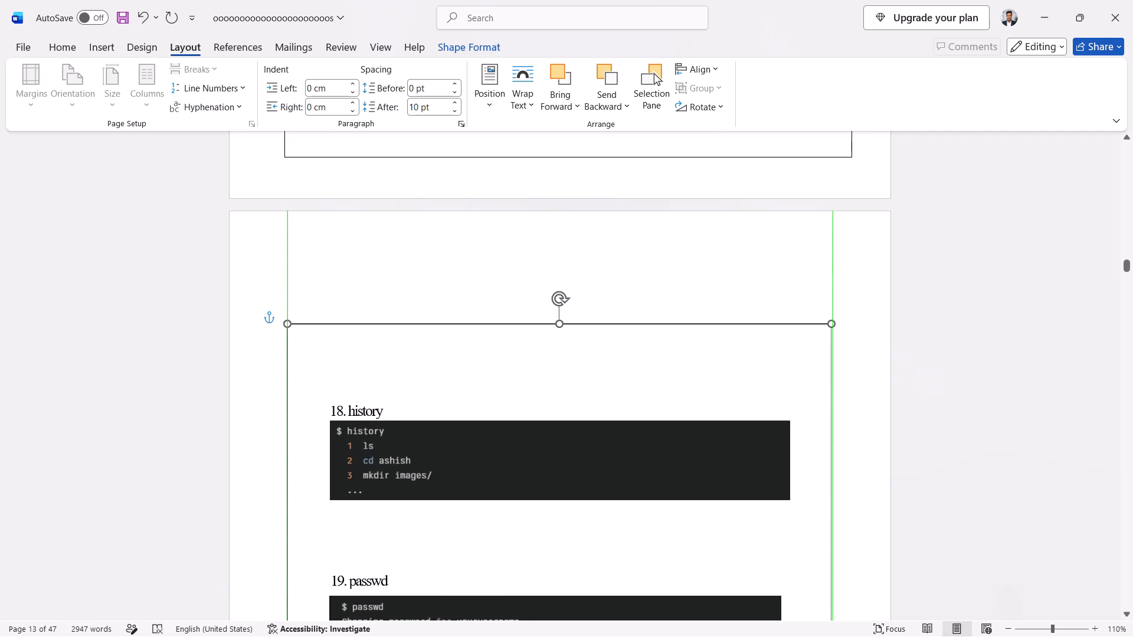
pyautogui.moveTo(564, 324); pyautogui.dragTo(564, 310)
# Raise the bottom edge of the page 13 text box slightly, keeping it below the Shell Variable screenshot.
pyautogui.scroll(-14, 562, 311)
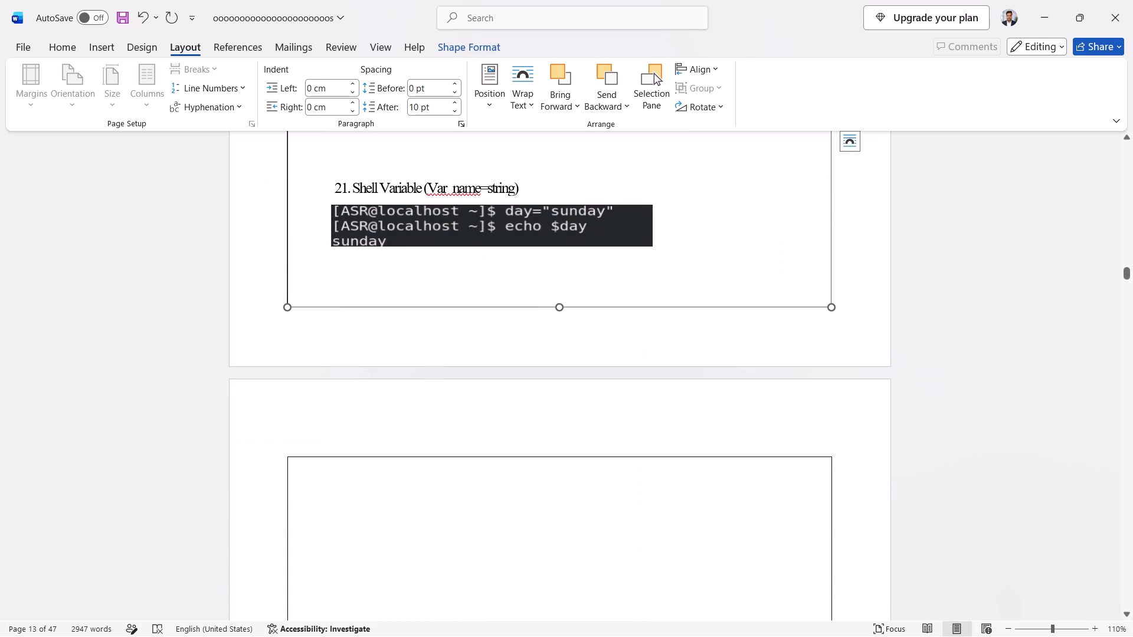
pyautogui.moveTo(562, 309); pyautogui.dragTo(562, 280)
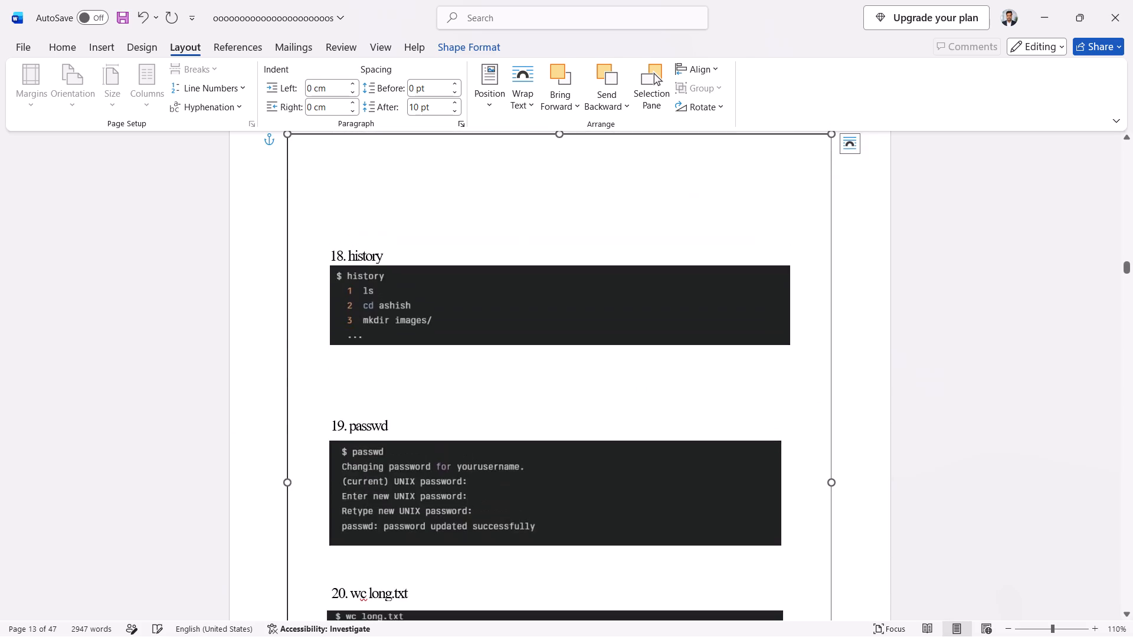
# Lower the top edge of the page 14 text box slightly.
pyautogui.scroll(-18, 560, 280)
pyautogui.scroll(-4, 558, 283)
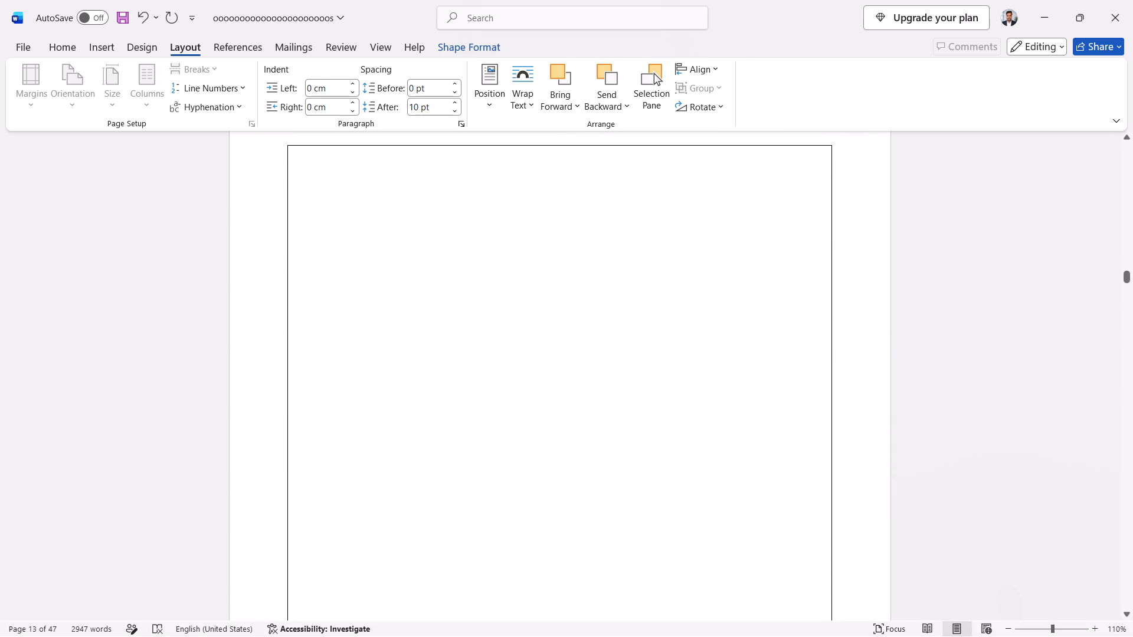
pyautogui.click(555, 143)
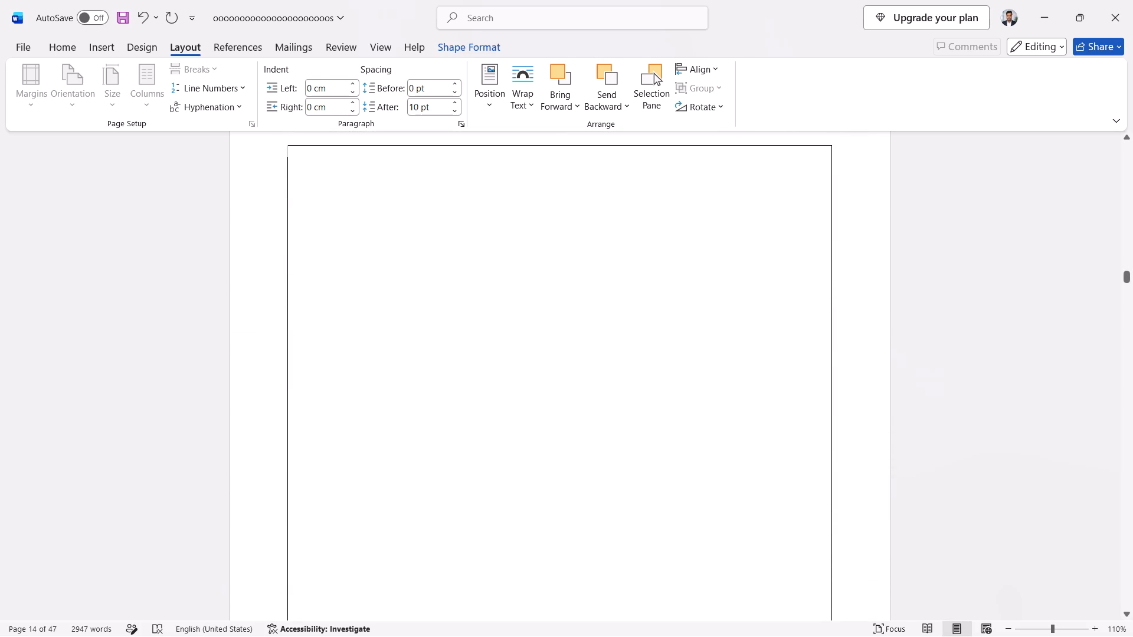
pyautogui.click(556, 148)
pyautogui.click(559, 146)
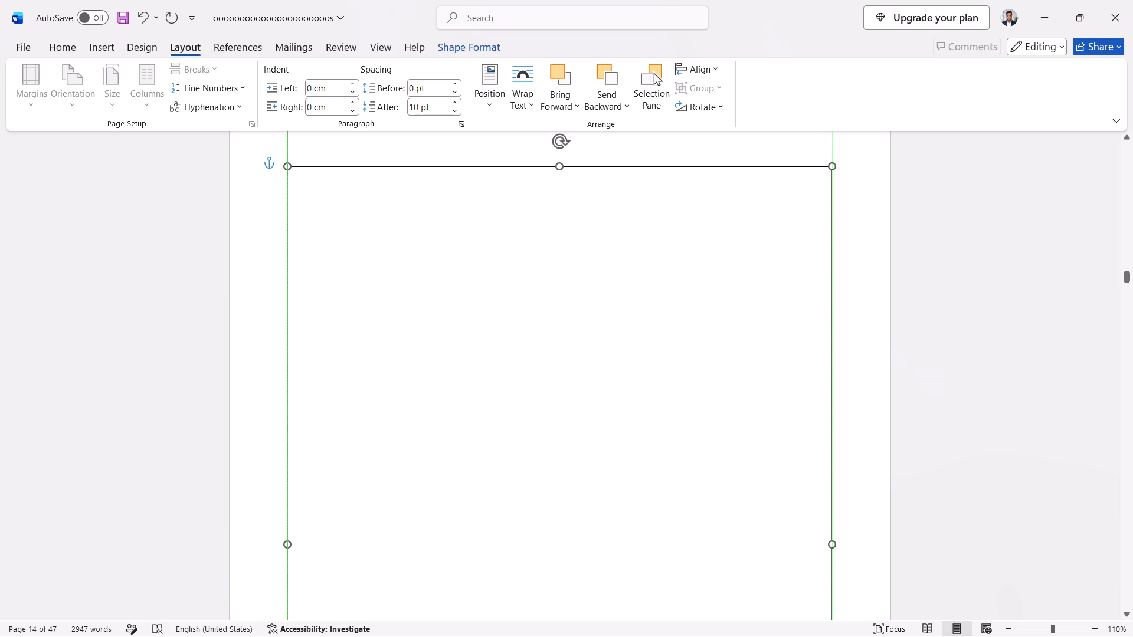
# Raise the bottom edge of the page 14 text box to leave clear space above the page bottom.
pyautogui.scroll(-12, 562, 150)
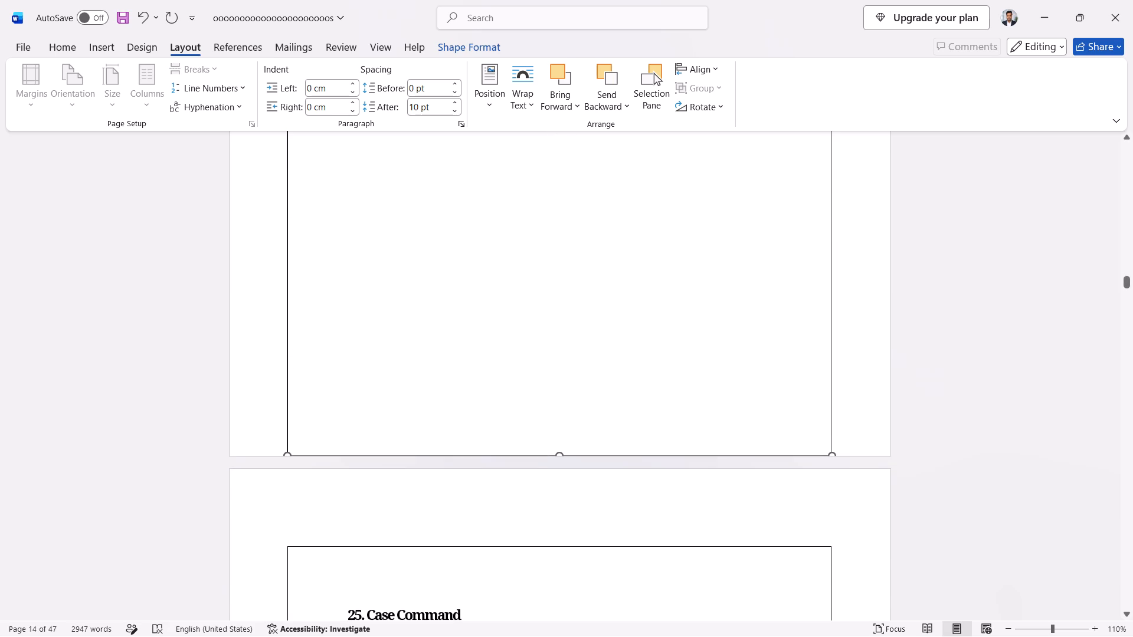
pyautogui.moveTo(558, 453); pyautogui.dragTo(560, 438)
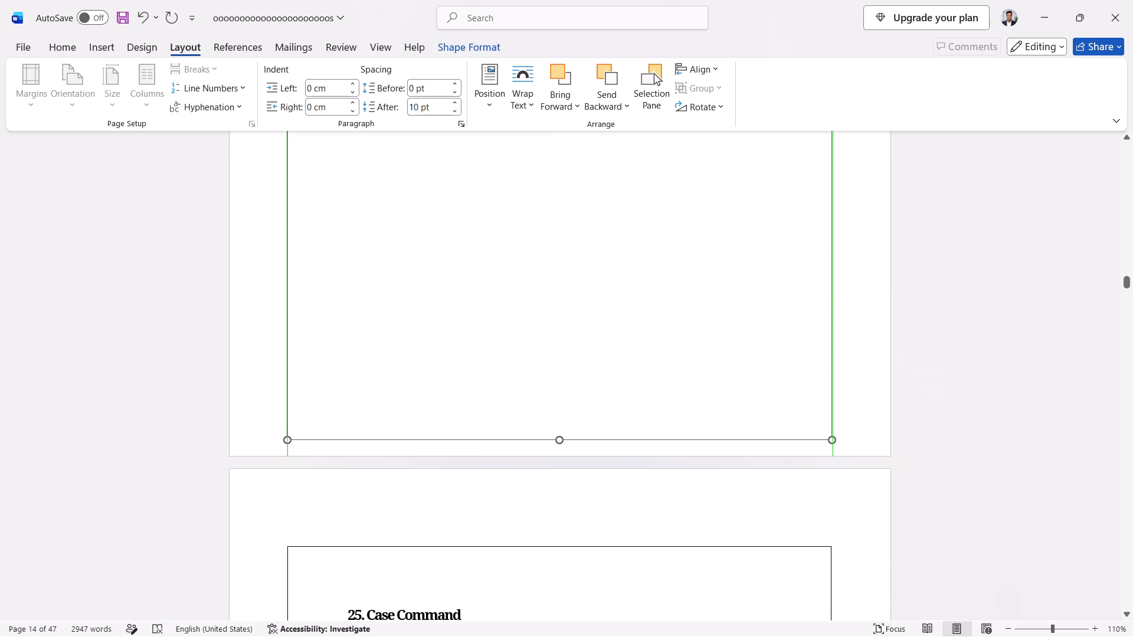
pyautogui.moveTo(560, 438); pyautogui.dragTo(568, 359)
# Set the wrapping of the page 14 text box so it sits behind the page's text and screenshots.
pyautogui.scroll(2, 568, 359)
pyautogui.scroll(1, 793, 278)
pyautogui.click(844, 258)
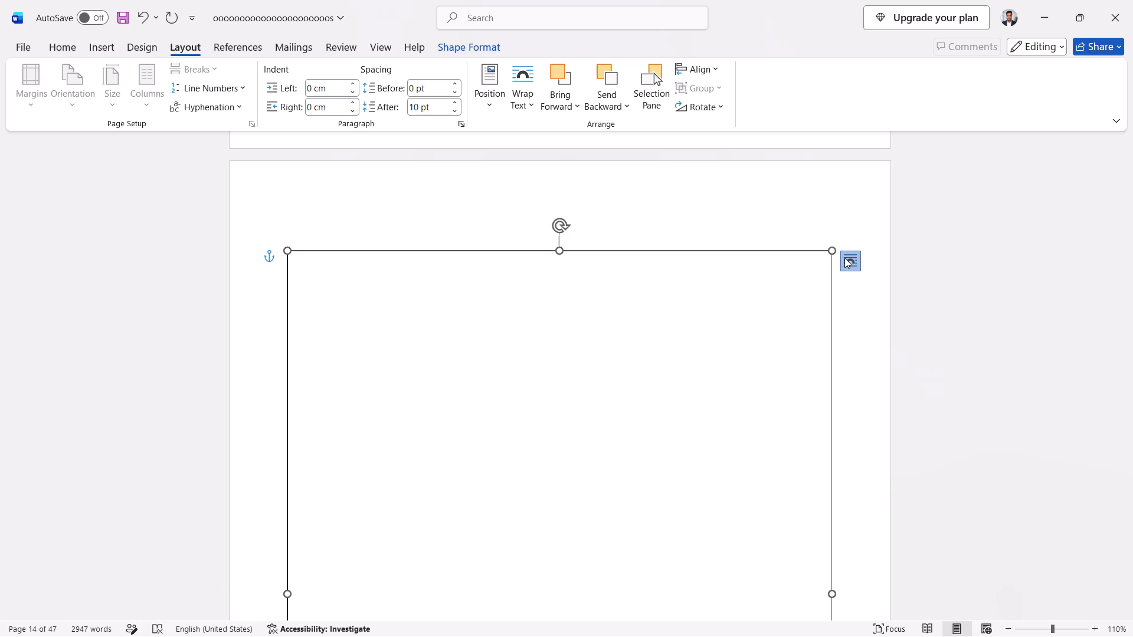
pyautogui.click(925, 398)
# Move the abc.sh screenshot down on page 14 so it sits directly beneath the 24. If Command heading.
pyautogui.scroll(-2, 659, 334)
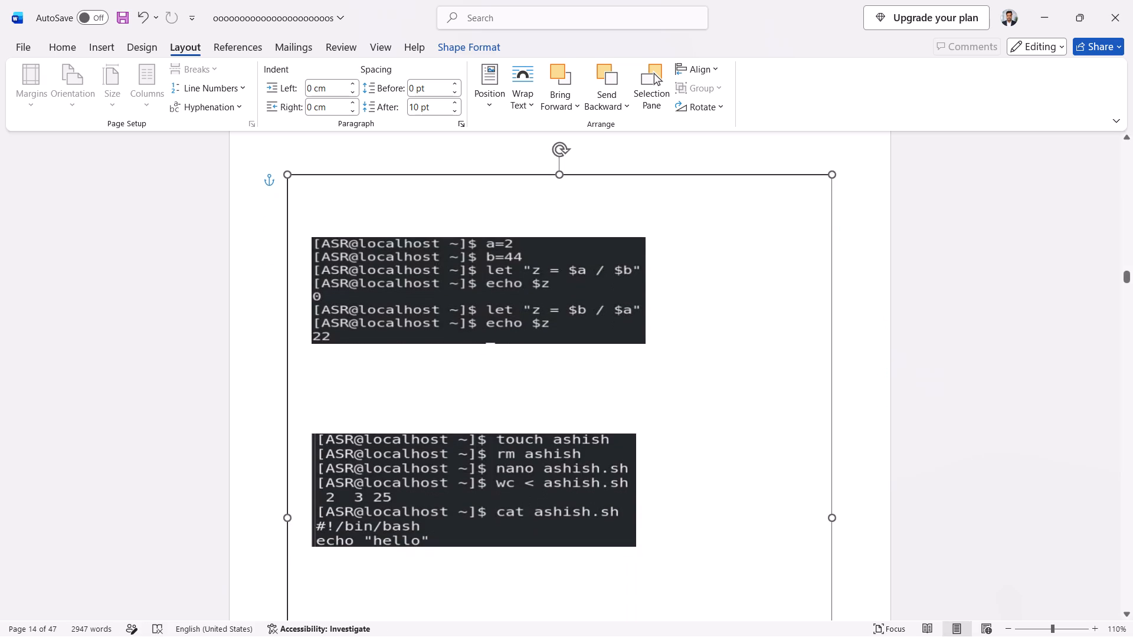
pyautogui.scroll(-10, 654, 327)
pyautogui.moveTo(571, 330); pyautogui.dragTo(569, 369)
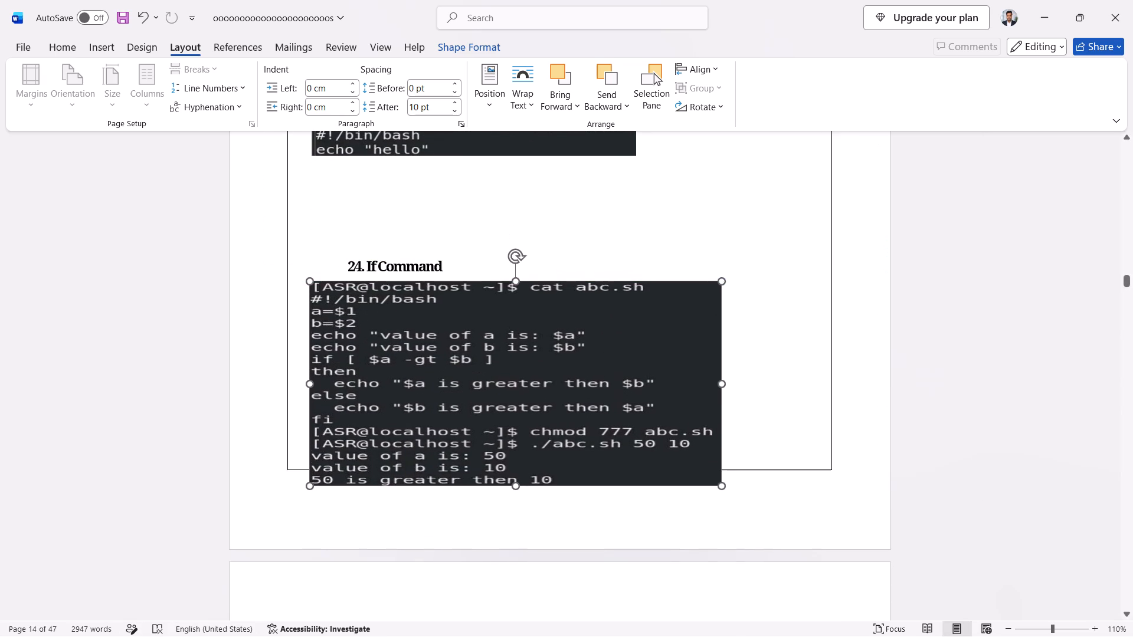
pyautogui.moveTo(569, 369); pyautogui.dragTo(574, 362)
# Remove the left indent of the 24. If Command heading.
pyautogui.click(346, 268)
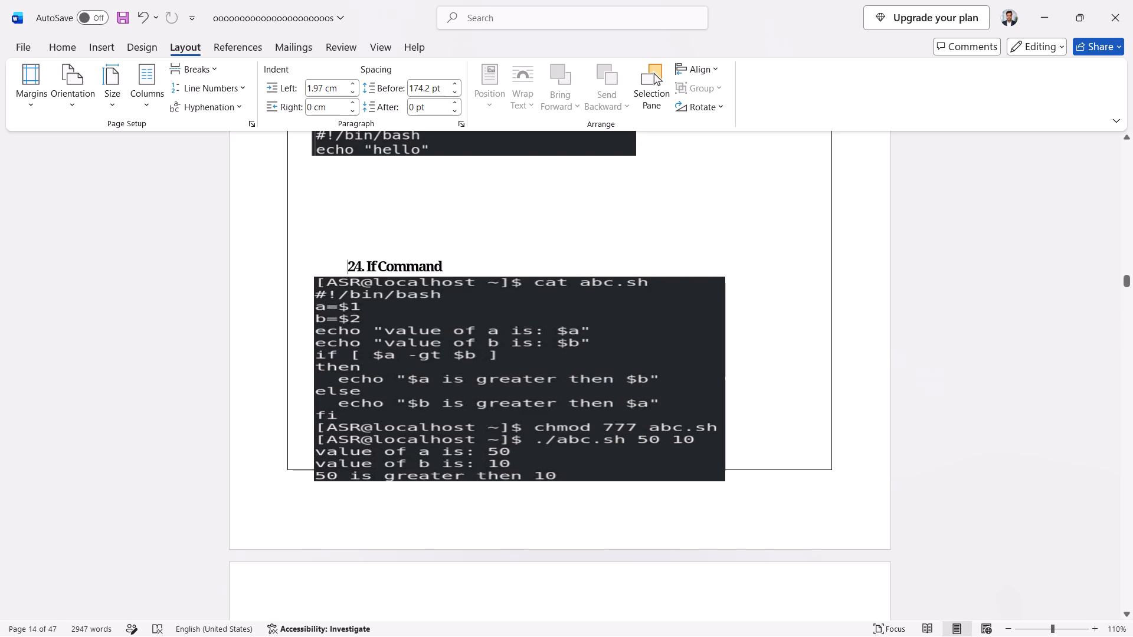
pyautogui.press('BackSpace')
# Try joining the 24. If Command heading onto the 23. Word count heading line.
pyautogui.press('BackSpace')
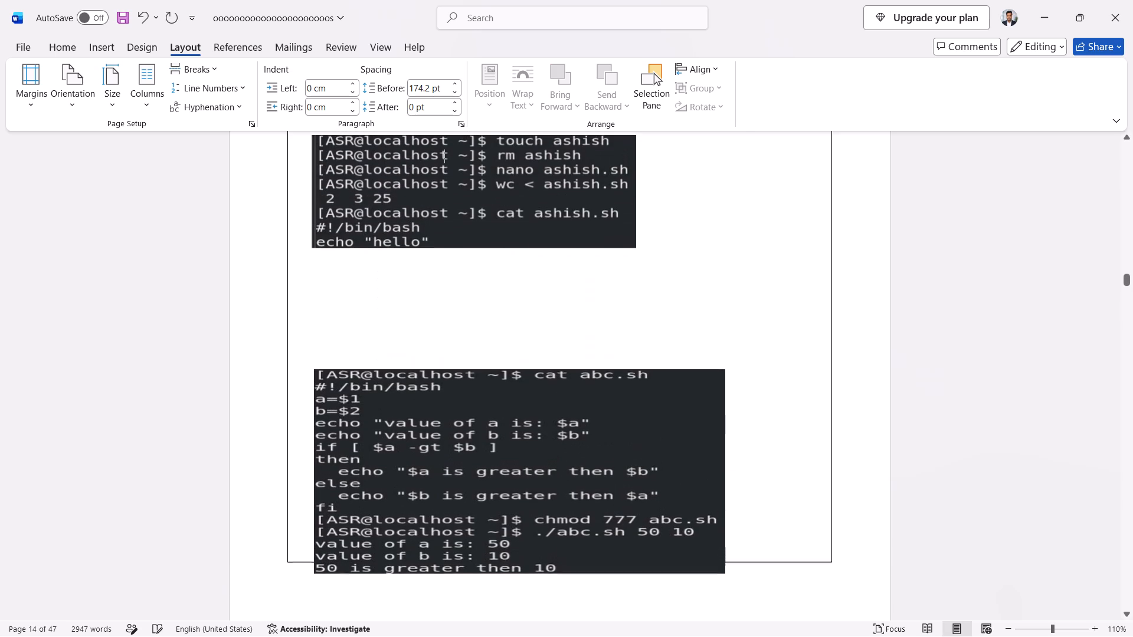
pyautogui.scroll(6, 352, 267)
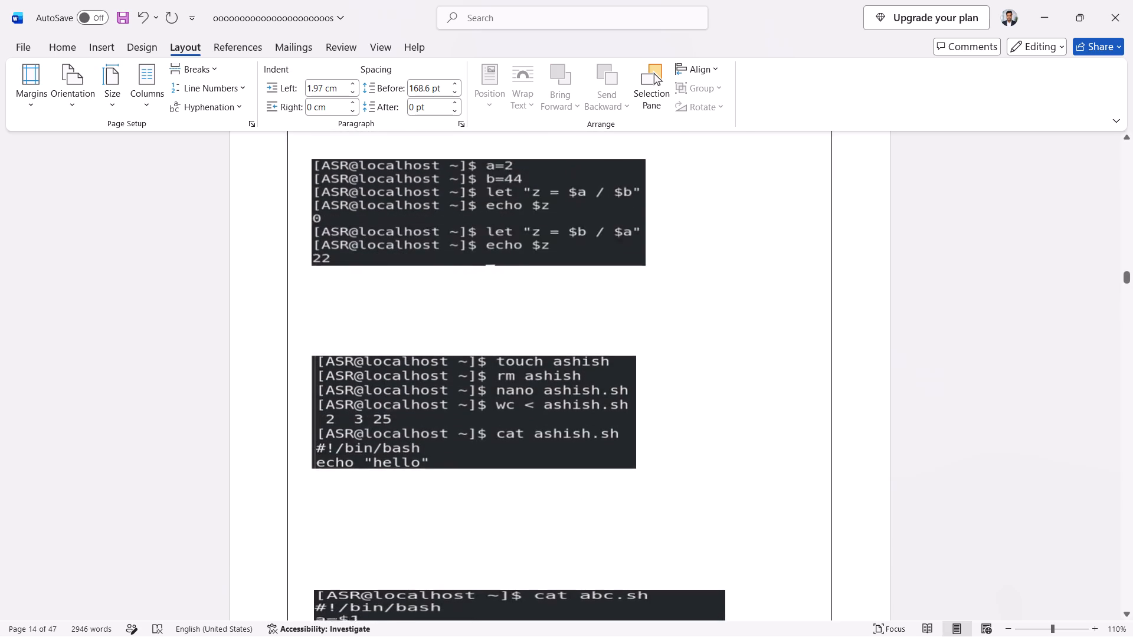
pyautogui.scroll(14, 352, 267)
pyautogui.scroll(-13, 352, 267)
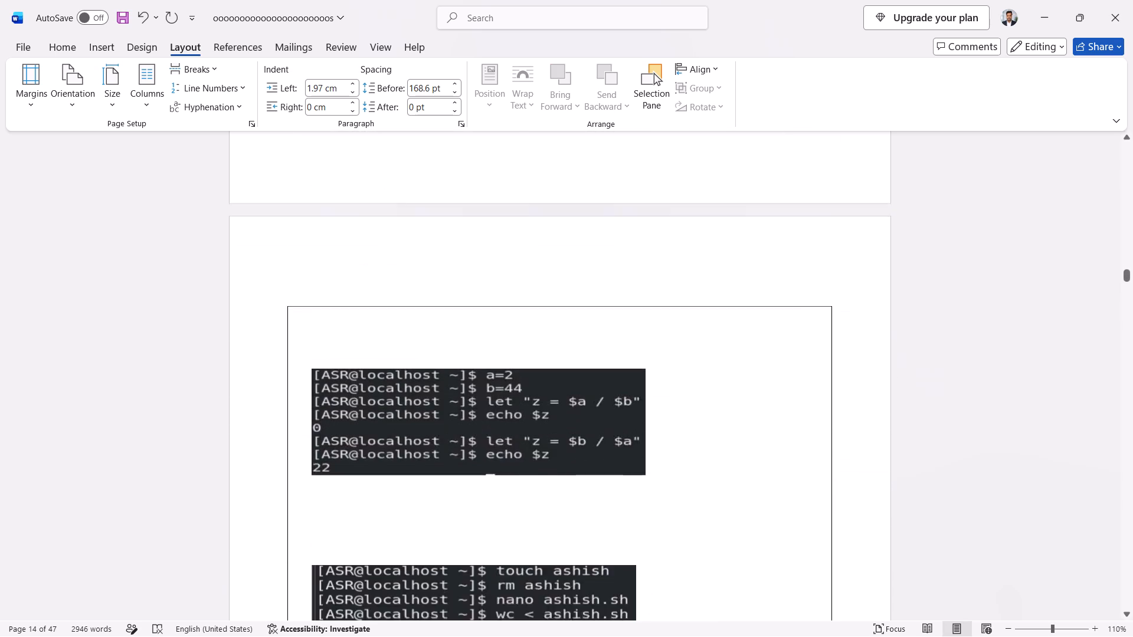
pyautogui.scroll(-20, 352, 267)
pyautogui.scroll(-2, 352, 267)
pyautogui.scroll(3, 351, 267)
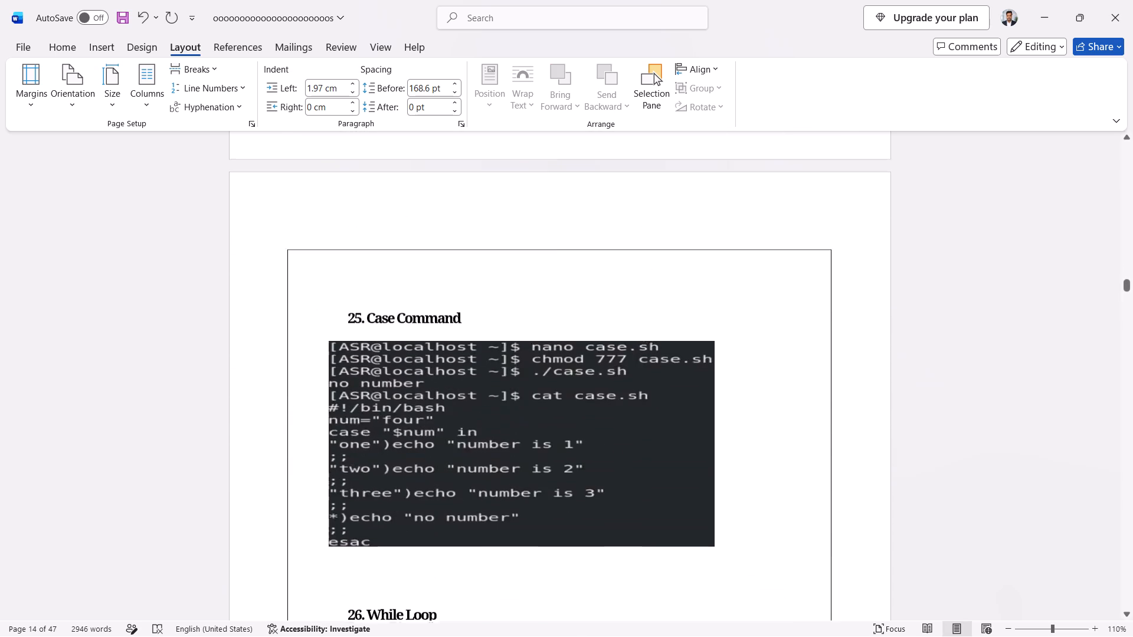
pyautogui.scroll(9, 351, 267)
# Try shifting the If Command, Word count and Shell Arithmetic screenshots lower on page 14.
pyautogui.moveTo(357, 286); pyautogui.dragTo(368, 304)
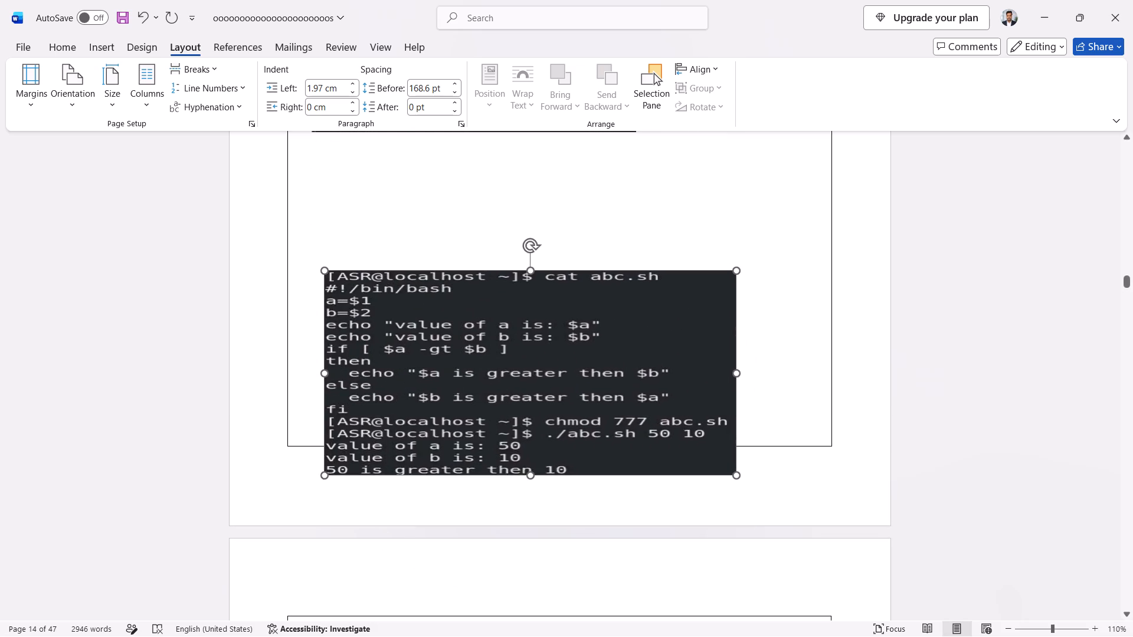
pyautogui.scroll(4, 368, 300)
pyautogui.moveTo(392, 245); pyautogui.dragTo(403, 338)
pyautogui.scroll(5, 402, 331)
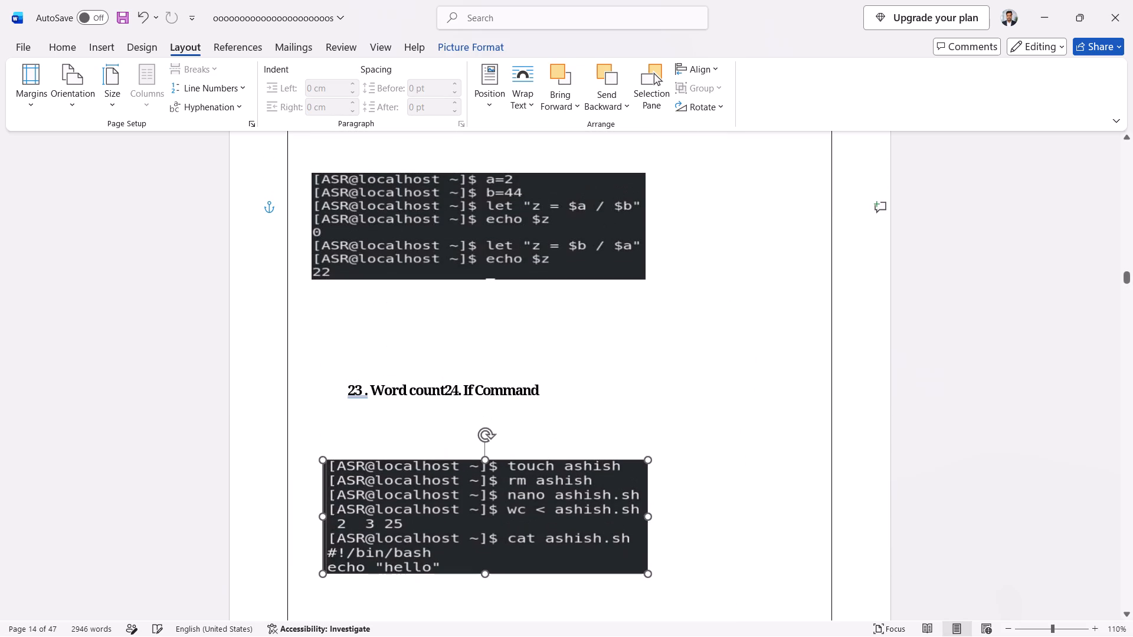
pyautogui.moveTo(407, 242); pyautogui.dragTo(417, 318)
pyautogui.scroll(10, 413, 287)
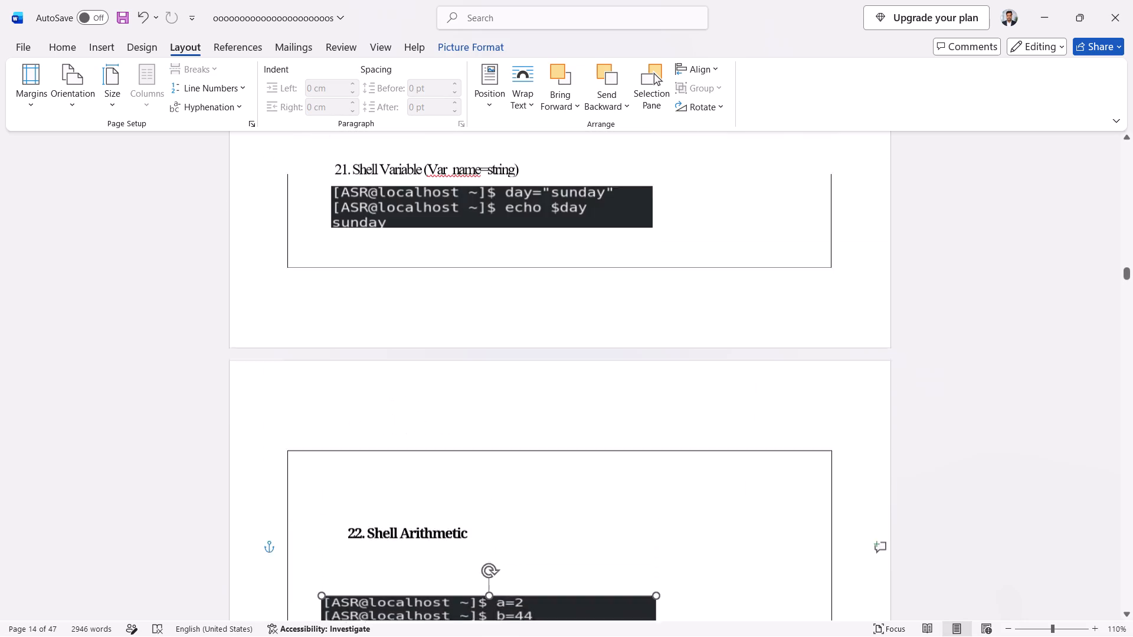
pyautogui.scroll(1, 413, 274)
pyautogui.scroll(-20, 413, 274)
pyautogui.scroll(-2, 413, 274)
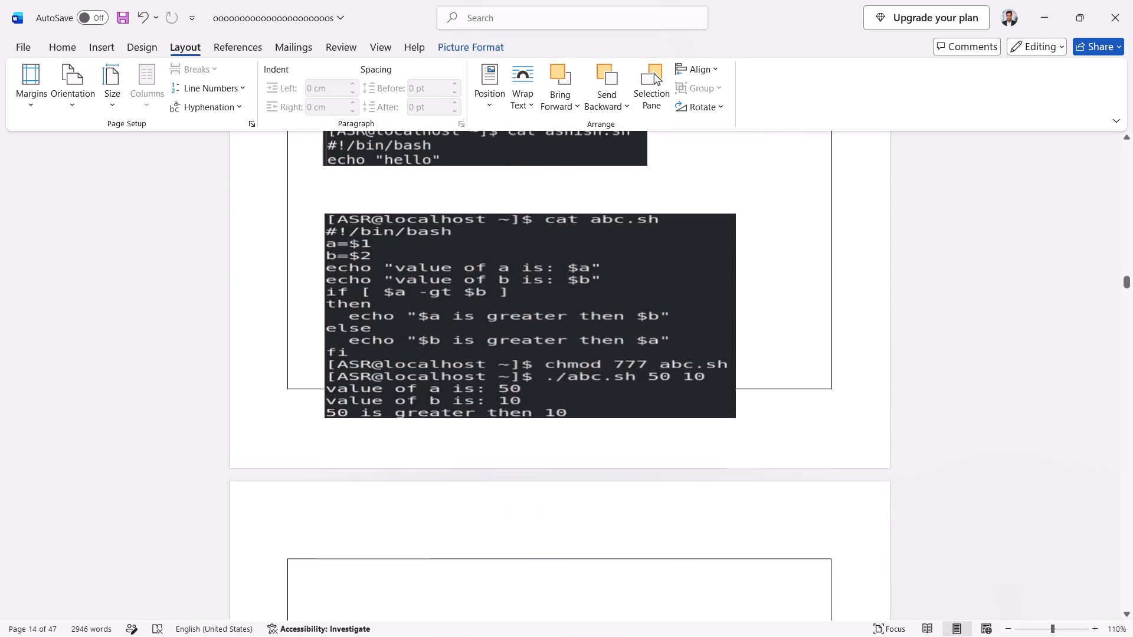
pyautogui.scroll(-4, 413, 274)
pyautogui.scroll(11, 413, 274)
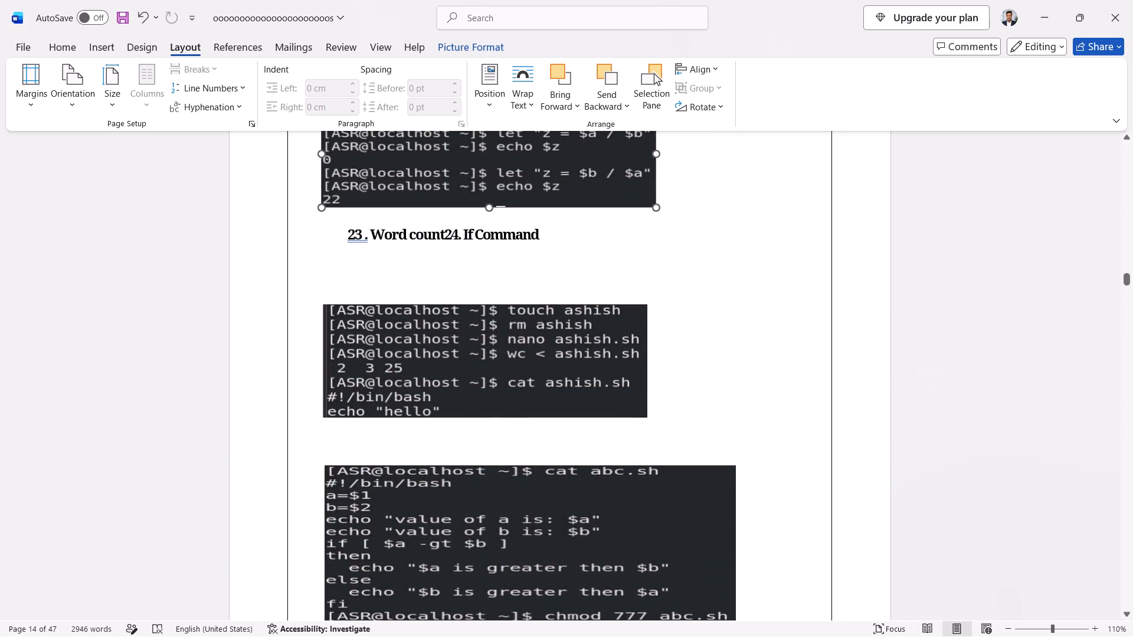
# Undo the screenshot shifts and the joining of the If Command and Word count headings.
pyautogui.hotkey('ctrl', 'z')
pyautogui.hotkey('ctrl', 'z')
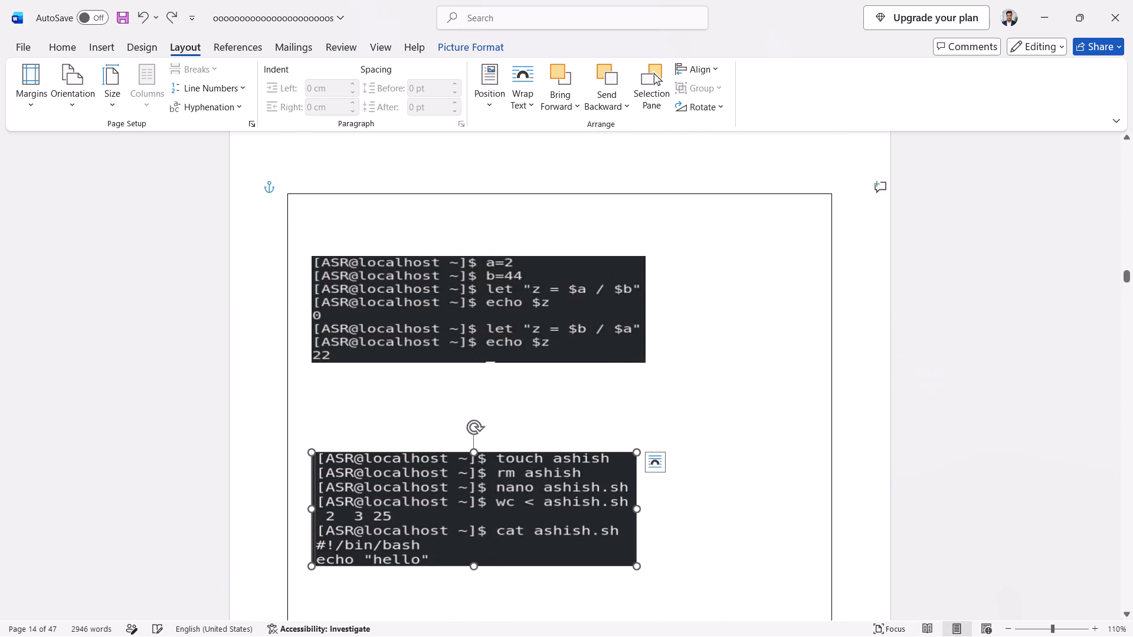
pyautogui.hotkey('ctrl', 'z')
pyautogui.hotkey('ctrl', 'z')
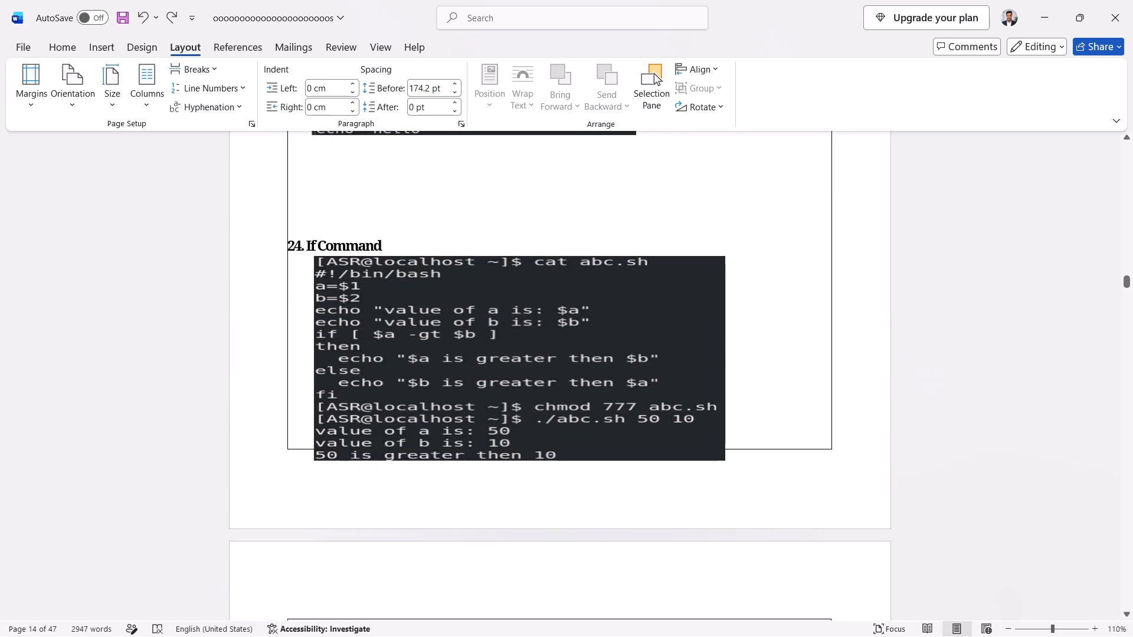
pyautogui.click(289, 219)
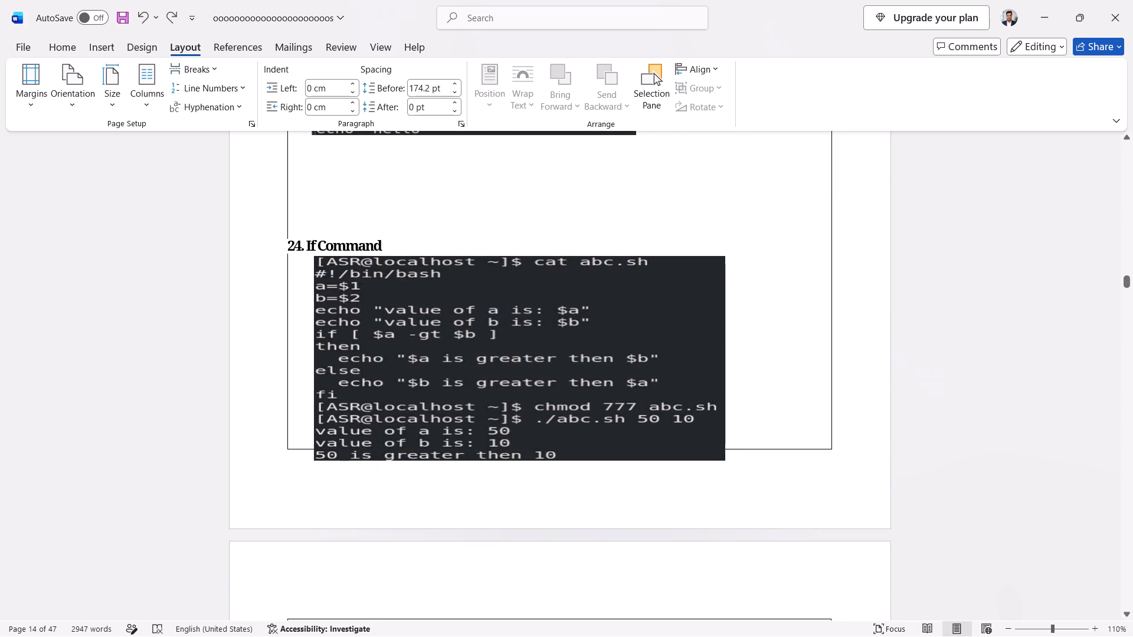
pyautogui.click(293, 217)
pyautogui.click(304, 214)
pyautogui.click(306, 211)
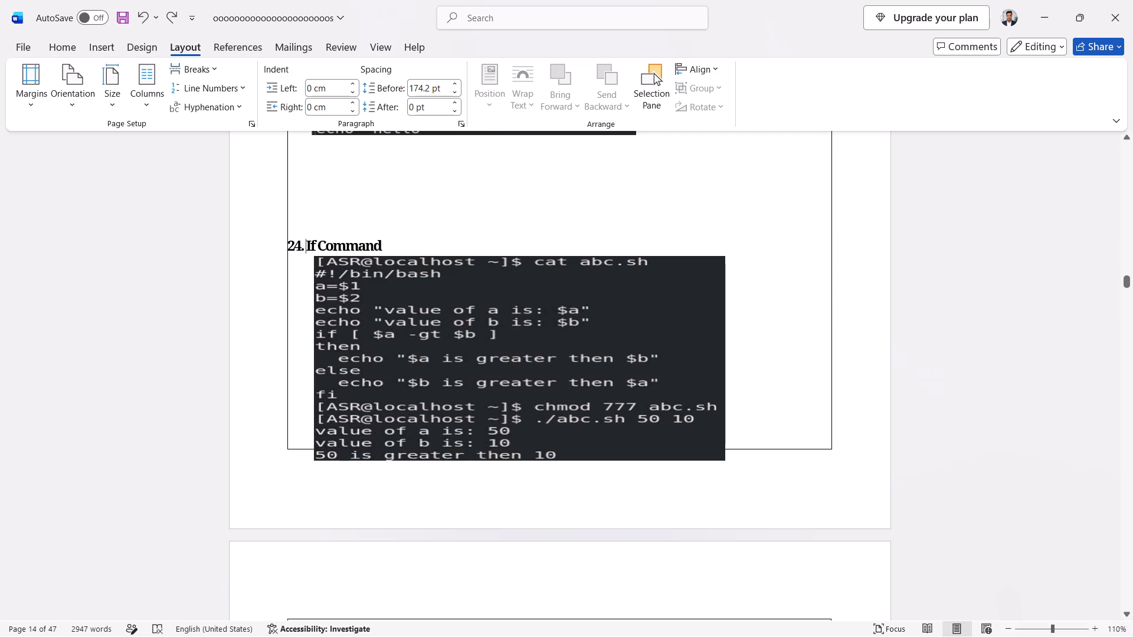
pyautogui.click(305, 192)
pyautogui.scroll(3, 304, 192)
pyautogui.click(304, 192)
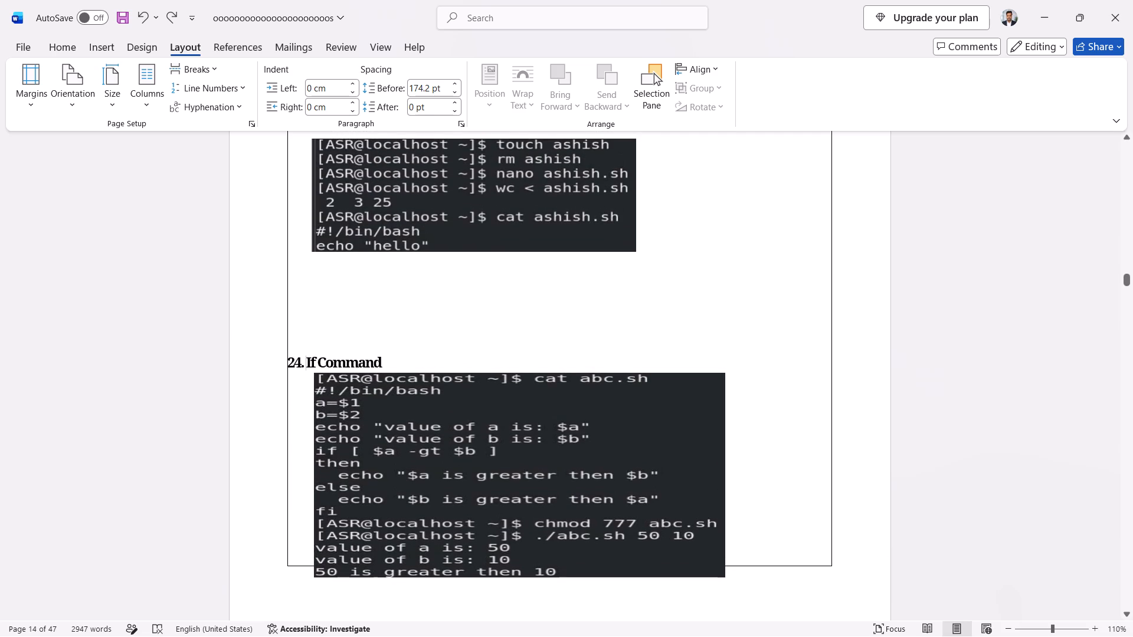
# Shorten the abc.sh screenshot from its bottom edge to fit inside the page 14 border, and widen it on both sides.
pyautogui.click(393, 409)
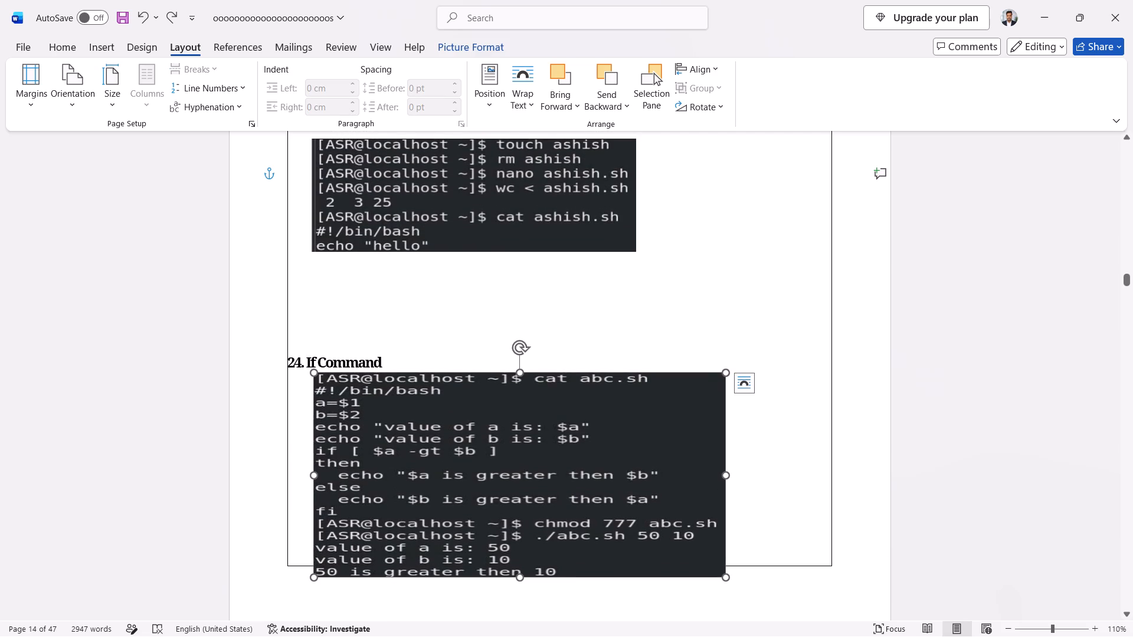
pyautogui.moveTo(518, 579); pyautogui.dragTo(515, 550)
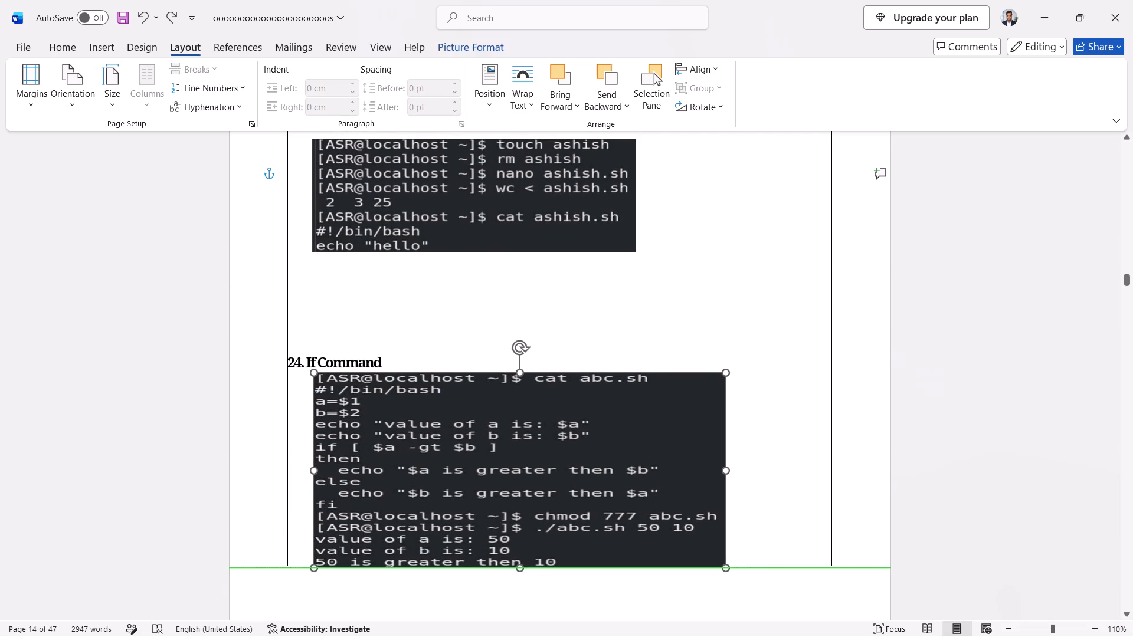
pyautogui.moveTo(515, 550); pyautogui.dragTo(514, 551)
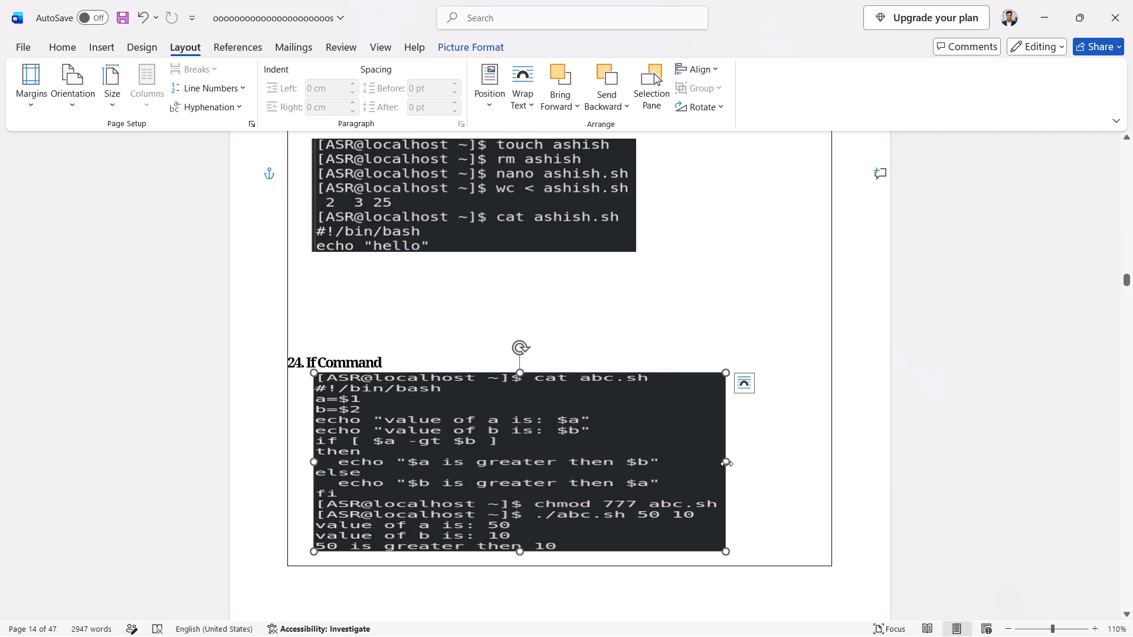
pyautogui.moveTo(728, 461); pyautogui.dragTo(757, 462)
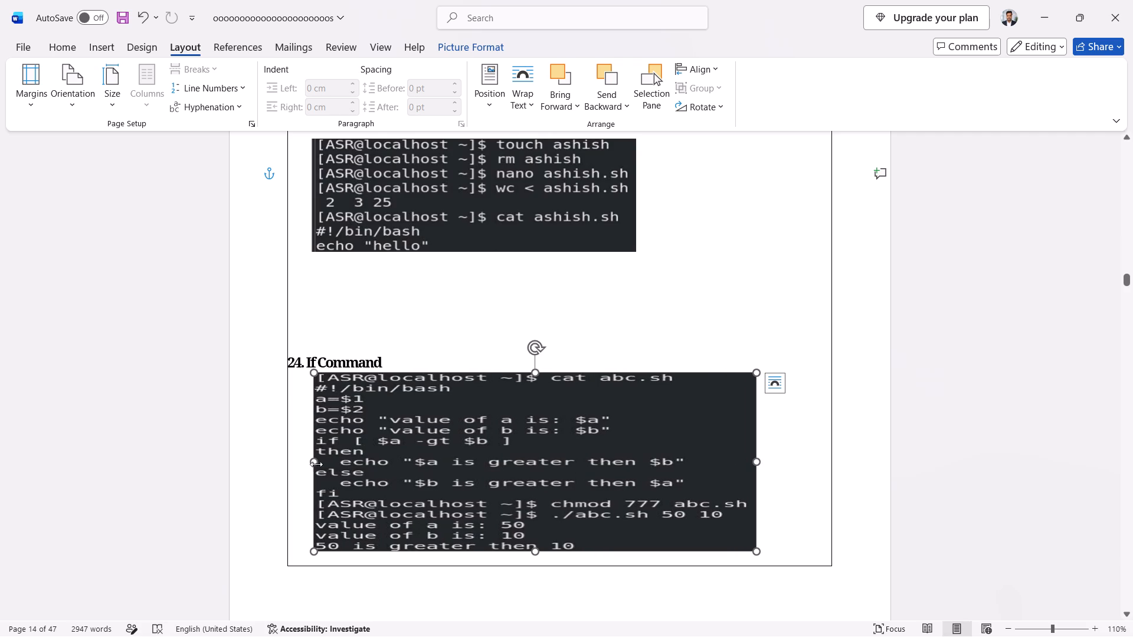
pyautogui.moveTo(315, 461); pyautogui.dragTo(306, 464)
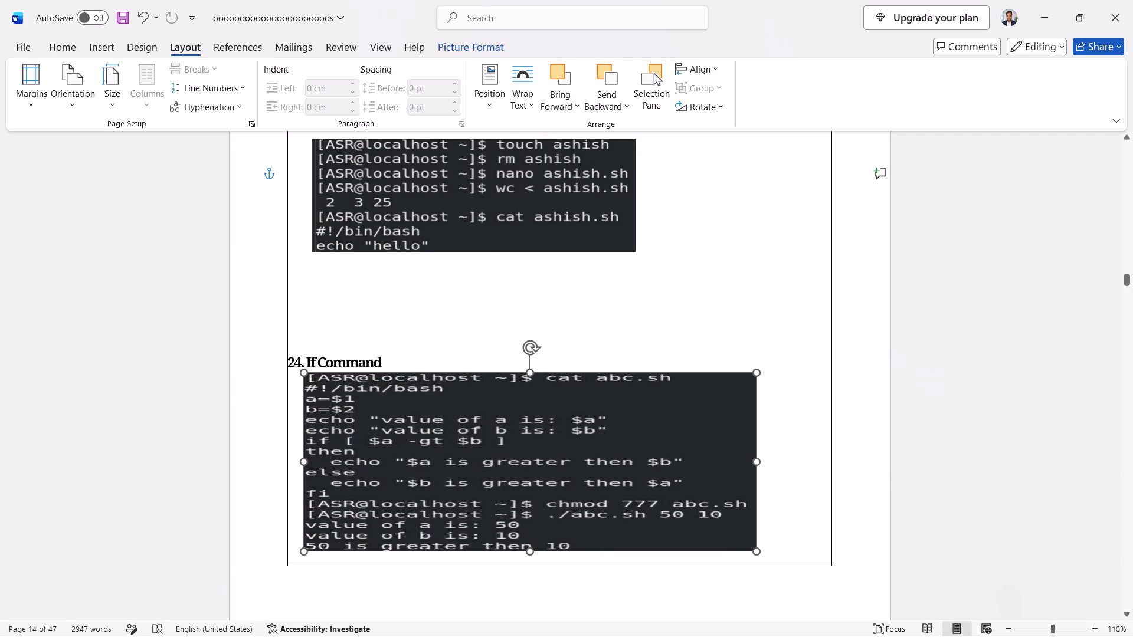
pyautogui.moveTo(306, 464); pyautogui.dragTo(308, 464)
# Nudge the abc.sh screenshot slightly down and left, leaving a small gap below the 24. If Command heading.
pyautogui.moveTo(536, 372); pyautogui.dragTo(536, 373)
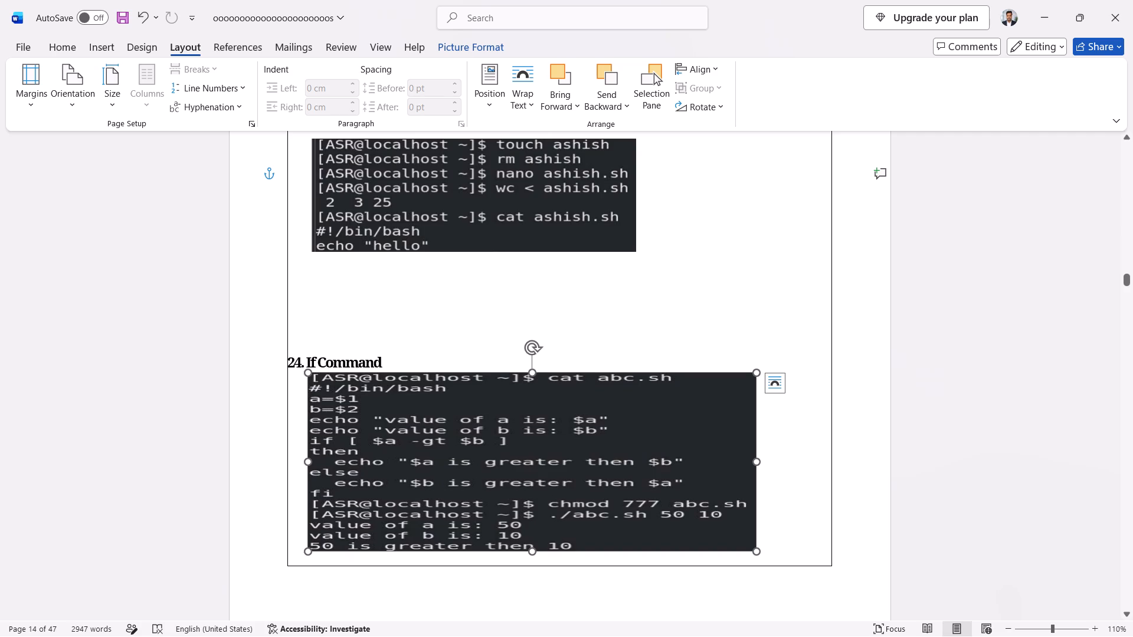
pyautogui.moveTo(536, 373); pyautogui.dragTo(532, 385)
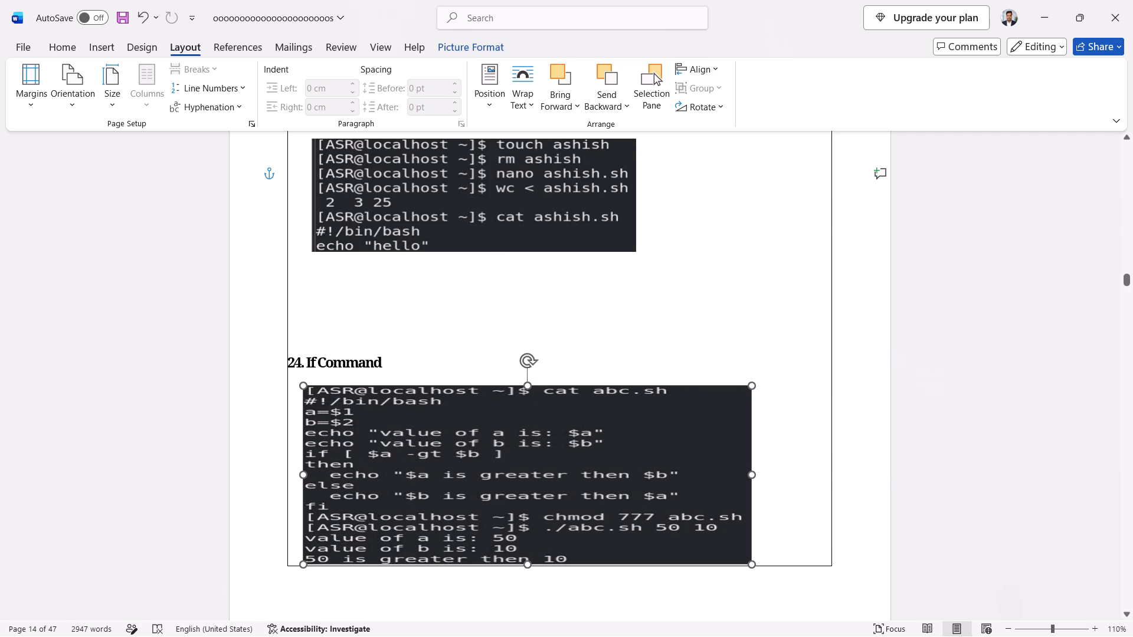
pyautogui.moveTo(532, 385); pyautogui.dragTo(527, 377)
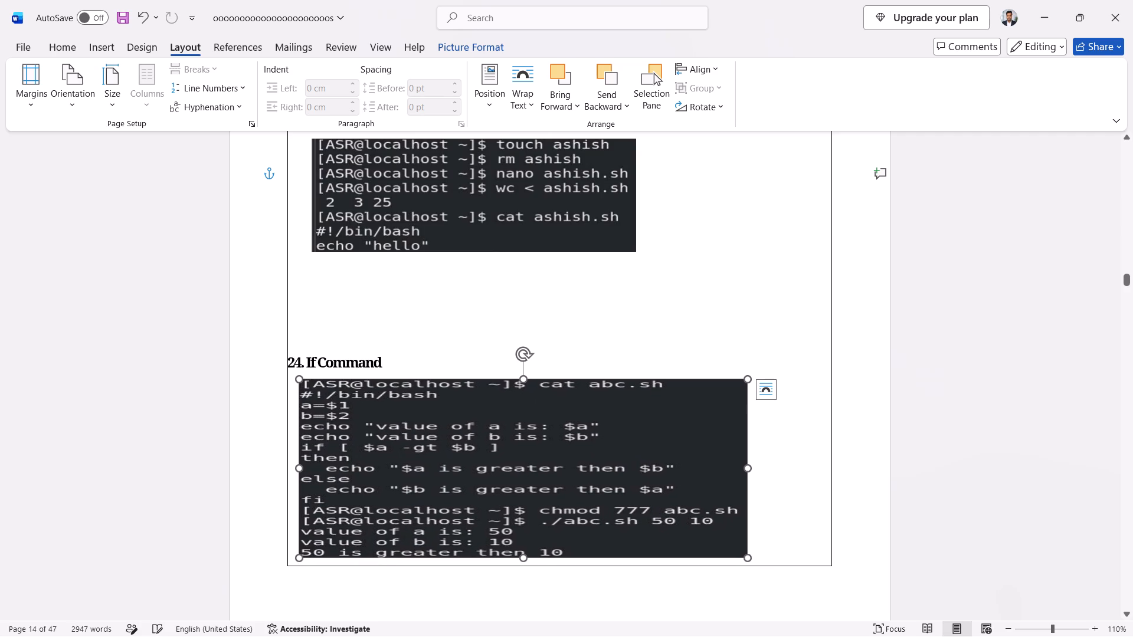
pyautogui.click(122, 448)
pyautogui.click(411, 498)
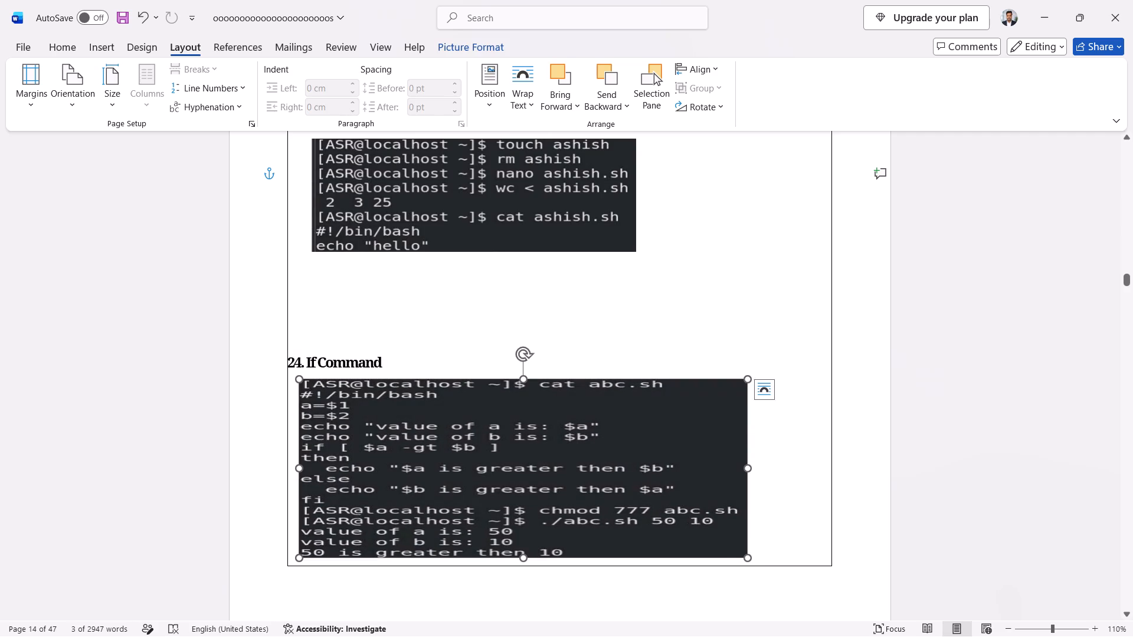
pyautogui.click(649, 349)
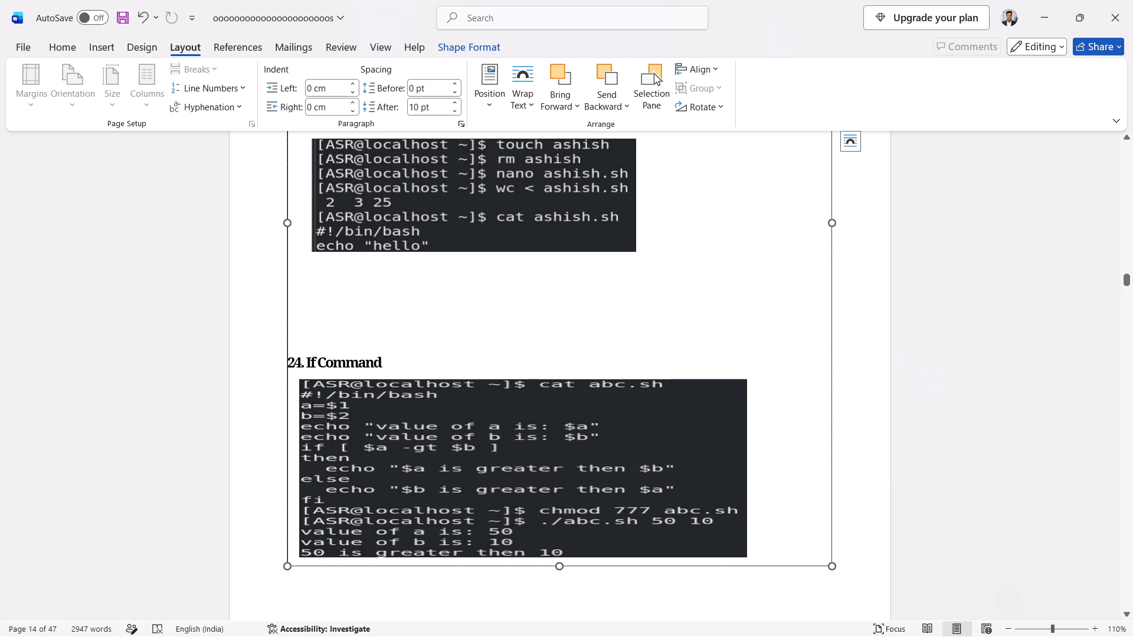
# Insert five spaces before the 24. If Command heading to line it up with the left edge of its screenshot.
pyautogui.click(289, 362)
pyautogui.click(293, 363)
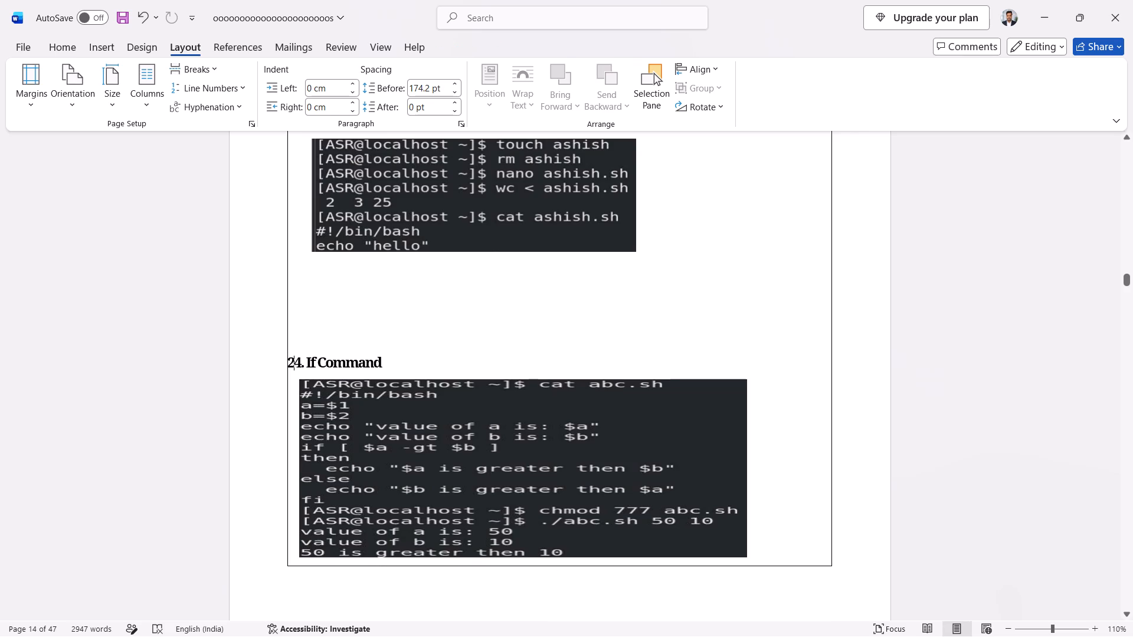
pyautogui.press('Left')
pyautogui.press('space')
pyautogui.press('space')
pyautogui.press('space')
pyautogui.press('space')
pyautogui.press('space')
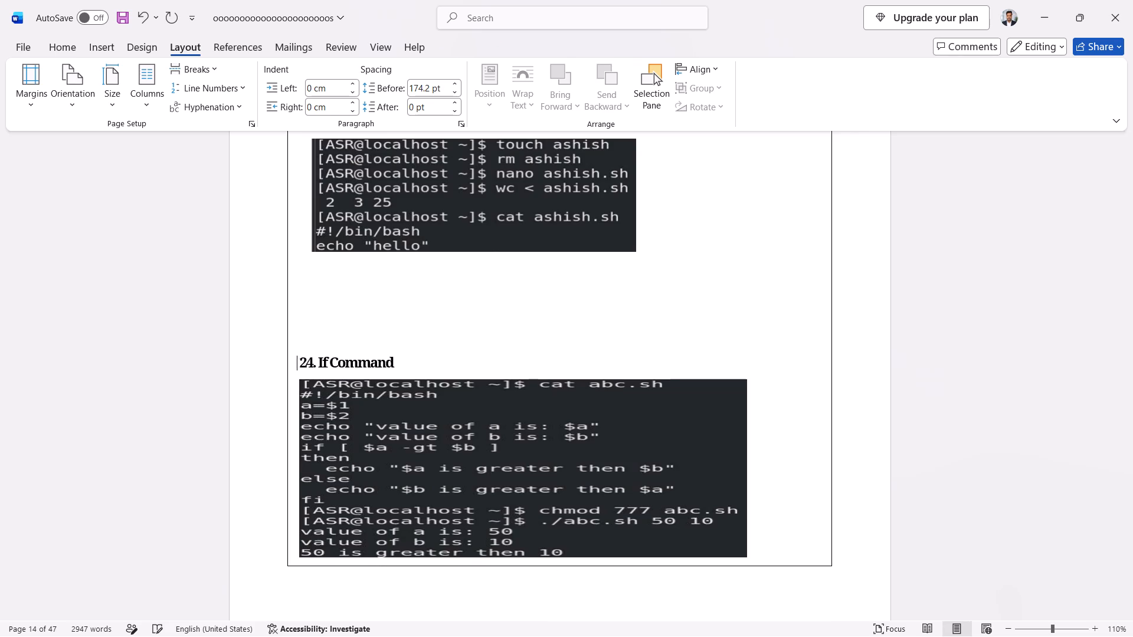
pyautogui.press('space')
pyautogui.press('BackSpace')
# Move the ashish.sh screenshot up and slightly left so it sits close beneath the 23. Word count heading.
pyautogui.scroll(3, 312, 328)
pyautogui.moveTo(373, 328); pyautogui.dragTo(365, 372)
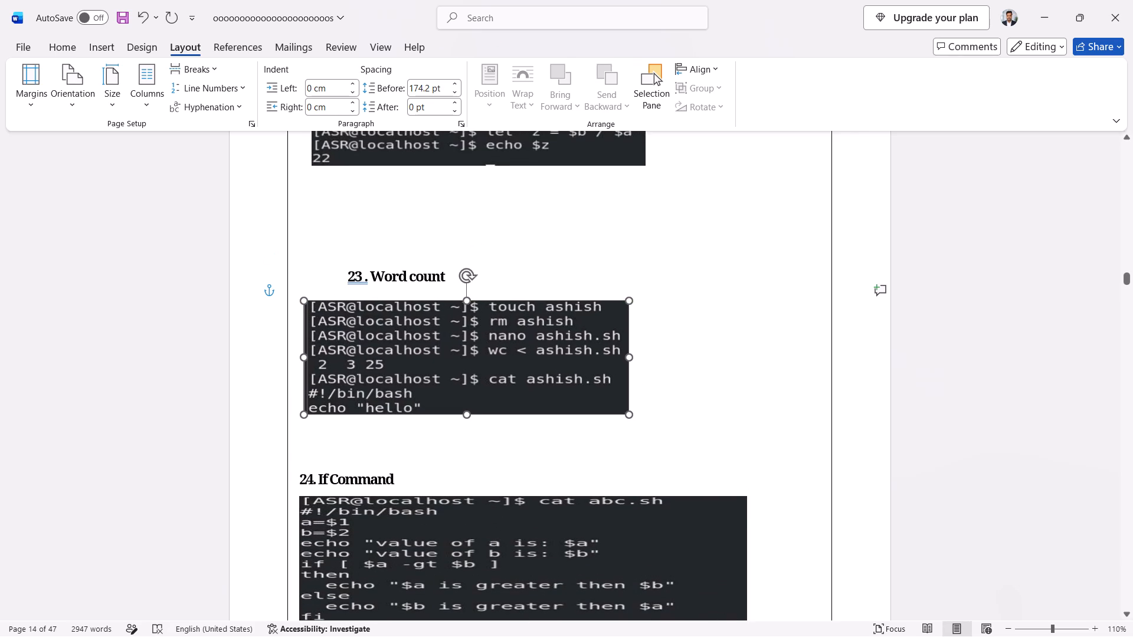
pyautogui.moveTo(365, 372); pyautogui.dragTo(365, 369)
# Remove the indent of the 23. Word count heading and insert four spaces before it, in line with the 24. If Command heading.
pyautogui.click(344, 285)
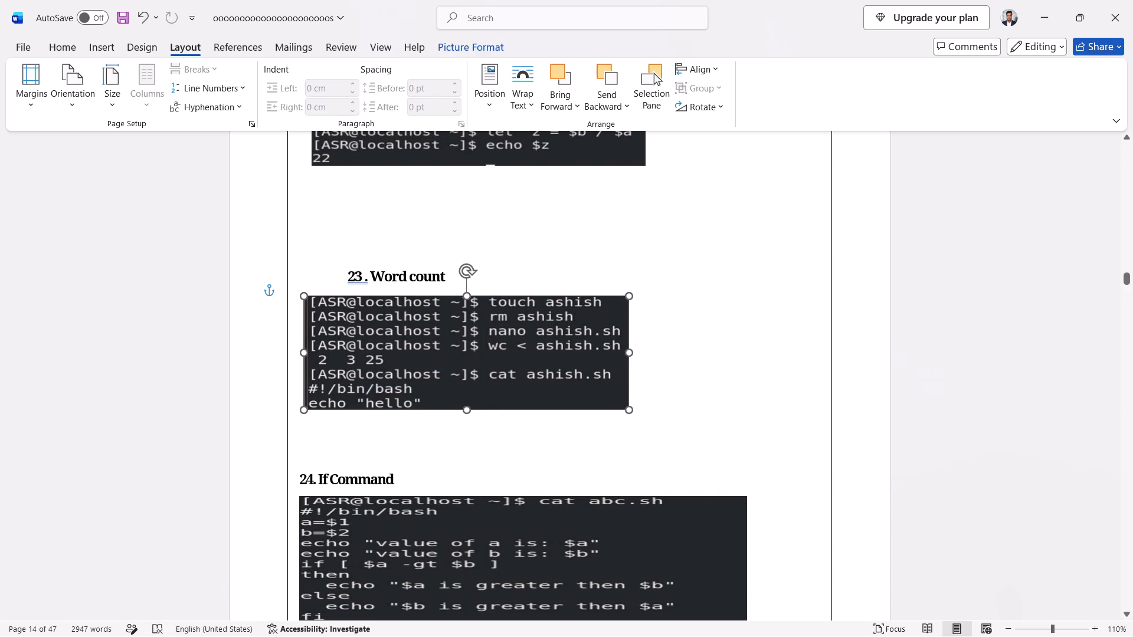
pyautogui.click(345, 280)
pyautogui.press('BackSpace')
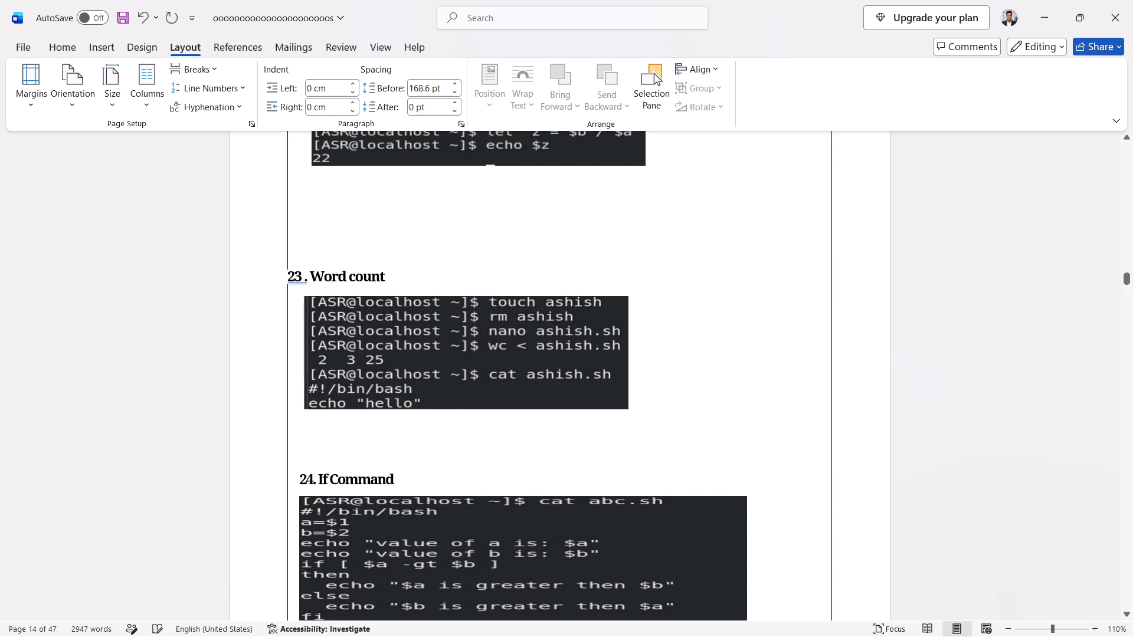
pyautogui.press('space')
pyautogui.press('space')
pyautogui.press('space')
pyautogui.press('space')
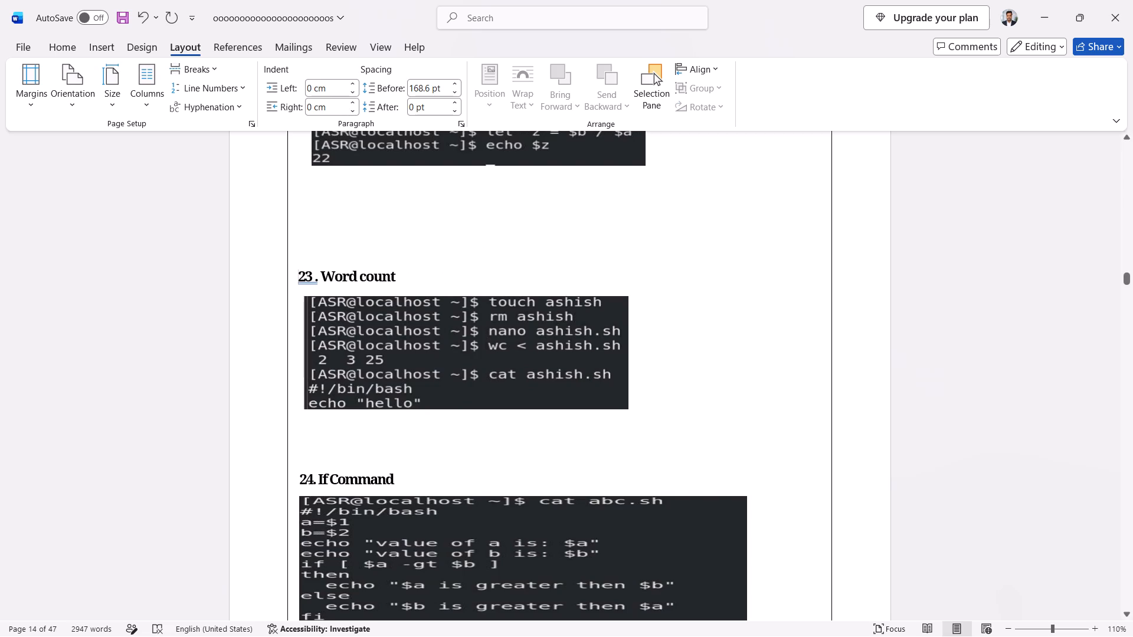
# Nudge the ashish.sh and abc.sh screenshots right so their left edges line up slightly inside their headings.
pyautogui.moveTo(344, 327); pyautogui.dragTo(349, 327)
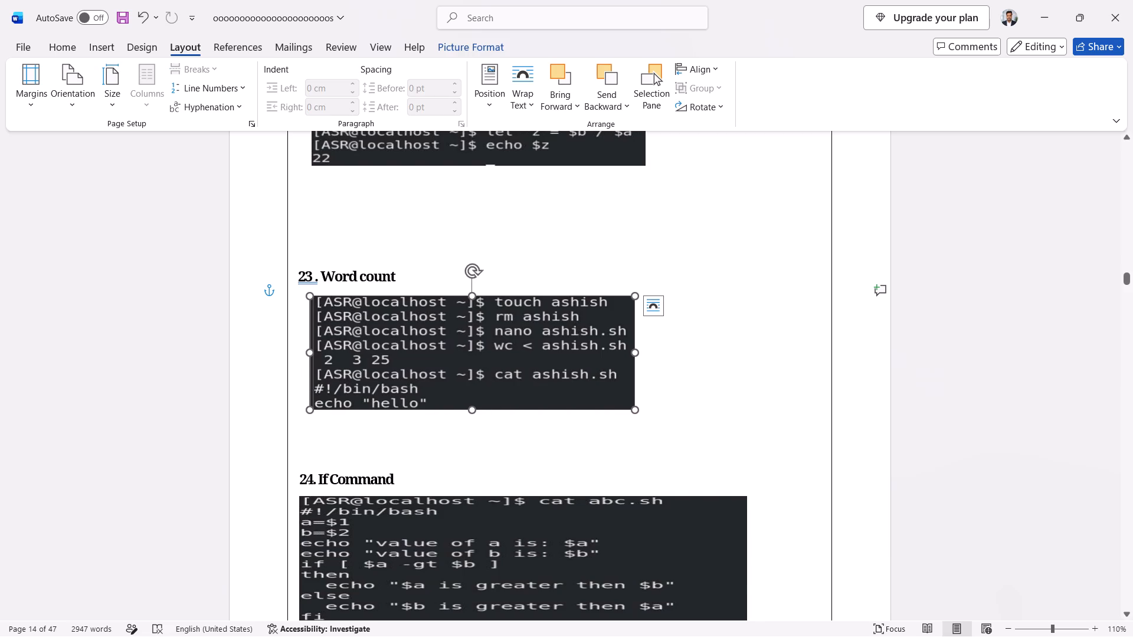
pyautogui.moveTo(368, 542); pyautogui.dragTo(382, 534)
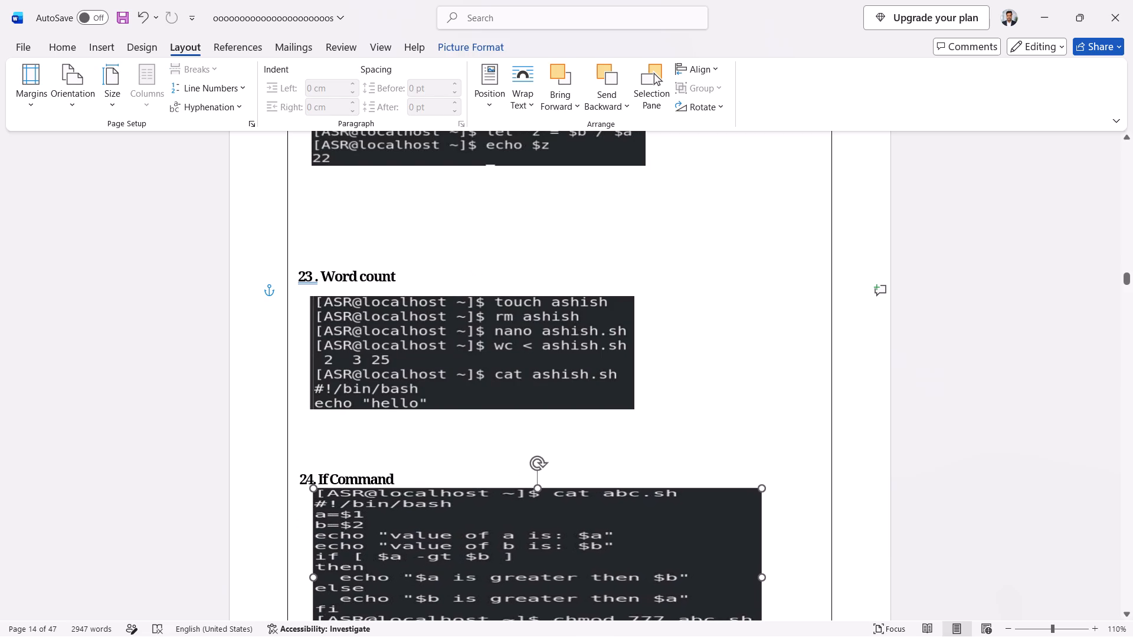
pyautogui.moveTo(382, 534); pyautogui.dragTo(379, 540)
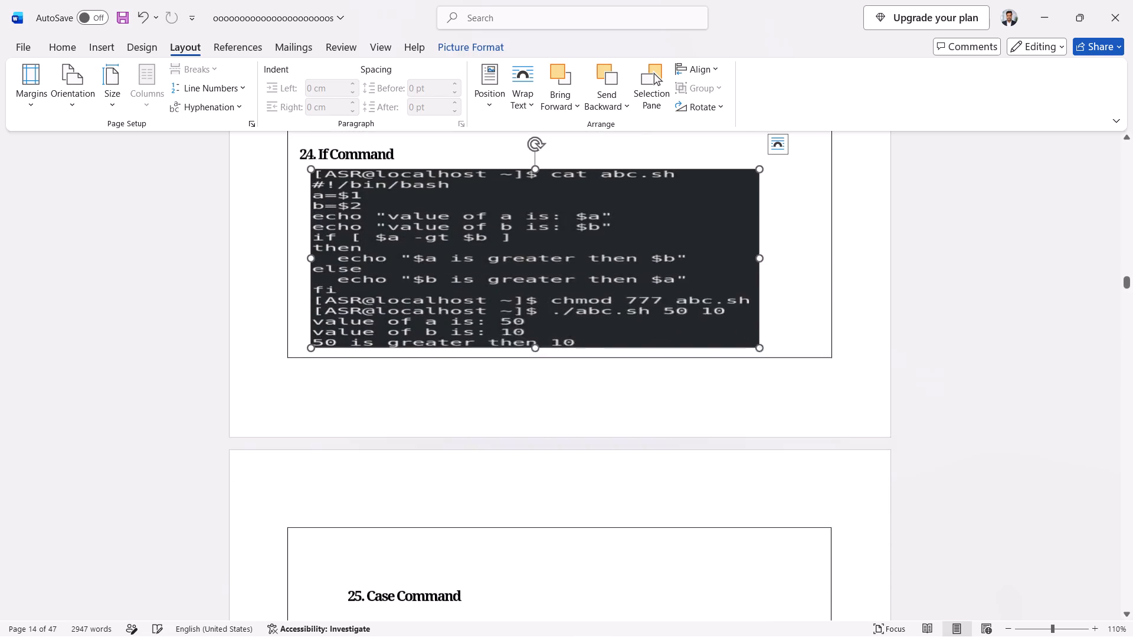
# Move the shell arithmetic screenshot down, leaving a small gap below the 22. Shell Arithmetic heading.
pyautogui.scroll(16, 388, 403)
pyautogui.moveTo(410, 375); pyautogui.dragTo(410, 423)
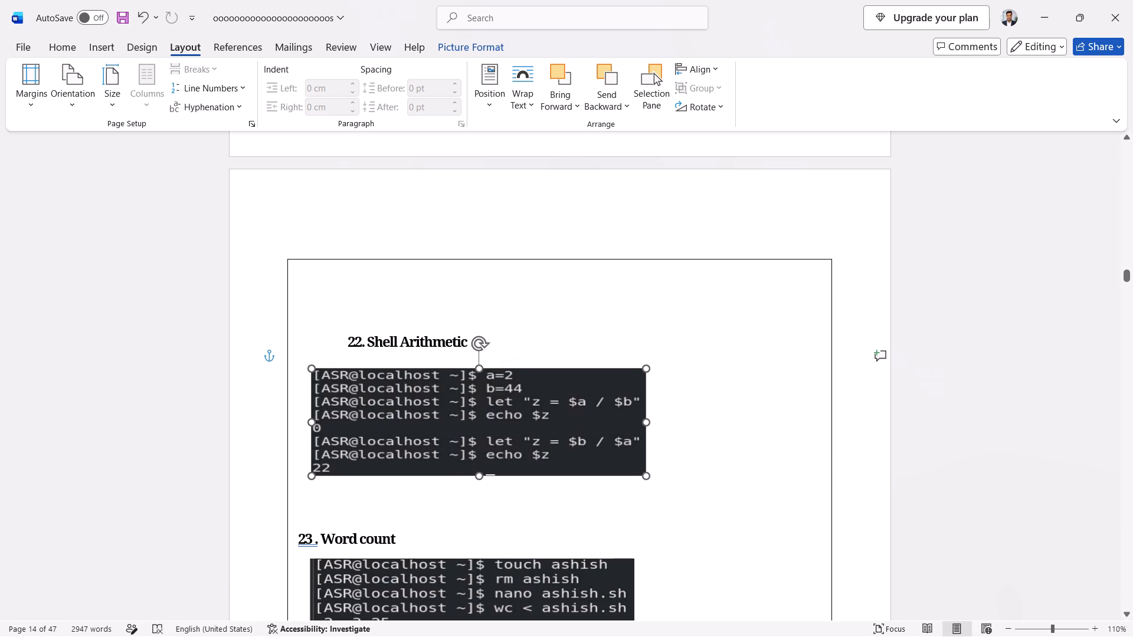
pyautogui.moveTo(410, 423); pyautogui.dragTo(410, 429)
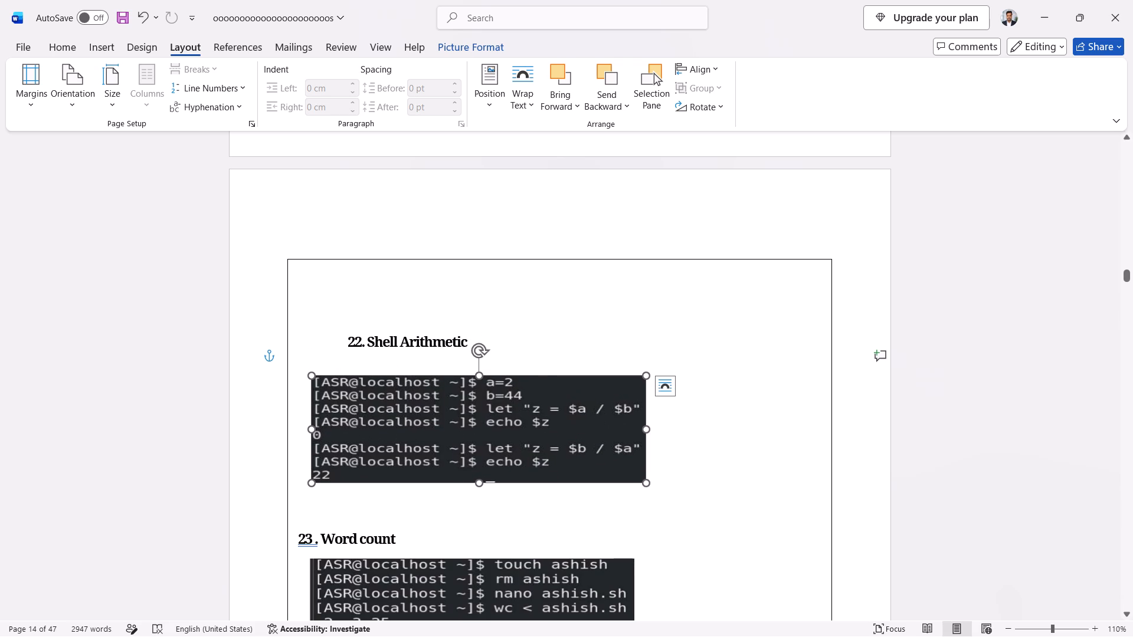
# Remove the indent of the 22. Shell Arithmetic heading and insert six spaces before it.
pyautogui.click(349, 340)
pyautogui.press('BackSpace')
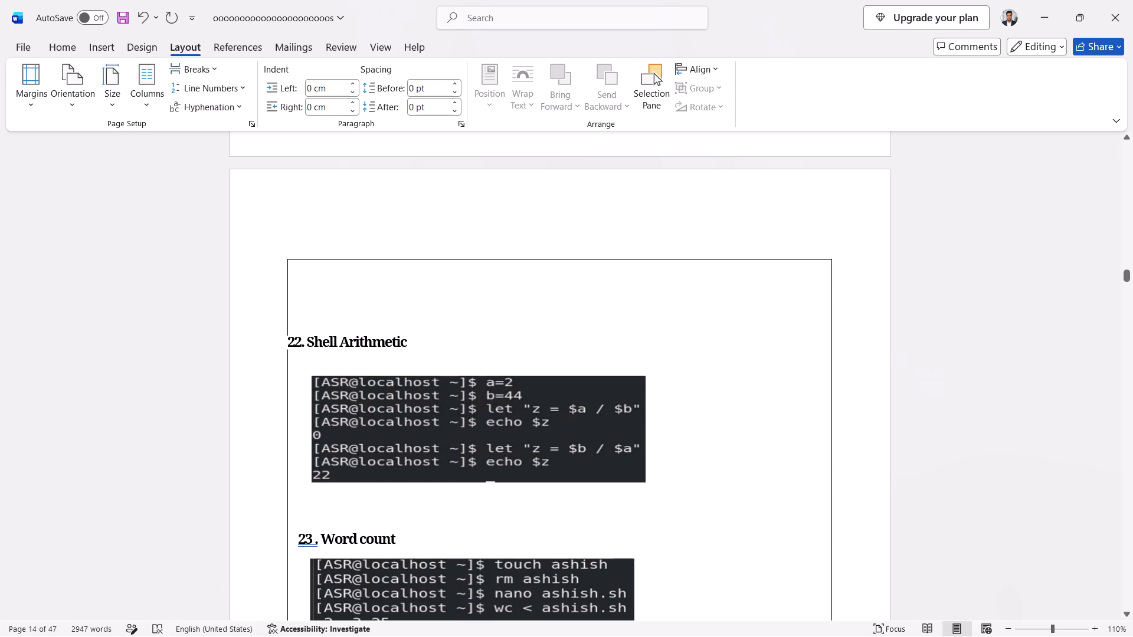
pyautogui.press('space')
pyautogui.press('space')
pyautogui.press('space')
pyautogui.press('space')
pyautogui.press('space')
pyautogui.press('space')
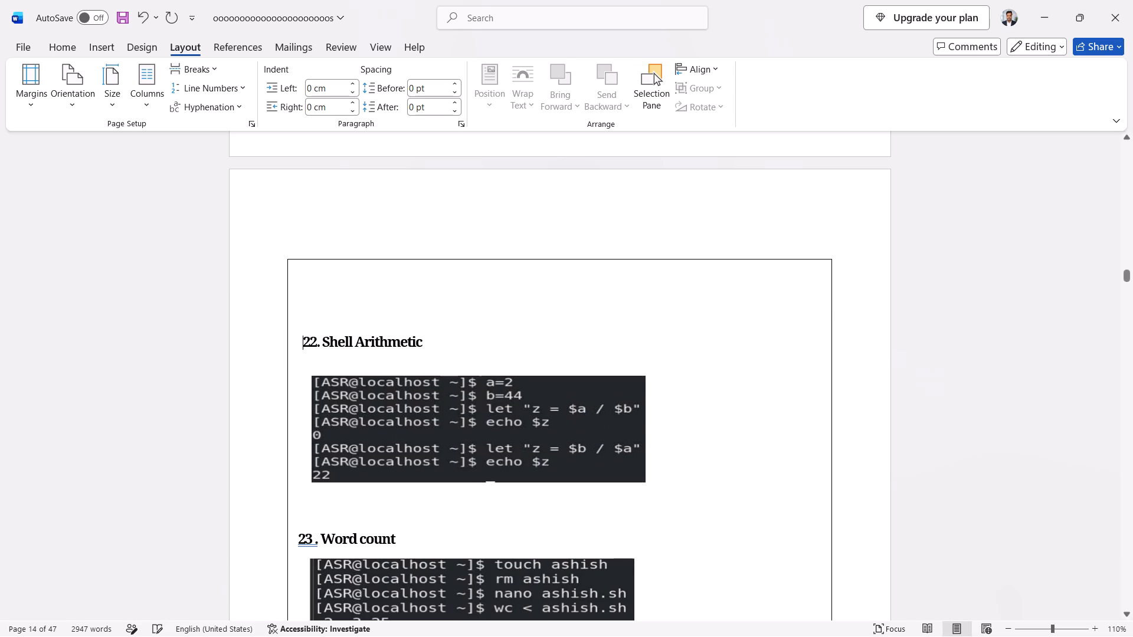
# Format headings 22 to 24 on page 14 as justified, non-bold Times New Roman at size 14.
pyautogui.moveTo(299, 336); pyautogui.dragTo(438, 547)
pyautogui.scroll(-1, 430, 541)
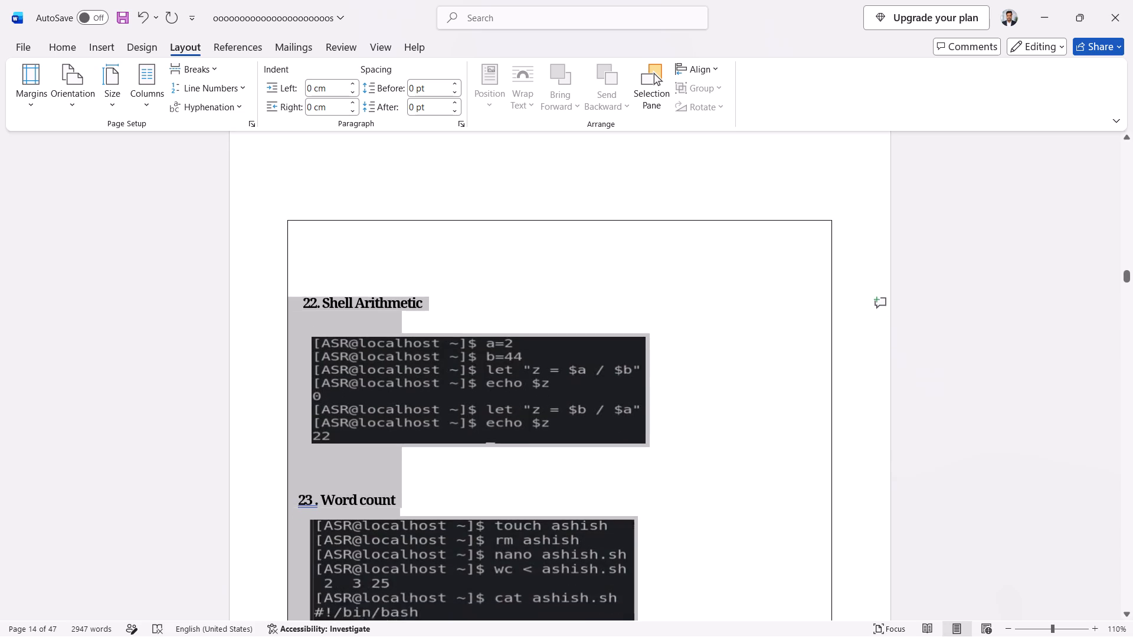
pyautogui.moveTo(438, 547); pyautogui.dragTo(549, 560)
pyautogui.scroll(-2, 438, 547)
pyautogui.scroll(-7, 483, 565)
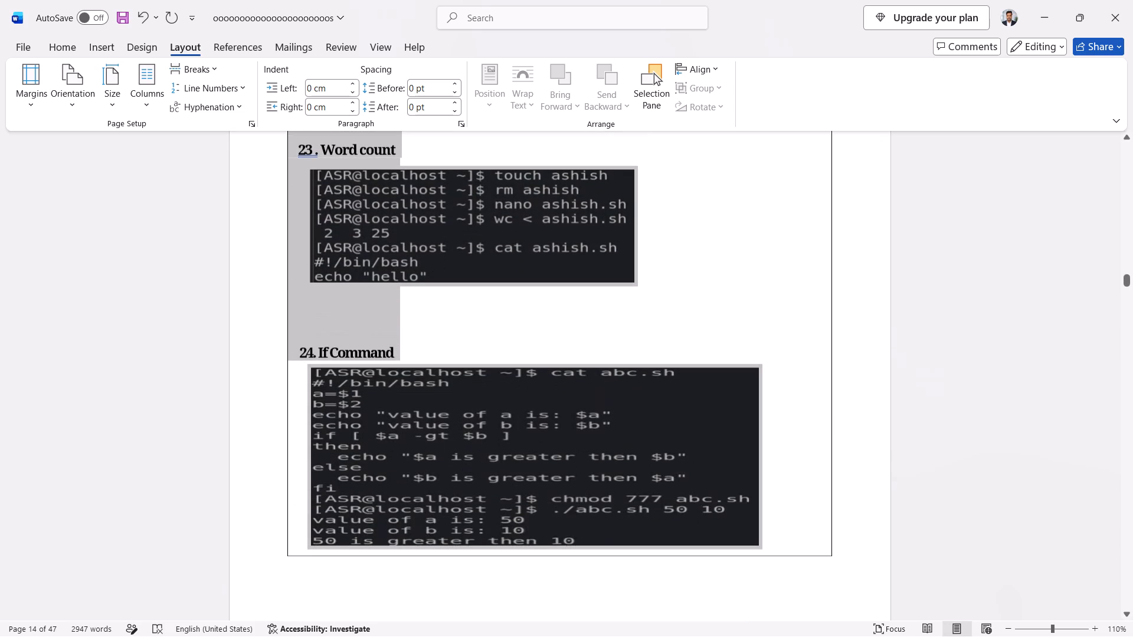
pyautogui.moveTo(549, 560); pyautogui.dragTo(683, 514)
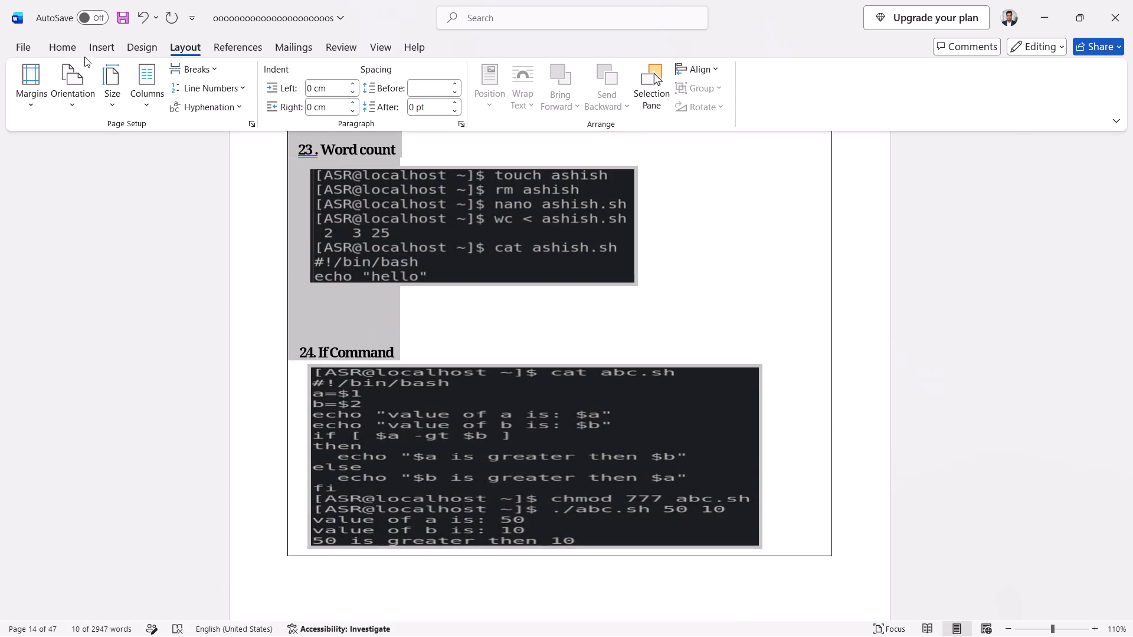
pyautogui.click(77, 51)
pyautogui.click(432, 94)
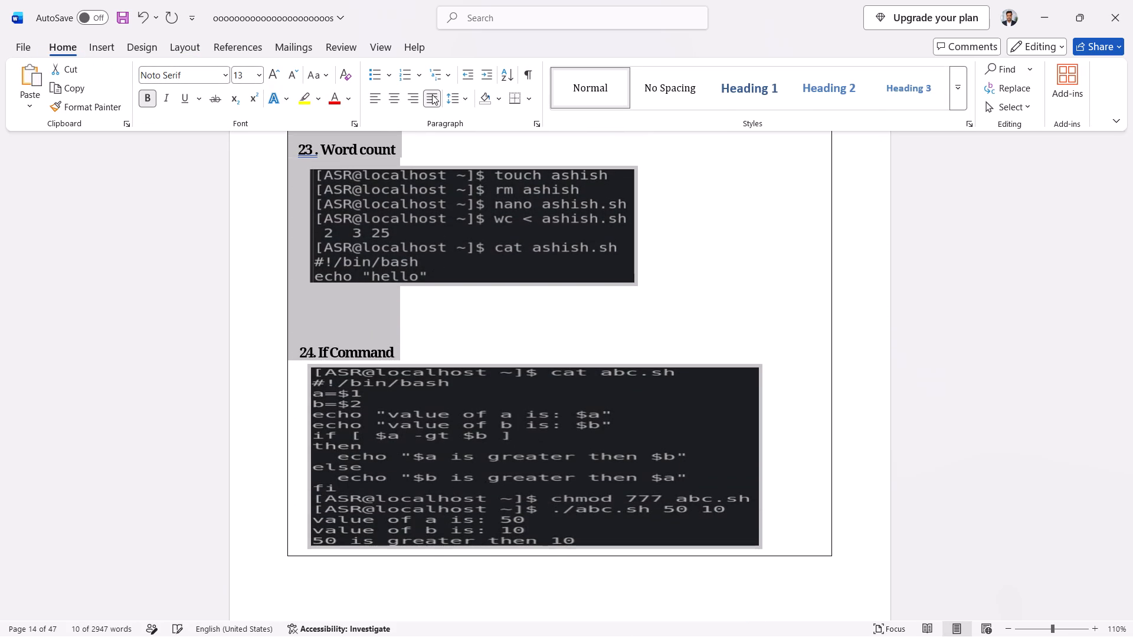
pyautogui.click(461, 97)
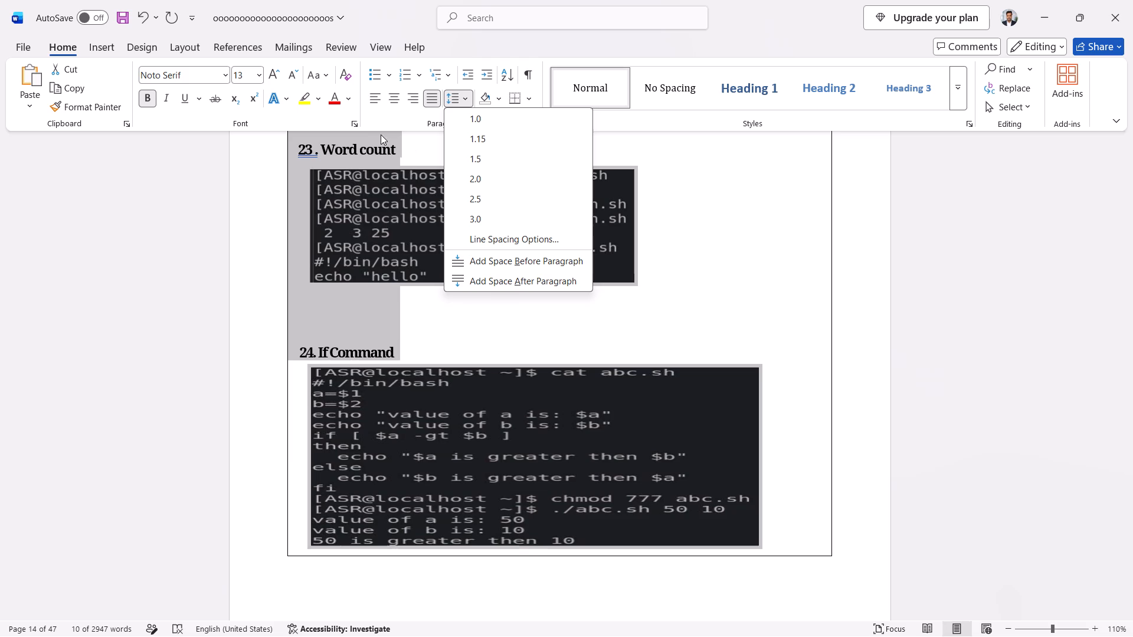
pyautogui.click(279, 72)
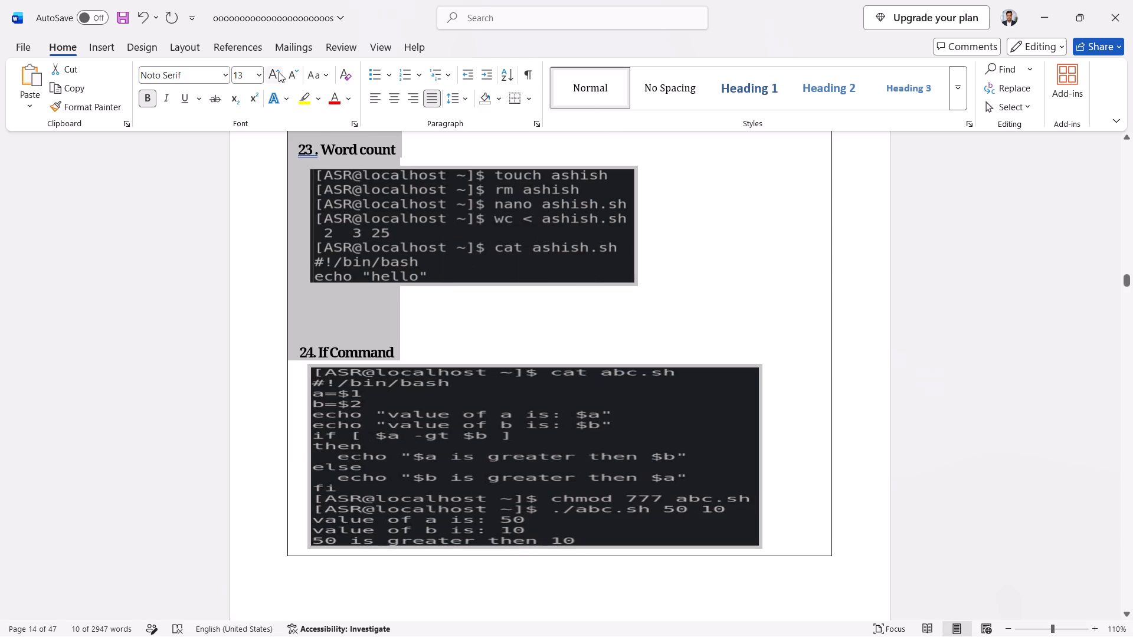
pyautogui.click(227, 77)
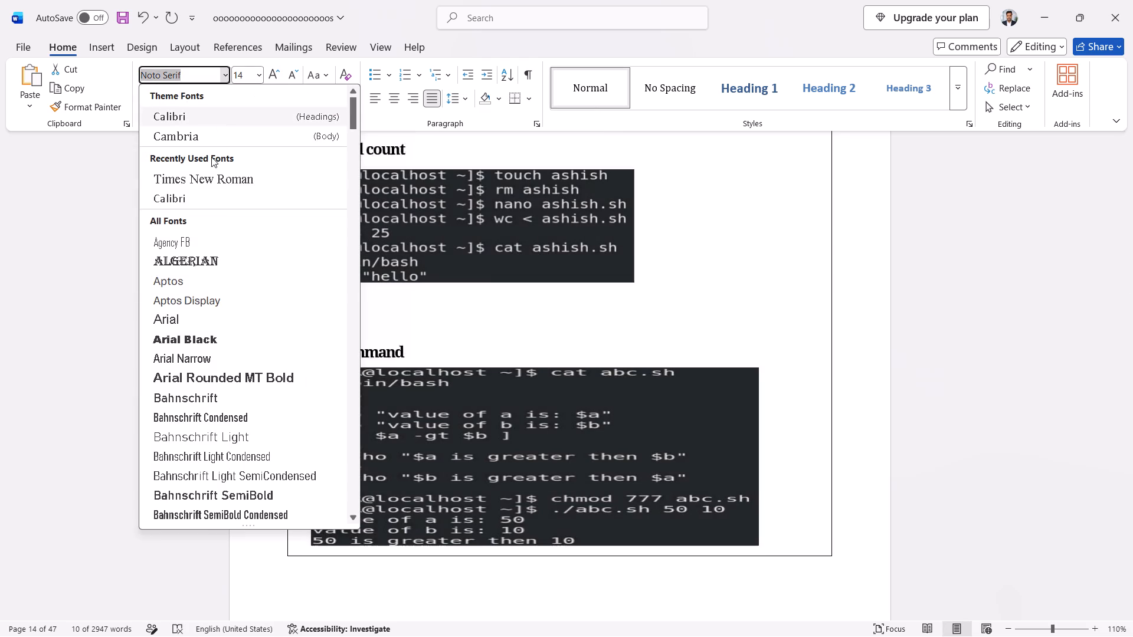
pyautogui.click(203, 179)
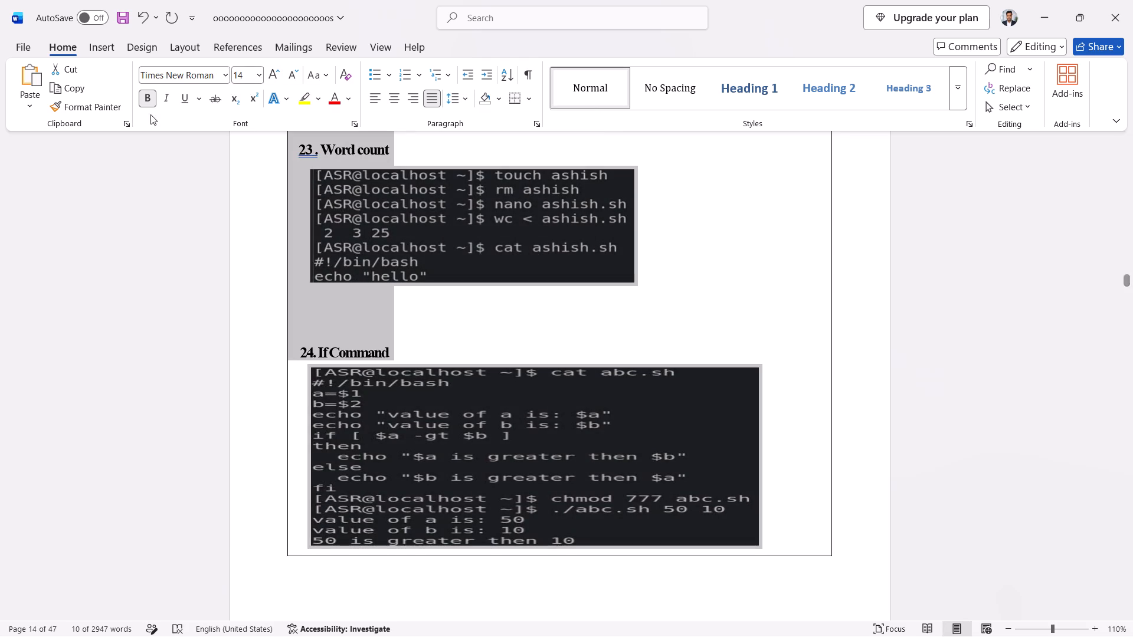
pyautogui.click(150, 97)
pyautogui.click(165, 255)
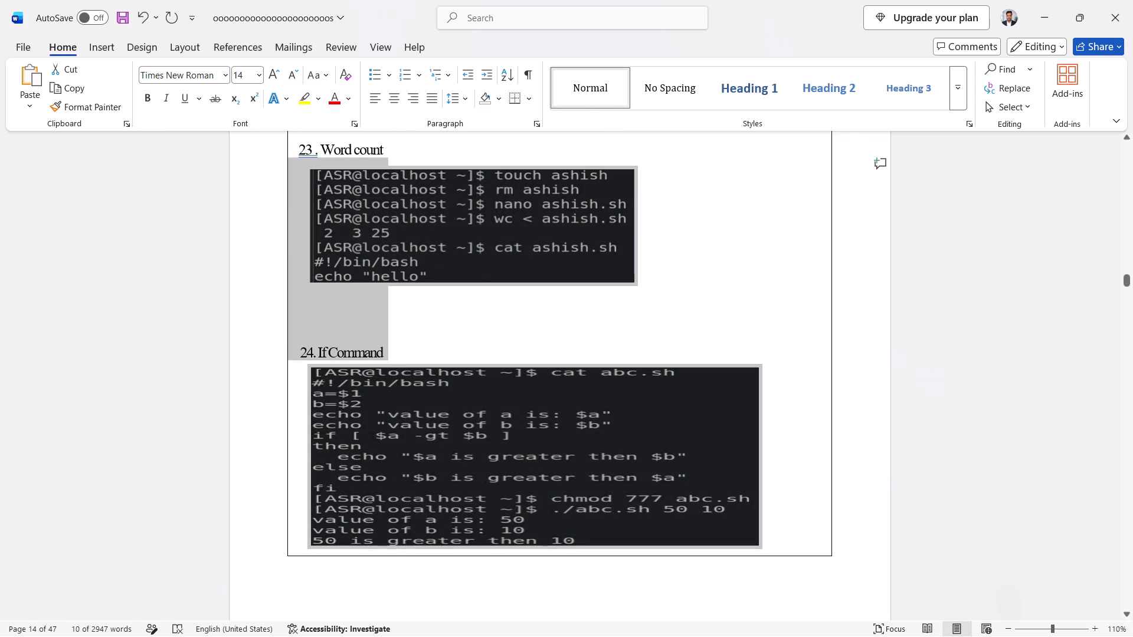
pyautogui.click(526, 296)
# Look over the layout of the headings, screenshots and borders from page 14 through page 16.
pyautogui.scroll(20, 526, 296)
pyautogui.scroll(-4, 522, 294)
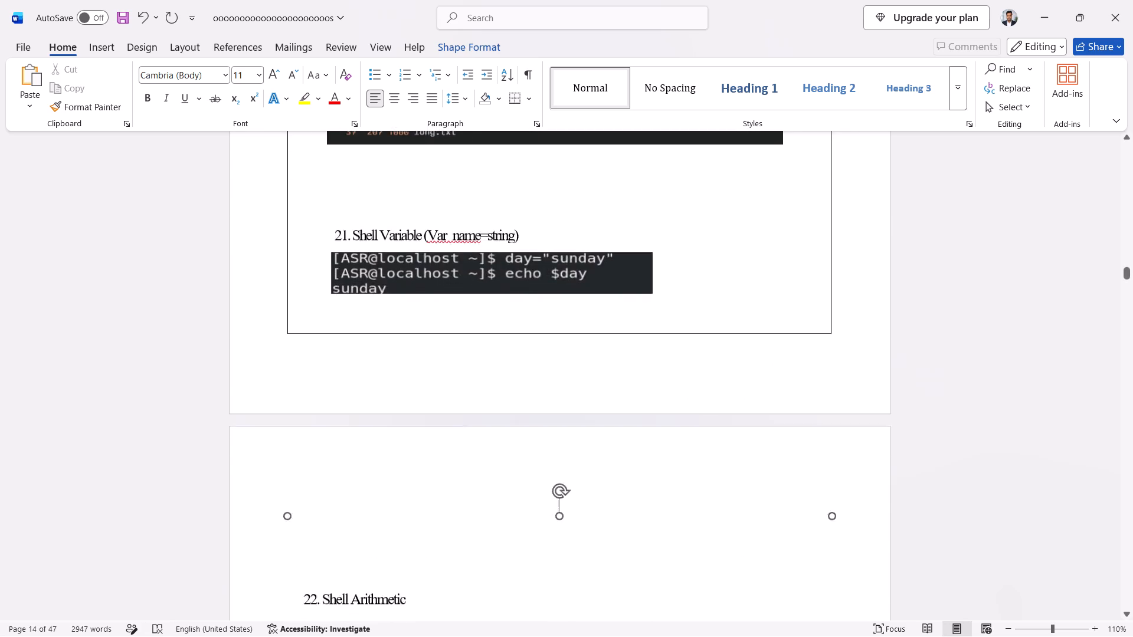
pyautogui.scroll(-20, 520, 329)
pyautogui.scroll(-10, 520, 329)
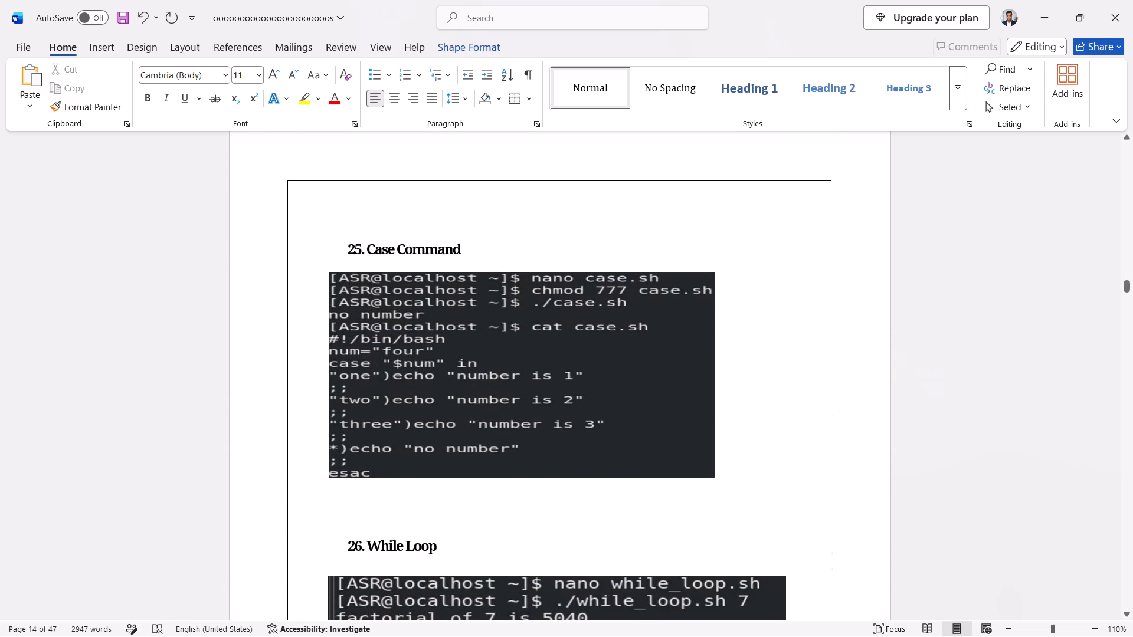
pyautogui.scroll(-2, 517, 318)
pyautogui.scroll(4, 489, 310)
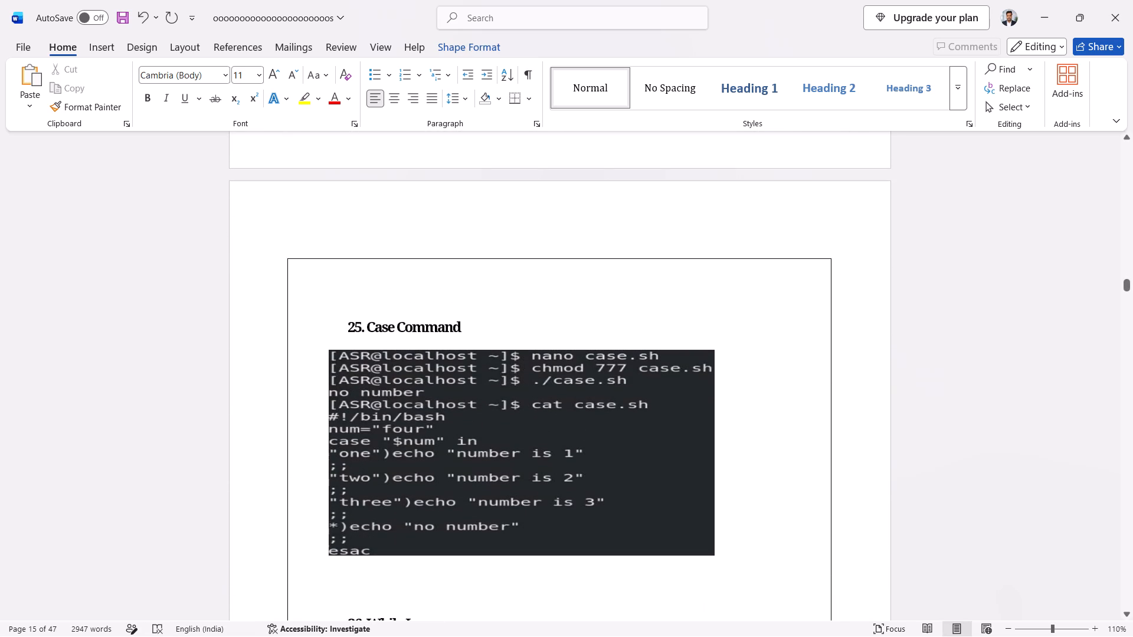
pyautogui.click(498, 258)
pyautogui.scroll(-5, 427, 271)
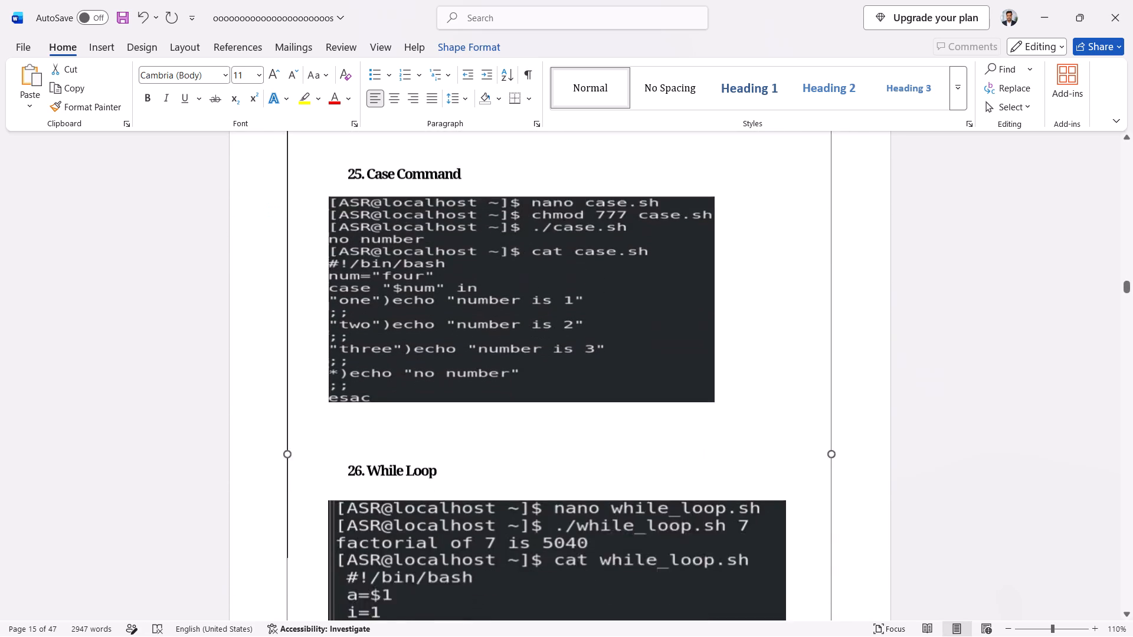
pyautogui.scroll(-16, 427, 271)
pyautogui.scroll(-8, 427, 271)
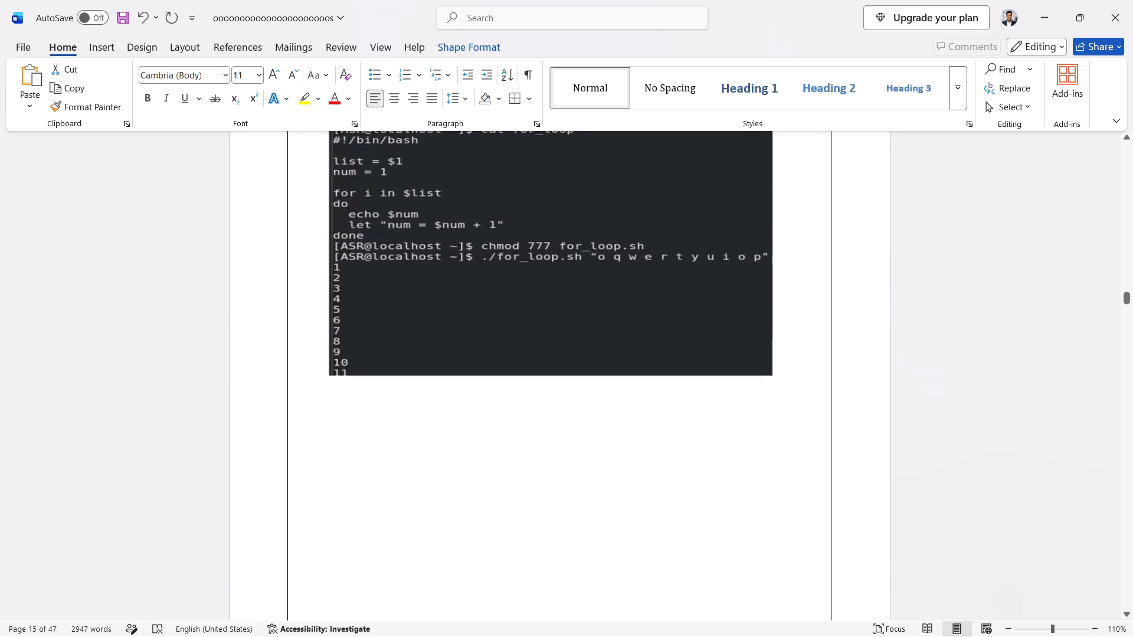
pyautogui.scroll(-13, 427, 271)
pyautogui.scroll(14, 427, 271)
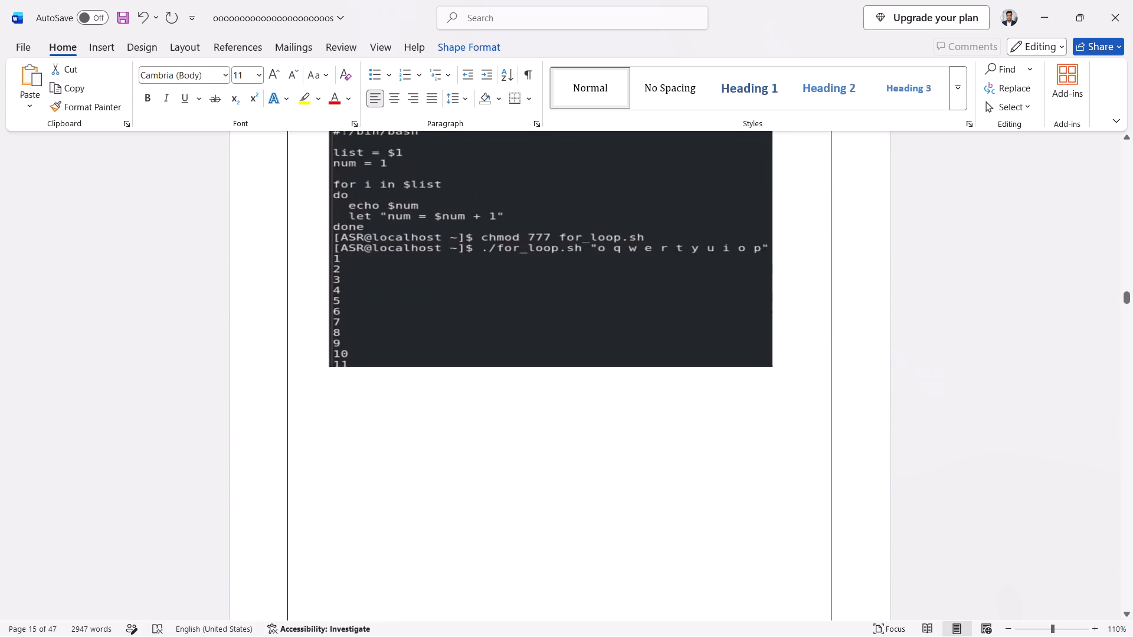
# Format the 27. For Loop heading as non-bold Times New Roman at size 14.
pyautogui.scroll(5, 427, 273)
pyautogui.moveTo(428, 298); pyautogui.dragTo(374, 302)
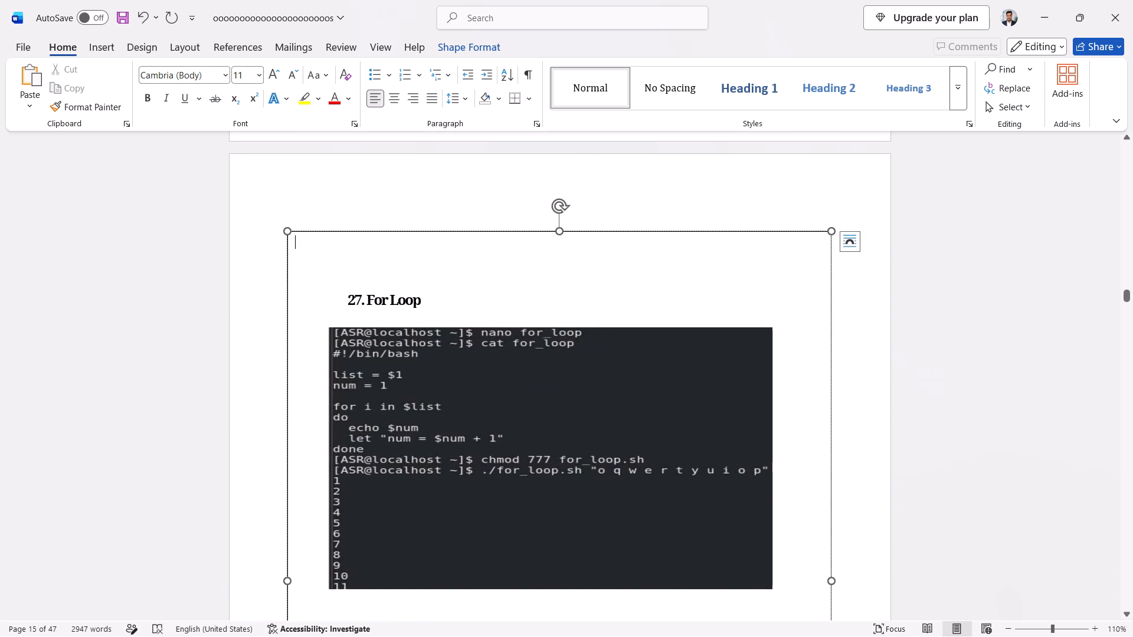
pyautogui.doubleClick(418, 299)
pyautogui.moveTo(418, 299); pyautogui.dragTo(375, 299)
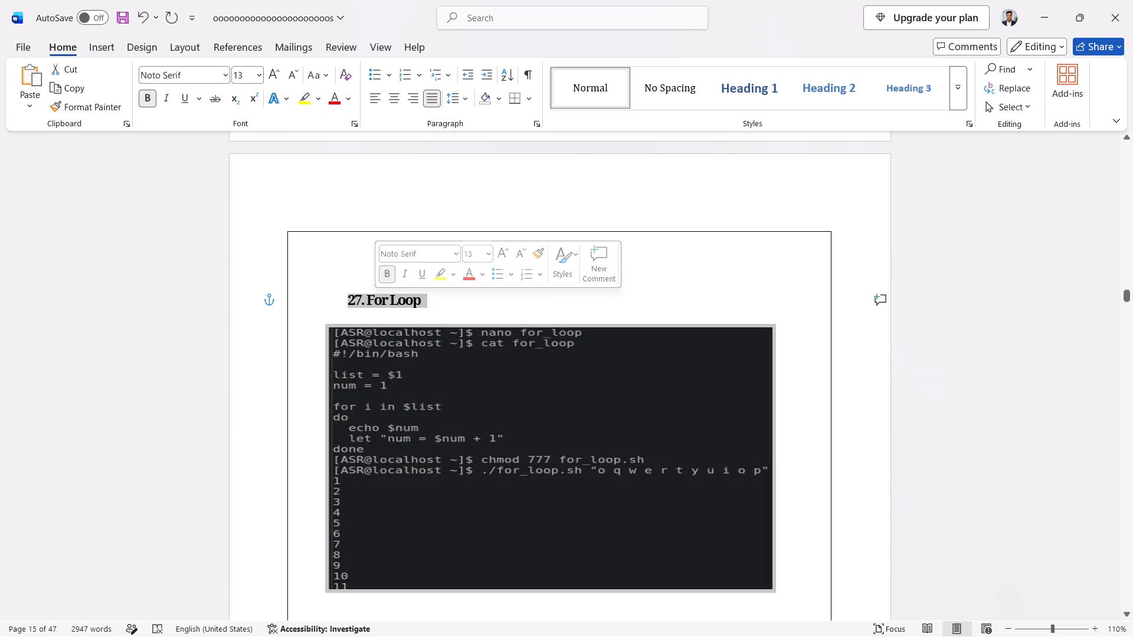
pyautogui.click(222, 80)
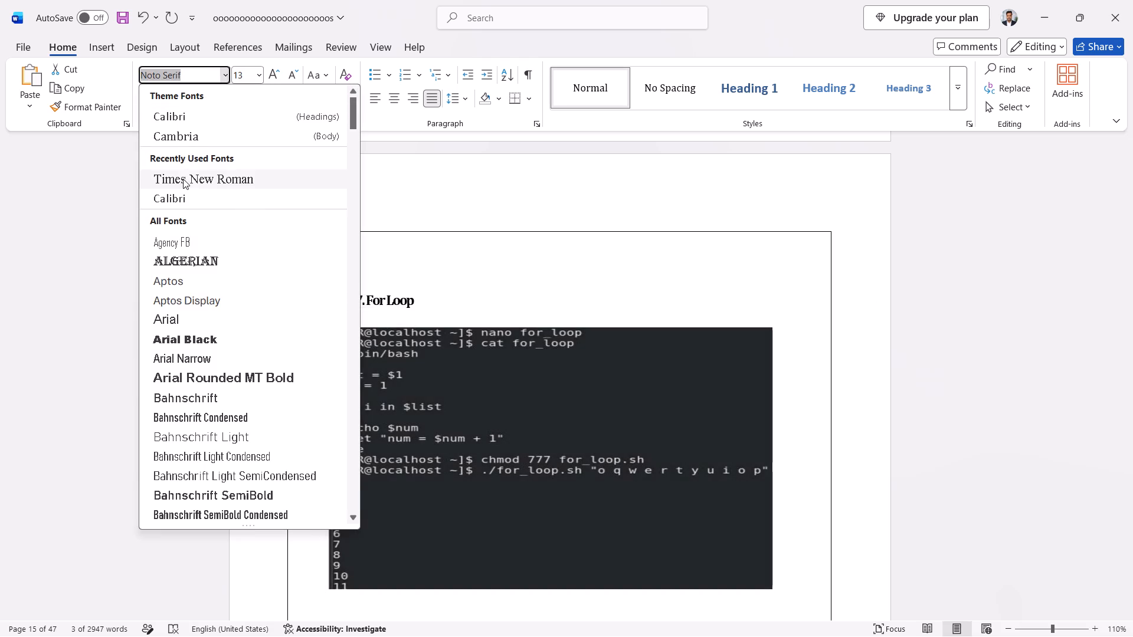
pyautogui.click(183, 179)
pyautogui.click(146, 102)
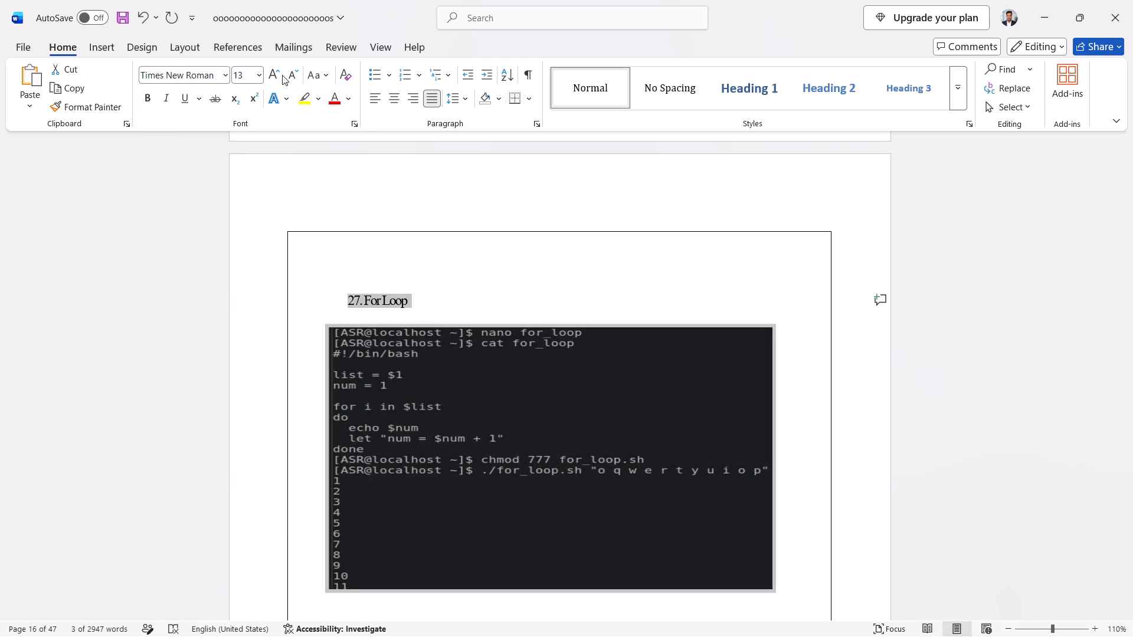
pyautogui.click(278, 73)
# Set the 25. Case Command and 26. While Loop headings on page 15 to Times New Roman at size 14.
pyautogui.scroll(15, 324, 162)
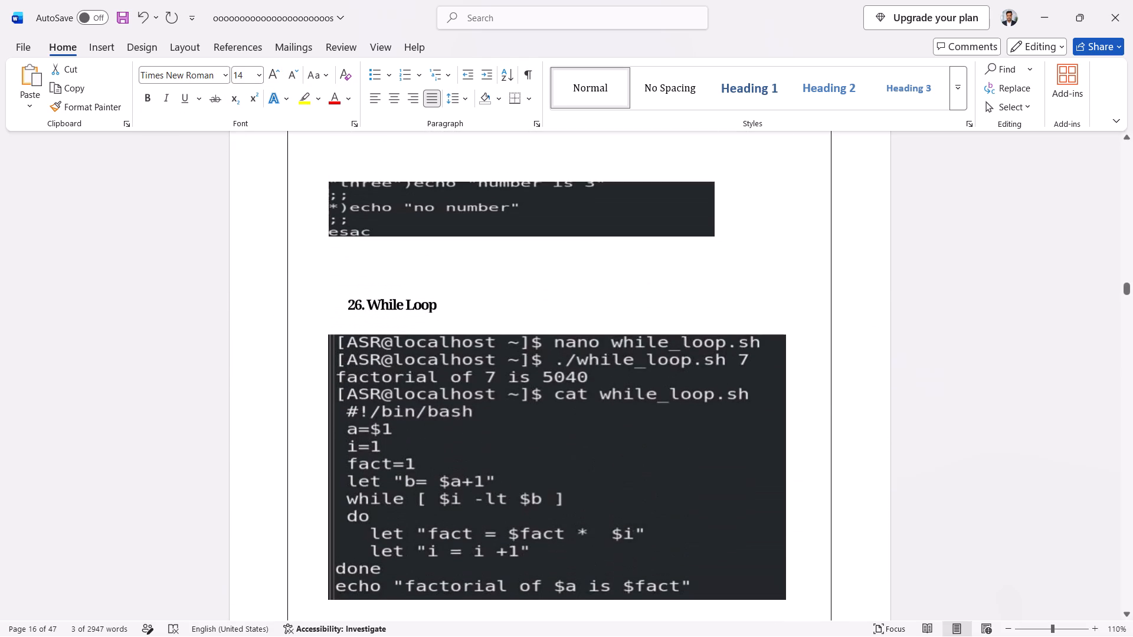
pyautogui.click(448, 307)
pyautogui.scroll(9, 448, 307)
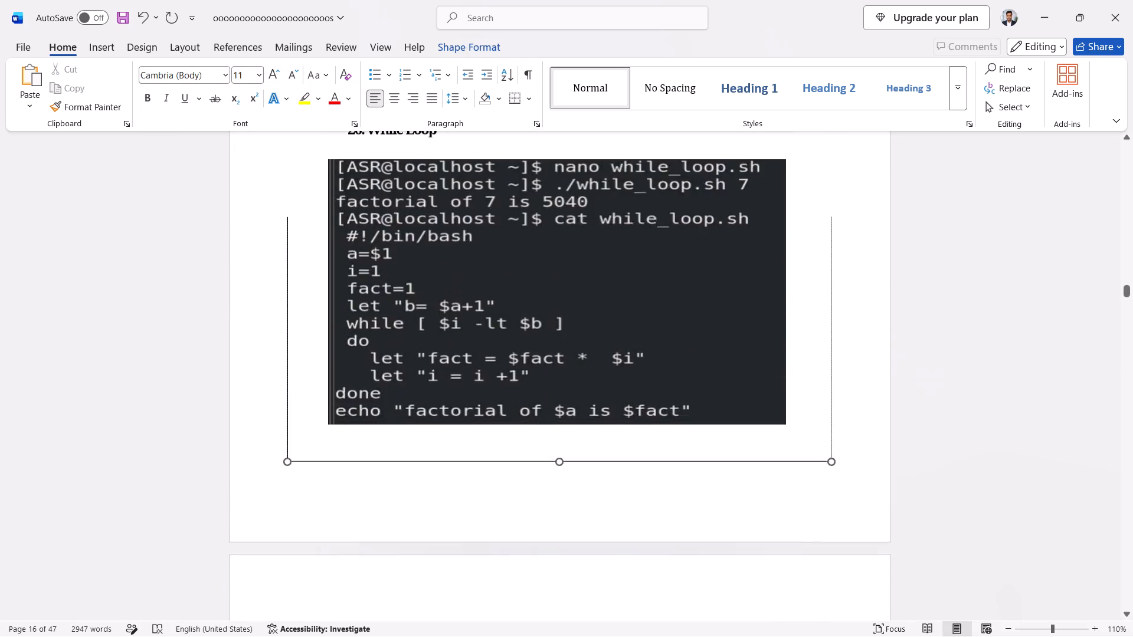
pyautogui.scroll(14, 448, 307)
pyautogui.scroll(-3, 450, 310)
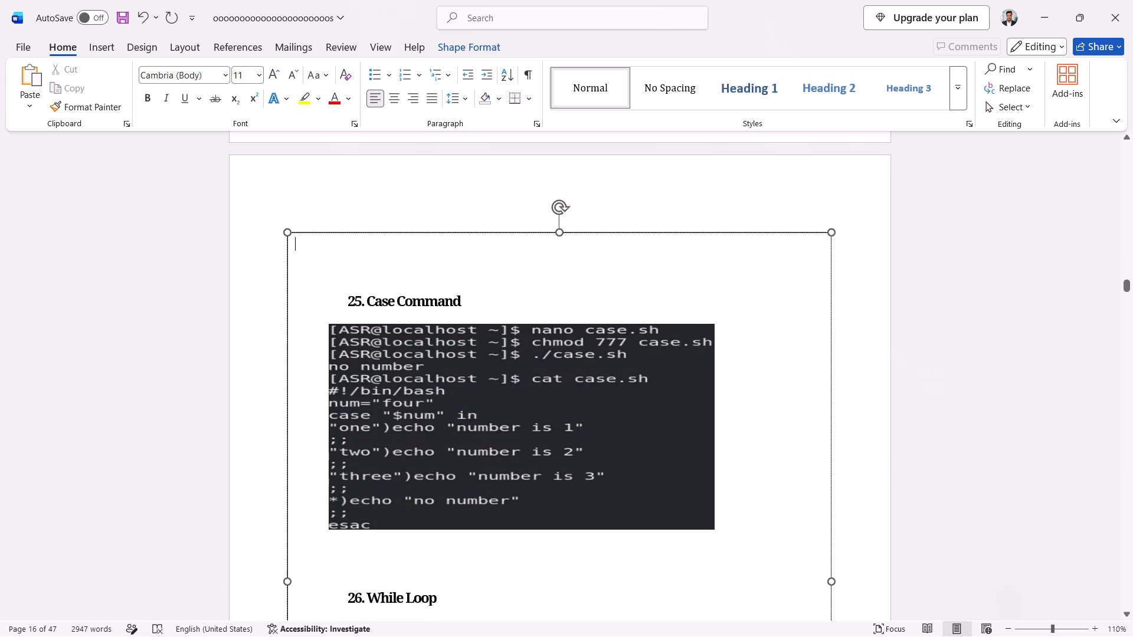
pyautogui.moveTo(339, 291); pyautogui.dragTo(433, 392)
pyautogui.moveTo(346, 297); pyautogui.dragTo(361, 304)
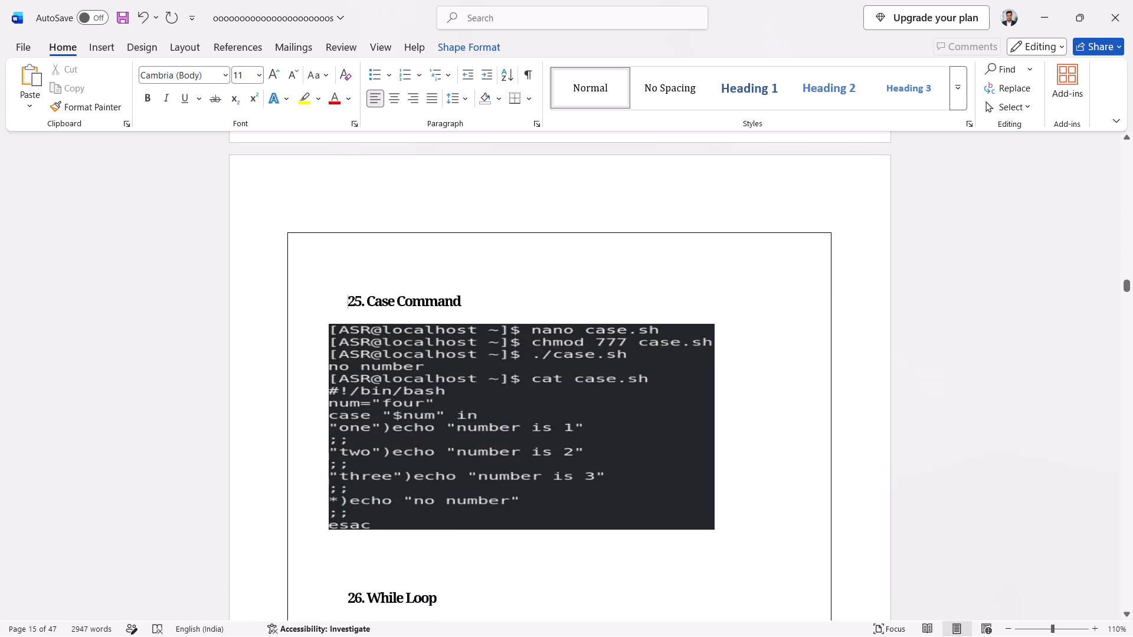
pyautogui.moveTo(361, 304); pyautogui.dragTo(526, 510)
pyautogui.scroll(-6, 518, 494)
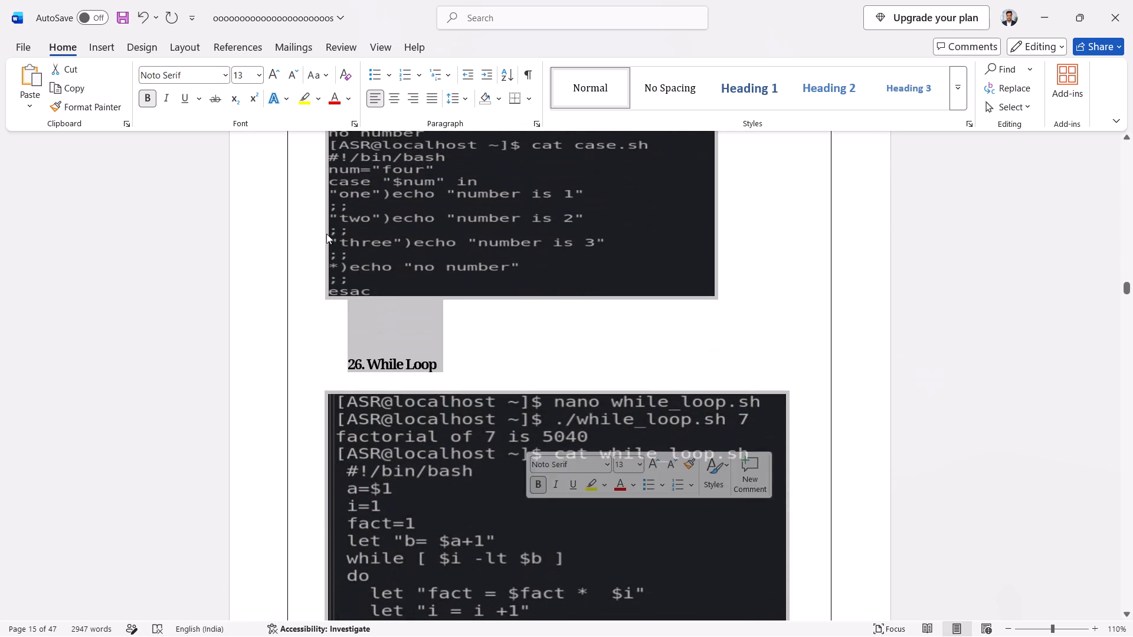
pyautogui.click(275, 72)
pyautogui.click(224, 77)
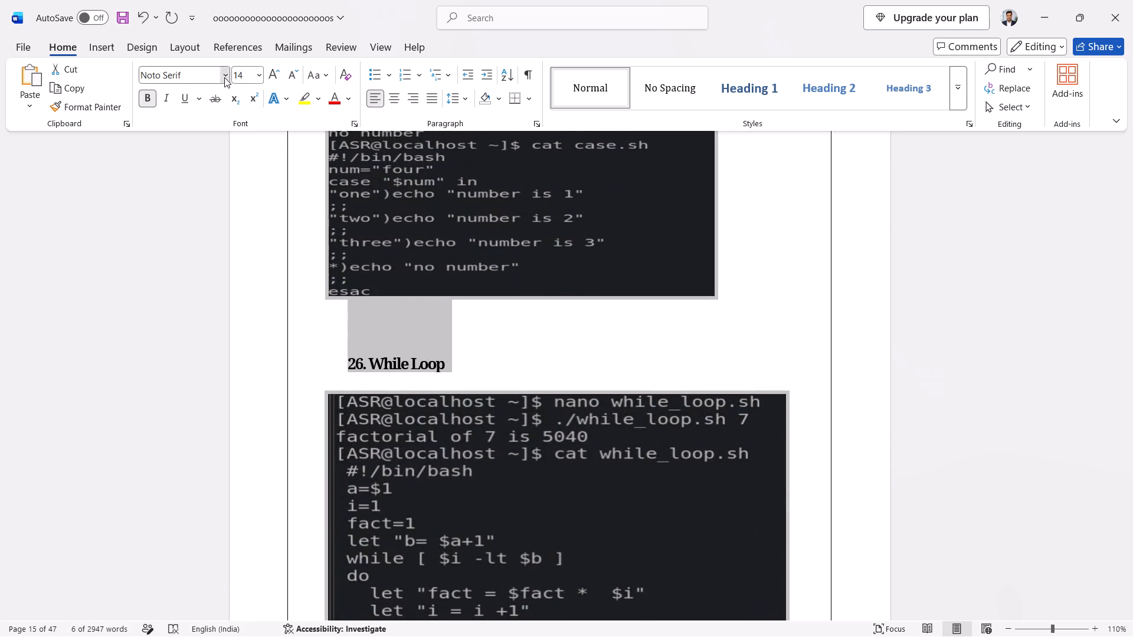
pyautogui.click(208, 176)
pyautogui.click(541, 317)
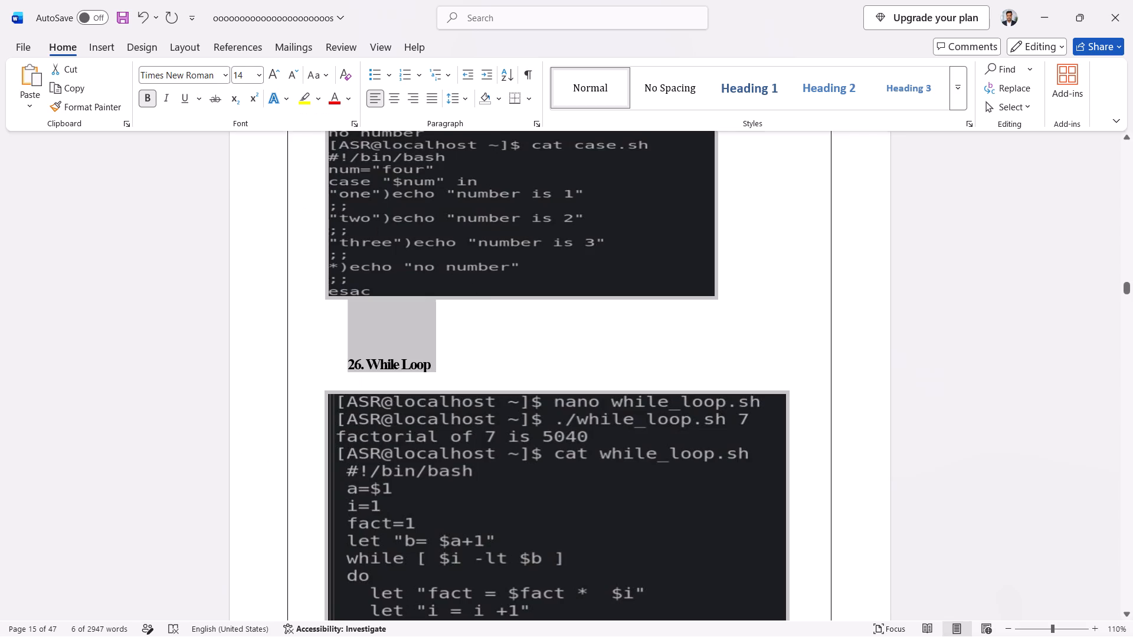
# Remove the bold formatting from the 25. Case Command and 26. While Loop headings.
pyautogui.scroll(11, 343, 143)
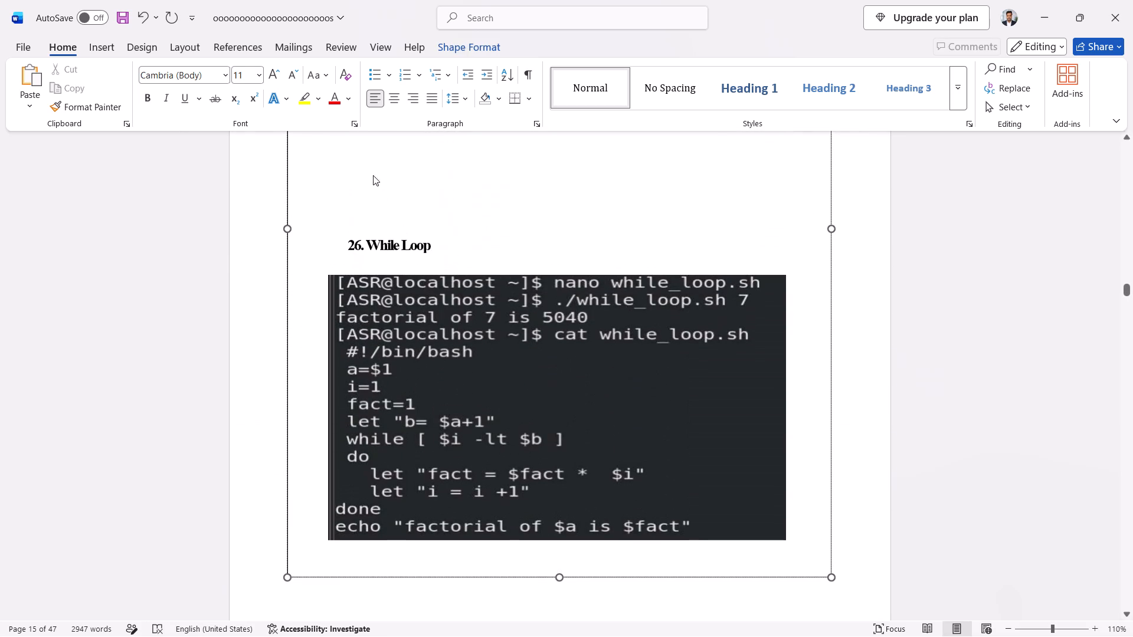
pyautogui.moveTo(434, 249); pyautogui.dragTo(354, 216)
pyautogui.scroll(2, 357, 219)
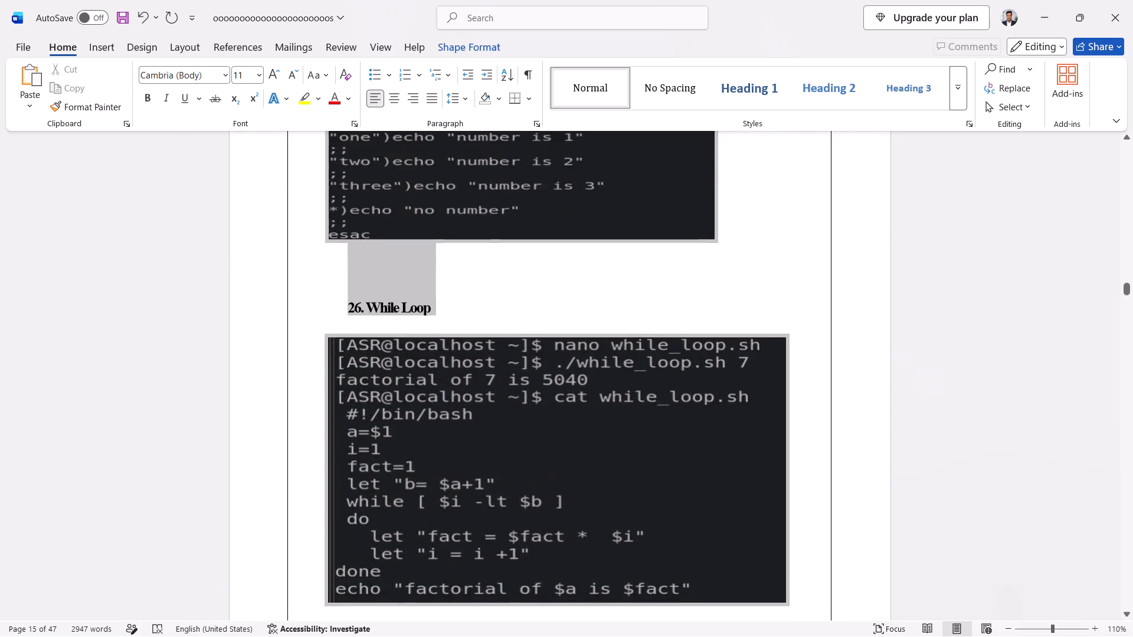
pyautogui.scroll(1, 354, 216)
pyautogui.moveTo(354, 216); pyautogui.dragTo(353, 212)
pyautogui.scroll(4, 354, 216)
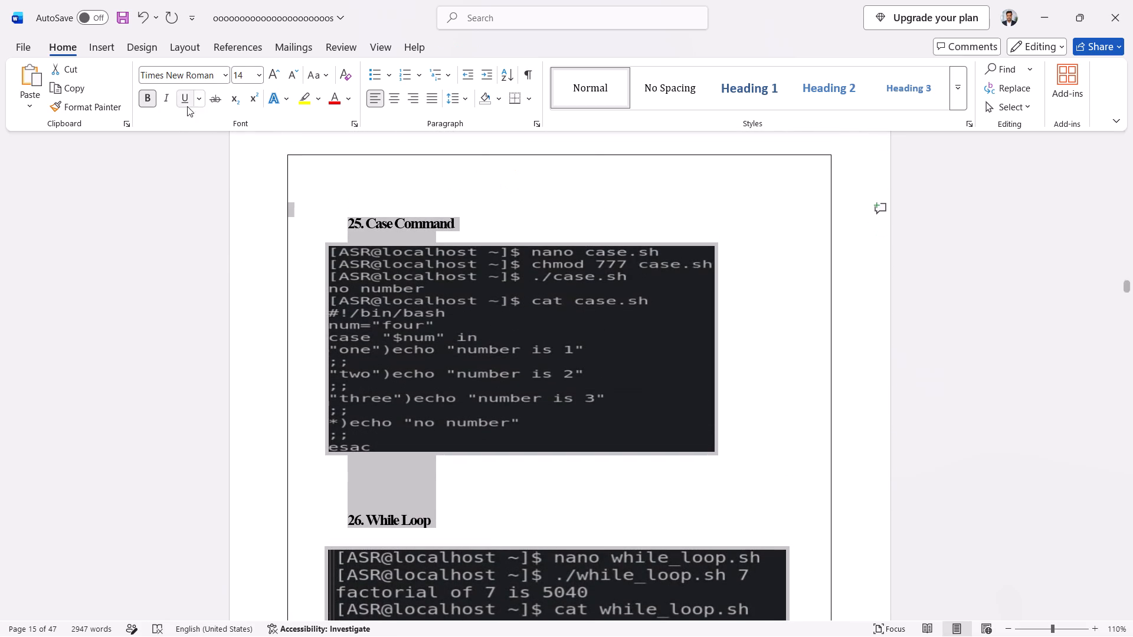
pyautogui.click(145, 100)
pyautogui.click(310, 186)
# Compare the font formatting of the CPU Scheduling subtitle under Experiment 2 with the Experiment 1 title and its Unix Commands subtitle.
pyautogui.scroll(-5, 192, 226)
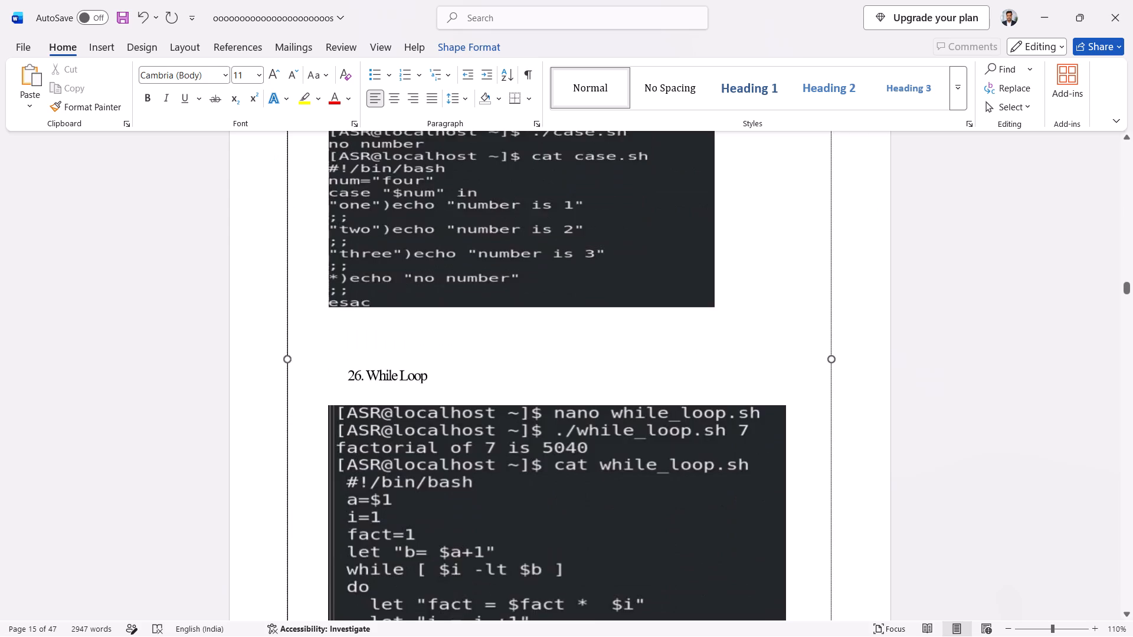
pyautogui.scroll(-19, 191, 226)
pyautogui.scroll(-8, 186, 225)
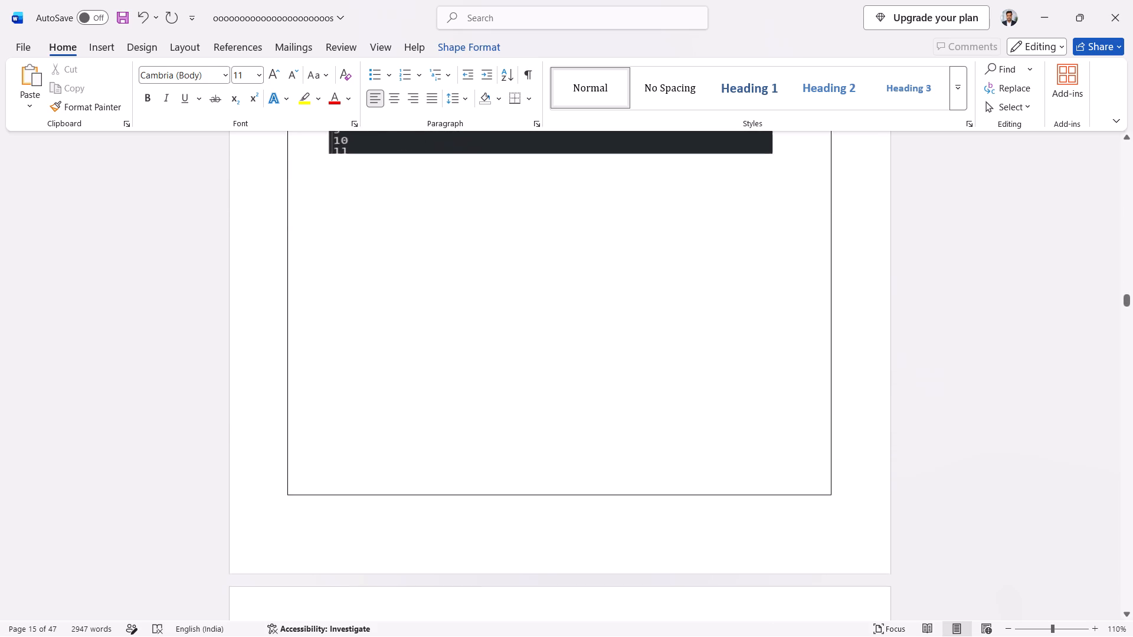
pyautogui.scroll(-12, 186, 225)
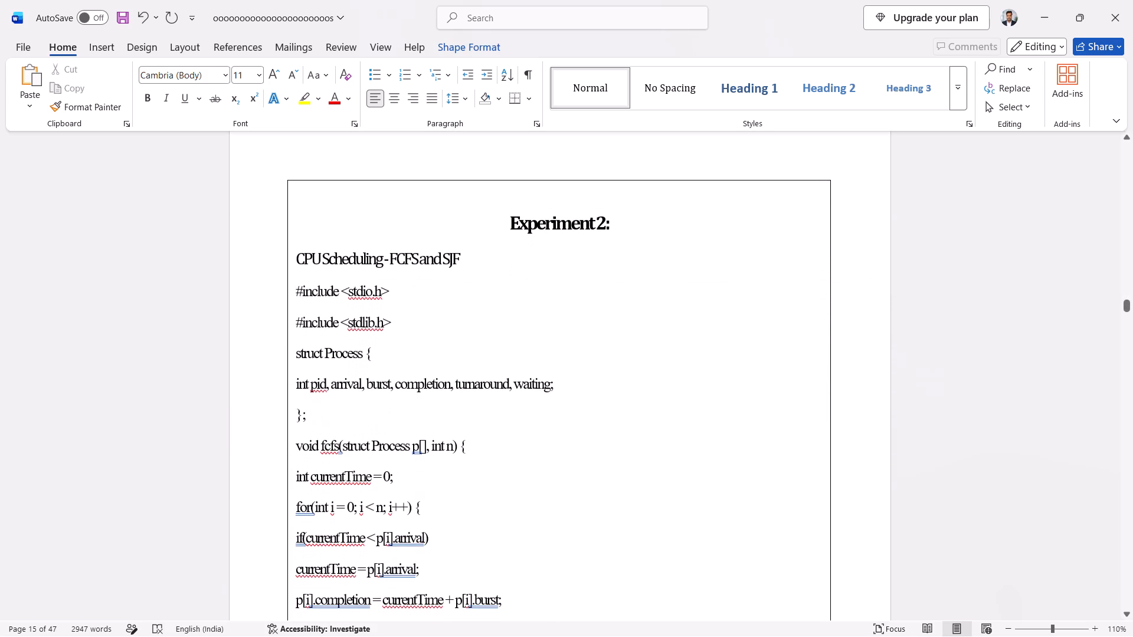
pyautogui.click(430, 259)
pyautogui.scroll(17, 430, 258)
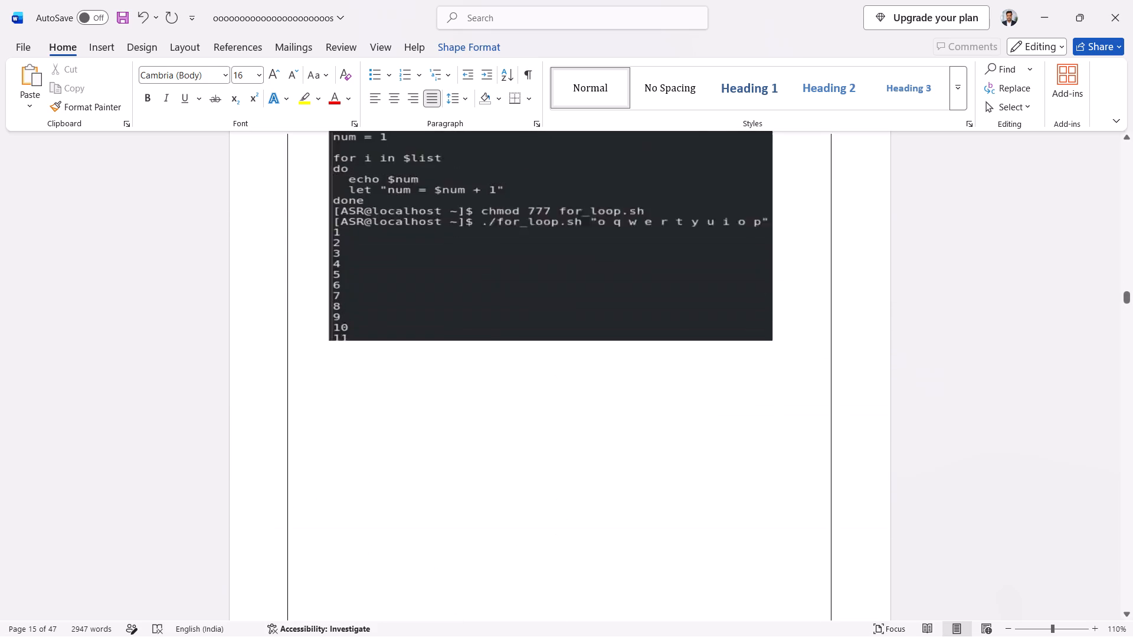
pyautogui.scroll(20, 427, 257)
pyautogui.scroll(16, 427, 257)
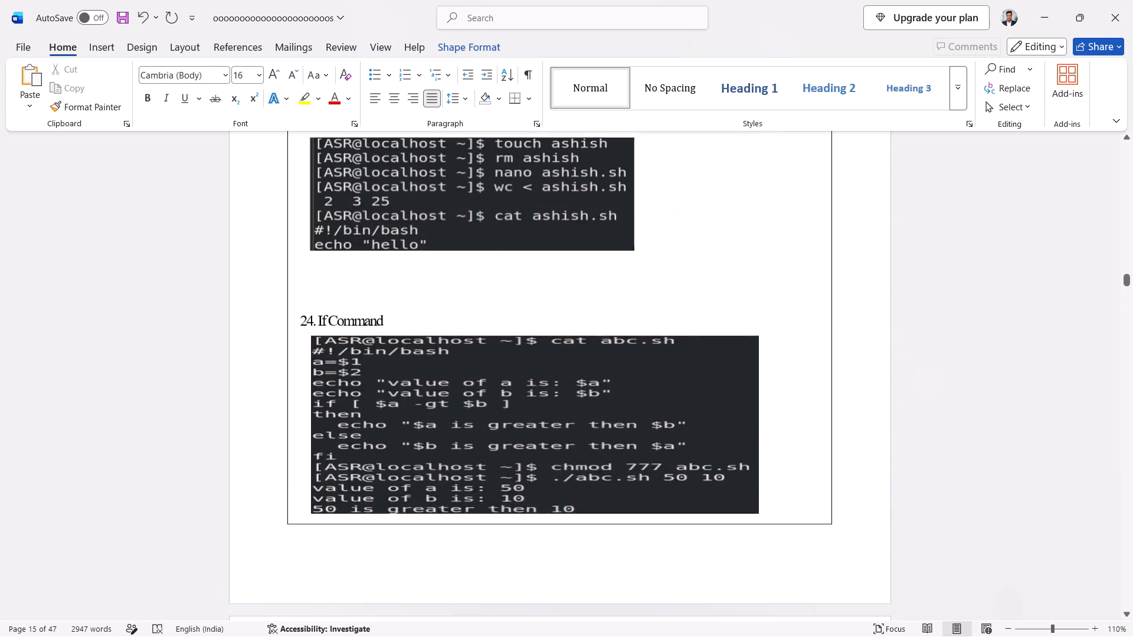
pyautogui.scroll(20, 426, 254)
pyautogui.scroll(15, 426, 254)
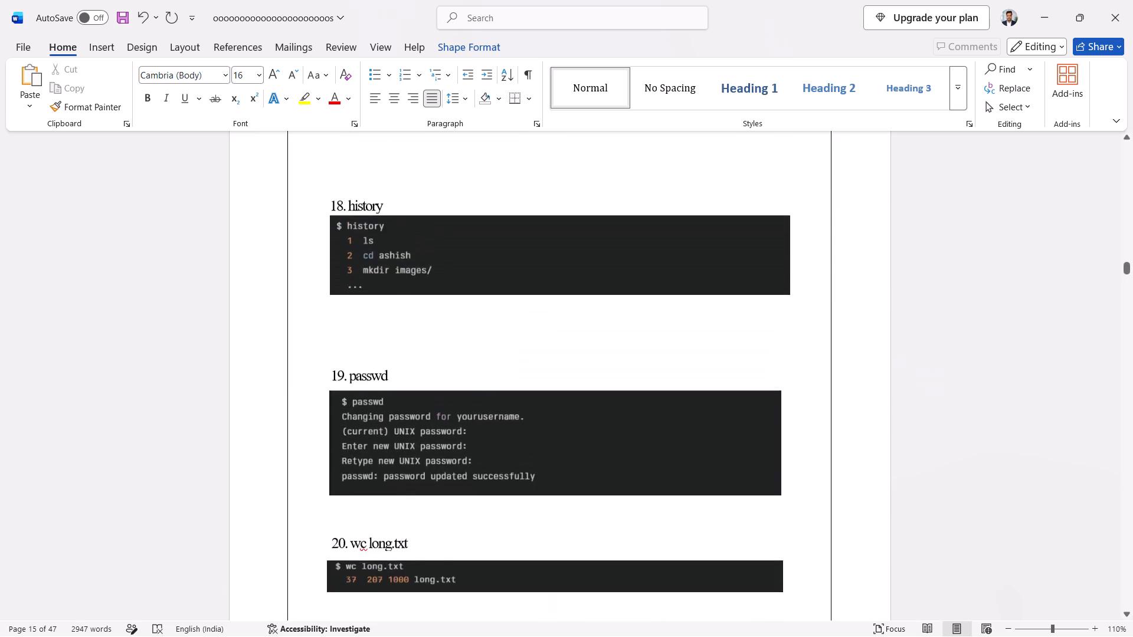
pyautogui.scroll(3, 427, 253)
pyautogui.moveTo(1127, 267); pyautogui.dragTo(1124, 258)
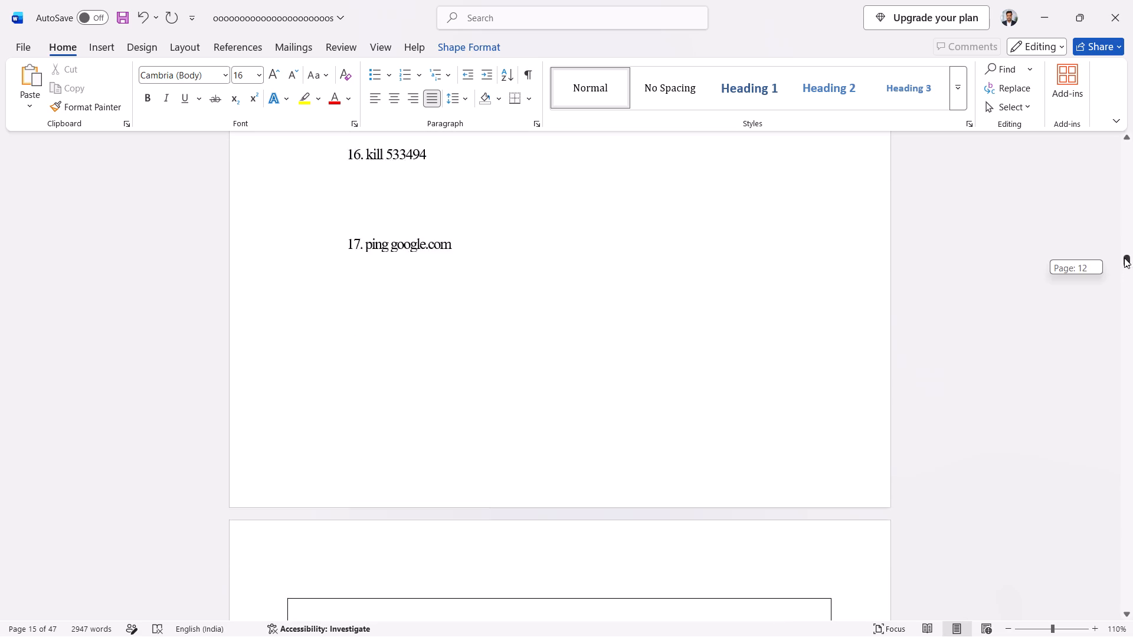
pyautogui.moveTo(1124, 258); pyautogui.dragTo(1115, 244)
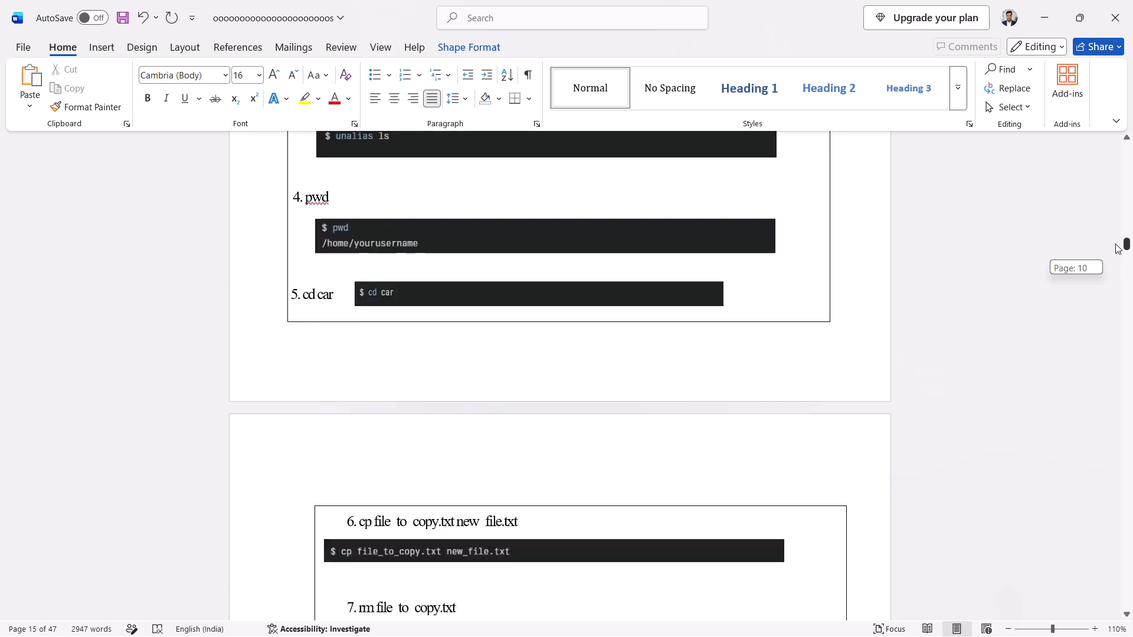
pyautogui.moveTo(1115, 244); pyautogui.dragTo(1115, 239)
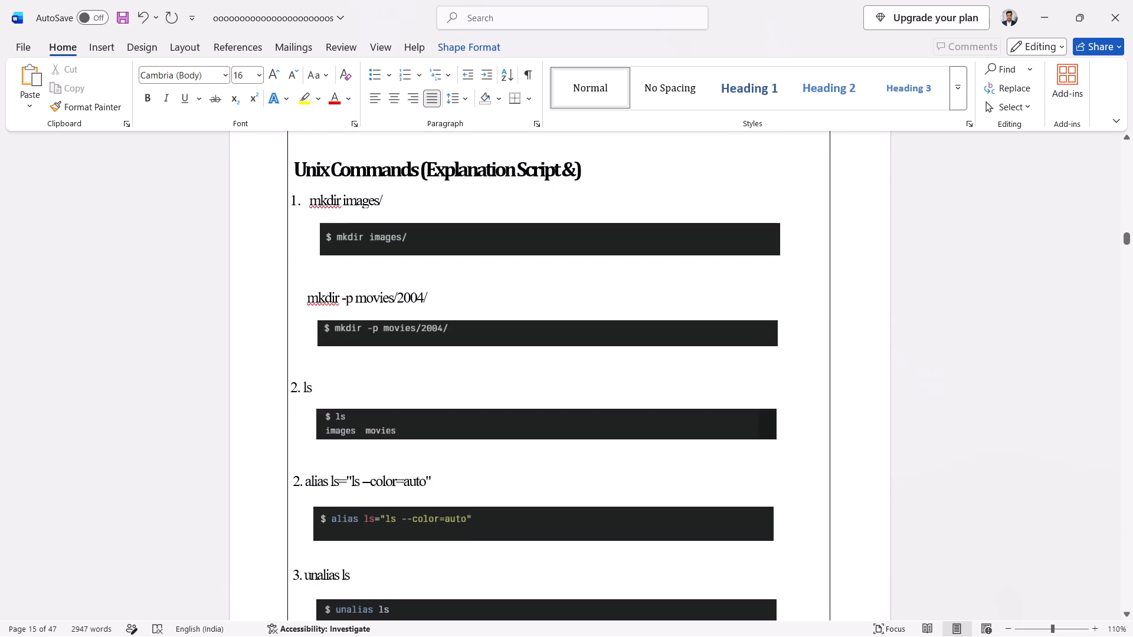
pyautogui.click(552, 170)
pyautogui.scroll(3, 552, 170)
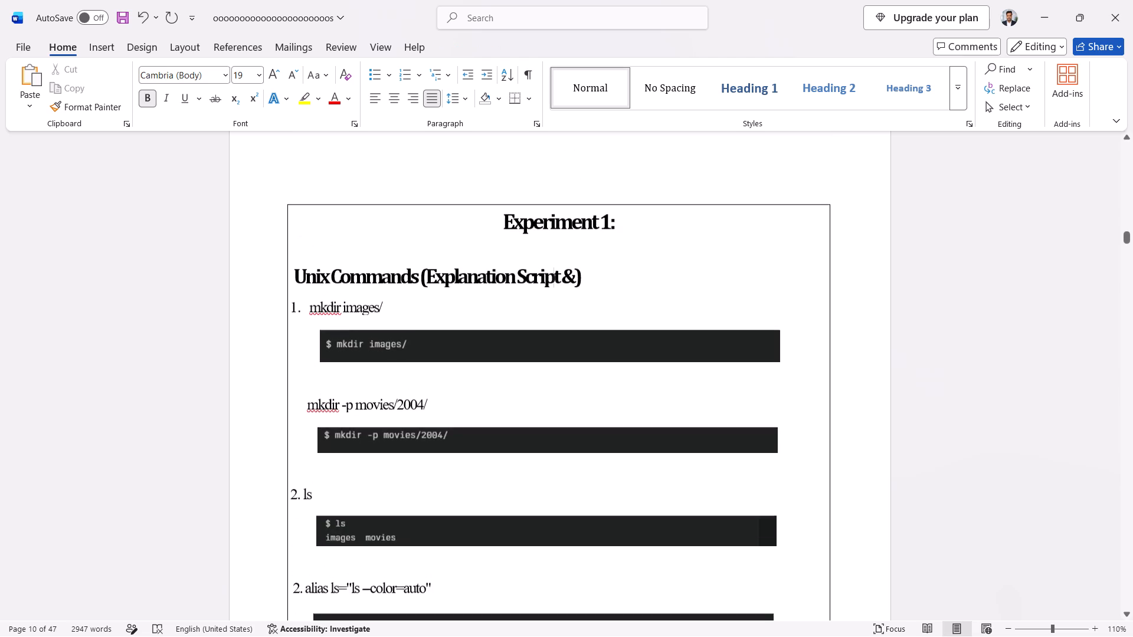
pyautogui.scroll(2, 552, 170)
pyautogui.click(549, 309)
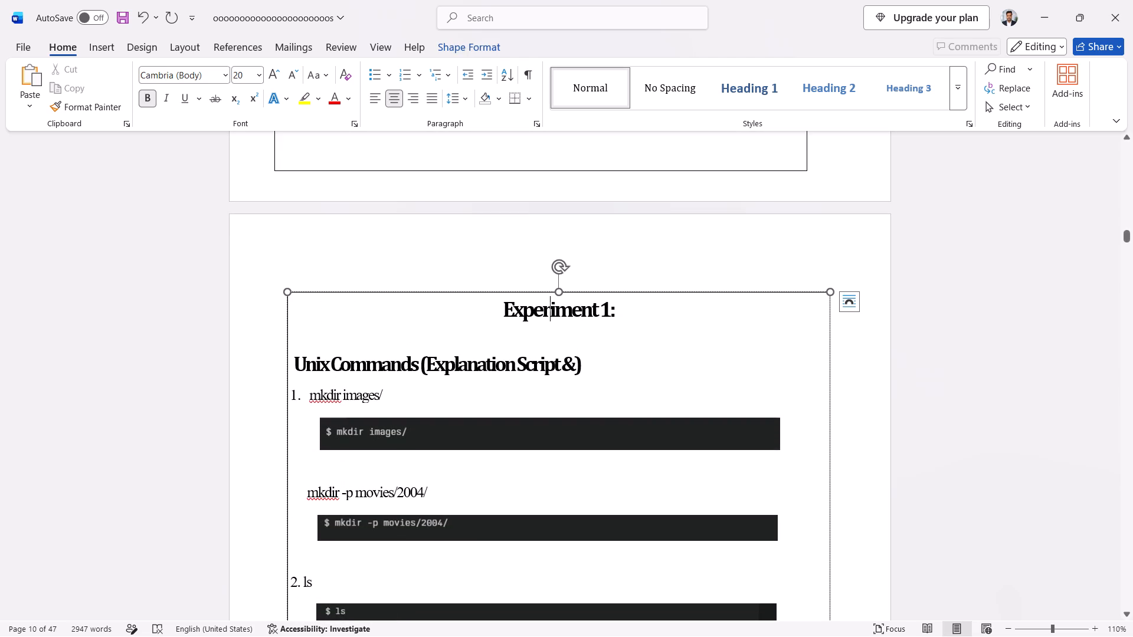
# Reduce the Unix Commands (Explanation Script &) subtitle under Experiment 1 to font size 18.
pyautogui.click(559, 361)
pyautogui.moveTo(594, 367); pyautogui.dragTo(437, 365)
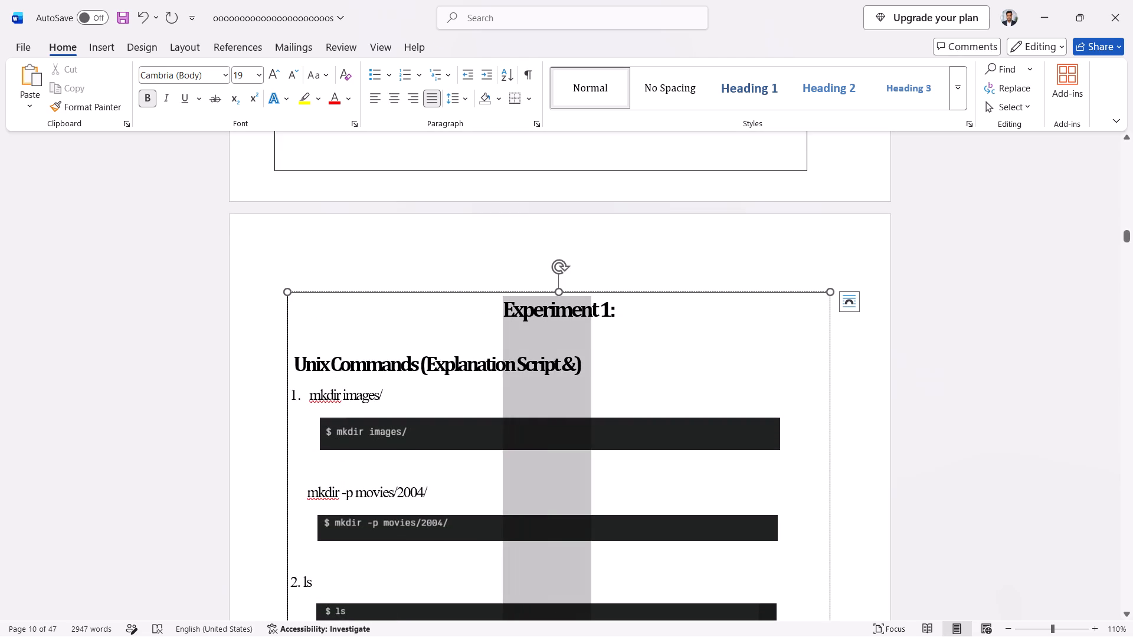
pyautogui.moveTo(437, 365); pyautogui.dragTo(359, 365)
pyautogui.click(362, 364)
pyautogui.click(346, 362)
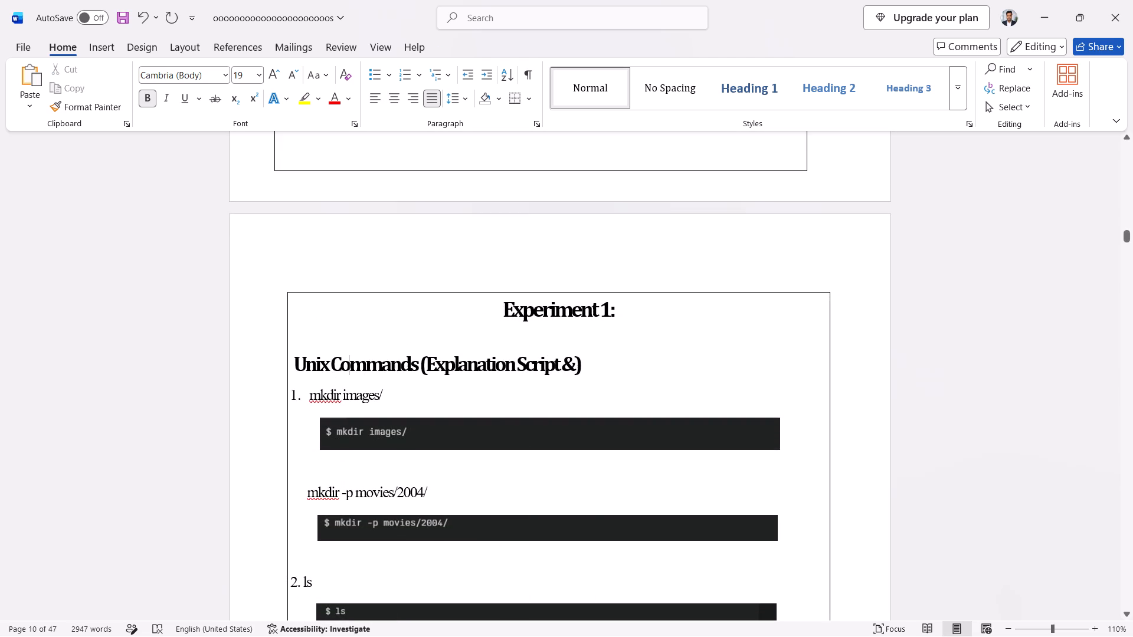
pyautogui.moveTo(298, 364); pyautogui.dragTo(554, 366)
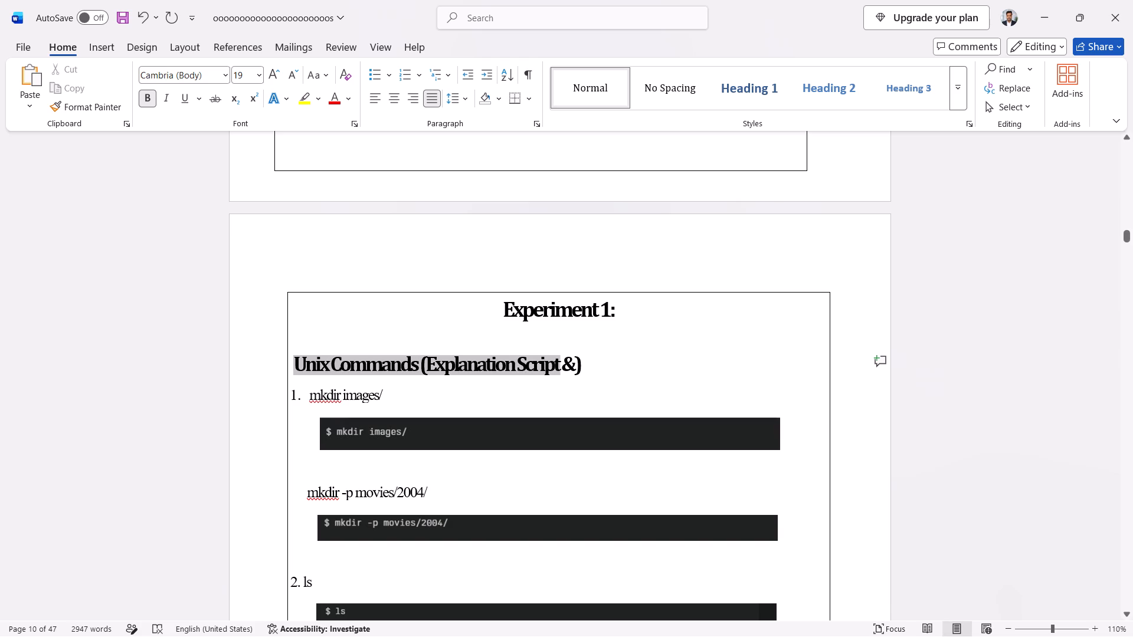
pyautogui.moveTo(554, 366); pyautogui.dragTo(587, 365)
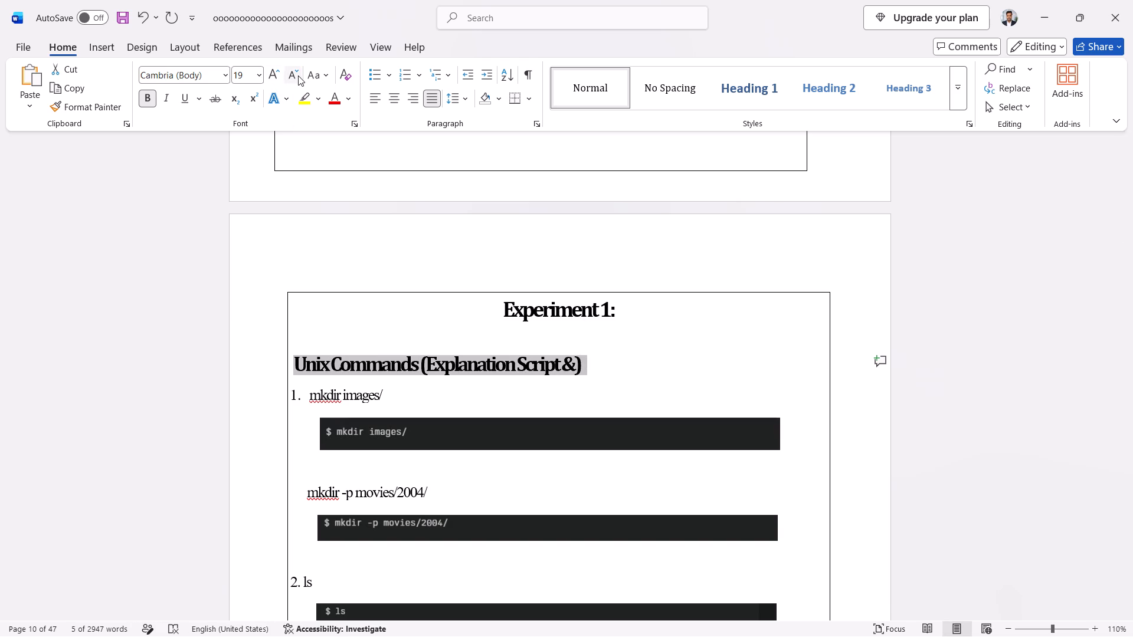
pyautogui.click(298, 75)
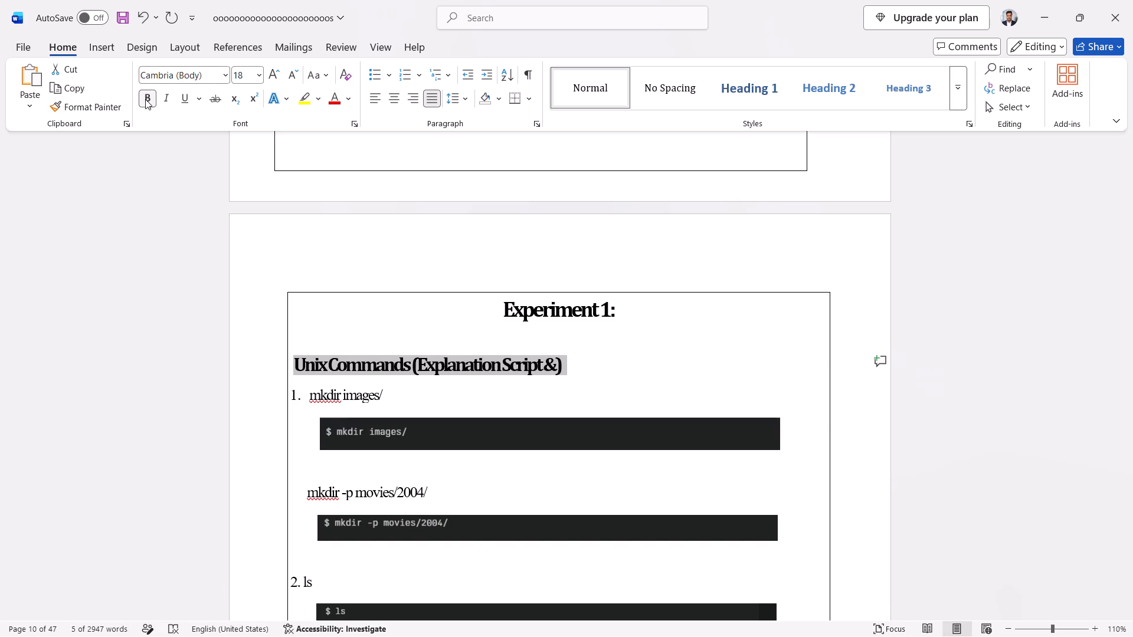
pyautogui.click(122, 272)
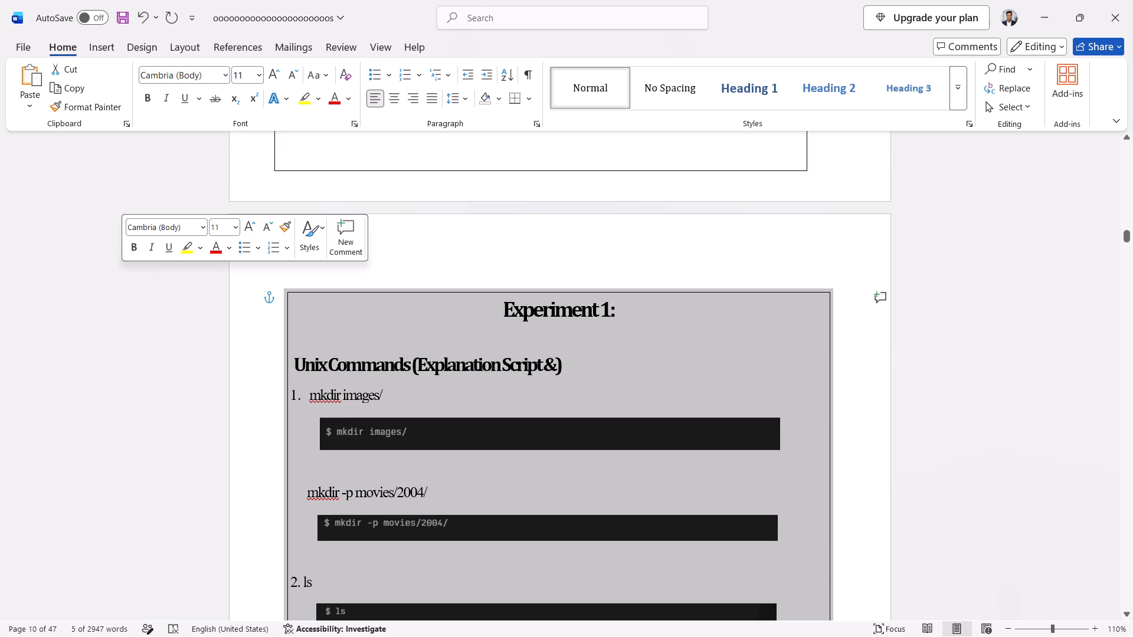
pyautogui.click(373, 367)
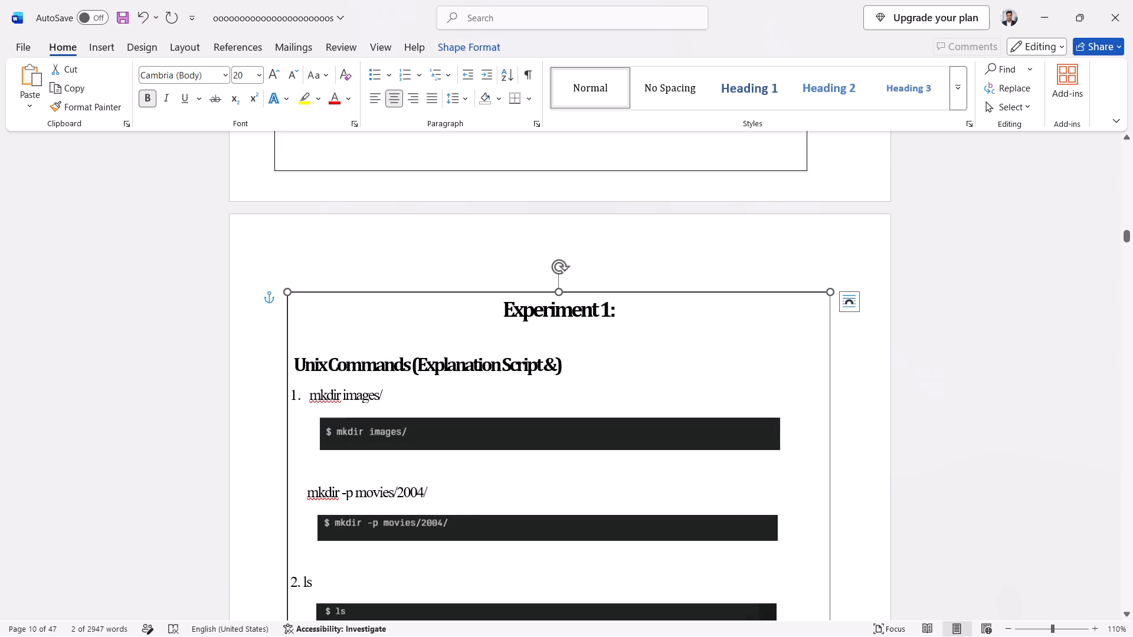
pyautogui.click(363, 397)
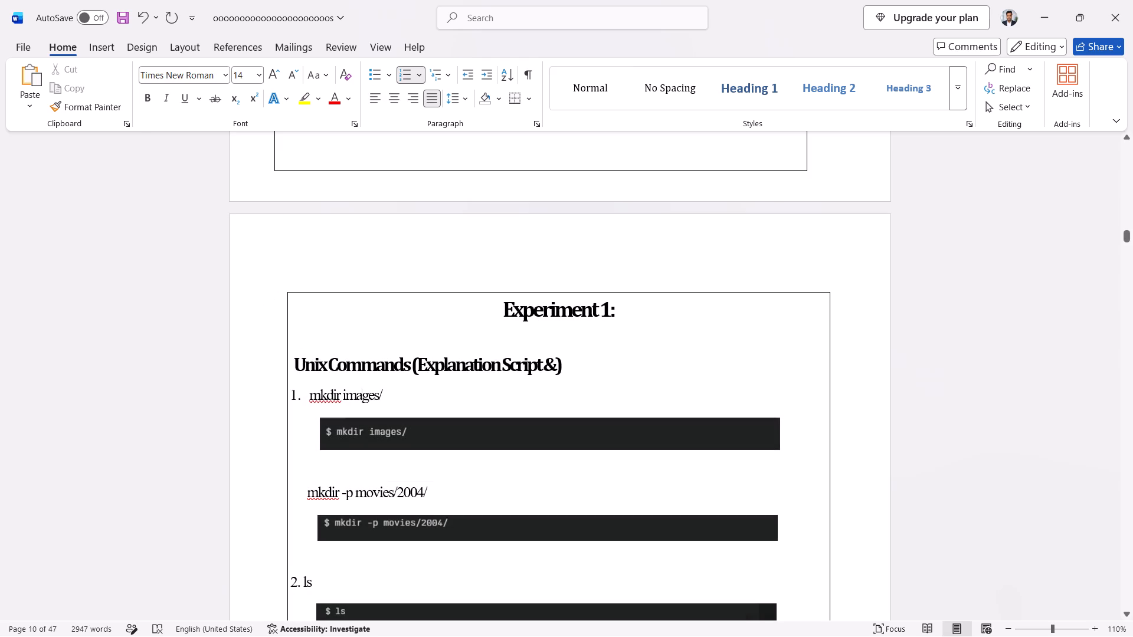
# Format the Unix Commands (Explanation Script &) subtitle under Experiment 1 as non-bold at size 16.
pyautogui.click(529, 371)
pyautogui.moveTo(566, 367); pyautogui.dragTo(394, 370)
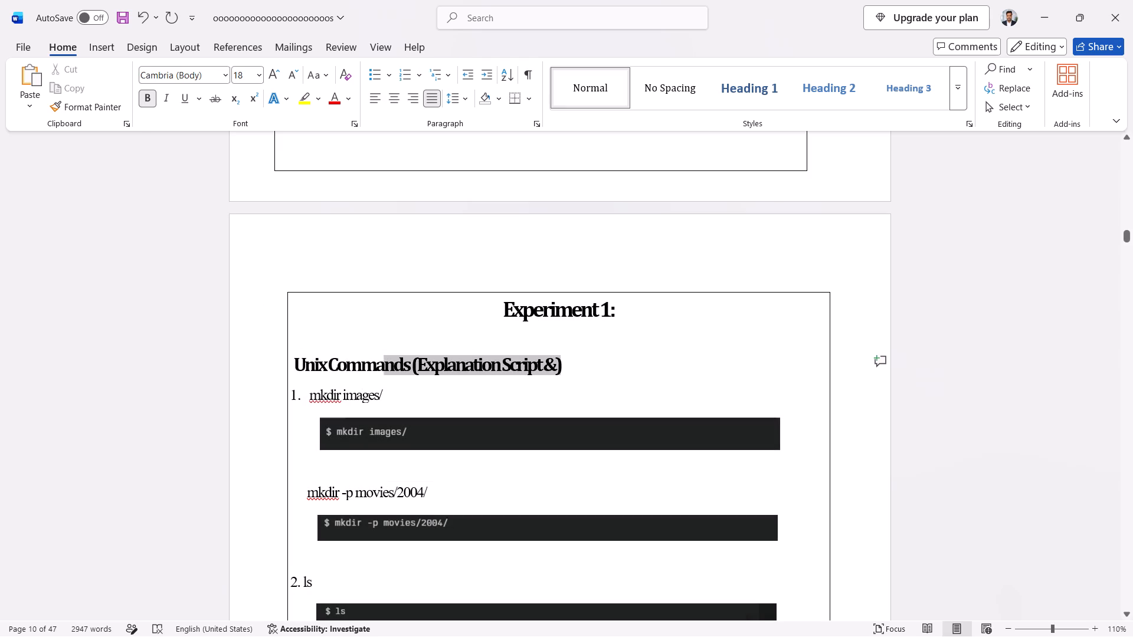
pyautogui.moveTo(394, 370); pyautogui.dragTo(311, 370)
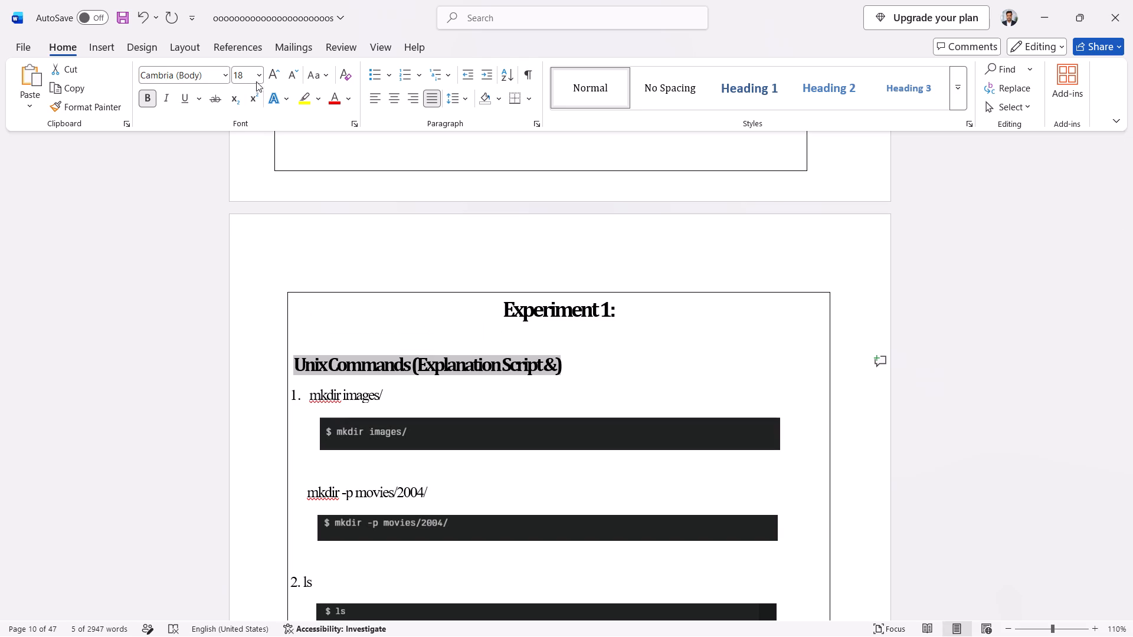
pyautogui.click(257, 77)
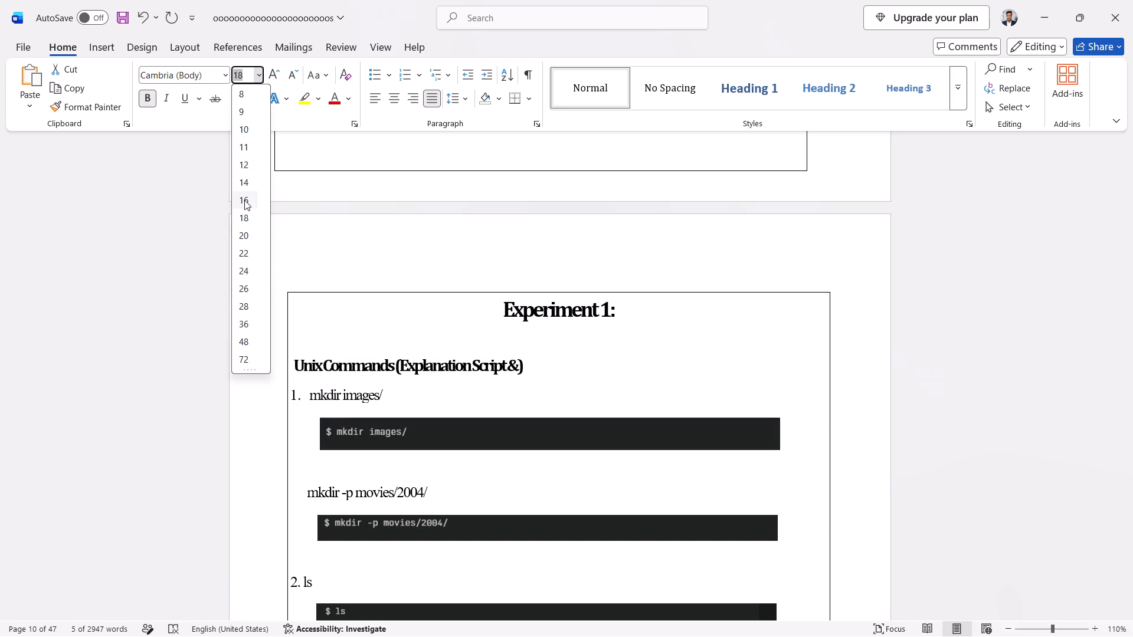
pyautogui.click(244, 200)
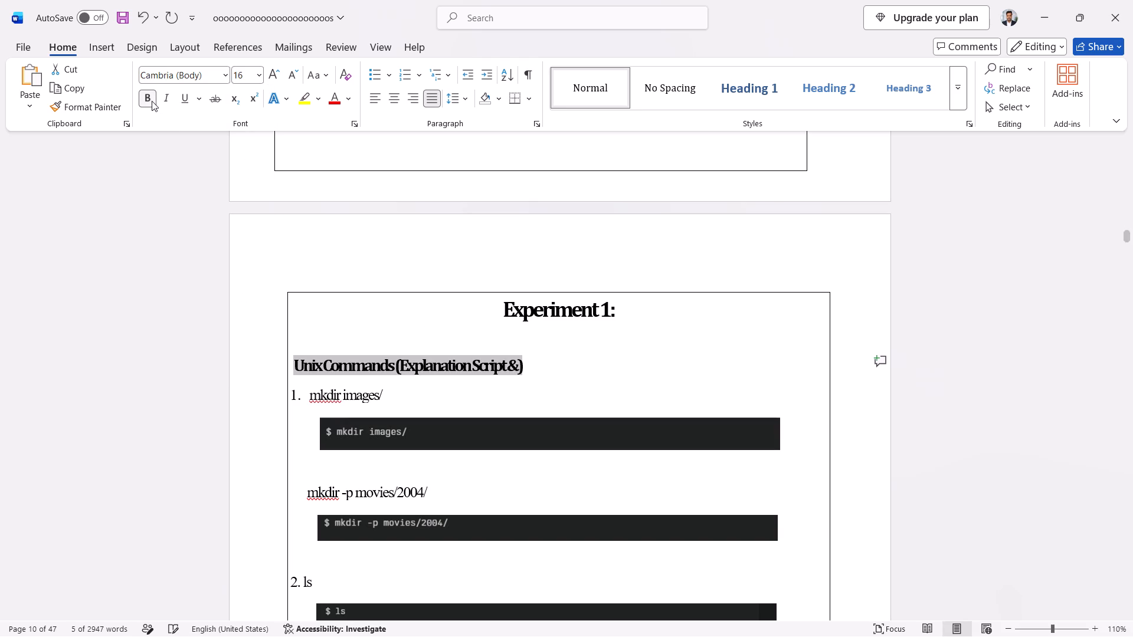
pyautogui.click(152, 101)
pyautogui.click(158, 219)
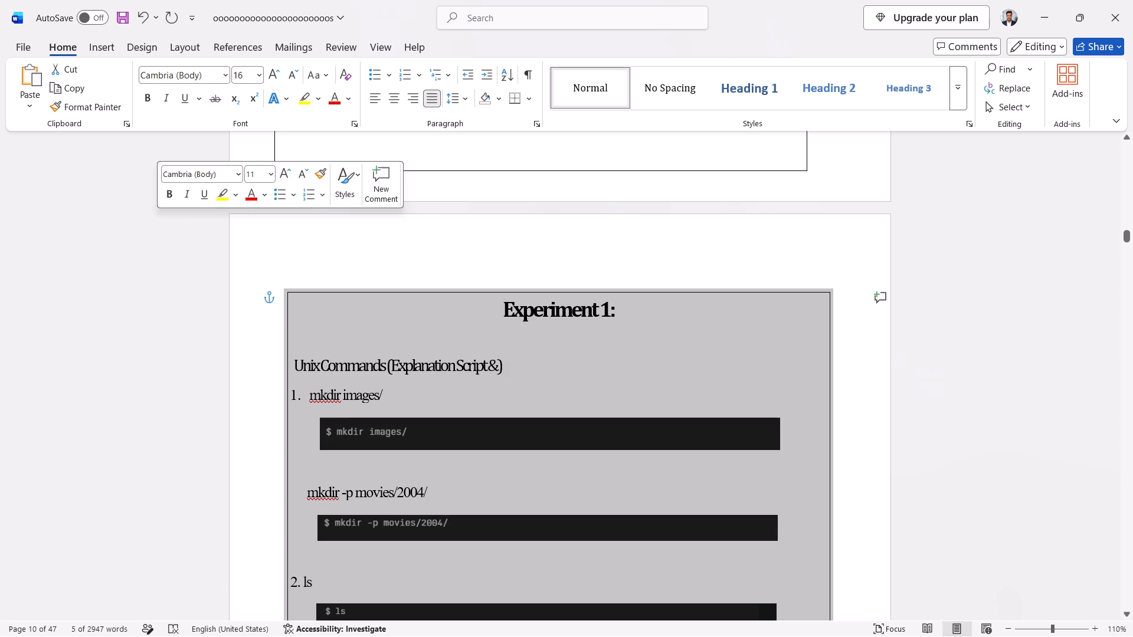
pyautogui.click(466, 347)
pyautogui.scroll(-4, 464, 346)
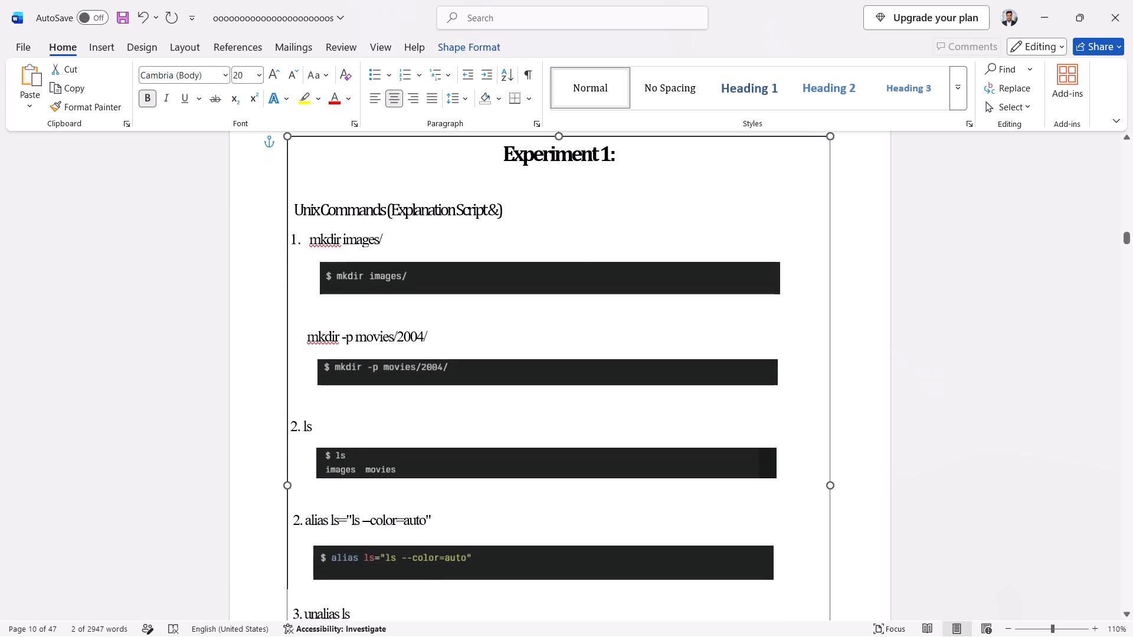
# Apply bold formatting to the CPU Scheduling - FCFS and SJF subtitle under the Experiment 2 title.
pyautogui.scroll(-14, 464, 343)
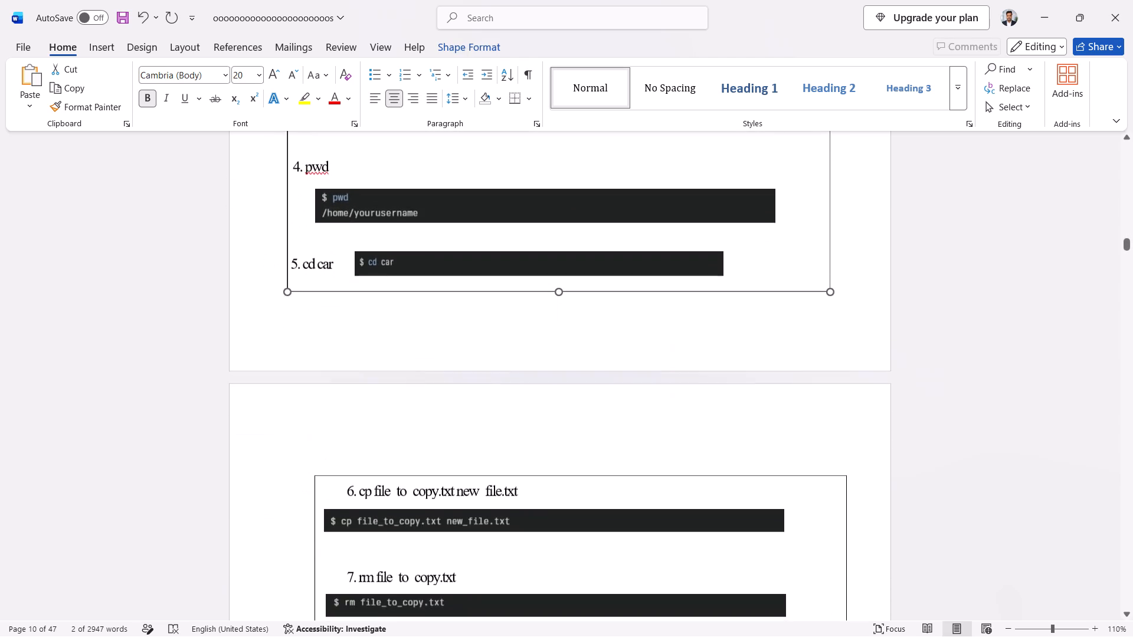
pyautogui.scroll(-6, 463, 341)
pyautogui.scroll(-11, 483, 294)
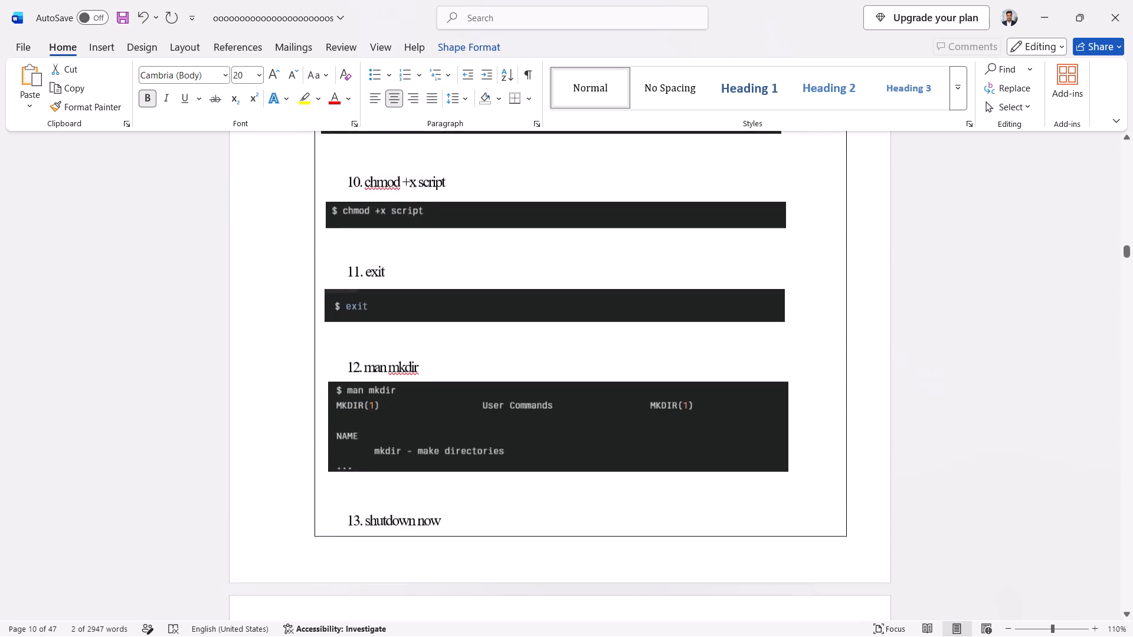
pyautogui.scroll(-2, 483, 295)
pyautogui.moveTo(1129, 252); pyautogui.dragTo(1129, 266)
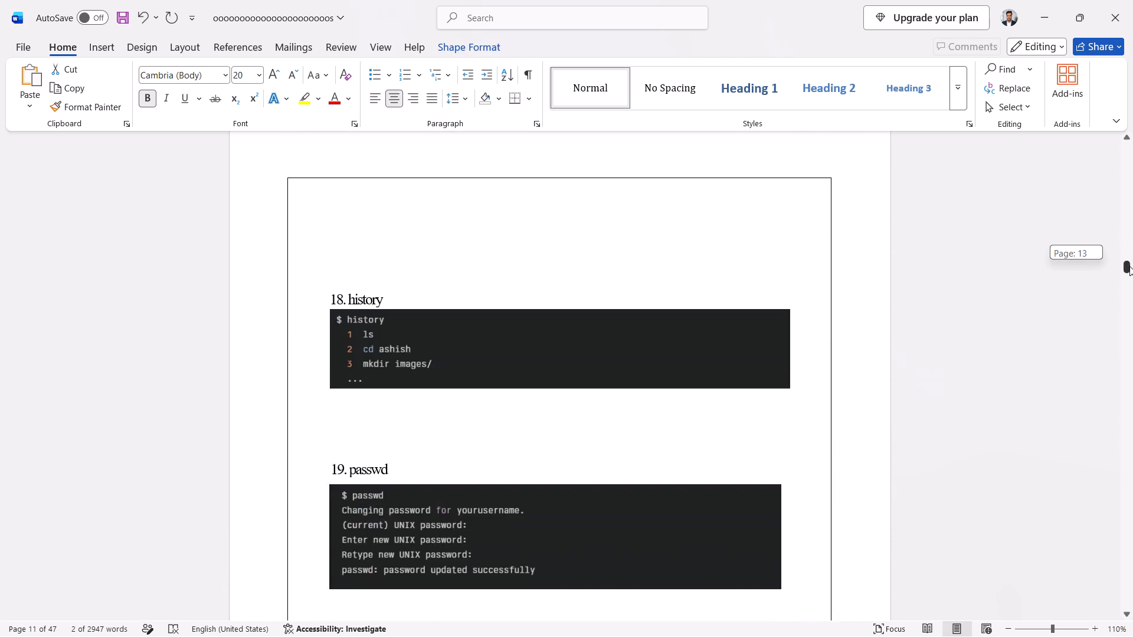
pyautogui.moveTo(1129, 266); pyautogui.dragTo(1129, 287)
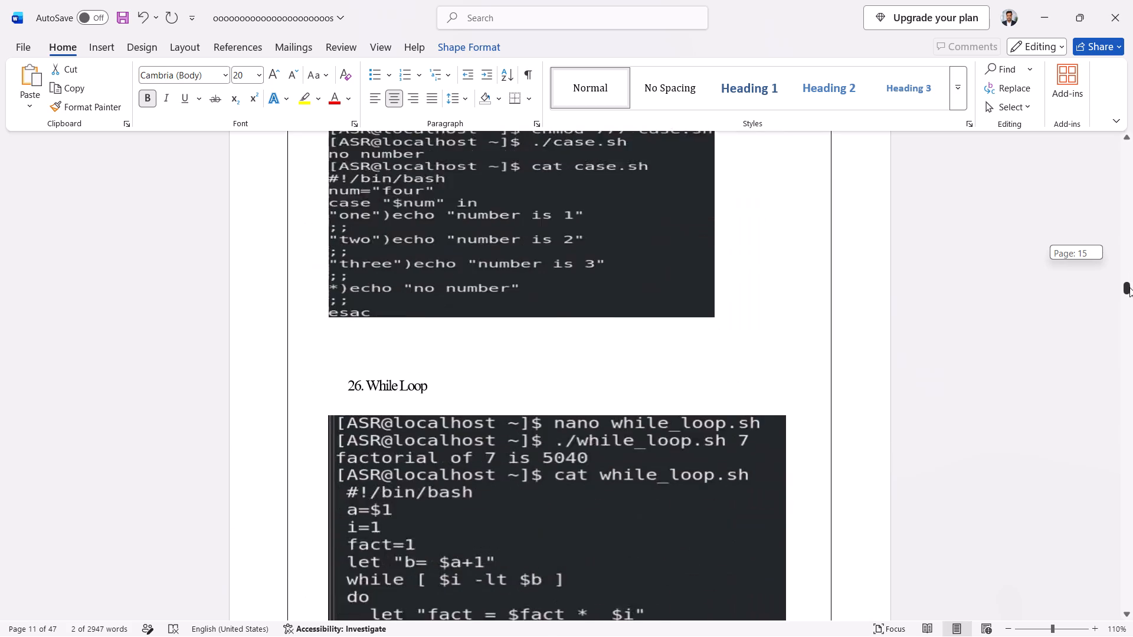
pyautogui.moveTo(1129, 287); pyautogui.dragTo(1129, 303)
pyautogui.scroll(-3, 881, 361)
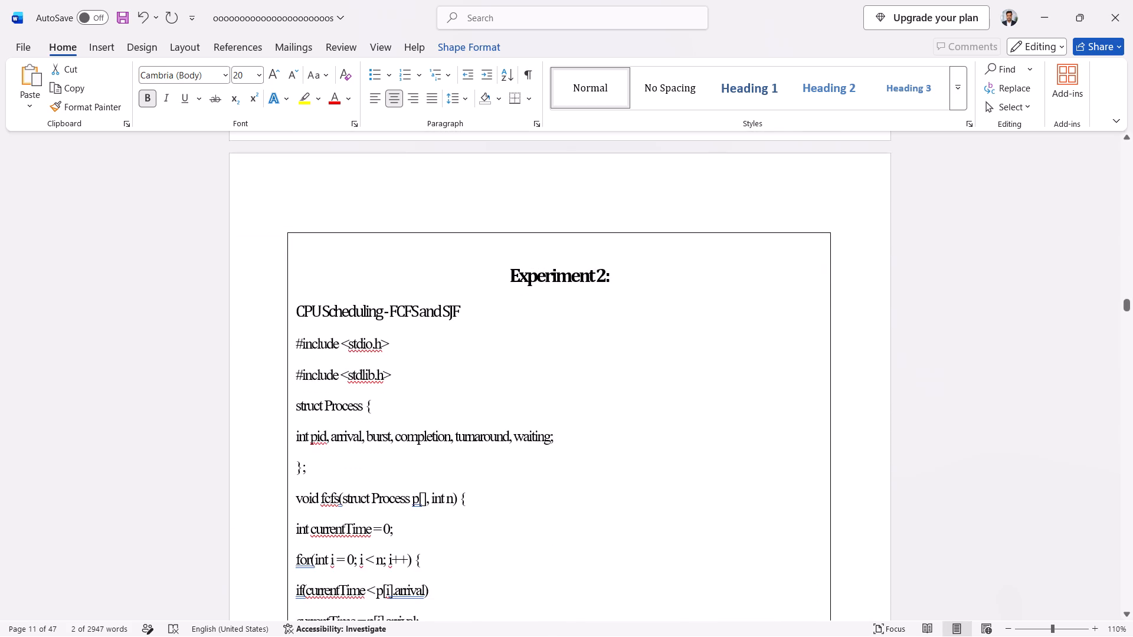
pyautogui.moveTo(460, 299); pyautogui.dragTo(333, 298)
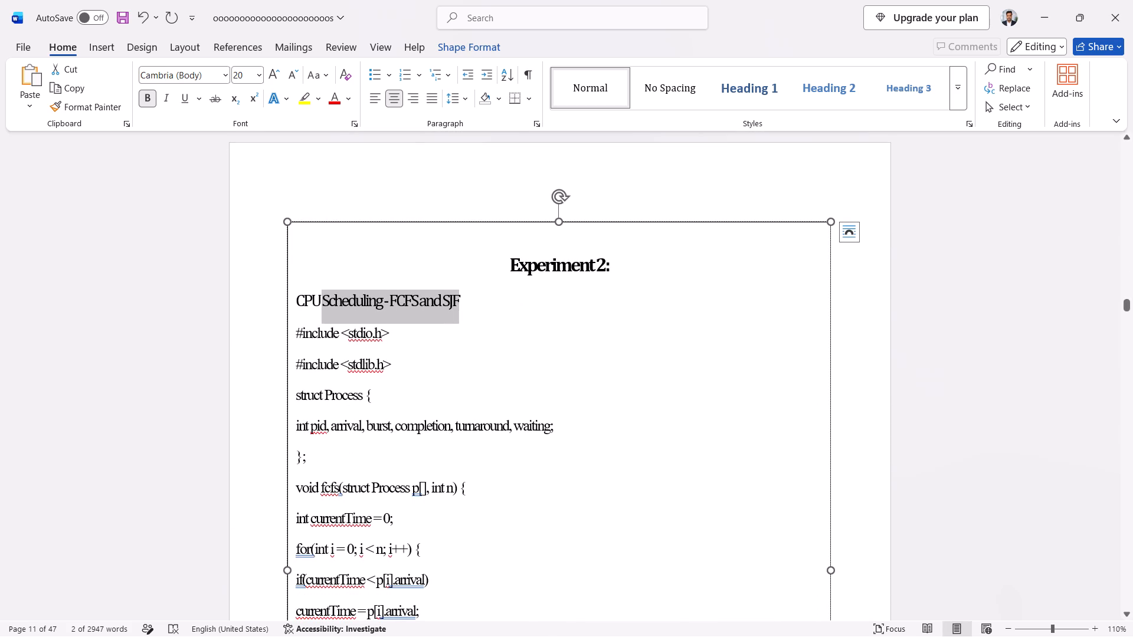
pyautogui.moveTo(333, 298); pyautogui.dragTo(315, 300)
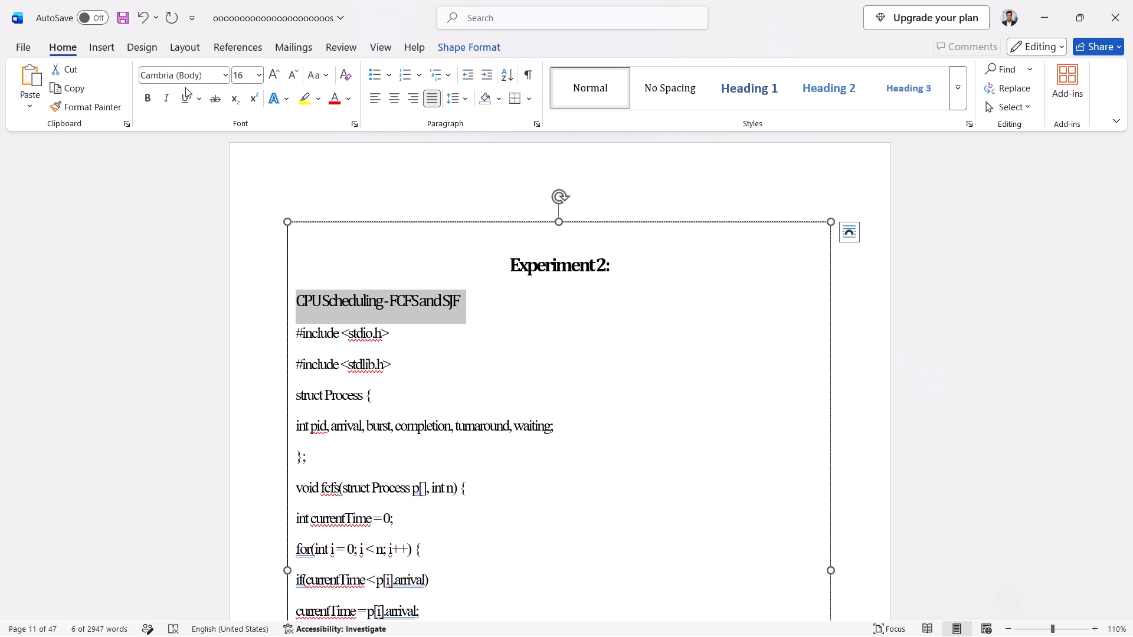
pyautogui.click(151, 97)
pyautogui.click(151, 97)
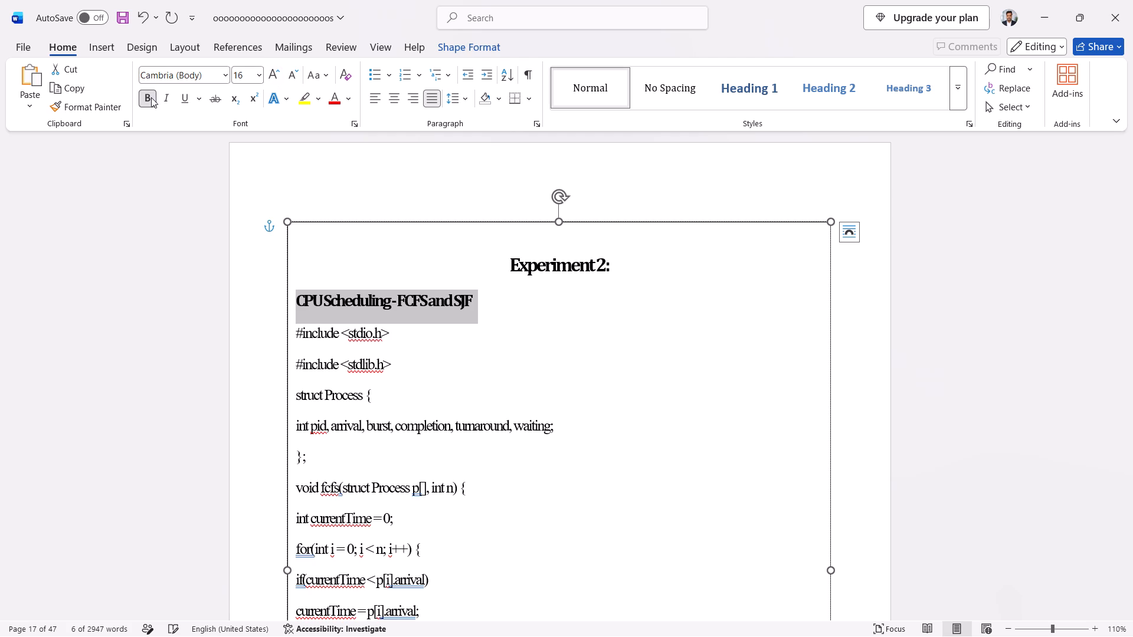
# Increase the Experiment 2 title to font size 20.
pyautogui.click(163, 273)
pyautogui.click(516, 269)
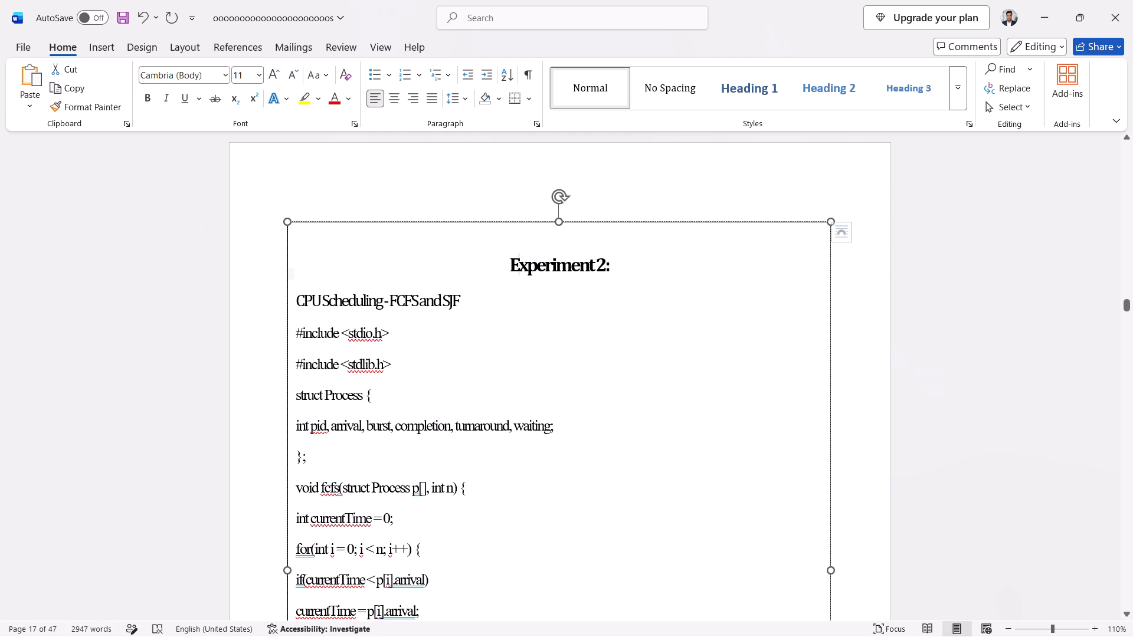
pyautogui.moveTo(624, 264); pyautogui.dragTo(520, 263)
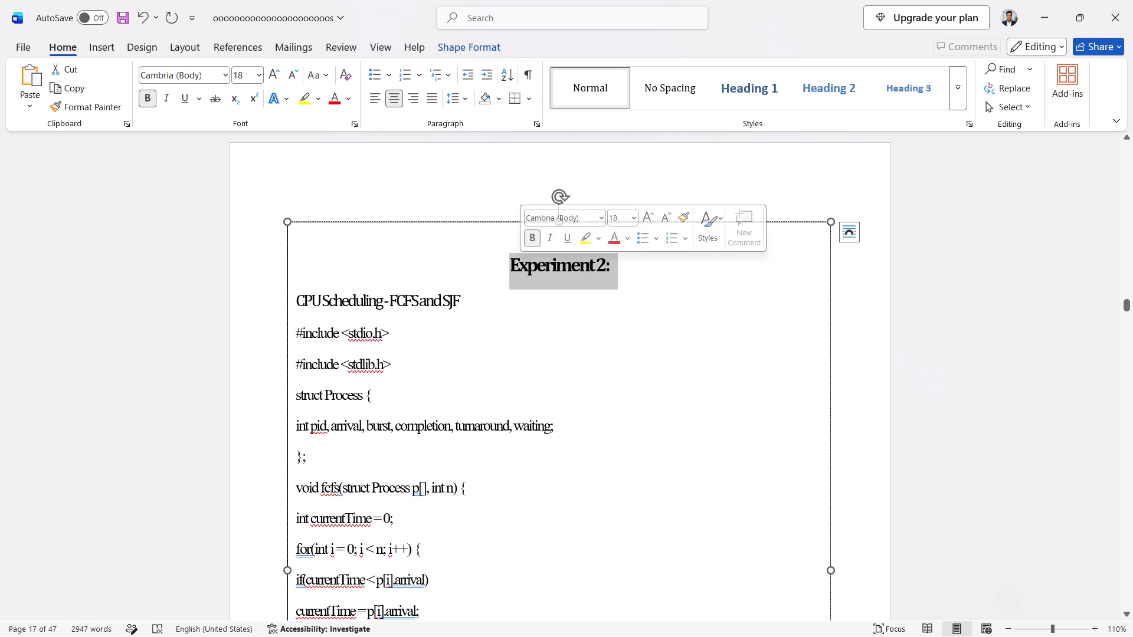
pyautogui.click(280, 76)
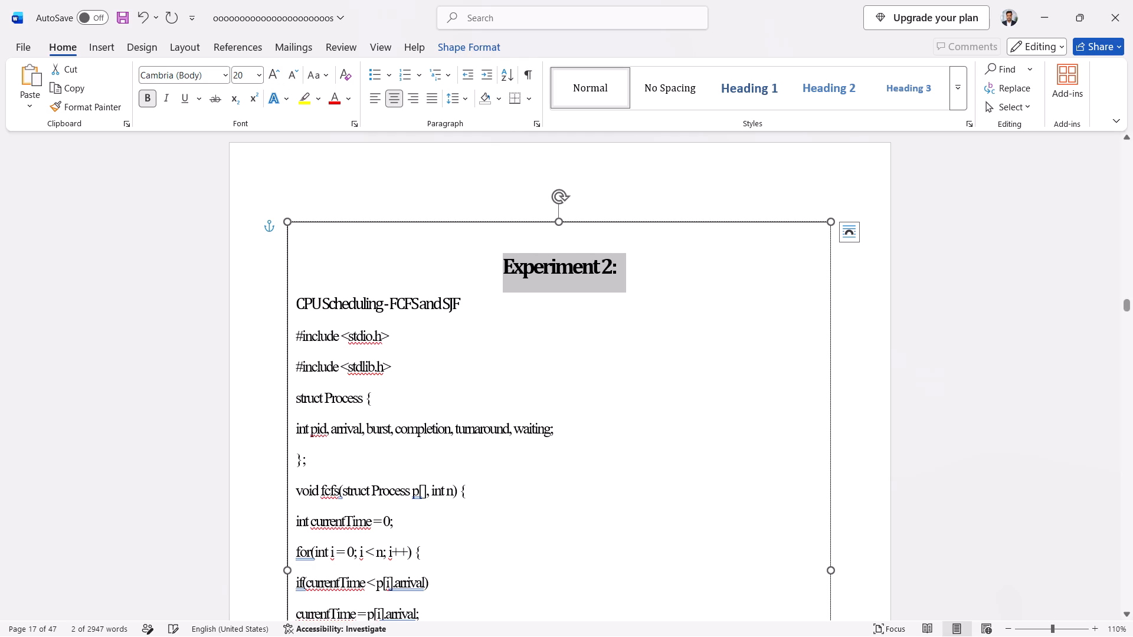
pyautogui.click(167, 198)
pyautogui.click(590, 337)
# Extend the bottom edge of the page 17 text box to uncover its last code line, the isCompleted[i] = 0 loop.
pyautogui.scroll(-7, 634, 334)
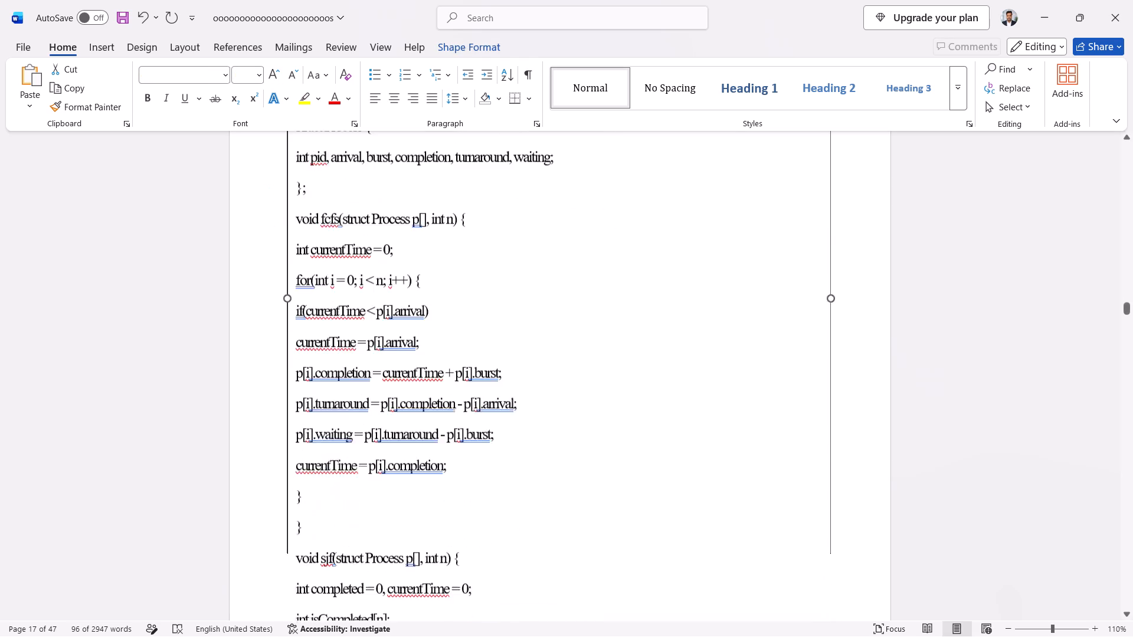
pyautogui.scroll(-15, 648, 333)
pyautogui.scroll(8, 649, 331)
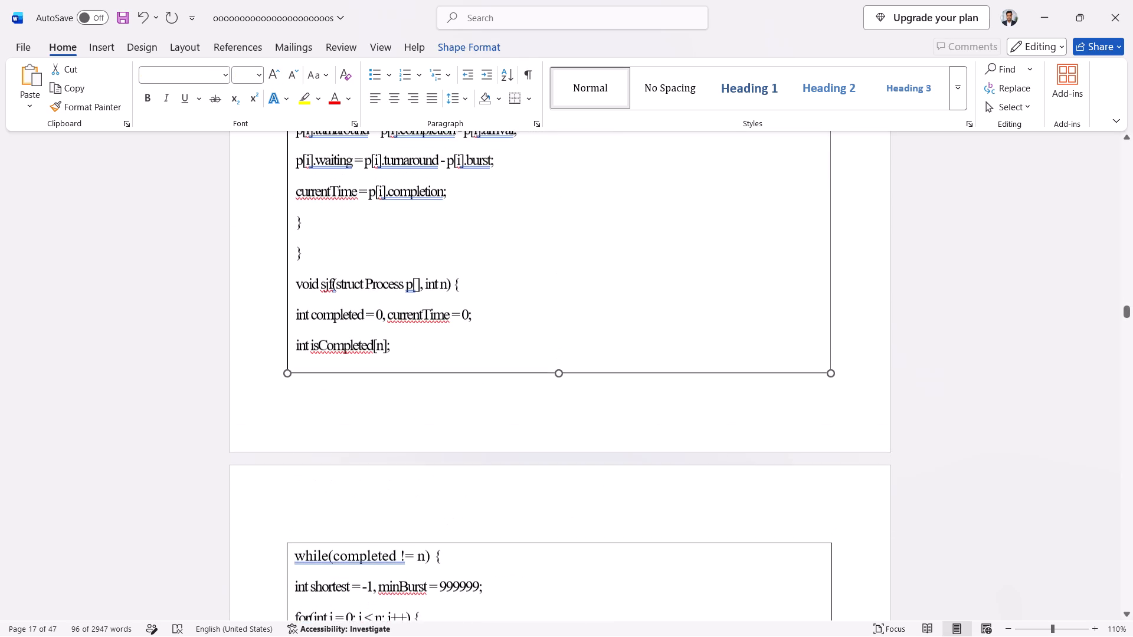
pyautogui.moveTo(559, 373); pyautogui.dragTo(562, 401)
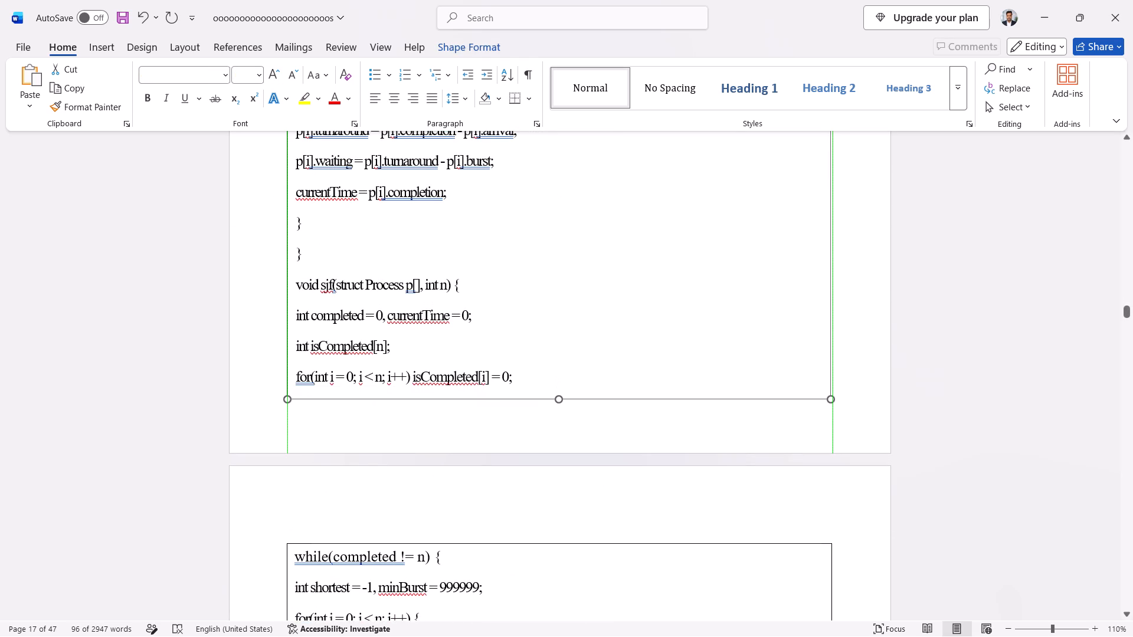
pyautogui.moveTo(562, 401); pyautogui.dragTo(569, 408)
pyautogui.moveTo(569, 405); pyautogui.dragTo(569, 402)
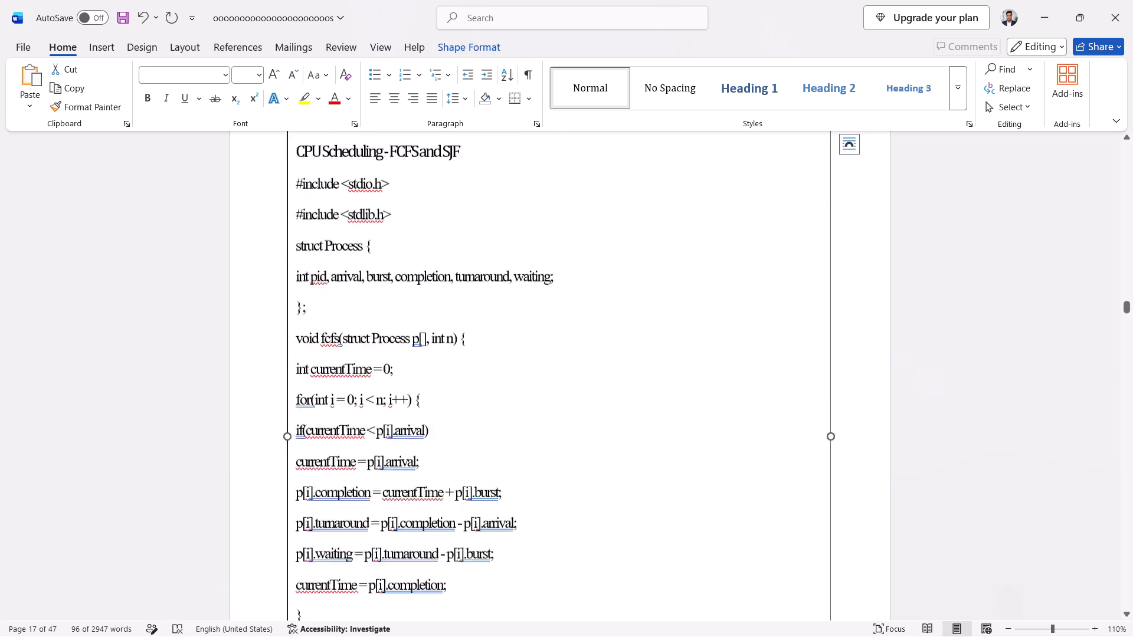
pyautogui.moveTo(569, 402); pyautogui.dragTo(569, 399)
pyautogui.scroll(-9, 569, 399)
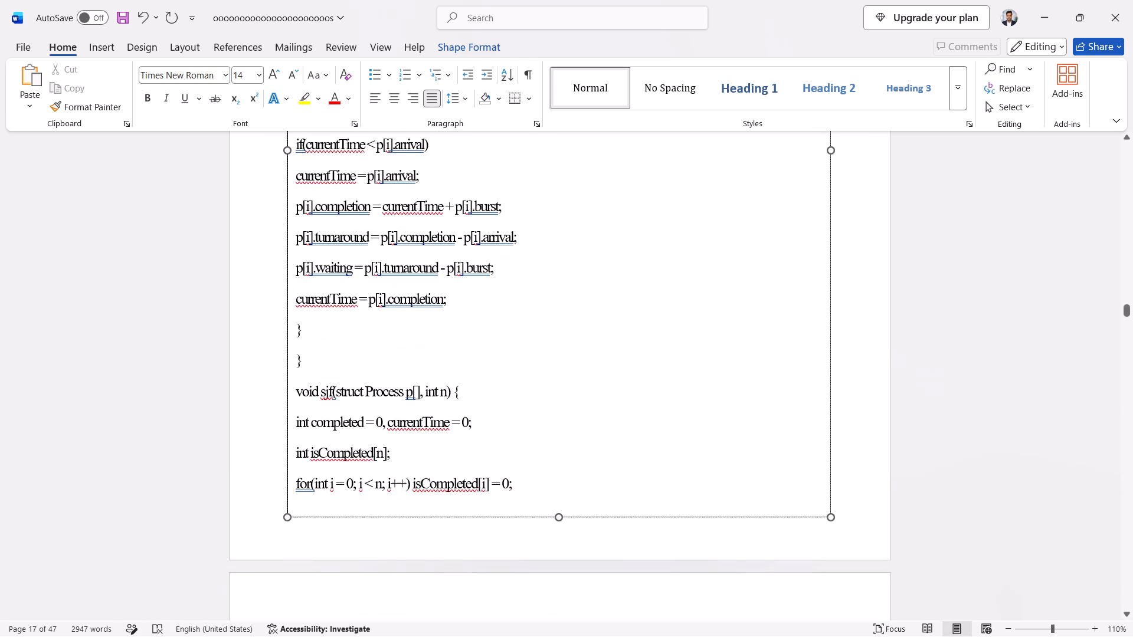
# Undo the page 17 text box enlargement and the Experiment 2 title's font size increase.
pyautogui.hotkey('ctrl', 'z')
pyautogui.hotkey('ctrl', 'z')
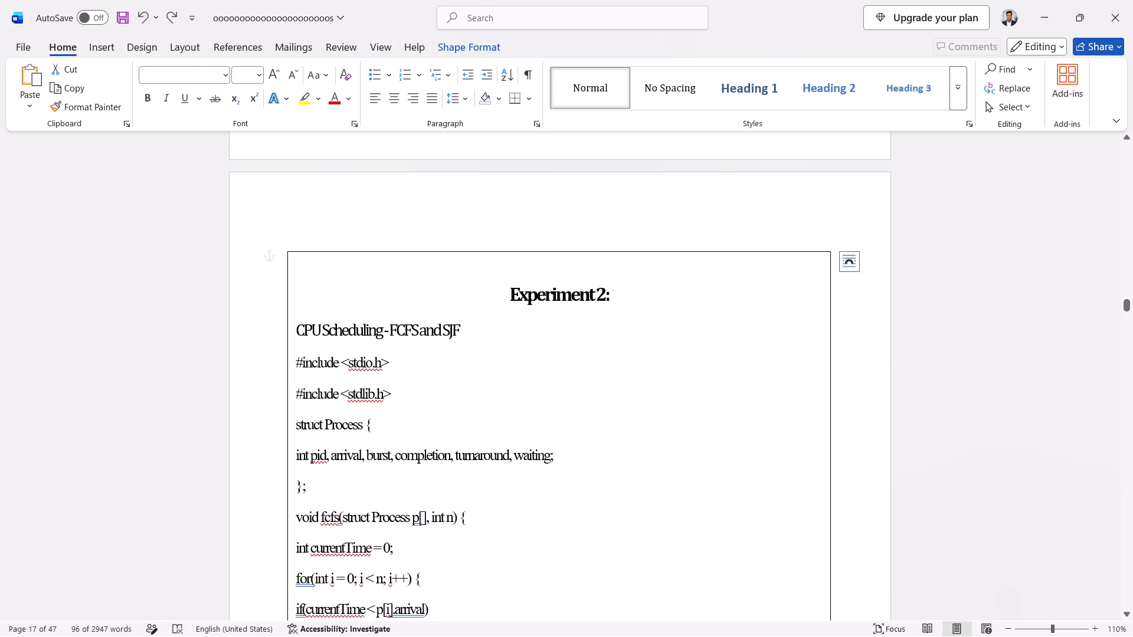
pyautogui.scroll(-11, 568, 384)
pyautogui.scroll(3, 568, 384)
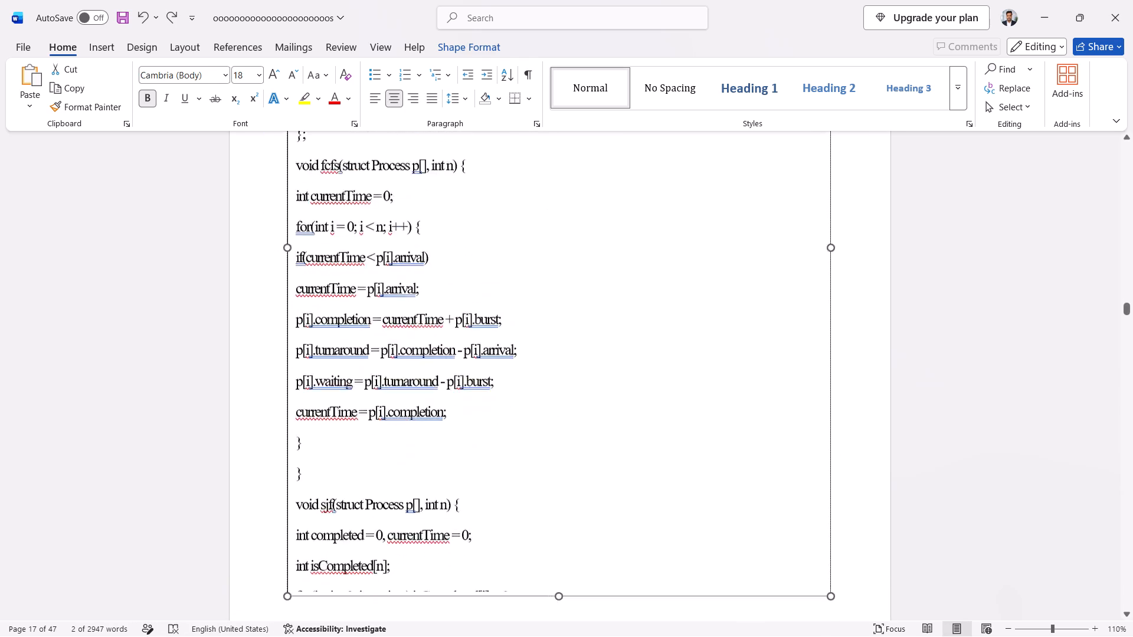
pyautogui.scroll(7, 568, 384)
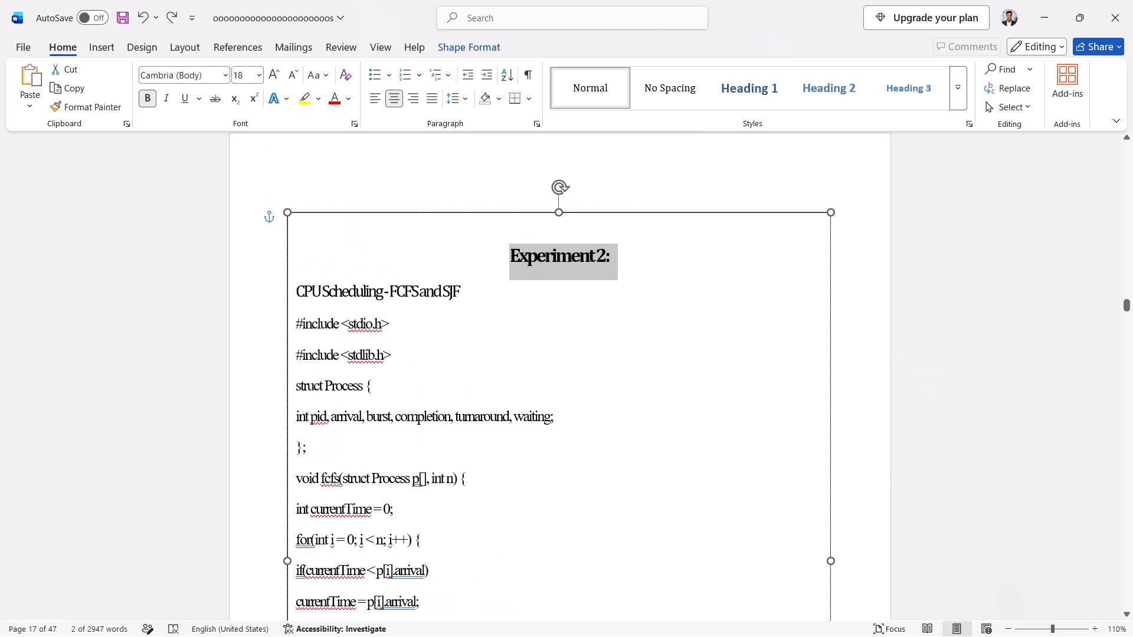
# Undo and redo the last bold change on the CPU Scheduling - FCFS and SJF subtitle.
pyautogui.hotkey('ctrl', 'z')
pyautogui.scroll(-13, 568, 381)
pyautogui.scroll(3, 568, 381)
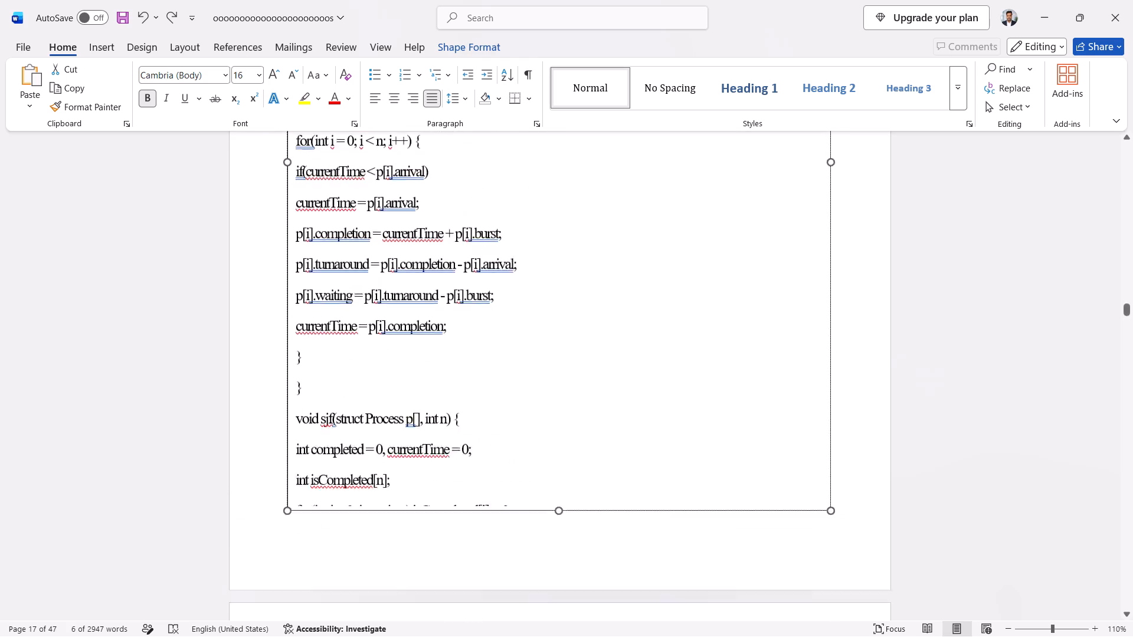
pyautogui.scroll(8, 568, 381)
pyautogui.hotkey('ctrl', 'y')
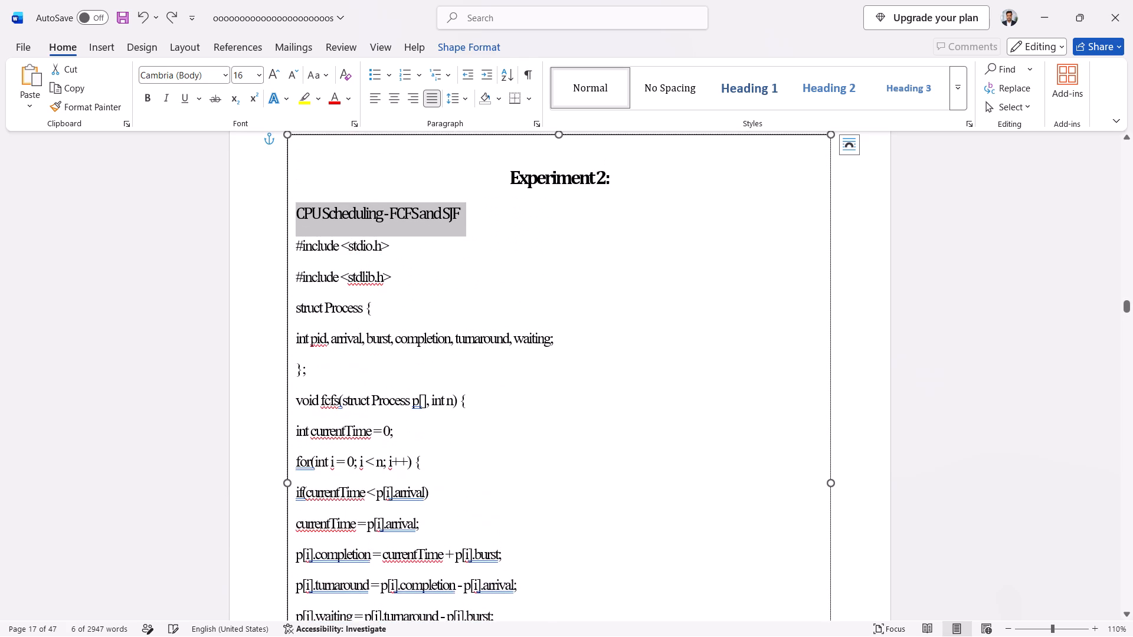
# Lower the bottom edge of the page 17 text box to just below the code line ending in isCompleted[i] = 0.
pyautogui.scroll(-9, 564, 380)
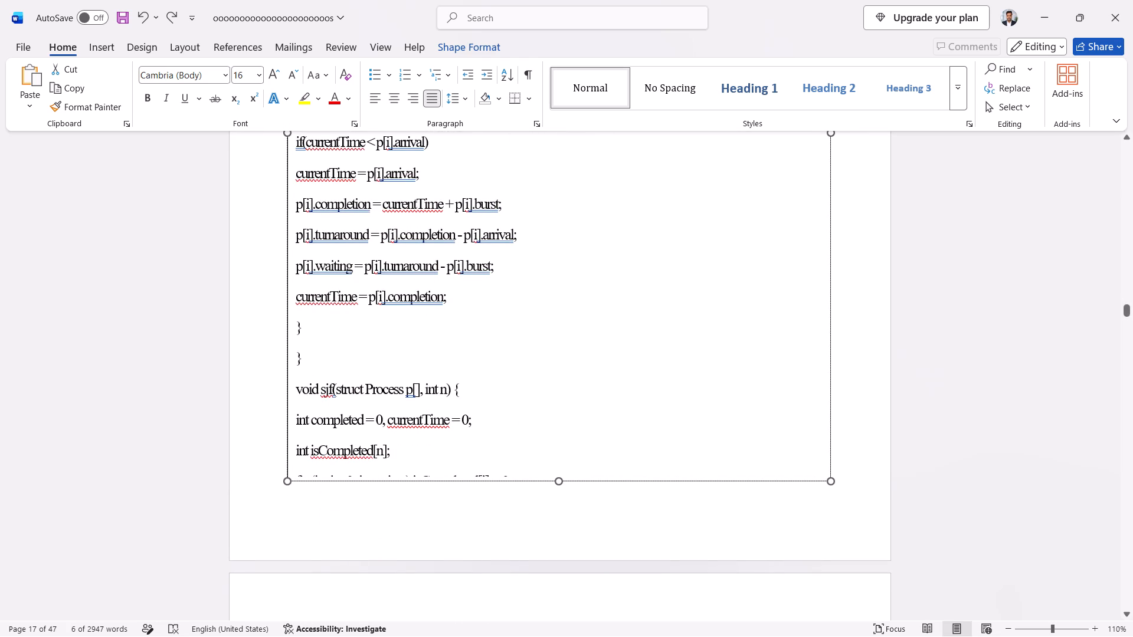
pyautogui.moveTo(559, 480); pyautogui.dragTo(562, 500)
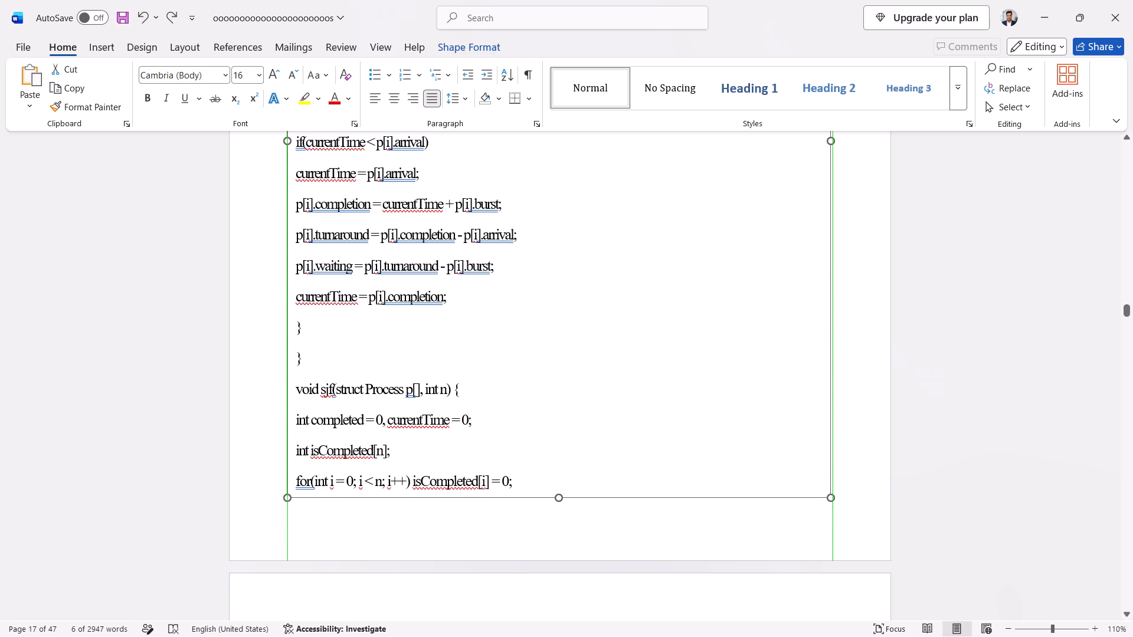
pyautogui.moveTo(562, 500); pyautogui.dragTo(562, 501)
pyautogui.scroll(-3, 562, 501)
pyautogui.click(585, 426)
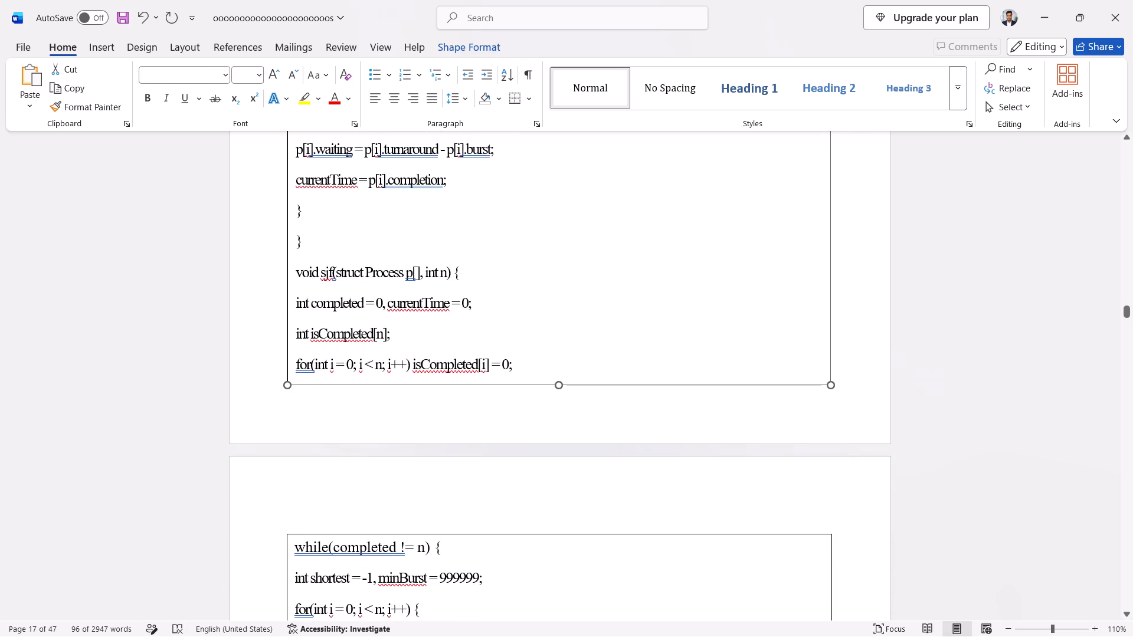
# Draw a text box about 16.3 cm wide and 1.02 cm high directly beneath the scheduling output screenshot on page 20.
pyautogui.scroll(-20, 585, 425)
pyautogui.scroll(-1, 585, 425)
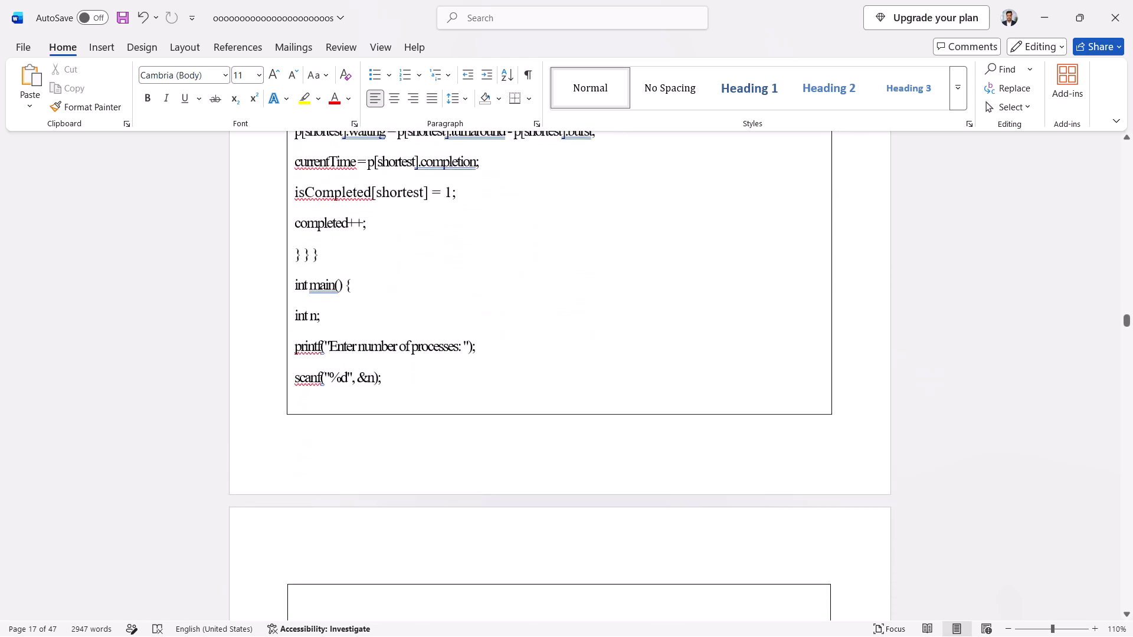
pyautogui.scroll(-12, 578, 423)
pyautogui.scroll(-11, 578, 423)
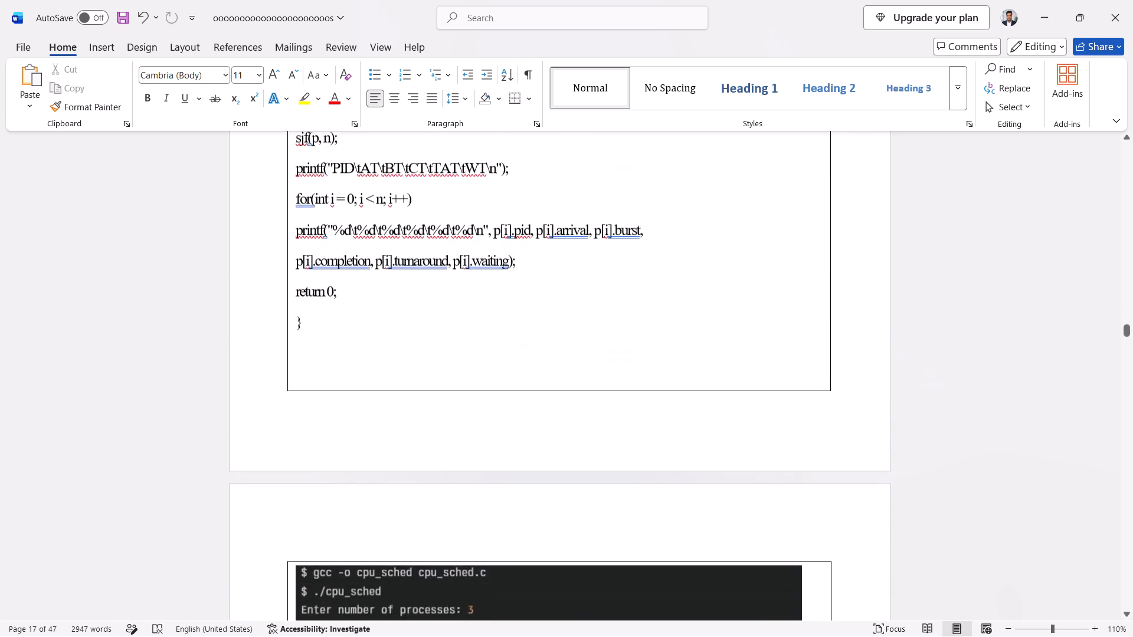
pyautogui.scroll(-20, 578, 423)
pyautogui.scroll(-2, 578, 423)
pyautogui.scroll(6, 581, 406)
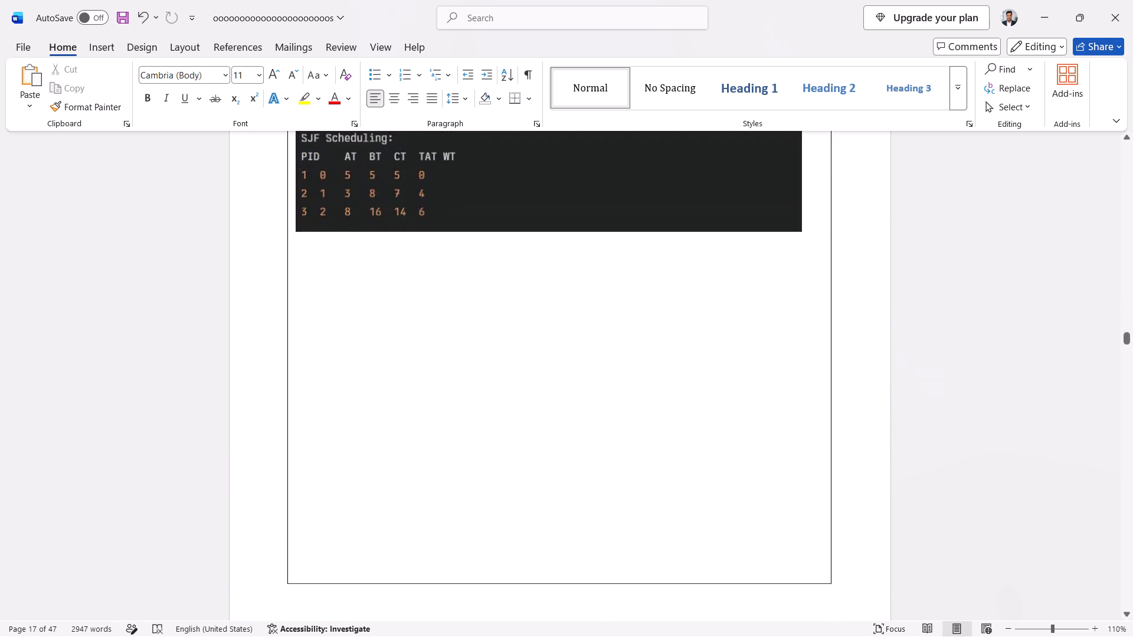
pyautogui.scroll(2, 582, 405)
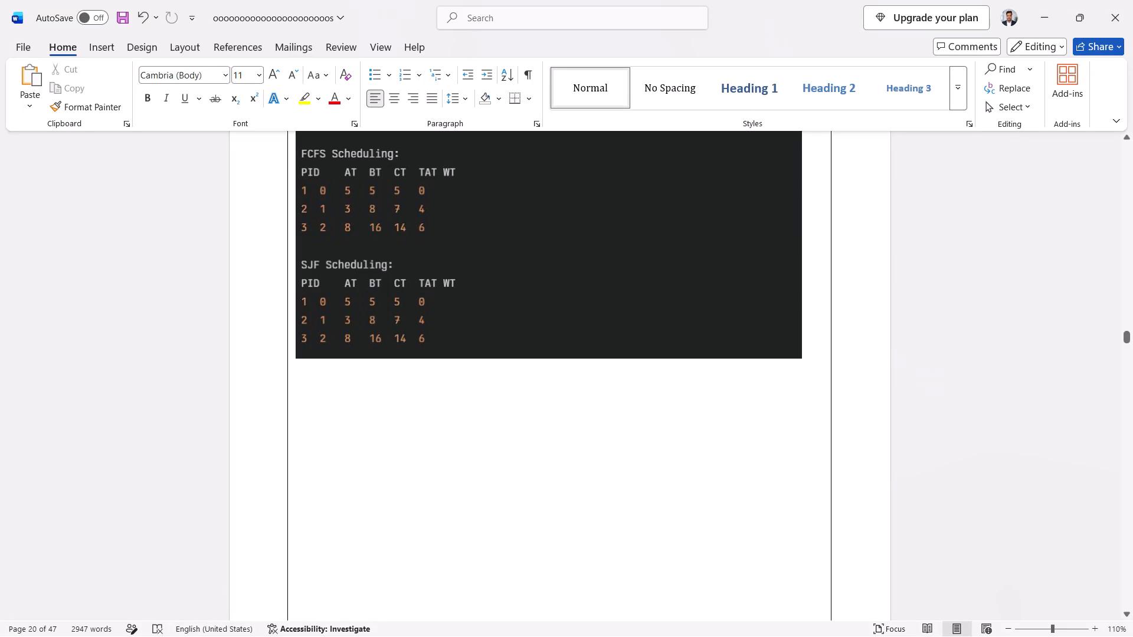
pyautogui.click(325, 375)
pyautogui.scroll(13, 335, 362)
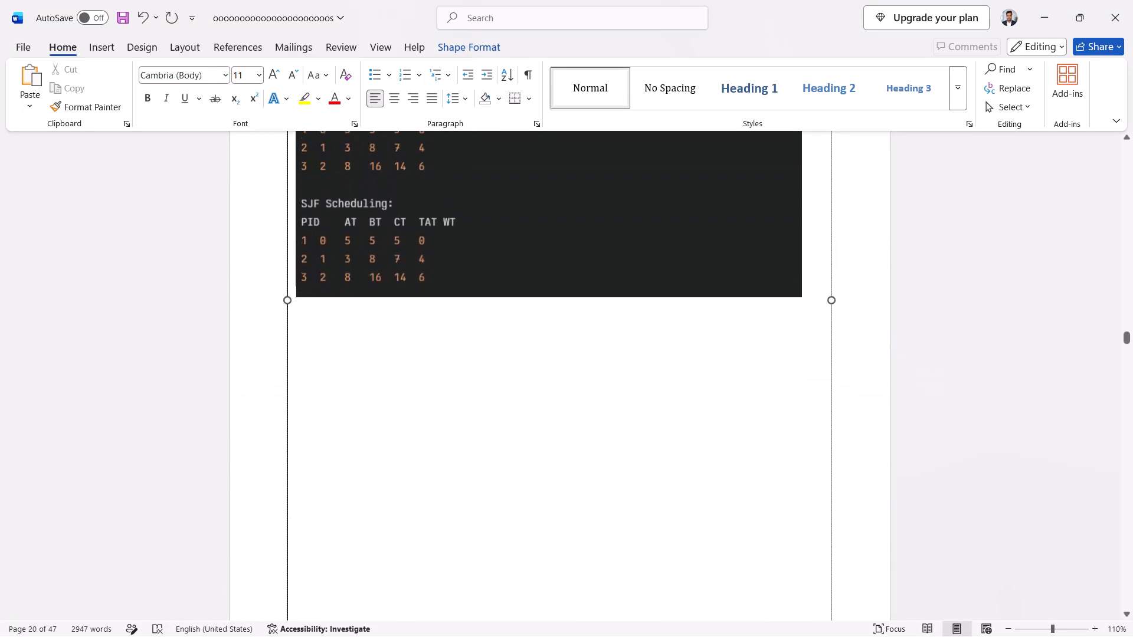
pyautogui.scroll(2, 340, 356)
pyautogui.click(365, 344)
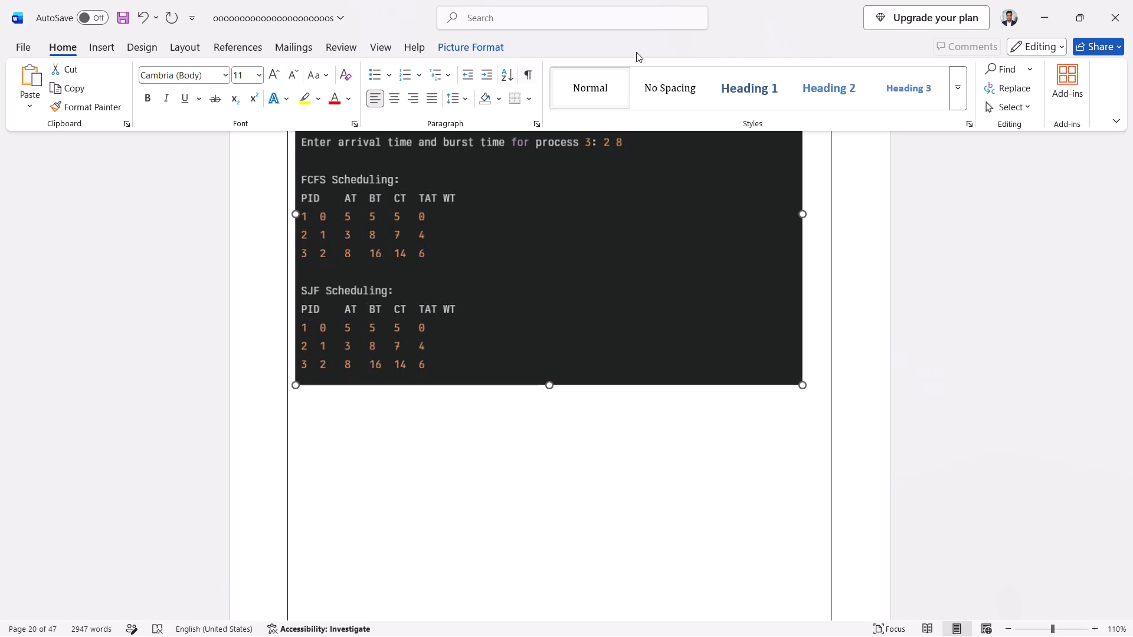
pyautogui.click(110, 50)
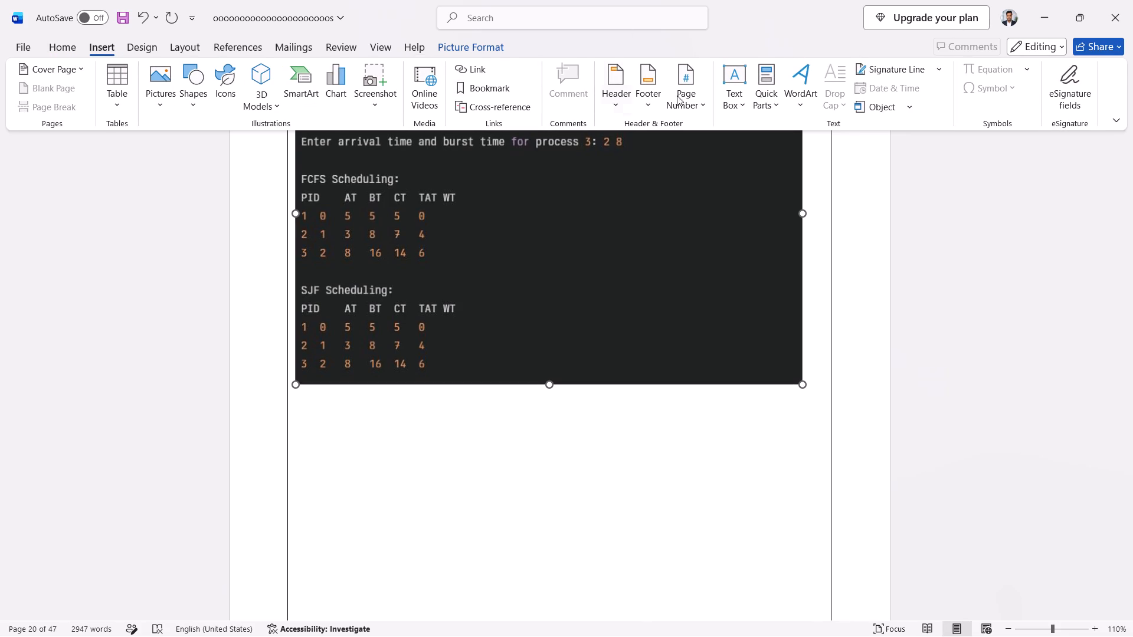
pyautogui.click(735, 103)
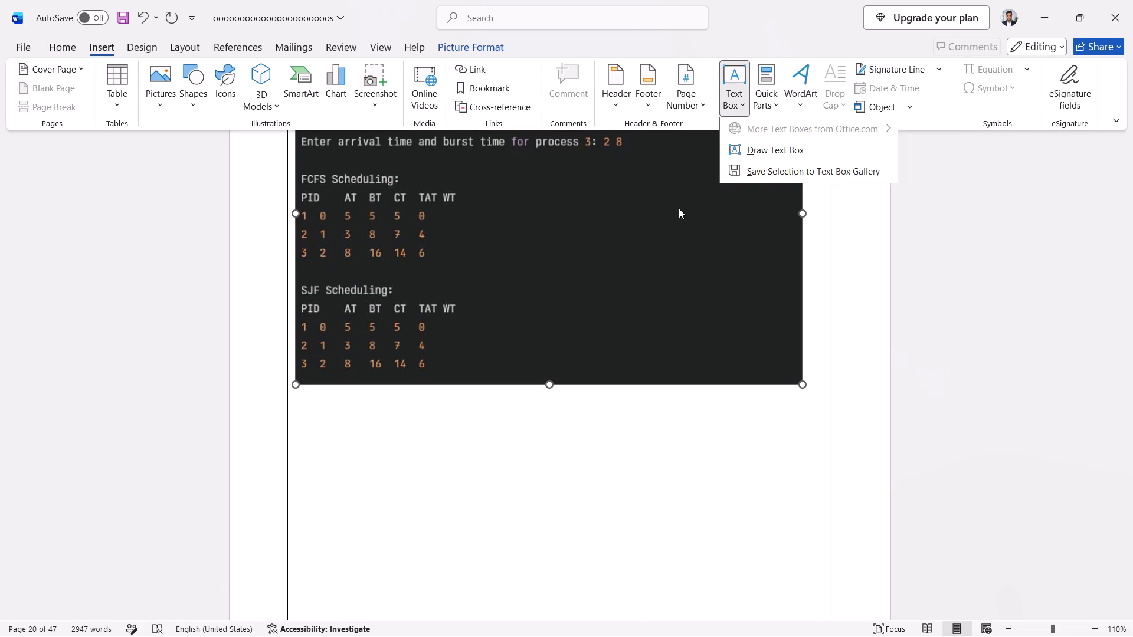
pyautogui.click(754, 151)
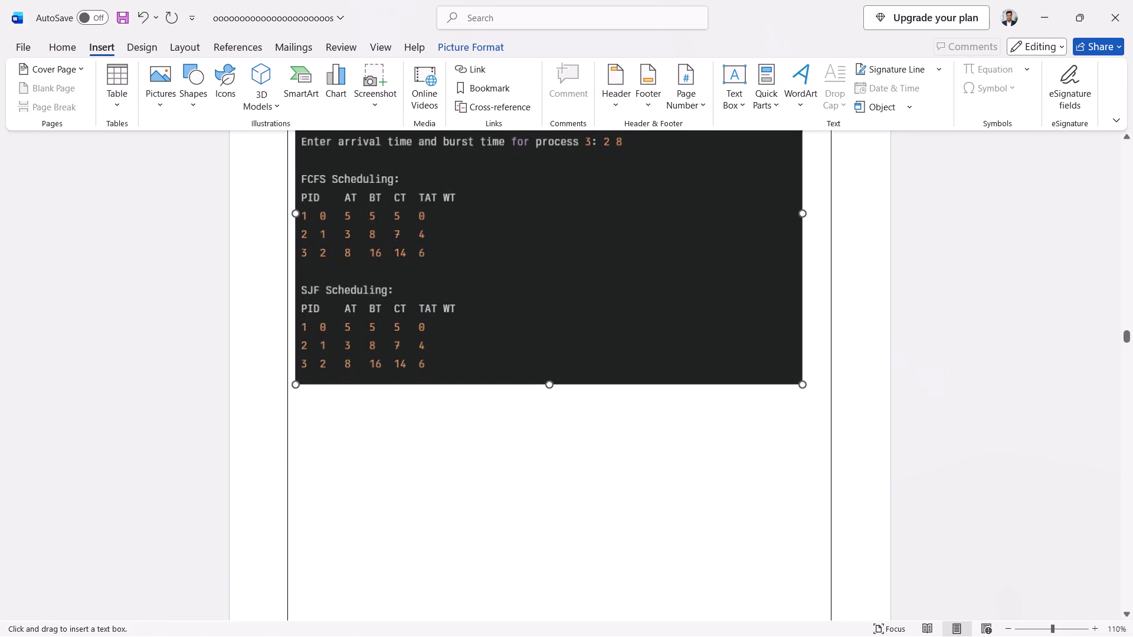
pyautogui.moveTo(302, 410); pyautogui.dragTo(630, 382)
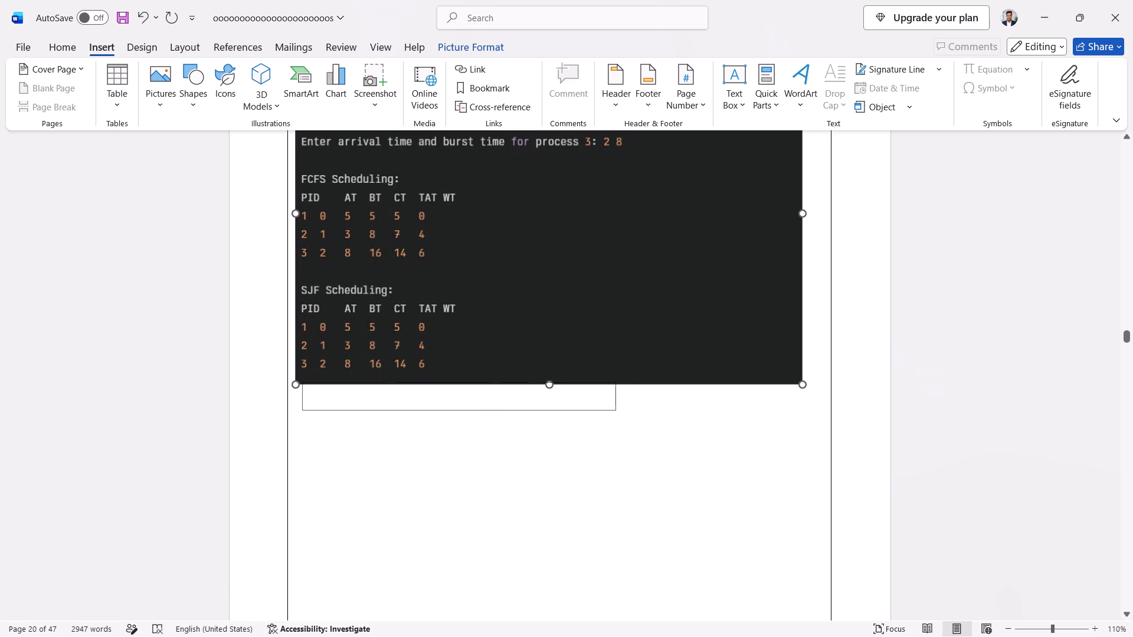
pyautogui.moveTo(630, 382); pyautogui.dragTo(801, 379)
pyautogui.moveTo(801, 379); pyautogui.dragTo(800, 379)
pyautogui.moveTo(800, 379); pyautogui.dragTo(803, 378)
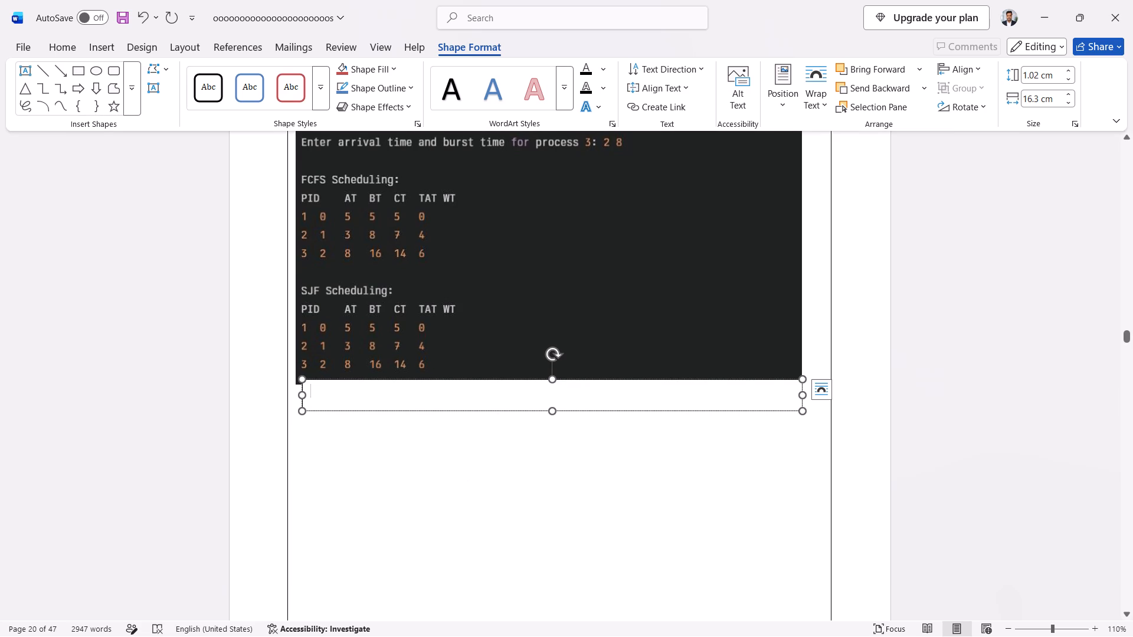
# Widen the new text box to about 16.49 cm so its left edge lines up with the output screenshot.
pyautogui.moveTo(304, 396); pyautogui.dragTo(303, 396)
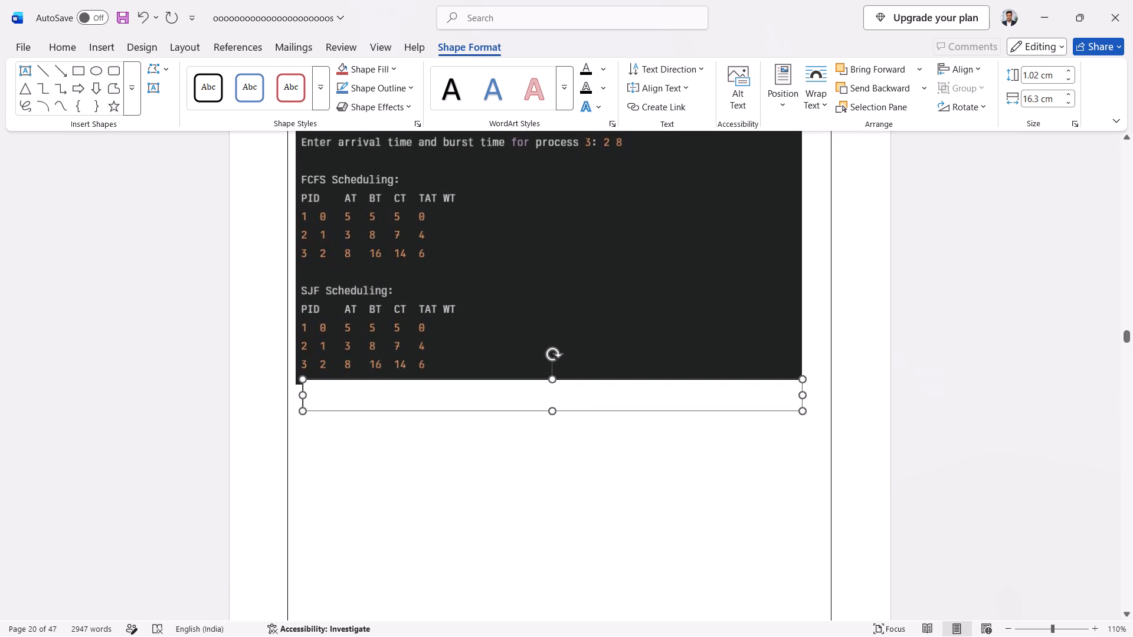
pyautogui.moveTo(303, 396); pyautogui.dragTo(296, 398)
pyautogui.click(327, 450)
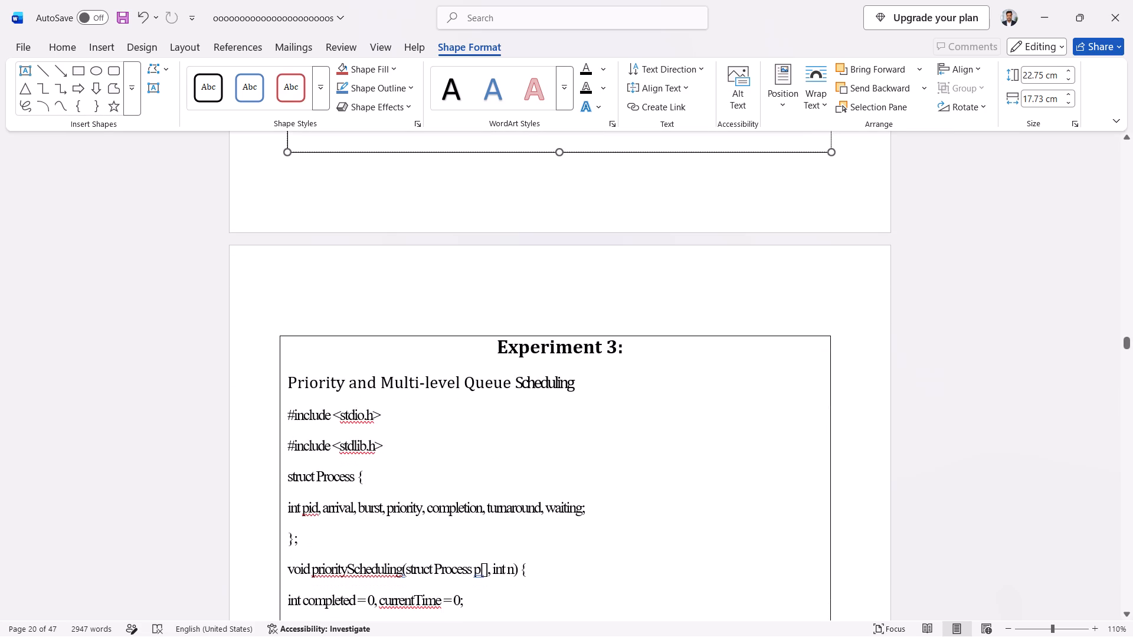
# Set the text outline colour of the new text box below the output screenshot to black.
pyautogui.scroll(13, 329, 411)
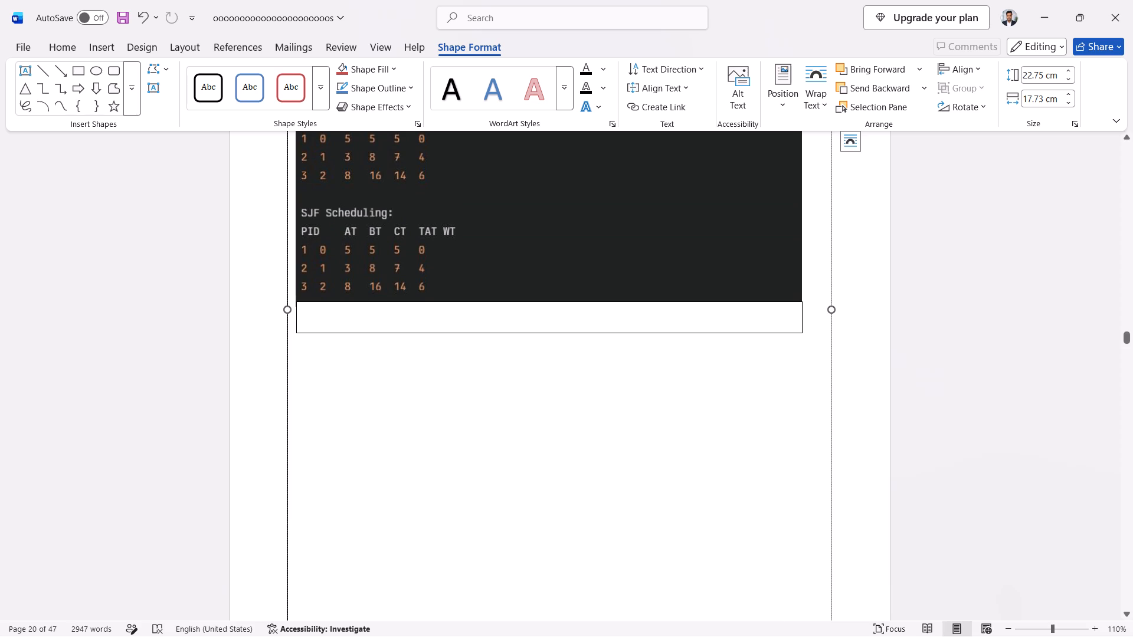
pyautogui.click(359, 325)
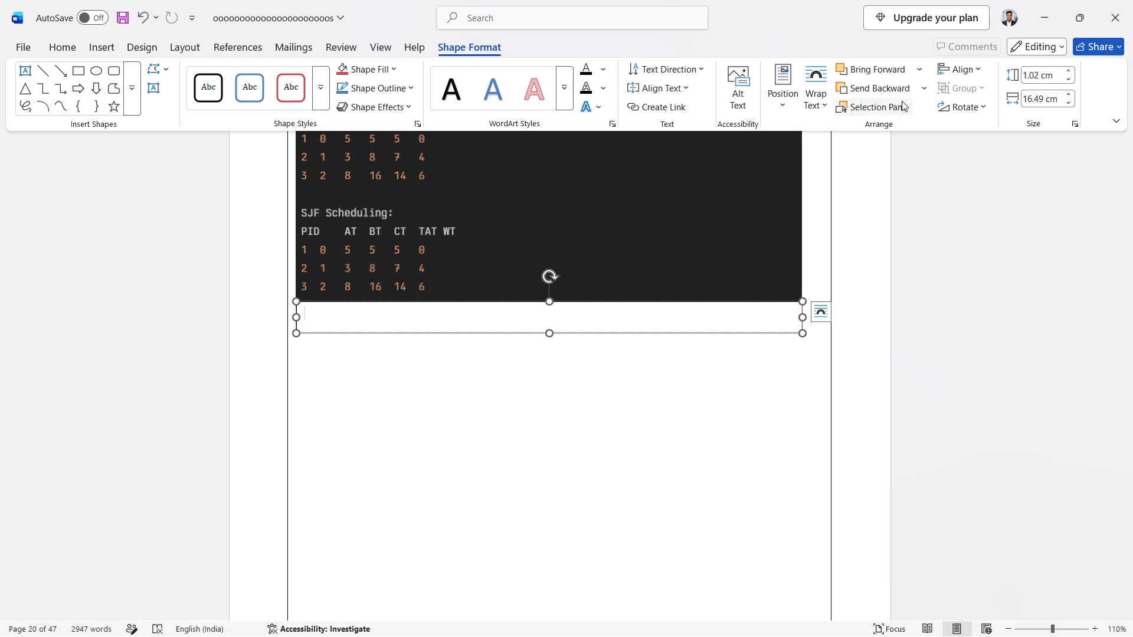
pyautogui.click(602, 88)
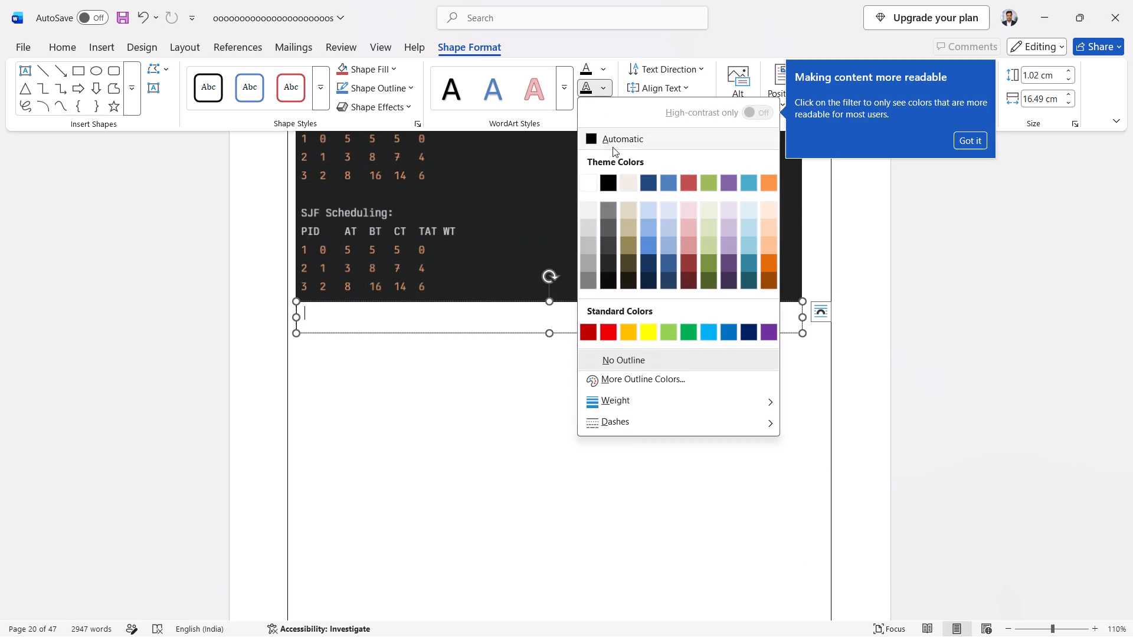
pyautogui.click(607, 182)
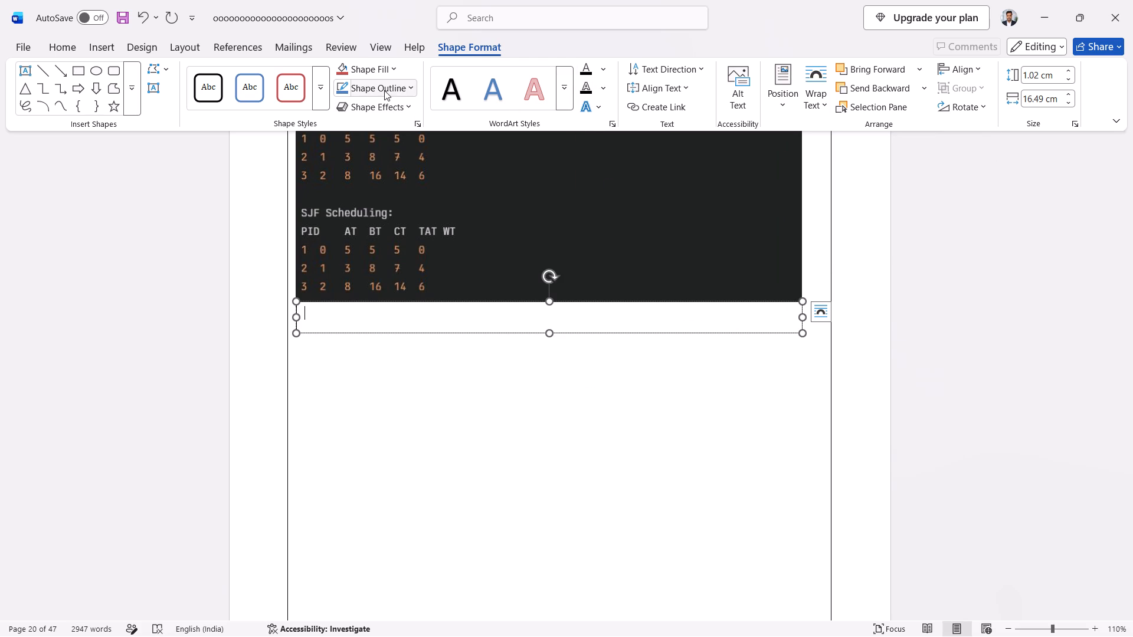
# Fill the text box directly below the scheduling output screenshot with black.
pyautogui.click(394, 70)
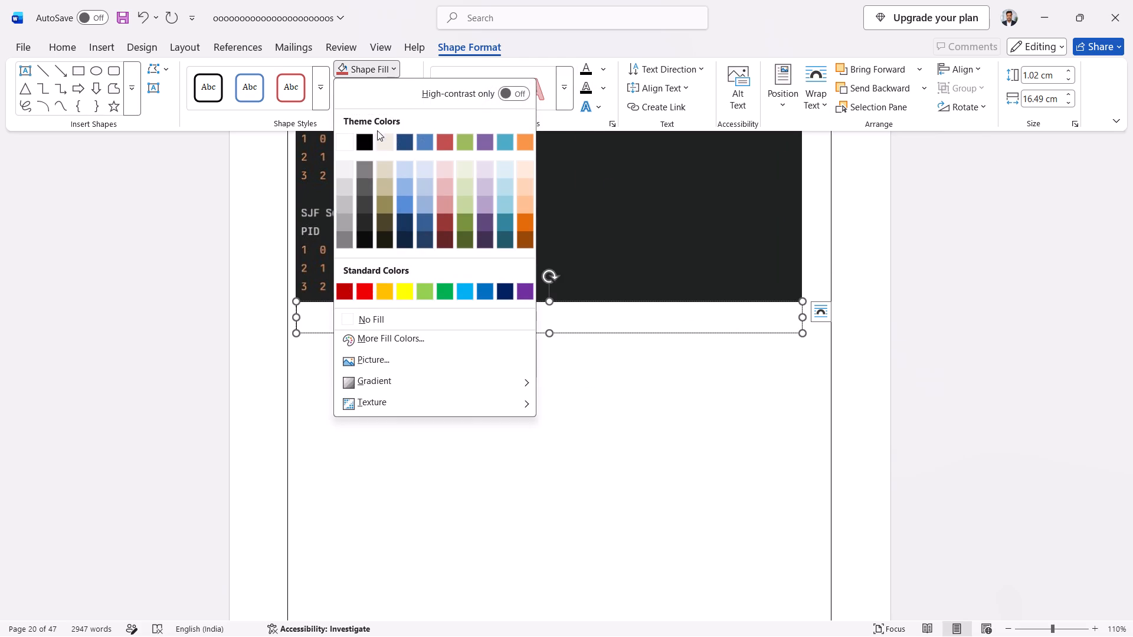
pyautogui.click(366, 142)
pyautogui.click(361, 350)
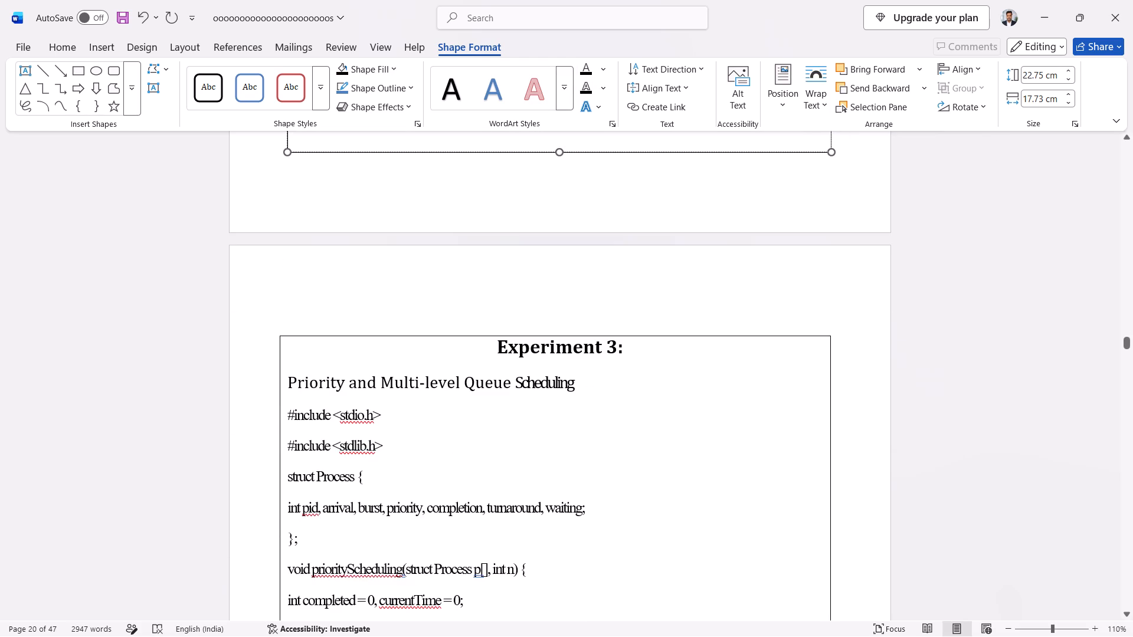
# Widen the black text box to about 16.55 cm by extending its left edge slightly past the output screenshot.
pyautogui.scroll(12, 361, 285)
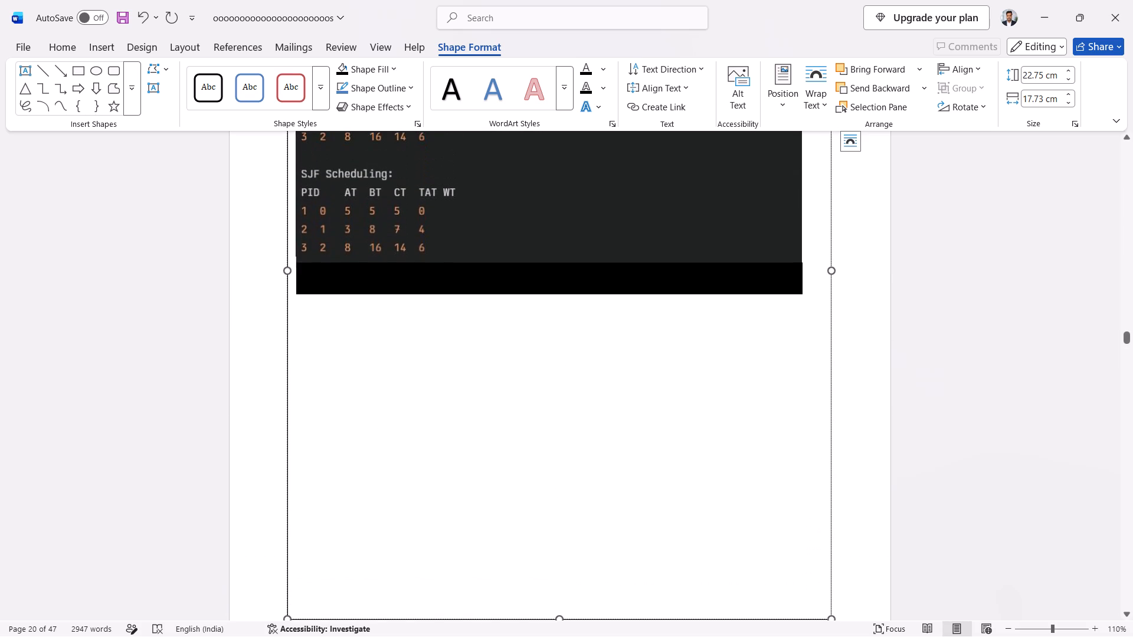
pyautogui.click(304, 280)
pyautogui.click(297, 280)
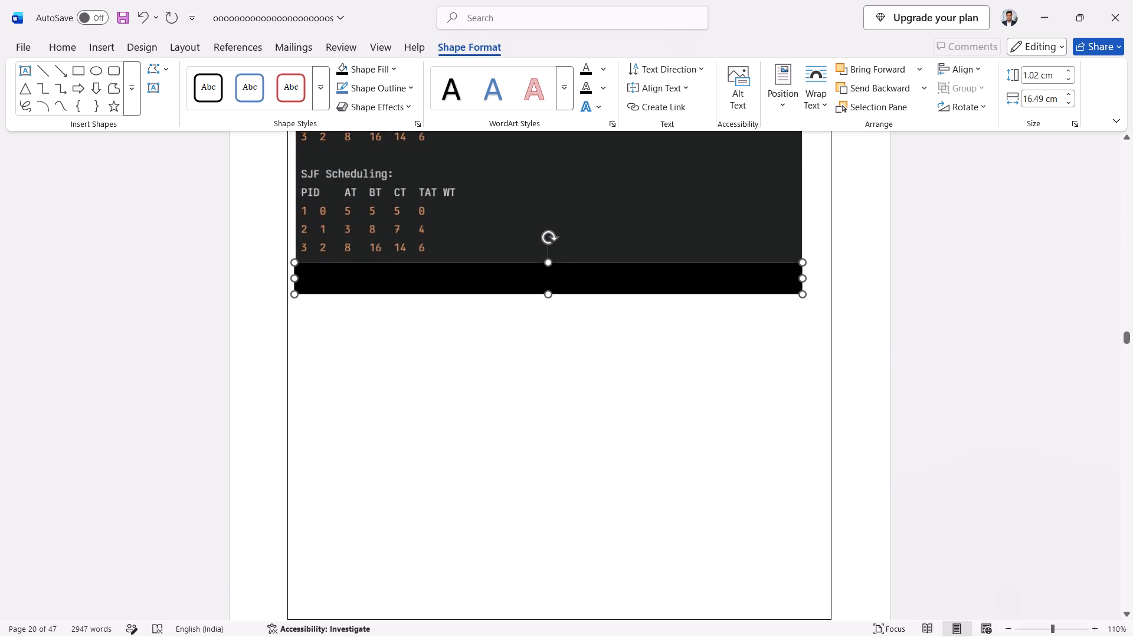
pyautogui.click(341, 331)
# Move the black text box down slightly so its top edge meets the bottom edge of the output screenshot.
pyautogui.scroll(12, 353, 326)
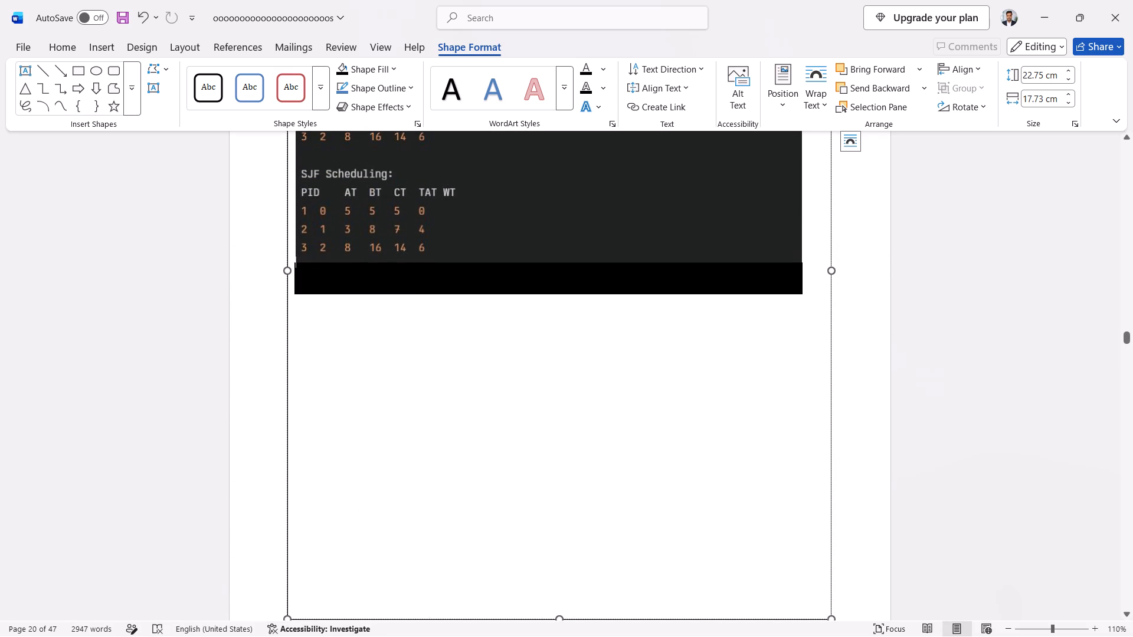
pyautogui.click(459, 275)
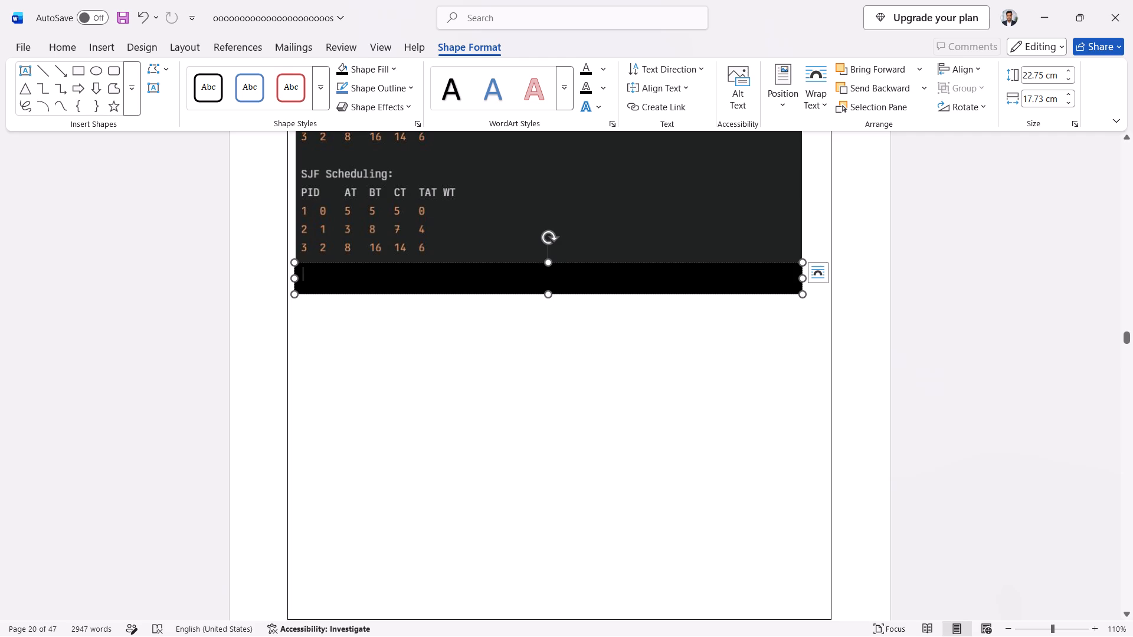
pyautogui.click(533, 262)
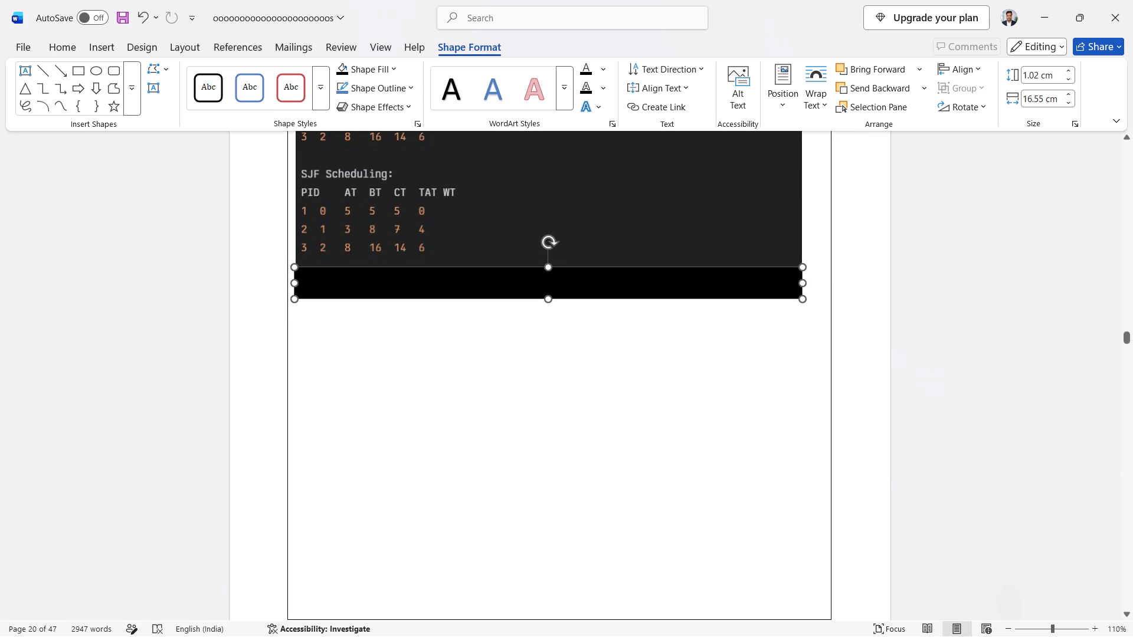
pyautogui.click(512, 328)
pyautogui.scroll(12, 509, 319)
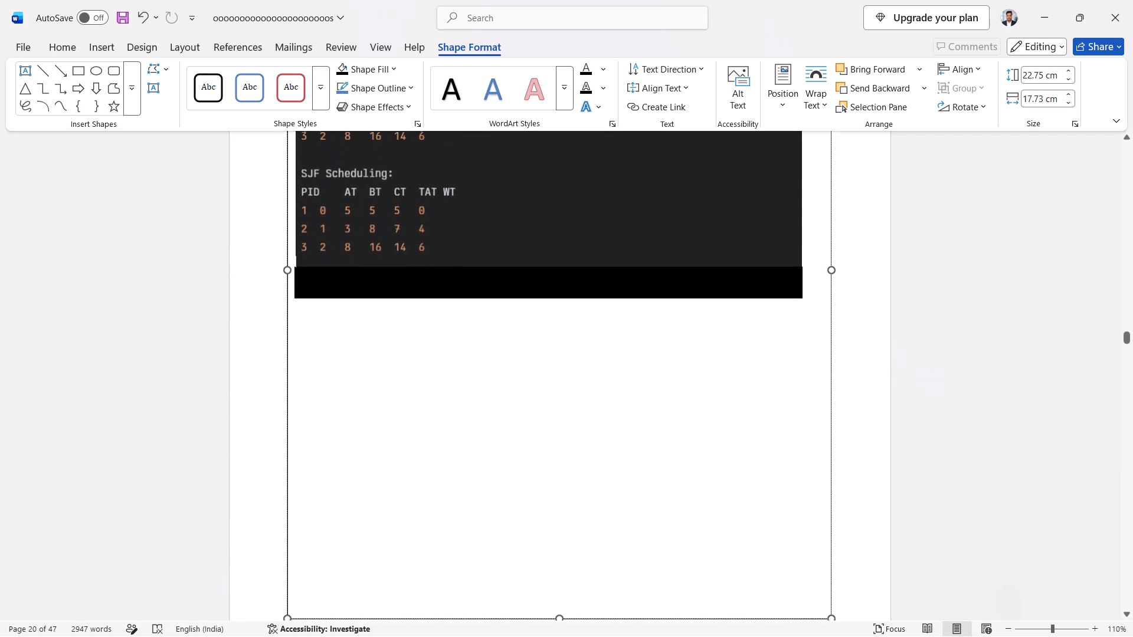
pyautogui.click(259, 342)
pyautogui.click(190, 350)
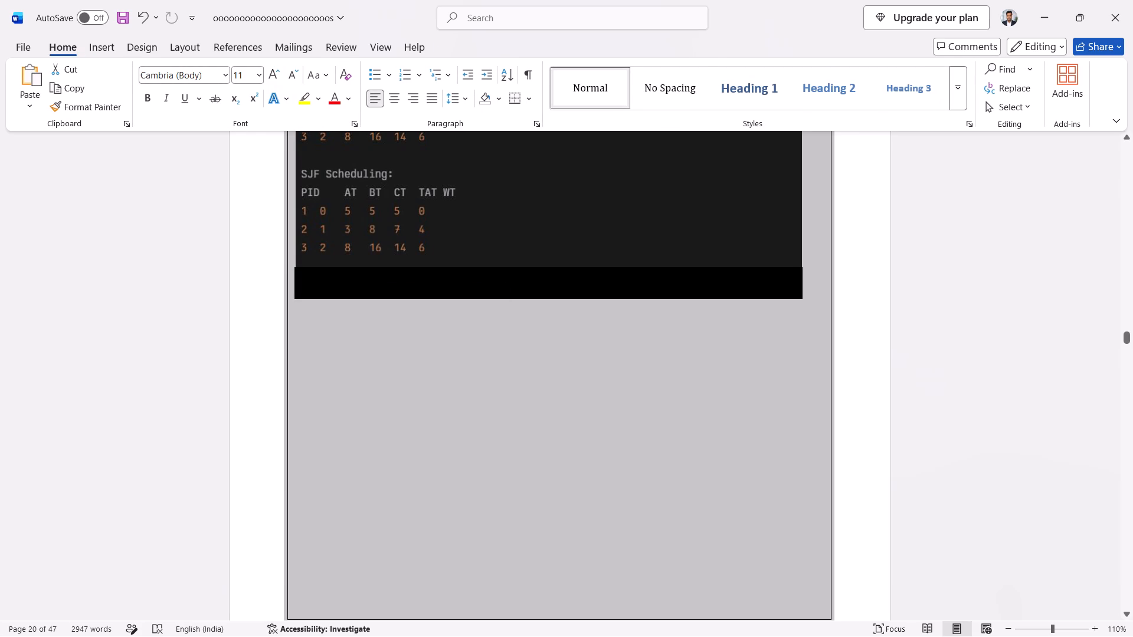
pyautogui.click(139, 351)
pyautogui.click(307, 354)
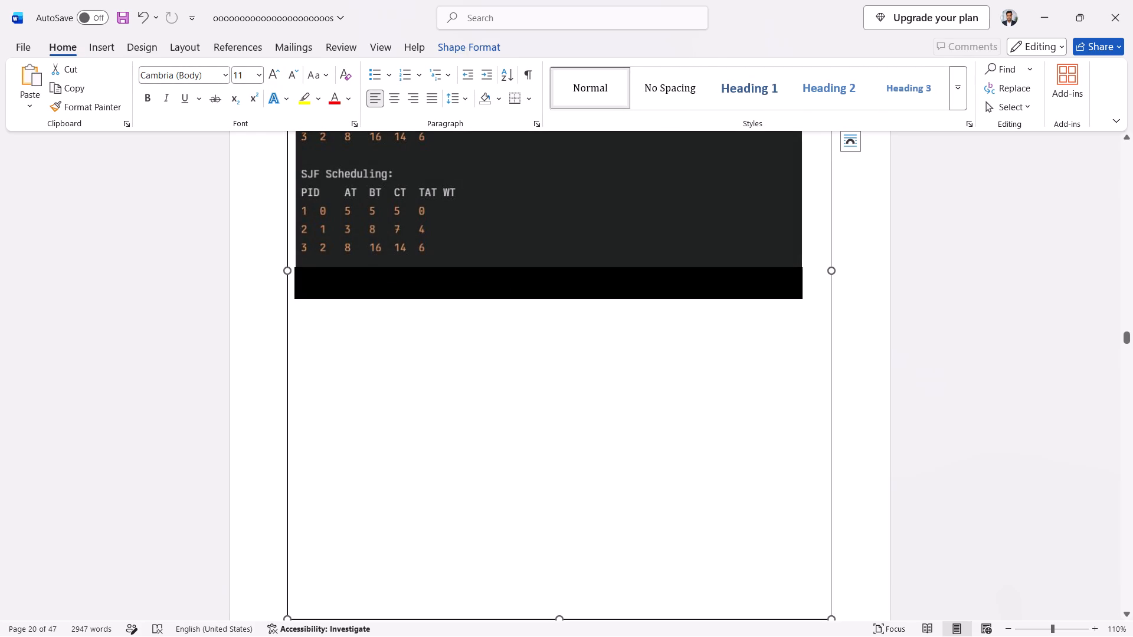
# Set a light text outline colour for the text inside the black text box below the output screenshot.
pyautogui.click(337, 290)
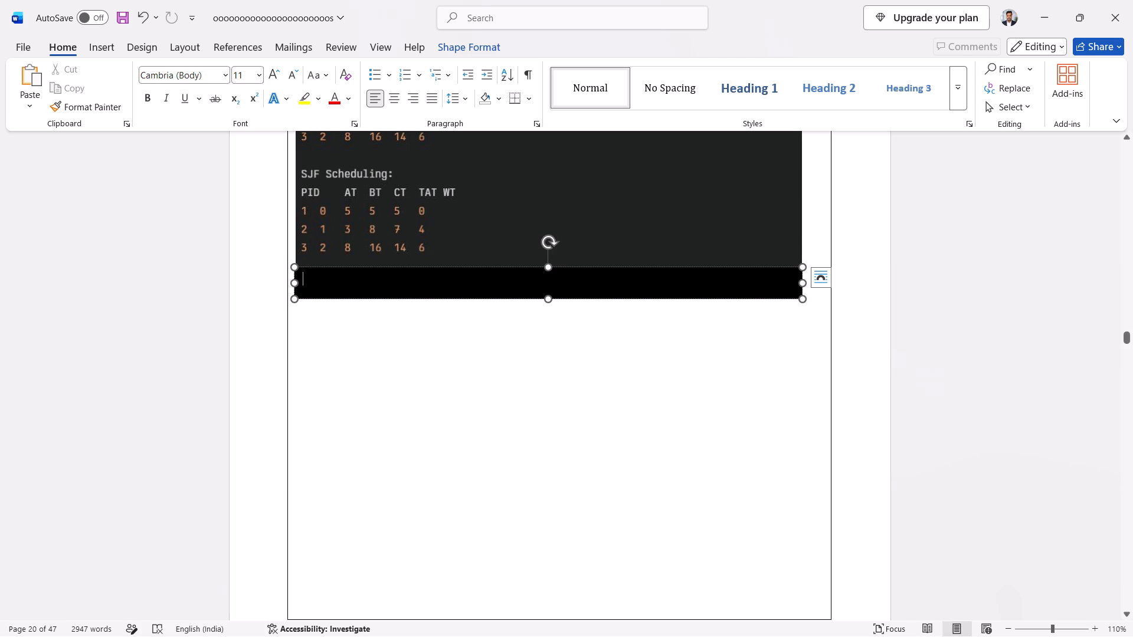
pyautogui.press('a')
pyautogui.press('BackSpace')
pyautogui.click(341, 280)
pyautogui.click(452, 48)
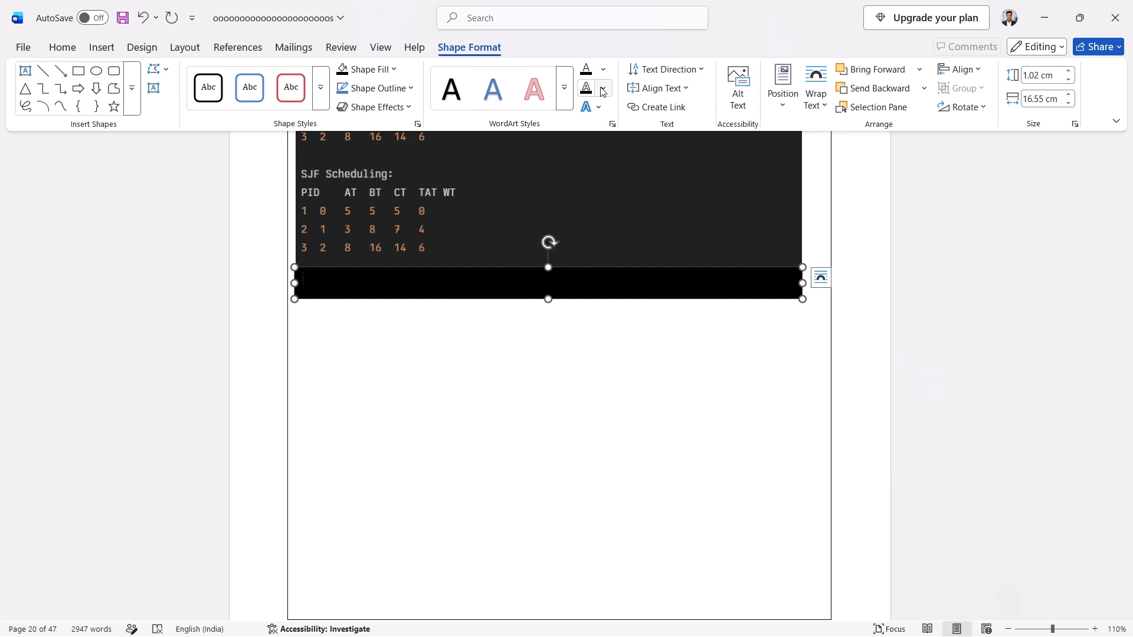
pyautogui.click(602, 87)
pyautogui.click(588, 181)
# Enter the student's full name in the black text box, capitalising both the first name and the surname.
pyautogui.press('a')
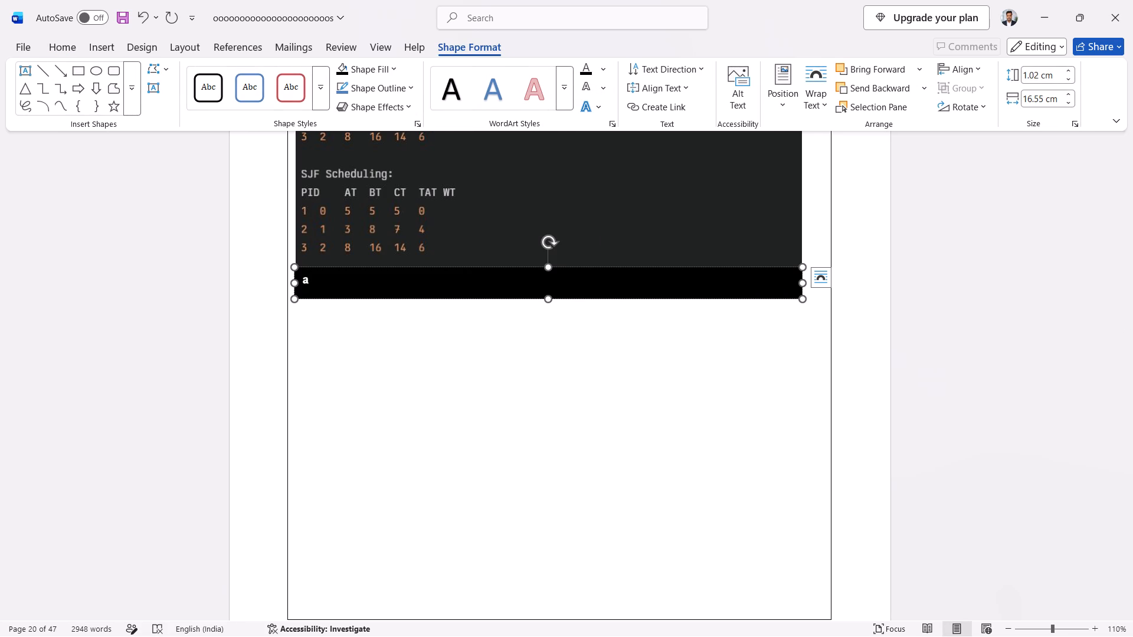
pyautogui.press('BackSpace')
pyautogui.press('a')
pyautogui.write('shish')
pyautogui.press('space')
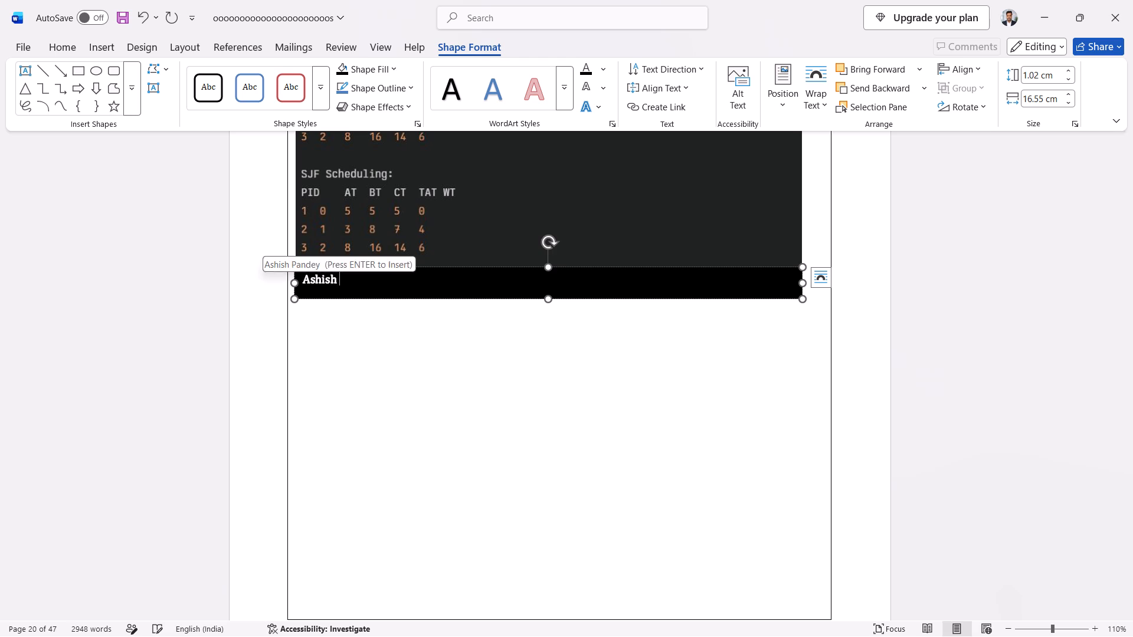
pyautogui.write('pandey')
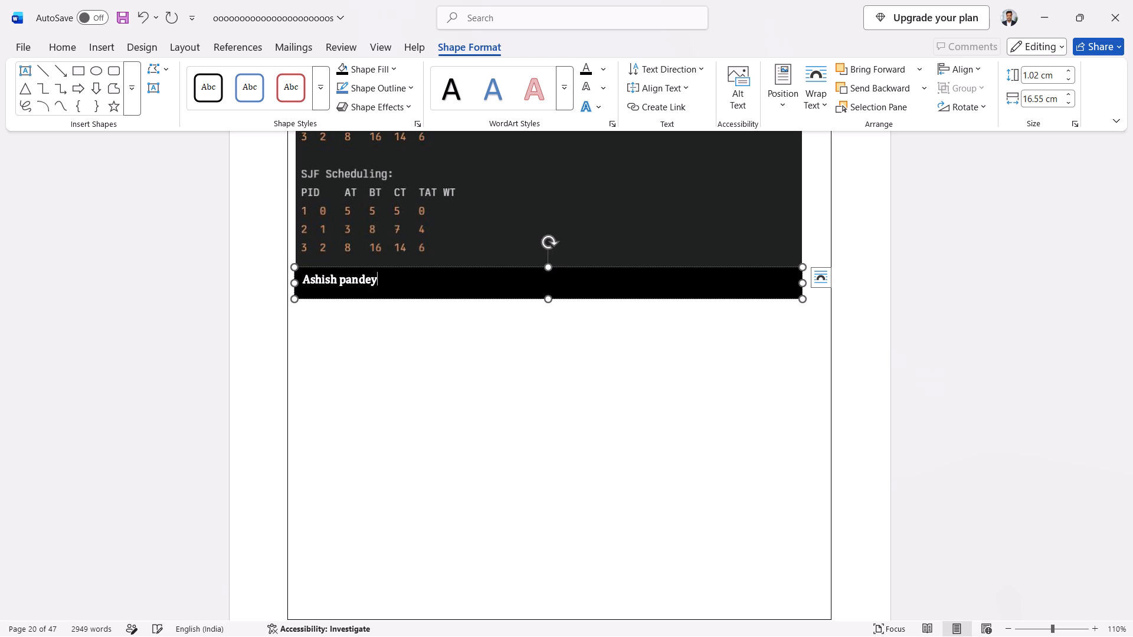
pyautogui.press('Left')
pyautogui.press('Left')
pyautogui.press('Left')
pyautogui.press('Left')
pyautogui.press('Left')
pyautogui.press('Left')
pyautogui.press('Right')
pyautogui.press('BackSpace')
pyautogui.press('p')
# Append an underscore and the student's ID number directly after the name in the black text box.
pyautogui.click(379, 287)
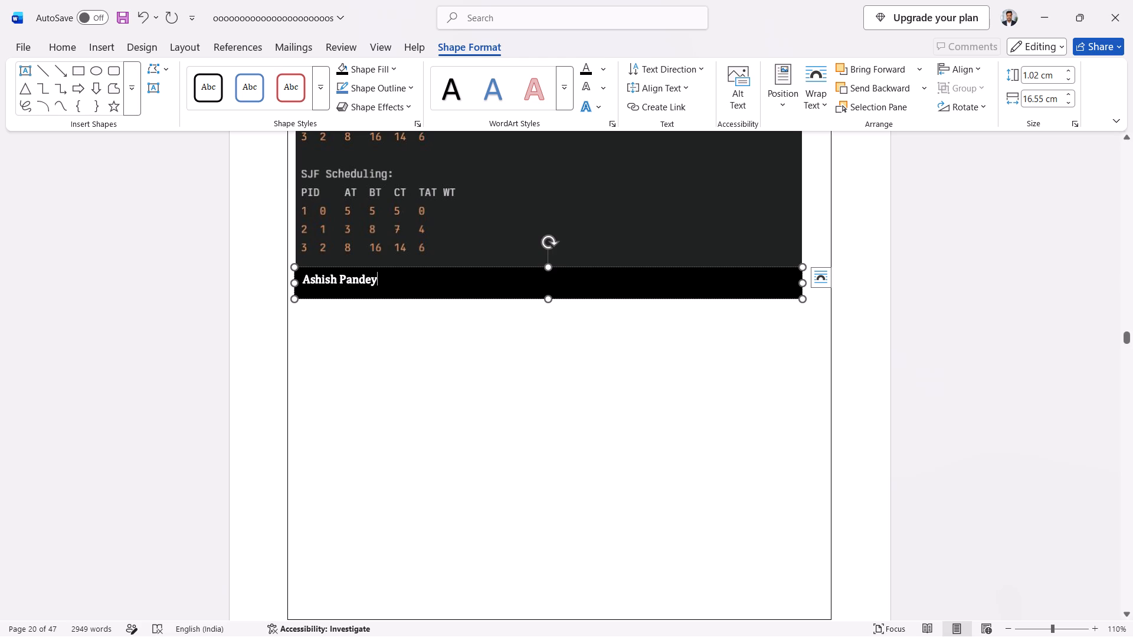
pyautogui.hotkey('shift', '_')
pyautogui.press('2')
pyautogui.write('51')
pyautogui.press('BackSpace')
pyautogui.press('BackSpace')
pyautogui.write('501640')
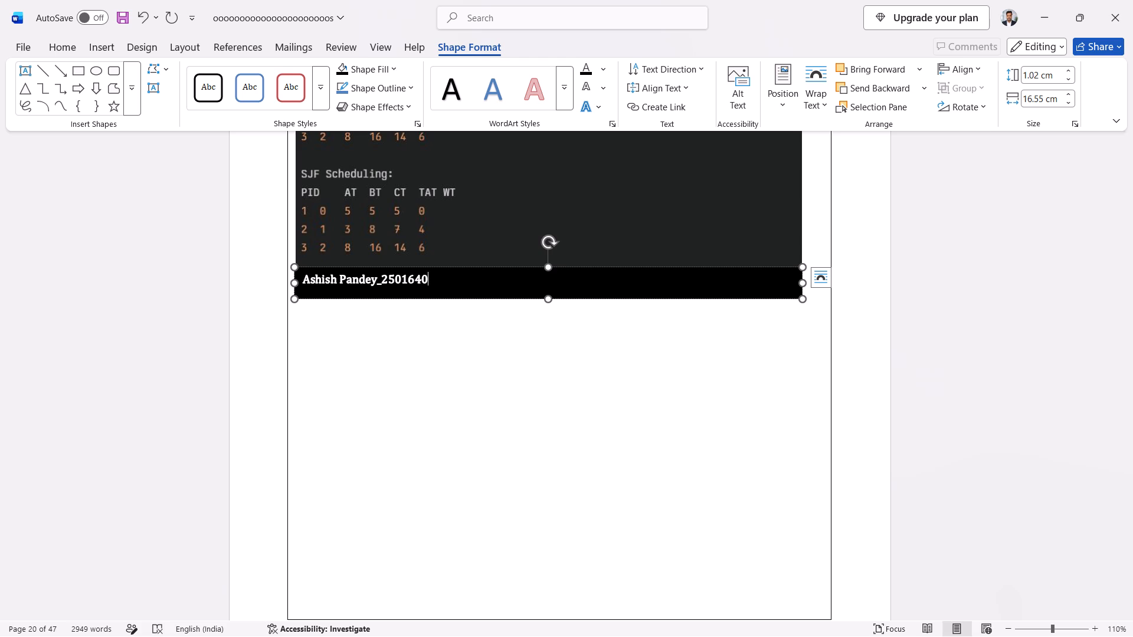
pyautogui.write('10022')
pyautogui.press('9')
pyautogui.click(361, 365)
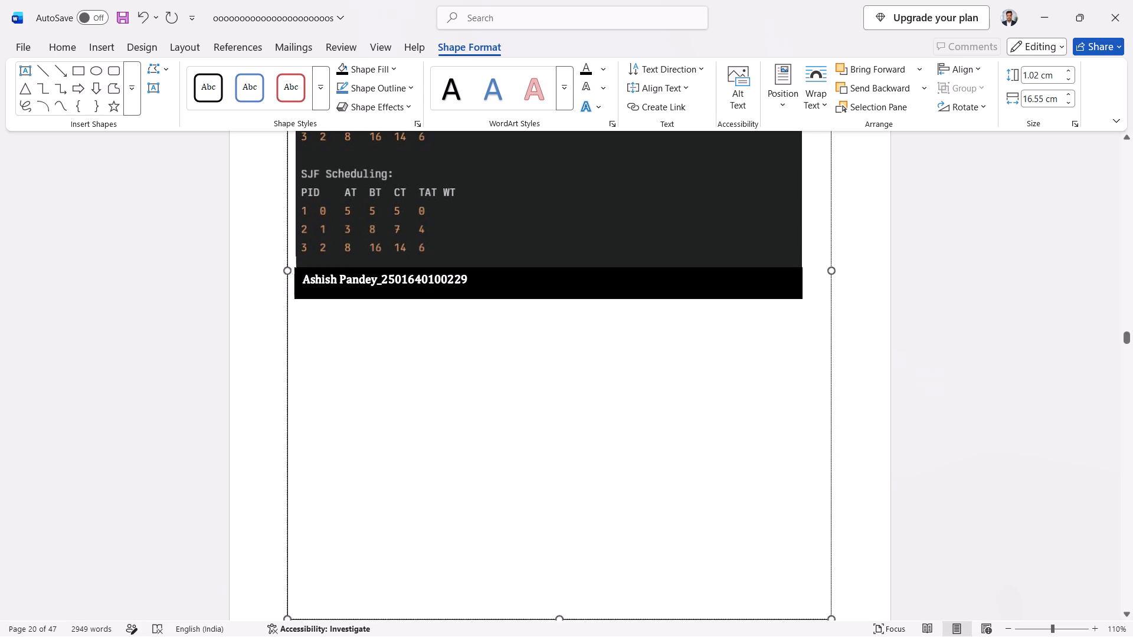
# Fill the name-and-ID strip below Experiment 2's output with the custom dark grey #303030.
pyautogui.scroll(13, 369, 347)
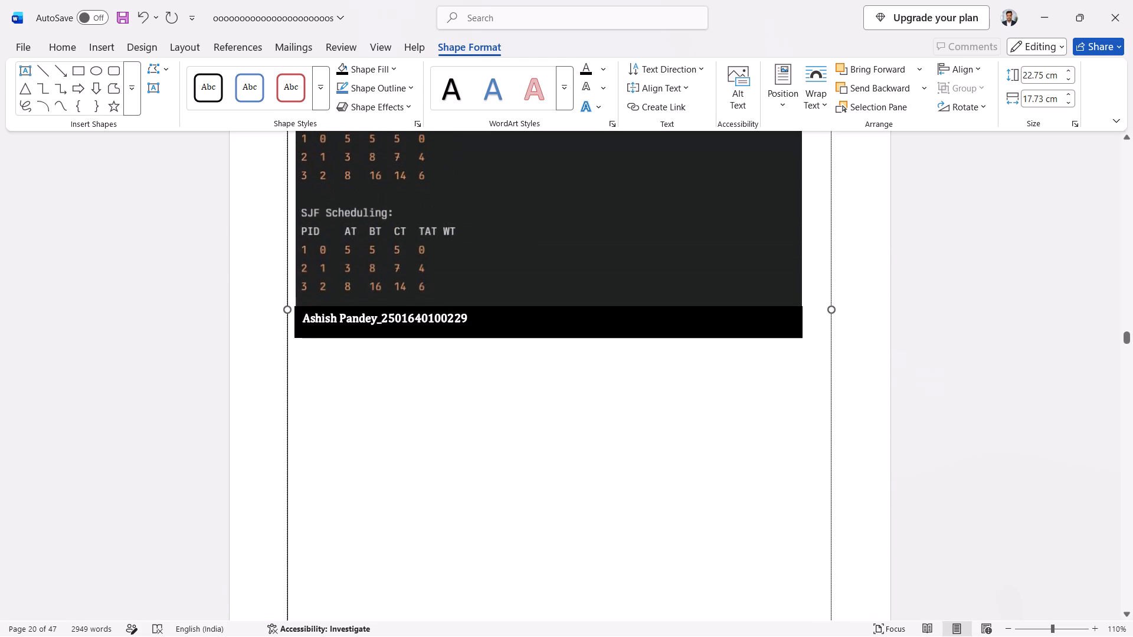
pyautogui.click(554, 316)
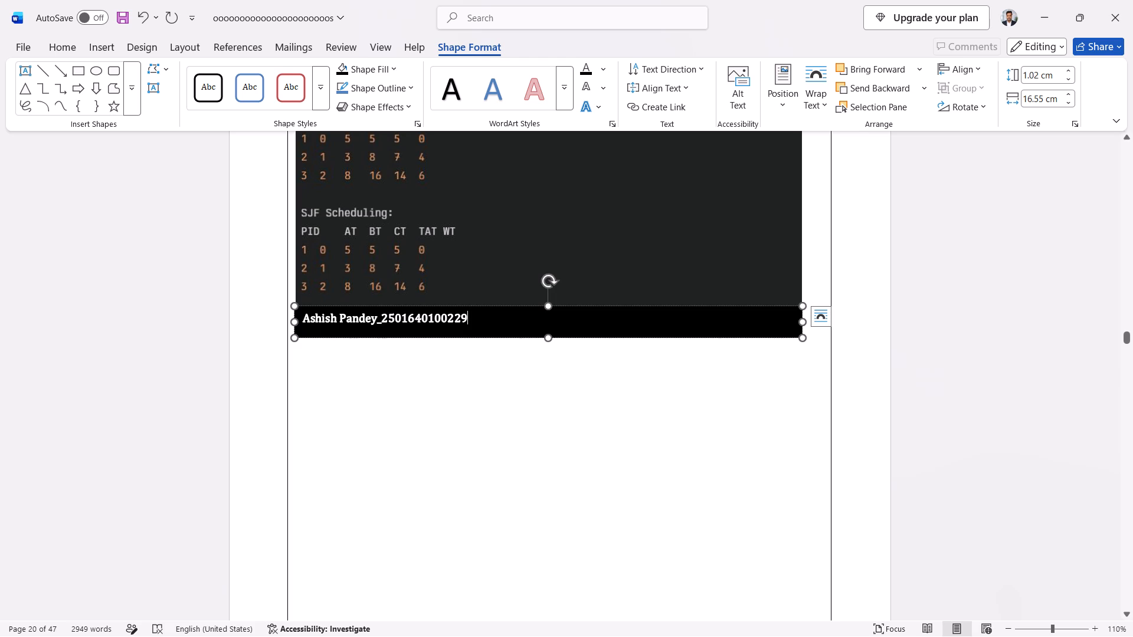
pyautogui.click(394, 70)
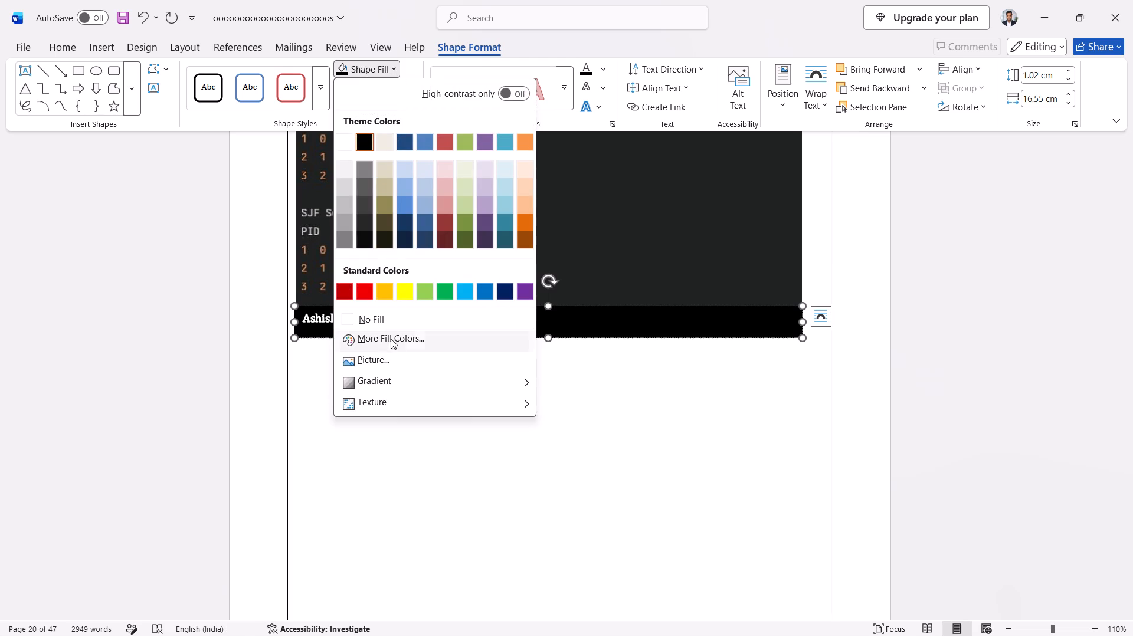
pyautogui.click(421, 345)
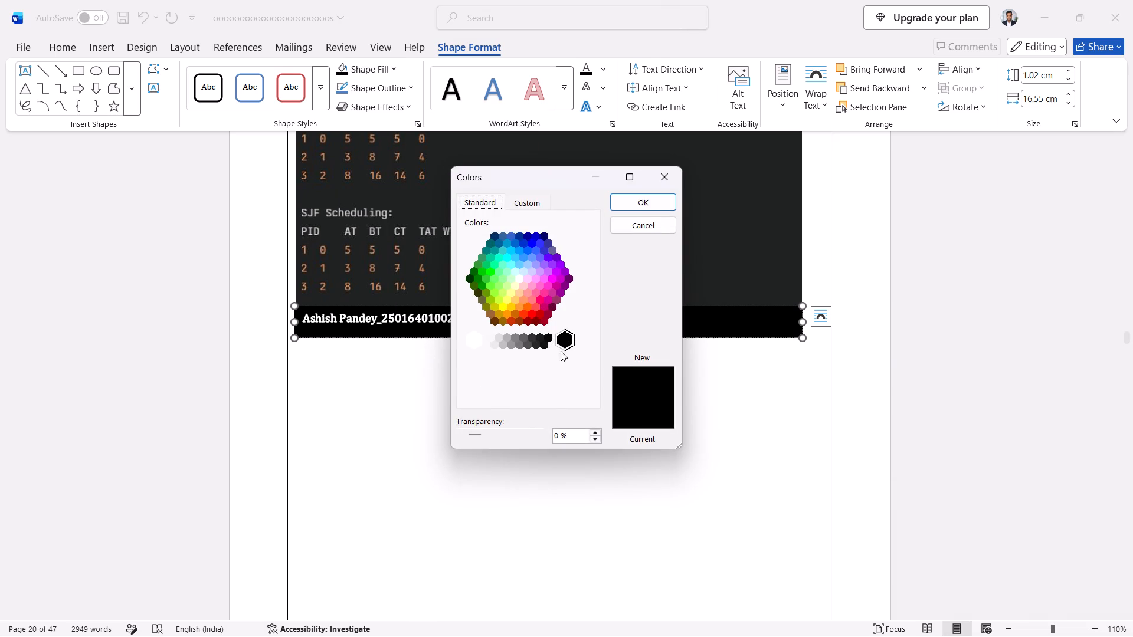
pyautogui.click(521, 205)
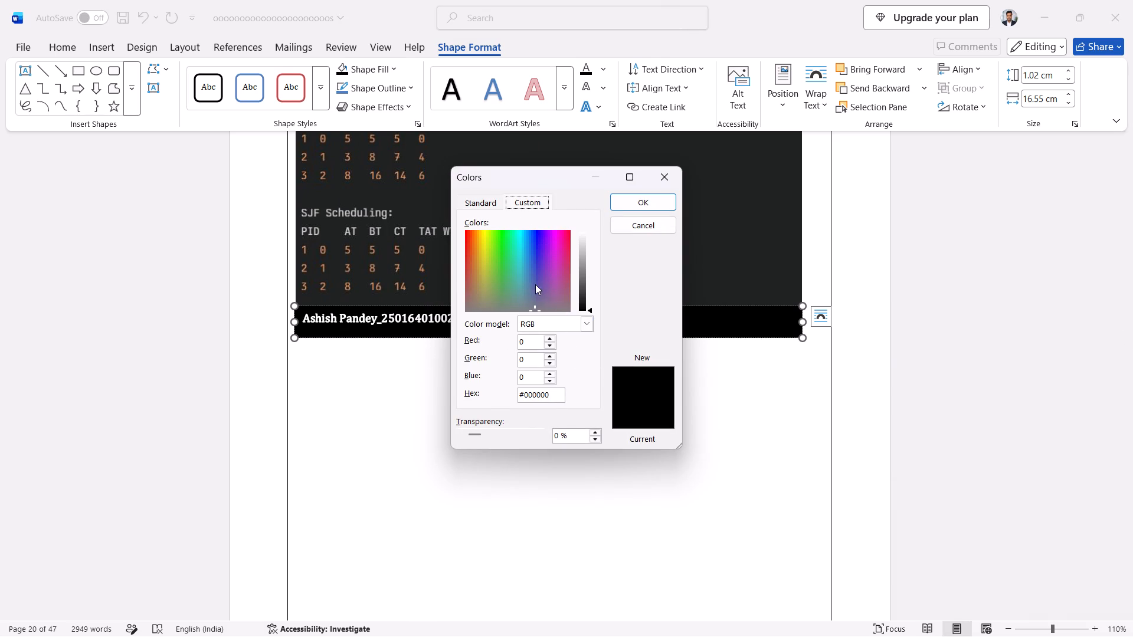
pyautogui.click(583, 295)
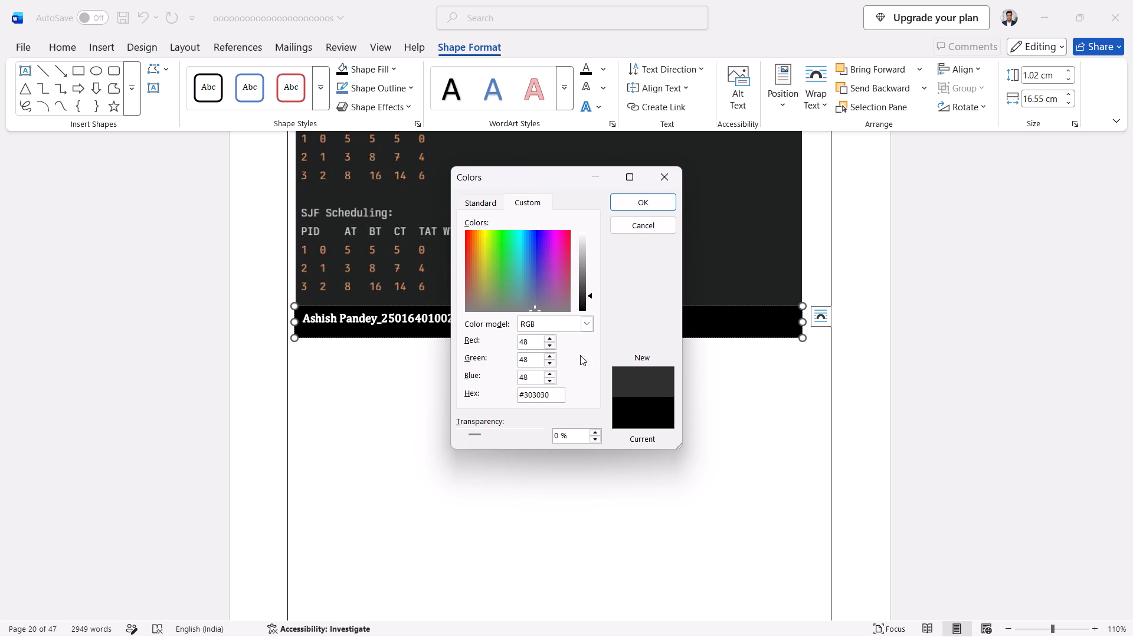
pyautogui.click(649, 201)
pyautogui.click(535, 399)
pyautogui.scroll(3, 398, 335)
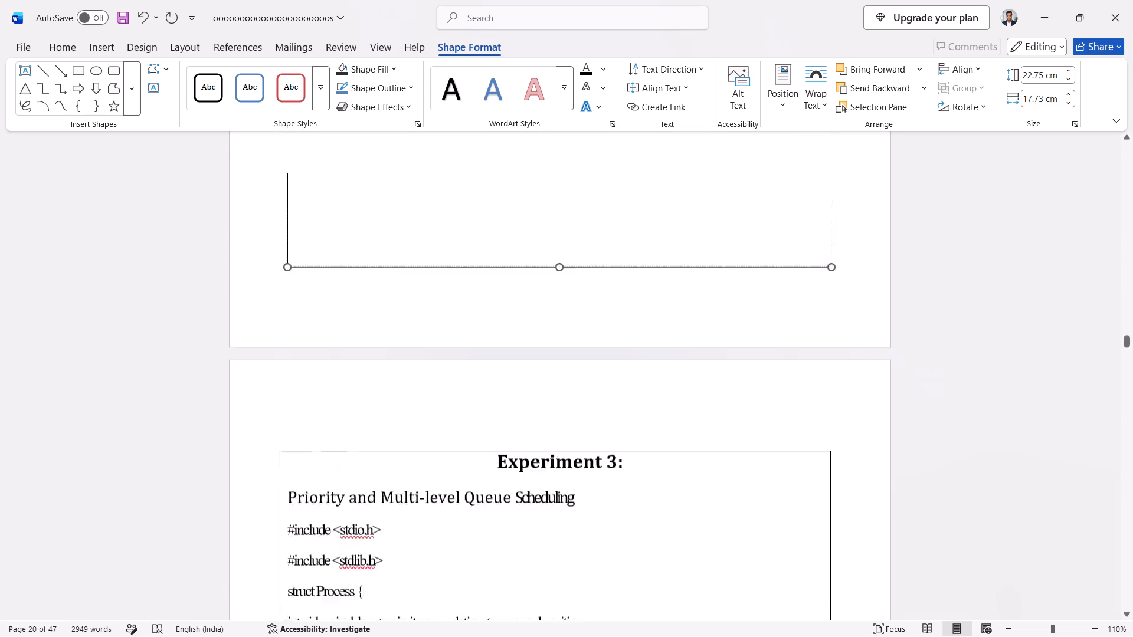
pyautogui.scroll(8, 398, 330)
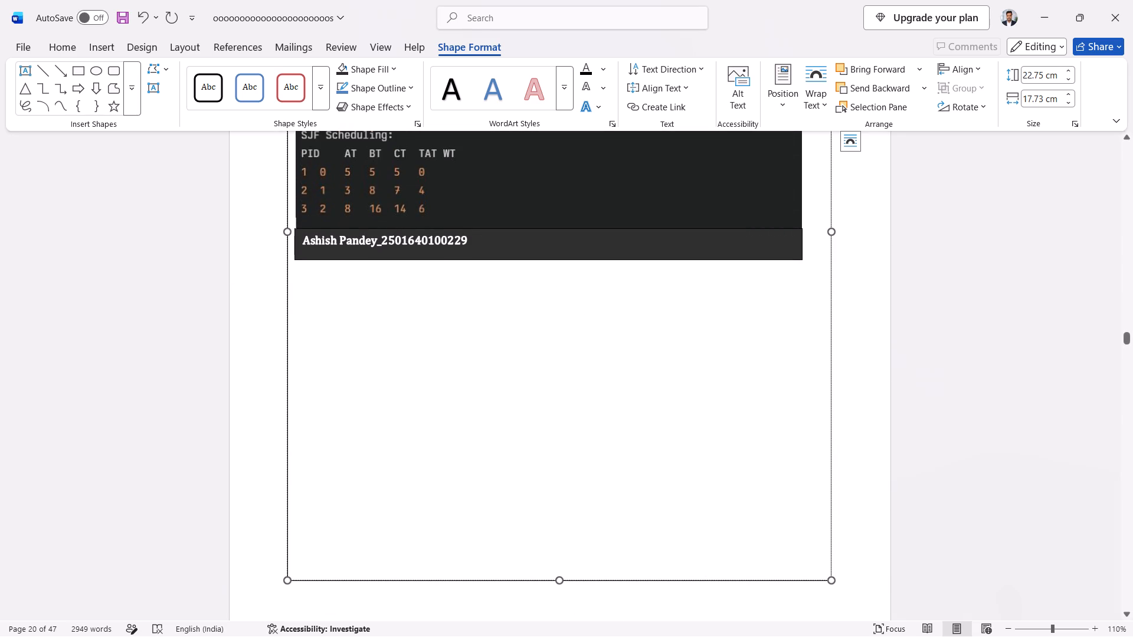
# Change the name-and-ID strip's fill to the second-darkest theme shade of black to match the output screenshot's background.
pyautogui.click(554, 245)
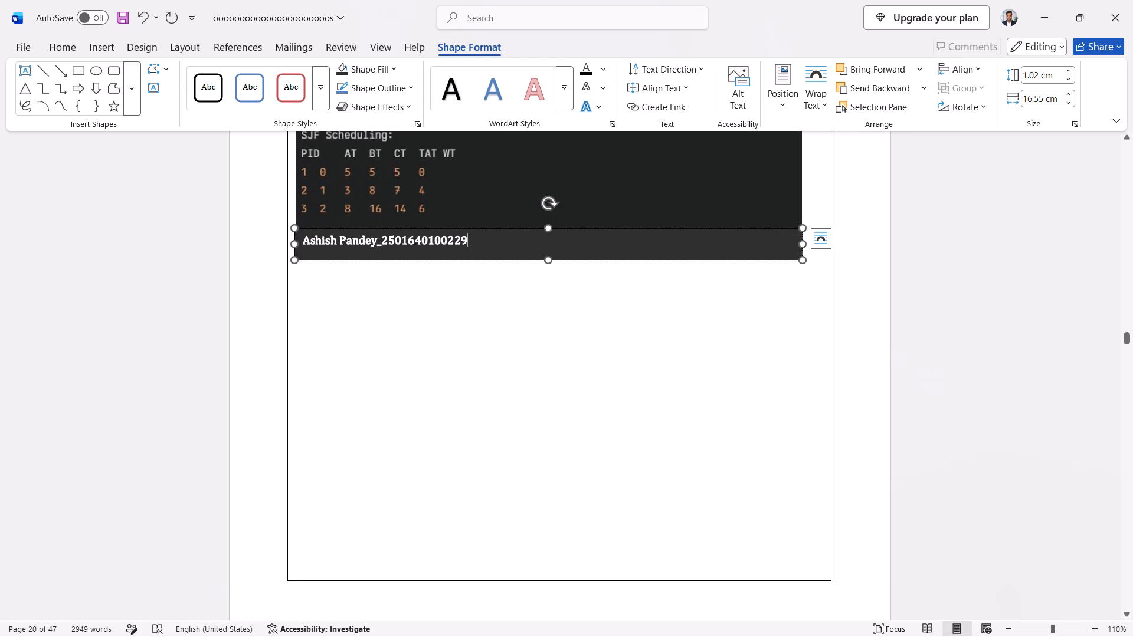
pyautogui.click(554, 245)
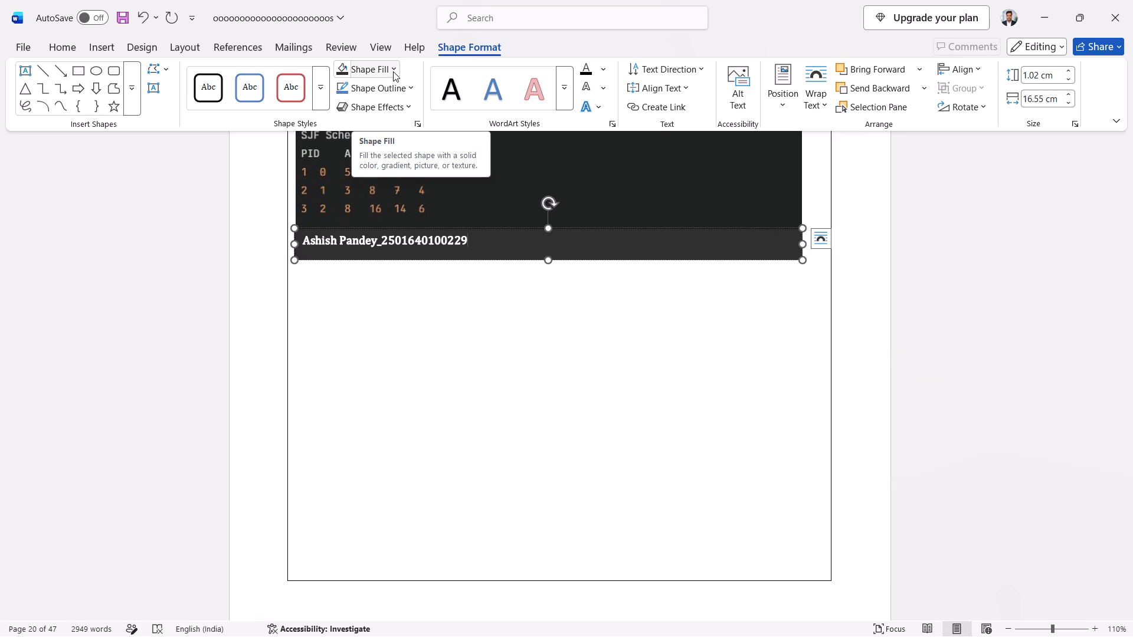
pyautogui.click(393, 71)
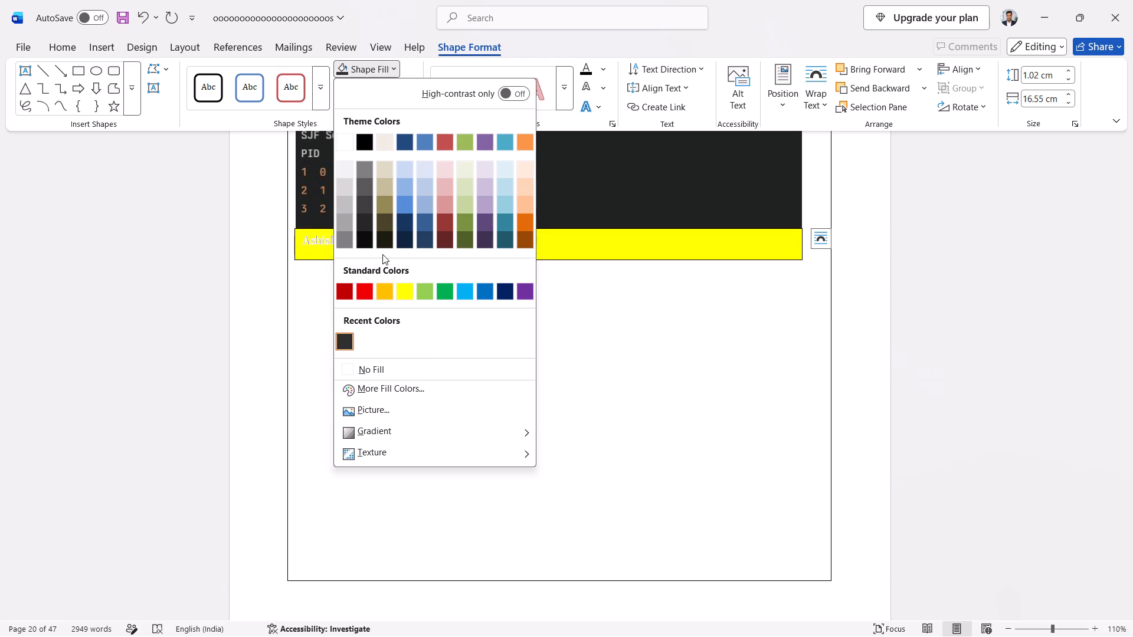
pyautogui.click(364, 225)
pyautogui.click(322, 307)
pyautogui.scroll(2, 470, 291)
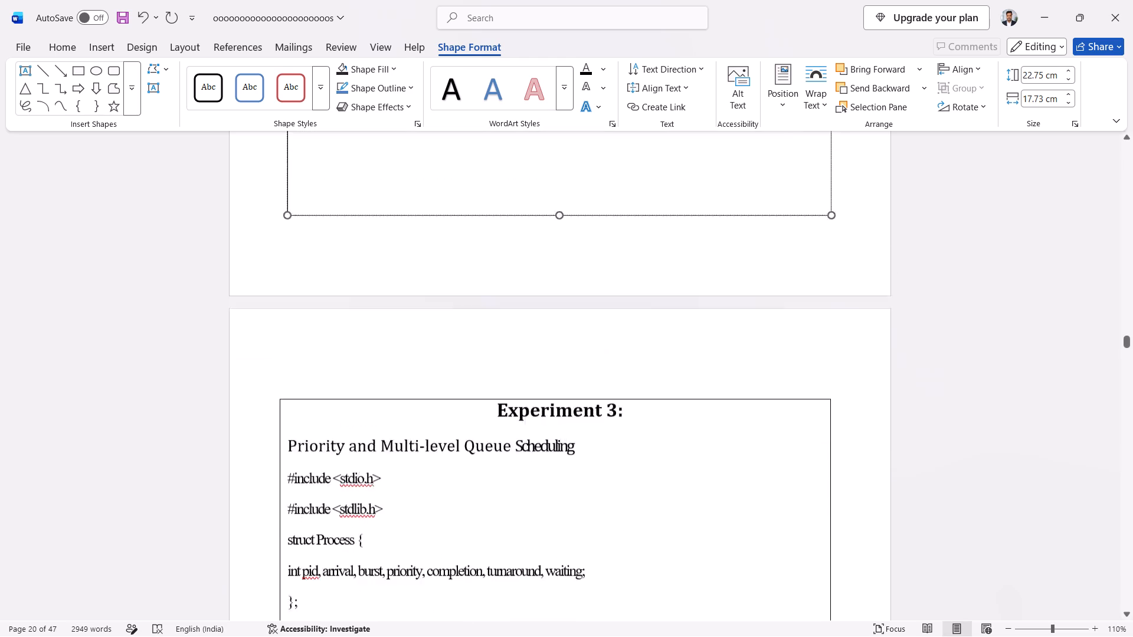
pyautogui.scroll(12, 470, 291)
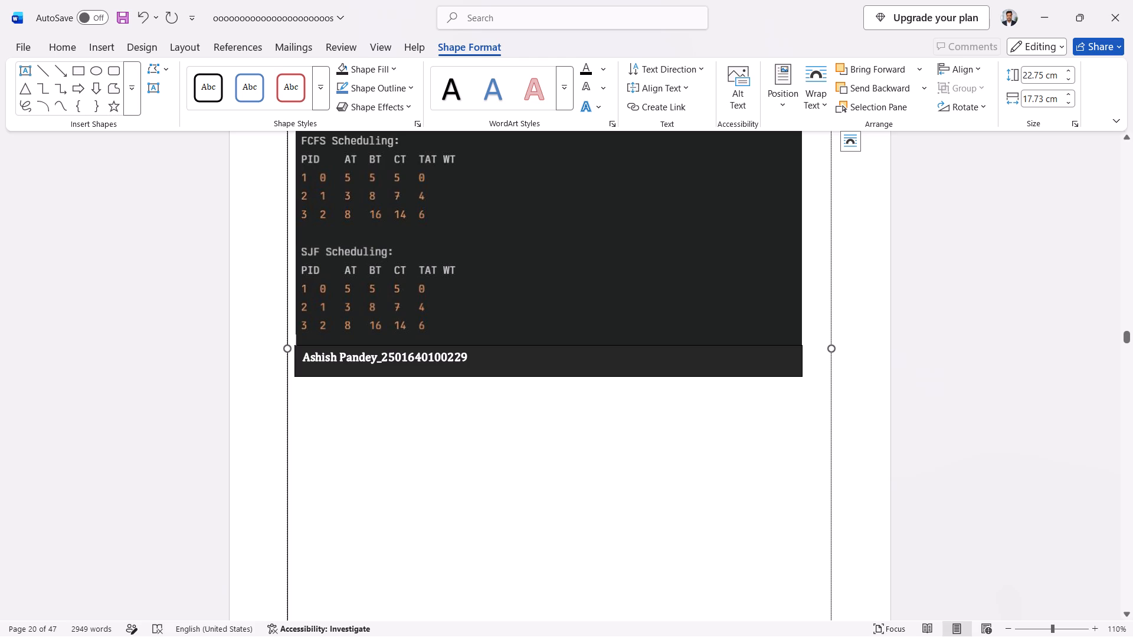
# Narrow the name-and-ID strip from its left edge to 16.53 cm wide so it lines up with the output screenshot.
pyautogui.click(297, 360)
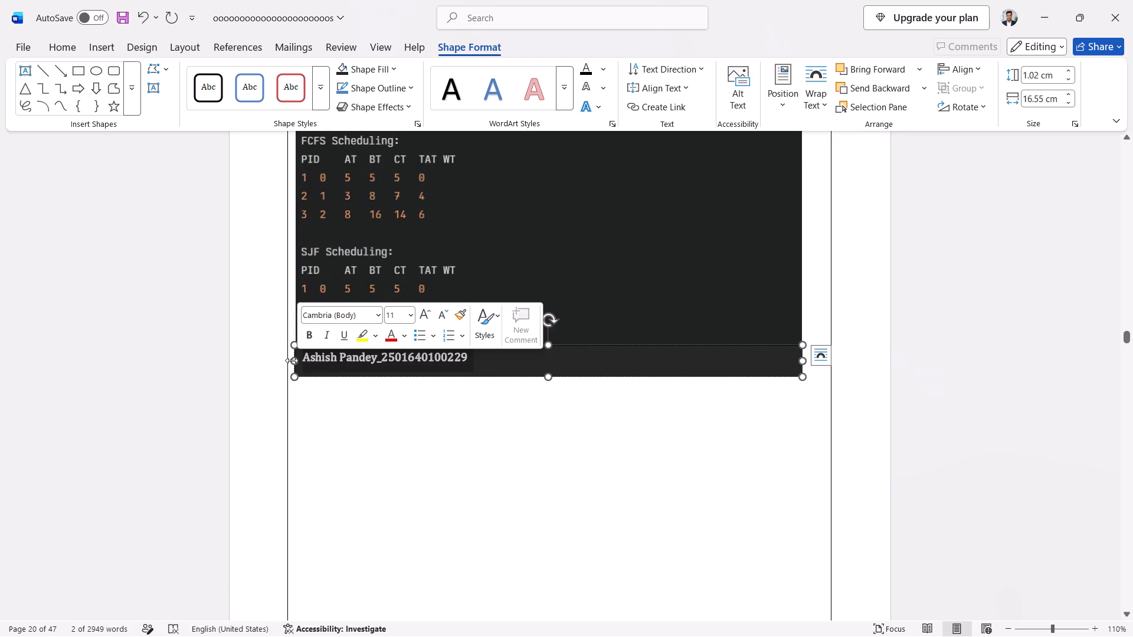
pyautogui.click(292, 361)
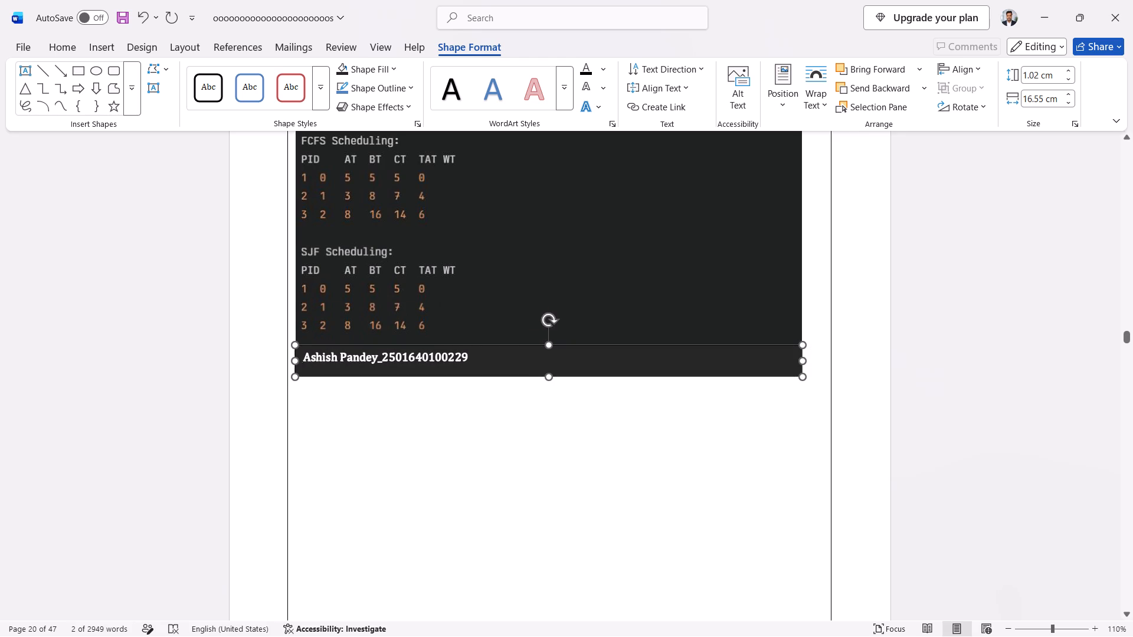
pyautogui.click(314, 400)
# Review Experiment 3's code pages and output screenshot, comparing them with Experiment 2's output page.
pyautogui.scroll(-2, 412, 397)
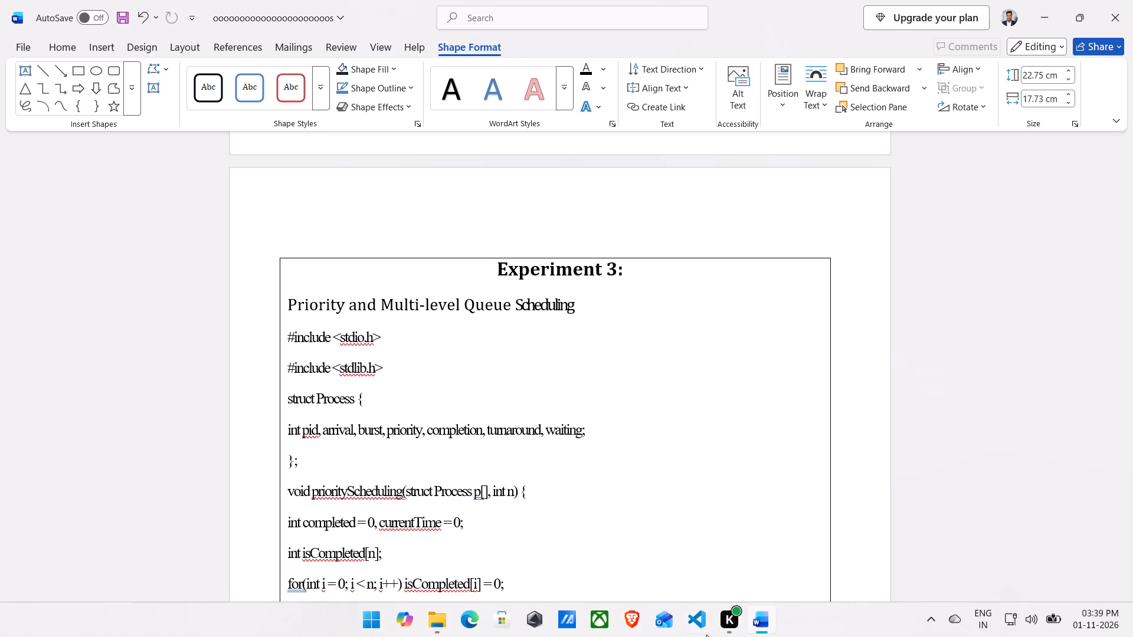
pyautogui.scroll(13, 503, 270)
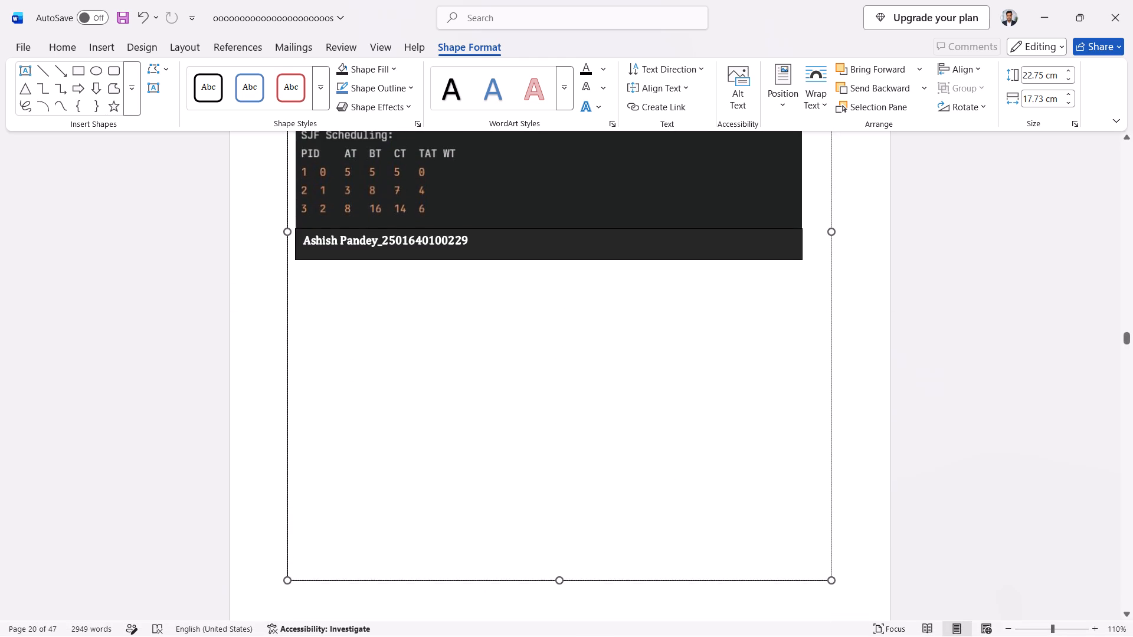
pyautogui.scroll(4, 443, 280)
pyautogui.scroll(-15, 437, 208)
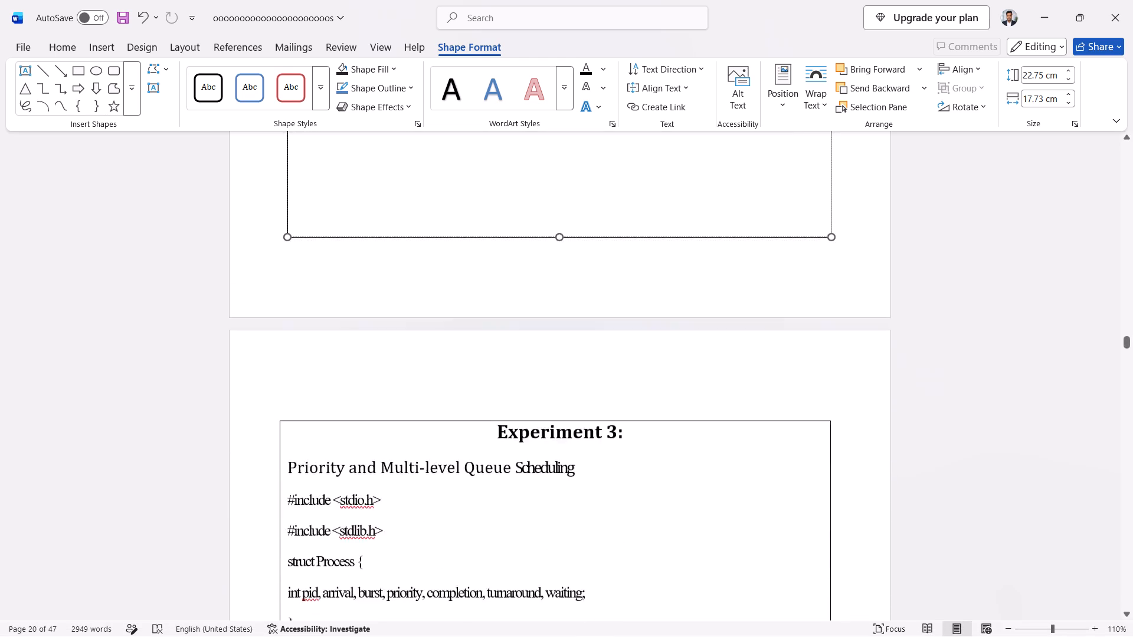
pyautogui.scroll(-3, 428, 206)
pyautogui.scroll(-4, 382, 19)
pyautogui.scroll(-6, 385, 98)
pyautogui.scroll(6, 410, 238)
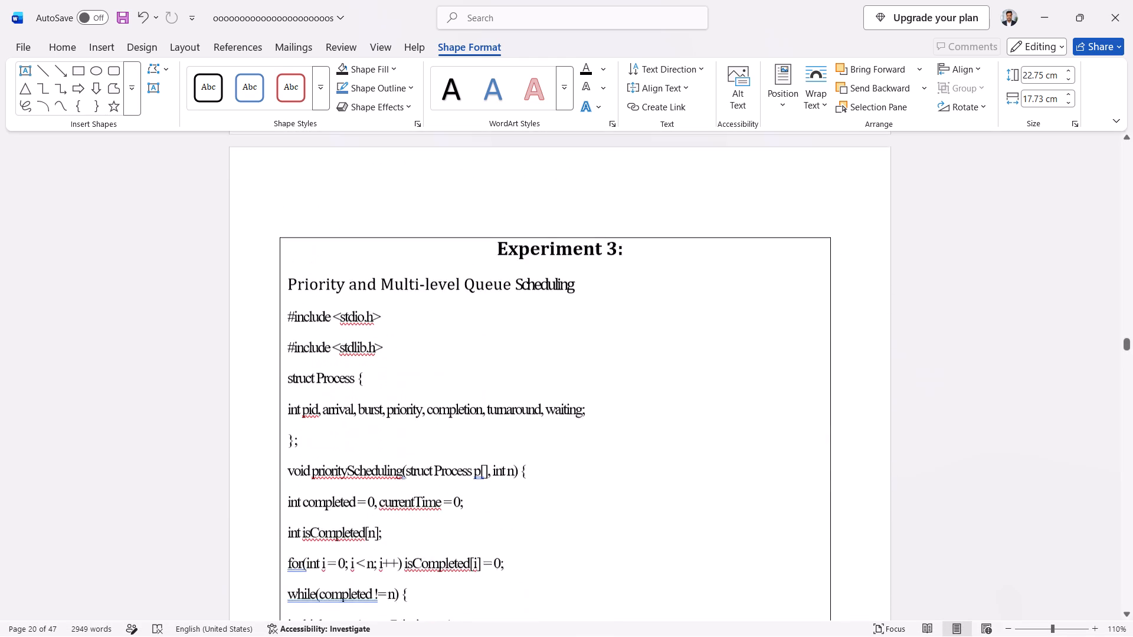
pyautogui.scroll(-4, 411, 238)
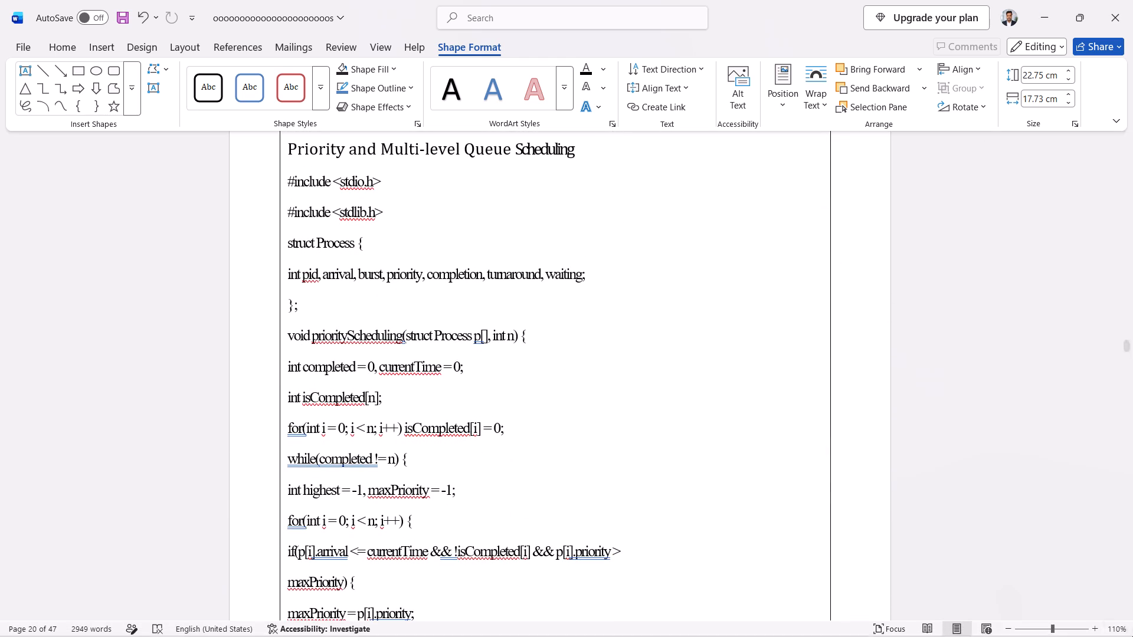
pyautogui.scroll(-14, 827, 593)
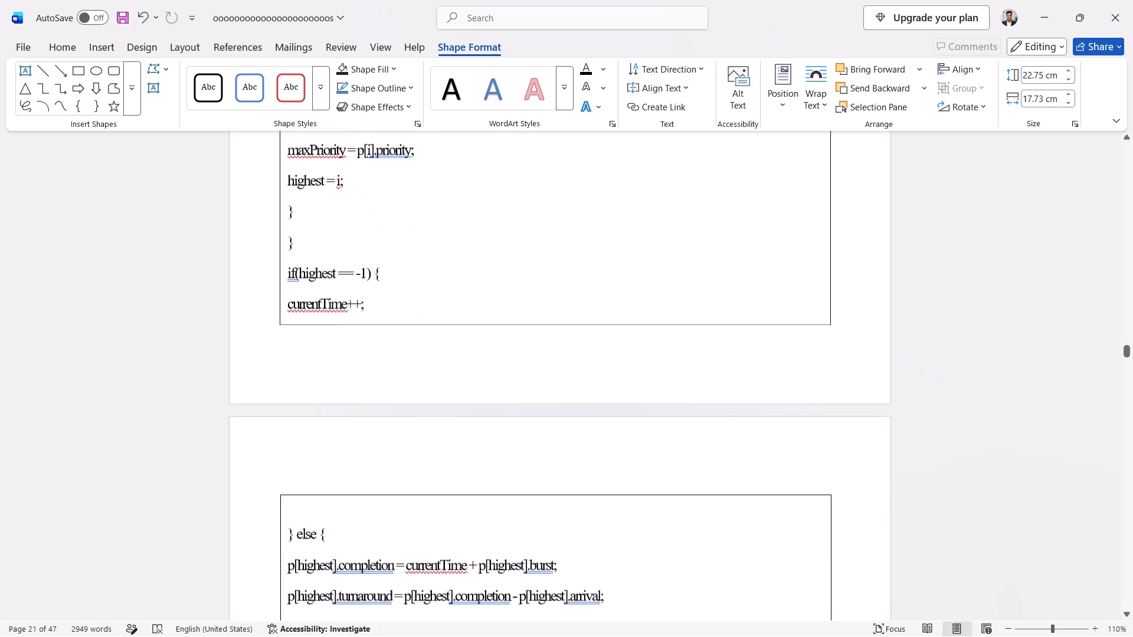
pyautogui.scroll(-20, 826, 580)
pyautogui.scroll(-15, 826, 580)
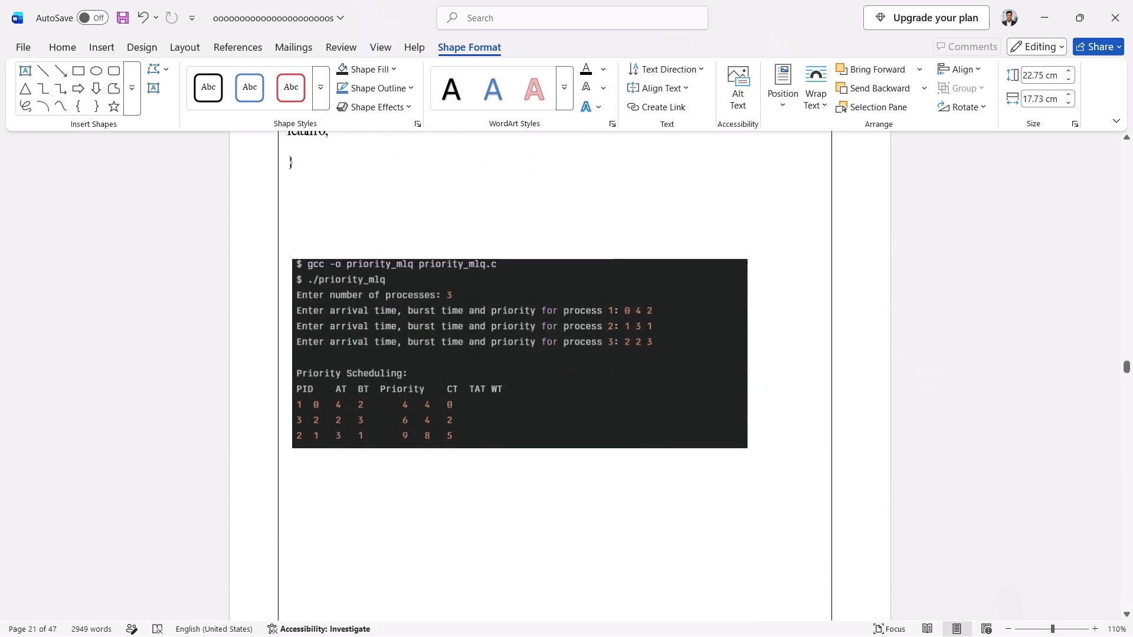
pyautogui.scroll(-4, 823, 580)
pyautogui.scroll(20, 823, 580)
pyautogui.scroll(1, 823, 580)
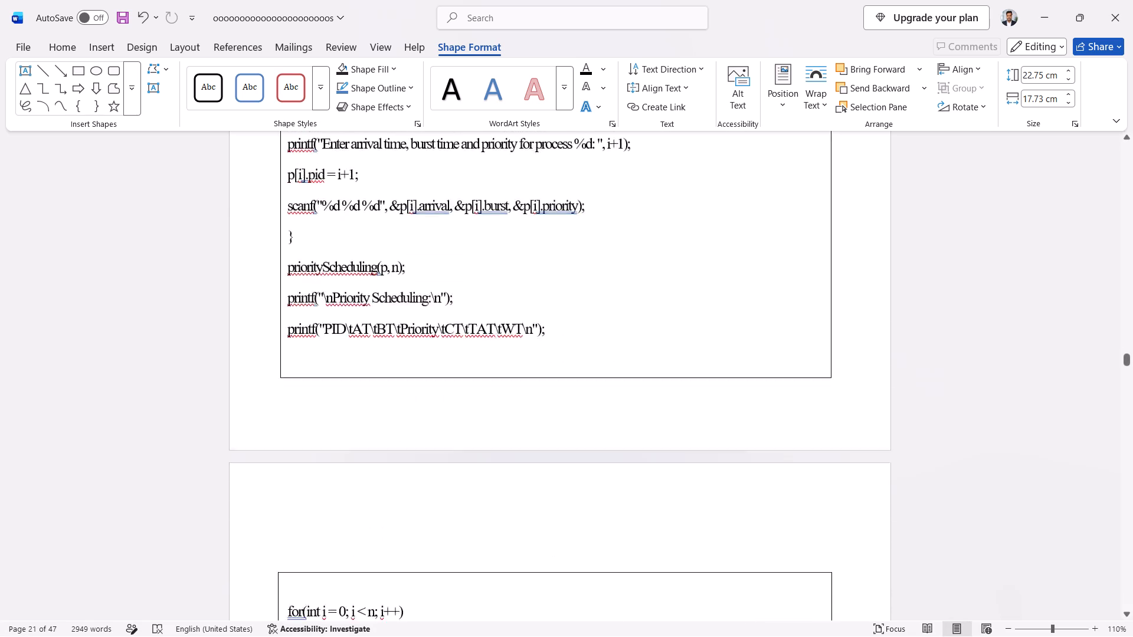
pyautogui.scroll(20, 822, 532)
pyautogui.scroll(11, 822, 532)
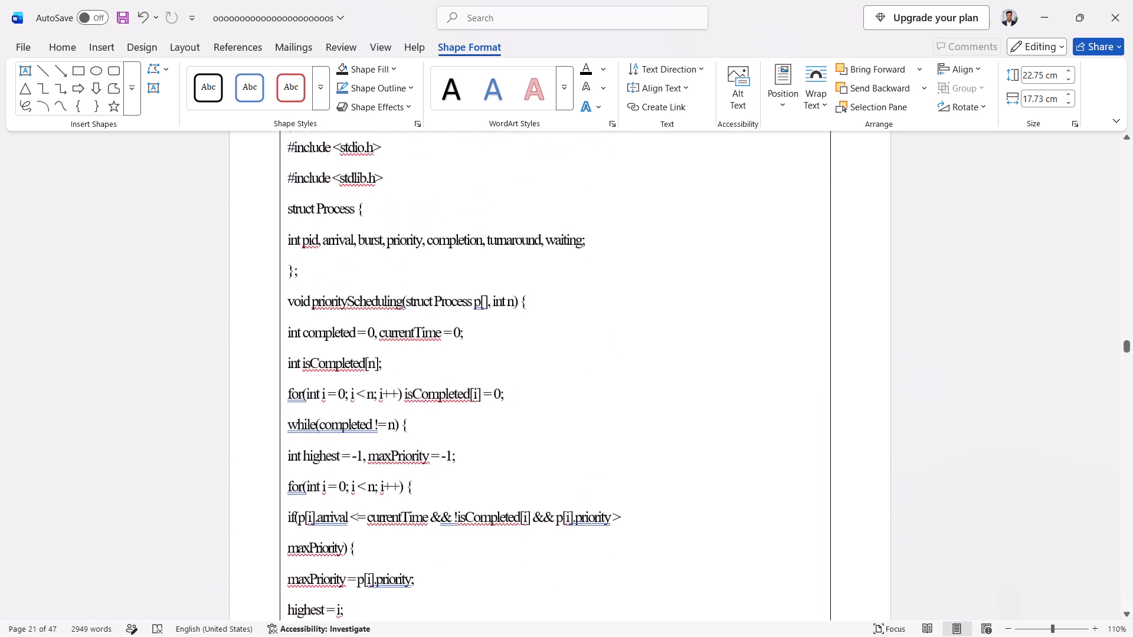
pyautogui.scroll(19, 821, 516)
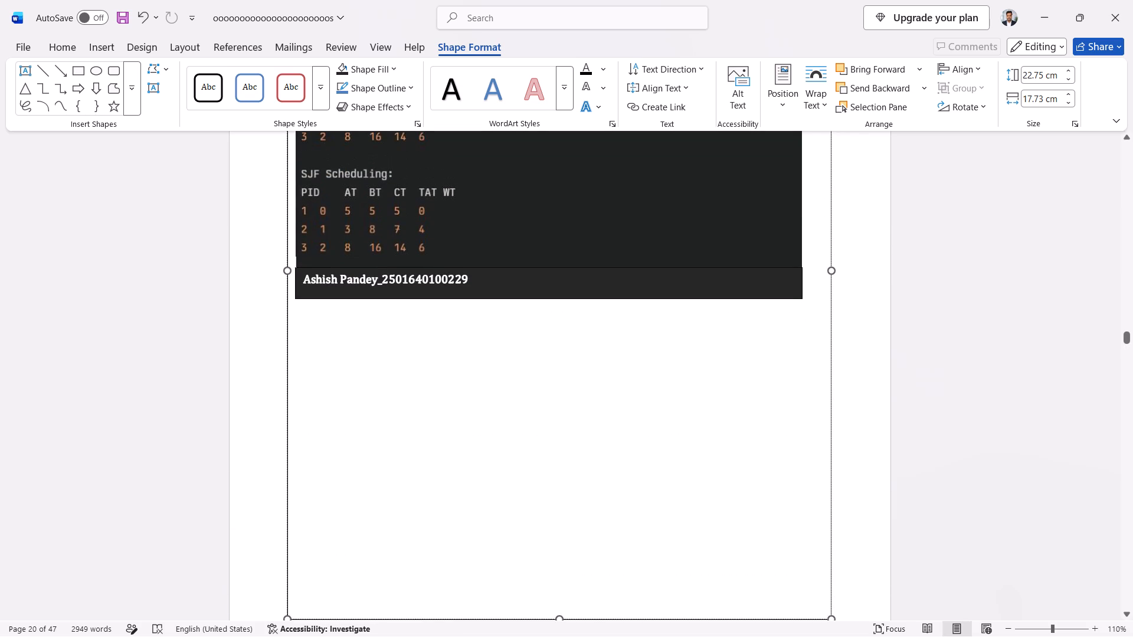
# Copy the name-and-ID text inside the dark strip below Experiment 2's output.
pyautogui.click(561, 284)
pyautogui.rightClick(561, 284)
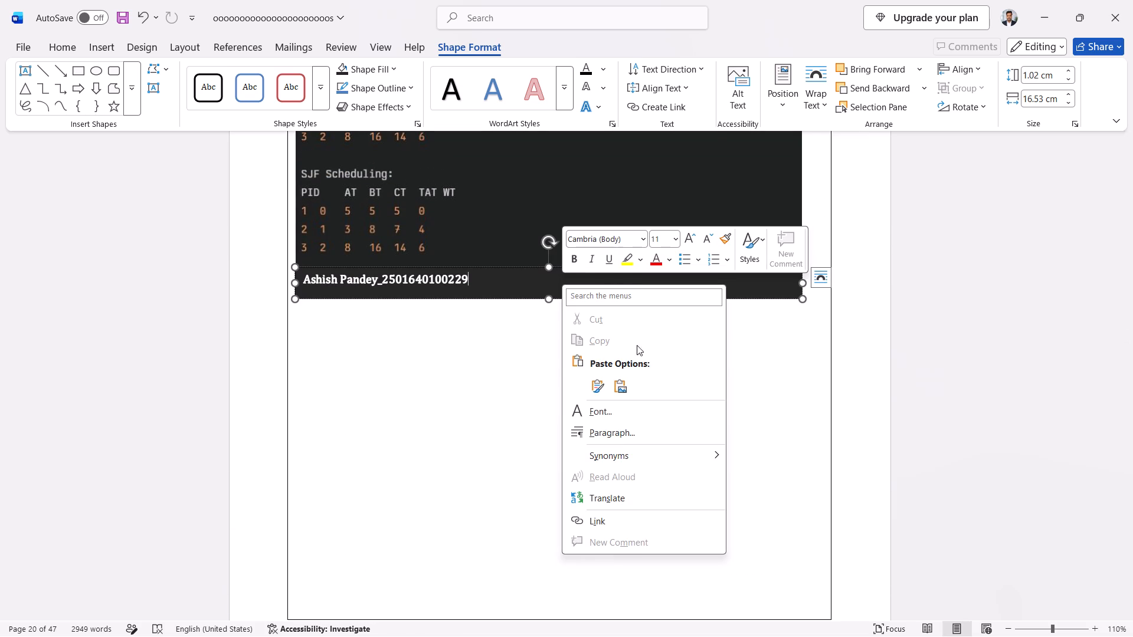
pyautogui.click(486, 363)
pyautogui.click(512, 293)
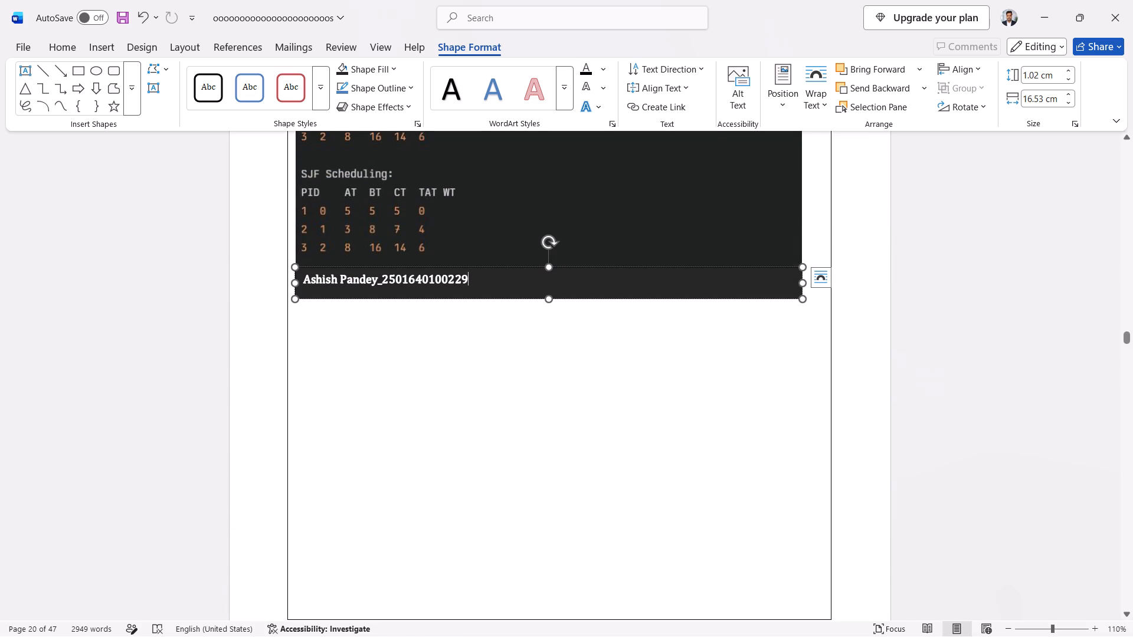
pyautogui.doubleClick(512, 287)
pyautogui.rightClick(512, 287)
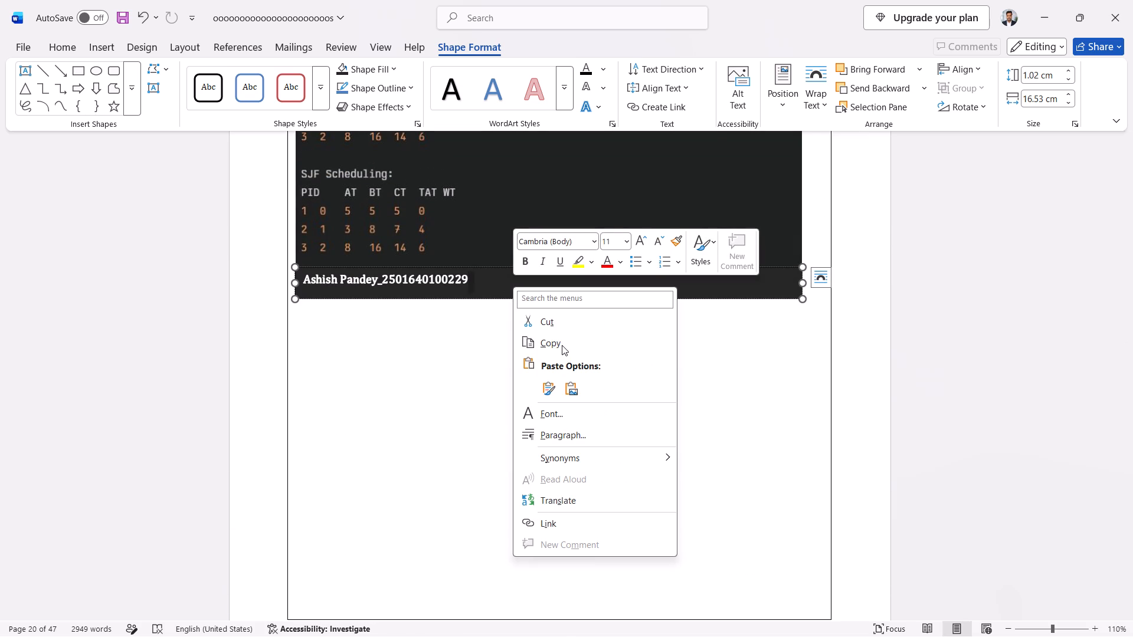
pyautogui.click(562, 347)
# Copy the entire dark name-and-ID strip shape below Experiment 2's output.
pyautogui.click(538, 292)
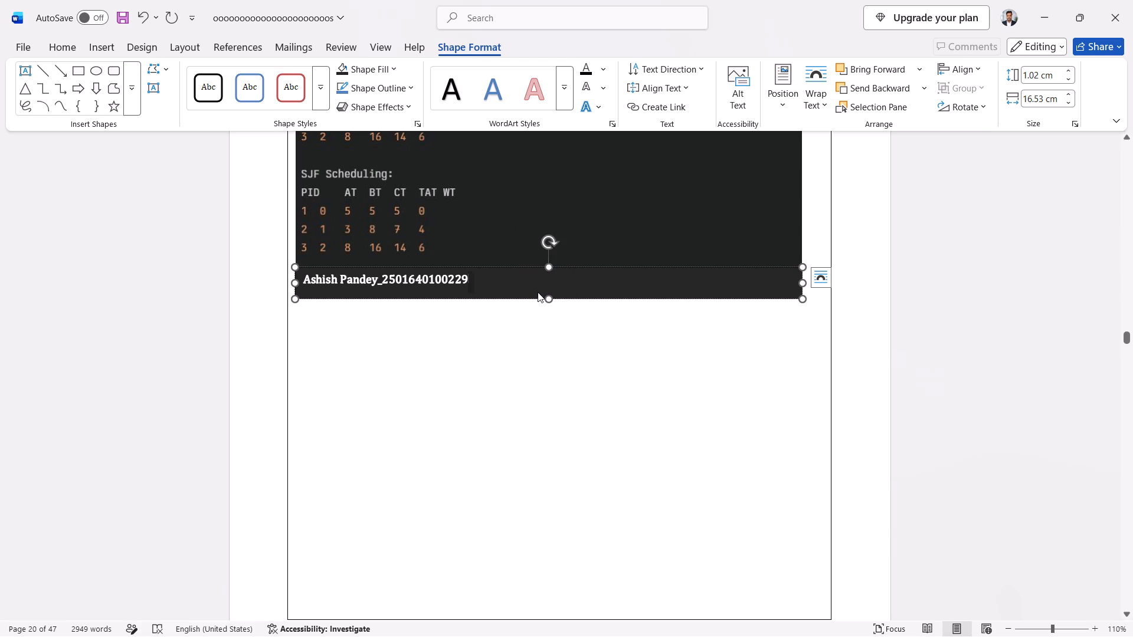
pyautogui.click(538, 283)
pyautogui.click(801, 281)
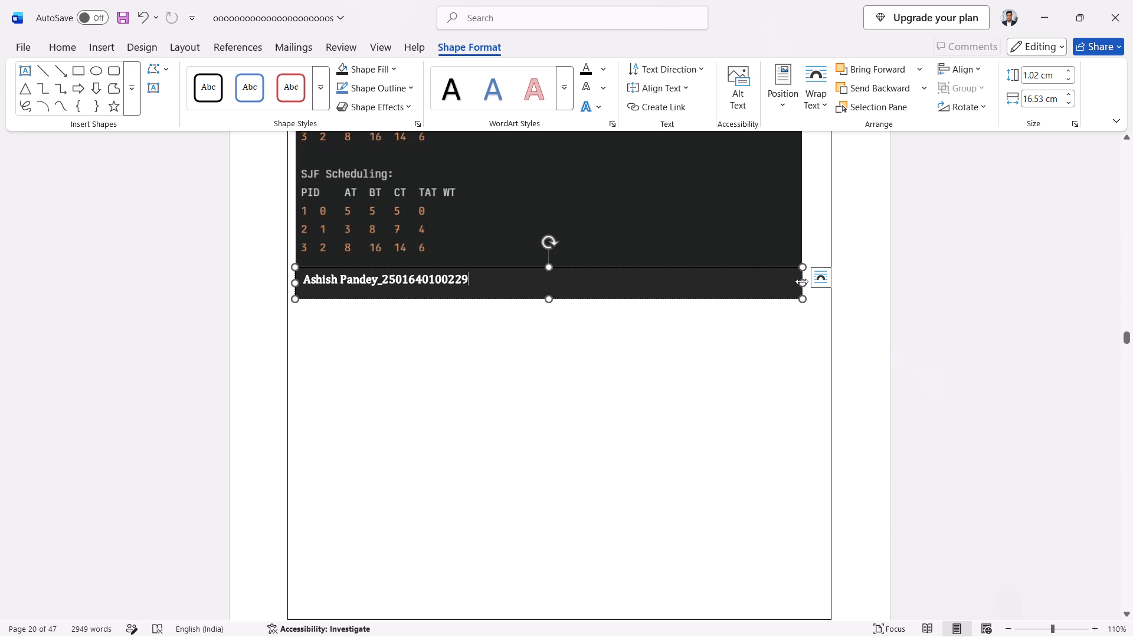
pyautogui.rightClick(801, 281)
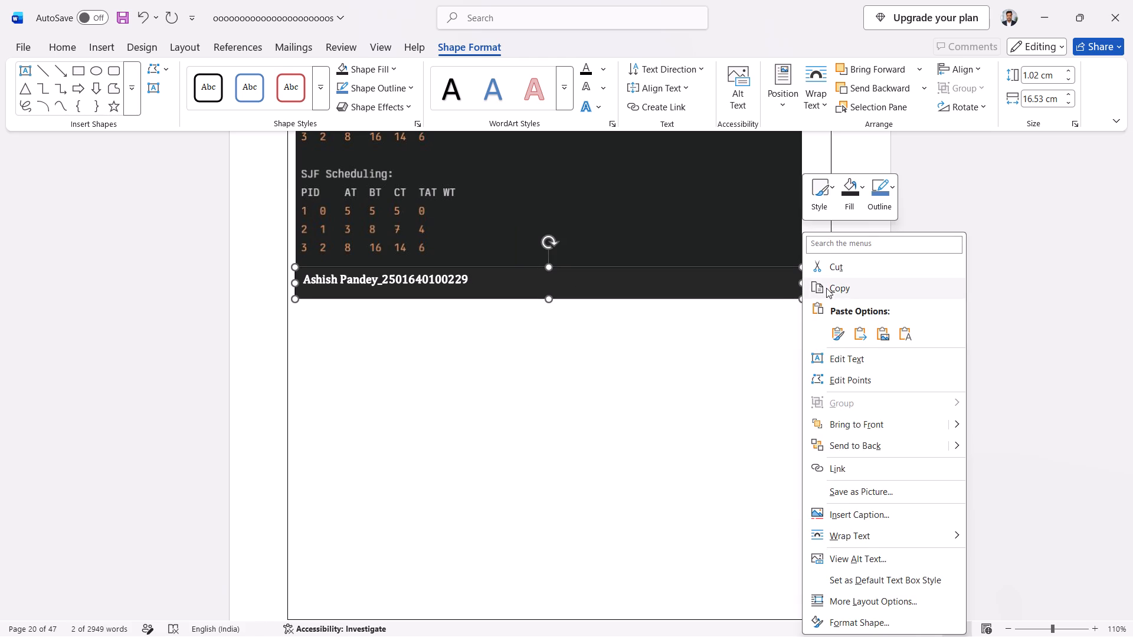
pyautogui.click(826, 288)
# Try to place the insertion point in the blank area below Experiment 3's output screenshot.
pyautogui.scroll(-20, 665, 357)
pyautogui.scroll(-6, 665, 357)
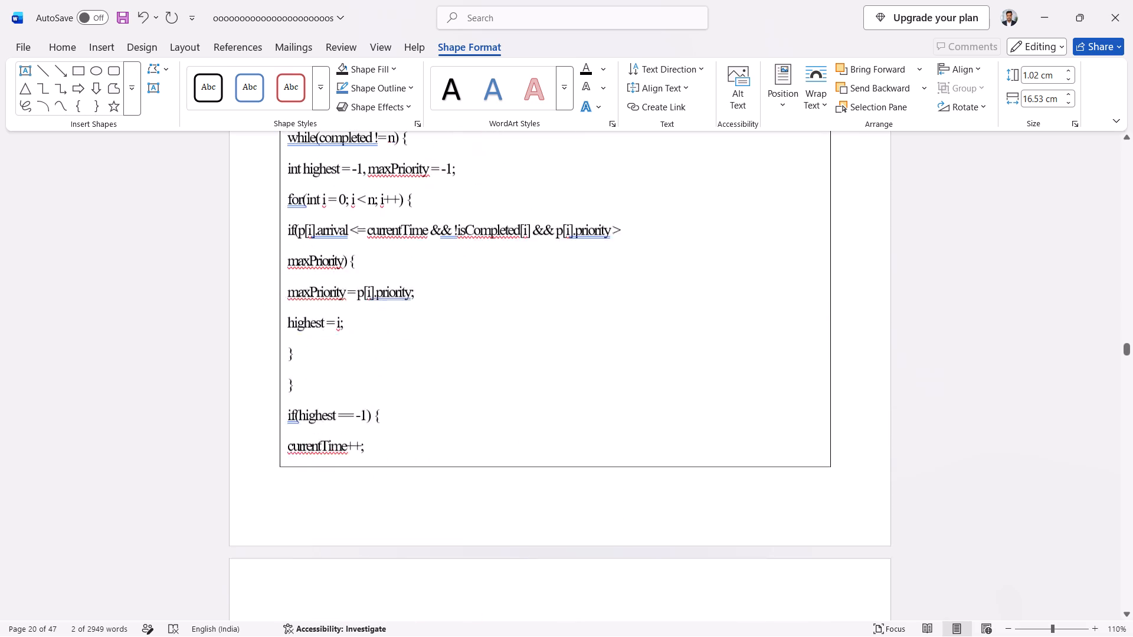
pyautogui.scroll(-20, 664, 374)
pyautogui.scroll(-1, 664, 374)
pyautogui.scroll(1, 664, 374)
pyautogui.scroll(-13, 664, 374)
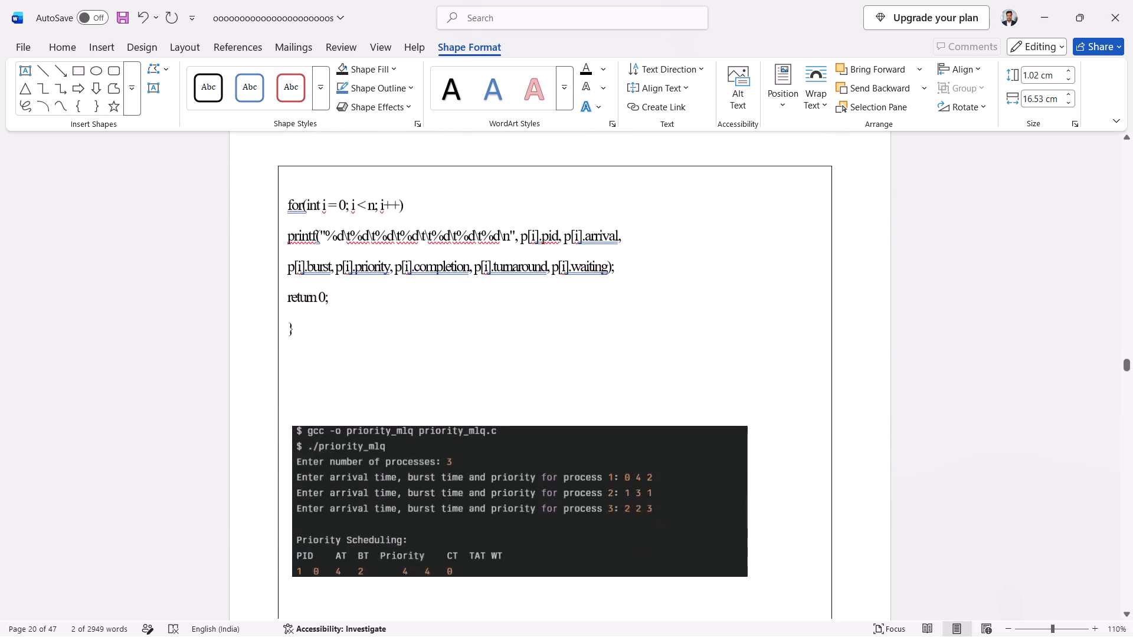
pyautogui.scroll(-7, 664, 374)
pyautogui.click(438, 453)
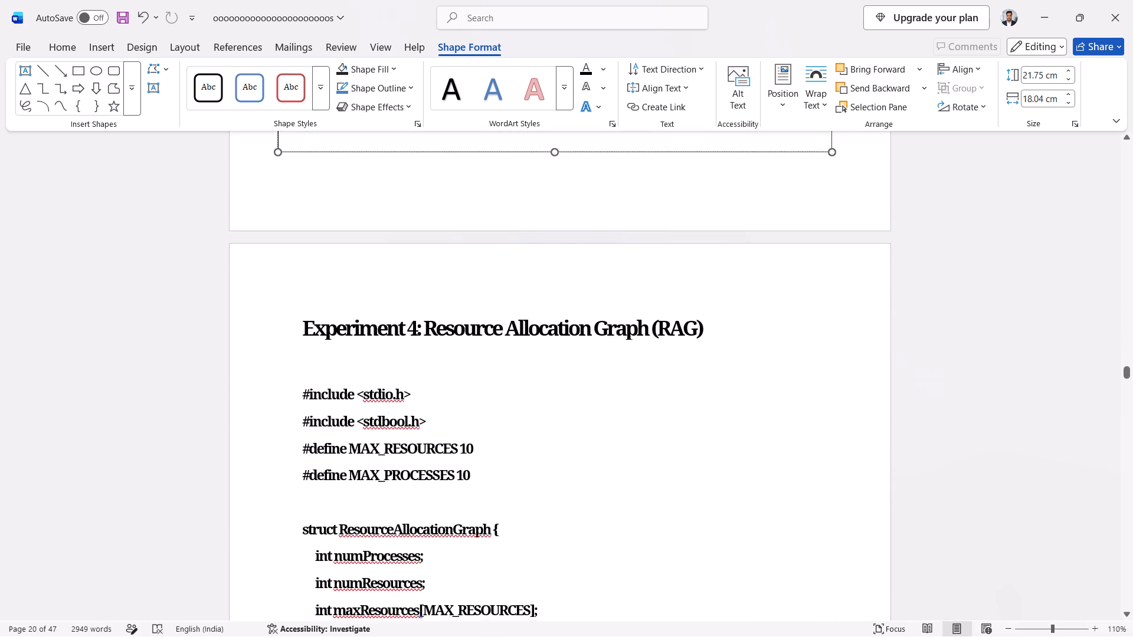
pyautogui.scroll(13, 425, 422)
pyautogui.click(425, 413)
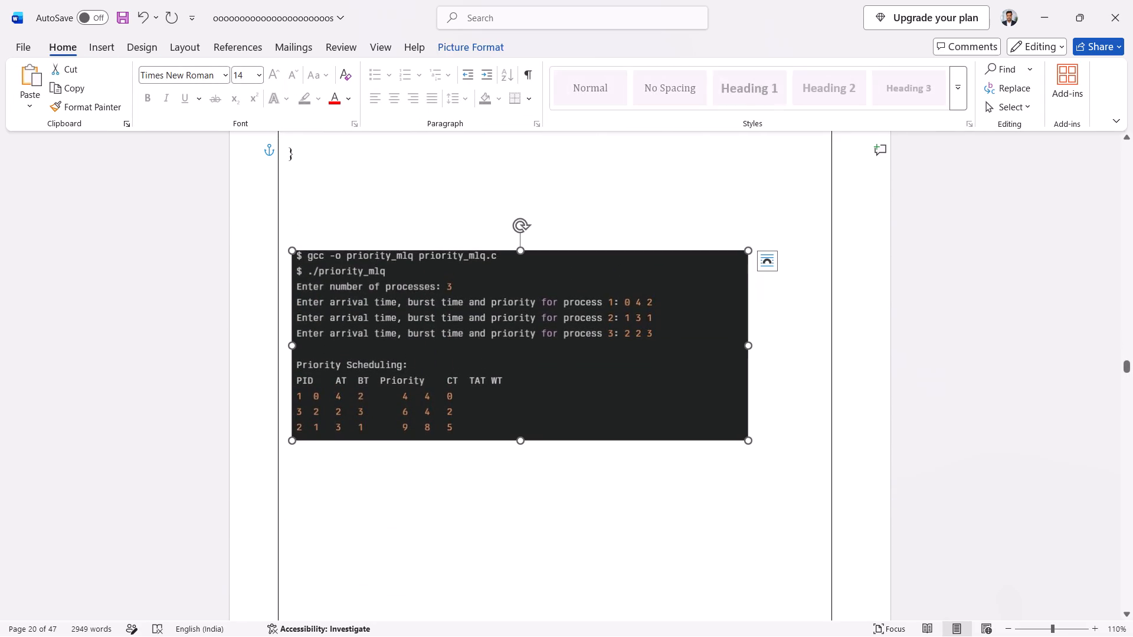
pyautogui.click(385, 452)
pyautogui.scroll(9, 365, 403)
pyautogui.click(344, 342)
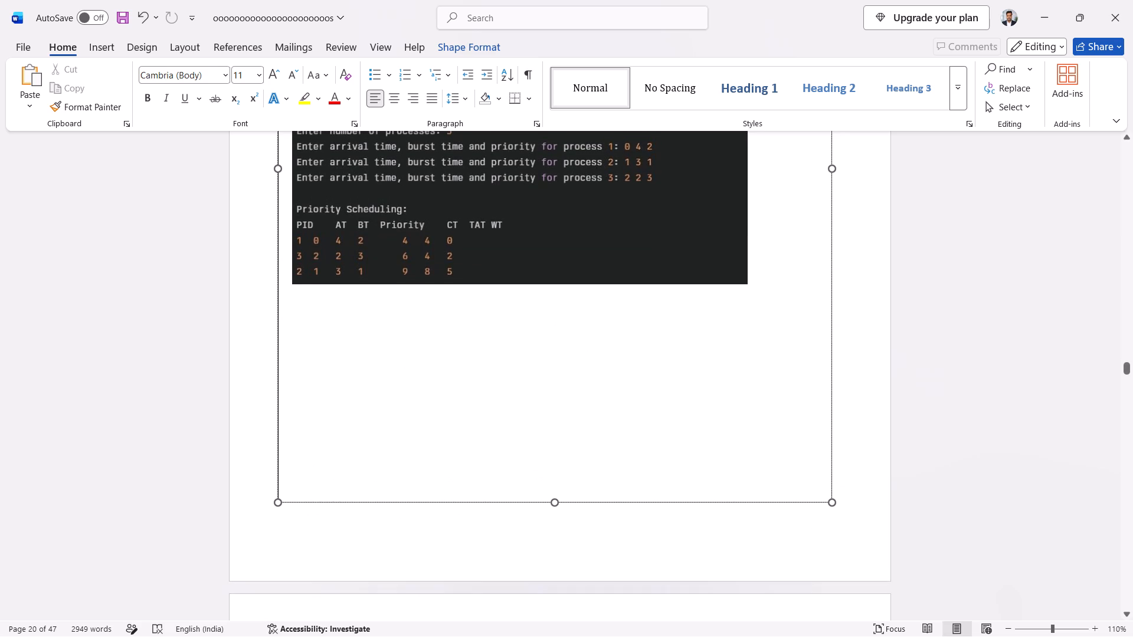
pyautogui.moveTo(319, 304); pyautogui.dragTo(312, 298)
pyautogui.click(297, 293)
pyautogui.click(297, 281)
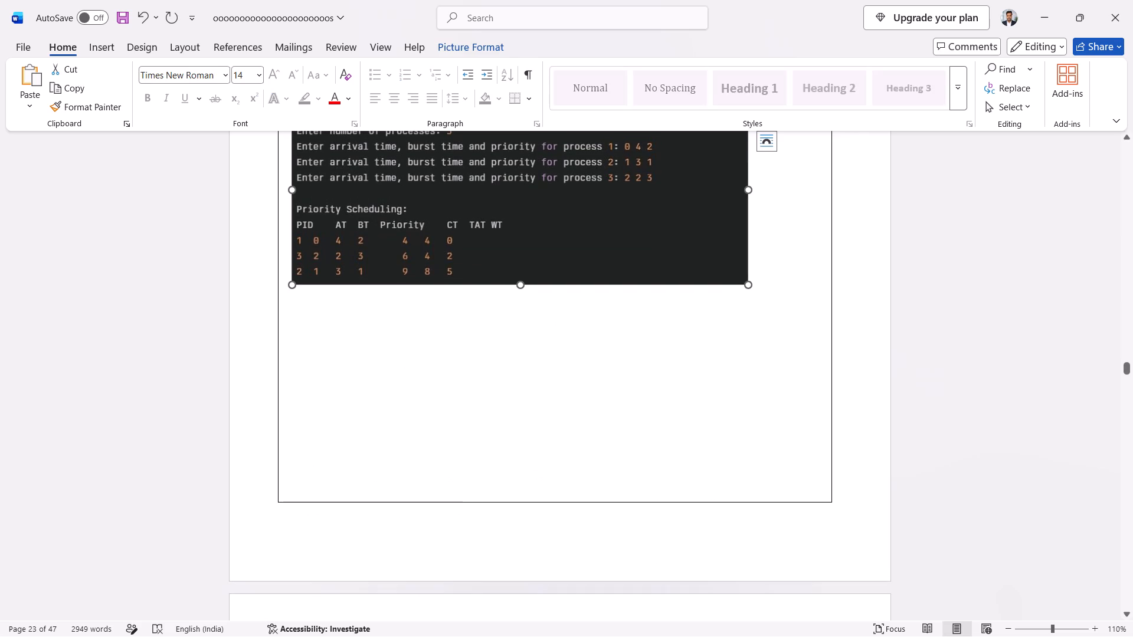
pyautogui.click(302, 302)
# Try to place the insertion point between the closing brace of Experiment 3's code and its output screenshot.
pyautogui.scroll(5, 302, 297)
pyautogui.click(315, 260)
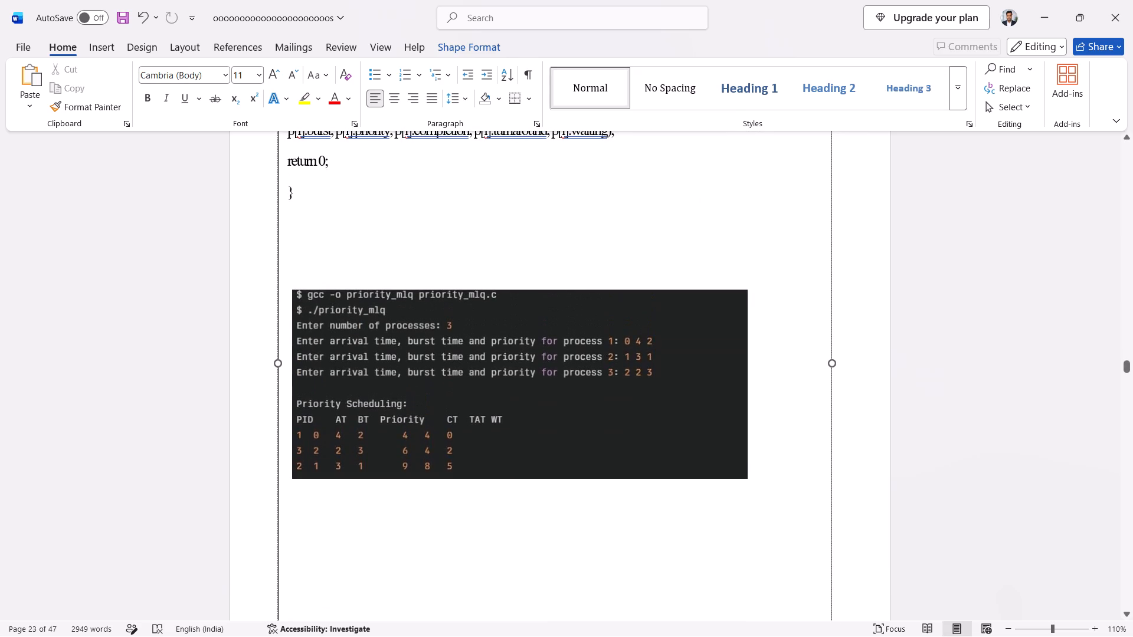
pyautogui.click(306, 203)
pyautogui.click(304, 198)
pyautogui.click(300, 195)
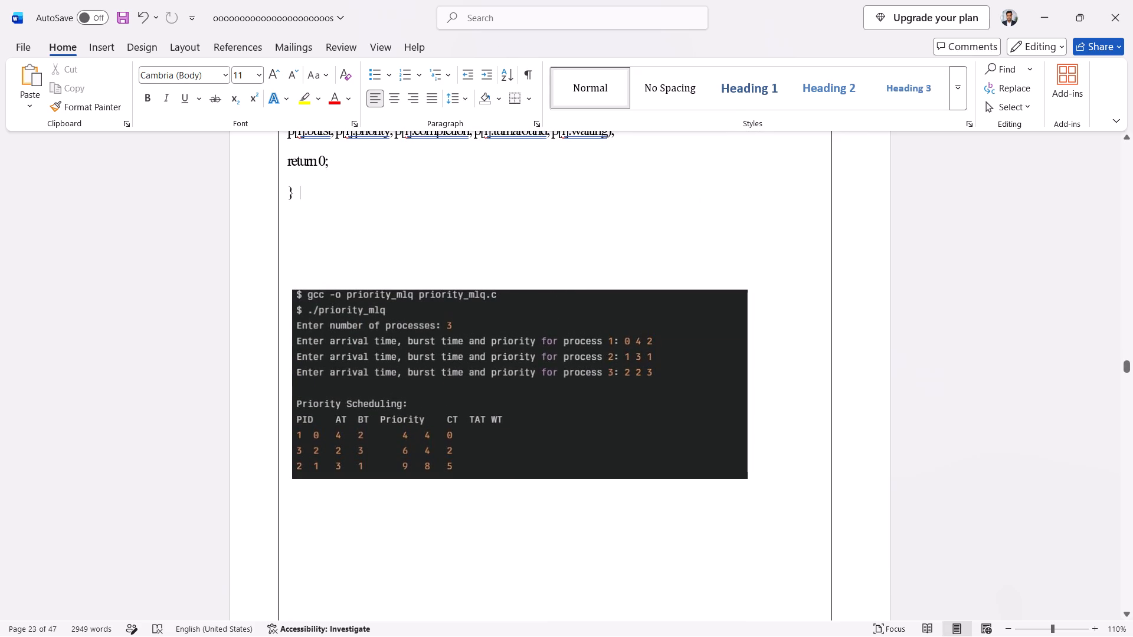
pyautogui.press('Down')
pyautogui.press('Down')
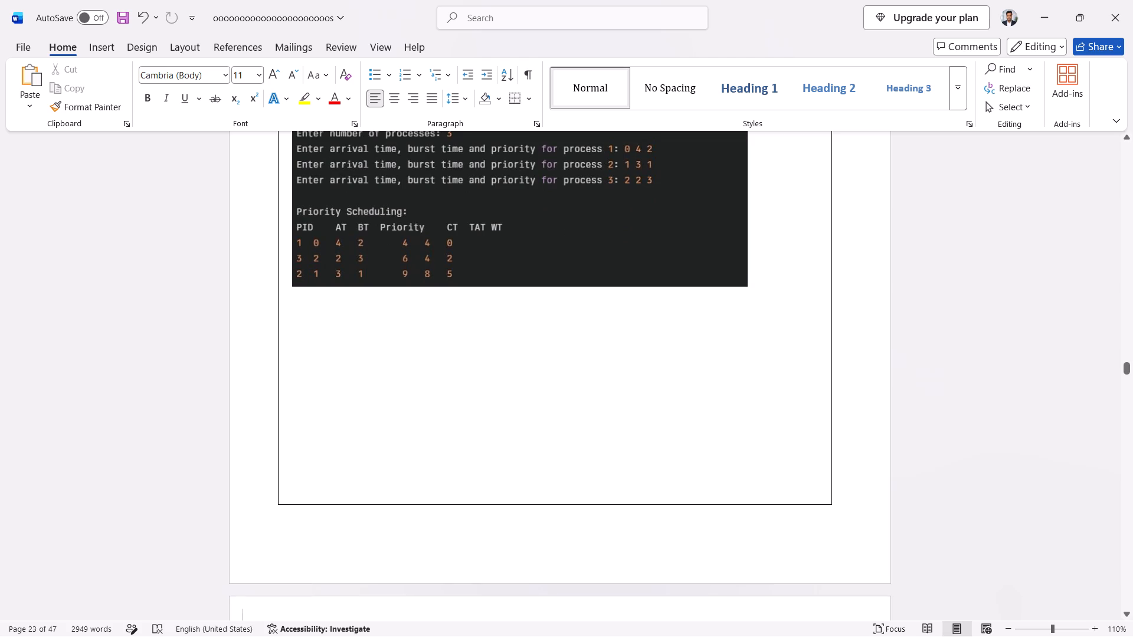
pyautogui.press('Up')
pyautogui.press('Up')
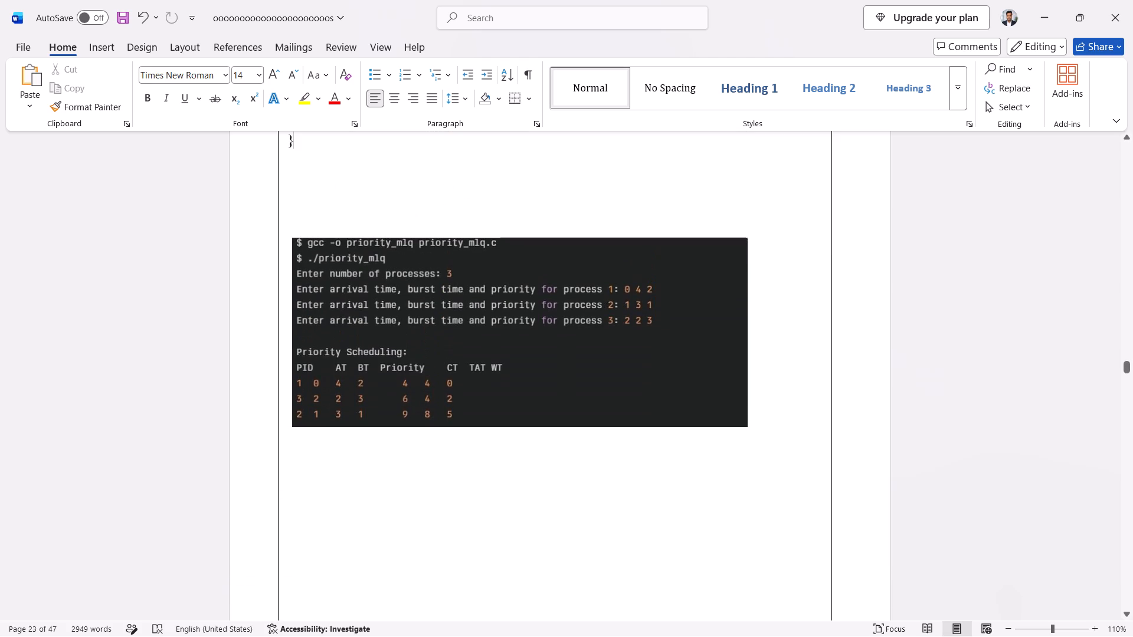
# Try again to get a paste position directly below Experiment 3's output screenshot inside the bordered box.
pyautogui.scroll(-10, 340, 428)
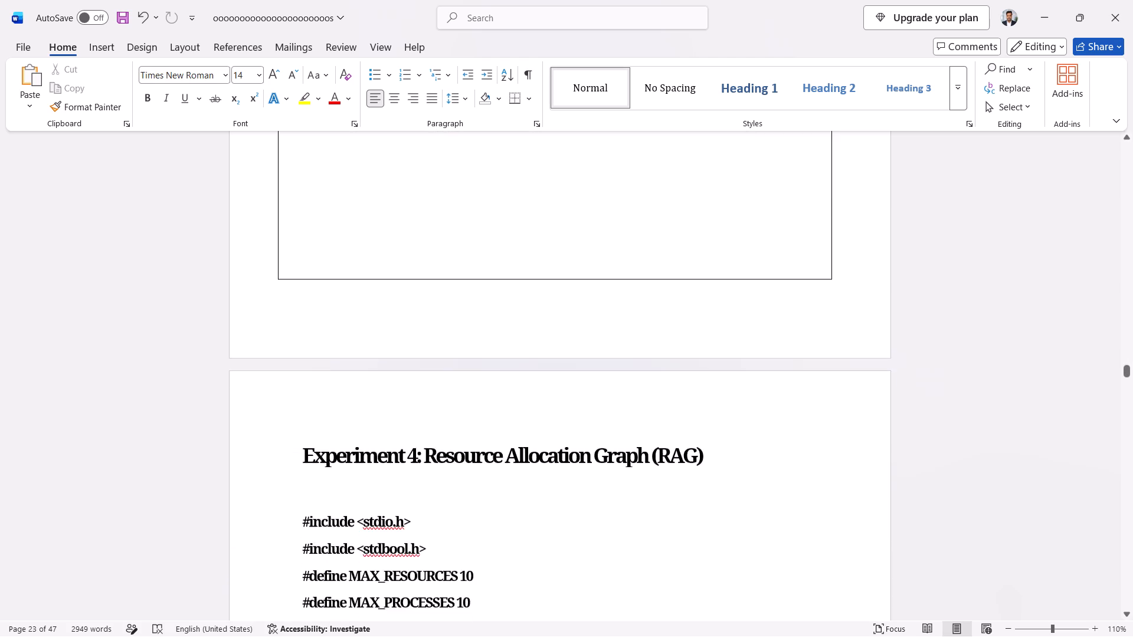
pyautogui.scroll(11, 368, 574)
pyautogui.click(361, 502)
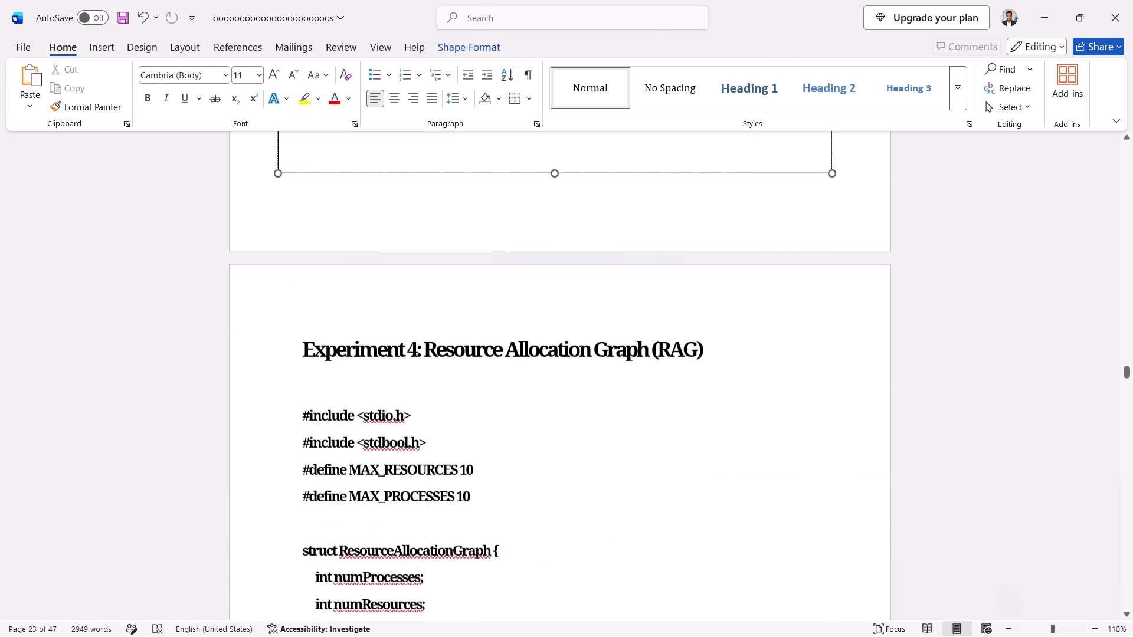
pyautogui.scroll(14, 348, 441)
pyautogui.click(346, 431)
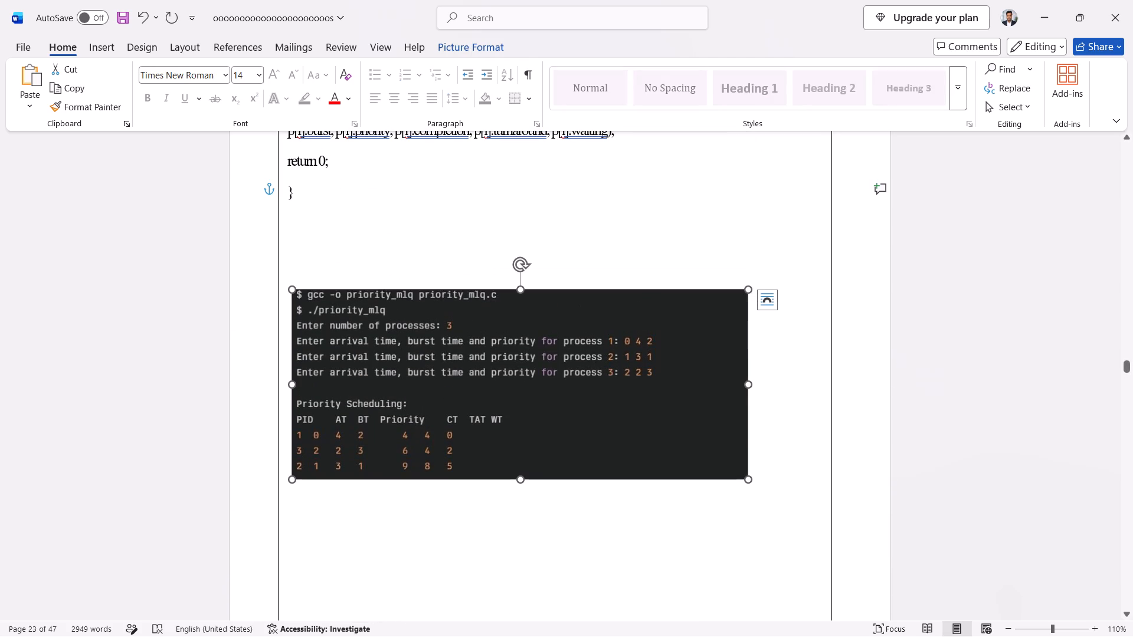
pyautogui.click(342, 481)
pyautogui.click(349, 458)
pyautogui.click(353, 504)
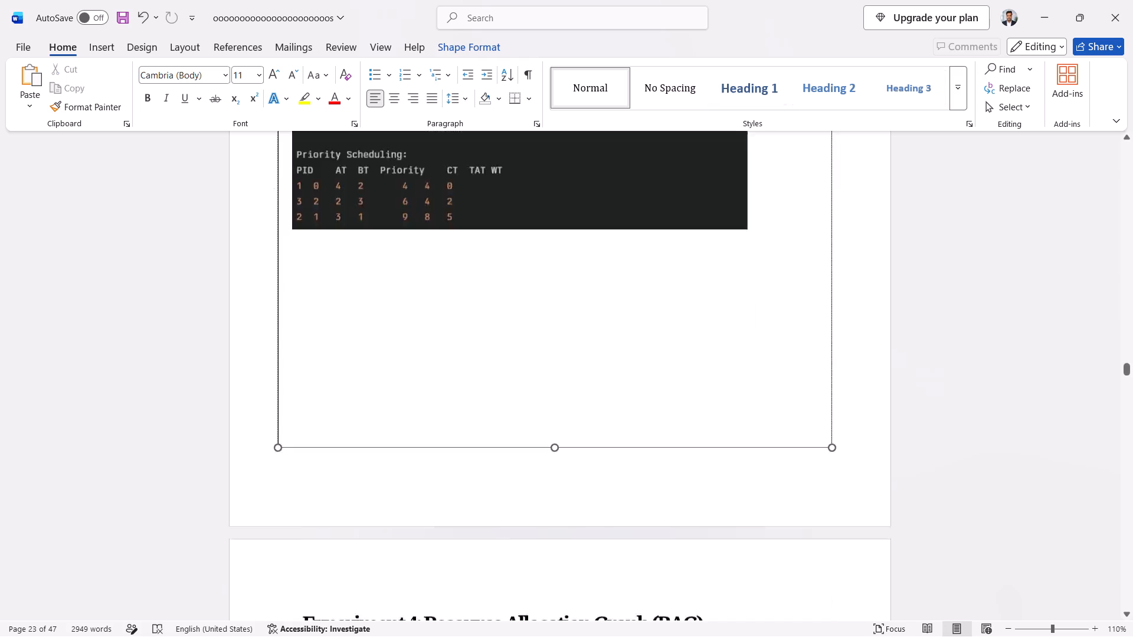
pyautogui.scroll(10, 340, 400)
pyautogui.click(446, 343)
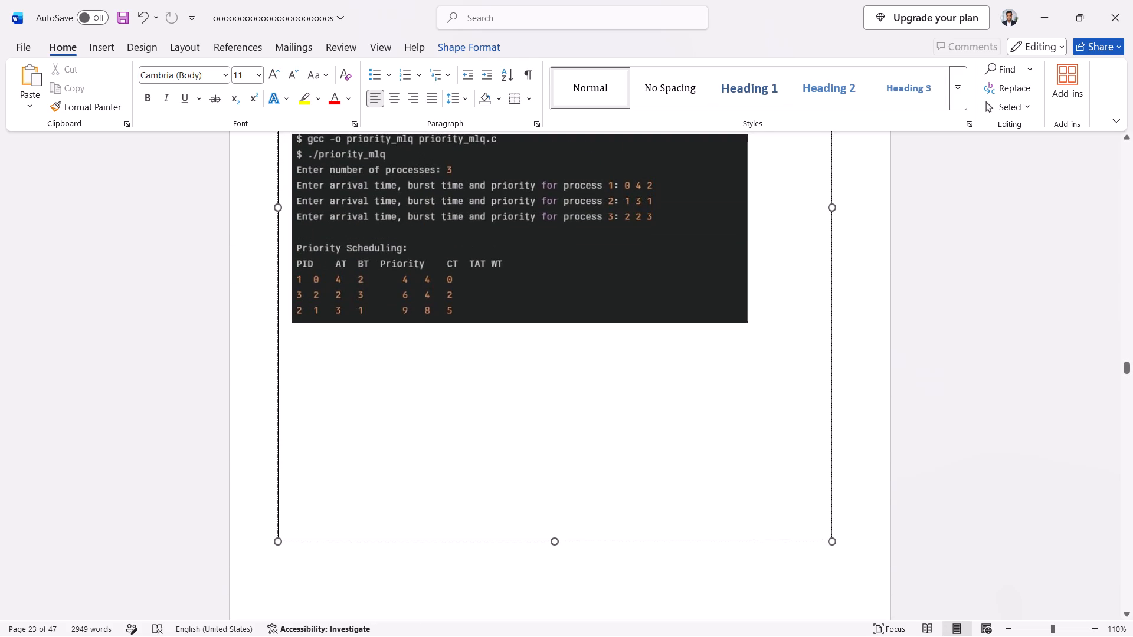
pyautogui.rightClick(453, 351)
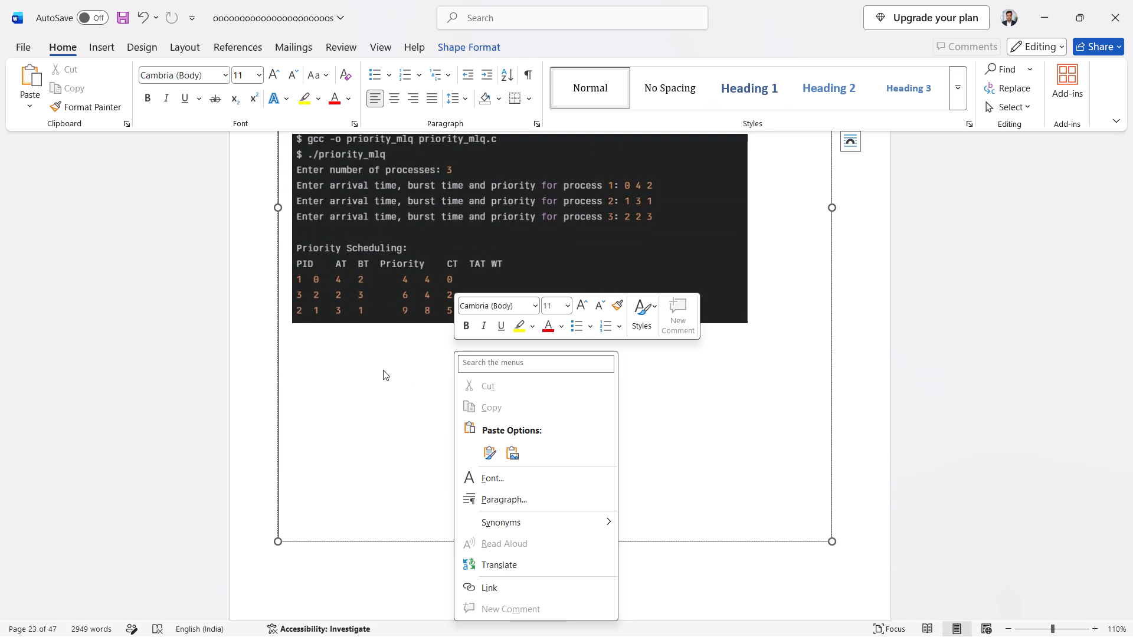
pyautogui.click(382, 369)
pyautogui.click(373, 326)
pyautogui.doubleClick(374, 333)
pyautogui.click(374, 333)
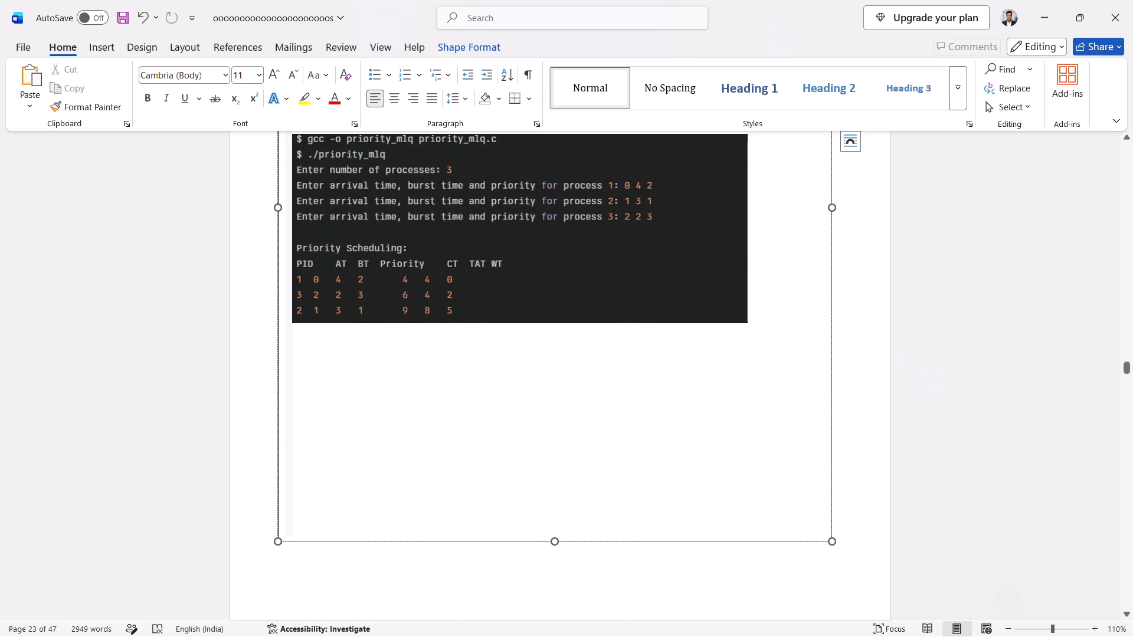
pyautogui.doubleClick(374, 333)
# Paste the copied dark name-and-ID strip at the blank first line of the box holding Experiment 3's final code.
pyautogui.scroll(12, 373, 335)
pyautogui.click(293, 359)
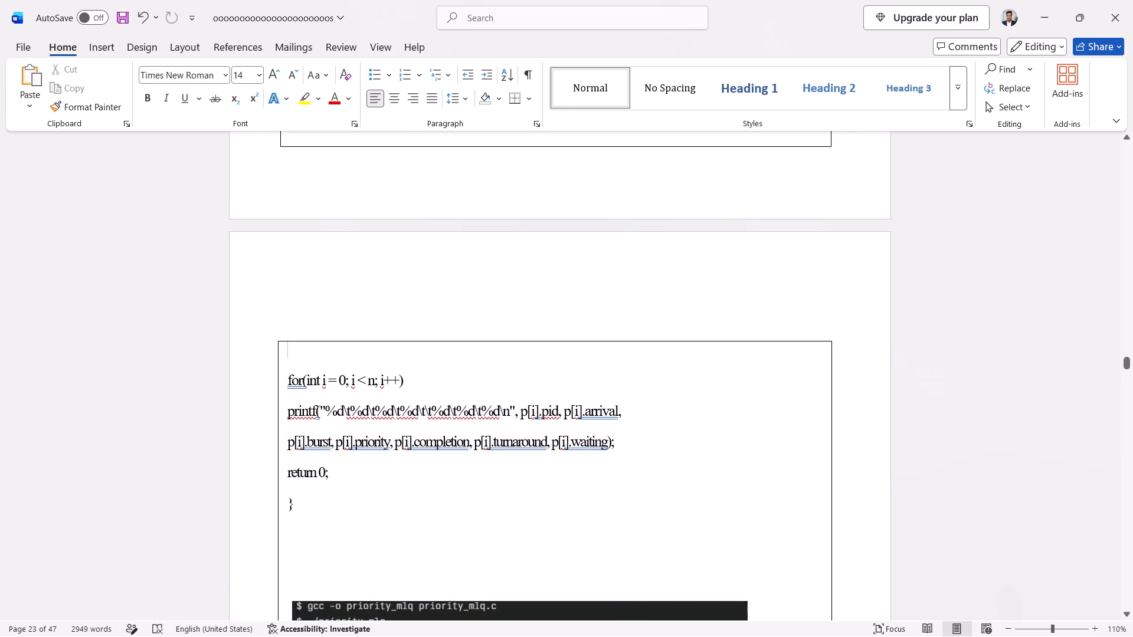
pyautogui.hotkey('ctrl', 'v')
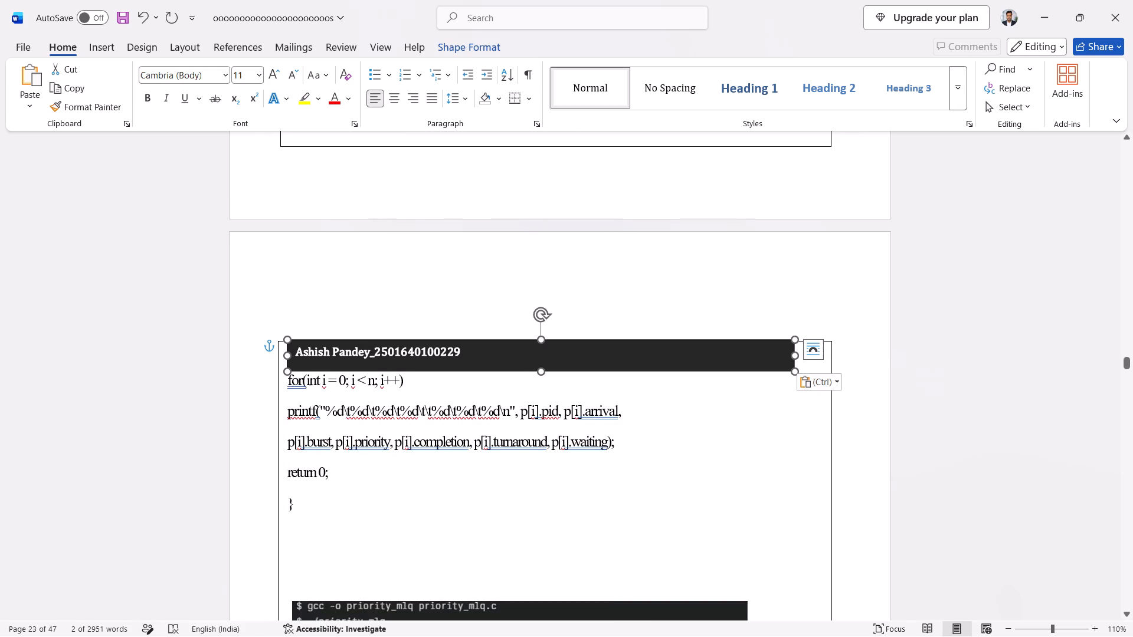
# Move the pasted name-and-ID strip directly below Experiment 3's output screenshot, aligning their left edges.
pyautogui.click(485, 396)
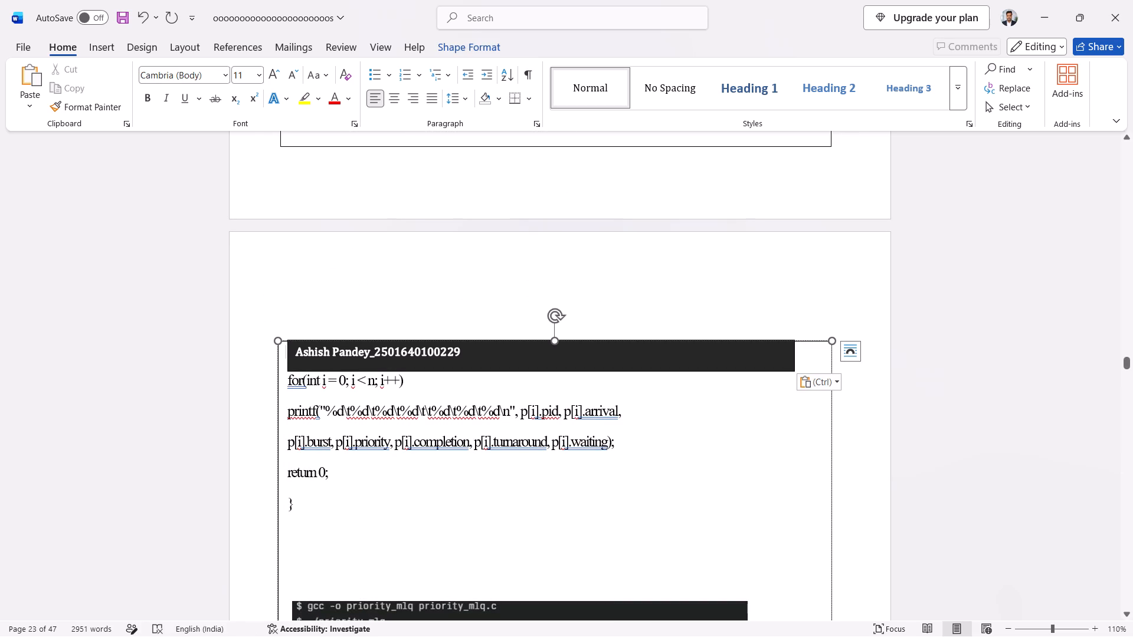
pyautogui.click(510, 353)
pyautogui.click(510, 353)
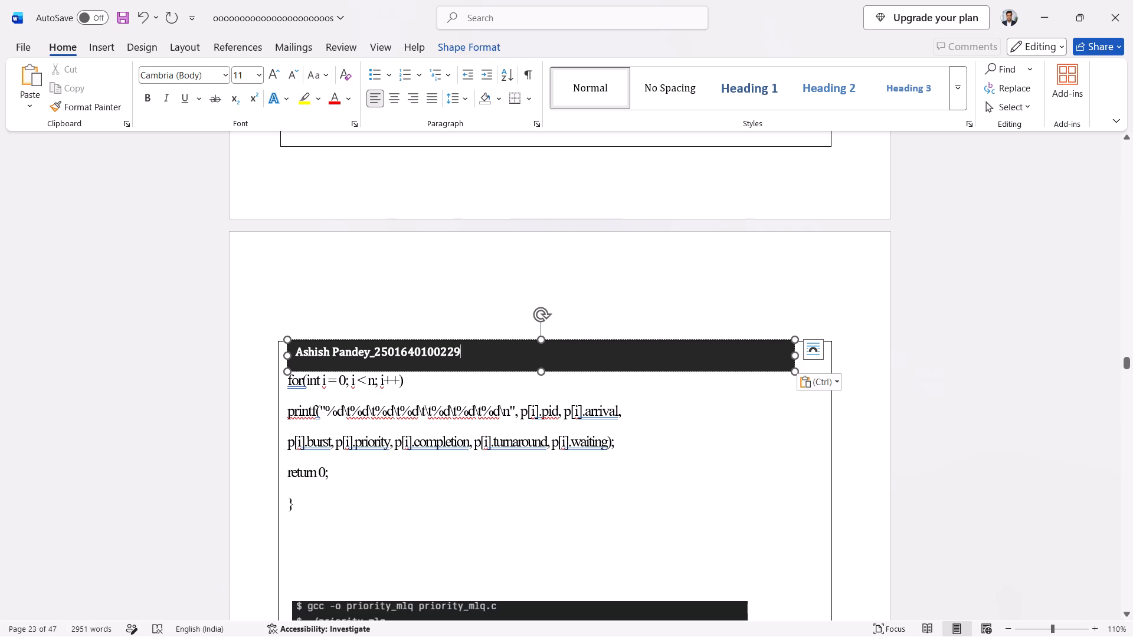
pyautogui.moveTo(545, 343); pyautogui.dragTo(545, 387)
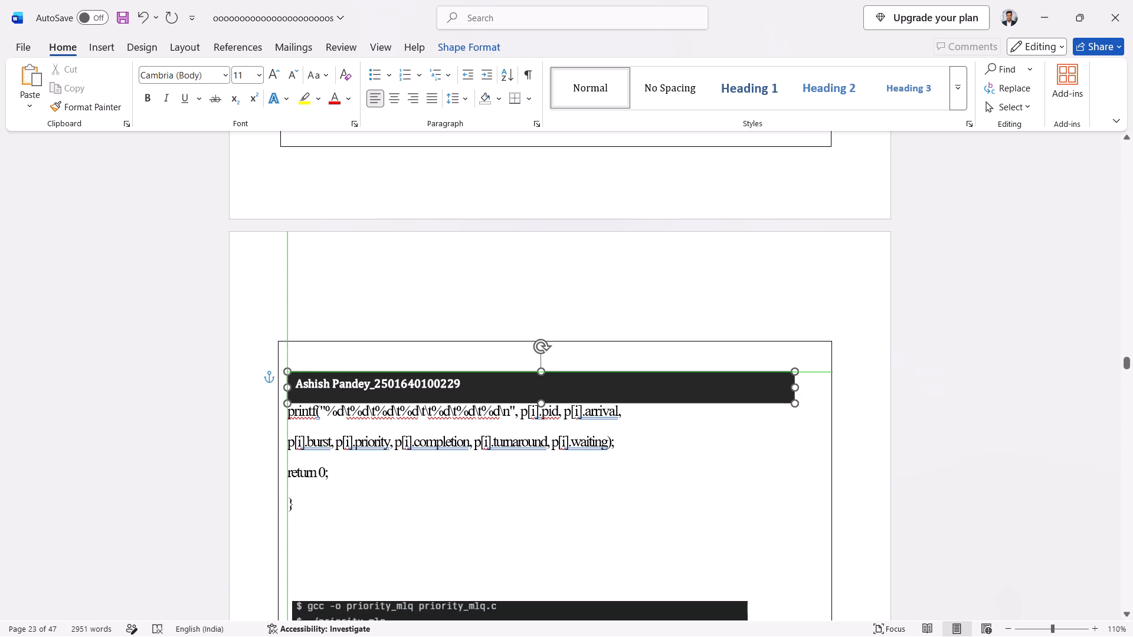
pyautogui.moveTo(545, 387); pyautogui.dragTo(543, 550)
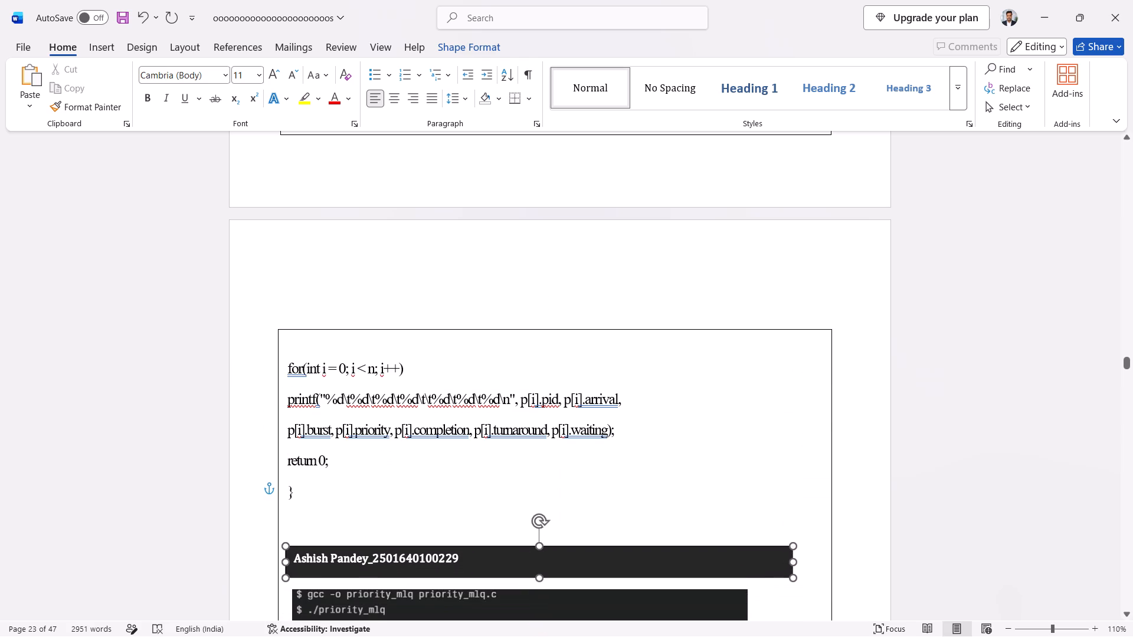
pyautogui.scroll(-8, 519, 485)
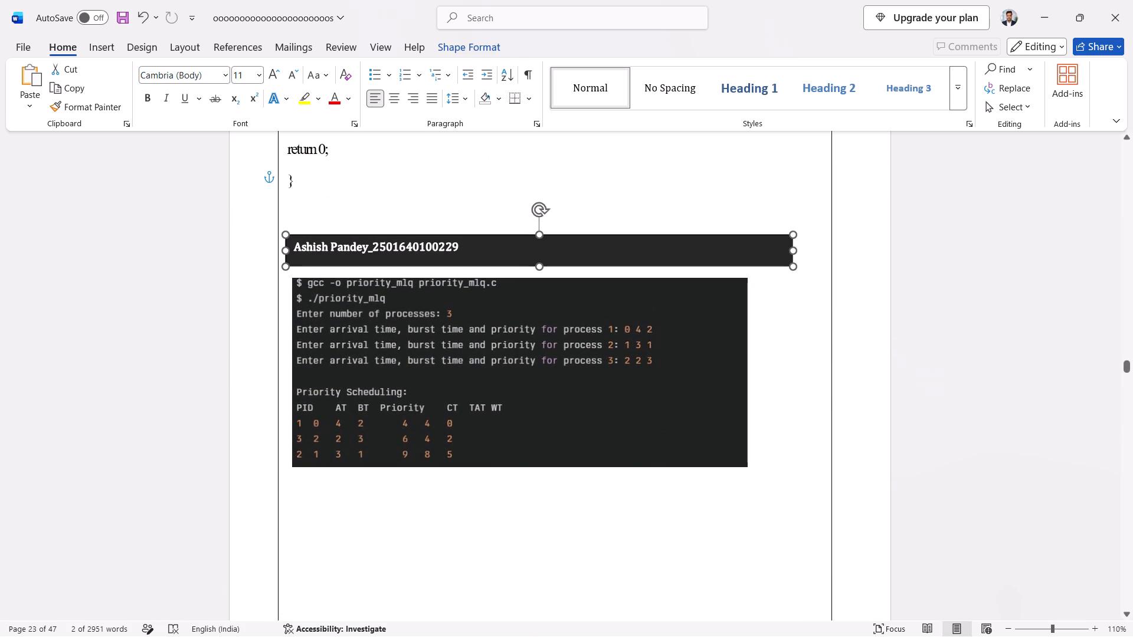
pyautogui.moveTo(531, 236); pyautogui.dragTo(535, 468)
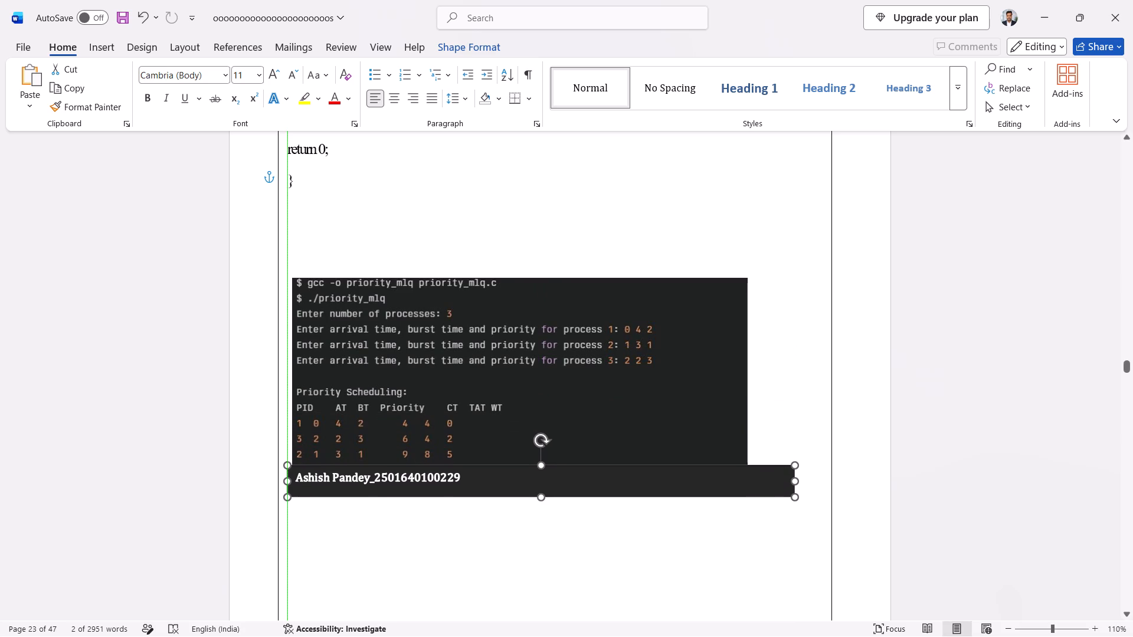
pyautogui.moveTo(535, 468); pyautogui.dragTo(555, 471)
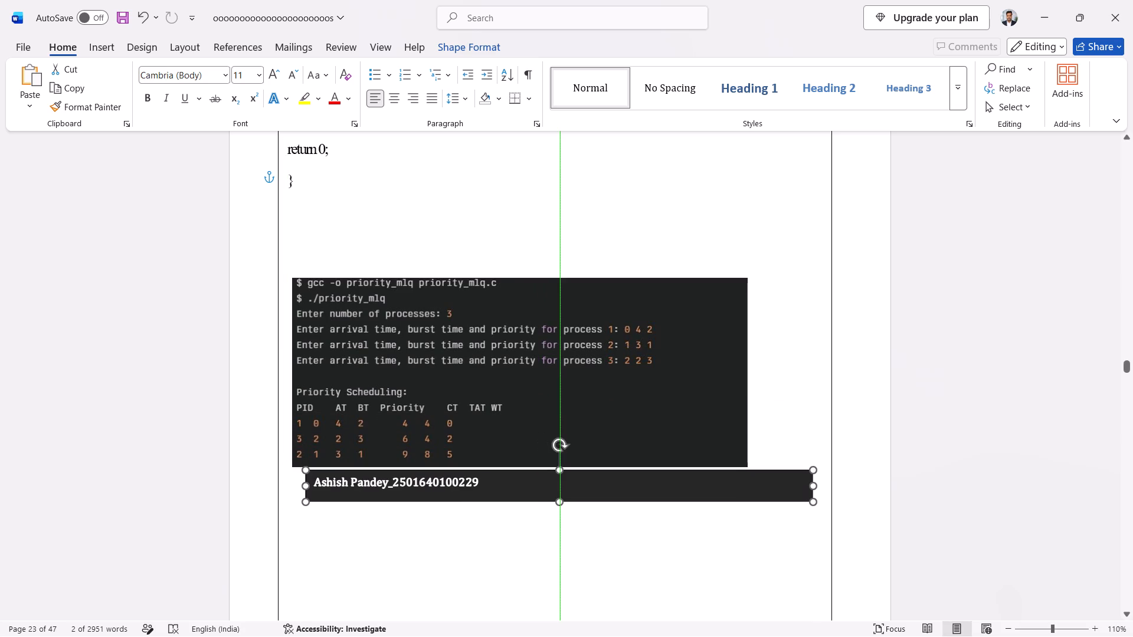
pyautogui.moveTo(555, 471); pyautogui.dragTo(536, 467)
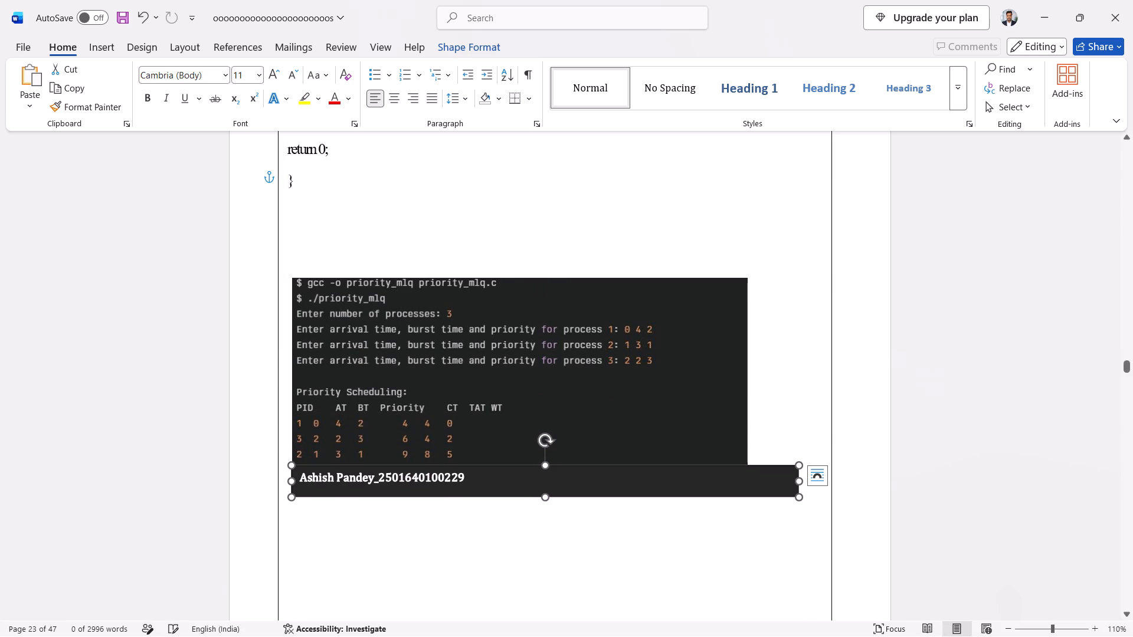
# Narrow the strip from its right edge to match the width of Experiment 3's output screenshot.
pyautogui.moveTo(800, 481); pyautogui.dragTo(775, 488)
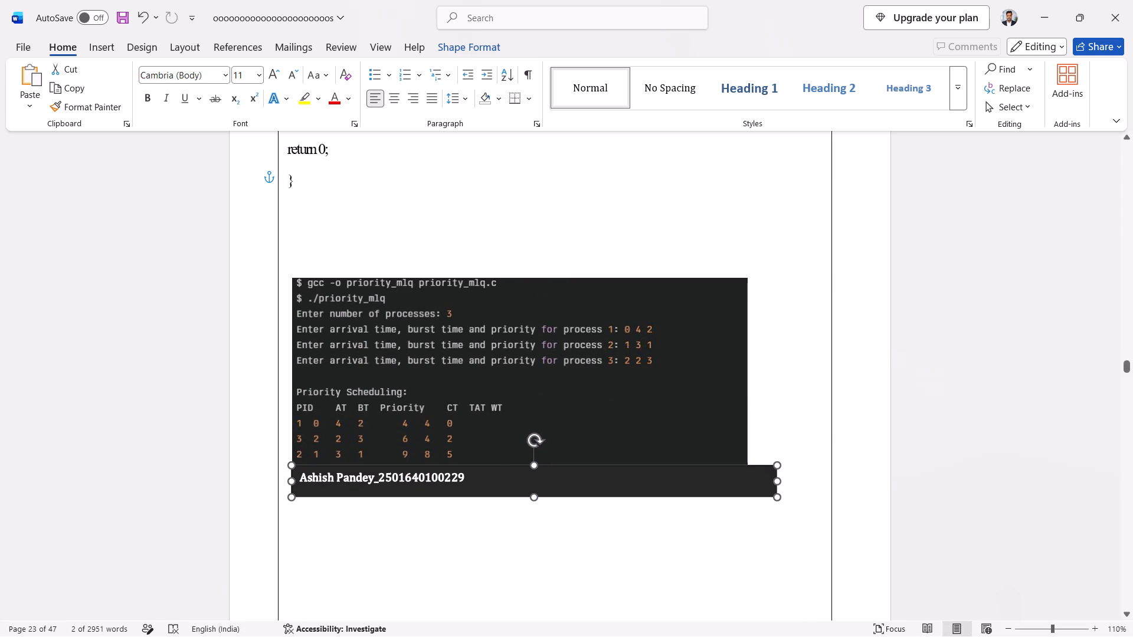
pyautogui.moveTo(775, 488); pyautogui.dragTo(748, 496)
pyautogui.click(714, 527)
# Check the strip's fit against Experiment 3's output screenshot and view the start of Experiment 4.
pyautogui.scroll(10, 691, 468)
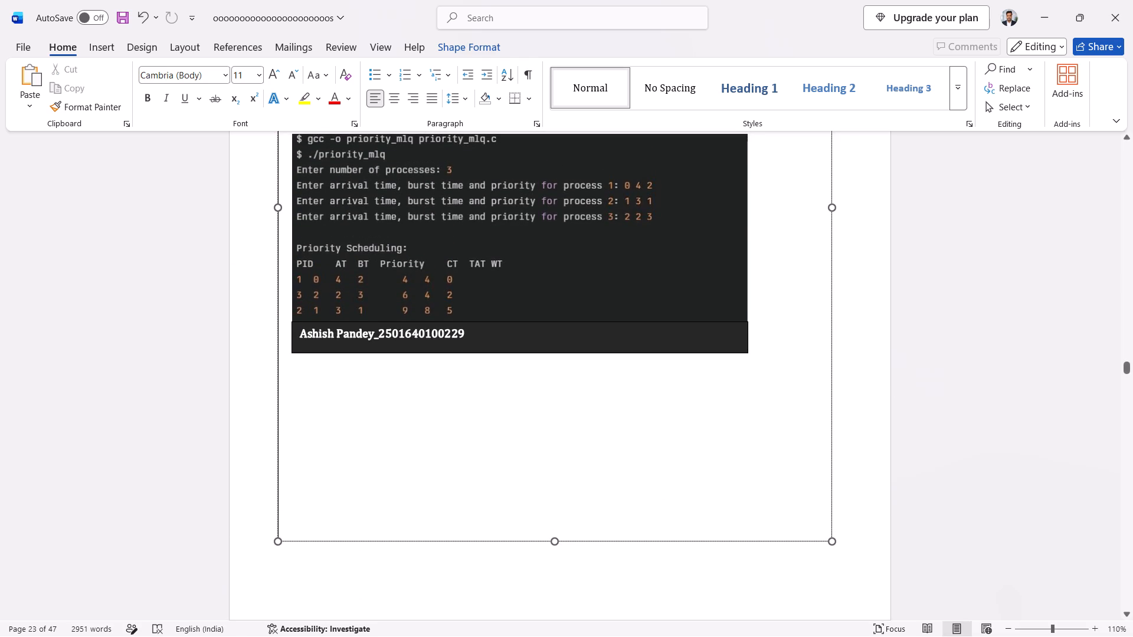
pyautogui.scroll(1, 396, 421)
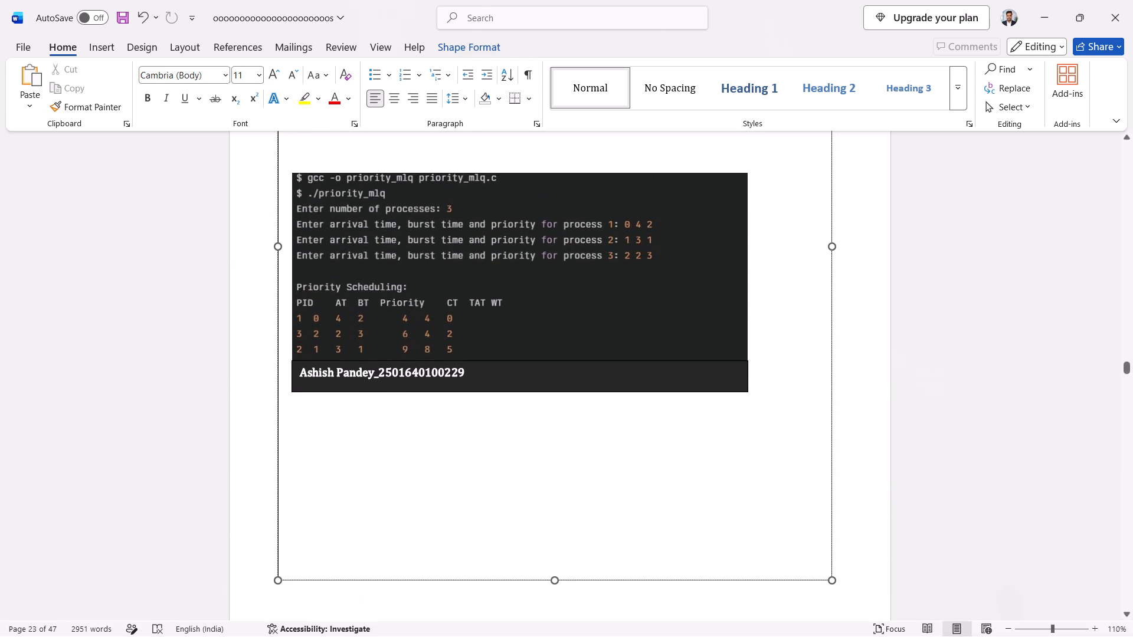
pyautogui.click(504, 381)
pyautogui.click(506, 413)
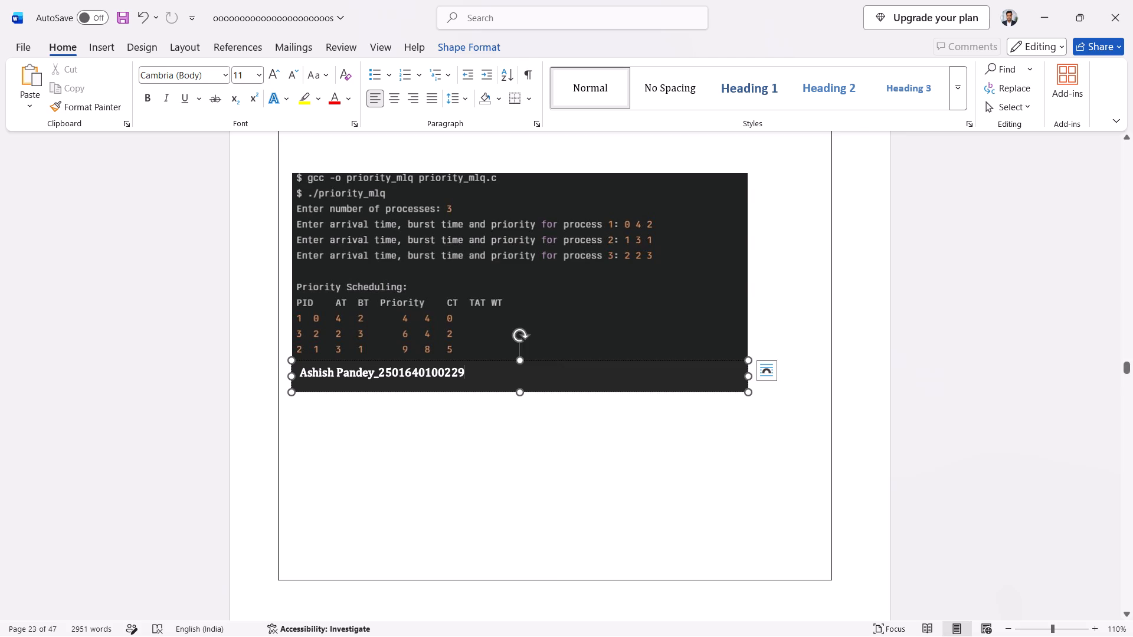
pyautogui.click(509, 362)
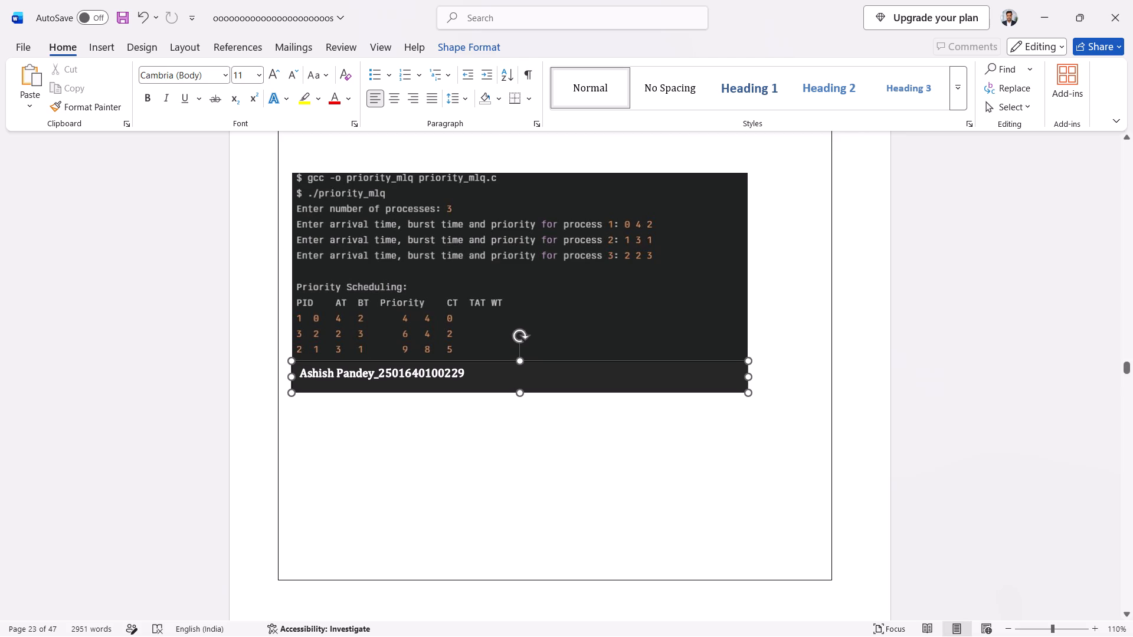
pyautogui.click(500, 429)
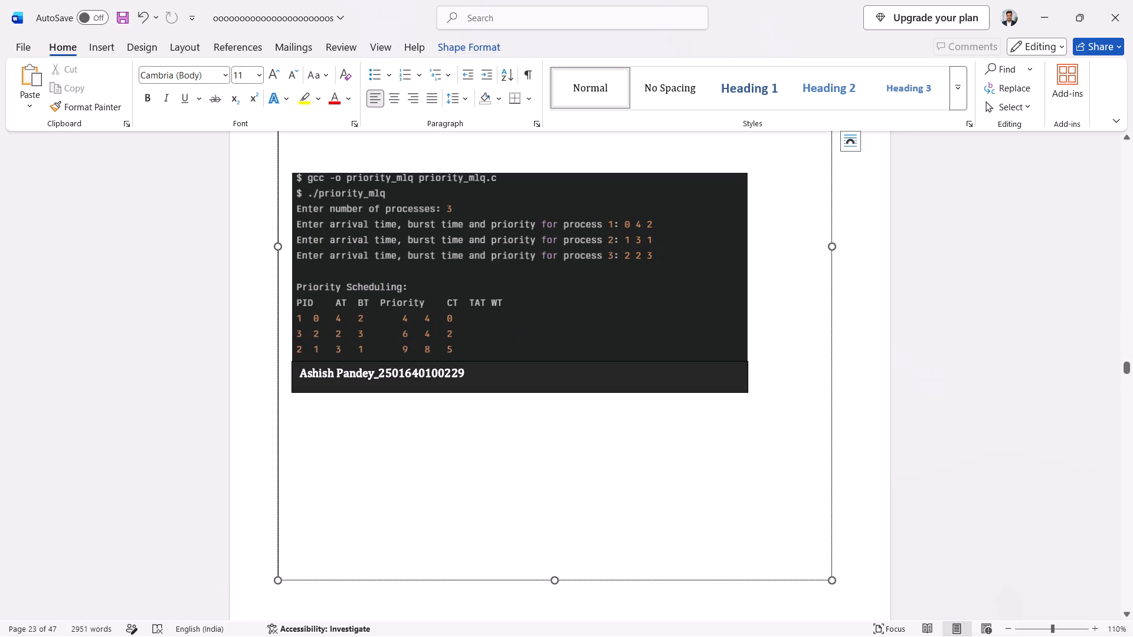
pyautogui.scroll(4, 456, 430)
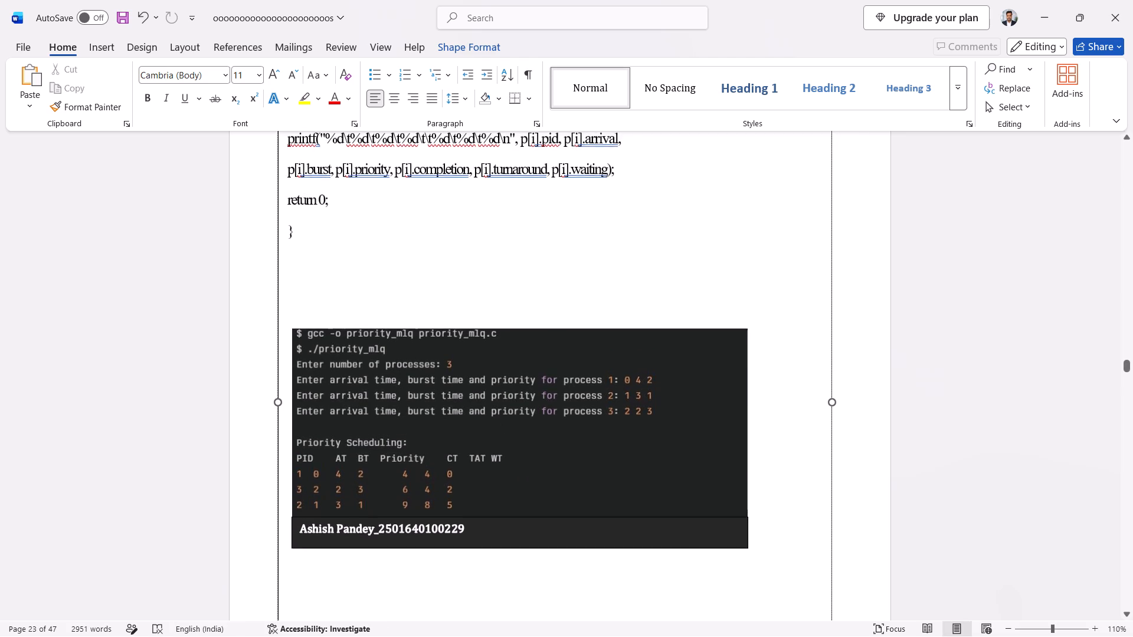
pyautogui.scroll(-19, 593, 510)
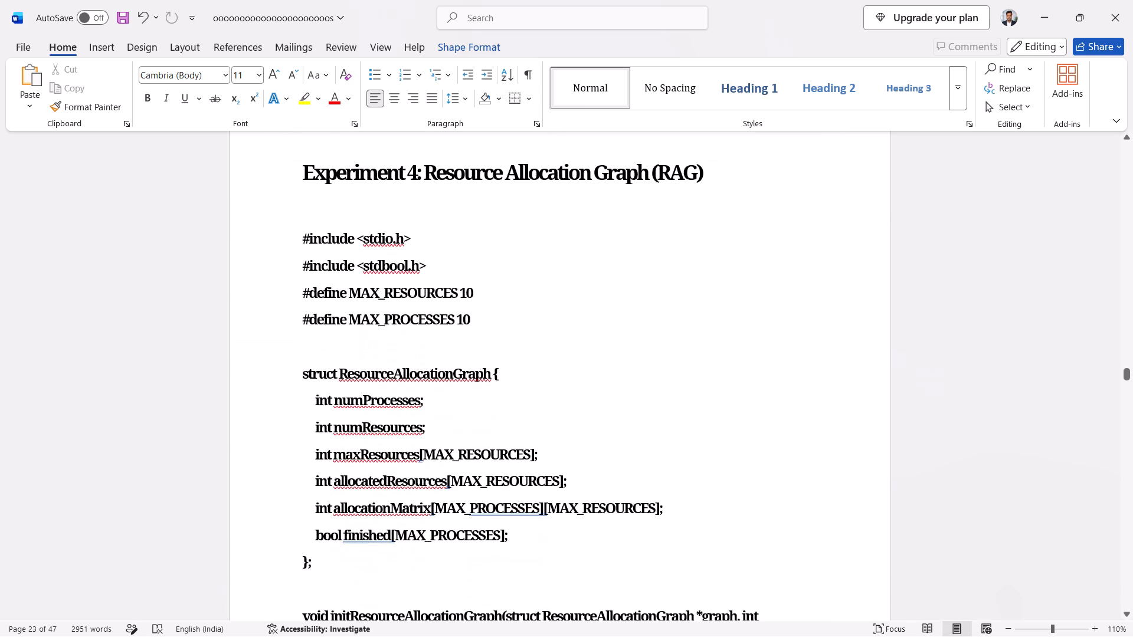
# Examine Experiment 4's opening code against the boxed page that ends Experiment 3.
pyautogui.scroll(-8, 593, 512)
pyautogui.scroll(7, 593, 513)
pyautogui.scroll(-5, 593, 513)
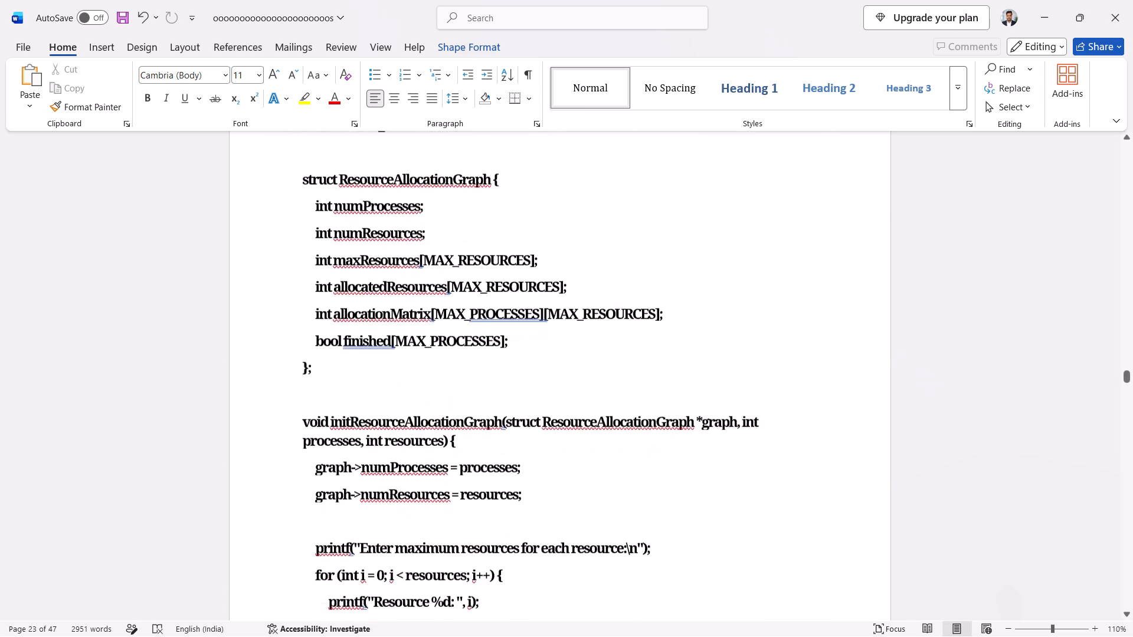
pyautogui.scroll(-9, 593, 513)
pyautogui.scroll(10, 595, 517)
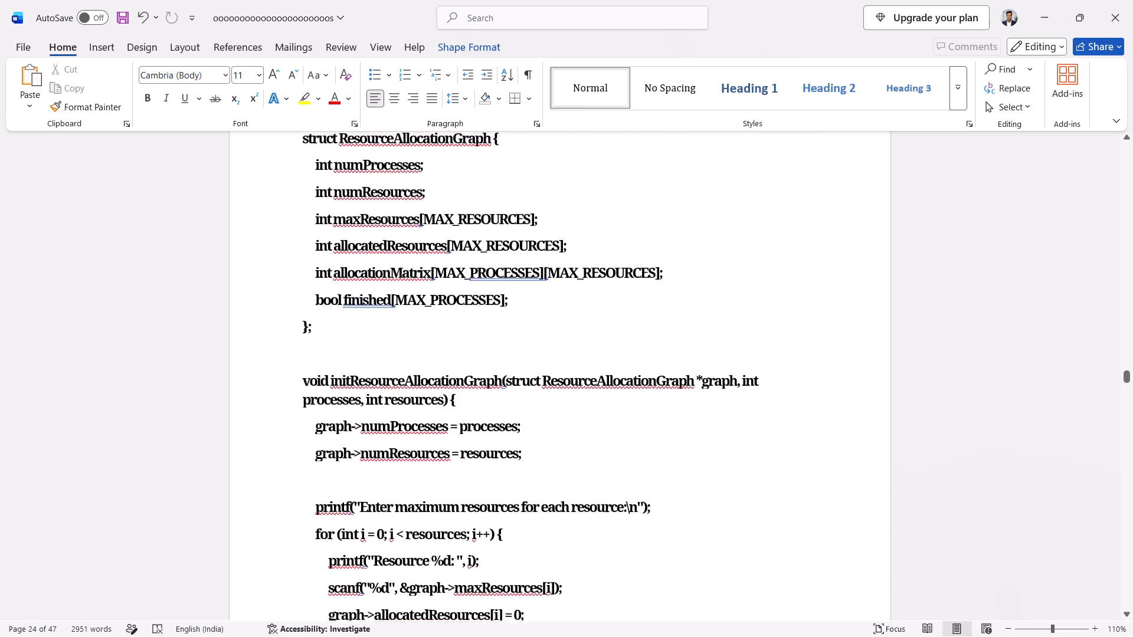
pyautogui.scroll(20, 595, 517)
pyautogui.scroll(9, 595, 517)
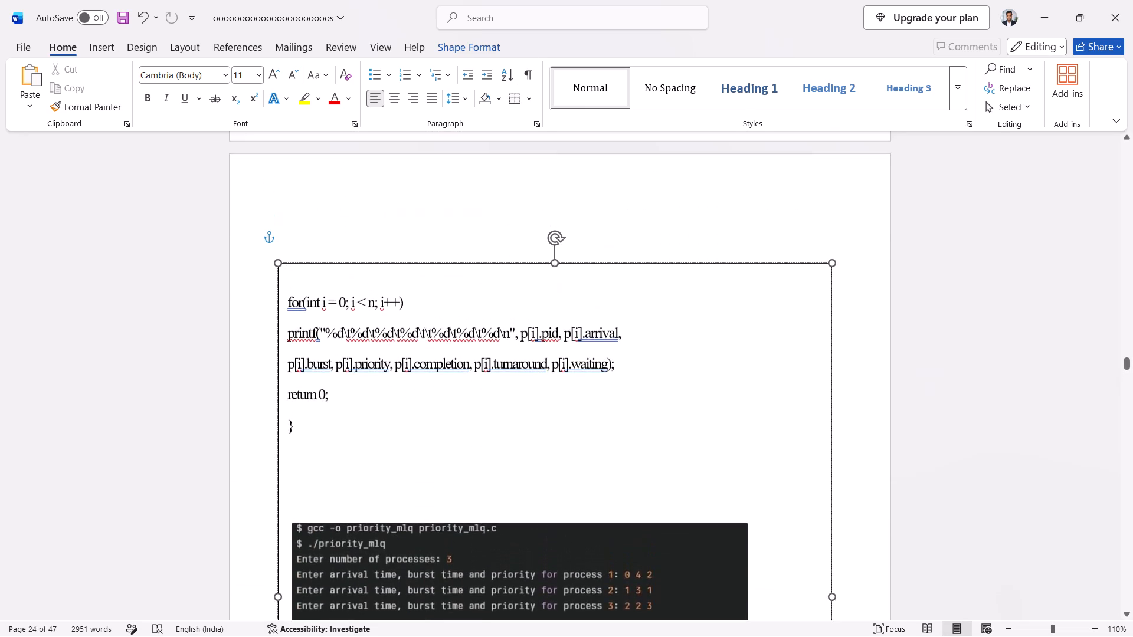
pyautogui.scroll(-17, 595, 517)
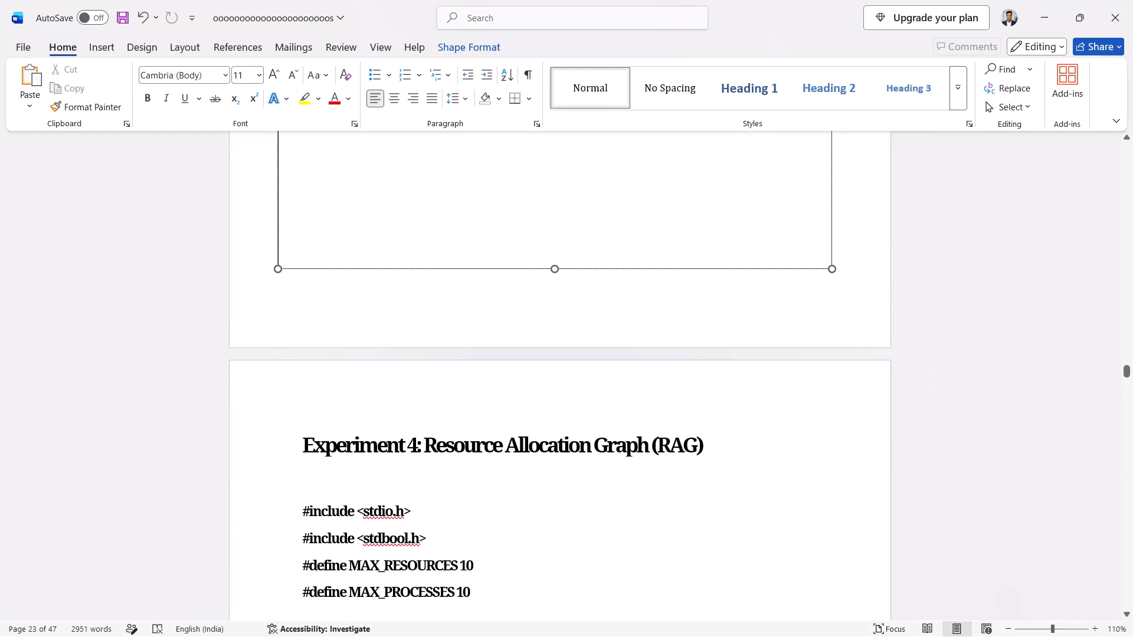
# Draw a text box about 17.4 cm wide and 7.8 cm tall over Experiment 4's heading and opening code.
pyautogui.click(318, 402)
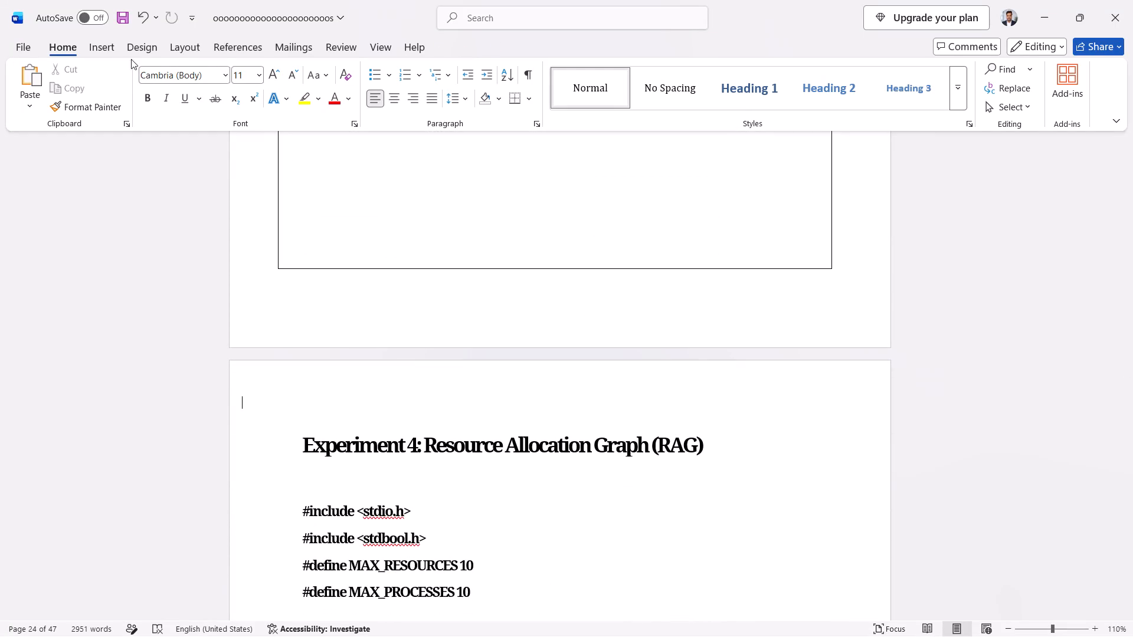
pyautogui.click(104, 47)
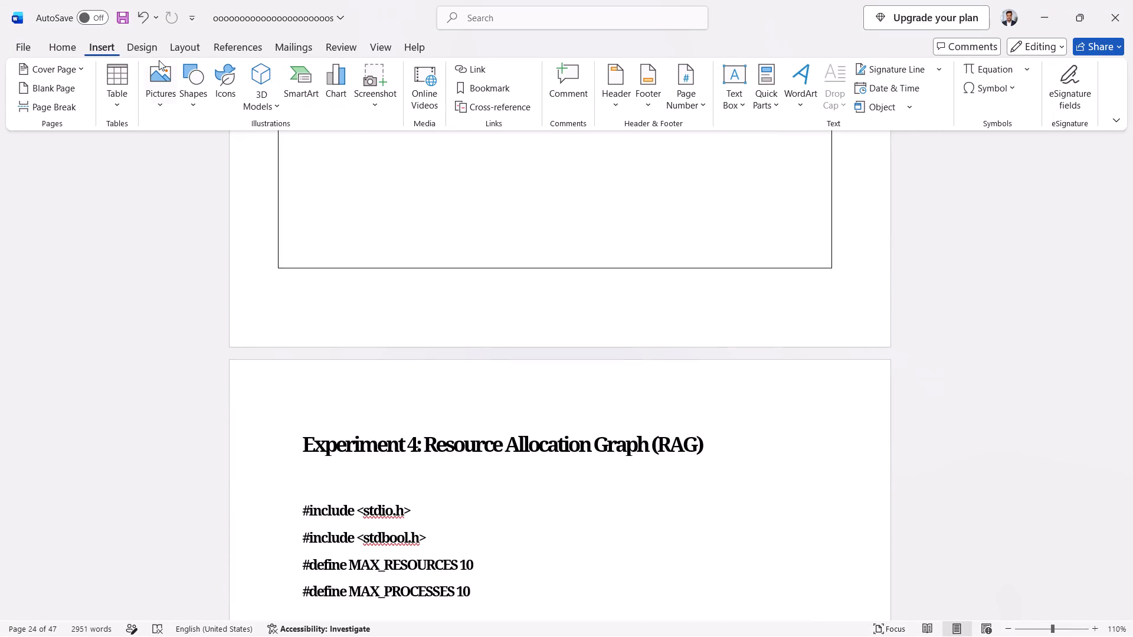
pyautogui.click(740, 103)
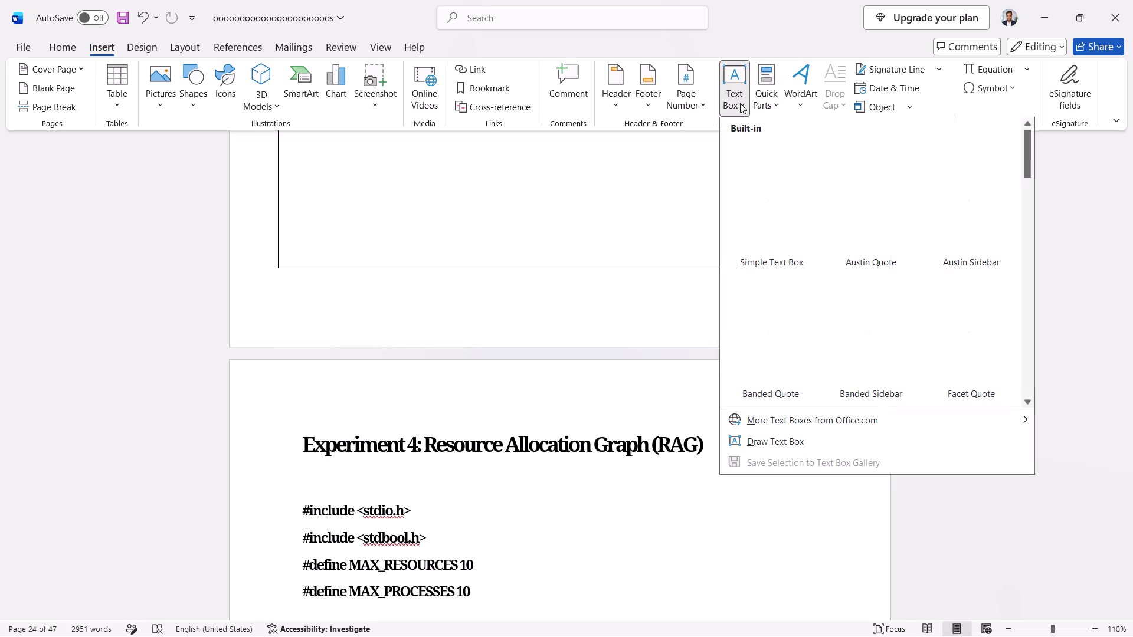
pyautogui.click(738, 97)
pyautogui.click(738, 96)
pyautogui.click(738, 96)
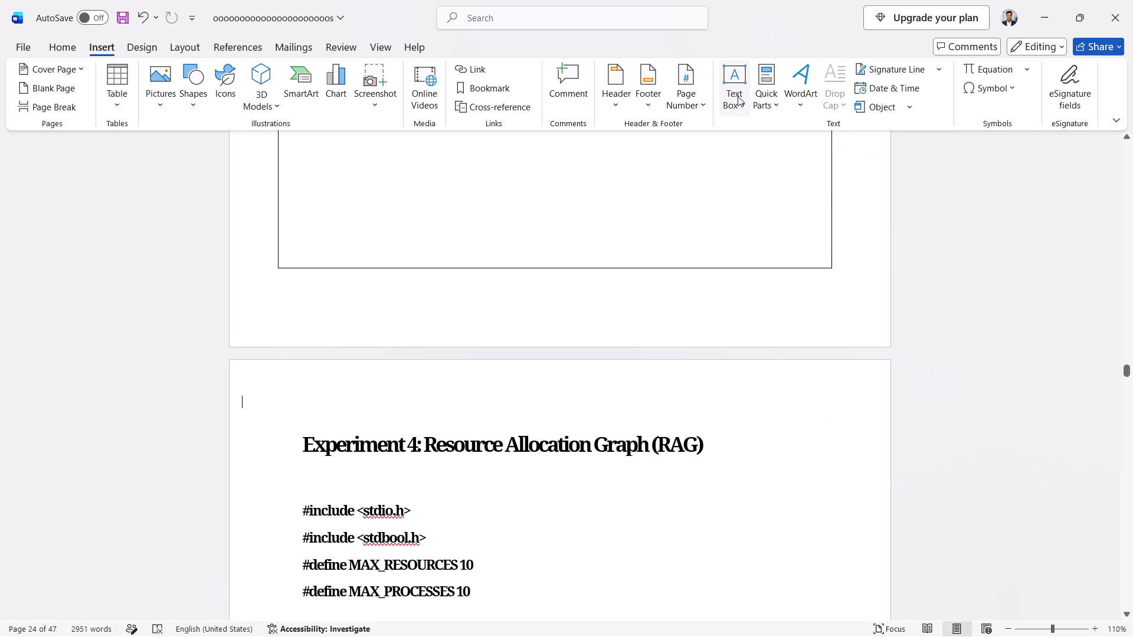
pyautogui.rightClick(738, 96)
pyautogui.click(738, 96)
pyautogui.doubleClick(731, 103)
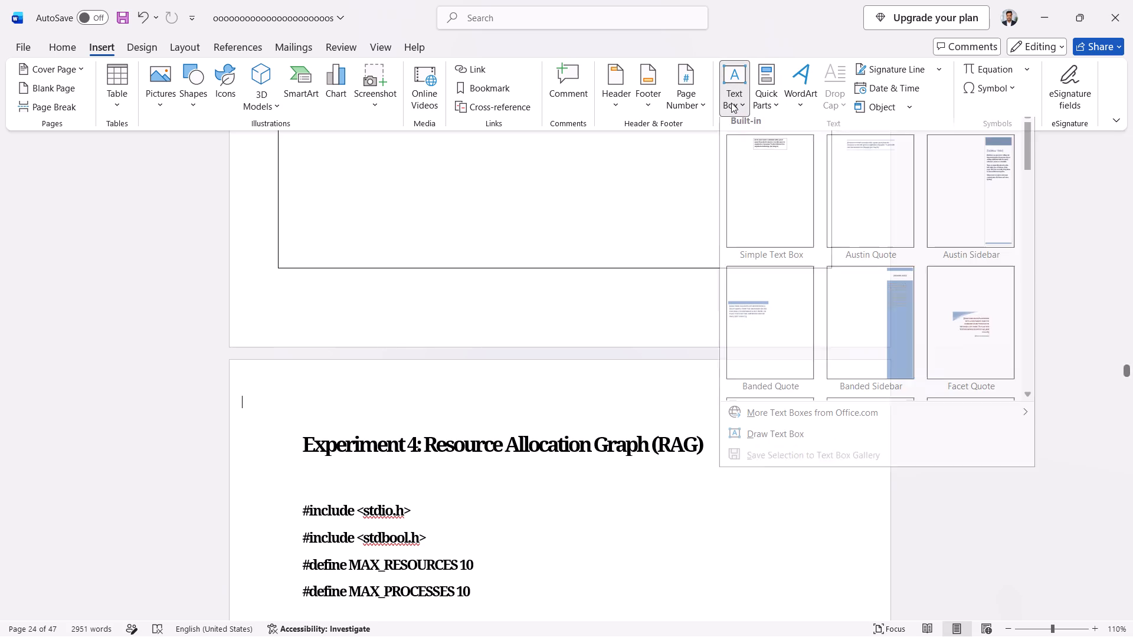
pyautogui.click(733, 86)
pyautogui.click(733, 78)
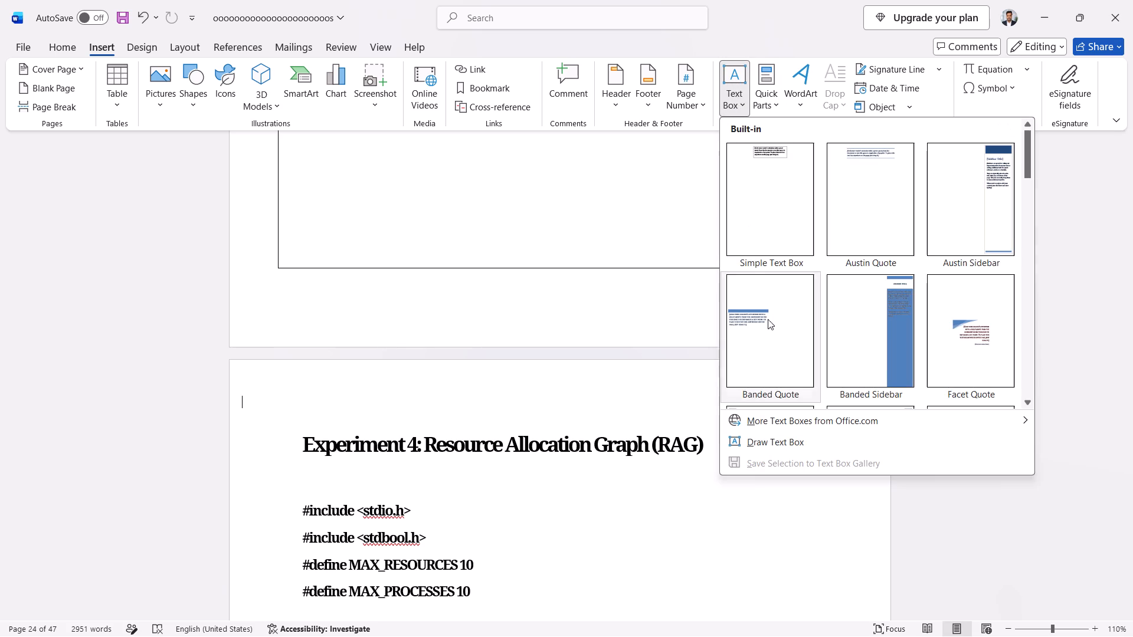
pyautogui.click(784, 449)
pyautogui.moveTo(284, 397); pyautogui.dragTo(362, 476)
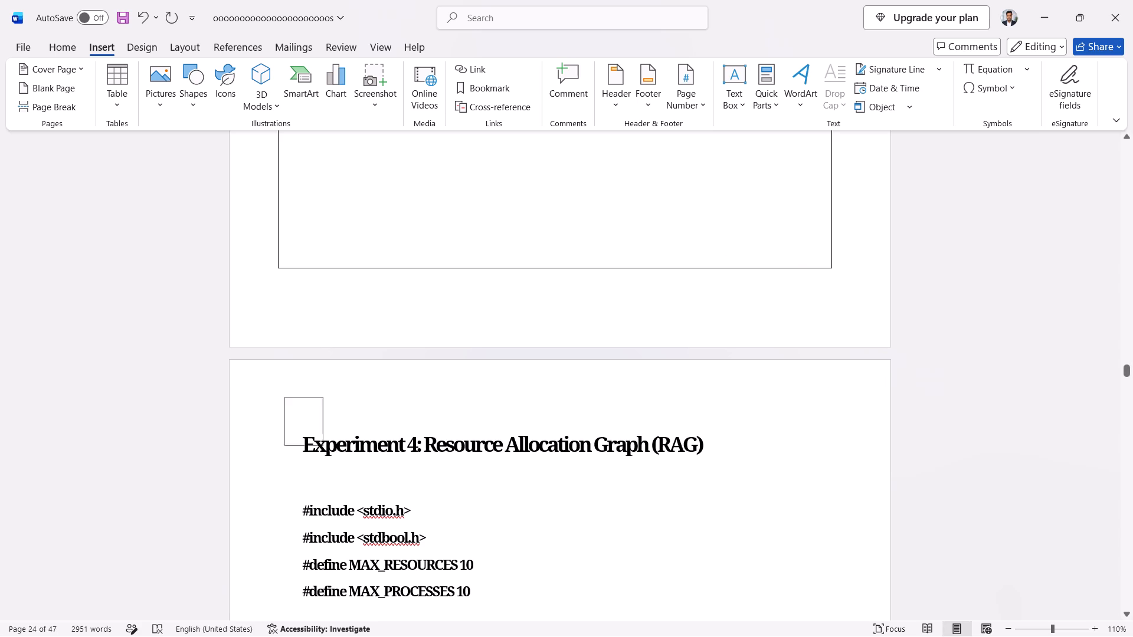
pyautogui.moveTo(362, 476); pyautogui.dragTo(816, 636)
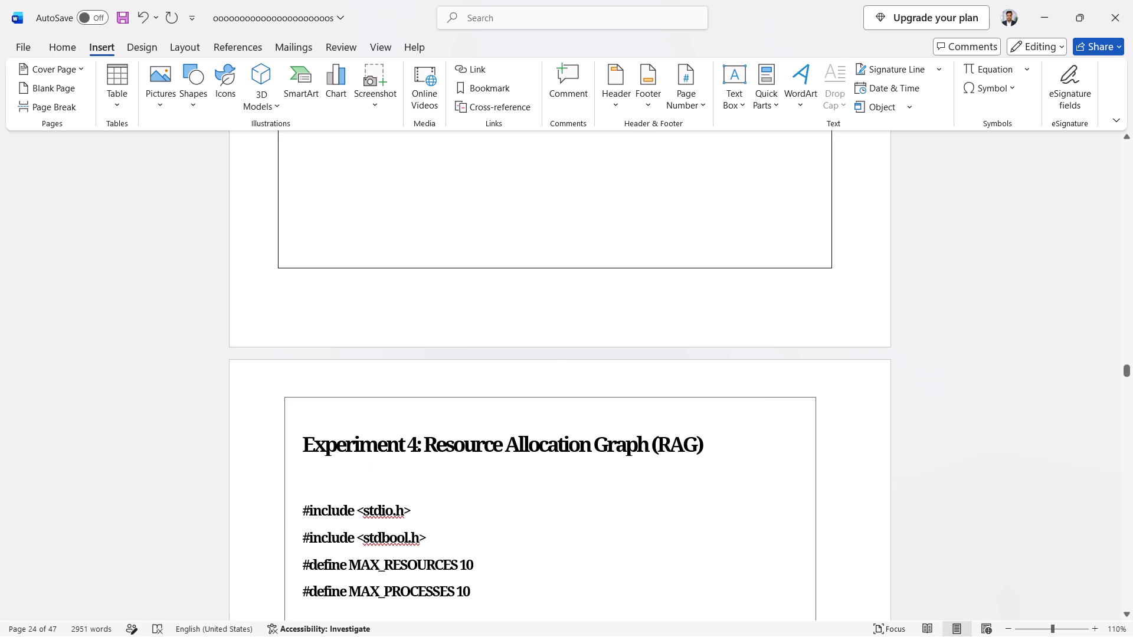
pyautogui.moveTo(816, 636); pyautogui.dragTo(818, 636)
# Extend the text box's bottom edge down Experiment 4's first page to a height of about 24.4 cm.
pyautogui.scroll(-4, 697, 533)
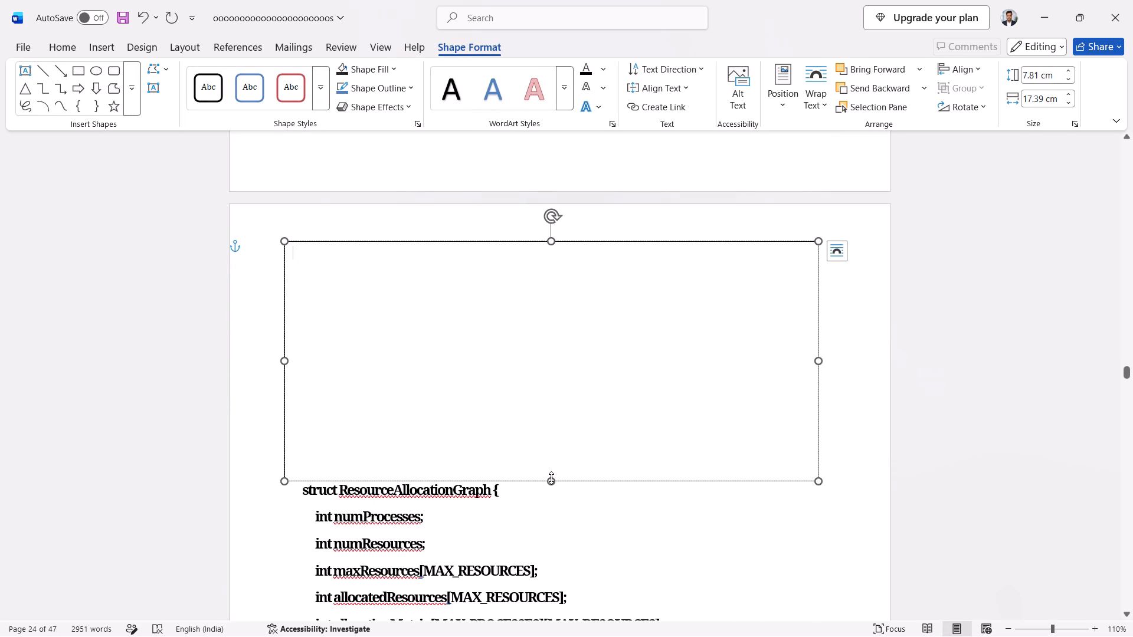
pyautogui.moveTo(551, 478); pyautogui.dragTo(565, 582)
pyautogui.scroll(-10, 532, 444)
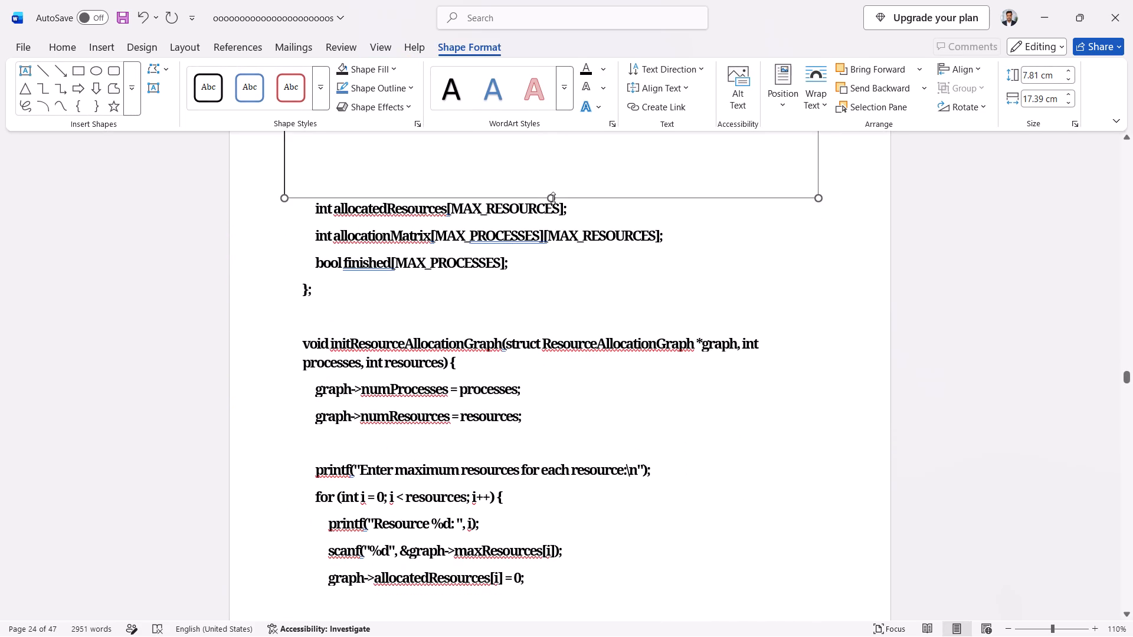
pyautogui.moveTo(553, 198); pyautogui.dragTo(552, 586)
pyautogui.scroll(-3, 523, 493)
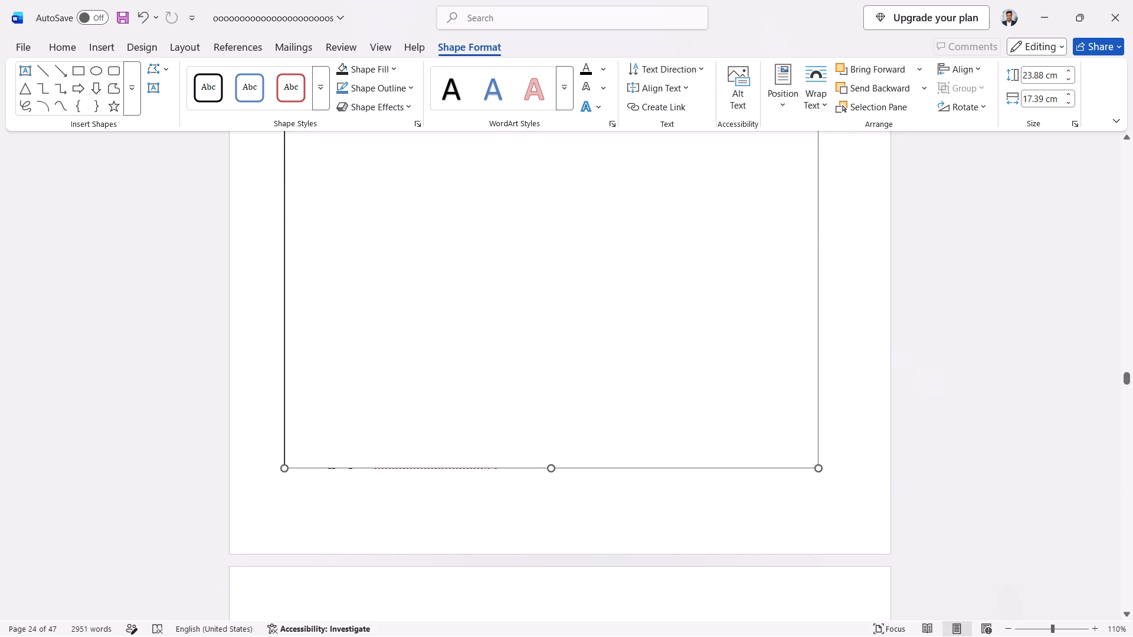
pyautogui.moveTo(552, 466); pyautogui.dragTo(552, 485)
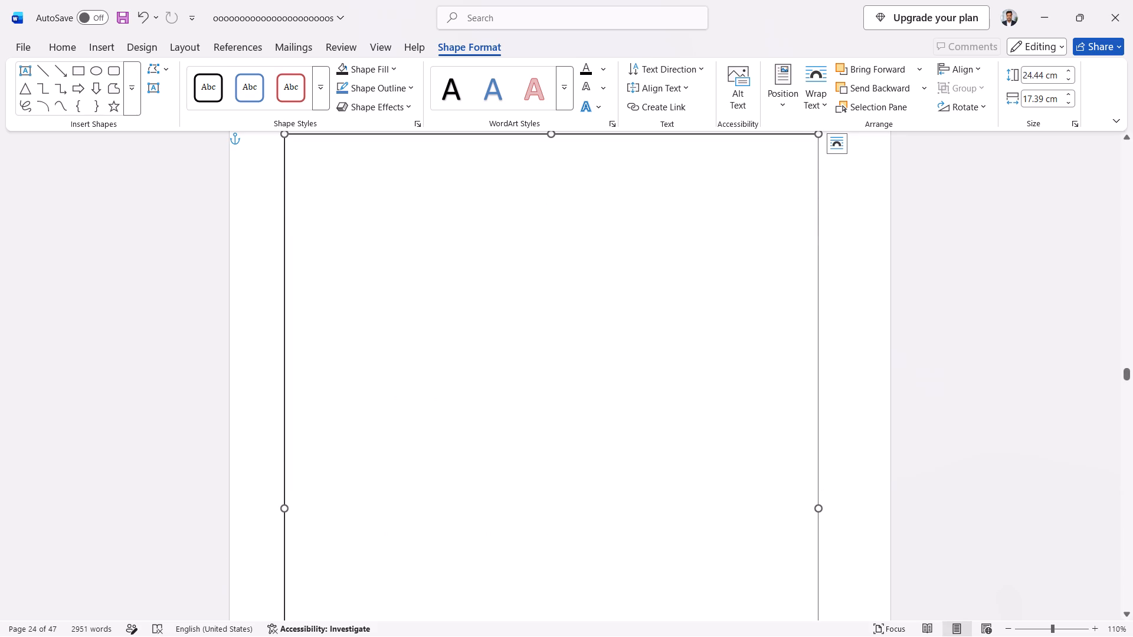
# Apply the Moderate margins preset to Experiment 4's page: 2.54 cm top and bottom, 1.91 cm left and right.
pyautogui.click(263, 316)
pyautogui.click(261, 300)
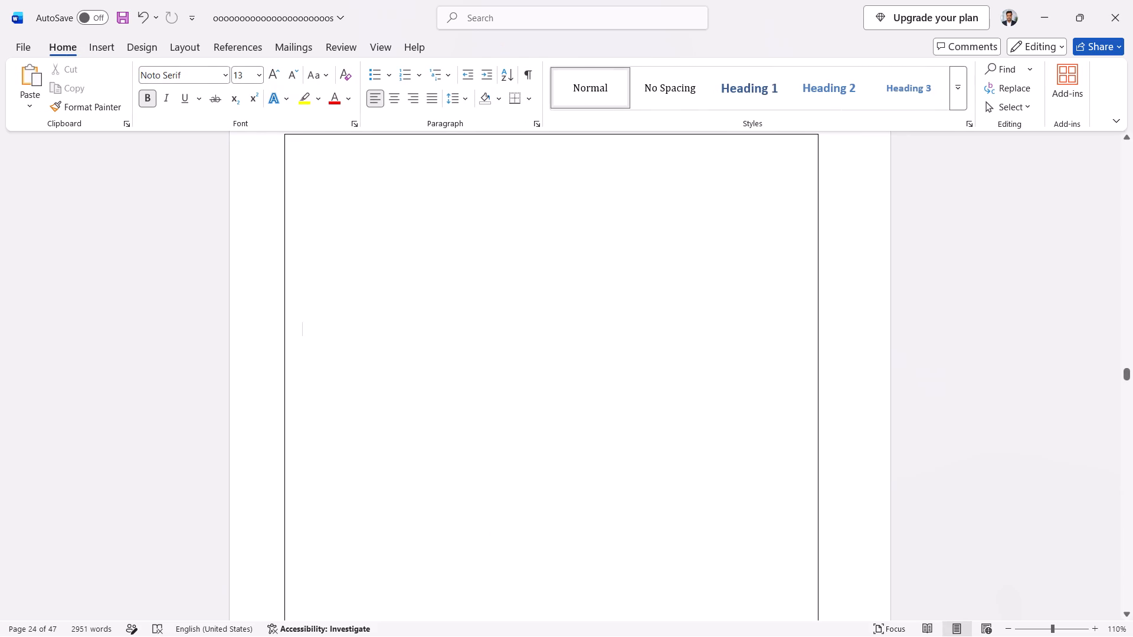
pyautogui.click(187, 50)
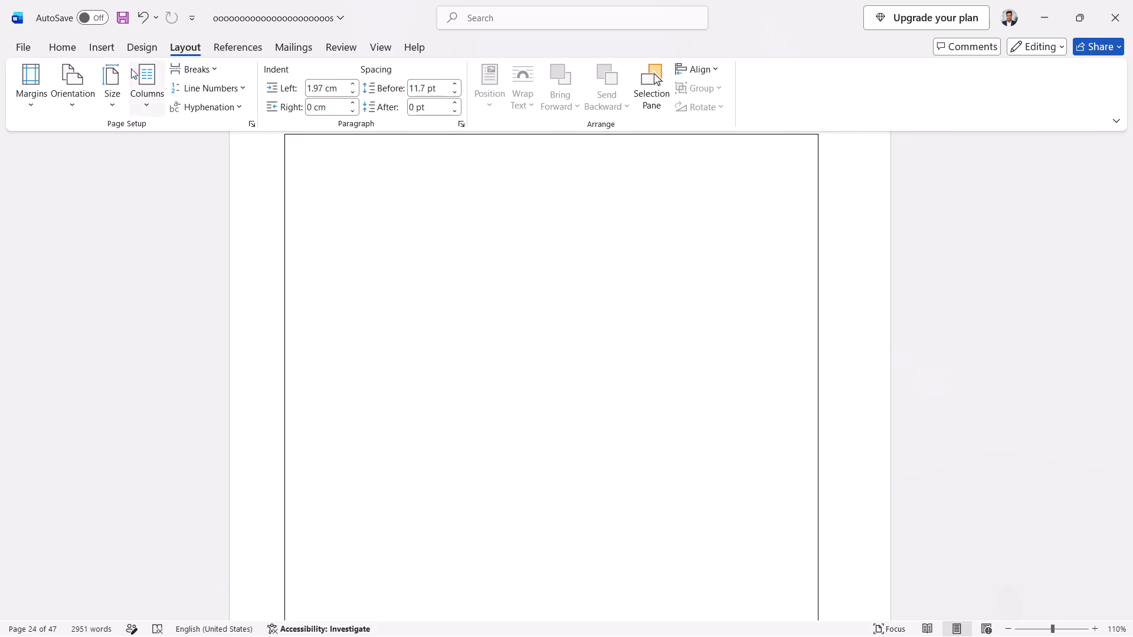
pyautogui.click(33, 96)
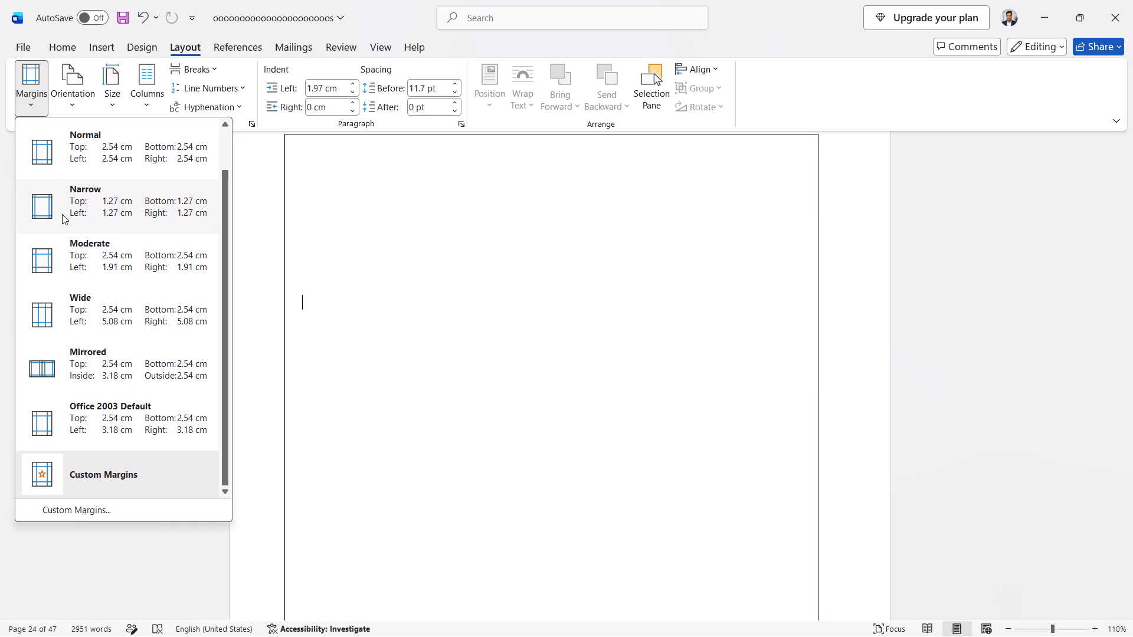
pyautogui.click(64, 254)
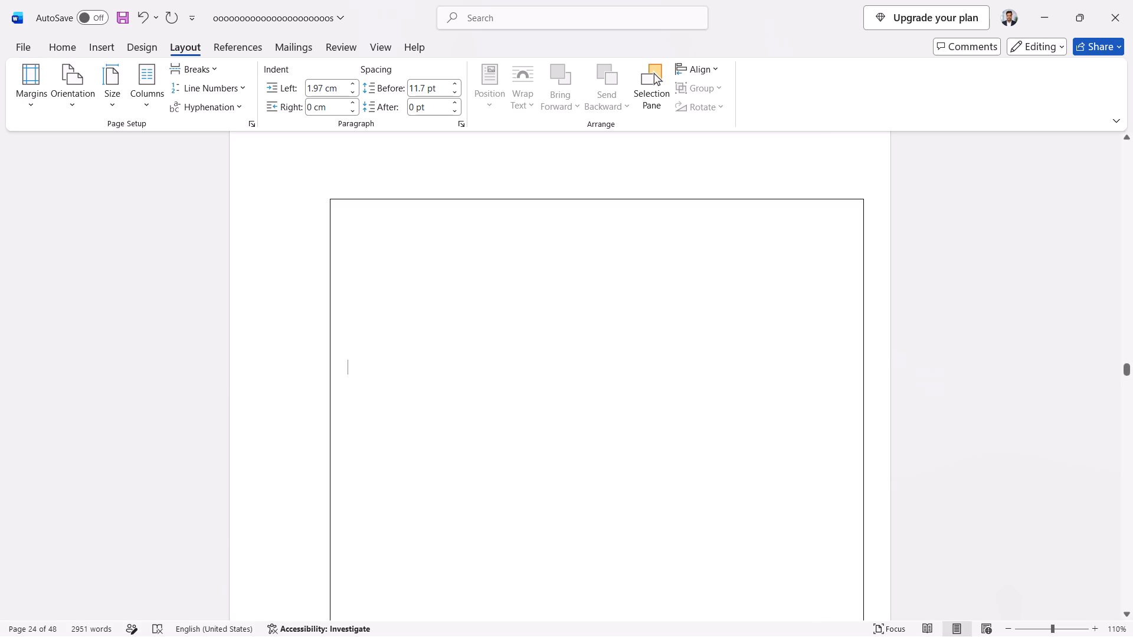
# Resize the box sideways, extending its left edge outward and pulling its right edge in to line up with the page margins.
pyautogui.scroll(-4, 458, 304)
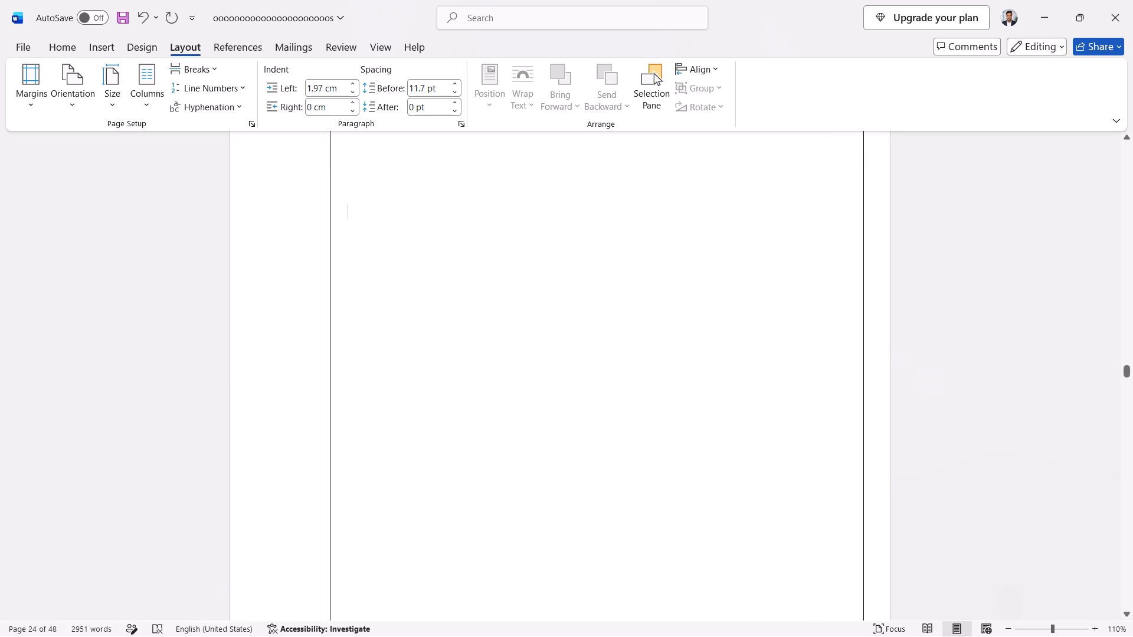
pyautogui.click(330, 331)
pyautogui.moveTo(330, 415); pyautogui.dragTo(309, 419)
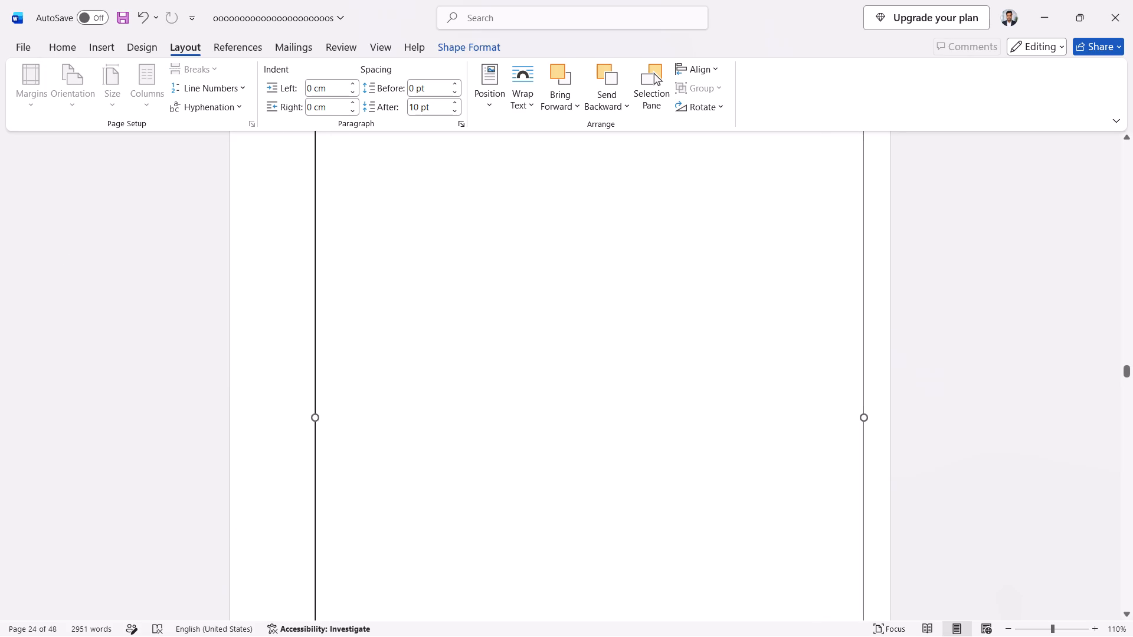
pyautogui.moveTo(309, 419); pyautogui.dragTo(276, 425)
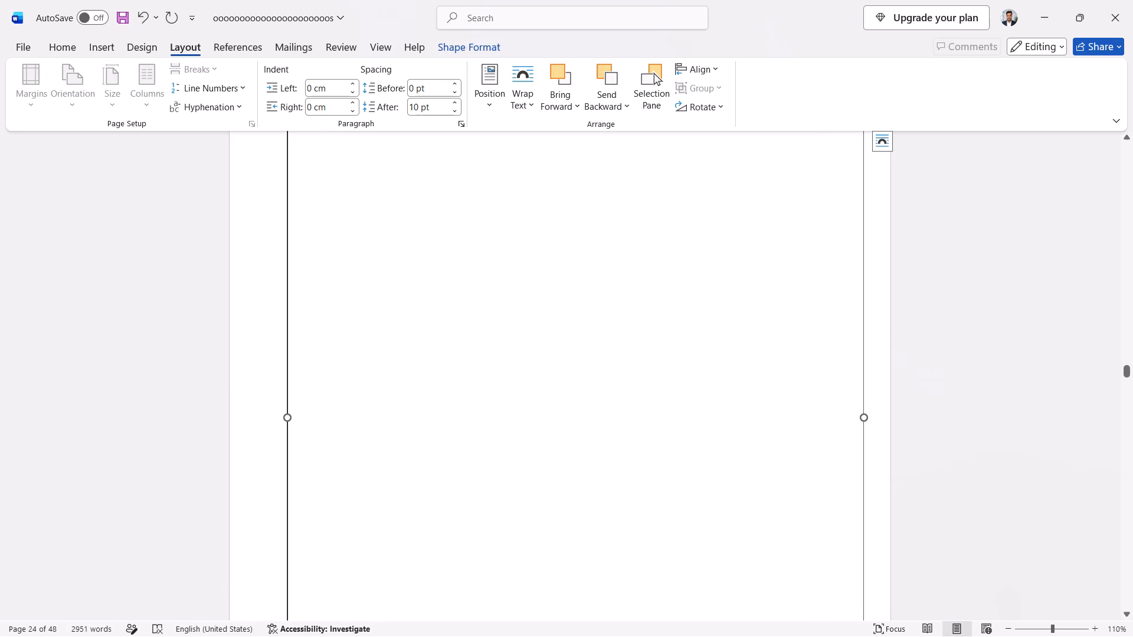
pyautogui.moveTo(864, 416); pyautogui.dragTo(817, 426)
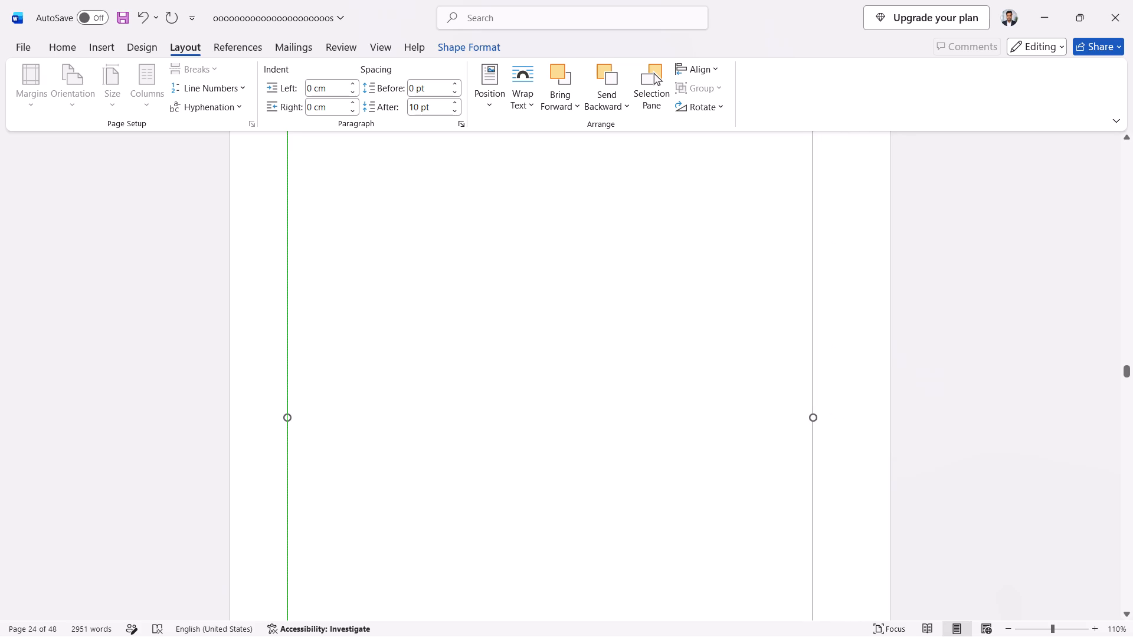
pyautogui.moveTo(817, 426); pyautogui.dragTo(836, 425)
# Raise the box's top edge slightly on Experiment 4's first page.
pyautogui.scroll(-2, 647, 353)
pyautogui.scroll(8, 641, 351)
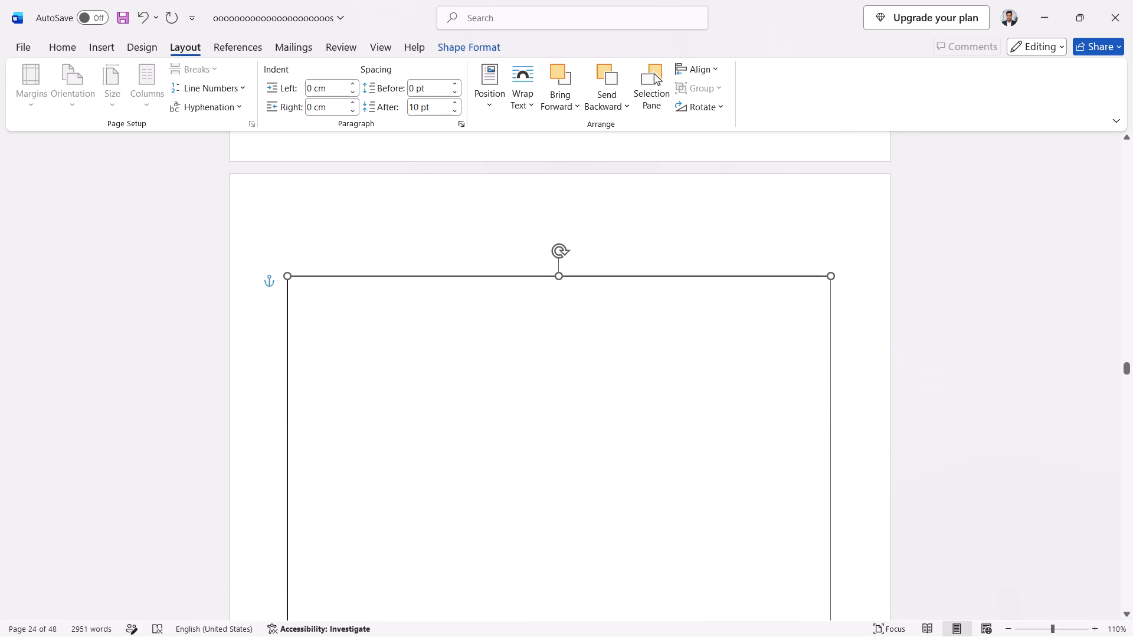
pyautogui.moveTo(559, 277); pyautogui.dragTo(560, 300)
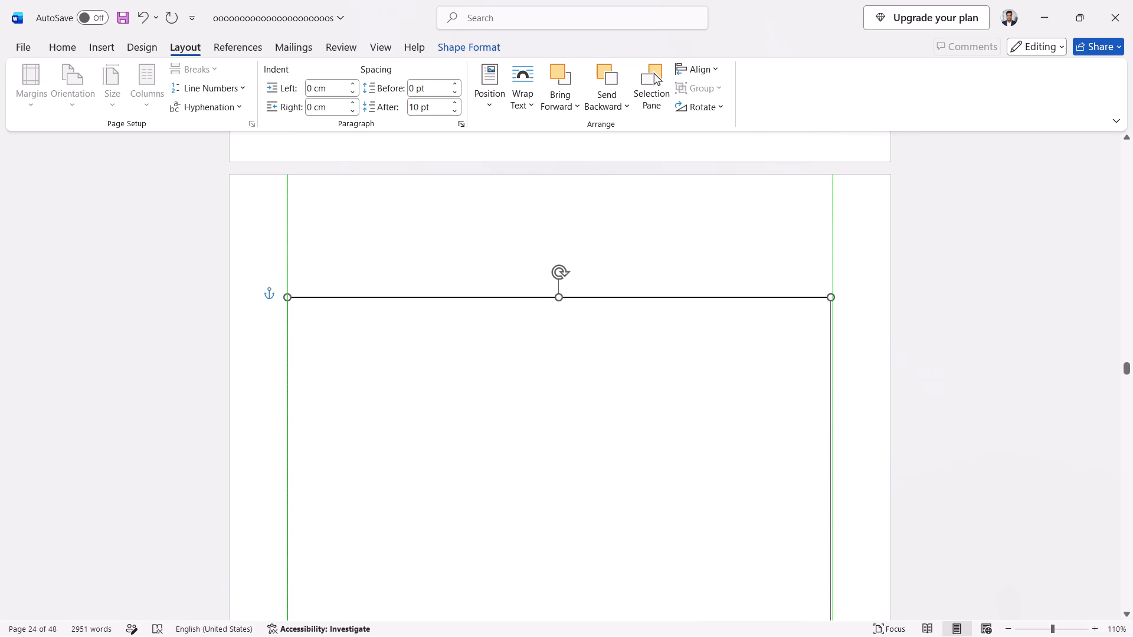
pyautogui.moveTo(560, 300); pyautogui.dragTo(560, 249)
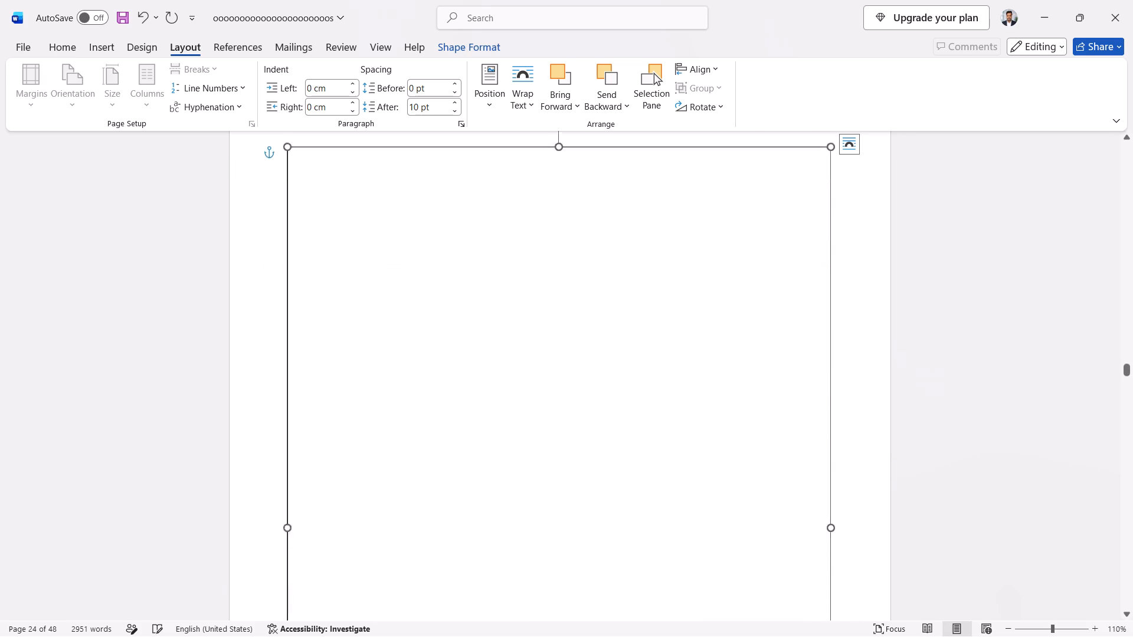
# Pull the box's bottom edge up so it leaves a clear margin above the end of the page.
pyautogui.scroll(3, 558, 249)
pyautogui.scroll(-14, 558, 249)
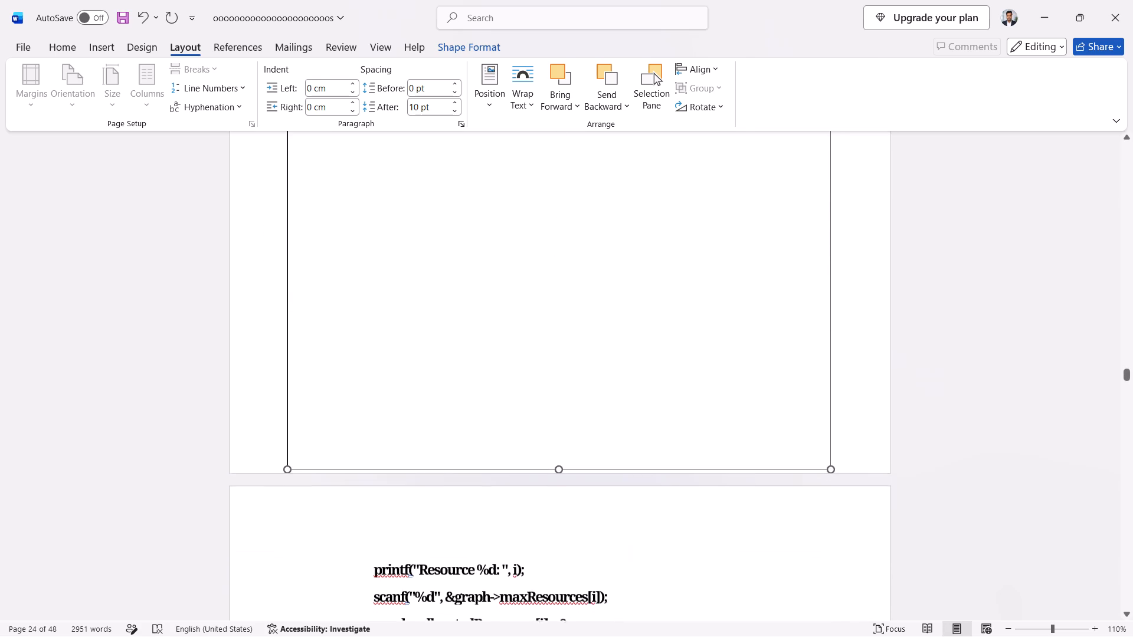
pyautogui.moveTo(561, 466); pyautogui.dragTo(554, 434)
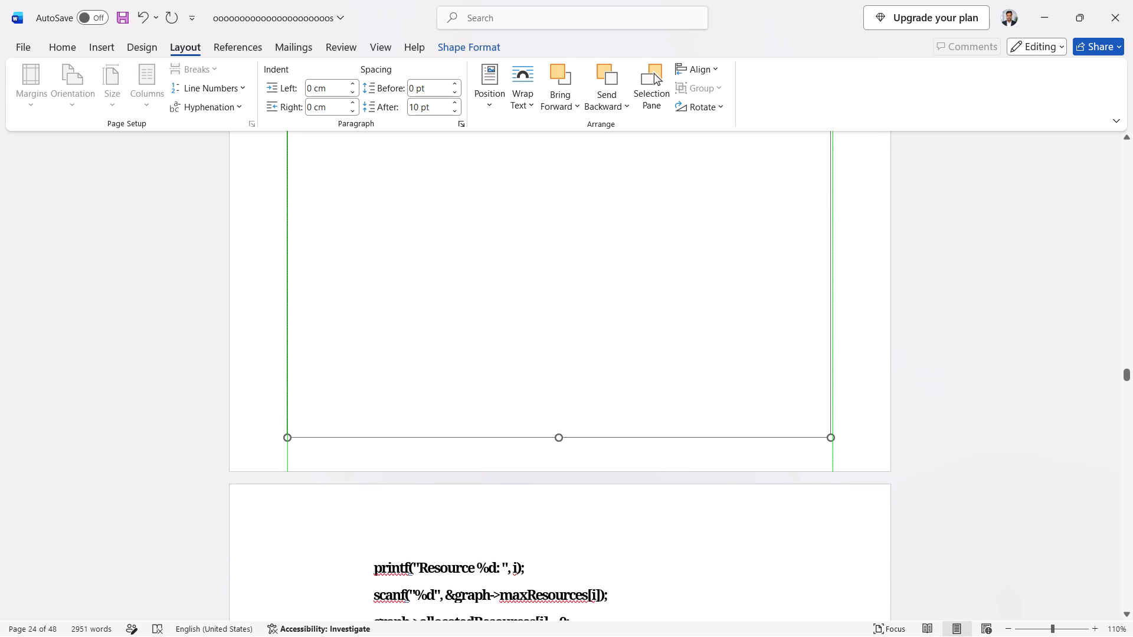
pyautogui.moveTo(554, 434); pyautogui.dragTo(552, 382)
# Set the box's text wrapping to Behind Text so Experiment 4's code shows inside the frame.
pyautogui.scroll(4, 552, 381)
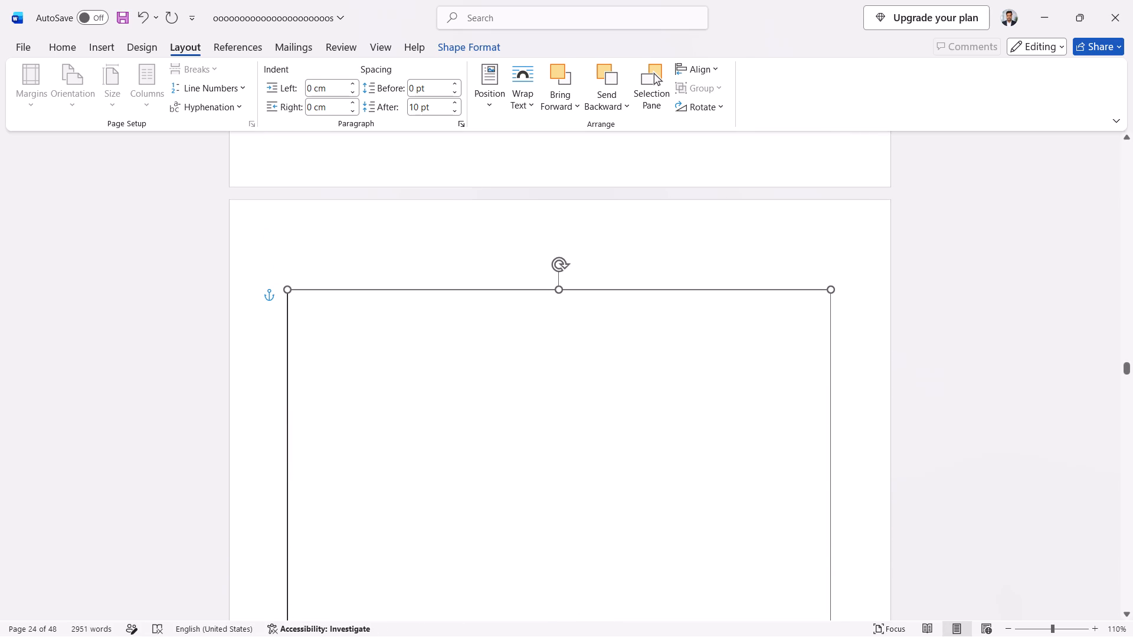
pyautogui.click(846, 305)
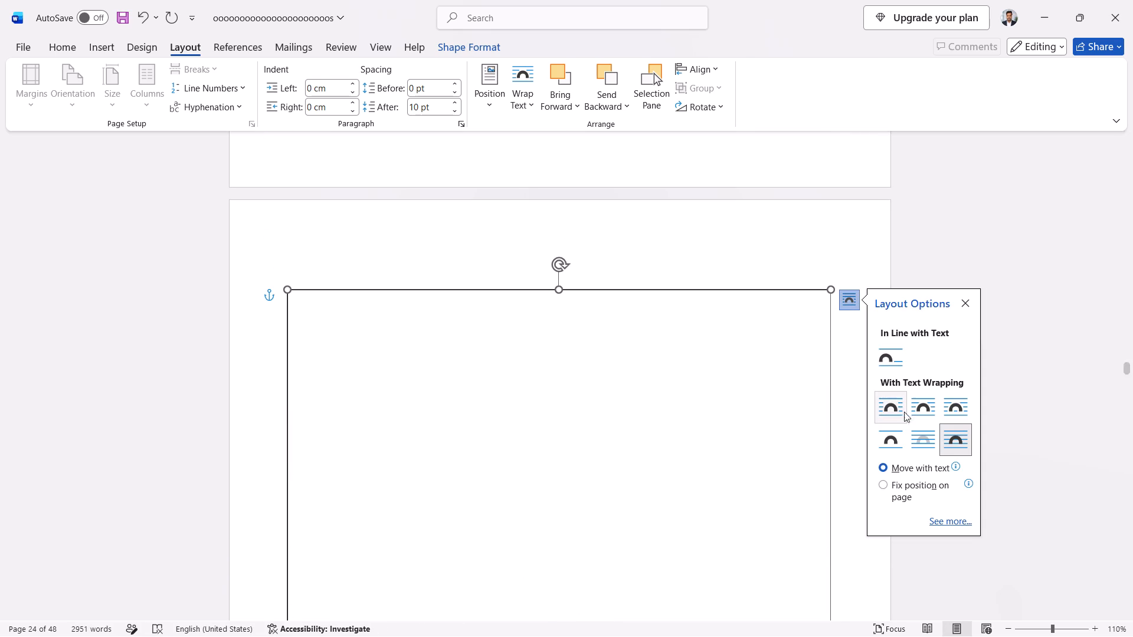
pyautogui.click(919, 441)
# Fine-tune the box's bottom edge just below the last code line on Experiment 4's first page.
pyautogui.scroll(-9, 694, 397)
pyautogui.scroll(1, 676, 383)
pyautogui.scroll(-3, 669, 380)
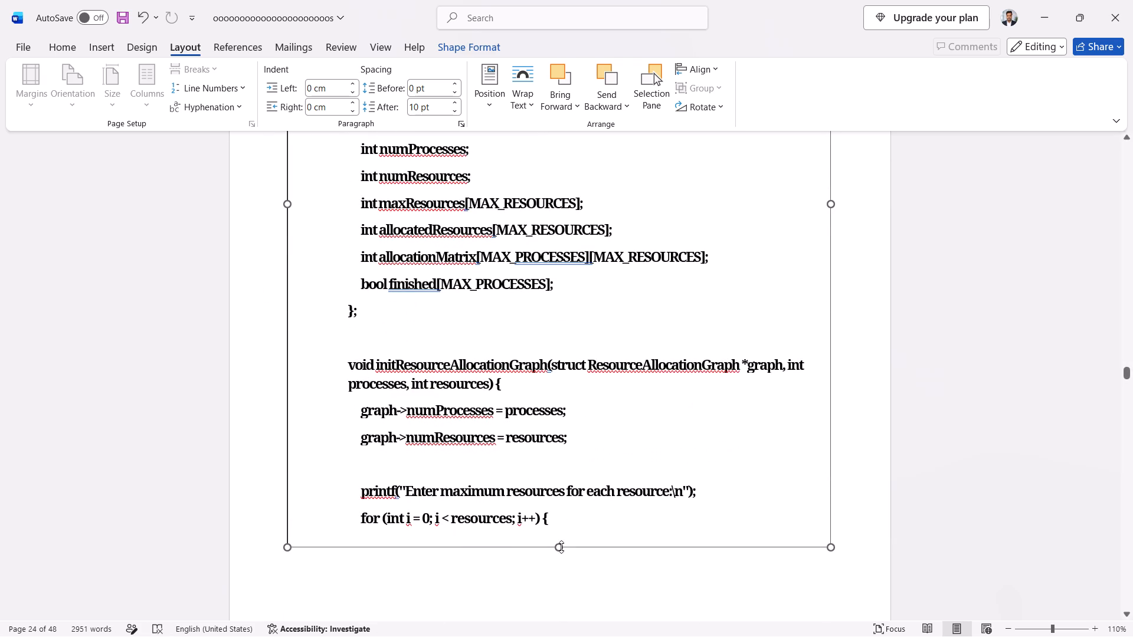
pyautogui.moveTo(561, 546); pyautogui.dragTo(561, 539)
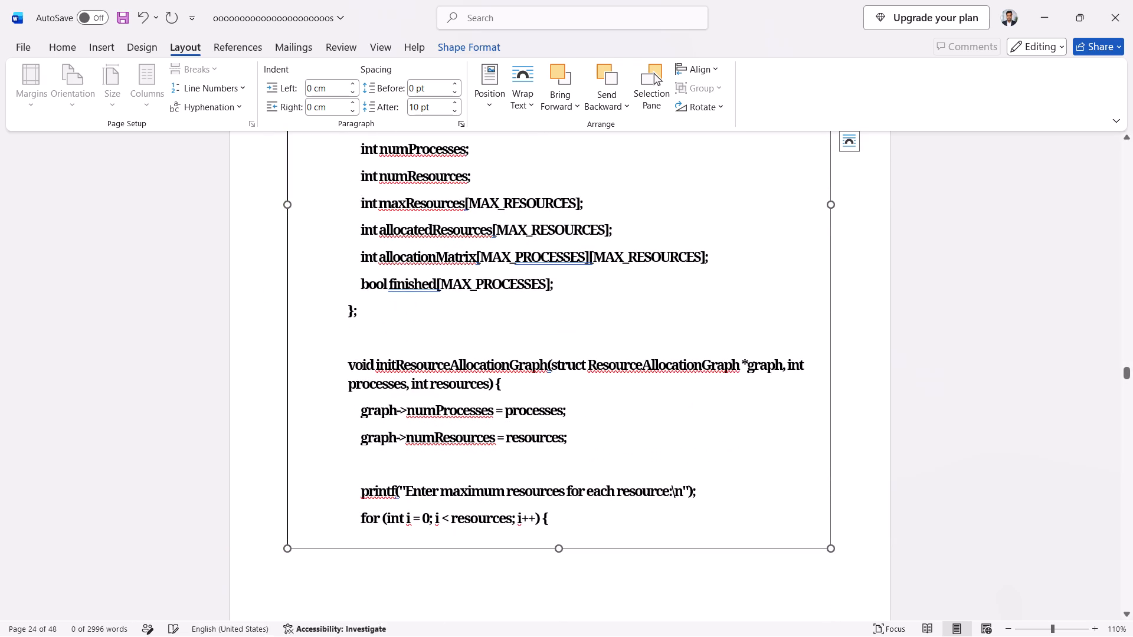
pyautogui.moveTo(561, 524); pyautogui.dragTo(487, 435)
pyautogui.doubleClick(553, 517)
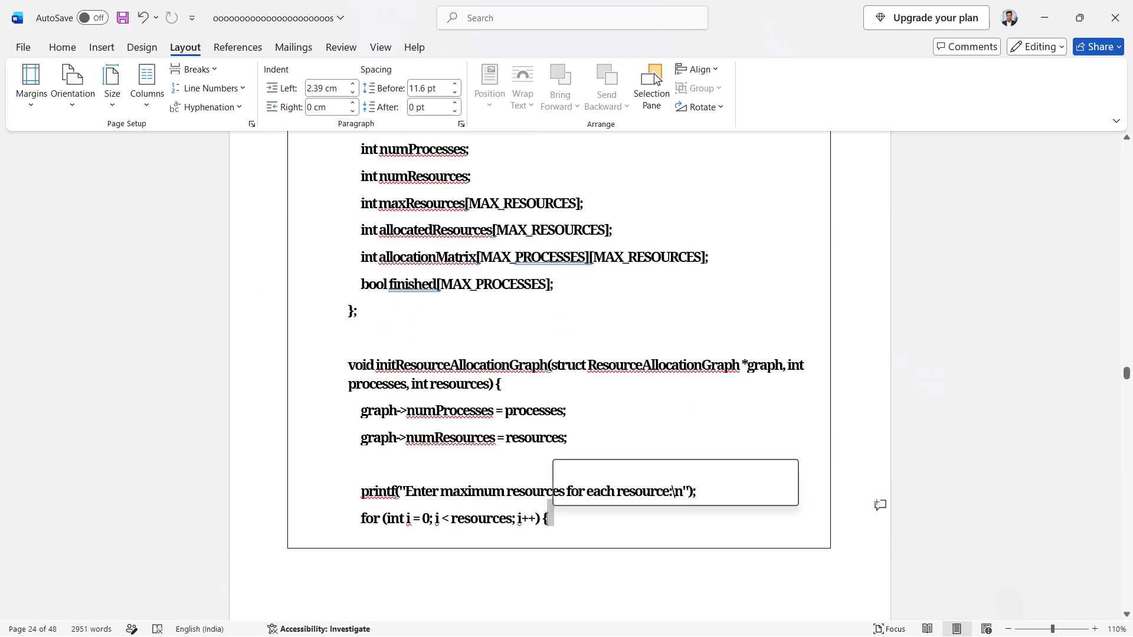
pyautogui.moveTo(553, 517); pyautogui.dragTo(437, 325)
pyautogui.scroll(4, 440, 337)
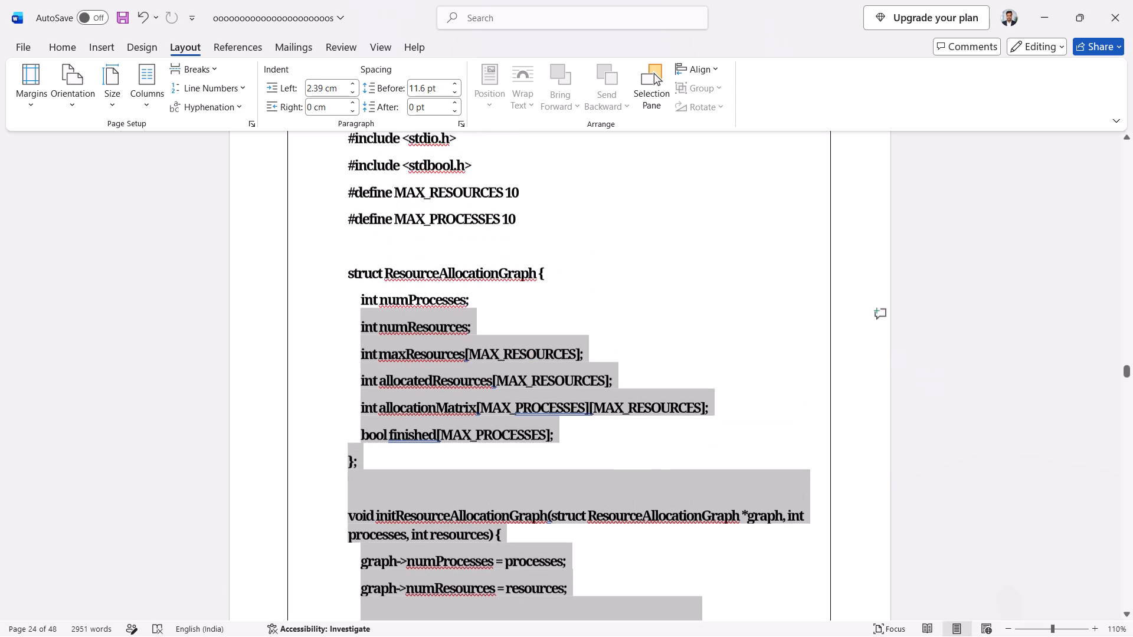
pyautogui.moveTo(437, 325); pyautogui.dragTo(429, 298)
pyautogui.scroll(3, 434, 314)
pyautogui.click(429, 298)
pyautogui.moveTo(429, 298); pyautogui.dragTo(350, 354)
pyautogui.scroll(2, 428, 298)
# Apply the Normal style to Experiment 4's code from the #include lines through the "for (int i = 0; i < resources; i++) {" line.
pyautogui.click(340, 339)
pyautogui.moveTo(342, 339); pyautogui.dragTo(493, 546)
pyautogui.scroll(-2, 486, 529)
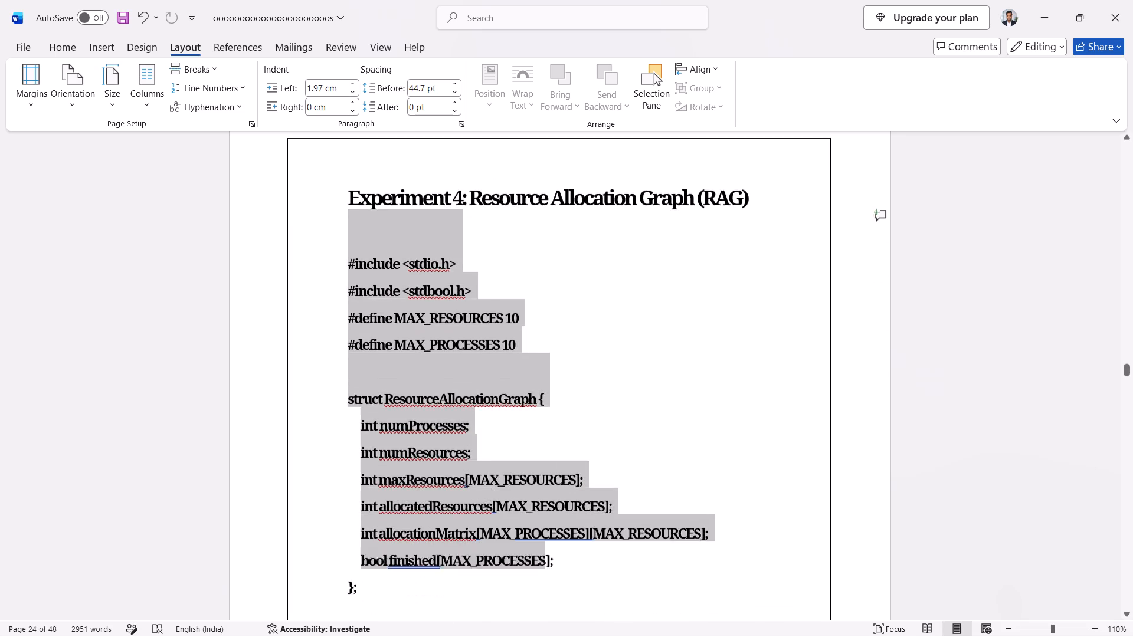
pyautogui.scroll(-6, 493, 546)
pyautogui.moveTo(493, 546); pyautogui.dragTo(575, 534)
pyautogui.scroll(-1, 496, 550)
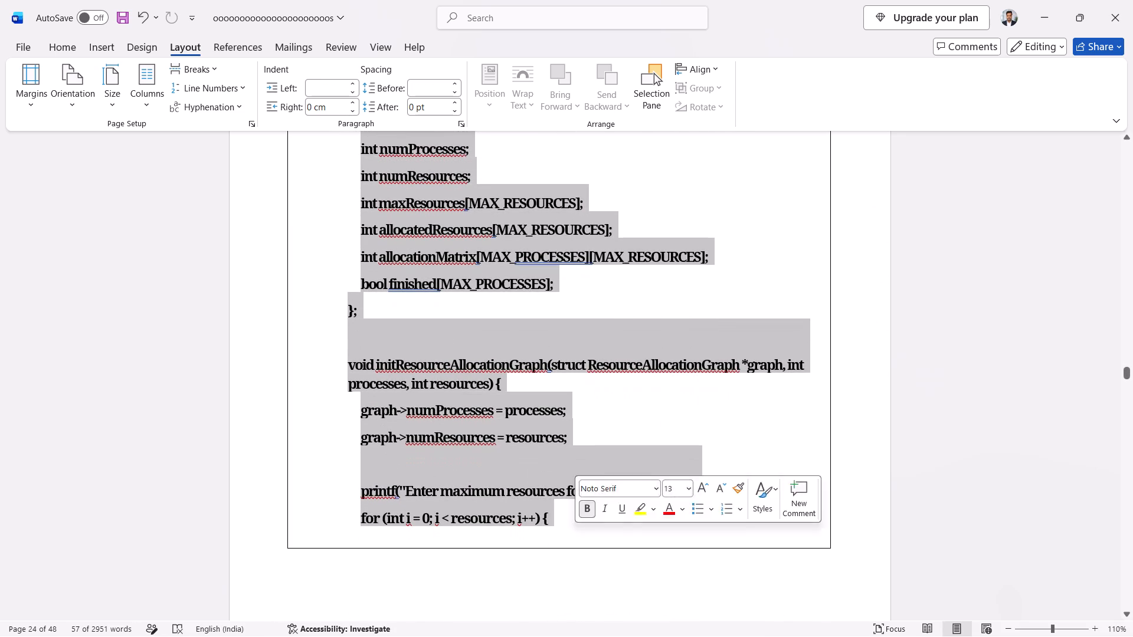
pyautogui.click(72, 46)
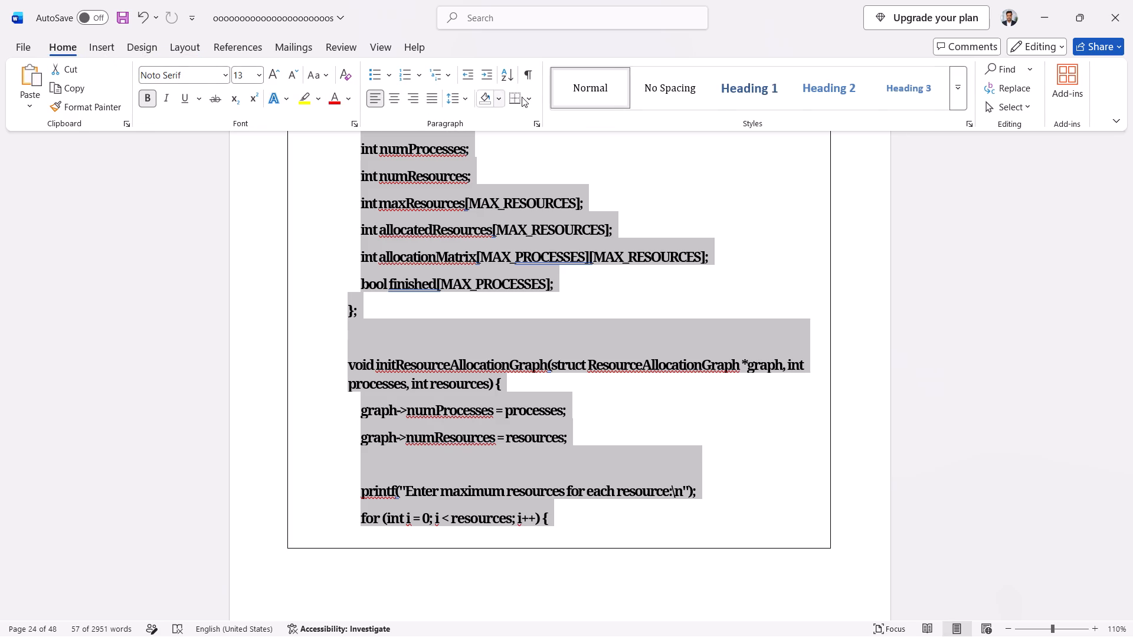
pyautogui.click(578, 93)
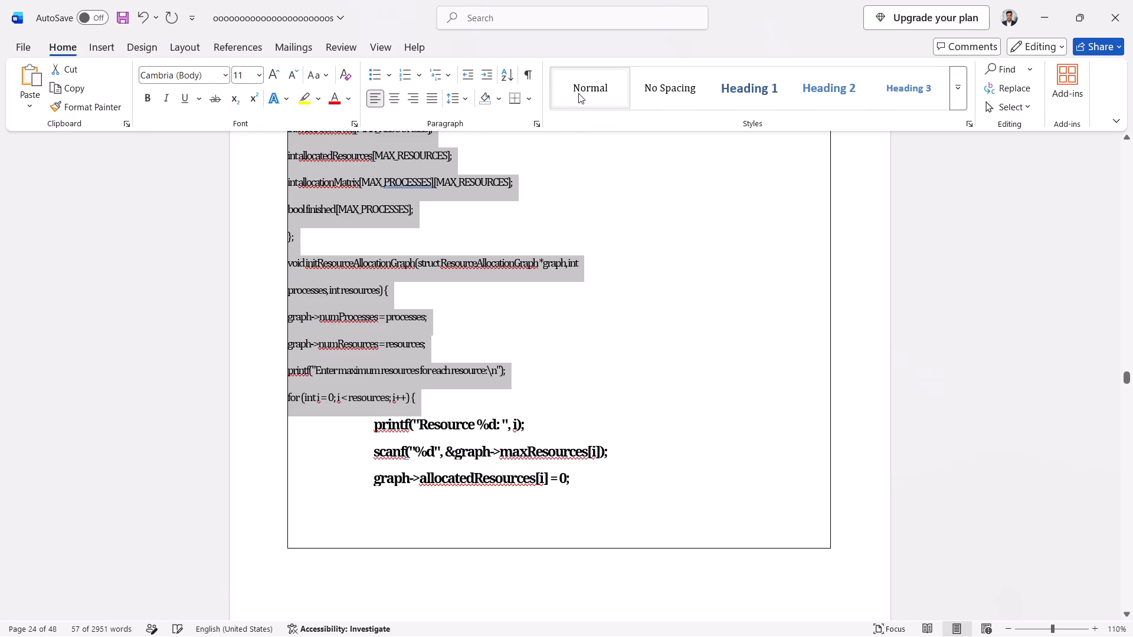
# Apply the Normal style to the three remaining bold code lines at the end of Experiment 4's first page.
pyautogui.scroll(-4, 492, 461)
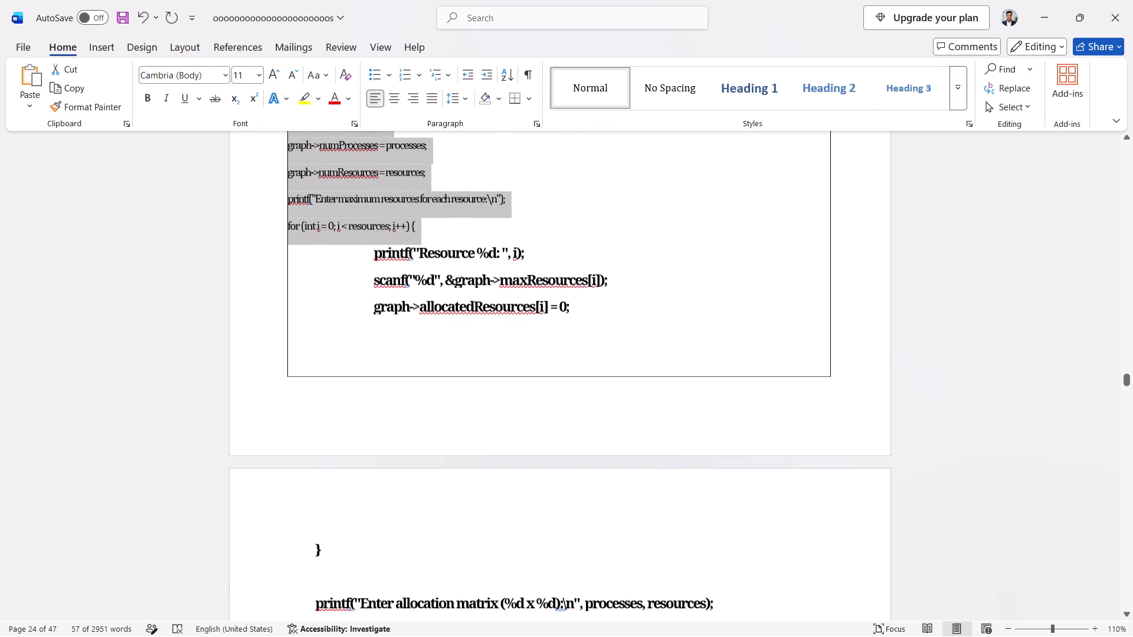
pyautogui.scroll(-4, 492, 461)
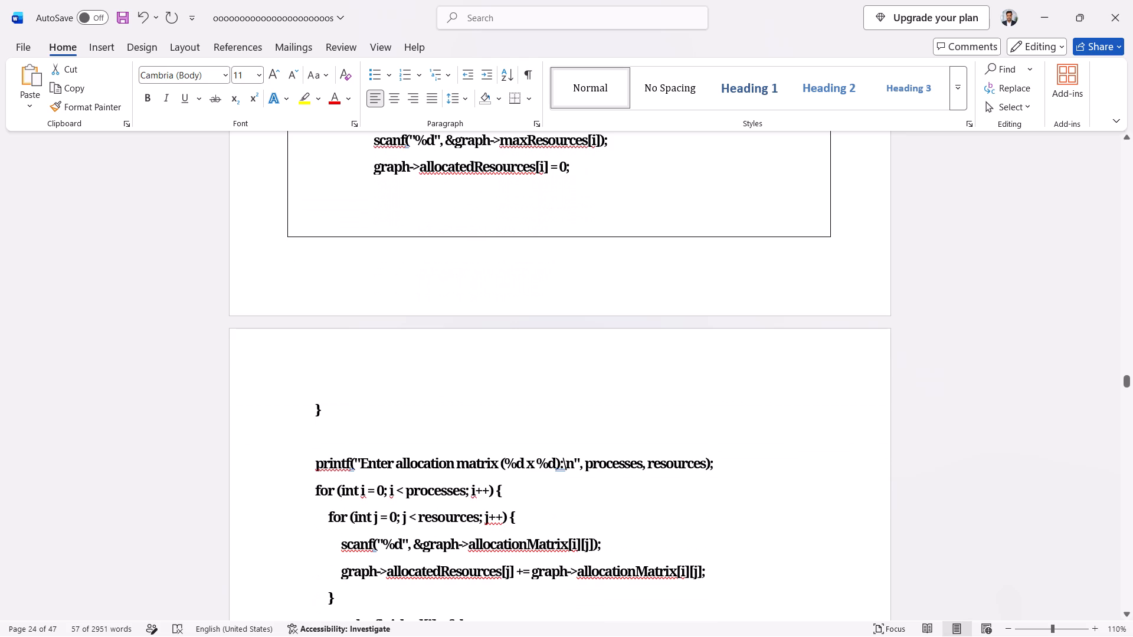
pyautogui.scroll(3, 594, 201)
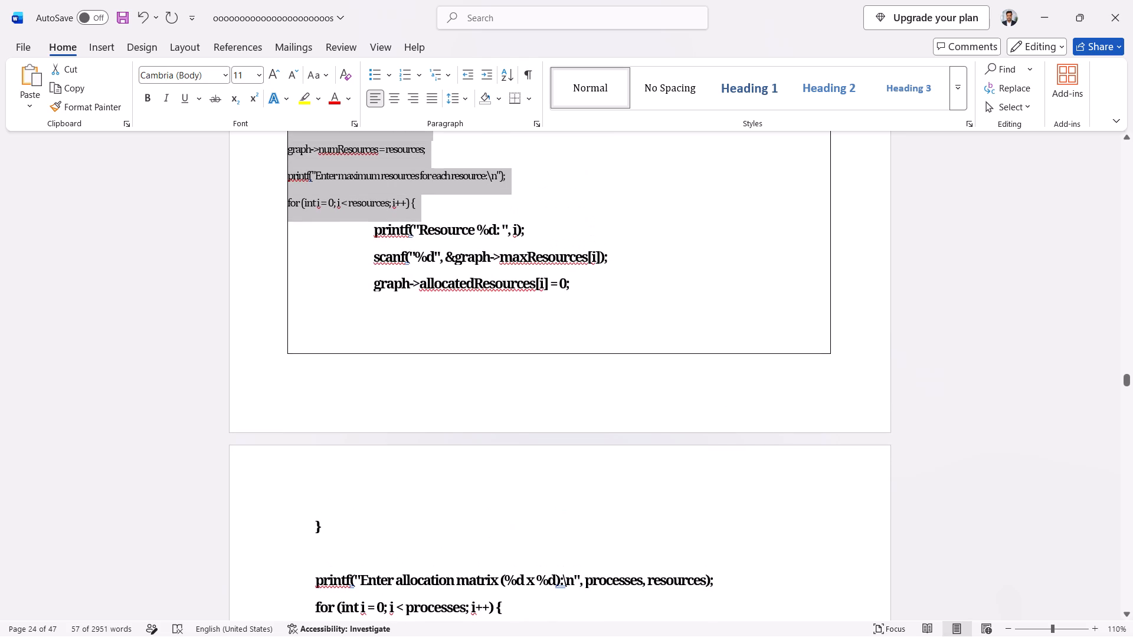
pyautogui.moveTo(568, 284); pyautogui.dragTo(373, 233)
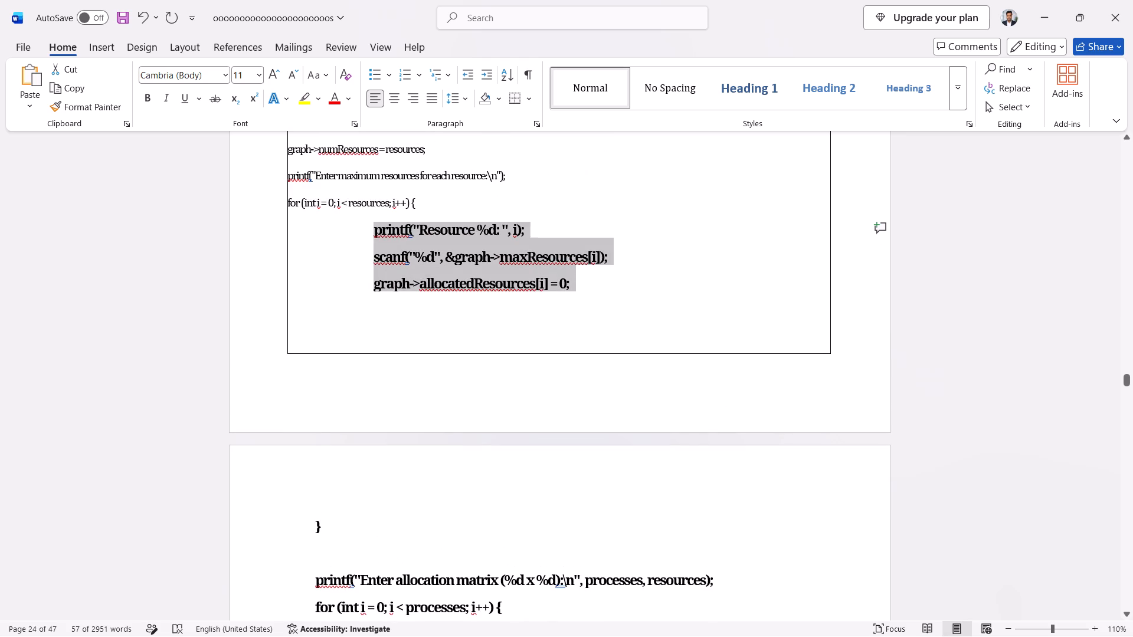
pyautogui.moveTo(373, 233); pyautogui.dragTo(371, 231)
pyautogui.click(601, 100)
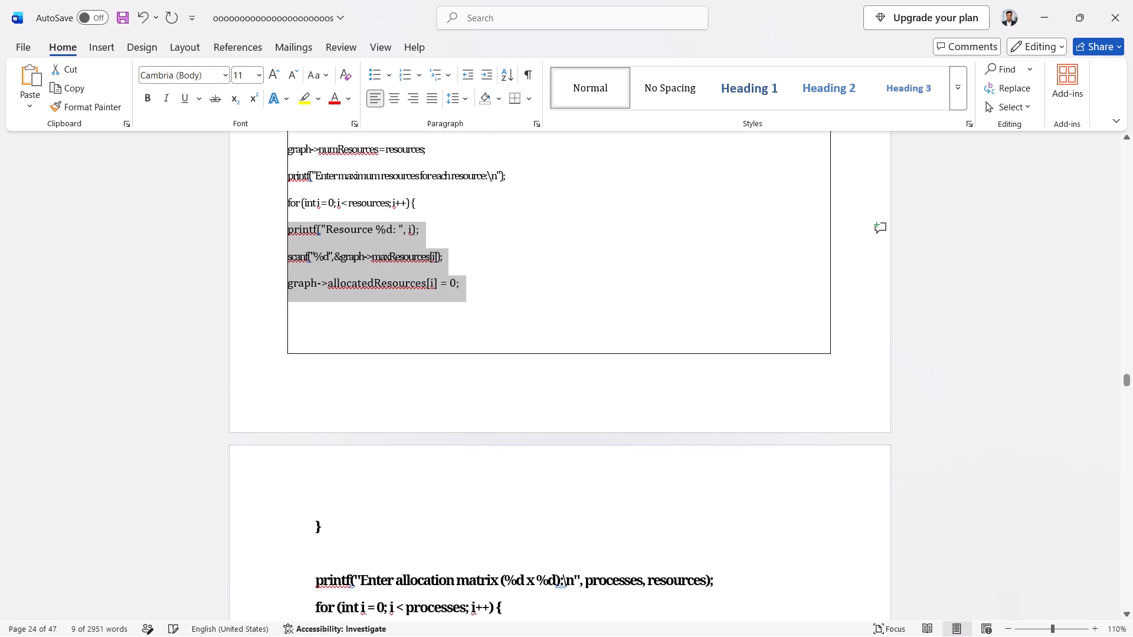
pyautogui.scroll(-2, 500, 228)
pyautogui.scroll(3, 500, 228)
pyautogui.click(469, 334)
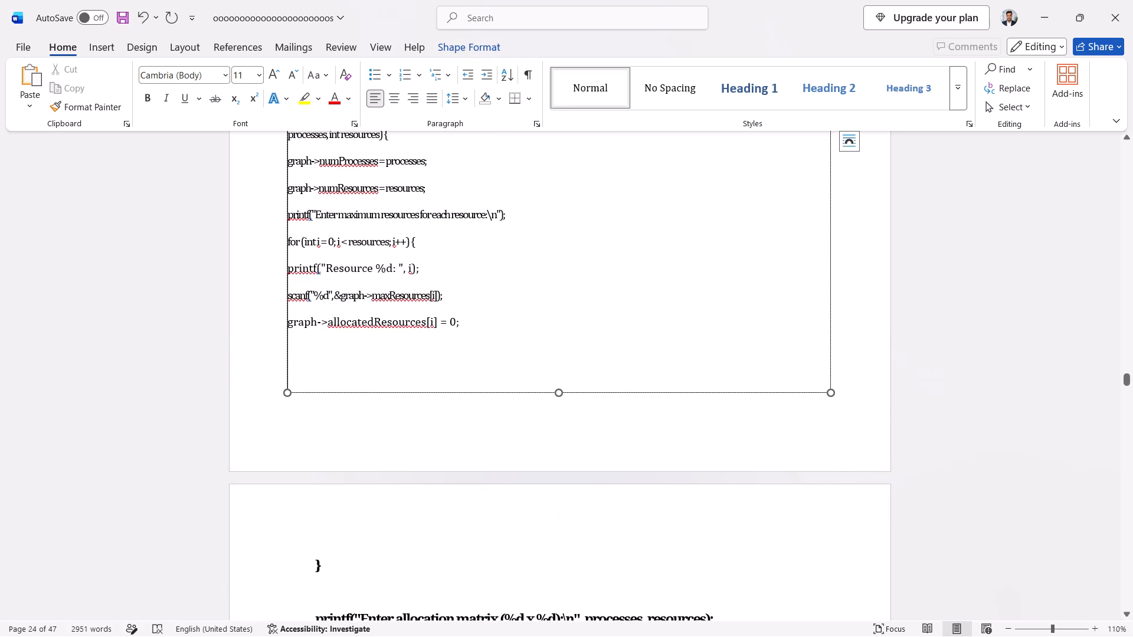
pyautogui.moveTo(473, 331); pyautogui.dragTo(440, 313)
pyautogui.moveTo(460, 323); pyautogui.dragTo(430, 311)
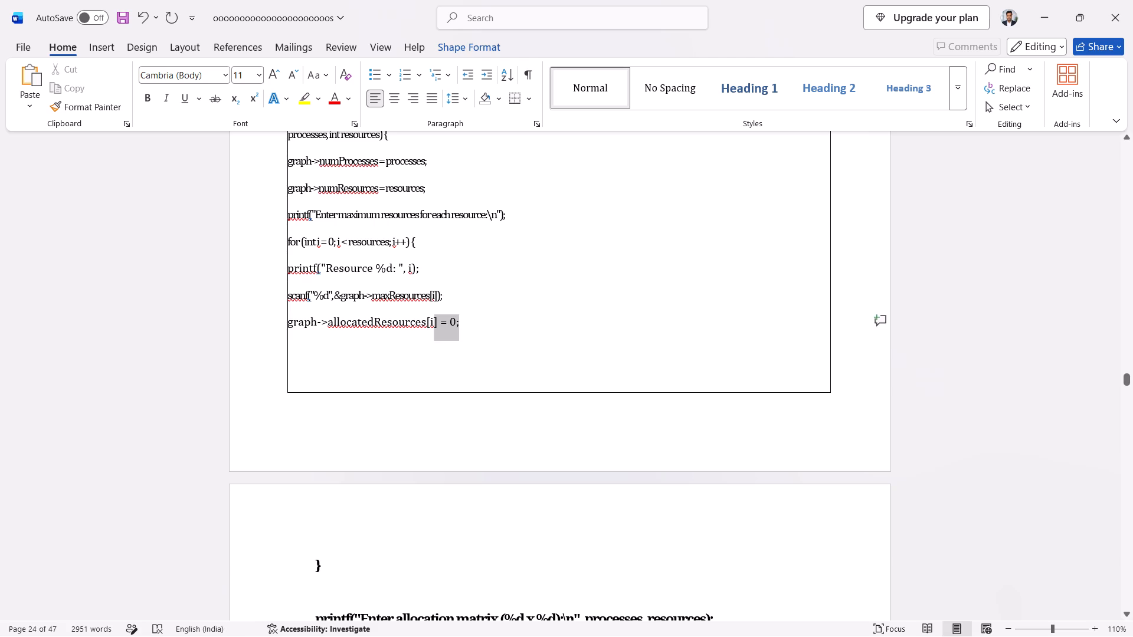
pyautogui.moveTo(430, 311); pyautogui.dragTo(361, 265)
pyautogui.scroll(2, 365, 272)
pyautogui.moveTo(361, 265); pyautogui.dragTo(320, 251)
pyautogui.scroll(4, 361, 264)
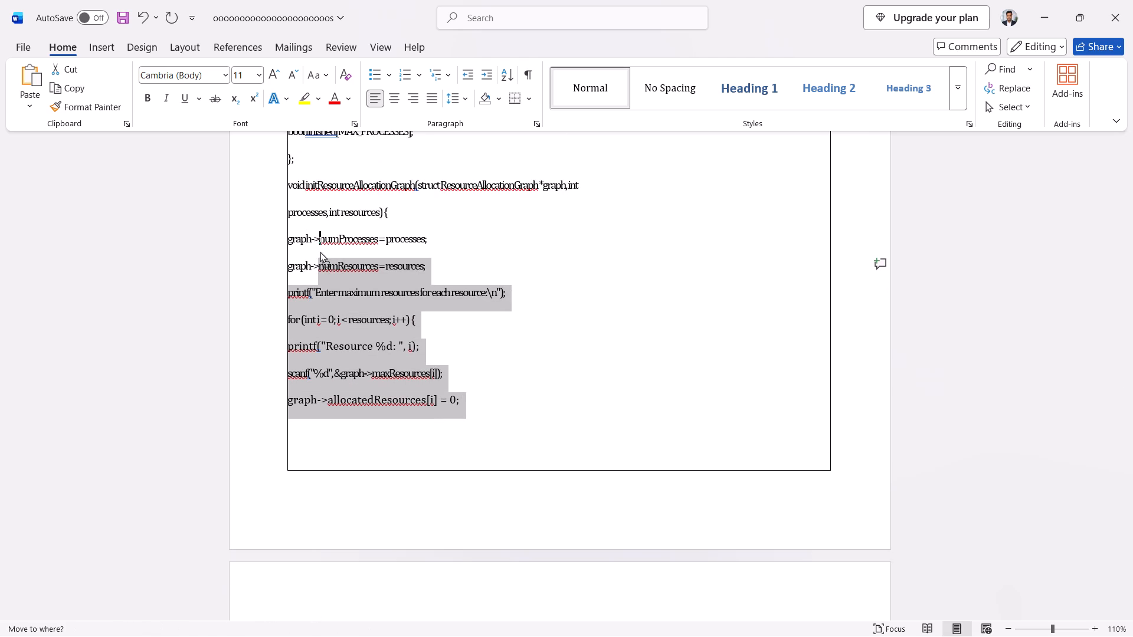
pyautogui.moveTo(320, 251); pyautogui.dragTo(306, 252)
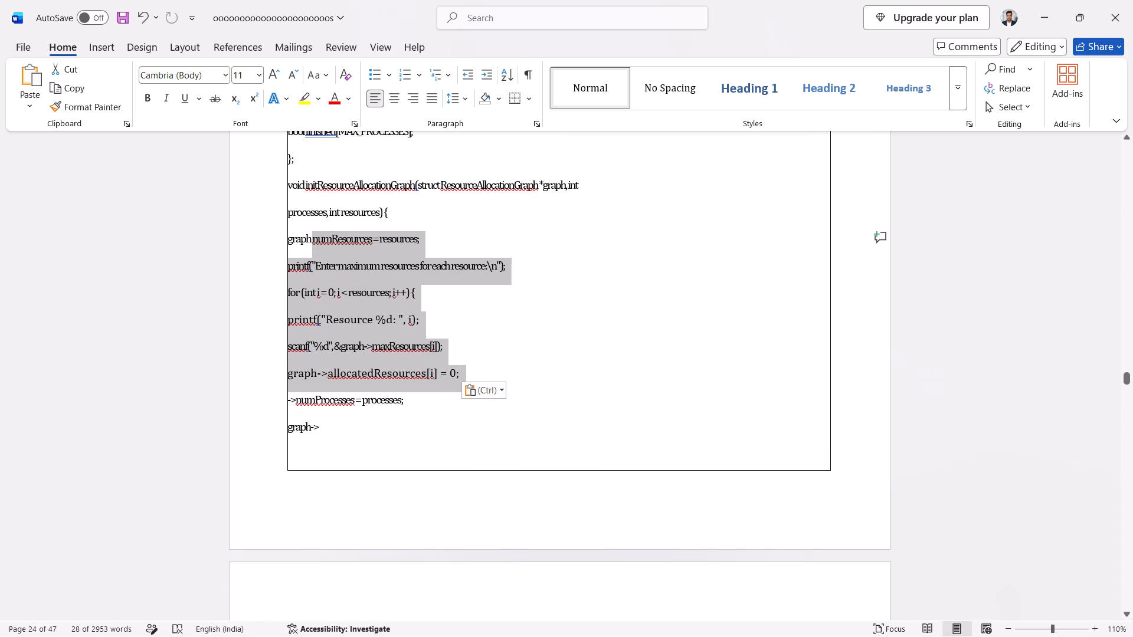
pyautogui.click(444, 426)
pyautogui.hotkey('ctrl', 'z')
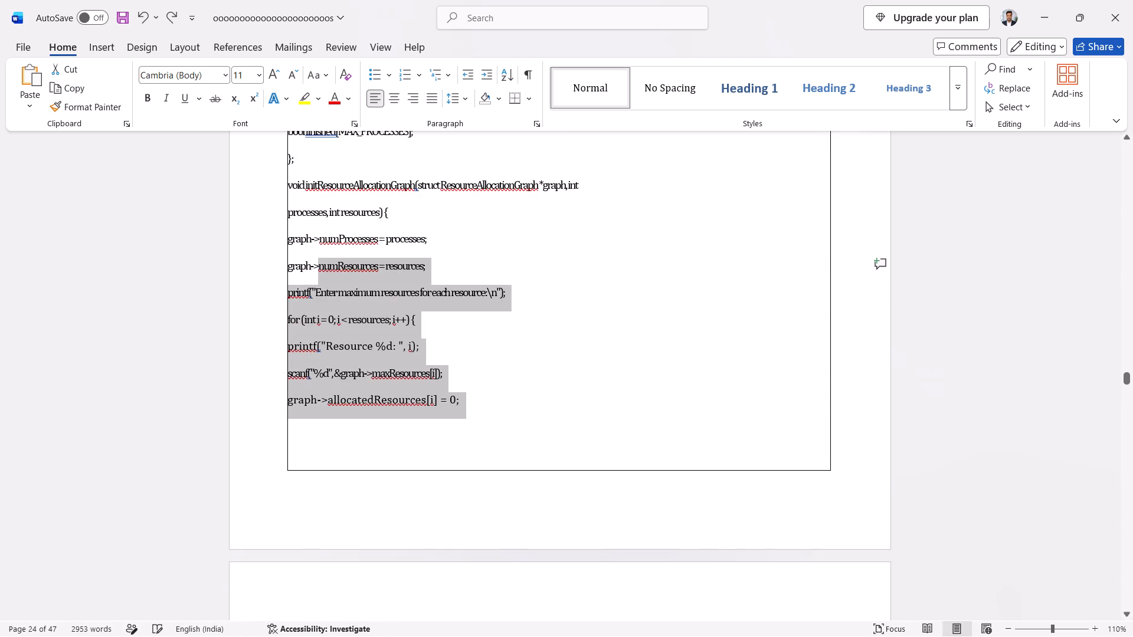
# Set all the Normal-style code under the Experiment 4 heading to 14 pt Times New Roman.
pyautogui.click(401, 431)
pyautogui.moveTo(461, 405); pyautogui.dragTo(375, 331)
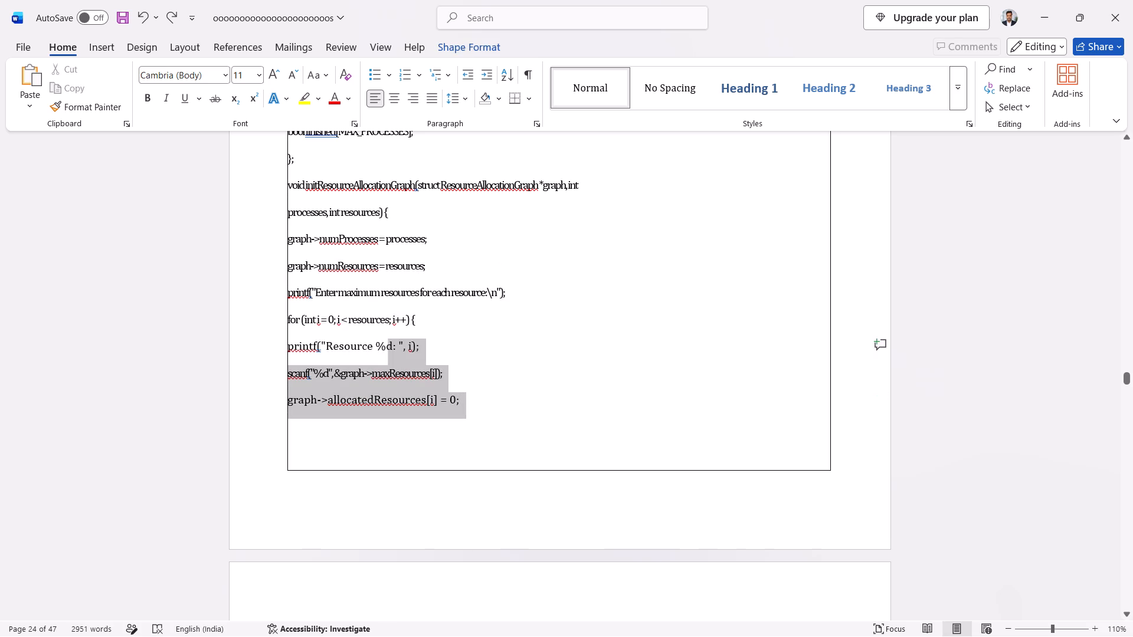
pyautogui.moveTo(375, 331); pyautogui.dragTo(340, 296)
pyautogui.scroll(10, 366, 313)
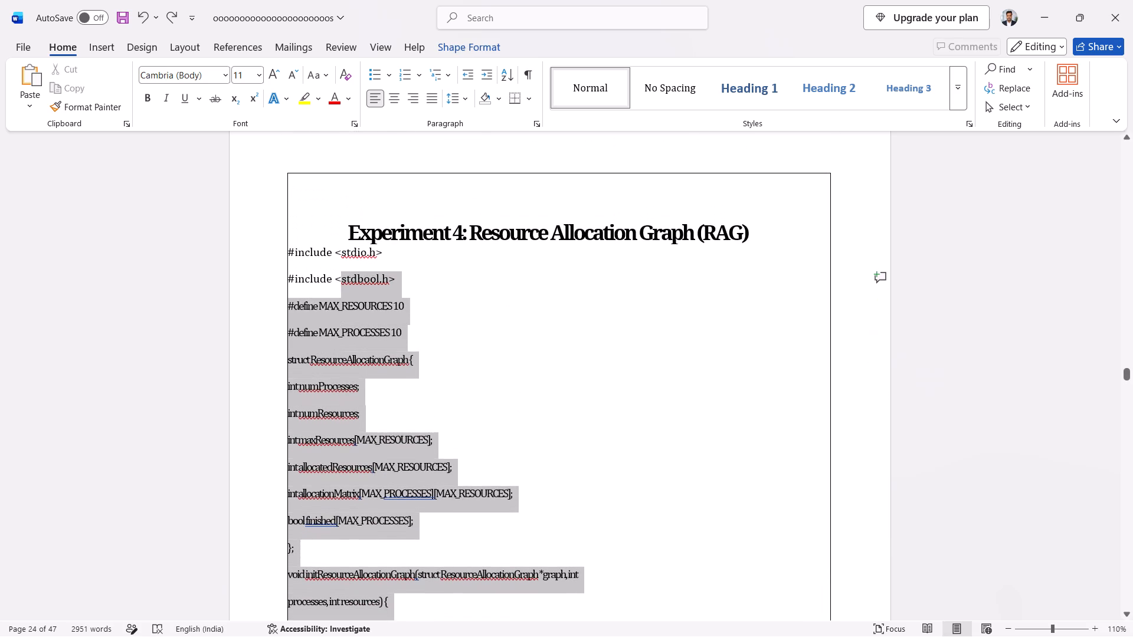
pyautogui.moveTo(340, 296); pyautogui.dragTo(289, 256)
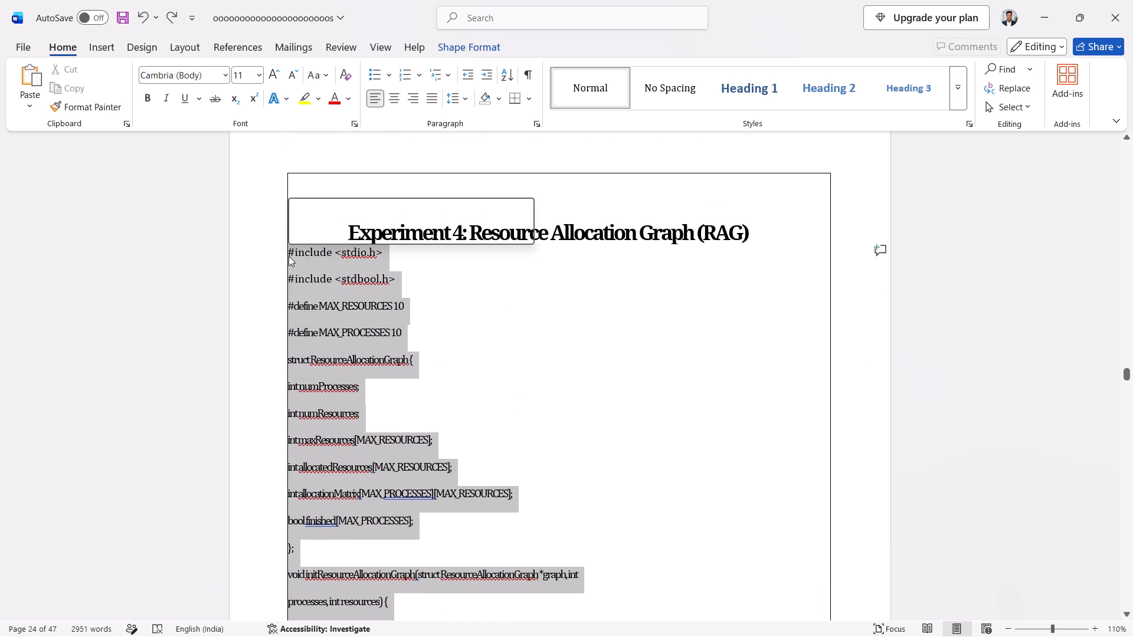
pyautogui.click(274, 75)
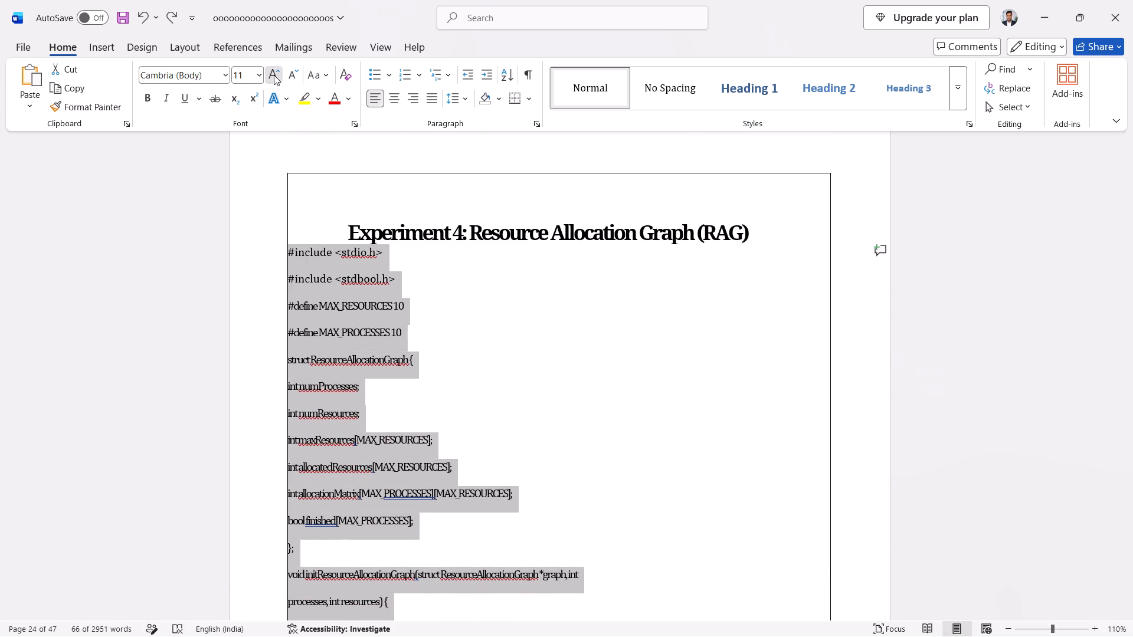
pyautogui.click(274, 75)
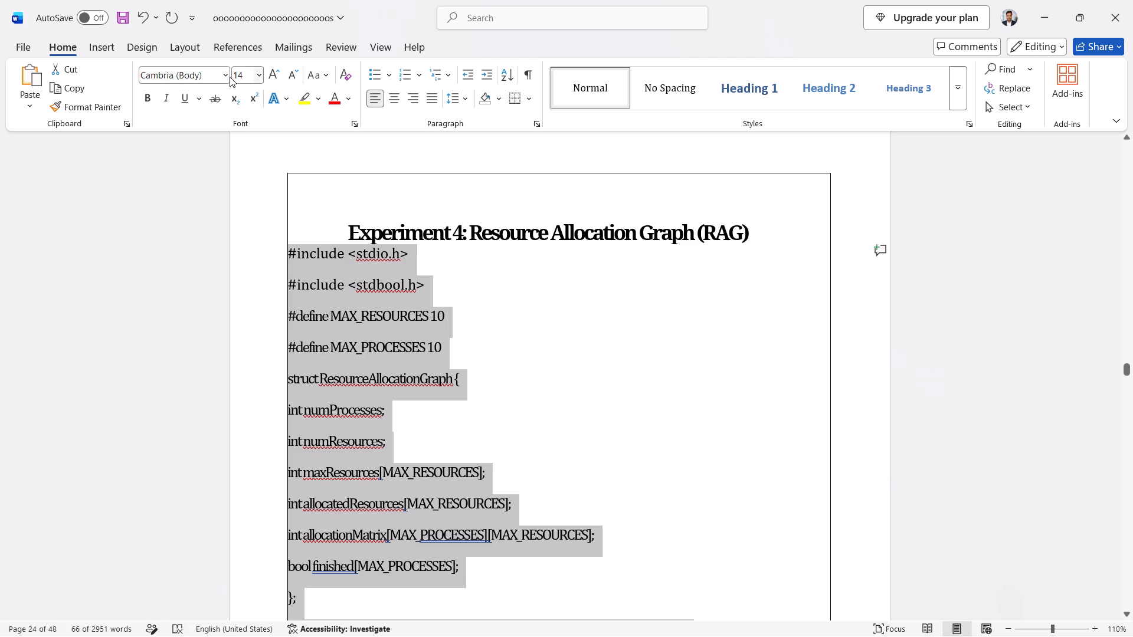
pyautogui.click(230, 77)
pyautogui.click(226, 76)
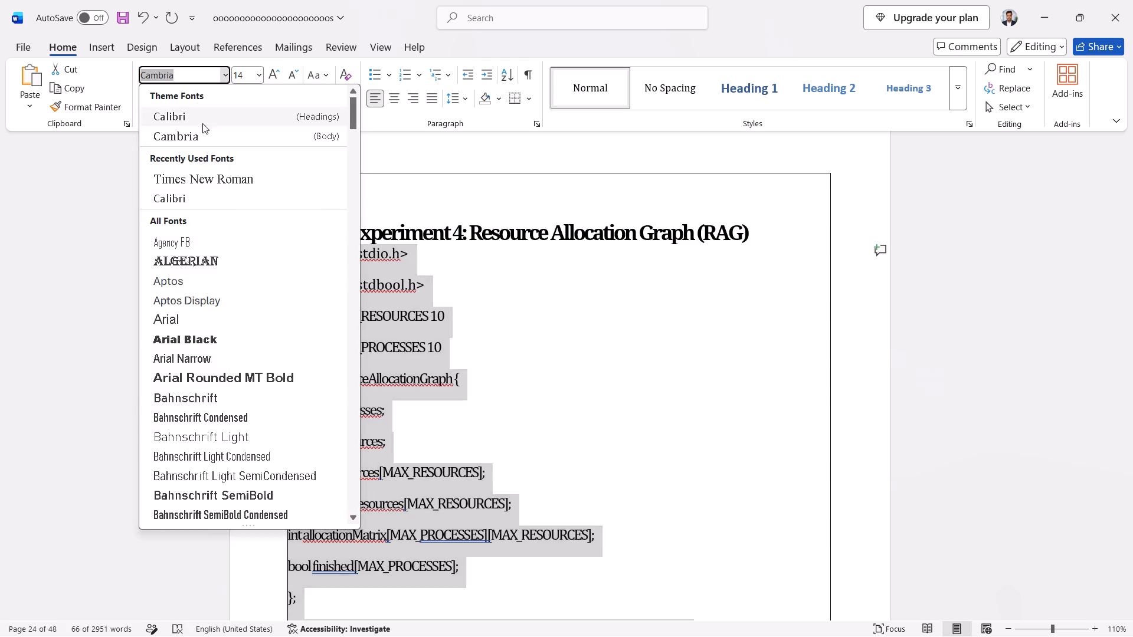
pyautogui.click(209, 178)
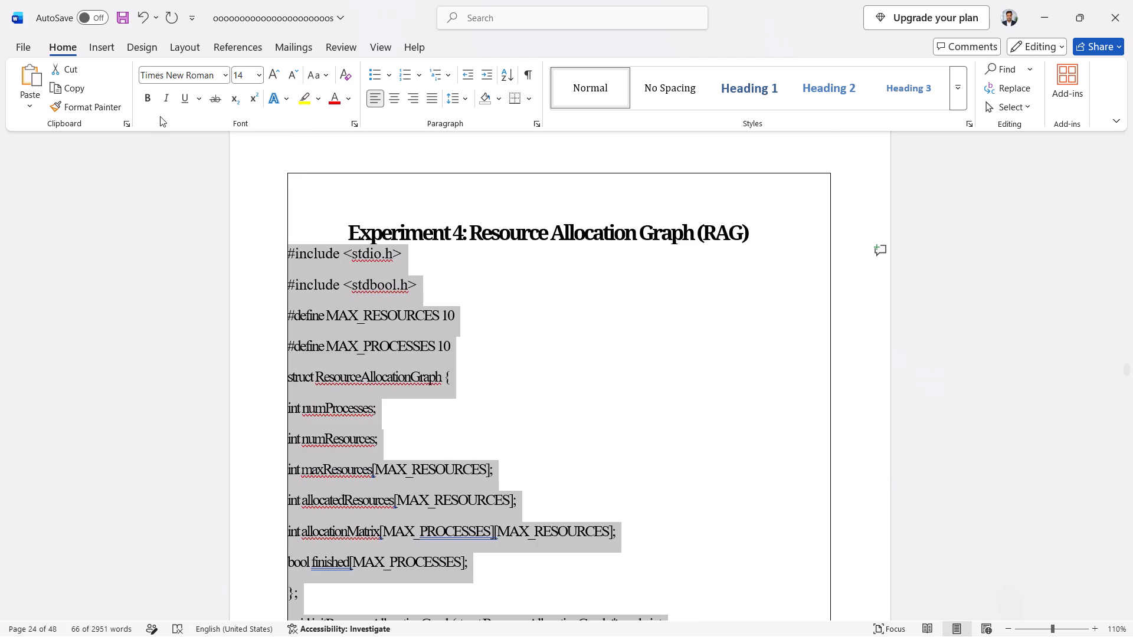
# Adjust the box's bottom edge so it sits just below the last scanf line on Experiment 4's first page.
pyautogui.scroll(-20, 399, 287)
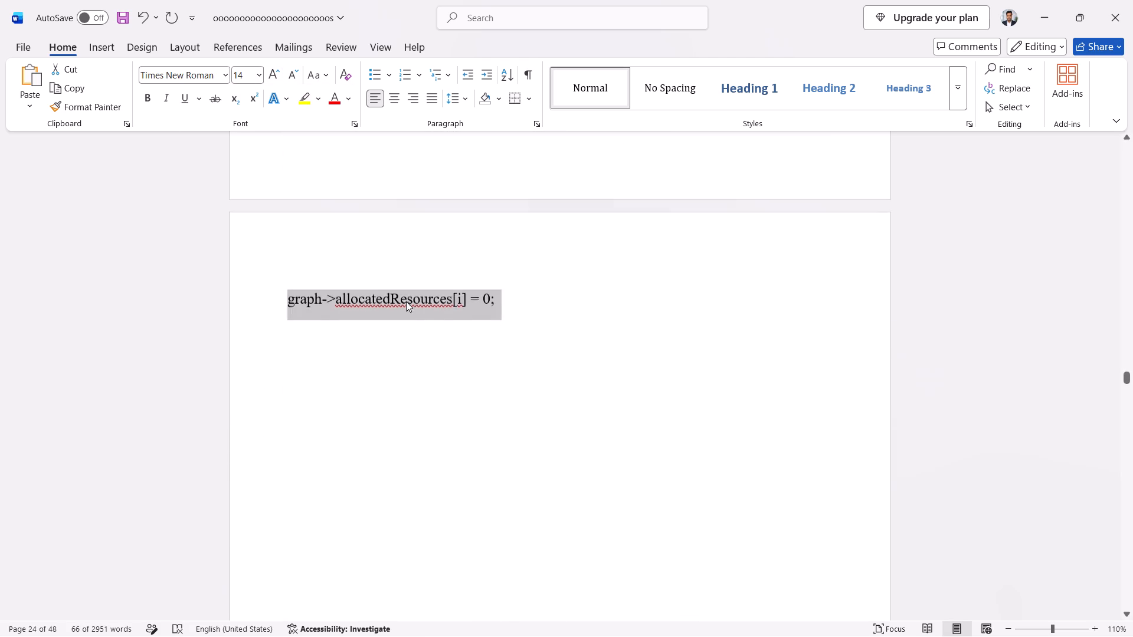
pyautogui.scroll(-2, 406, 301)
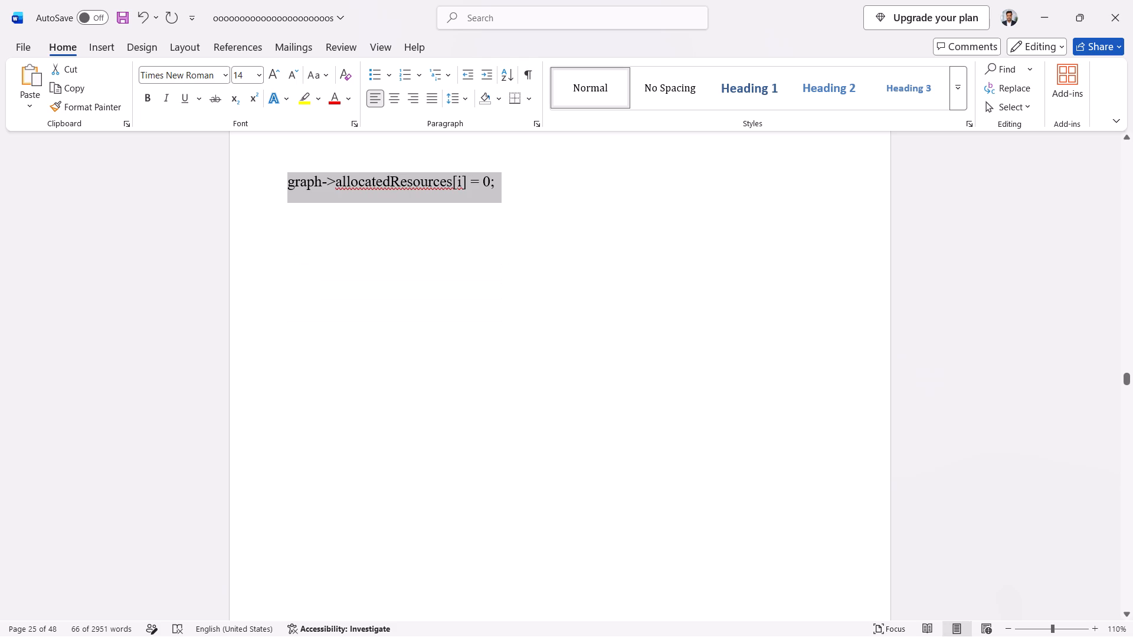
pyautogui.scroll(6, 406, 301)
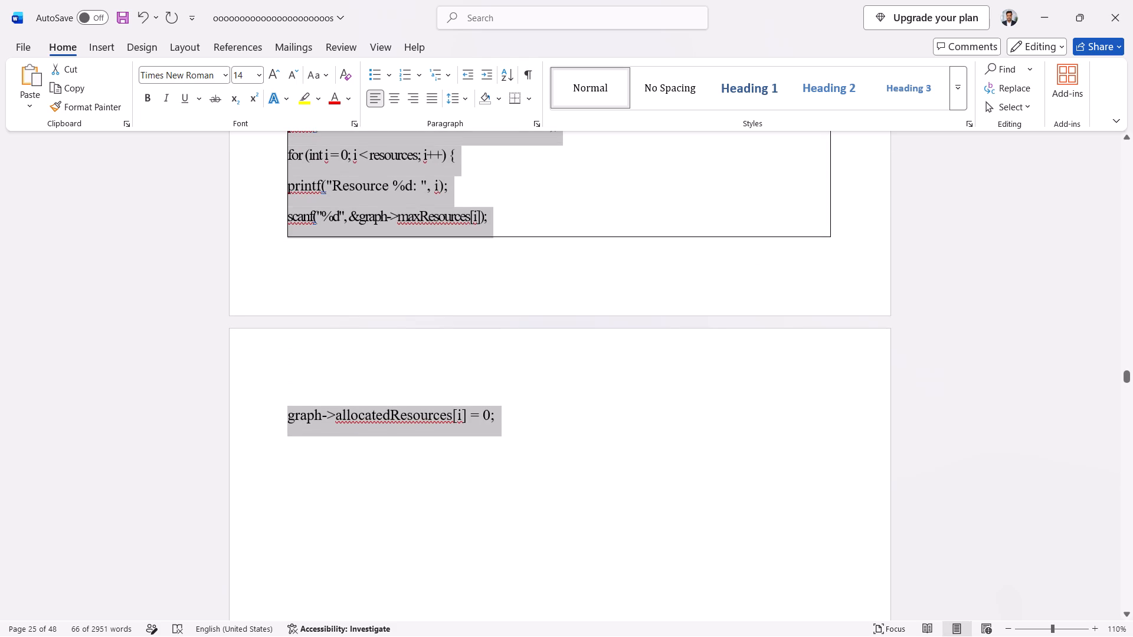
pyautogui.click(484, 271)
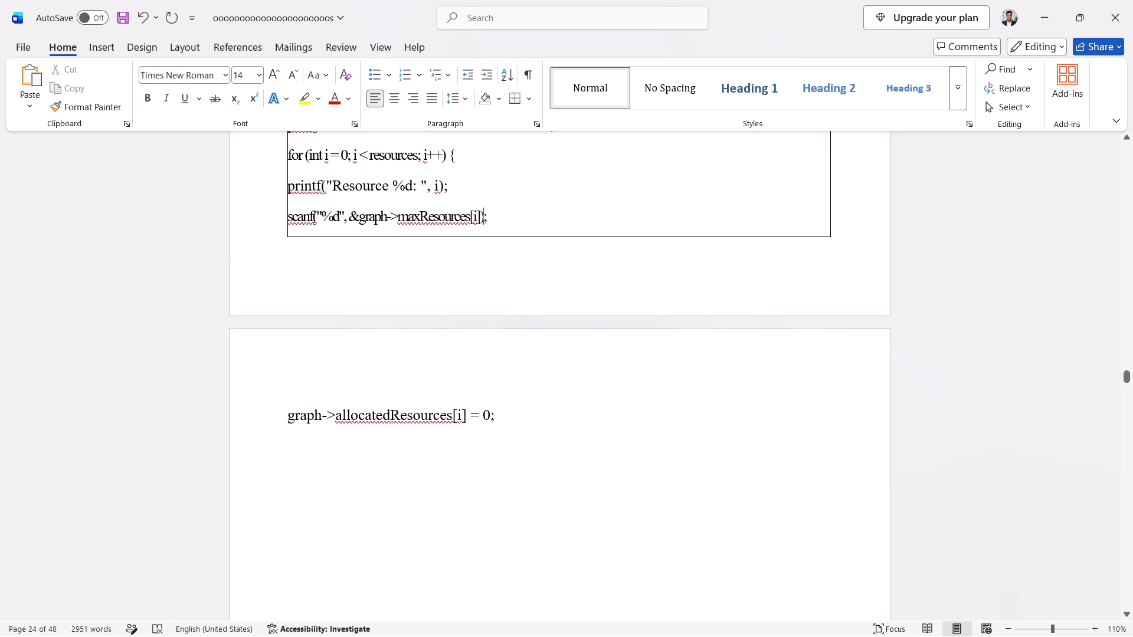
pyautogui.click(556, 237)
pyautogui.moveTo(557, 237); pyautogui.dragTo(569, 299)
pyautogui.scroll(-16, 569, 299)
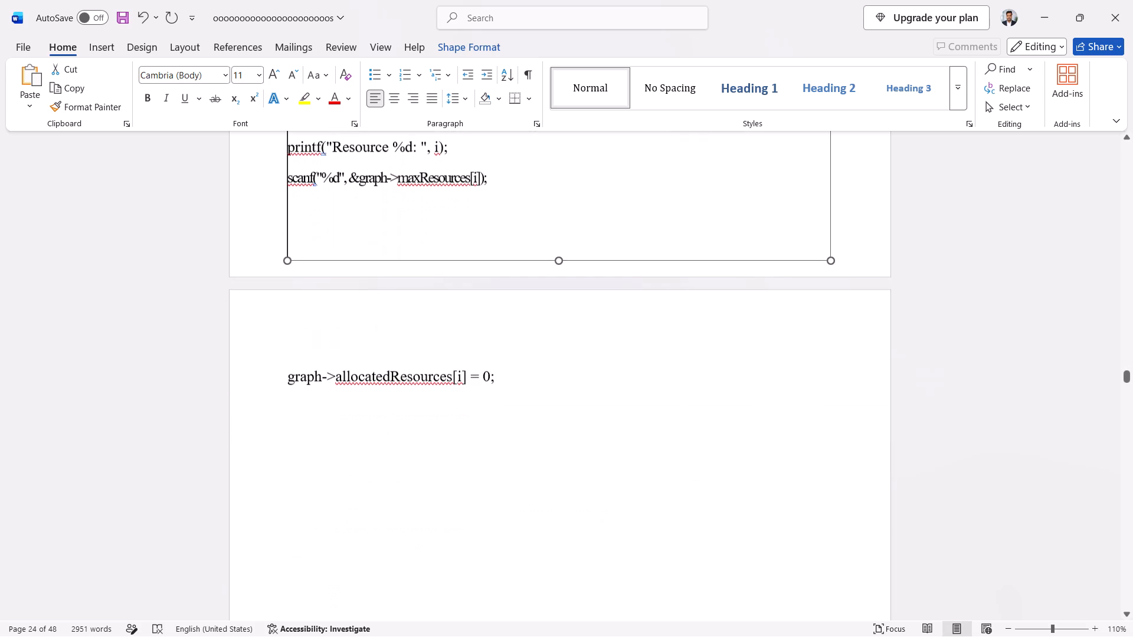
pyautogui.moveTo(558, 260); pyautogui.dragTo(555, 204)
pyautogui.scroll(-12, 540, 277)
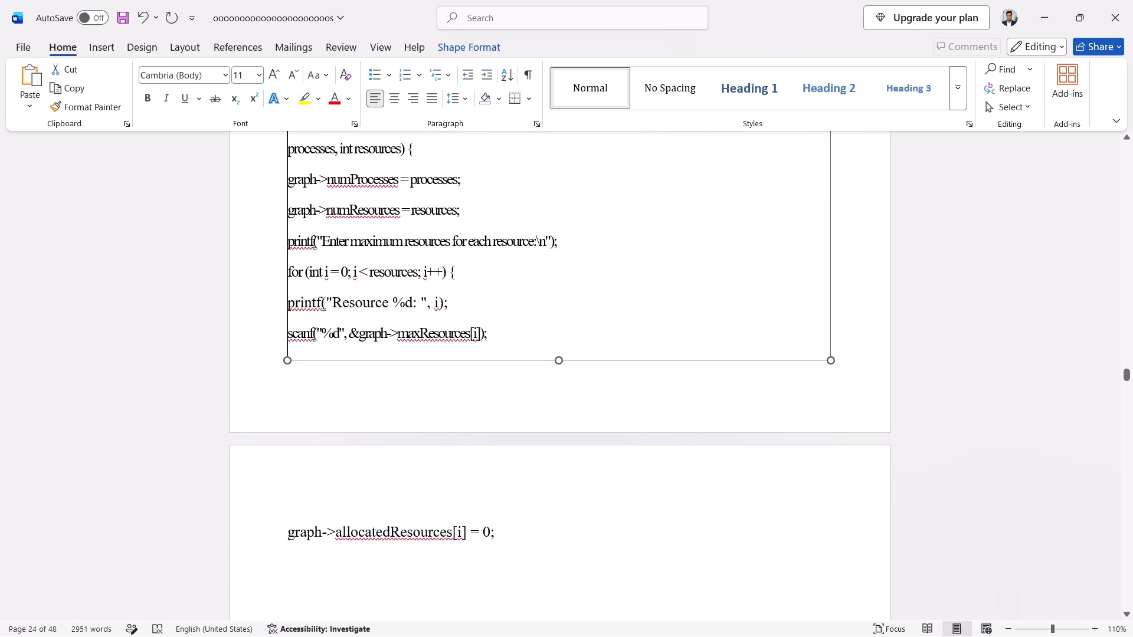
pyautogui.moveTo(559, 359); pyautogui.dragTo(559, 350)
pyautogui.scroll(-11, 558, 353)
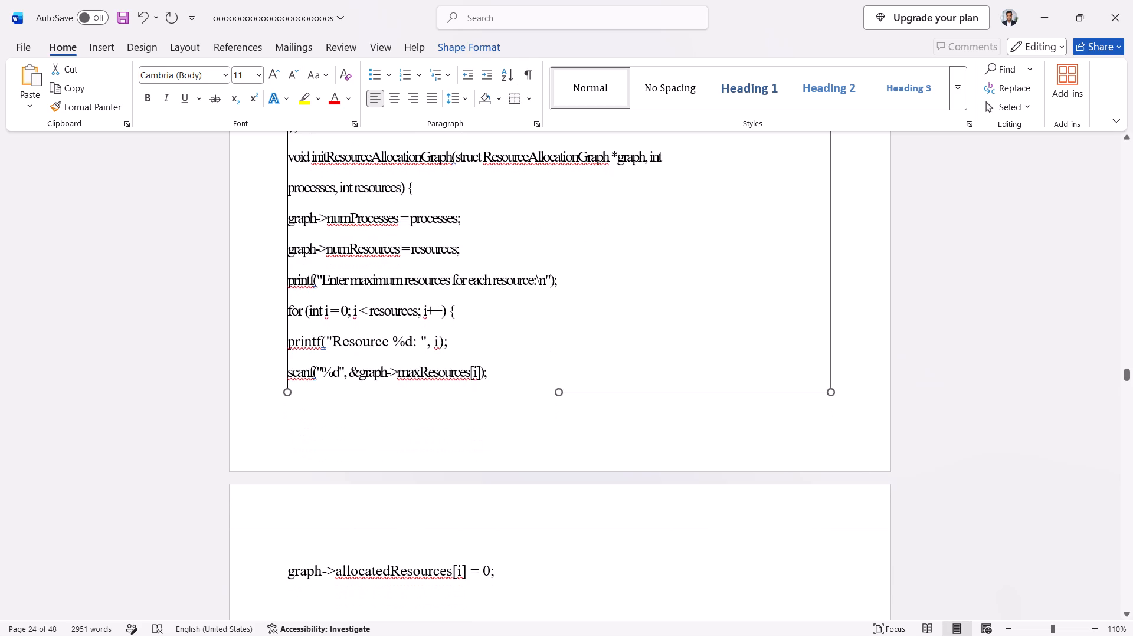
# Cut the line "graph->allocatedResources[i] = 0;" from its own page and paste it above the closing brace starting the following code.
pyautogui.scroll(-5, 557, 353)
pyautogui.click(503, 367)
pyautogui.moveTo(502, 371); pyautogui.dragTo(497, 372)
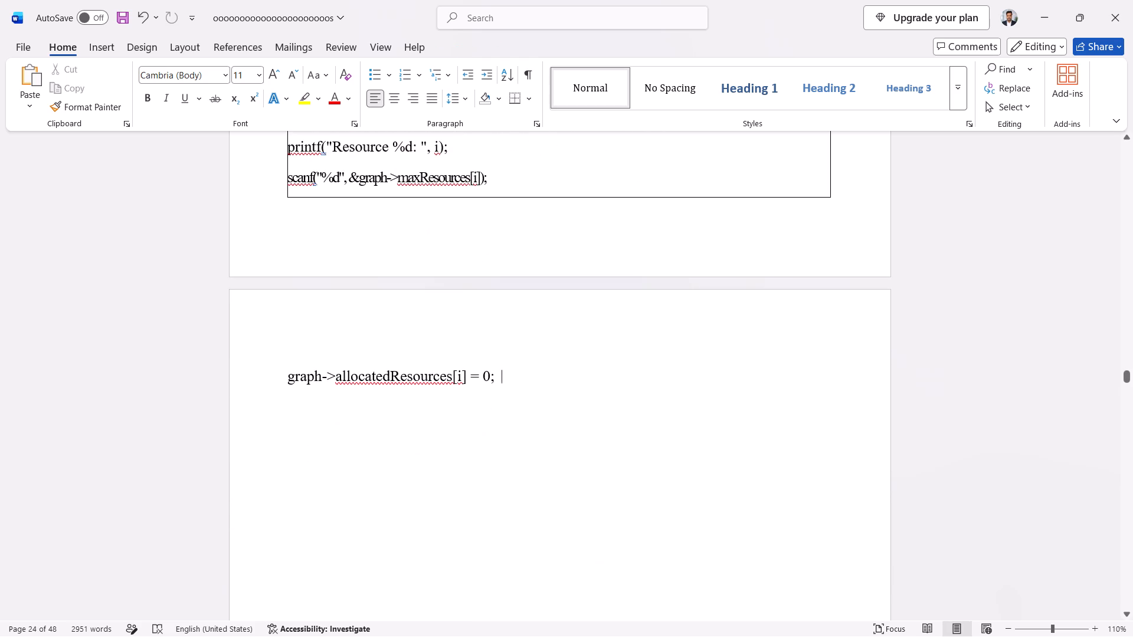
pyautogui.moveTo(497, 372); pyautogui.dragTo(295, 375)
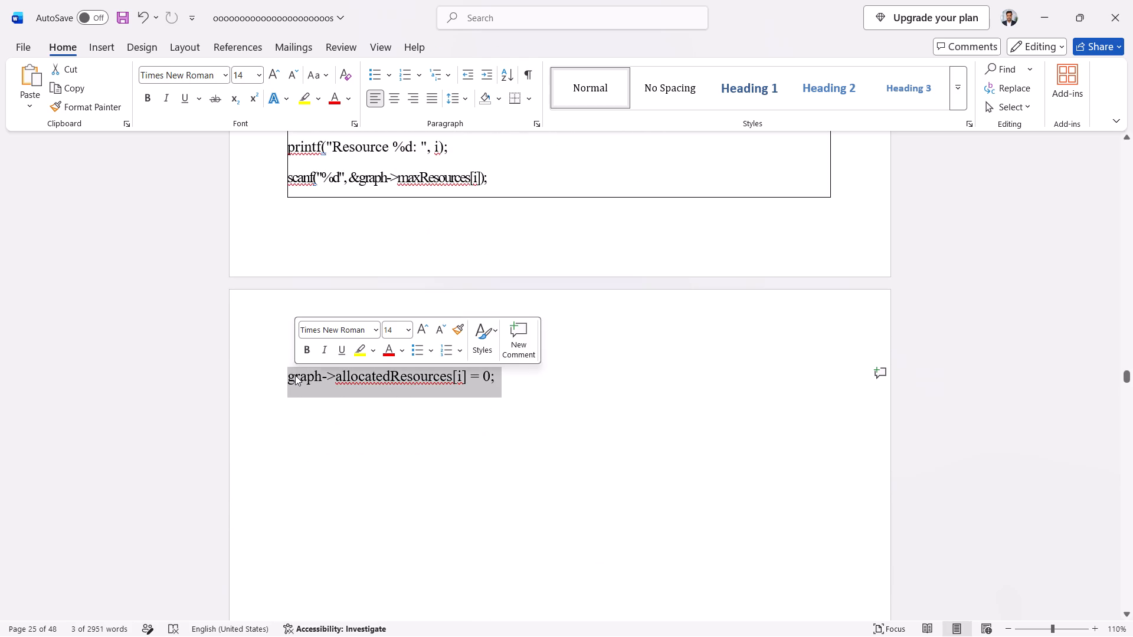
pyautogui.hotkey('ctrl', 'c')
pyautogui.hotkey('ctrl', 'x')
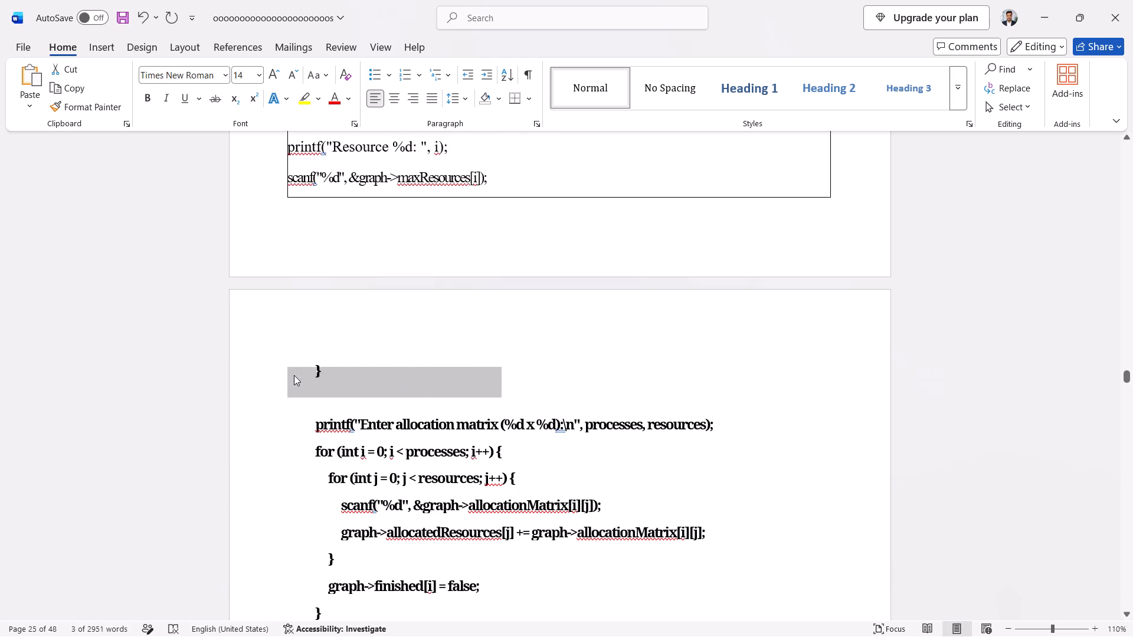
pyautogui.click(317, 355)
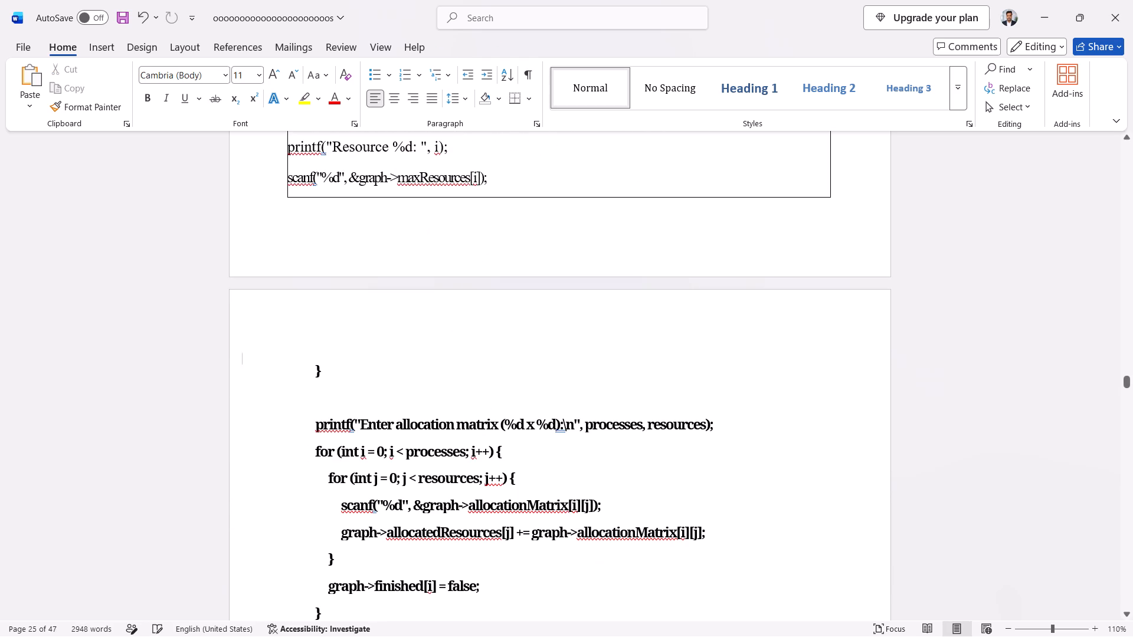
pyautogui.hotkey('ctrl', 'v')
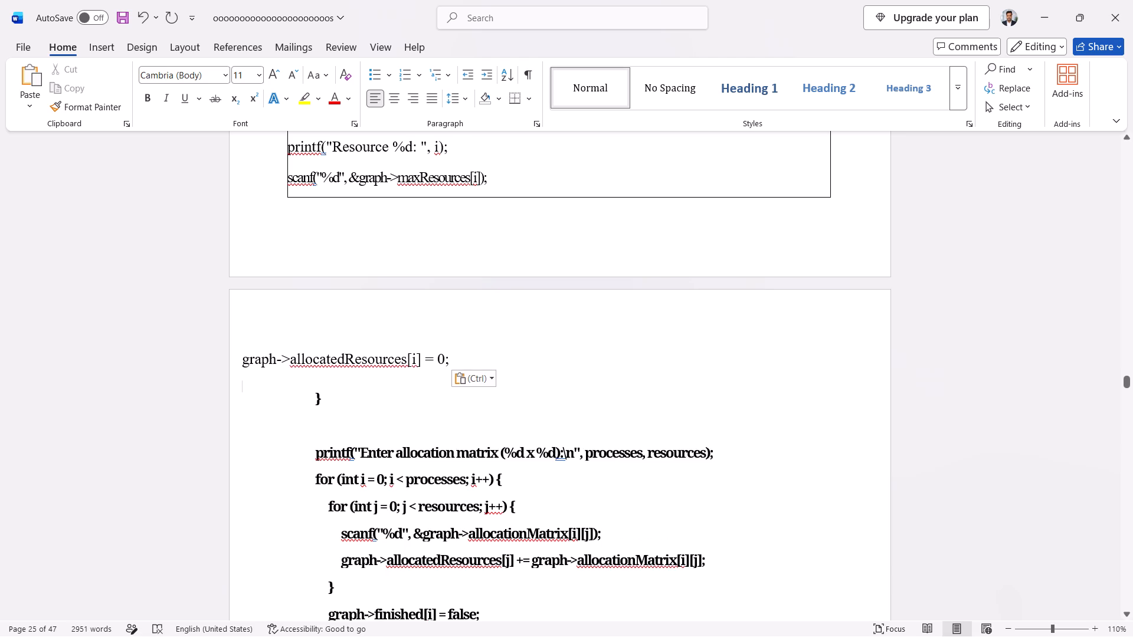
# Extend the left edge of the box on Experiment 4's first page slightly outward, leaving a gap beside the code.
pyautogui.scroll(1, 369, 372)
pyautogui.click(417, 353)
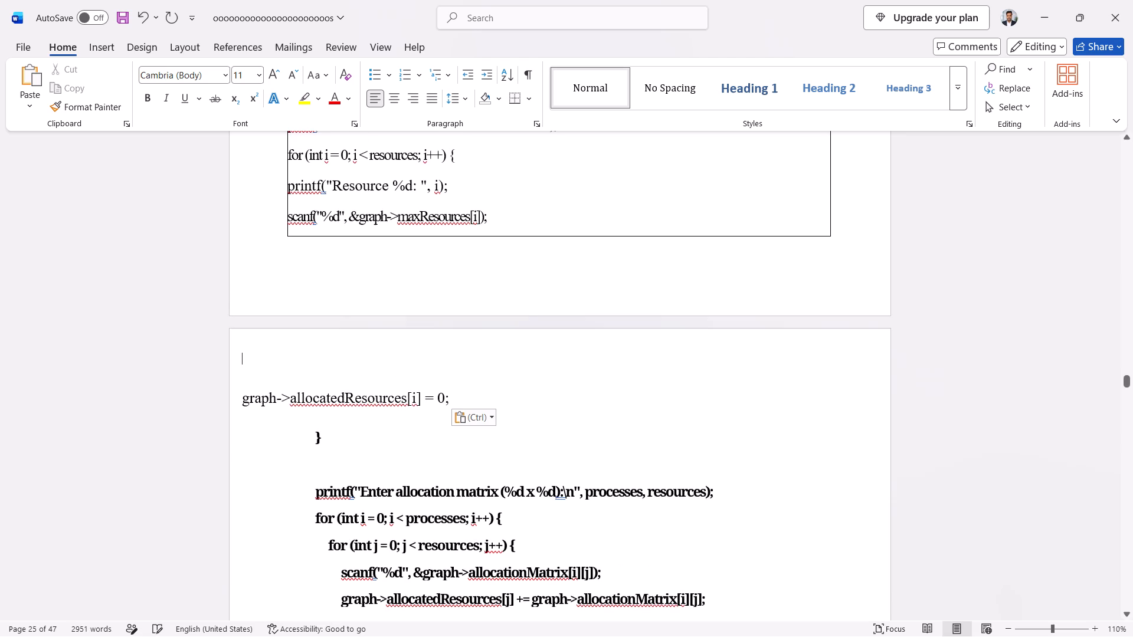
pyautogui.scroll(18, 417, 353)
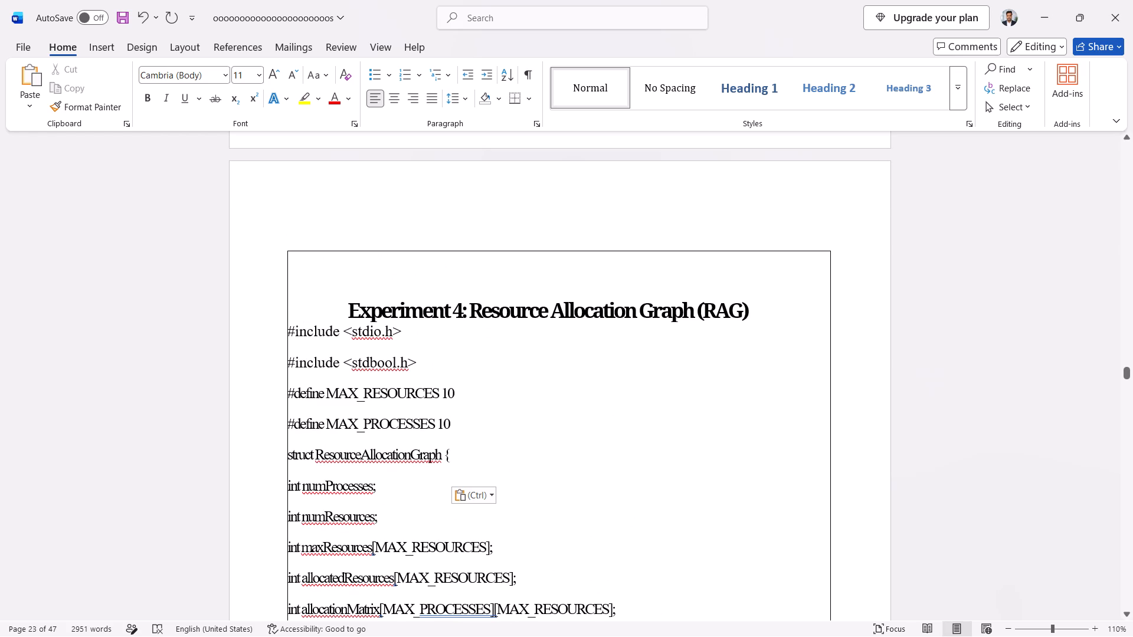
pyautogui.scroll(4, 294, 295)
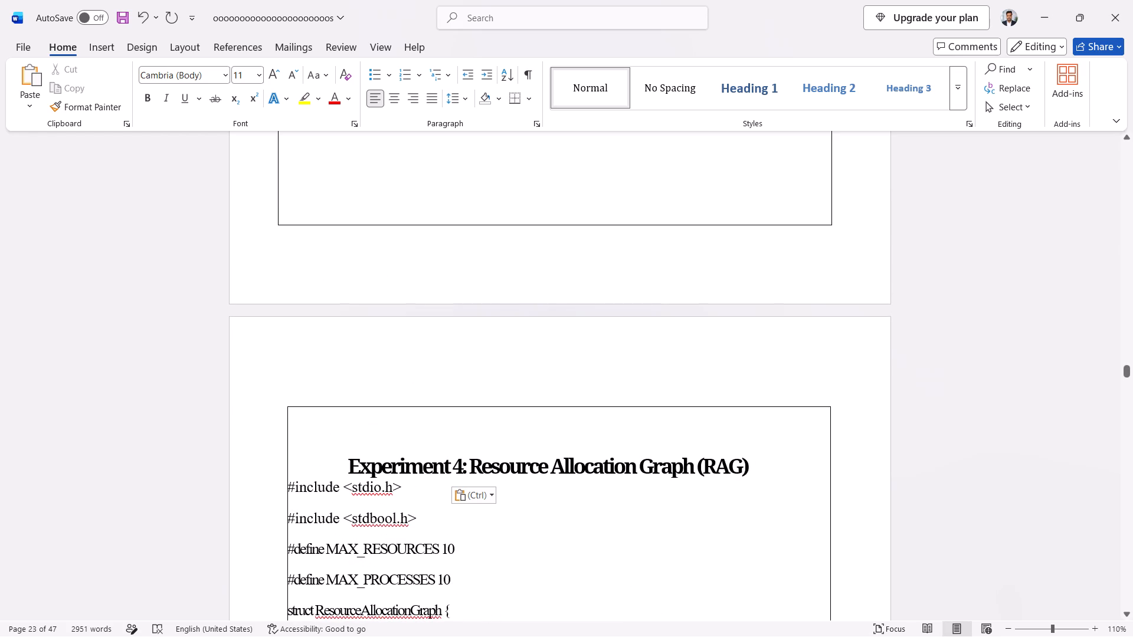
pyautogui.click(287, 436)
pyautogui.click(287, 436)
pyautogui.click(287, 442)
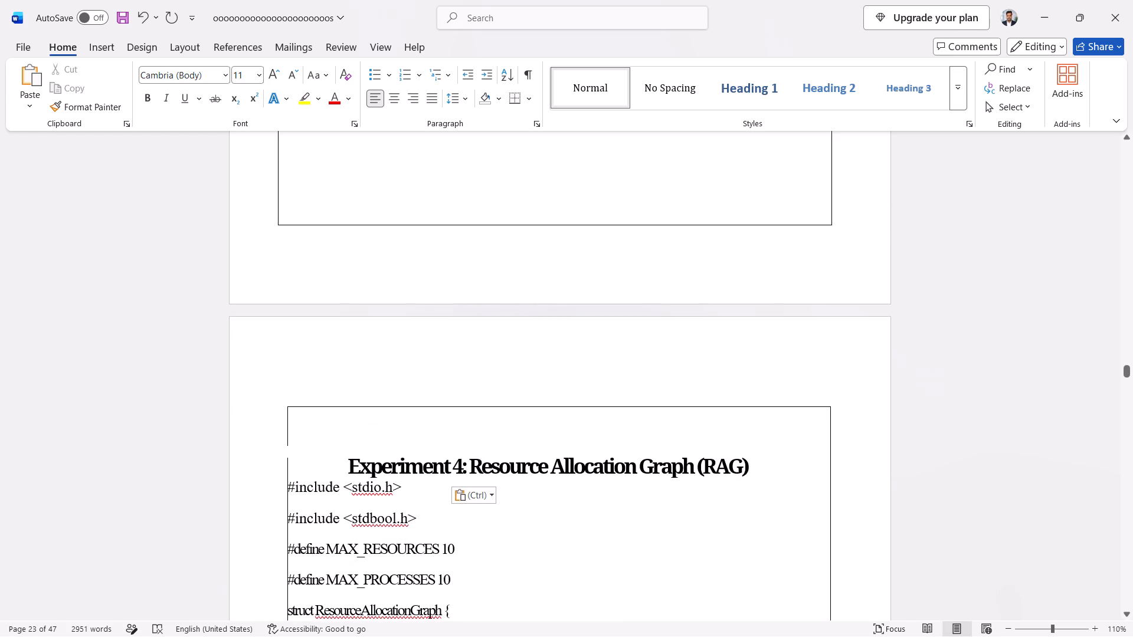
pyautogui.doubleClick(289, 407)
pyautogui.click(298, 409)
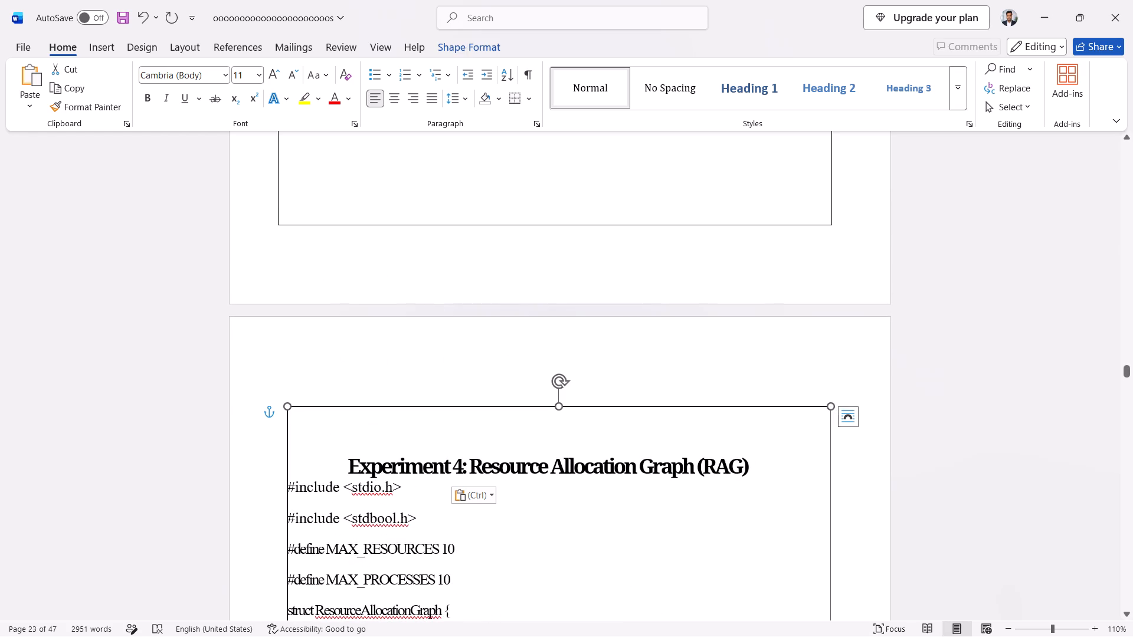
pyautogui.scroll(-8, 293, 449)
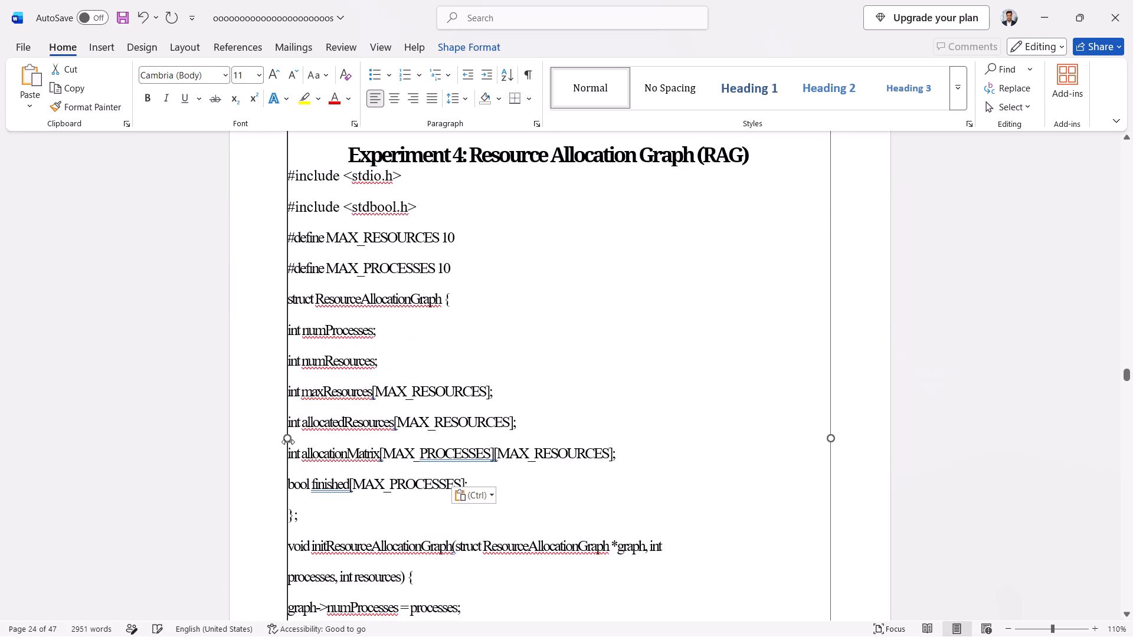
pyautogui.moveTo(288, 439); pyautogui.dragTo(267, 442)
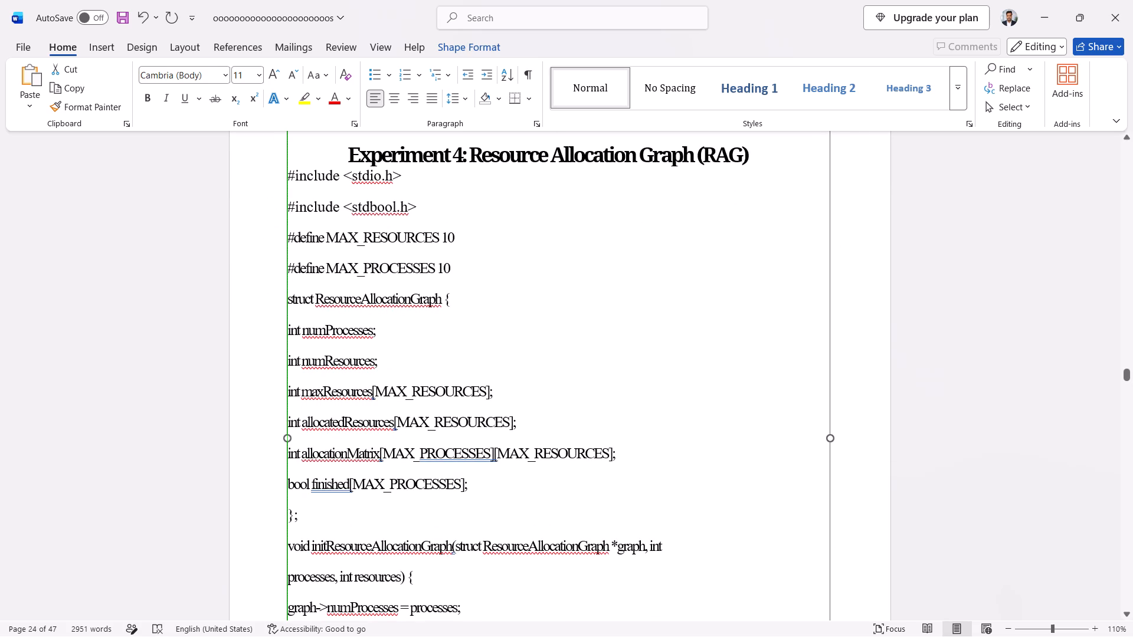
pyautogui.moveTo(267, 442); pyautogui.dragTo(267, 442)
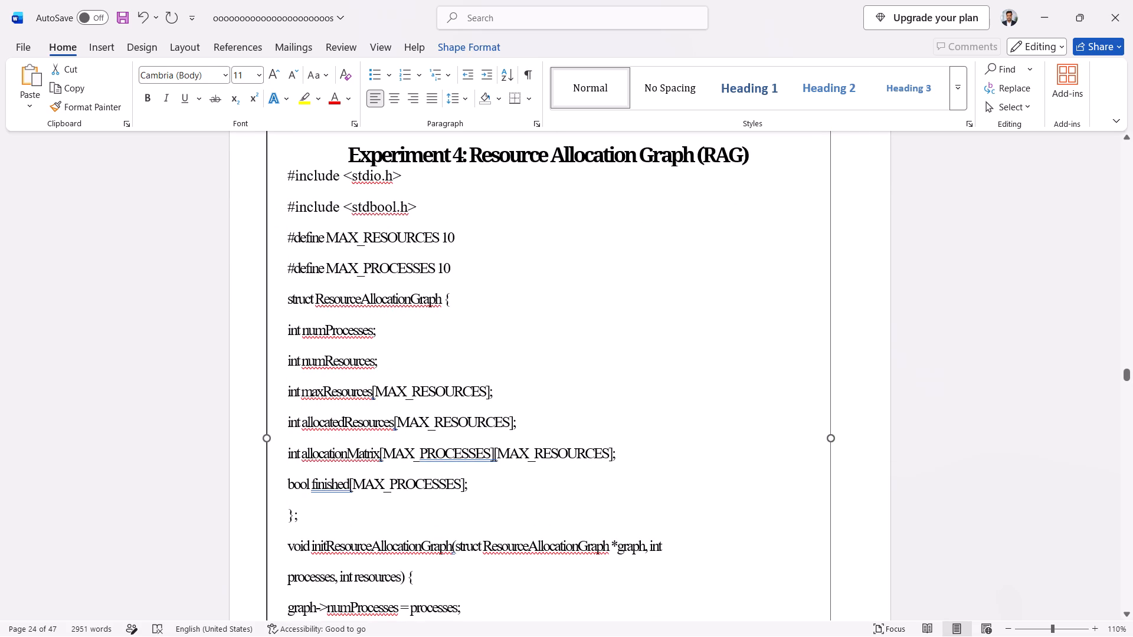
pyautogui.moveTo(267, 442); pyautogui.dragTo(269, 442)
# Move the Experiment 4 box's anchor down to the following blank paragraph above the heading.
pyautogui.scroll(7, 275, 435)
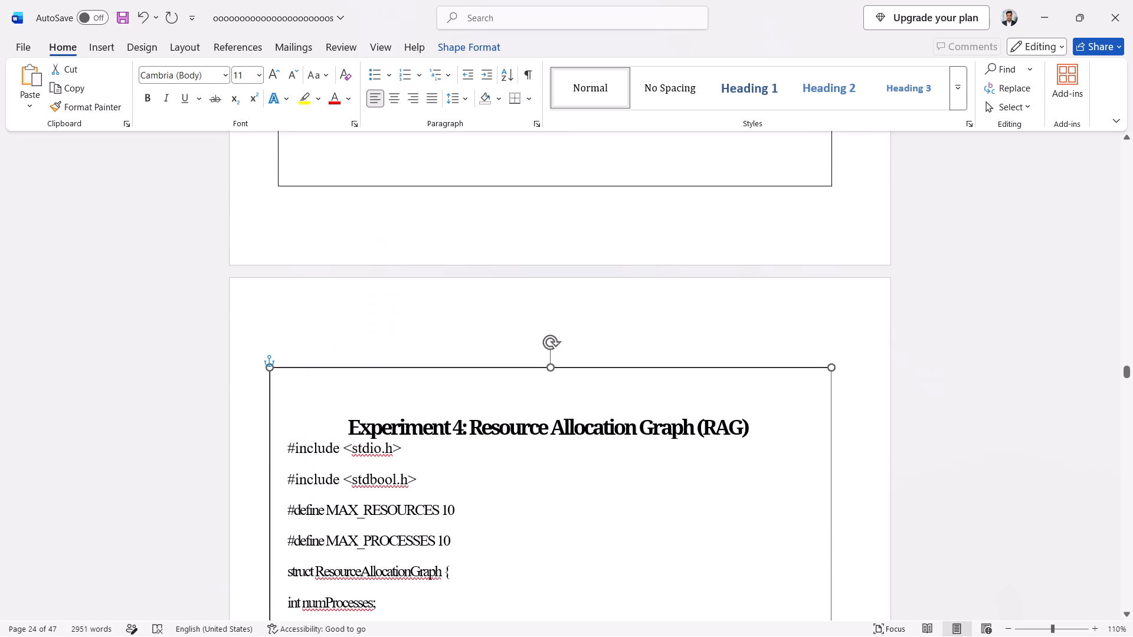
pyautogui.click(268, 360)
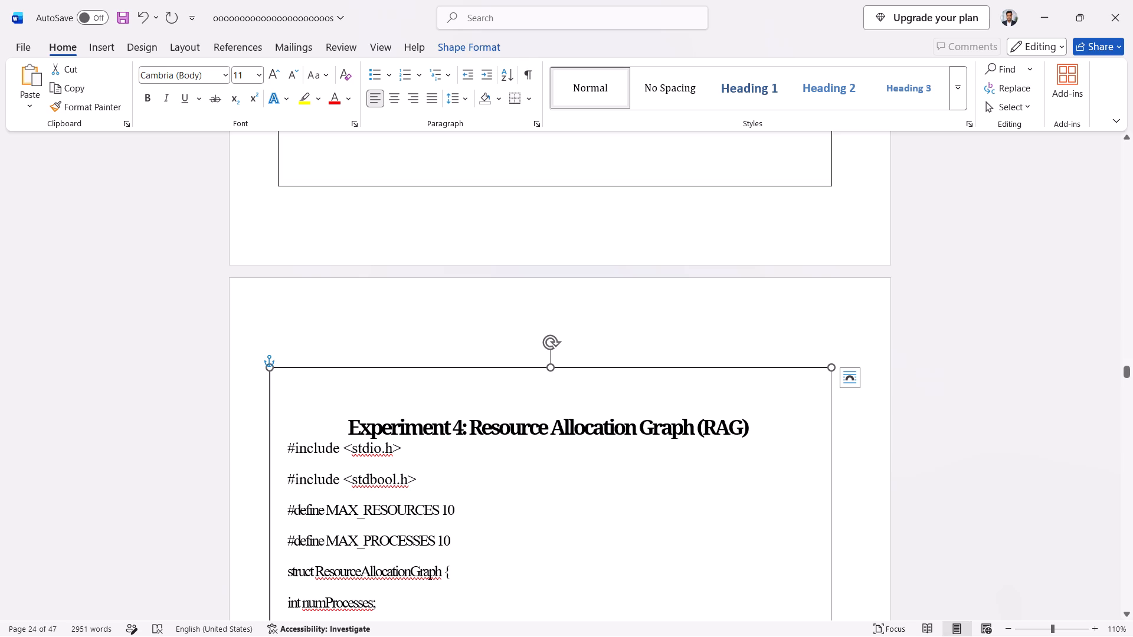
pyautogui.moveTo(268, 360); pyautogui.dragTo(275, 399)
# Check how the widened box frames the code from the top to the bottom of Experiment 4's first page.
pyautogui.scroll(-4, 275, 399)
pyautogui.scroll(3, 275, 399)
pyautogui.scroll(-14, 275, 399)
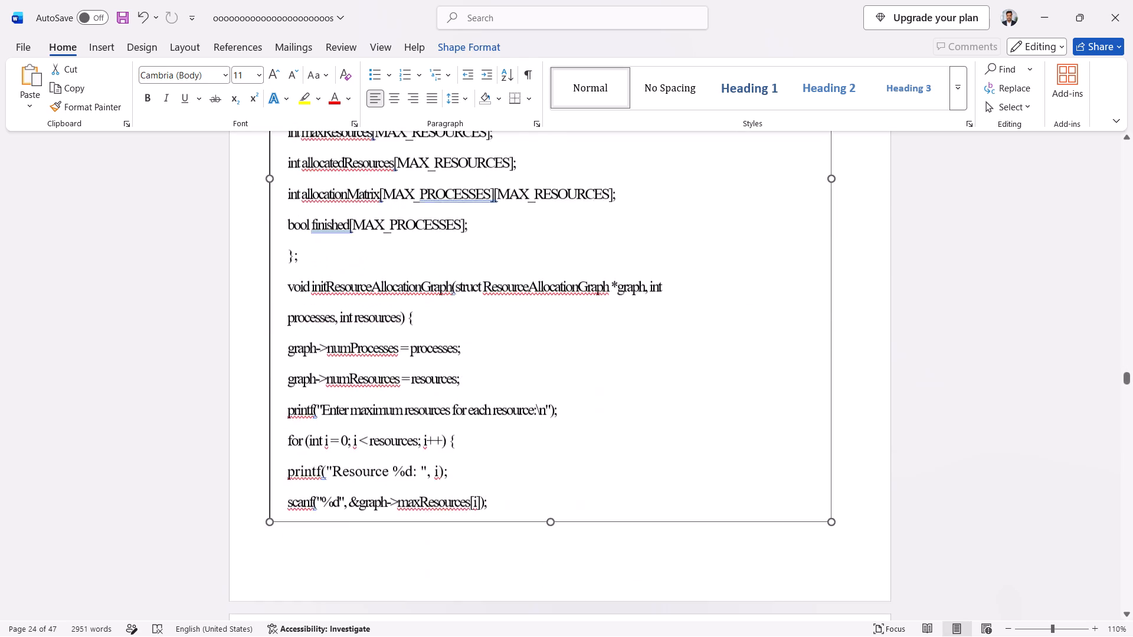
pyautogui.scroll(-3, 275, 399)
pyautogui.scroll(14, 275, 399)
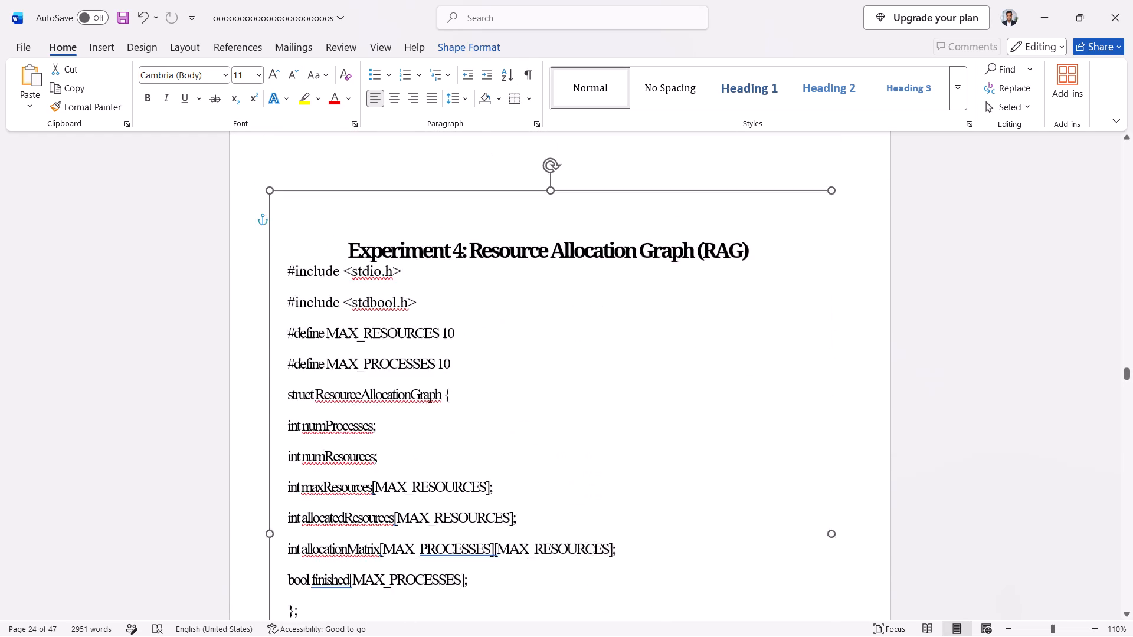
pyautogui.scroll(-11, 280, 404)
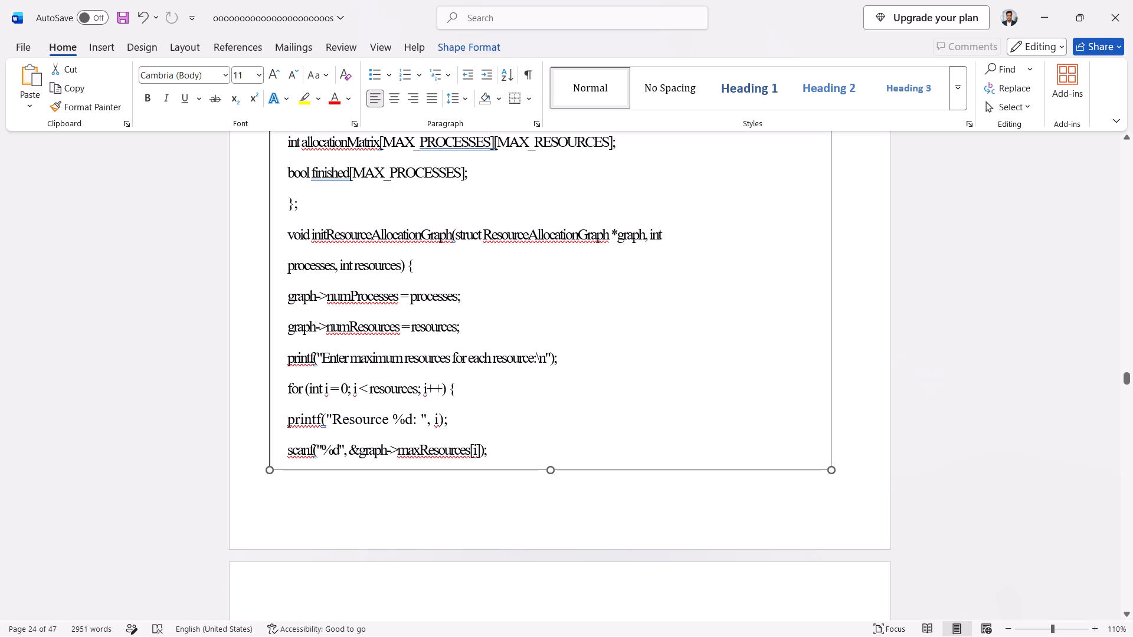
pyautogui.scroll(-1, 516, 449)
pyautogui.scroll(12, 516, 448)
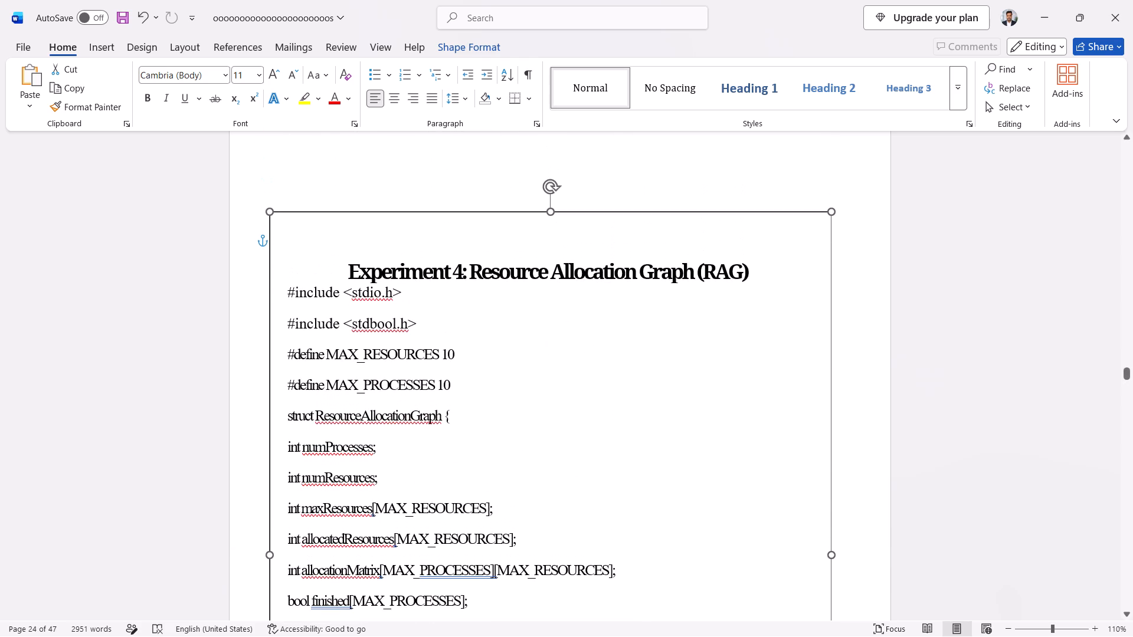
# Cut "Experiment 4:" from the heading, move "Resource Allocation Graph (RAG)" to the line start, and add a blank line above it.
pyautogui.moveTo(348, 268); pyautogui.dragTo(454, 276)
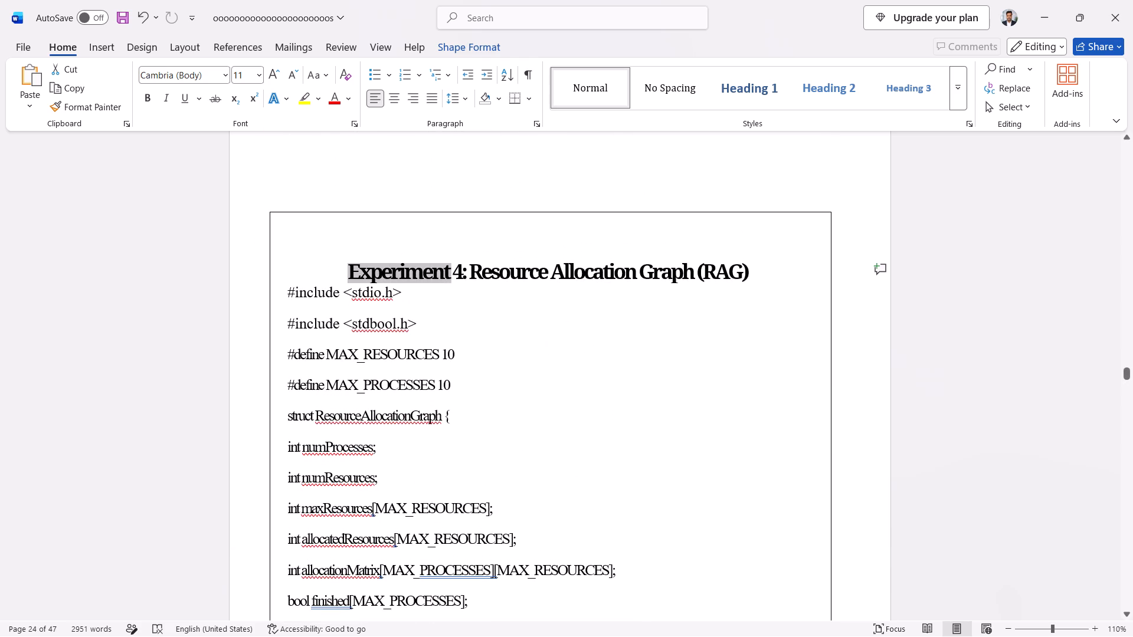
pyautogui.moveTo(454, 276); pyautogui.dragTo(467, 276)
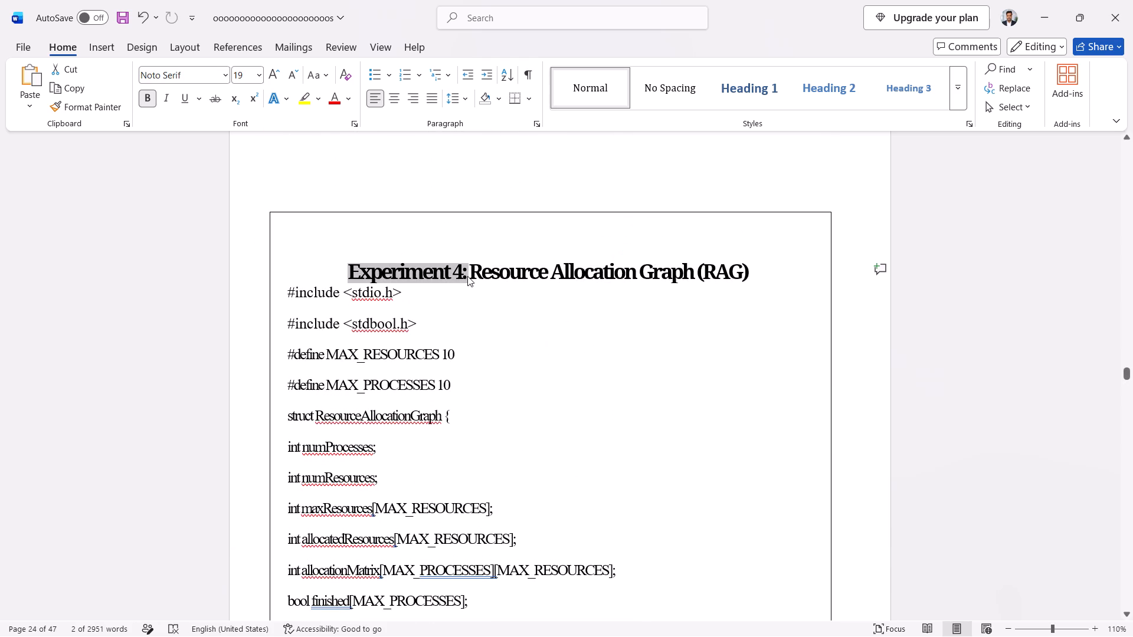
pyautogui.hotkey('ctrl', 'c')
pyautogui.hotkey('ctrl', 'x')
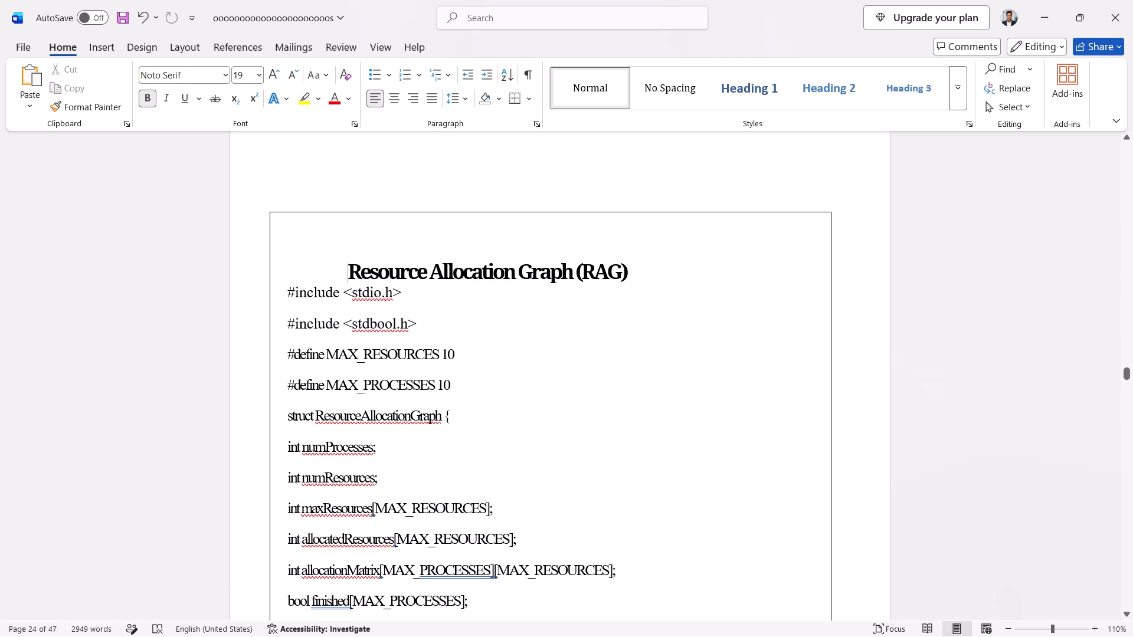
pyautogui.press('BackSpace')
pyautogui.press('BackSpace')
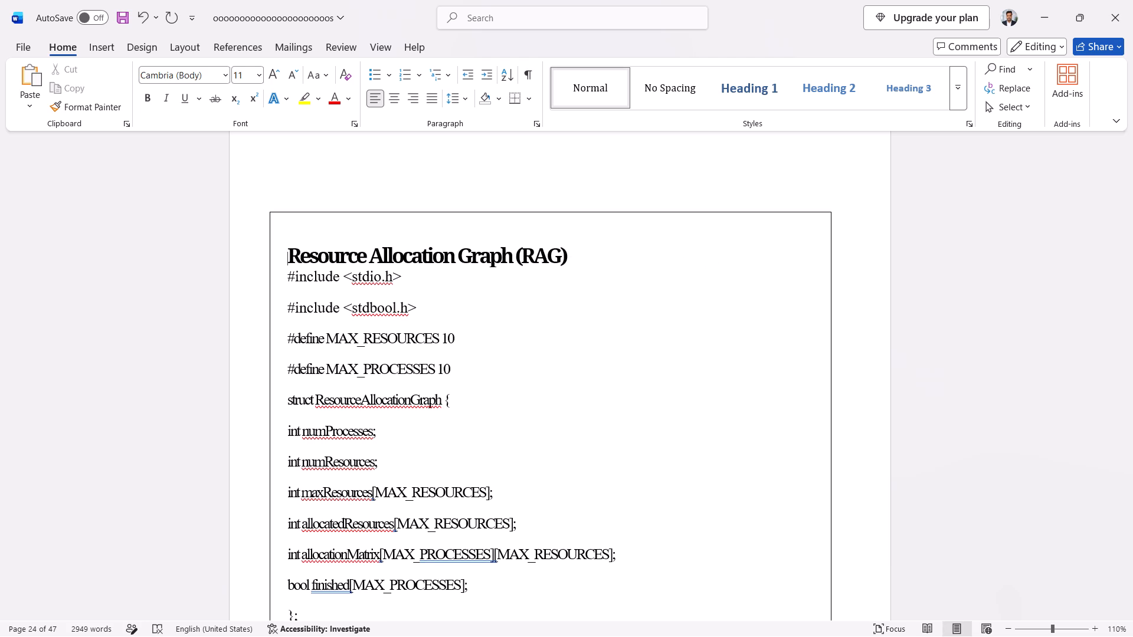
pyautogui.press('Return')
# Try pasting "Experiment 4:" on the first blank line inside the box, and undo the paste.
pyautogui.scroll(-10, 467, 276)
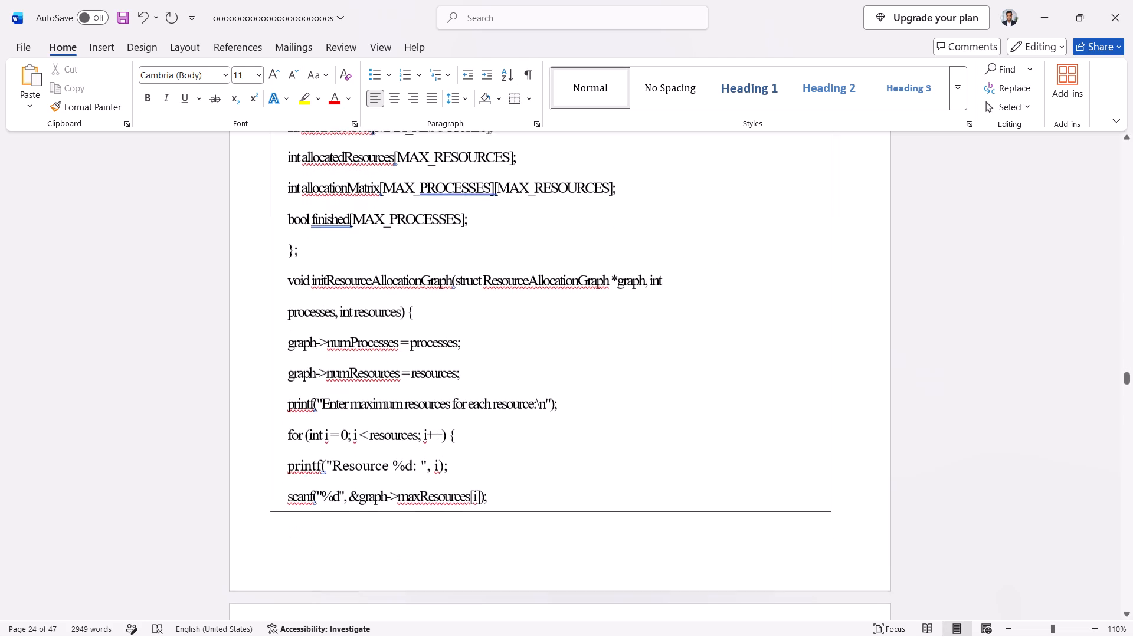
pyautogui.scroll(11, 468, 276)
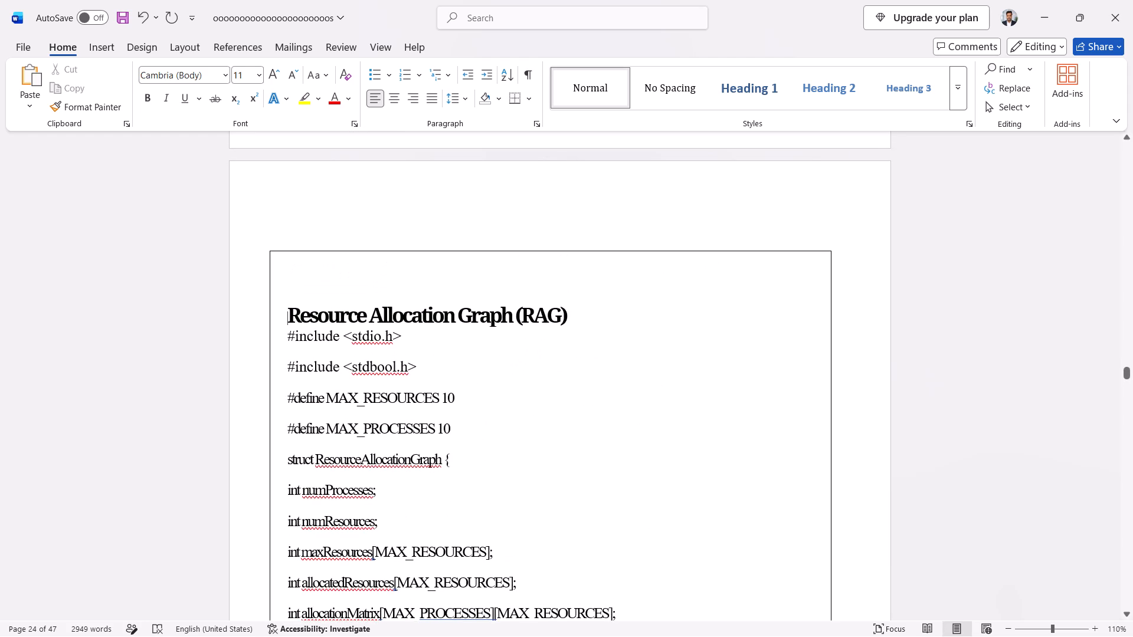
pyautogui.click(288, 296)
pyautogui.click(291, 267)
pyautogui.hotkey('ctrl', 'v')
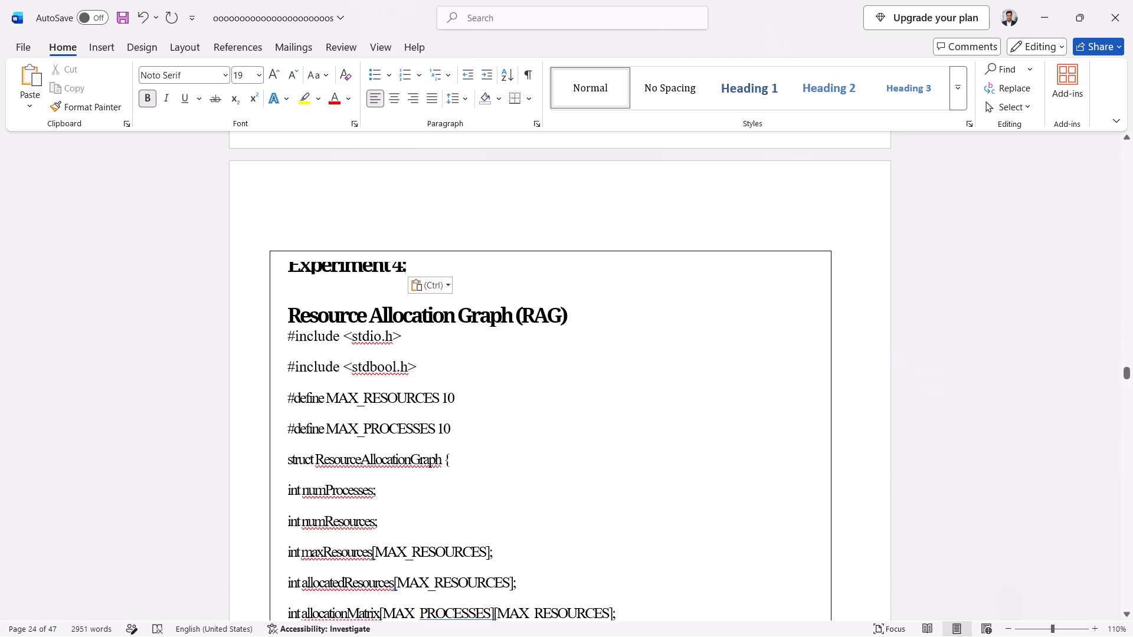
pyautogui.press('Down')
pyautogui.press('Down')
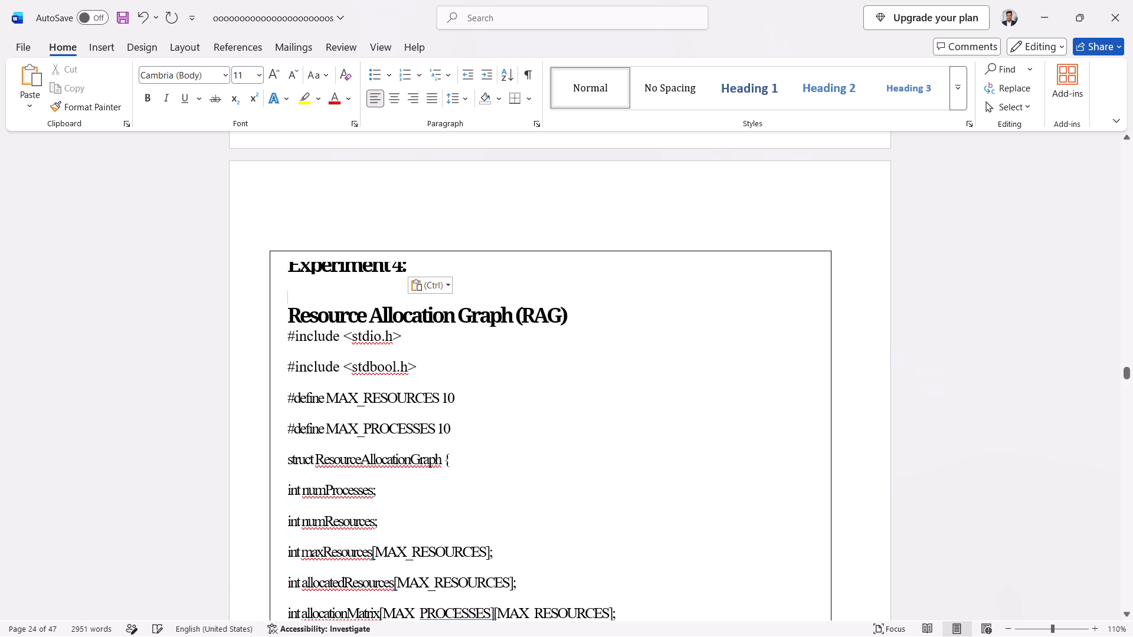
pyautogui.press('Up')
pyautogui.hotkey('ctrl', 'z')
# Paste "Experiment 4:" on the second blank line inside the box, above "Resource Allocation Graph (RAG)".
pyautogui.press('Down')
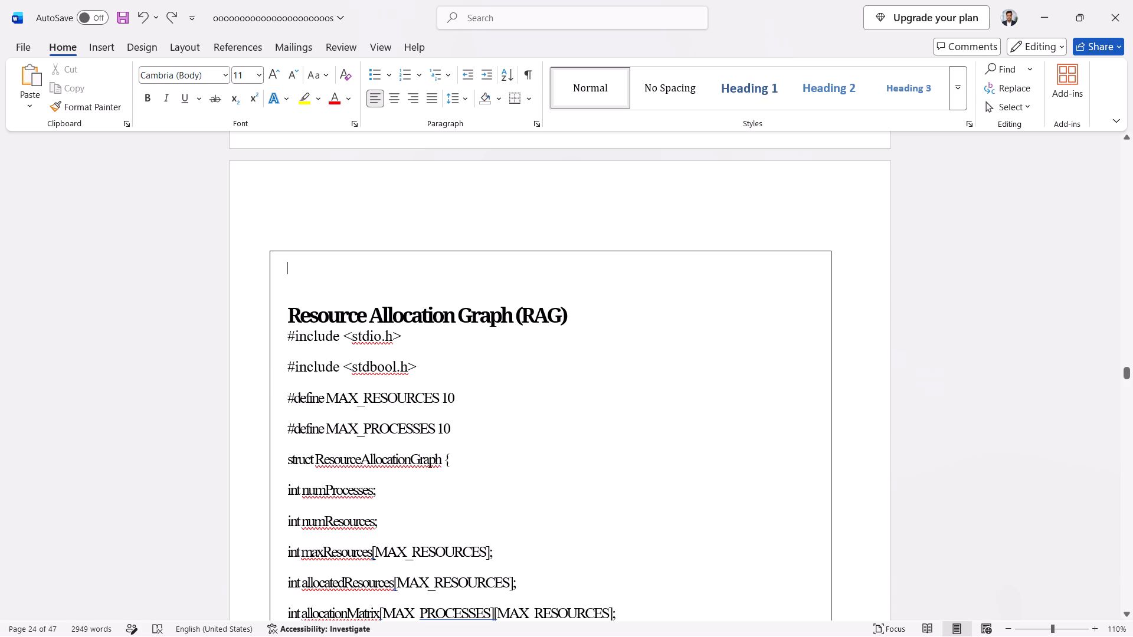
pyautogui.hotkey('ctrl', 'v')
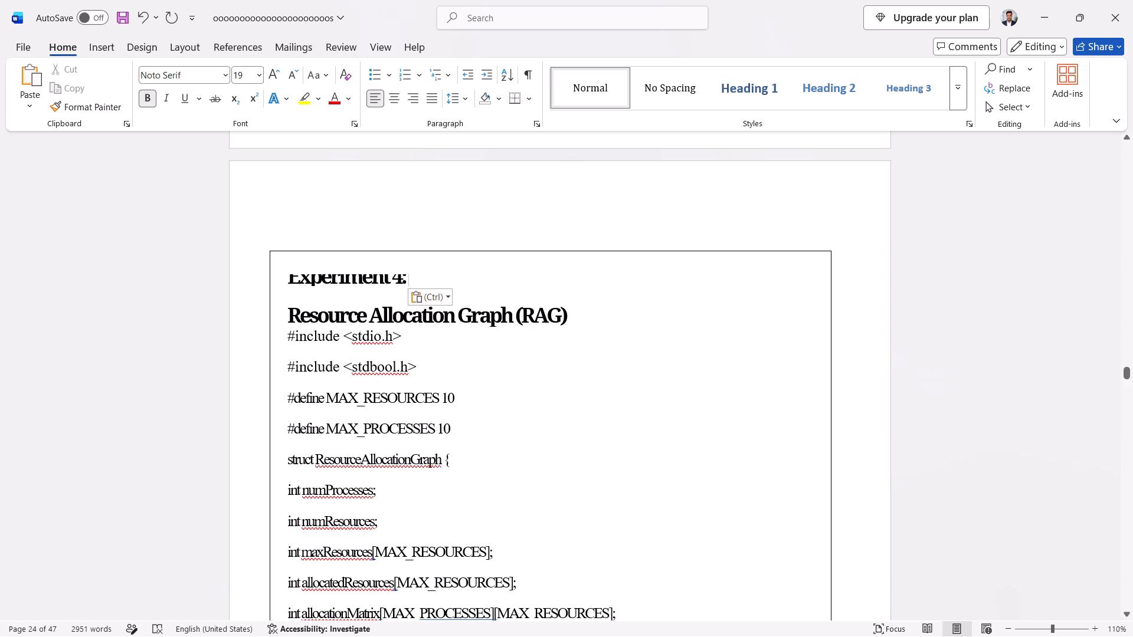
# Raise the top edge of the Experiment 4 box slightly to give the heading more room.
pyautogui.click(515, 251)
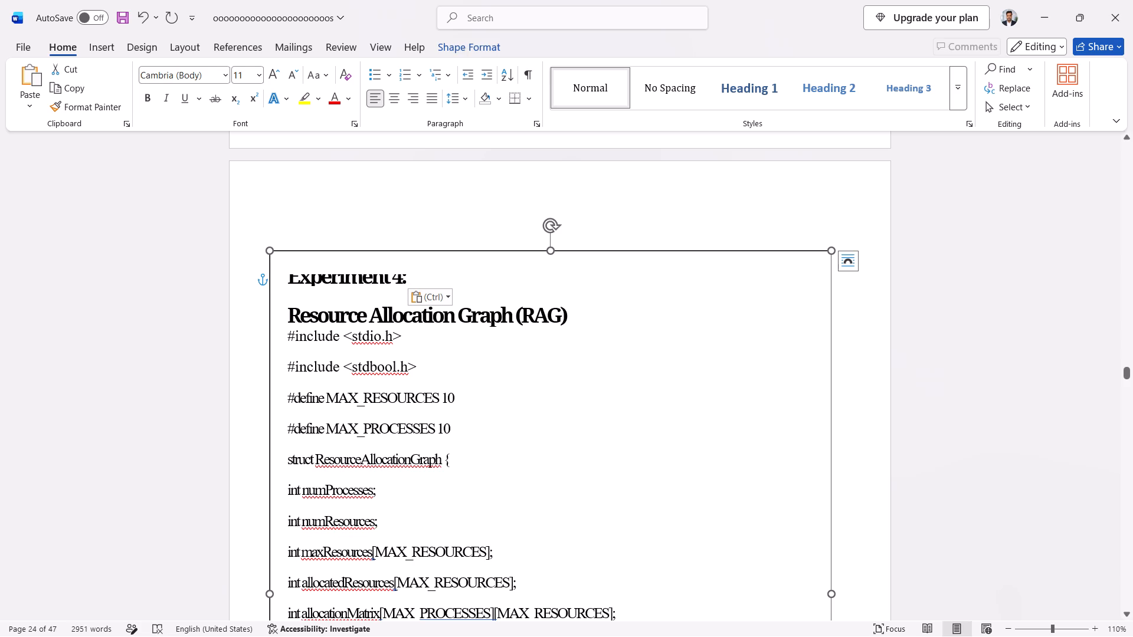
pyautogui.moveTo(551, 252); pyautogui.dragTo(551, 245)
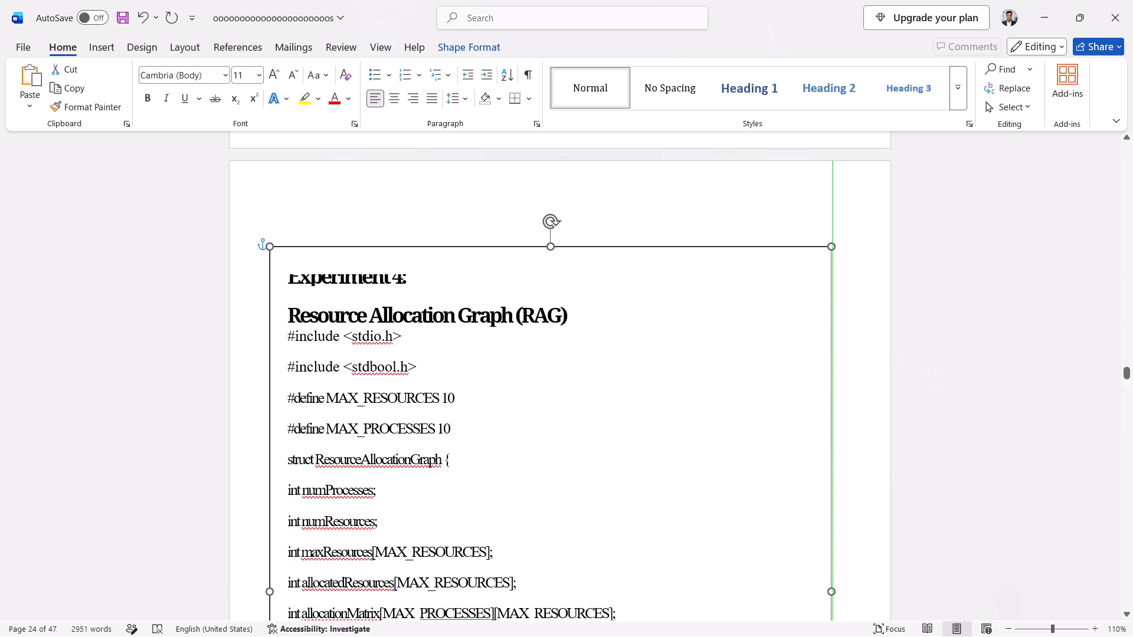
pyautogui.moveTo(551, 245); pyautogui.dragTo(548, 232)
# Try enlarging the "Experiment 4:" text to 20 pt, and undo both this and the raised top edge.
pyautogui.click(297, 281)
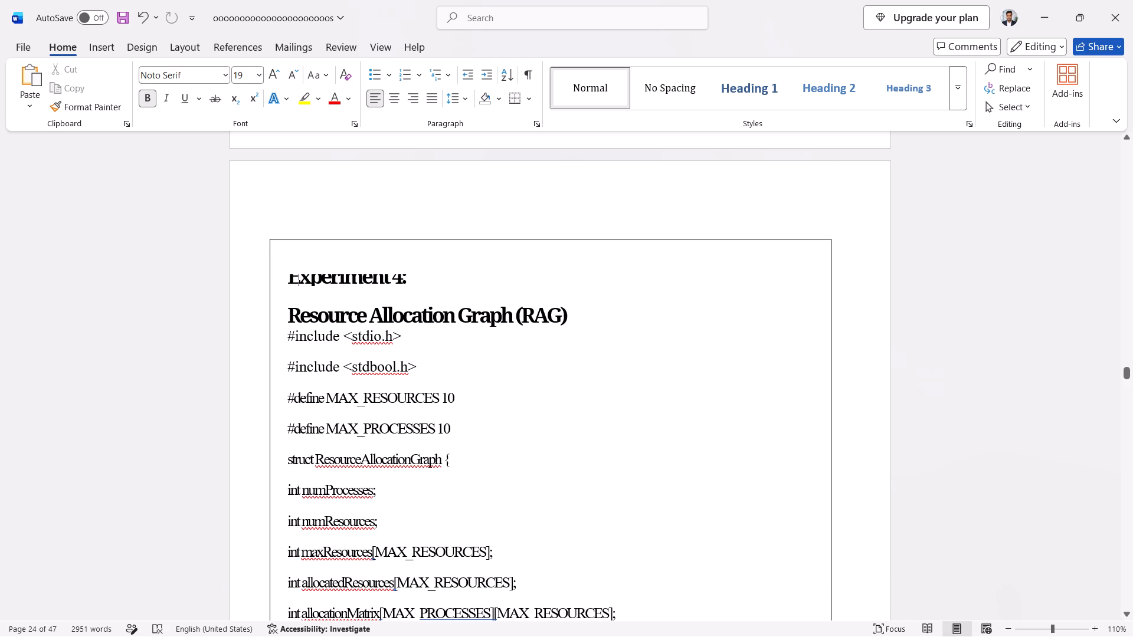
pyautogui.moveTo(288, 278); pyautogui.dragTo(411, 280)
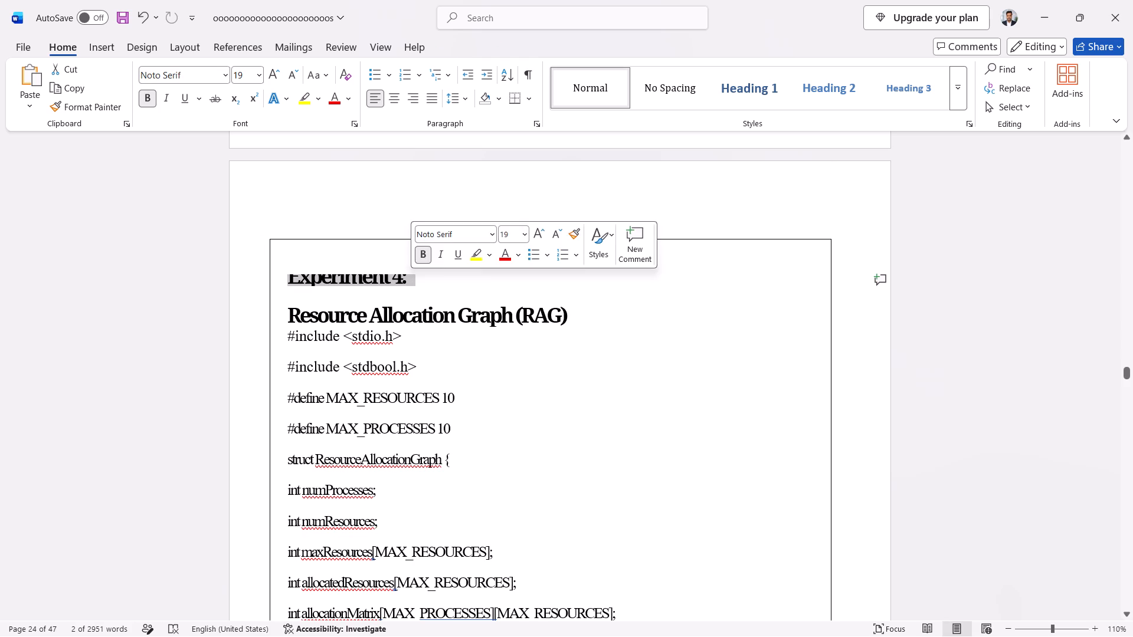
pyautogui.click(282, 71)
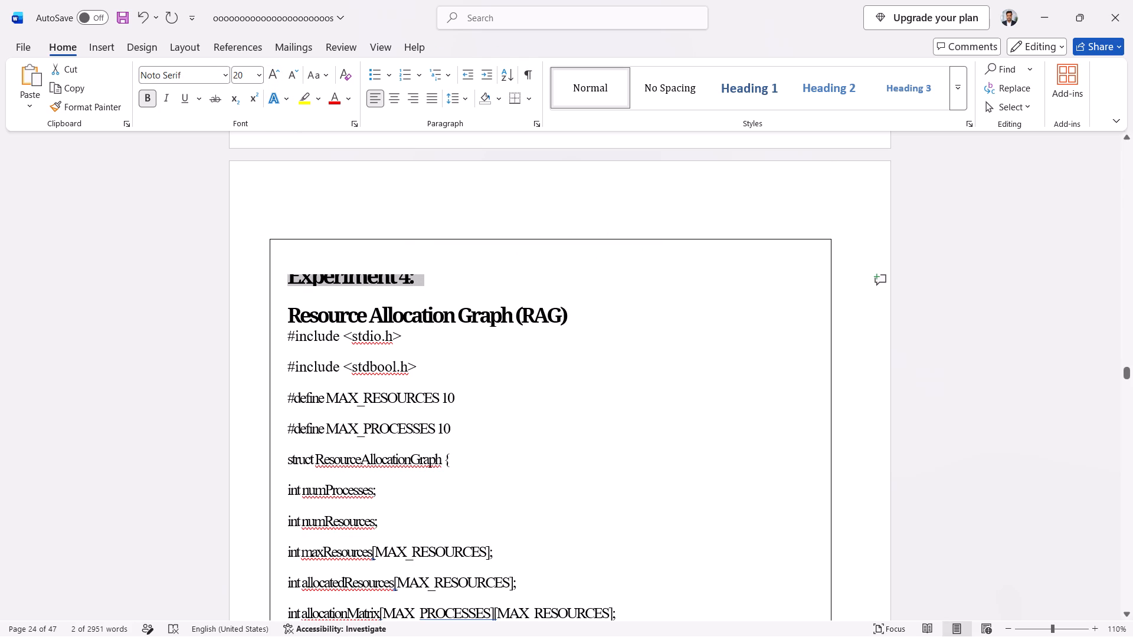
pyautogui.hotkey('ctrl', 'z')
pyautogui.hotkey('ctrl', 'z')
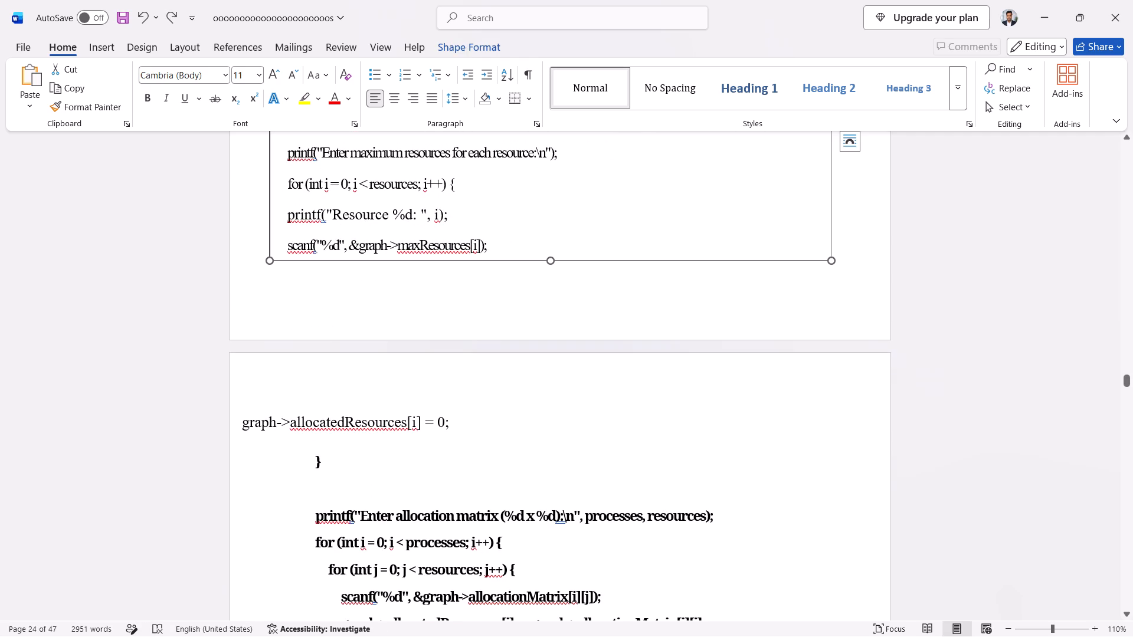
# Delete the "Experiment 4:" text above "Resource Allocation Graph (RAG)" inside the box.
pyautogui.scroll(17, 313, 254)
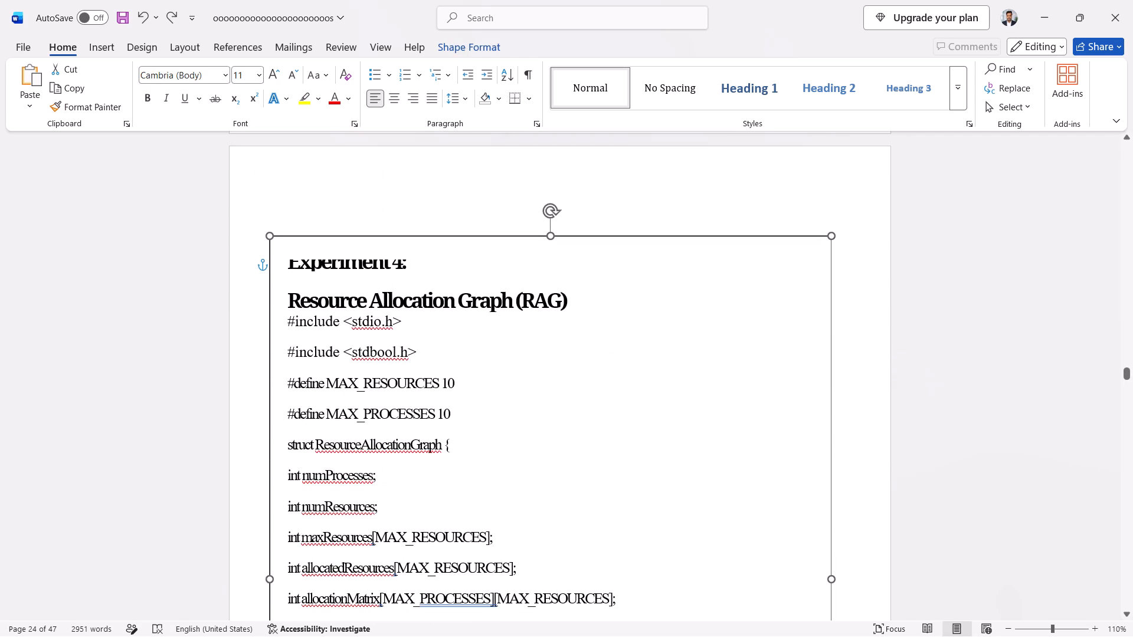
pyautogui.moveTo(418, 270); pyautogui.dragTo(335, 267)
pyautogui.click(388, 256)
pyautogui.doubleClick(400, 264)
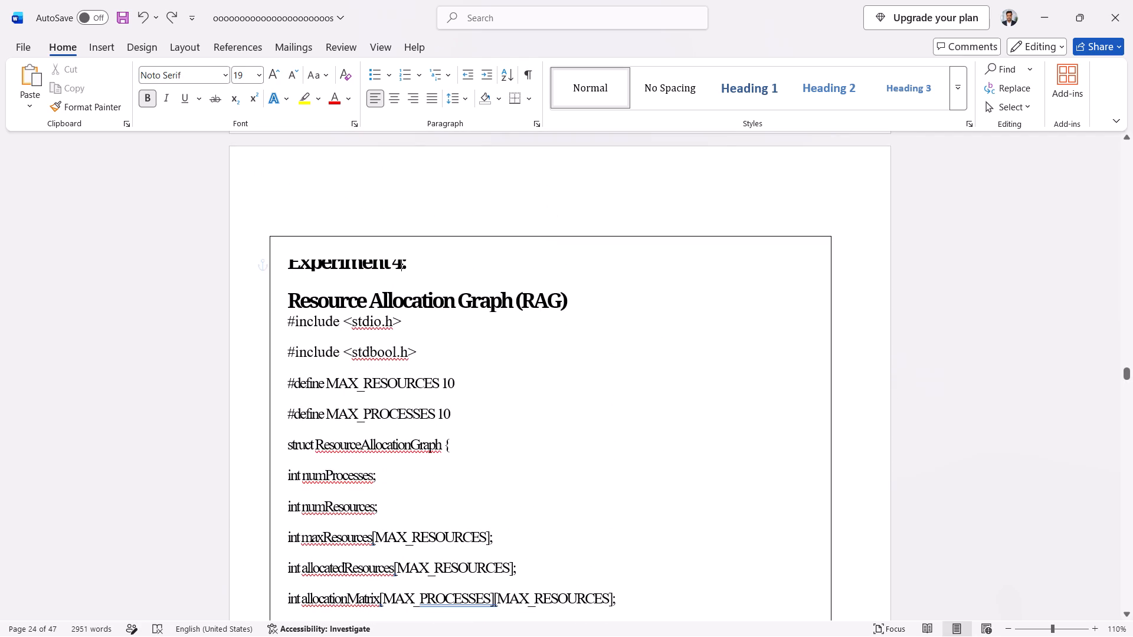
pyautogui.click(409, 264)
pyautogui.press('BackSpace')
pyautogui.press('BackSpace')
pyautogui.press('BackSpace')
pyautogui.press('BackSpace')
pyautogui.press('BackSpace')
pyautogui.press('BackSpace')
pyautogui.press('BackSpace')
pyautogui.press('BackSpace')
pyautogui.press('BackSpace')
pyautogui.press('BackSpace')
pyautogui.press('BackSpace')
pyautogui.press('BackSpace')
pyautogui.press('BackSpace')
pyautogui.press('BackSpace')
pyautogui.press('BackSpace')
pyautogui.press('BackSpace')
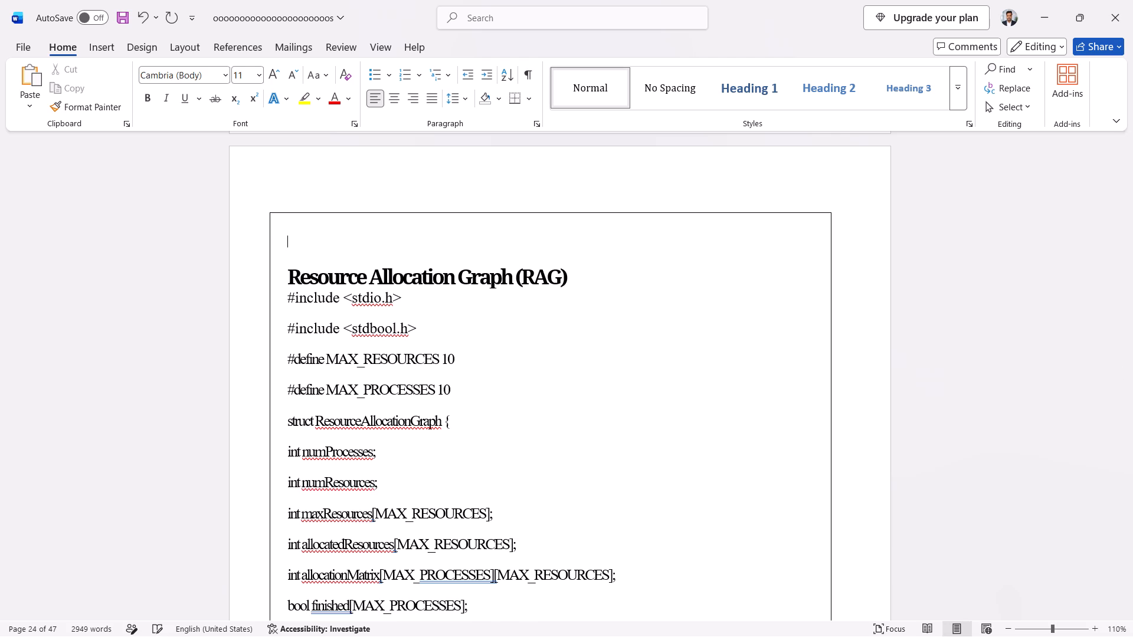
pyautogui.press('BackSpace')
pyautogui.scroll(-9, 409, 264)
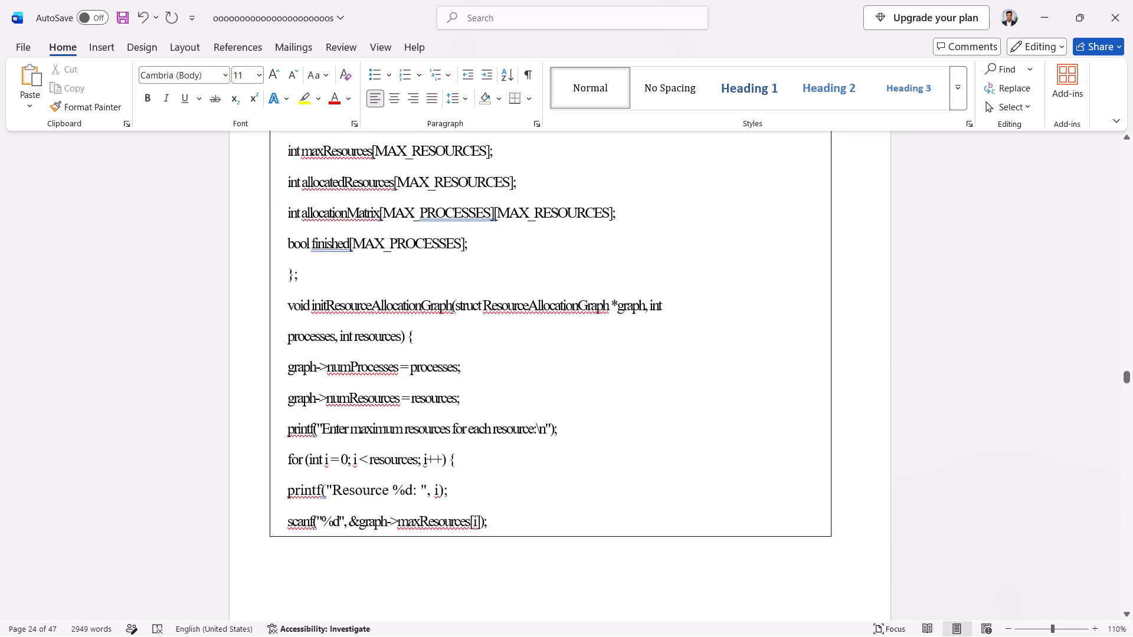
pyautogui.scroll(-4, 409, 264)
pyautogui.press('BackSpace')
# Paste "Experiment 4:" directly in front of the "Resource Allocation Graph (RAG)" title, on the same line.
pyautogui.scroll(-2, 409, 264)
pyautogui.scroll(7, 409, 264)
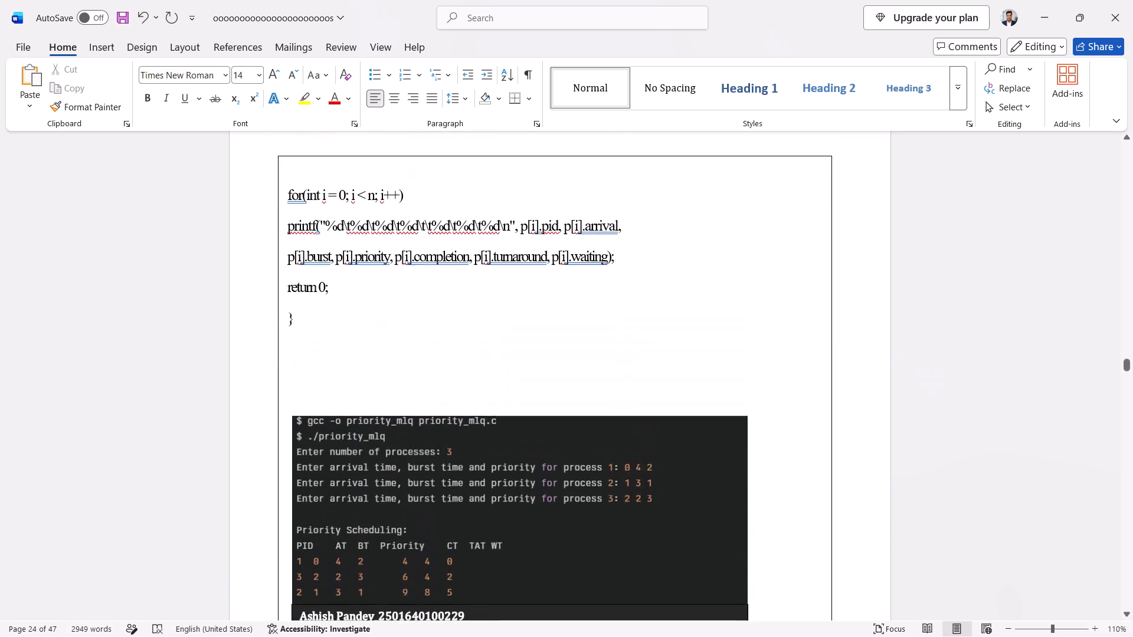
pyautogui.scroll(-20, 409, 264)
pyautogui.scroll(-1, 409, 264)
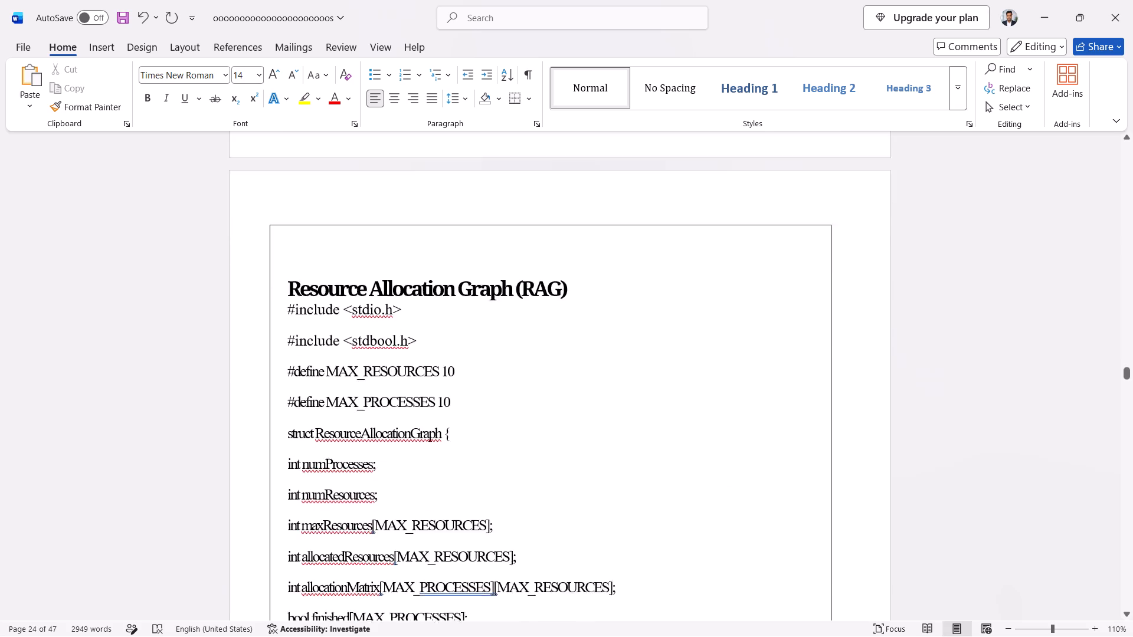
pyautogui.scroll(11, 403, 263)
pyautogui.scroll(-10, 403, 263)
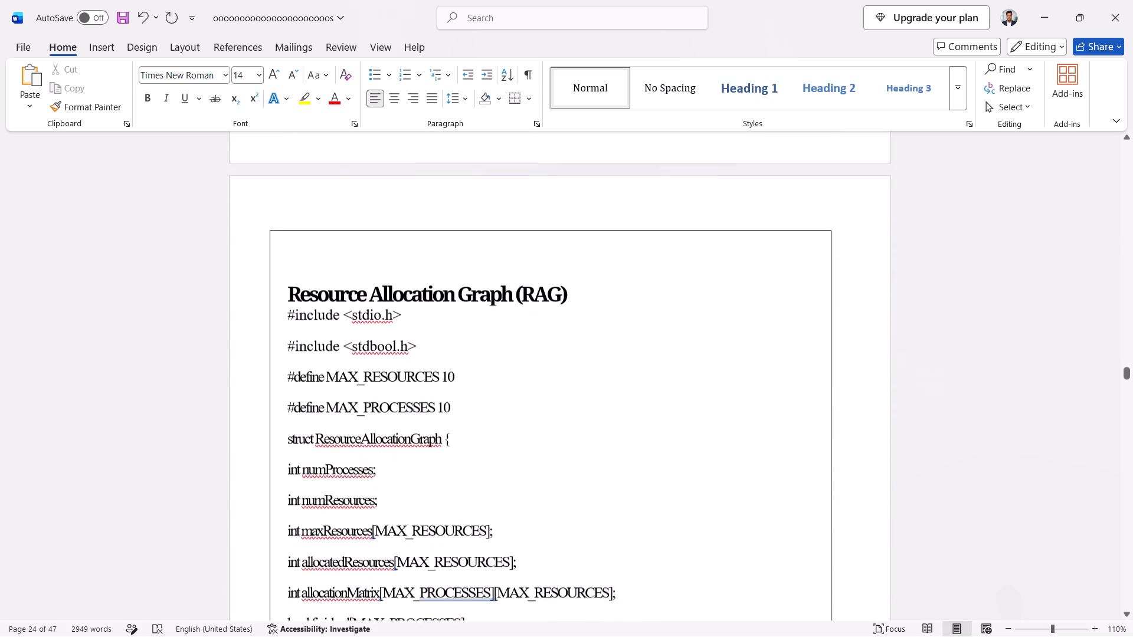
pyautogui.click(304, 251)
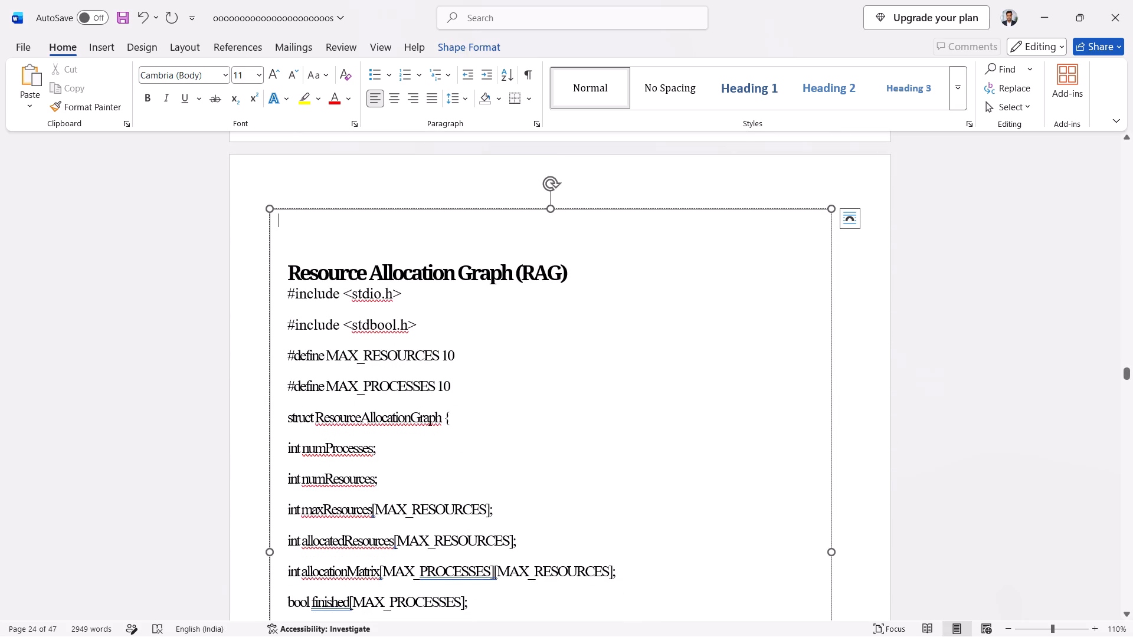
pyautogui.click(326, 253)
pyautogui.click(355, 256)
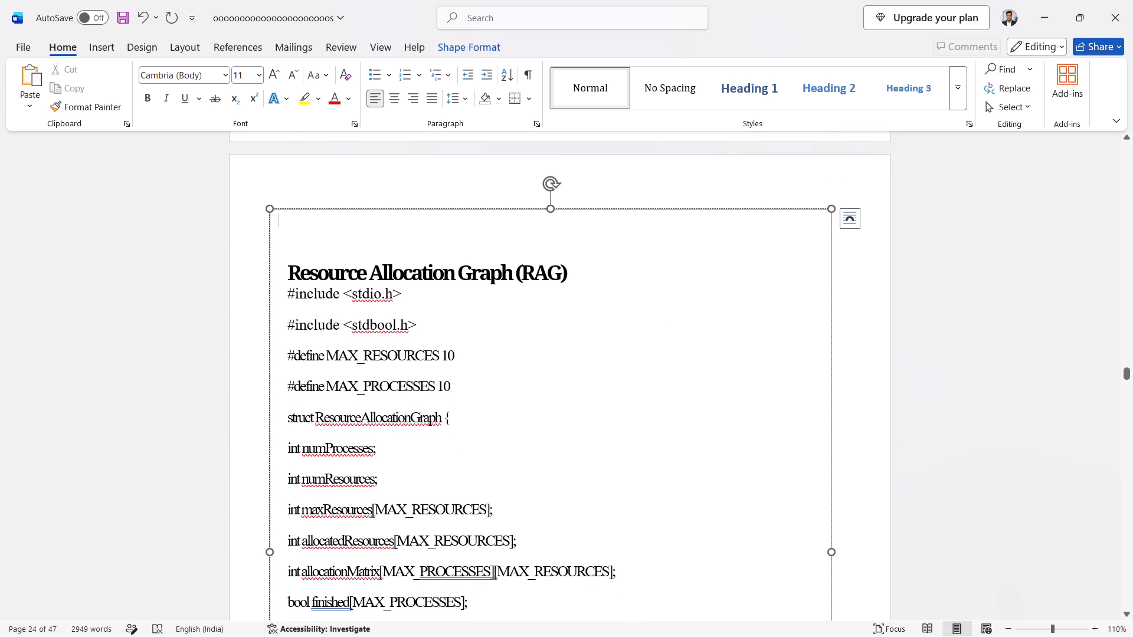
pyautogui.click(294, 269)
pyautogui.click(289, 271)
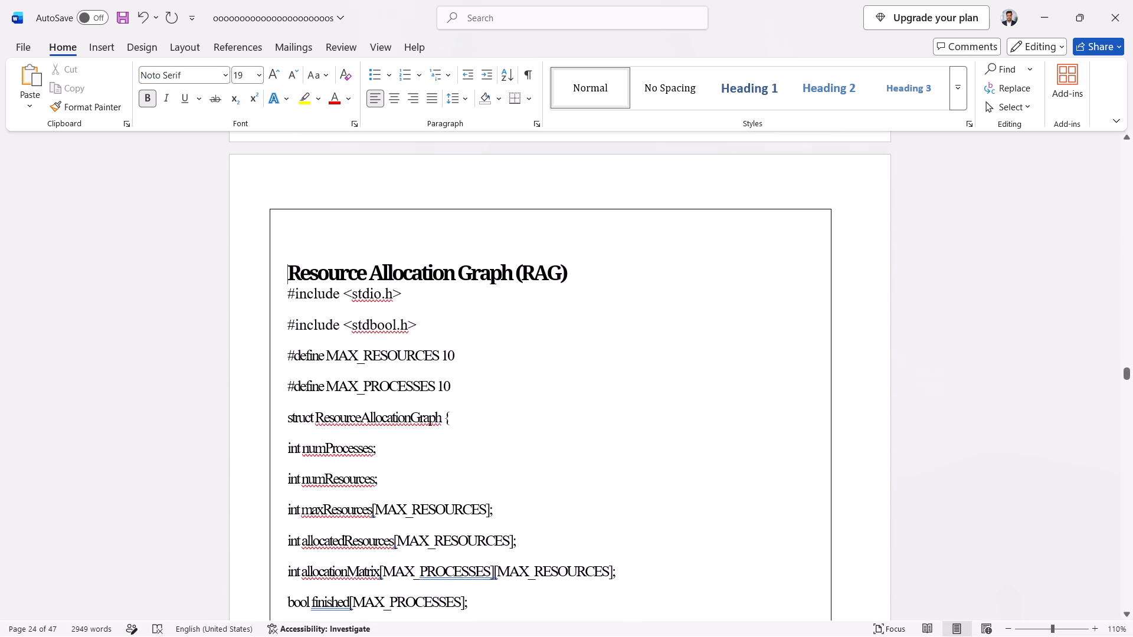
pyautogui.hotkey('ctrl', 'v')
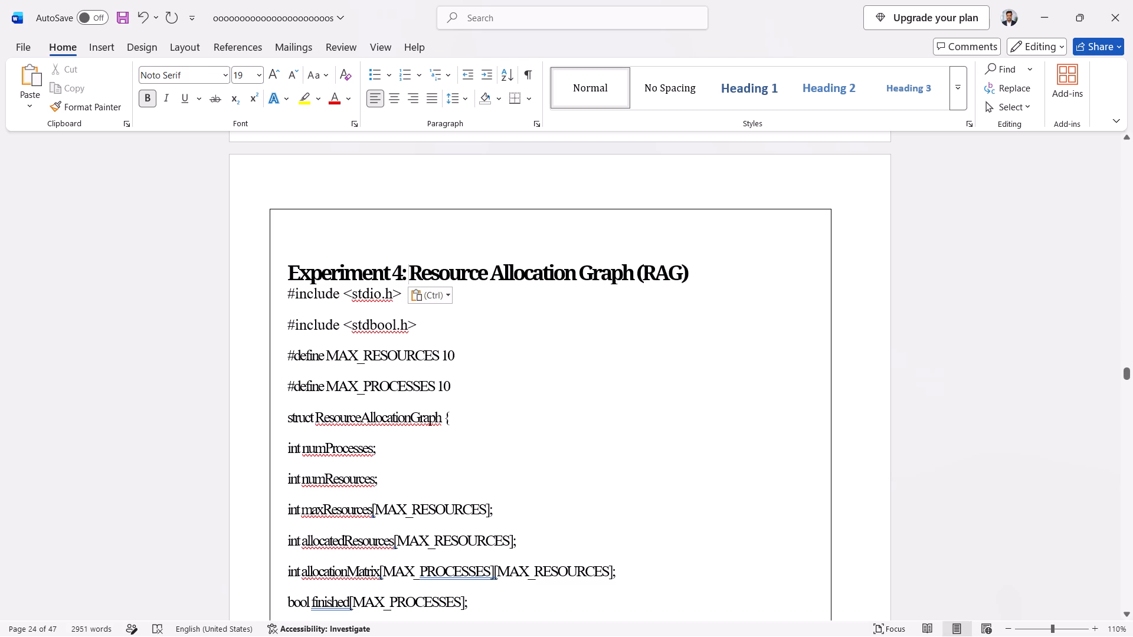
# Add a line below the blank first line at the top of the box and paste "Experiment 4:" there.
pyautogui.click(310, 239)
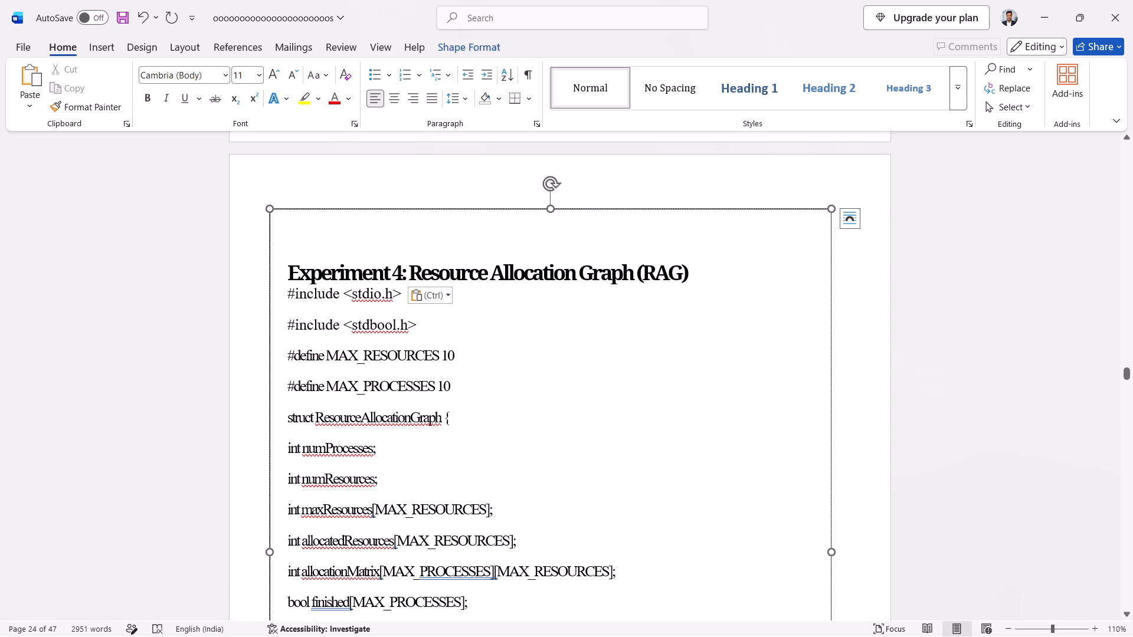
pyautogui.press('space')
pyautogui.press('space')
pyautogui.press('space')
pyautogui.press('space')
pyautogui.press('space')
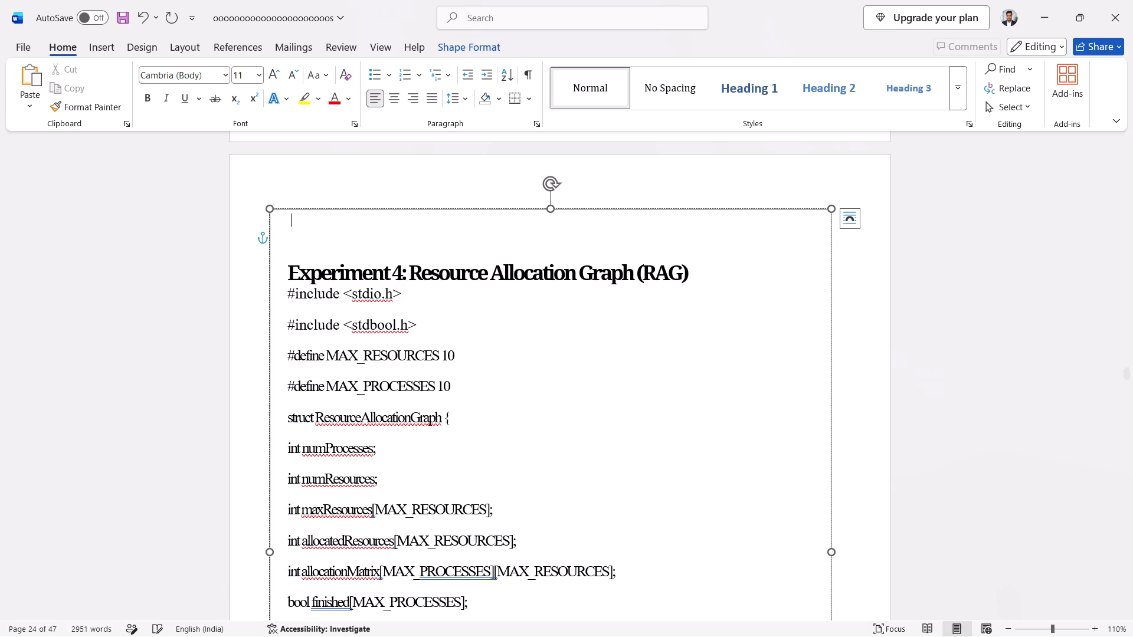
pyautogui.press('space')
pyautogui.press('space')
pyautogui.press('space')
pyautogui.press('Return')
pyautogui.hotkey('ctrl', 'v')
# Centre the pasted "Experiment 4:" heading horizontally within the box.
pyautogui.moveTo(276, 255); pyautogui.dragTo(385, 237)
pyautogui.moveTo(400, 247); pyautogui.dragTo(315, 251)
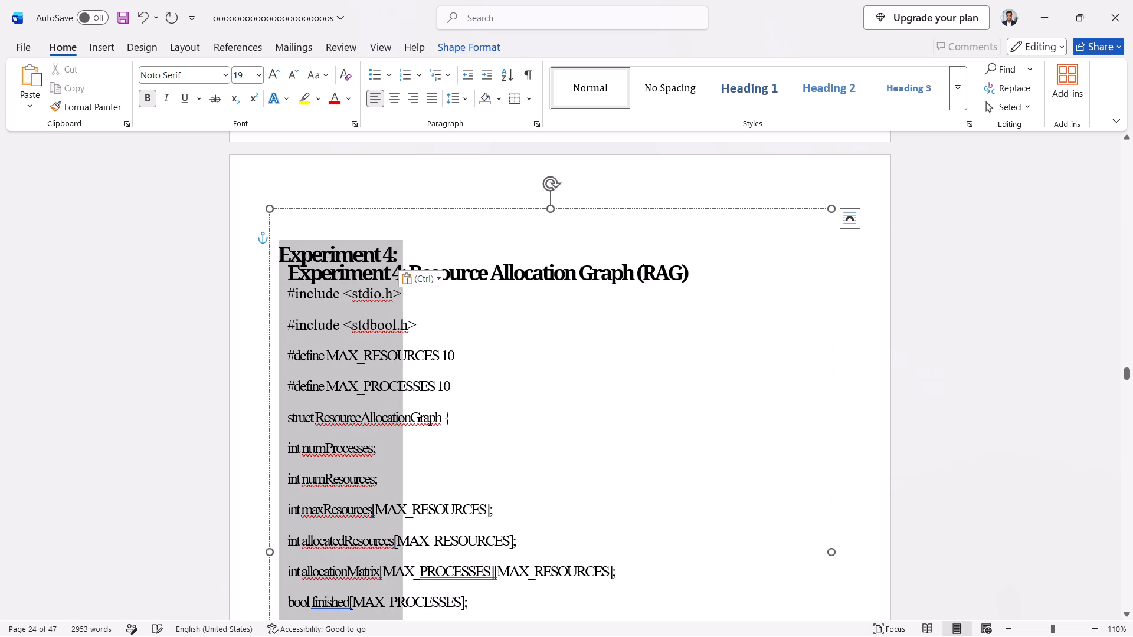
pyautogui.moveTo(315, 251); pyautogui.dragTo(313, 251)
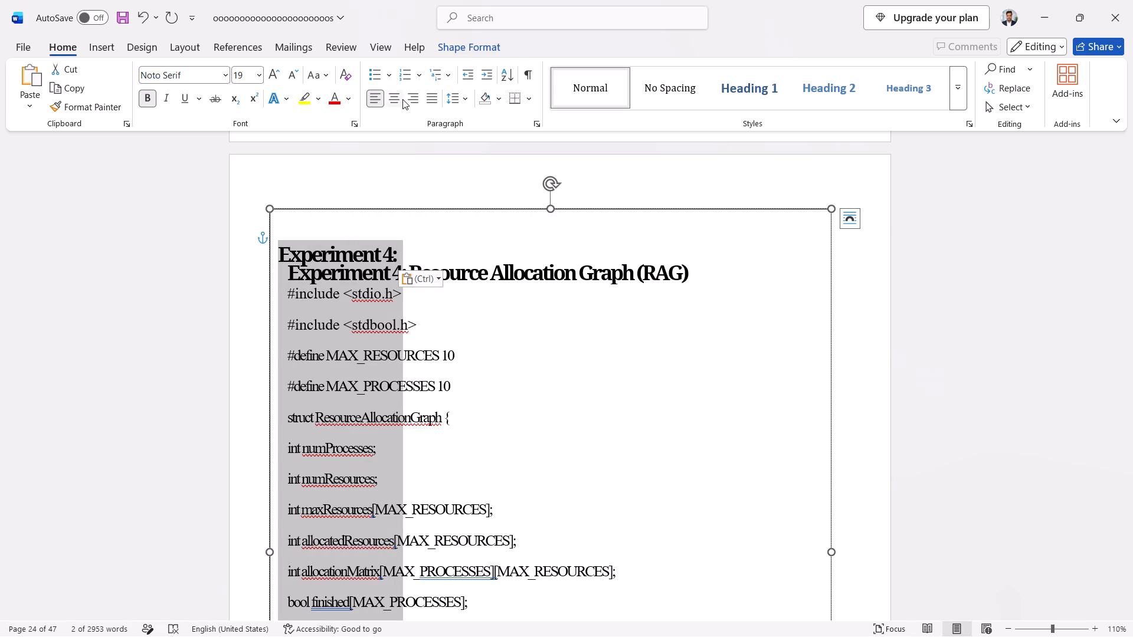
pyautogui.click(398, 99)
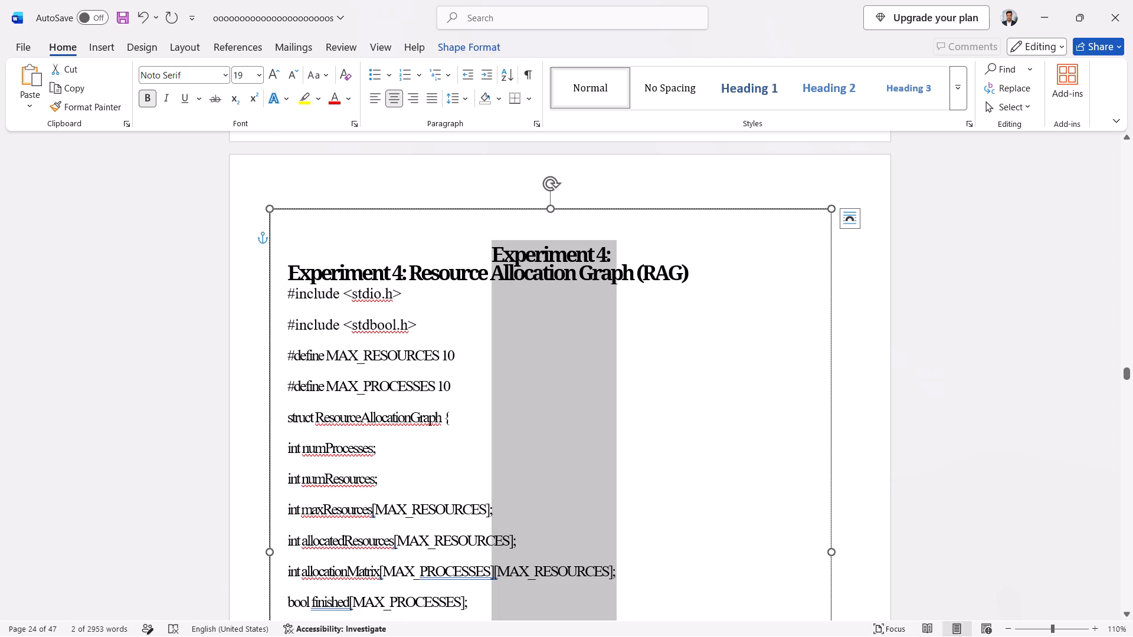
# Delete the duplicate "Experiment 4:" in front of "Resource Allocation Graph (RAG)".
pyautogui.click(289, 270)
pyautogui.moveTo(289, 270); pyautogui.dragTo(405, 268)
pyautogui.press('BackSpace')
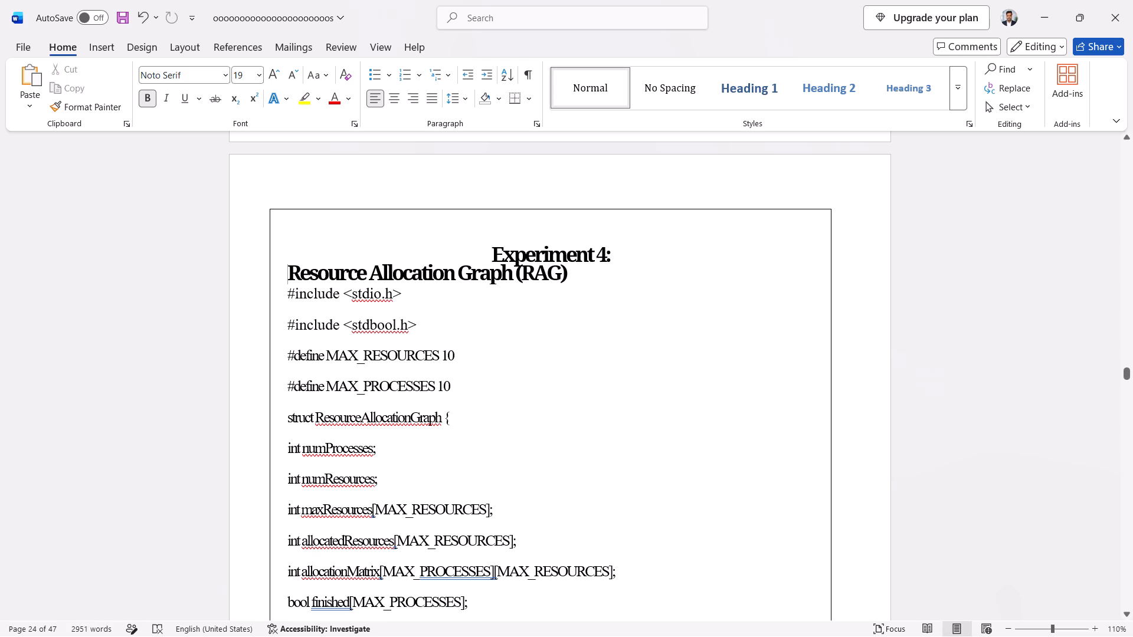
# Insert a line break after the centred "Experiment 4:" heading and another before "Resource Allocation Graph (RAG)" to separate them.
pyautogui.click(618, 260)
pyautogui.press('Return')
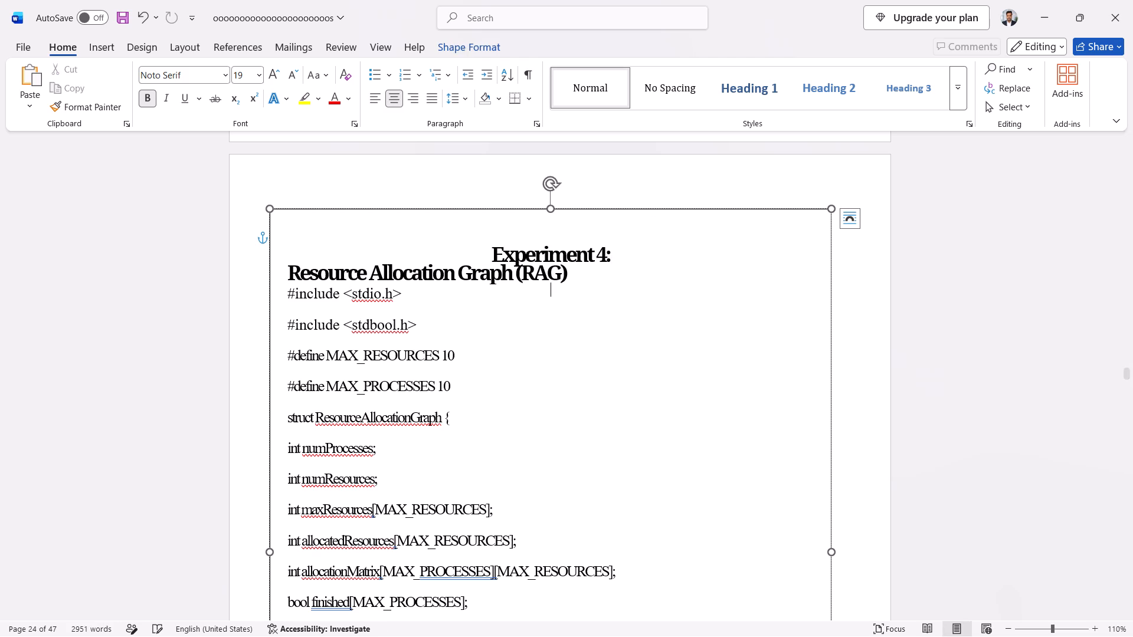
pyautogui.click(287, 275)
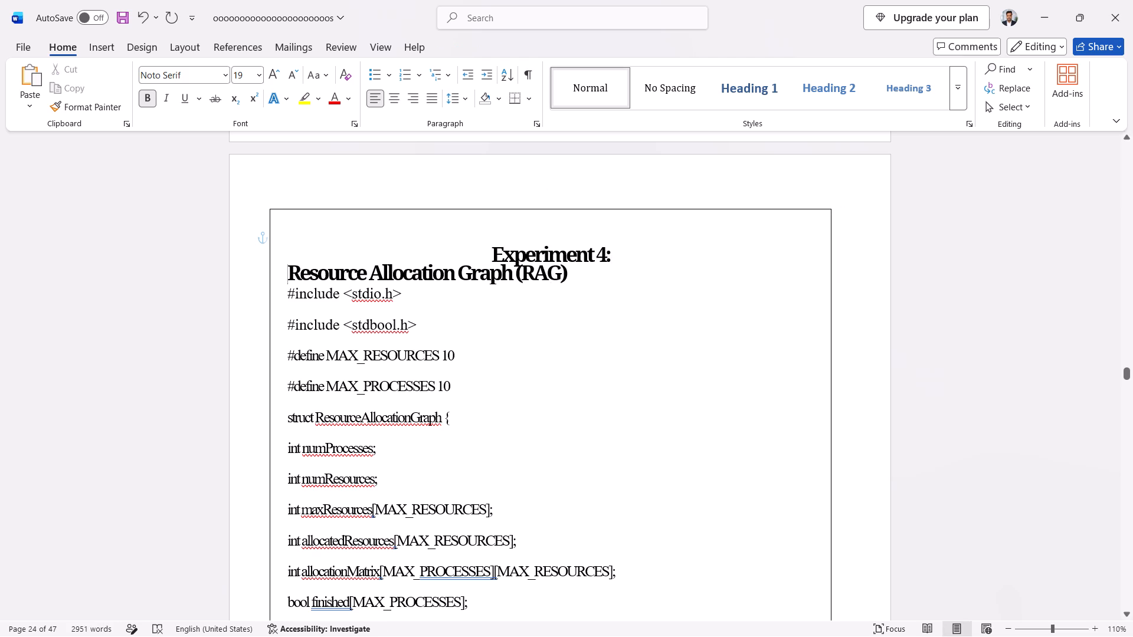
pyautogui.press('Return')
# Extend the bottom edge of the Experiment 4 box downward to enclose the last scanf line.
pyautogui.scroll(-14, 348, 274)
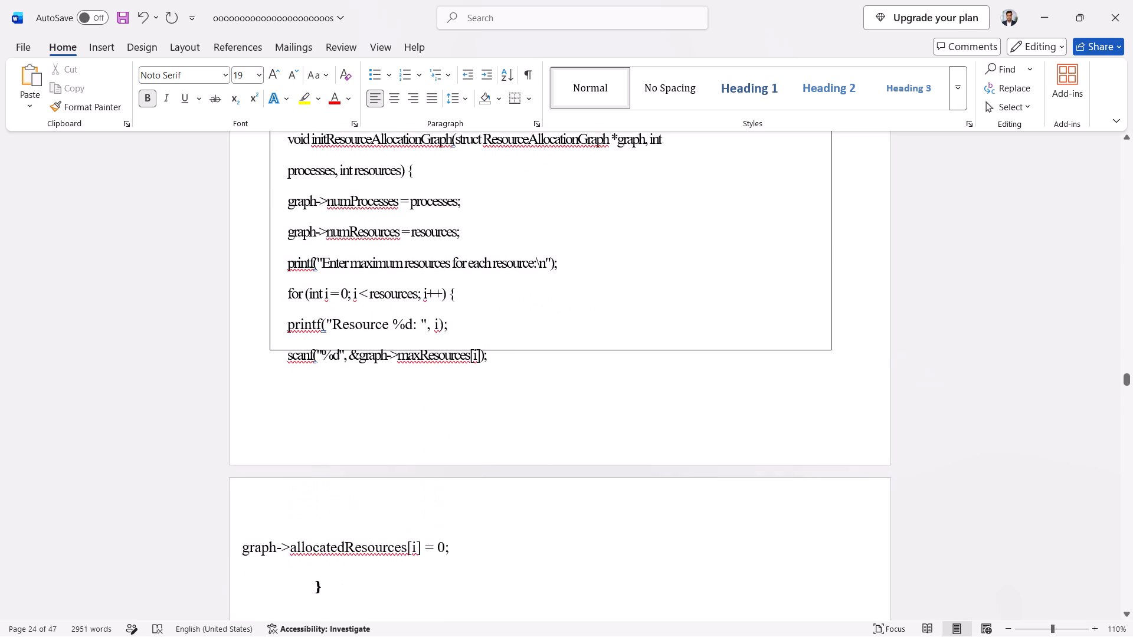
pyautogui.scroll(-1, 348, 274)
pyautogui.click(532, 311)
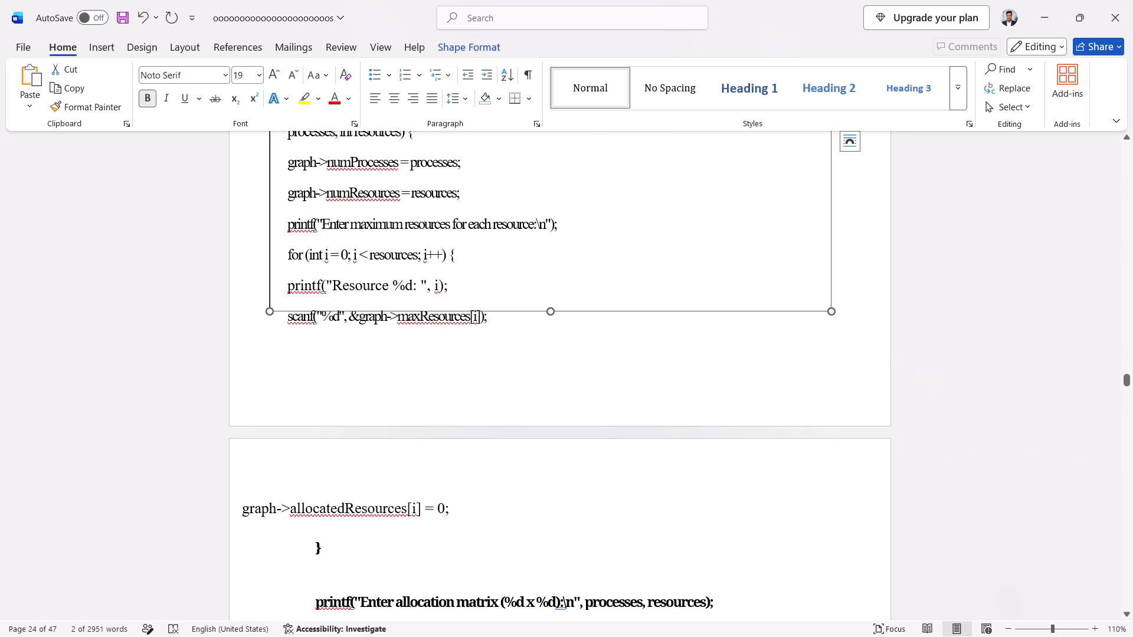
pyautogui.moveTo(551, 310); pyautogui.dragTo(554, 344)
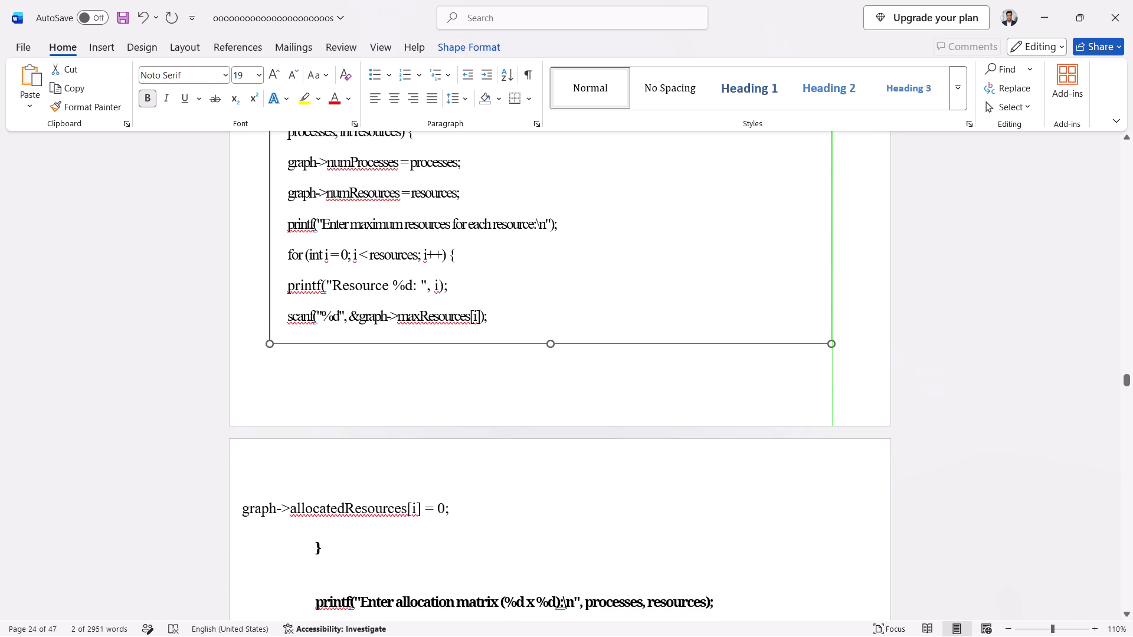
pyautogui.moveTo(554, 344); pyautogui.dragTo(554, 350)
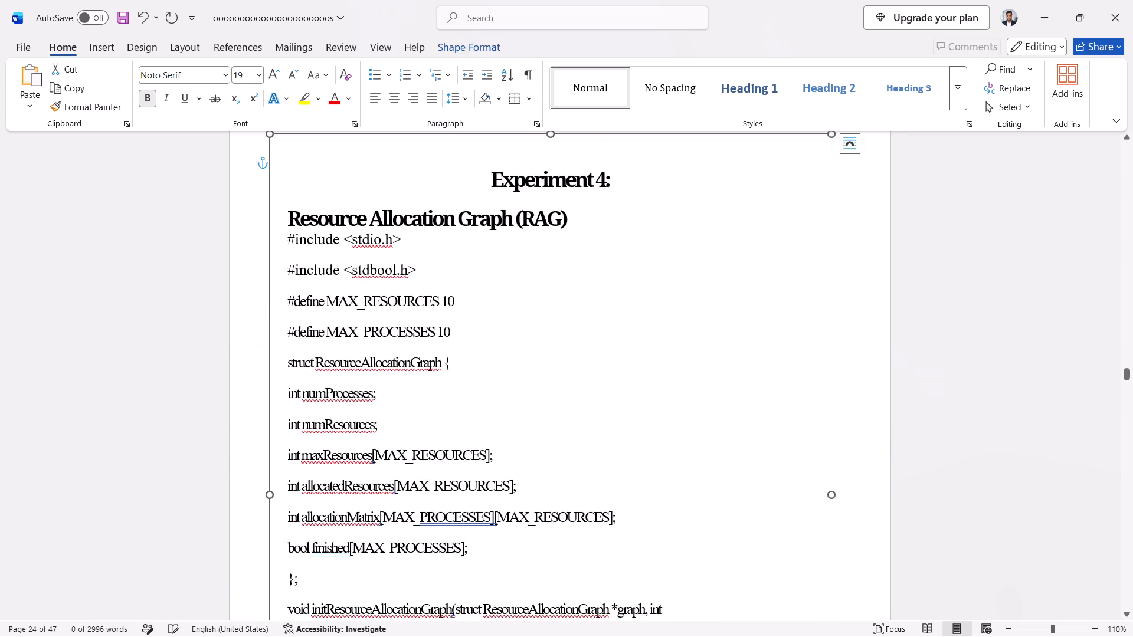
# Reduce the "Resource Allocation Graph (RAG)" title to 16 pt and remove its bold formatting.
pyautogui.scroll(-14, 536, 375)
pyautogui.scroll(8, 527, 356)
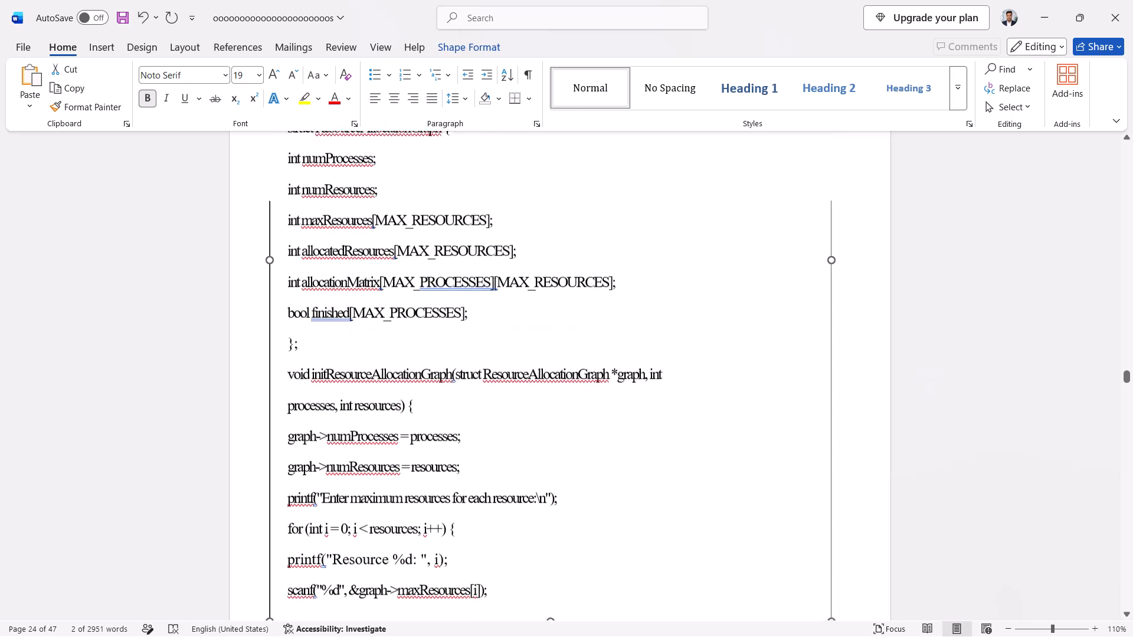
pyautogui.scroll(-3, 520, 337)
pyautogui.scroll(10, 520, 337)
pyautogui.click(448, 296)
pyautogui.scroll(1, 448, 296)
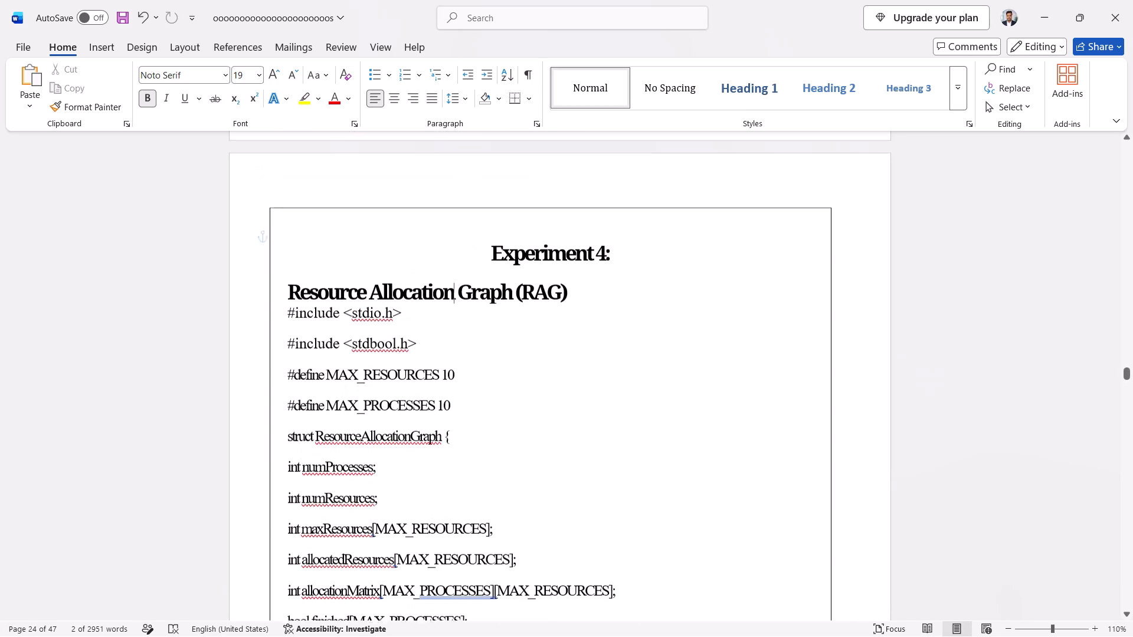
pyautogui.moveTo(287, 293); pyautogui.dragTo(590, 287)
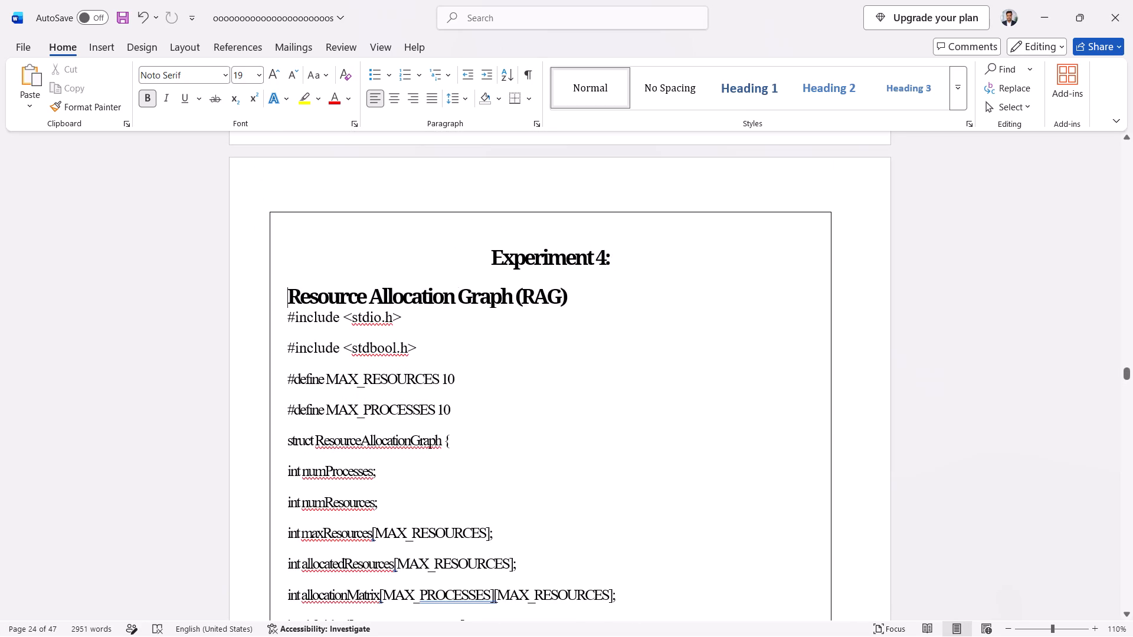
pyautogui.moveTo(590, 287); pyautogui.dragTo(587, 295)
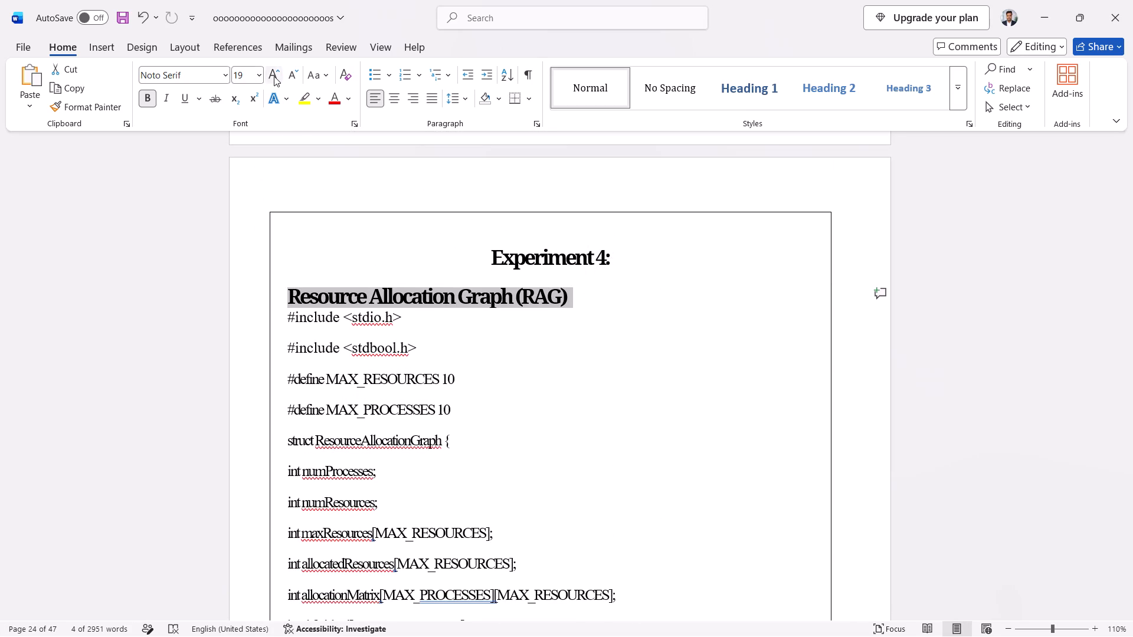
pyautogui.doubleClick(276, 75)
pyautogui.tripleClick(298, 68)
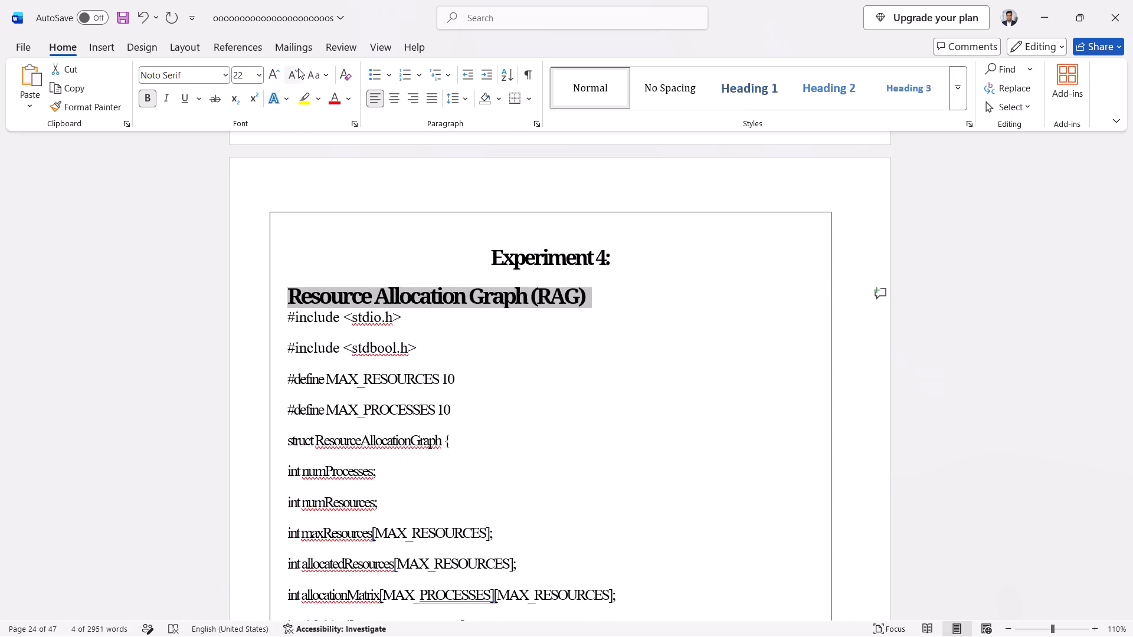
pyautogui.click(274, 75)
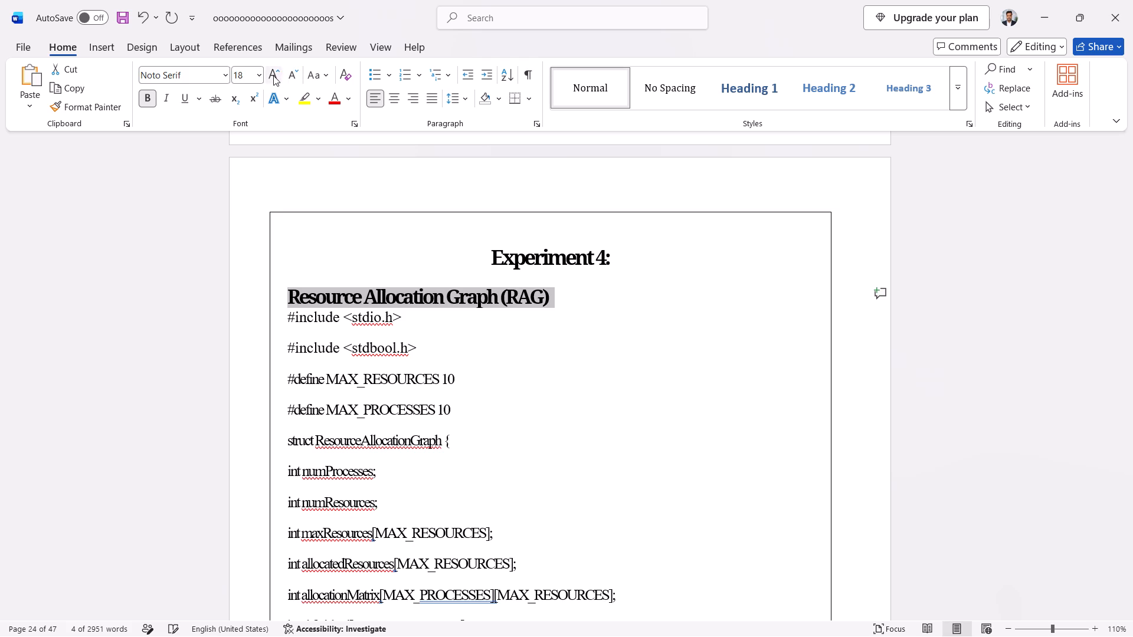
pyautogui.click(289, 73)
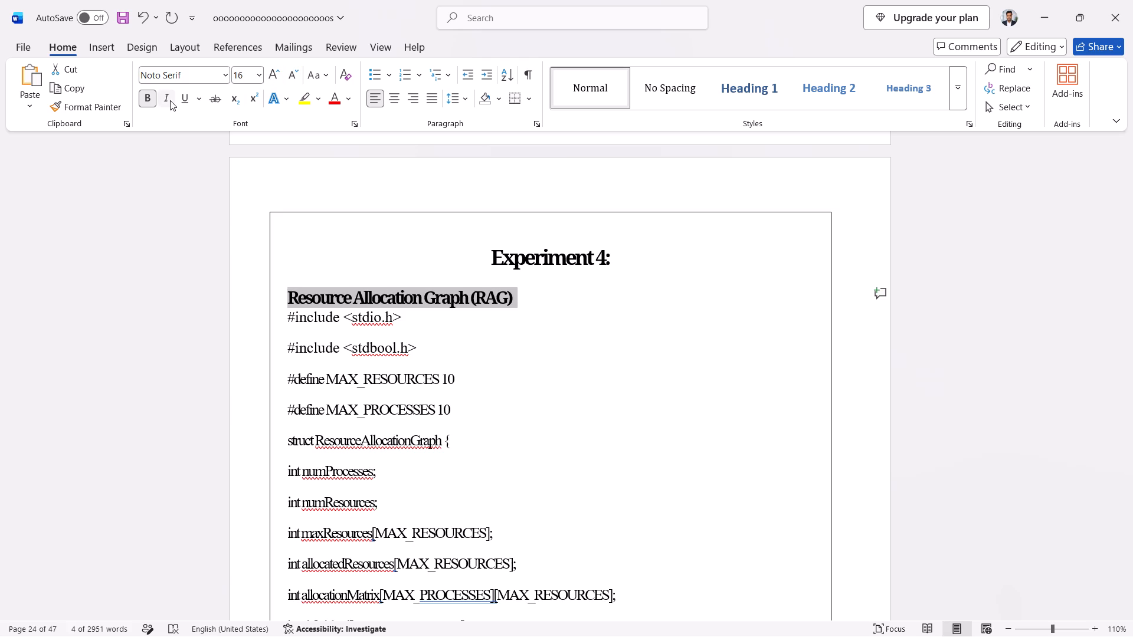
pyautogui.click(146, 100)
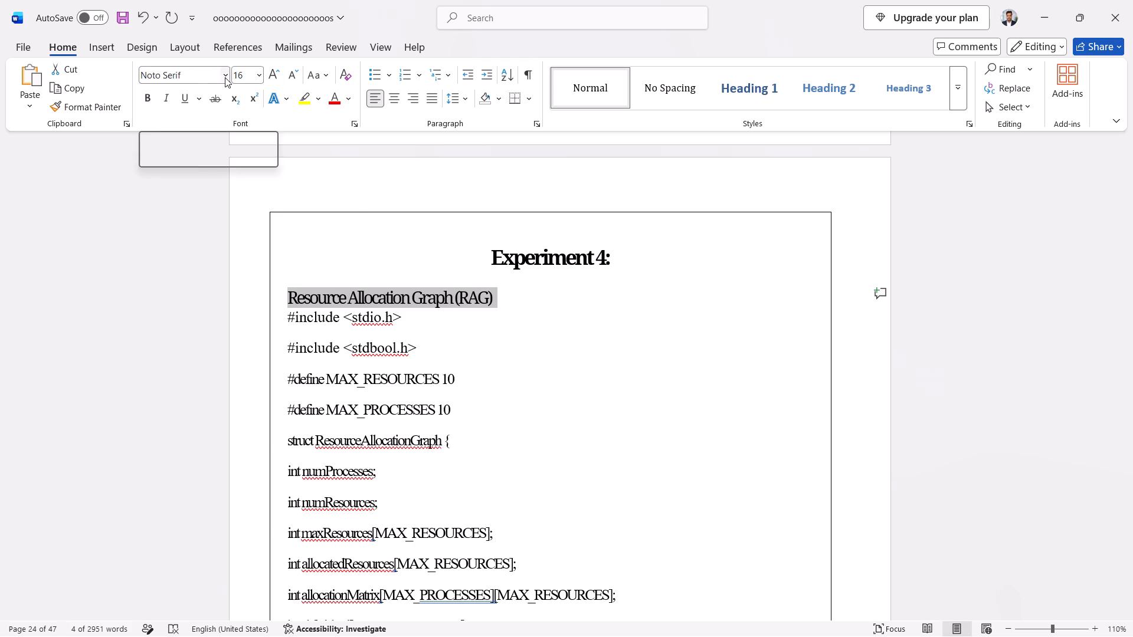
# Change the "Resource Allocation Graph (RAG)" title's font to Times New Roman.
pyautogui.click(225, 76)
pyautogui.click(192, 180)
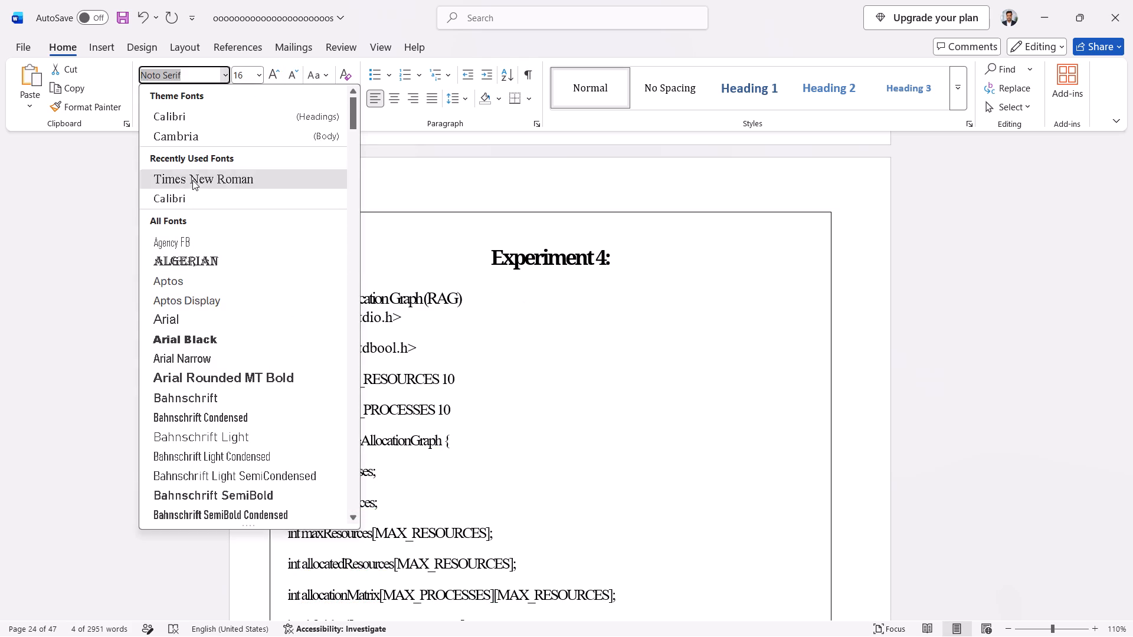
pyautogui.click(162, 291)
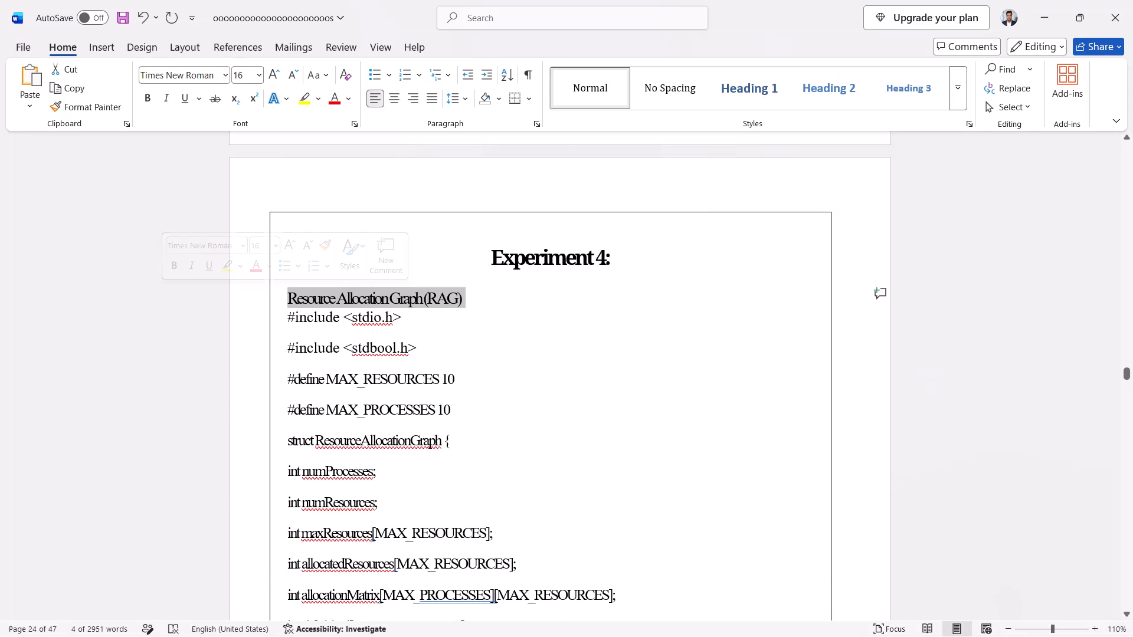
# Insert a line break after the "Resource Allocation Graph (RAG)" title to separate it from the code.
pyautogui.click(459, 329)
pyautogui.click(463, 336)
pyautogui.click(457, 299)
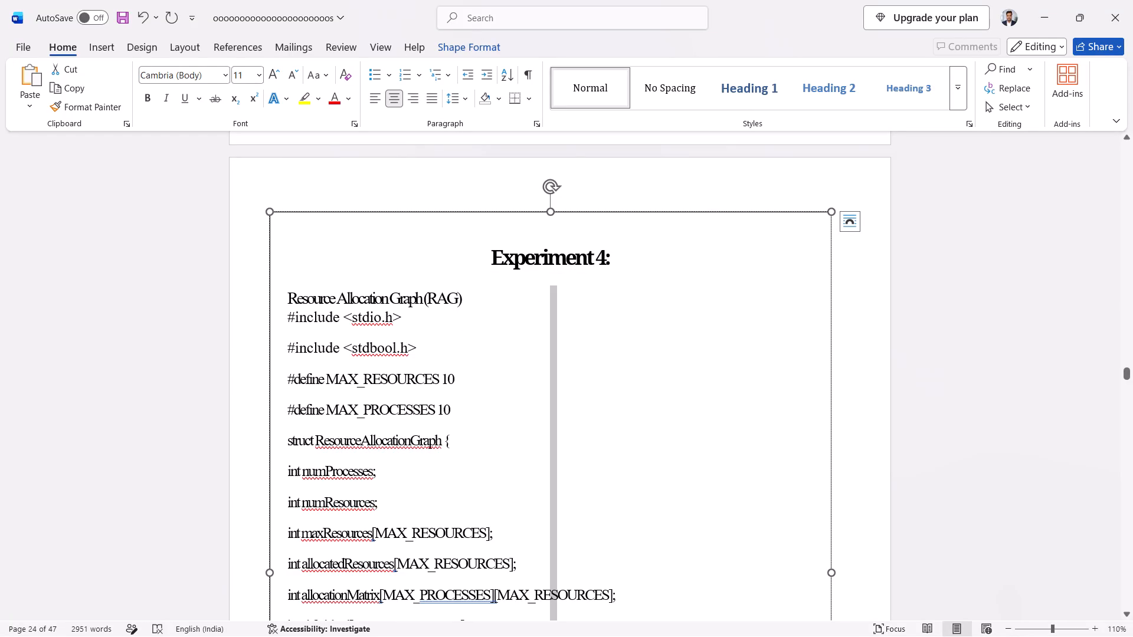
pyautogui.click(462, 299)
pyautogui.click(469, 300)
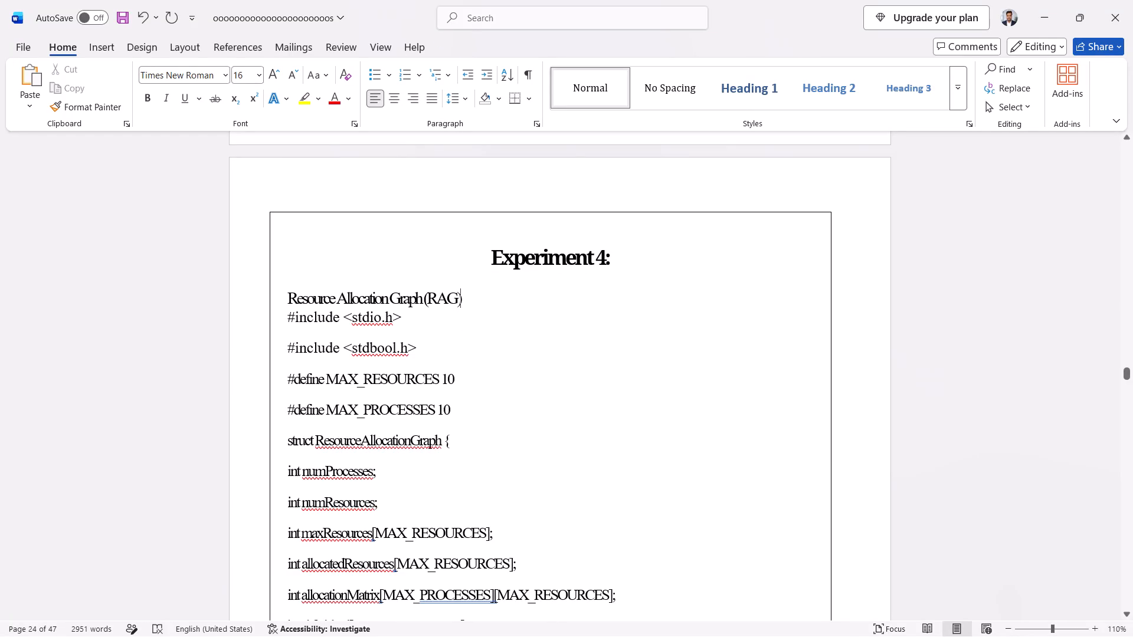
pyautogui.click(469, 300)
pyautogui.click(464, 301)
pyautogui.press('Return')
# Extend the bottom edge of the Experiment 4 box slightly downward to leave space below the last scanf line.
pyautogui.scroll(-14, 463, 301)
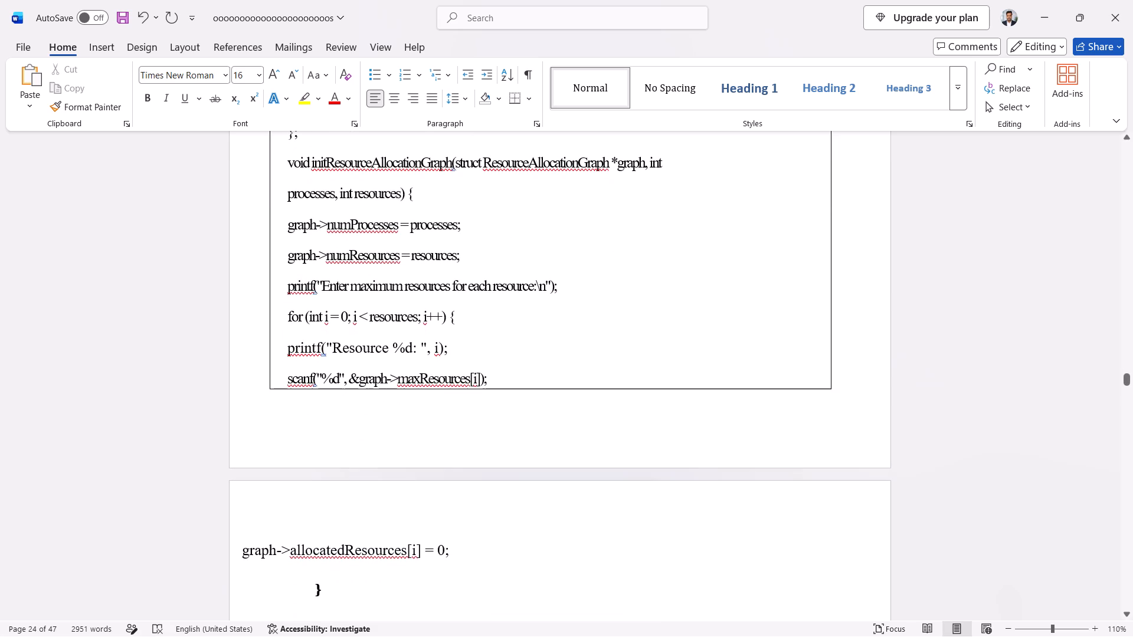
pyautogui.click(536, 390)
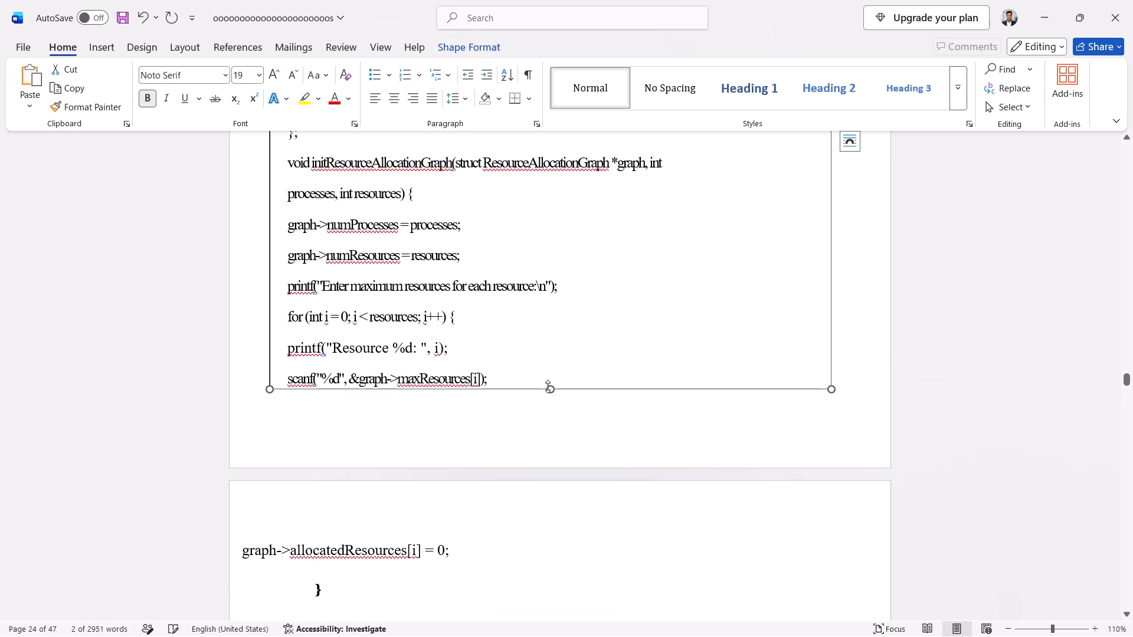
pyautogui.moveTo(548, 386); pyautogui.dragTo(551, 405)
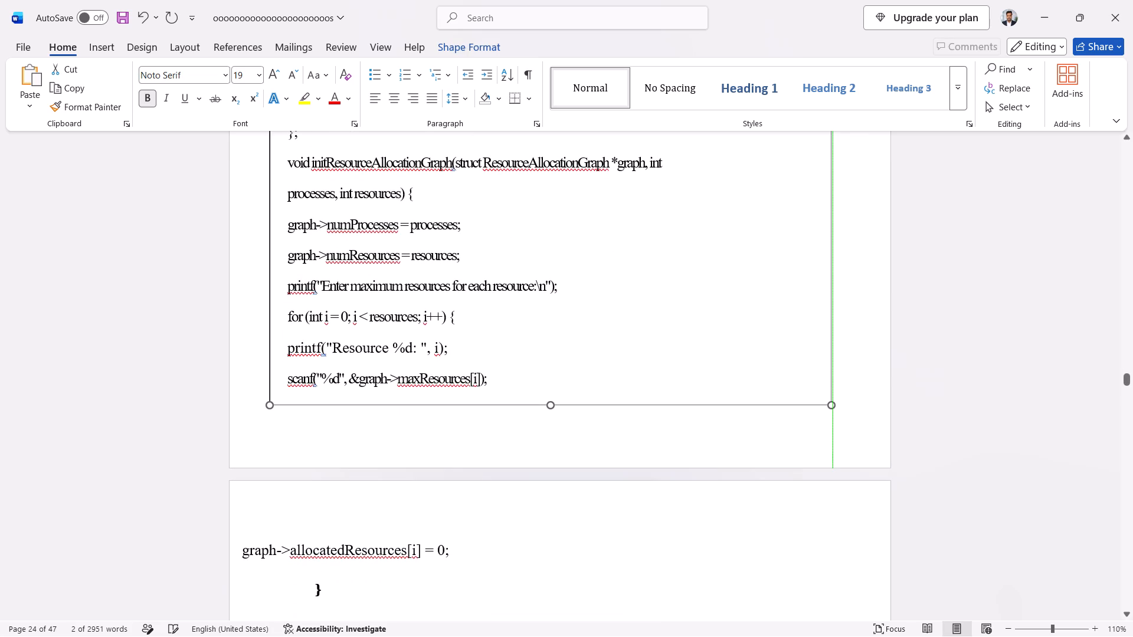
pyautogui.moveTo(551, 405); pyautogui.dragTo(551, 405)
pyautogui.doubleClick(551, 405)
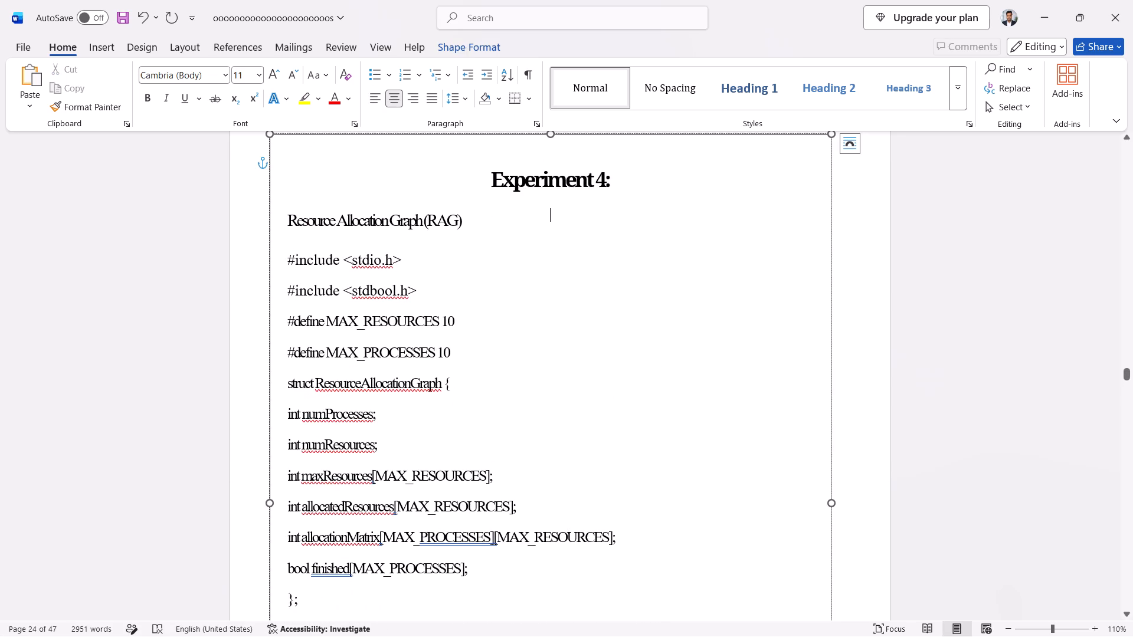
# Enlarge the centred "Experiment 4:" heading to 20 pt and change its font to Cambria (Body).
pyautogui.scroll(2, 504, 291)
pyautogui.moveTo(493, 254); pyautogui.dragTo(636, 256)
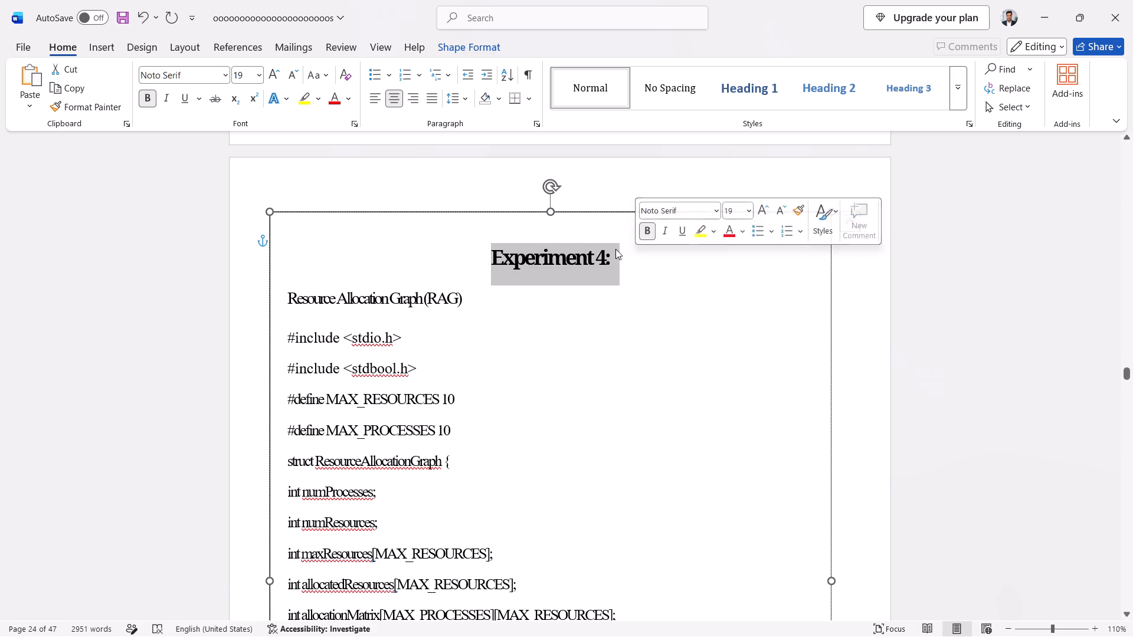
pyautogui.click(277, 71)
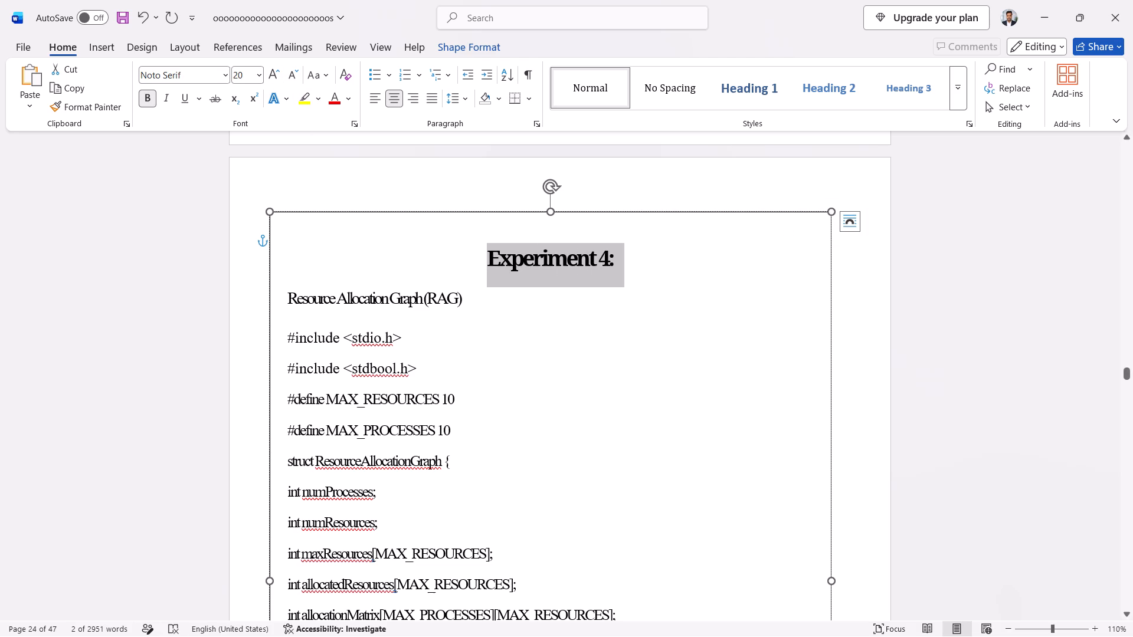
pyautogui.click(224, 75)
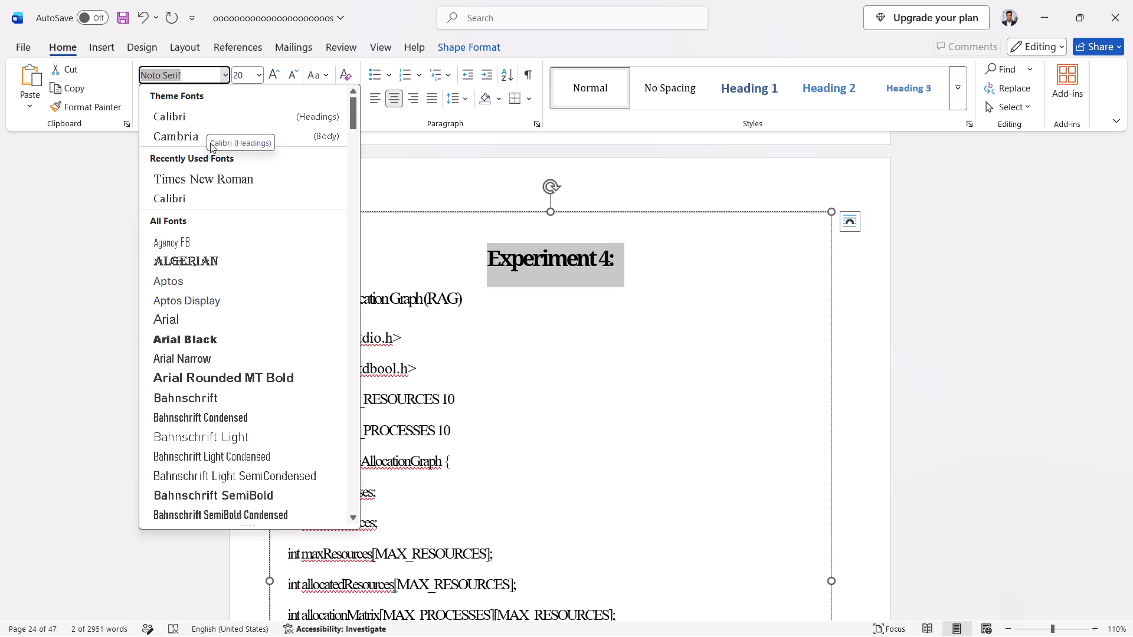
pyautogui.click(210, 143)
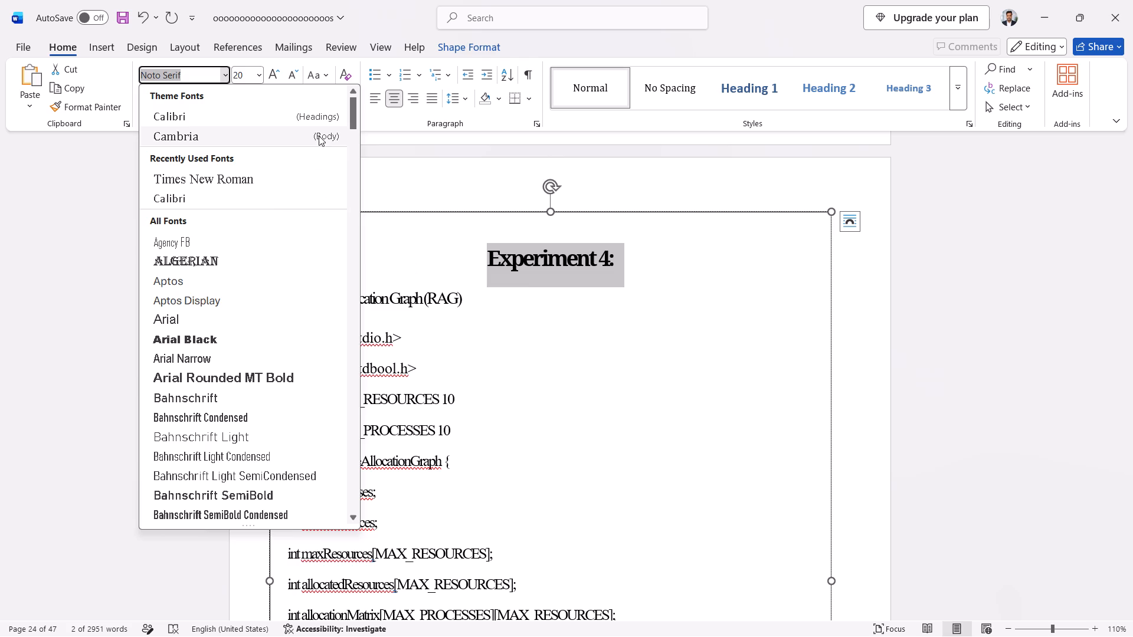
pyautogui.click(319, 136)
pyautogui.click(408, 270)
pyautogui.click(675, 321)
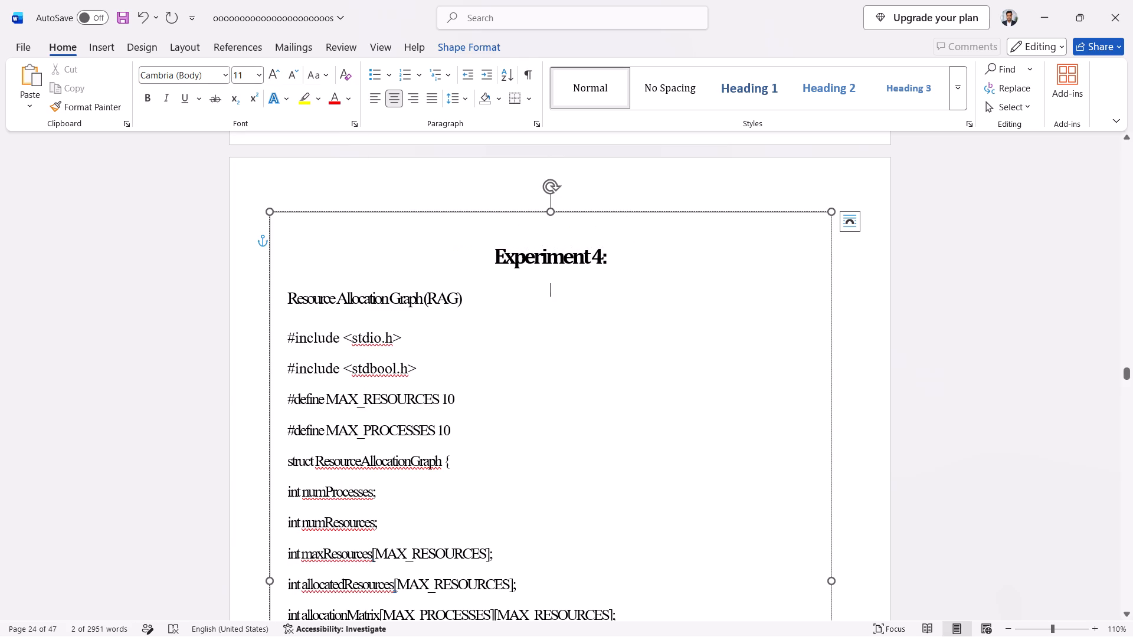
pyautogui.click(906, 319)
# Indent the "graph->allocatedResources[i] = 0;" line at the start of page 25 with 13 spaces.
pyautogui.scroll(-8, 906, 319)
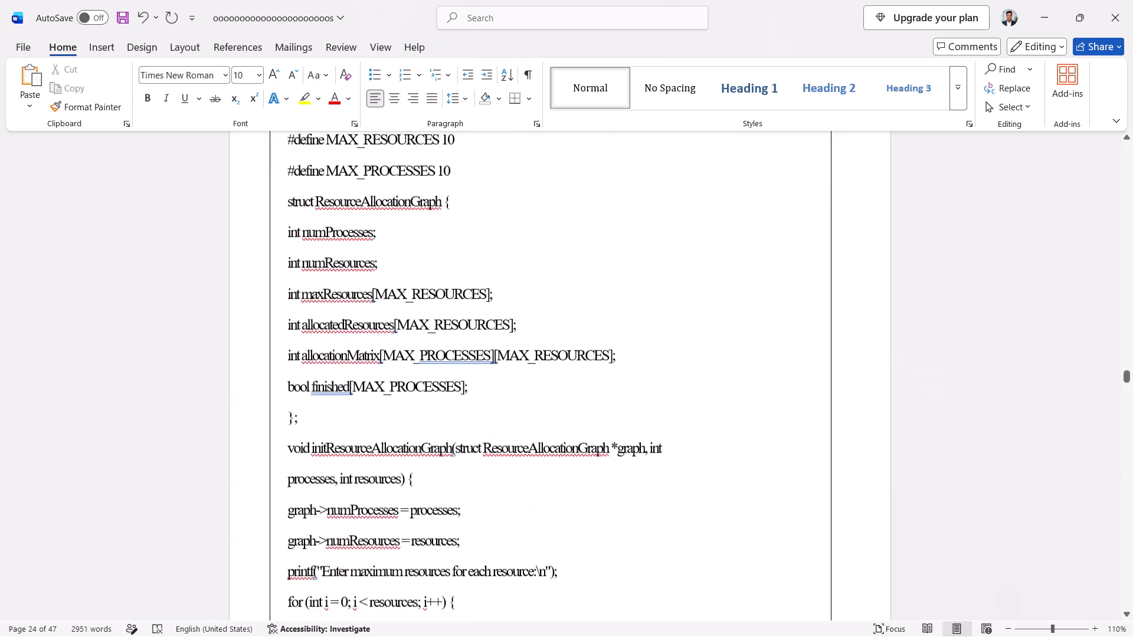
pyautogui.scroll(-15, 906, 319)
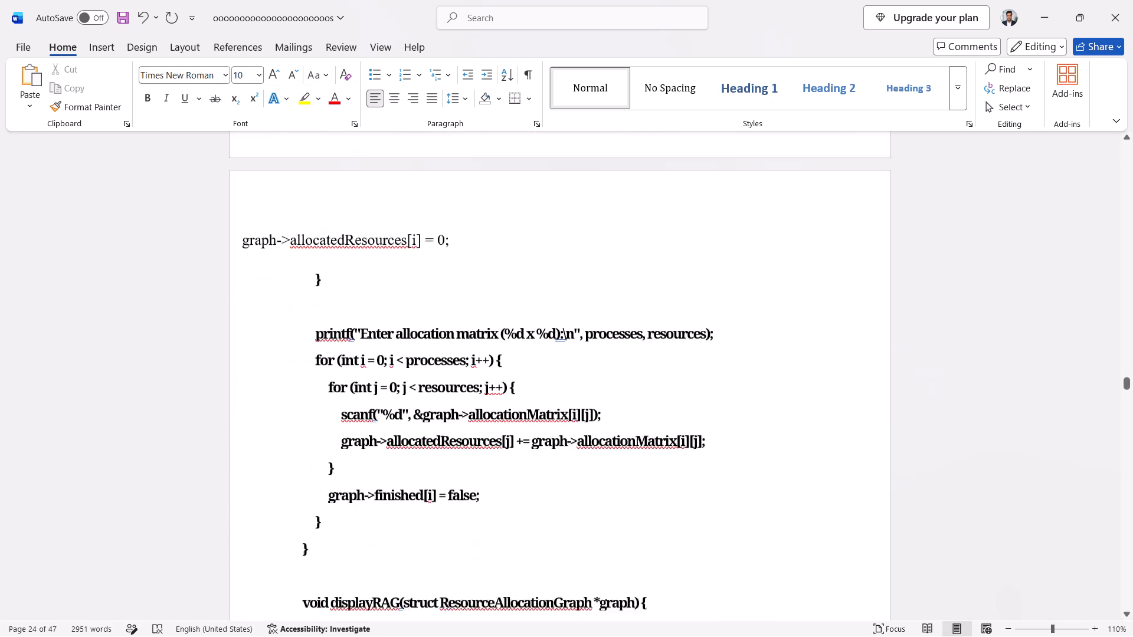
pyautogui.scroll(2, 892, 310)
pyautogui.scroll(-2, 892, 310)
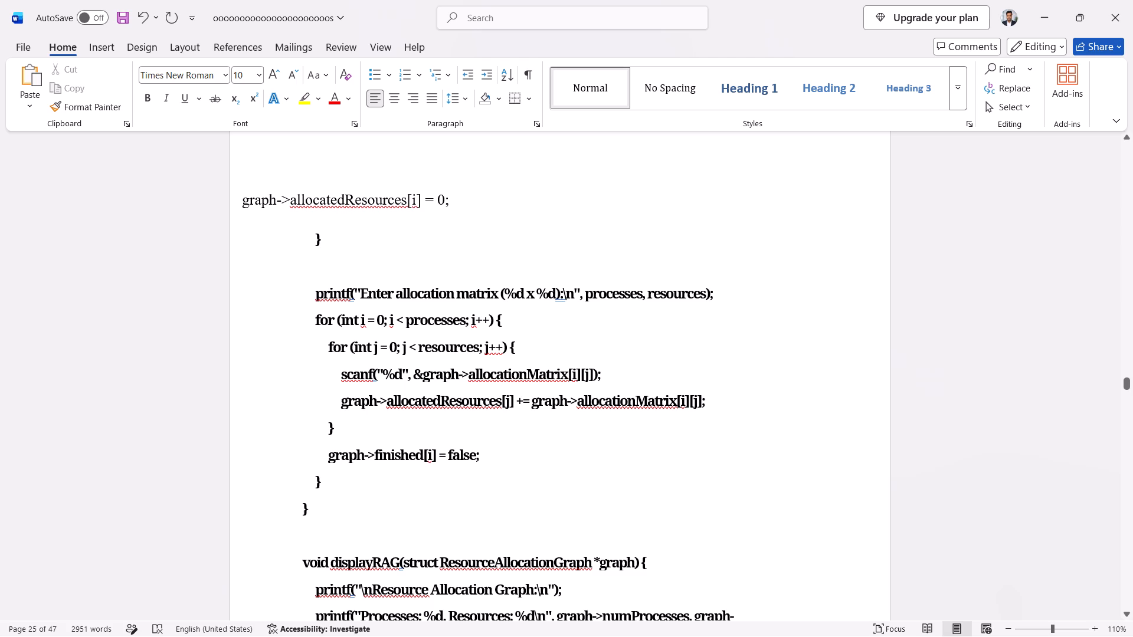
pyautogui.click(243, 199)
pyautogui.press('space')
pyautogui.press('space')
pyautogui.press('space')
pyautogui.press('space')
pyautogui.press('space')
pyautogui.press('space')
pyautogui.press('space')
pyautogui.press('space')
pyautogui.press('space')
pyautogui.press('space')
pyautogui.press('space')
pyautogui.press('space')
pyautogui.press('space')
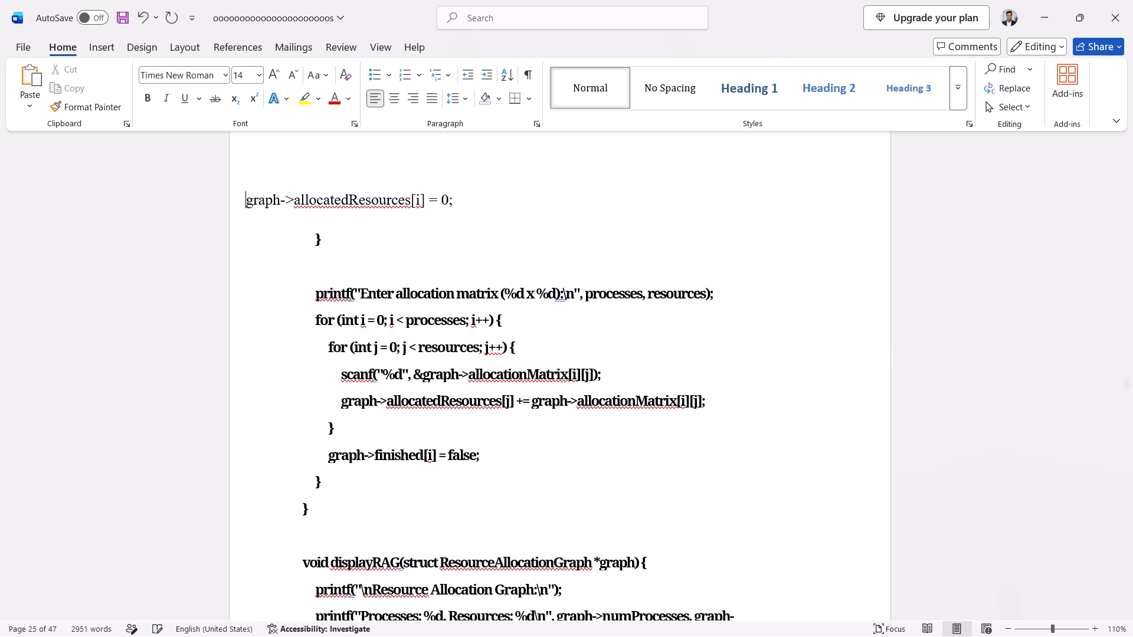
# Draw a text box about 16.7 cm wide over the code on page 25 and extend it to about 25.96 cm high.
pyautogui.click(96, 48)
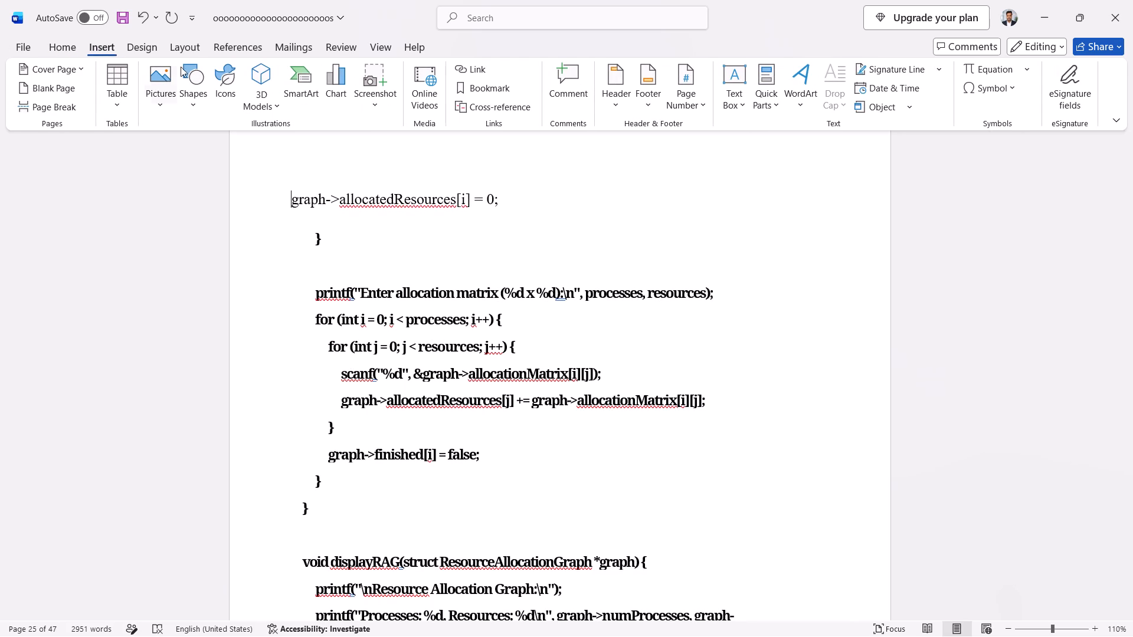
pyautogui.click(741, 104)
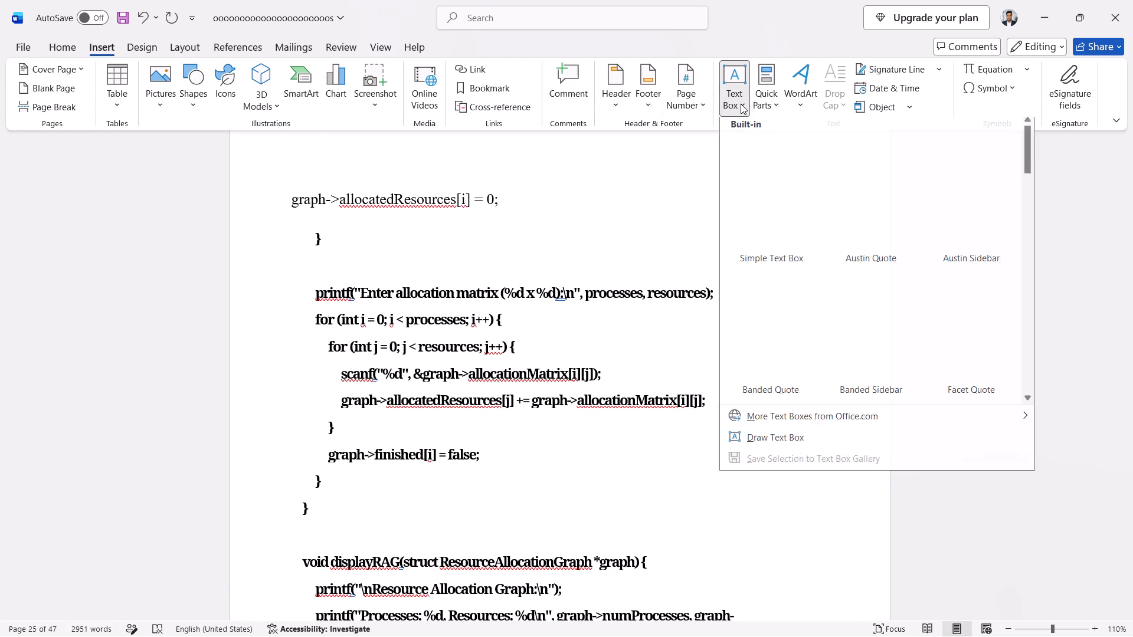
pyautogui.click(814, 445)
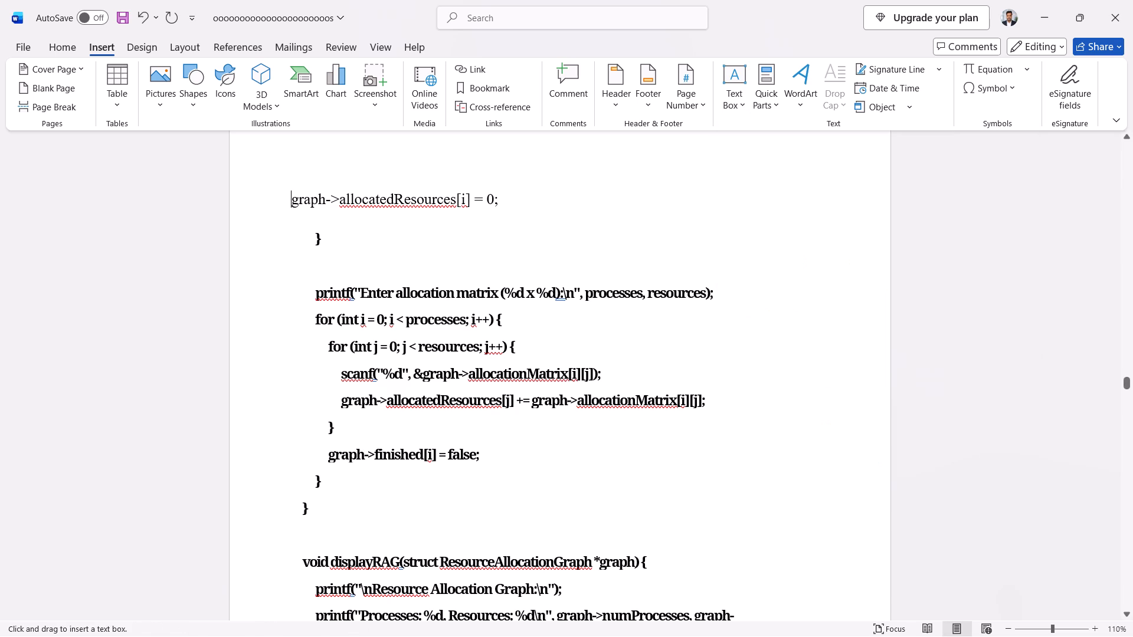
pyautogui.moveTo(275, 157); pyautogui.dragTo(619, 478)
pyautogui.scroll(-3, 532, 446)
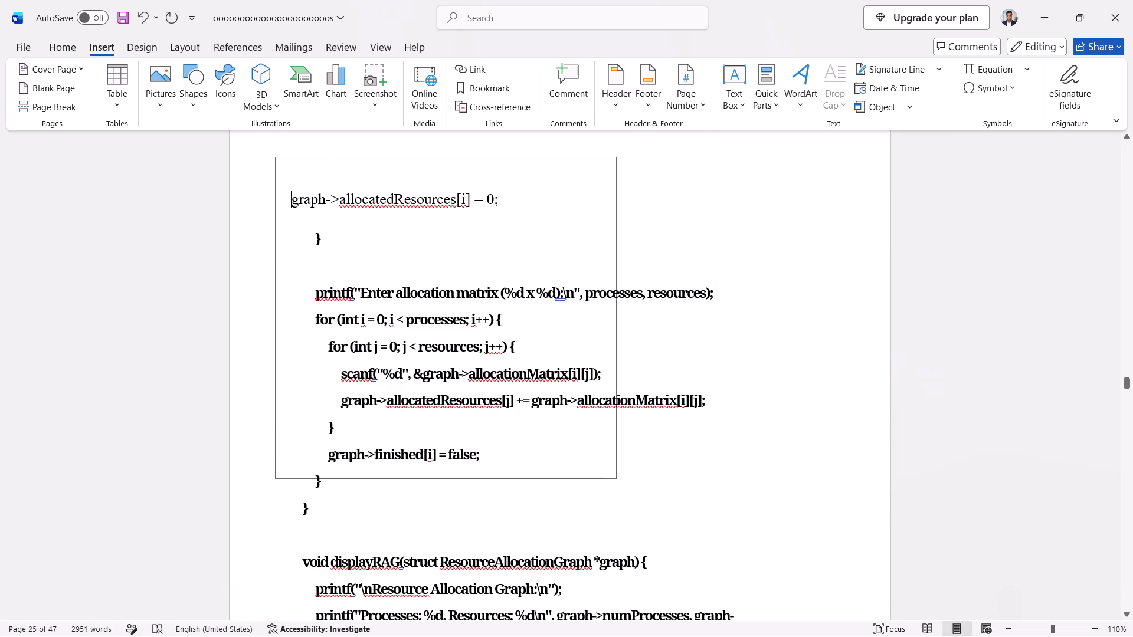
pyautogui.moveTo(619, 478); pyautogui.dragTo(787, 623)
pyautogui.scroll(-5, 594, 476)
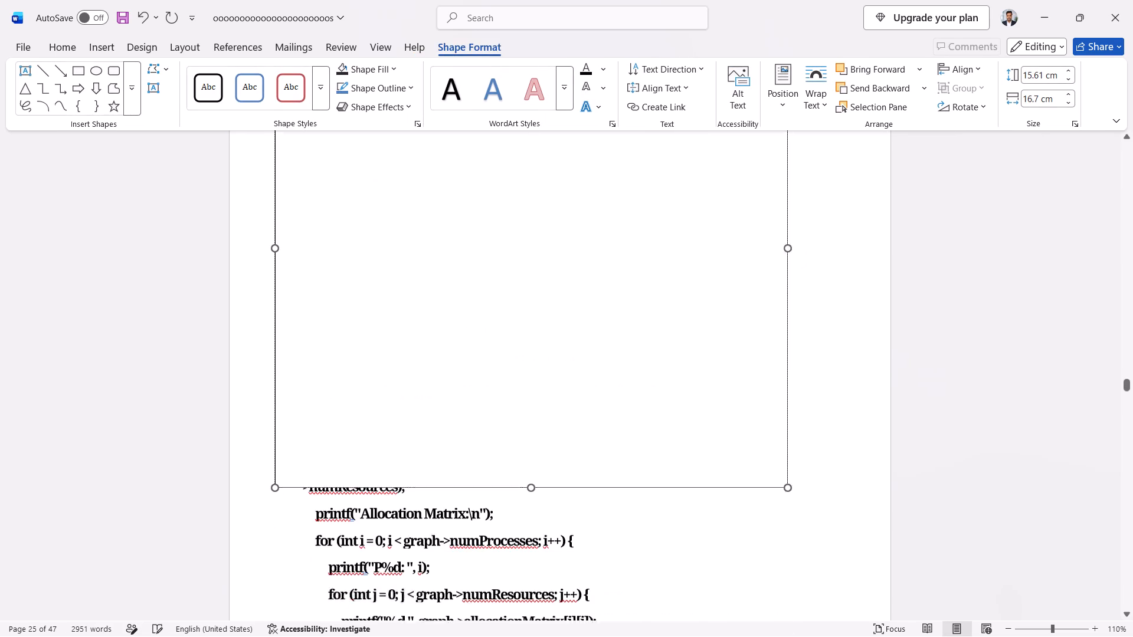
pyautogui.moveTo(530, 428); pyautogui.dragTo(551, 574)
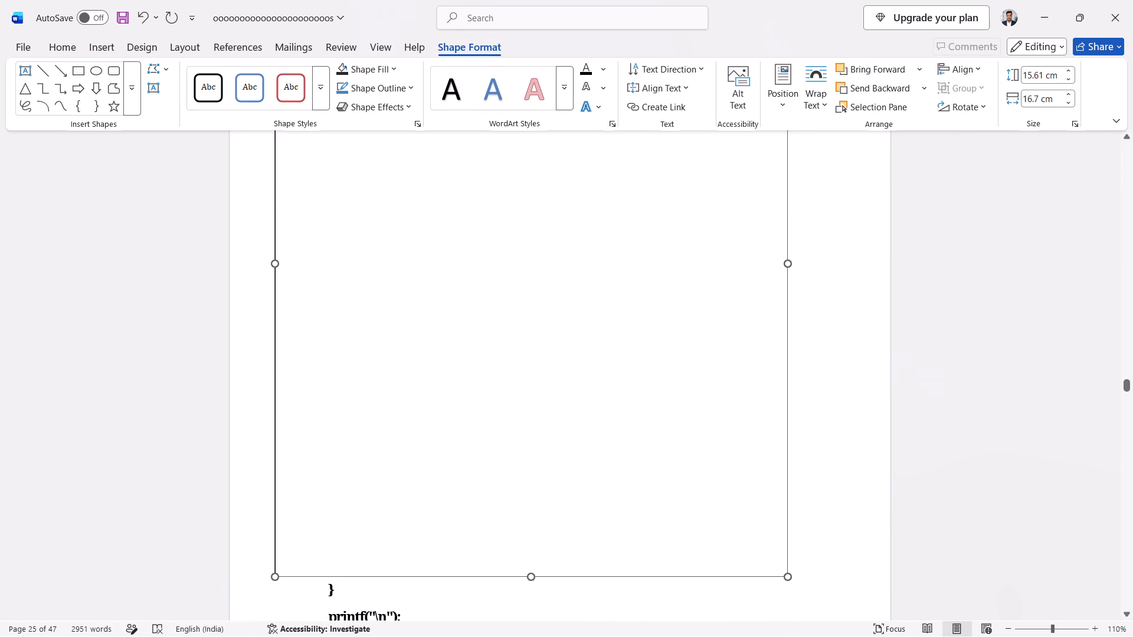
pyautogui.scroll(-4, 532, 524)
pyautogui.scroll(-3, 509, 475)
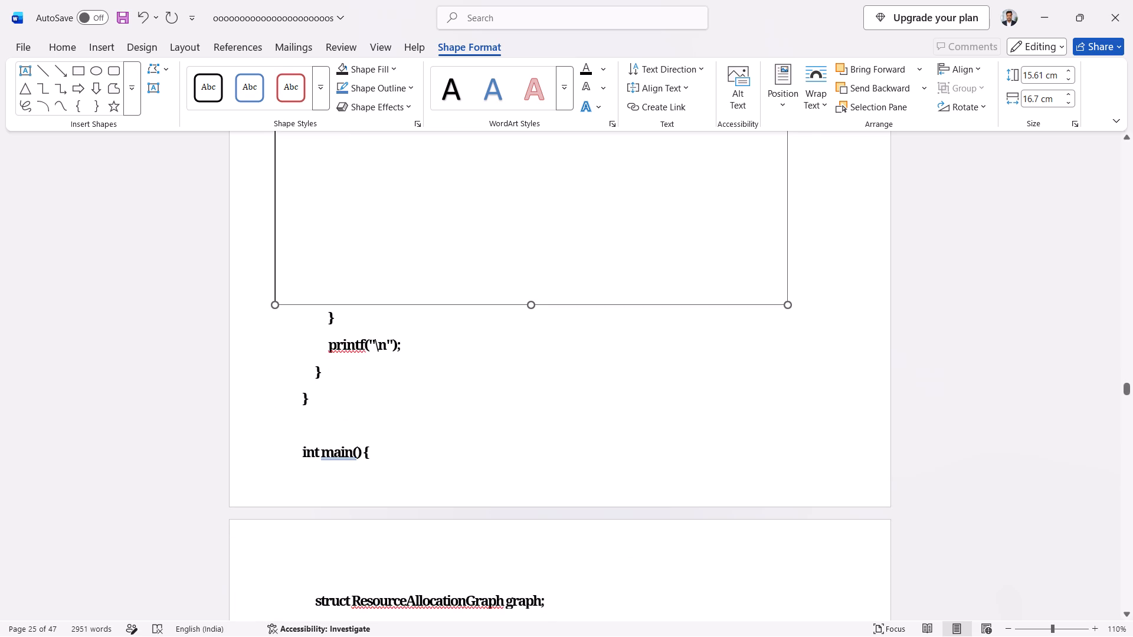
pyautogui.moveTo(532, 304); pyautogui.dragTo(559, 475)
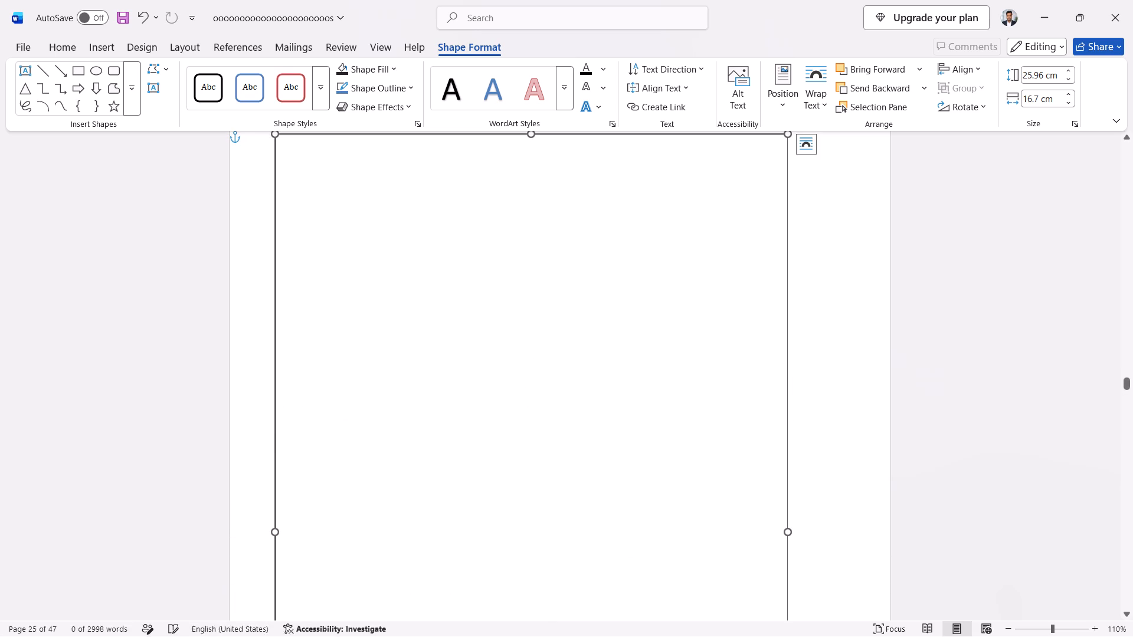
# Apply the Moderate page margins preset to the section containing page 25.
pyautogui.click(261, 285)
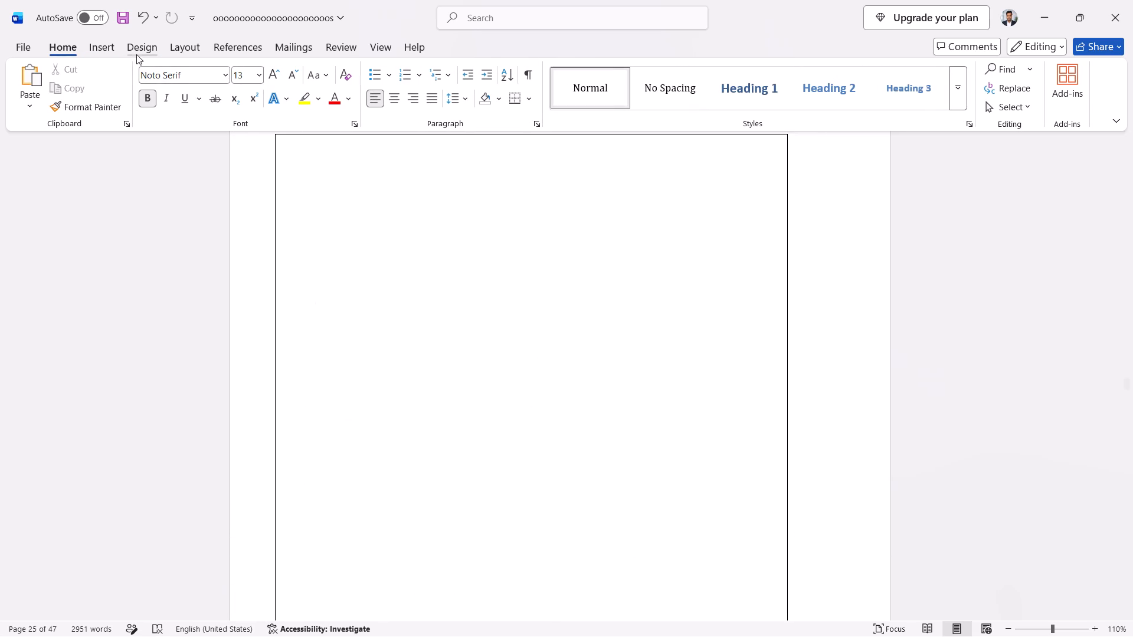
pyautogui.click(174, 50)
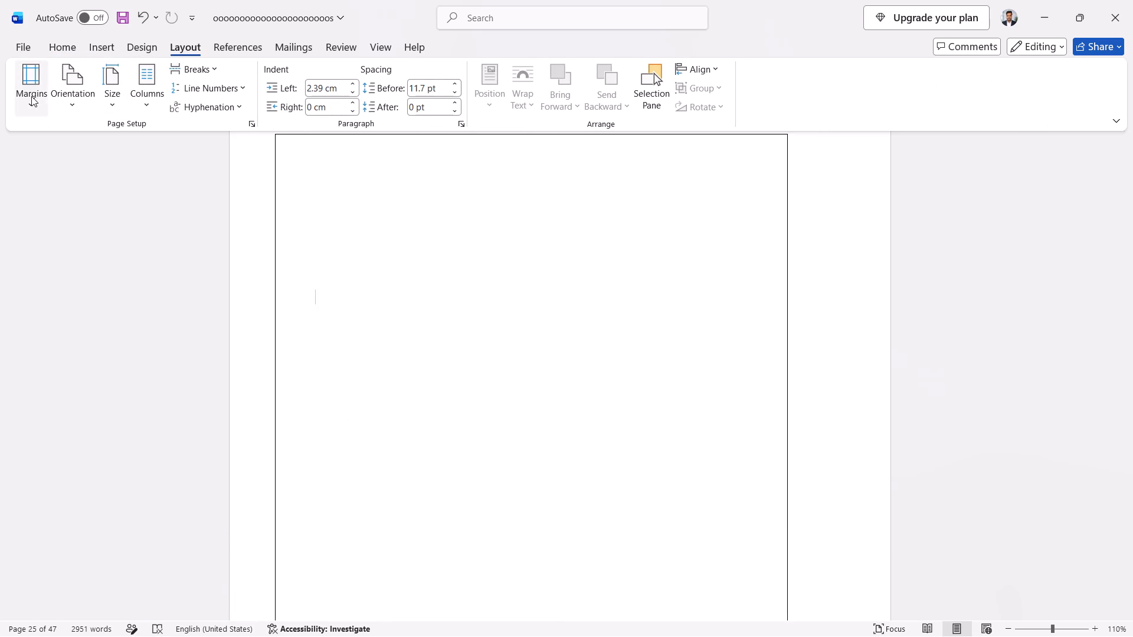
pyautogui.click(31, 98)
pyautogui.click(62, 261)
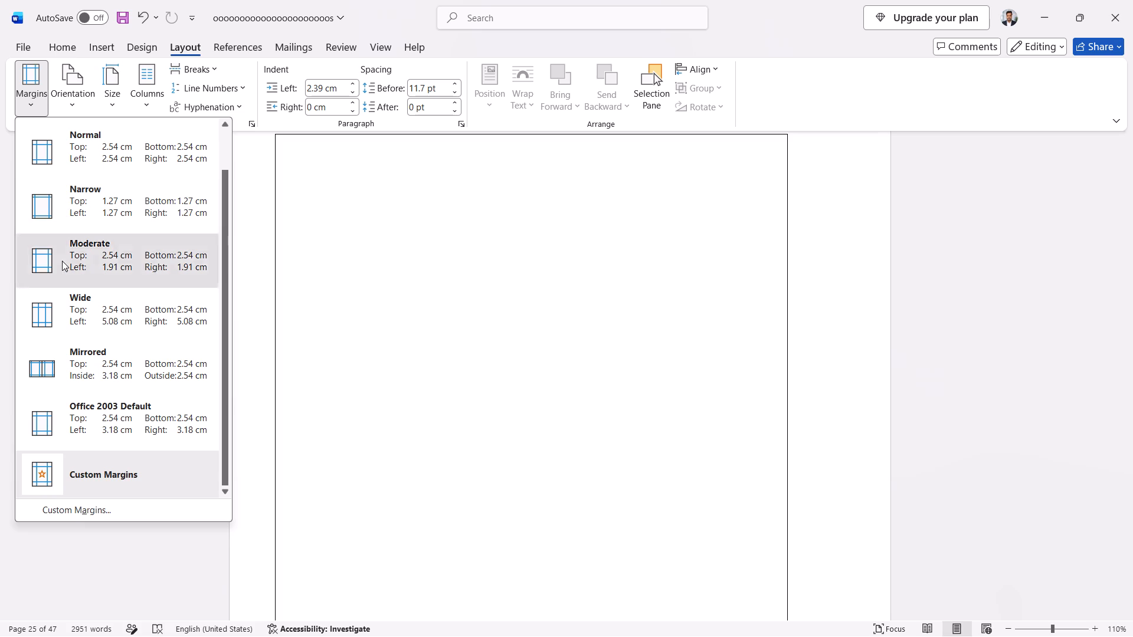
# Resize the empty text box on page 25 horizontally so its sides line up with the left and right page margins.
pyautogui.scroll(-5, 293, 258)
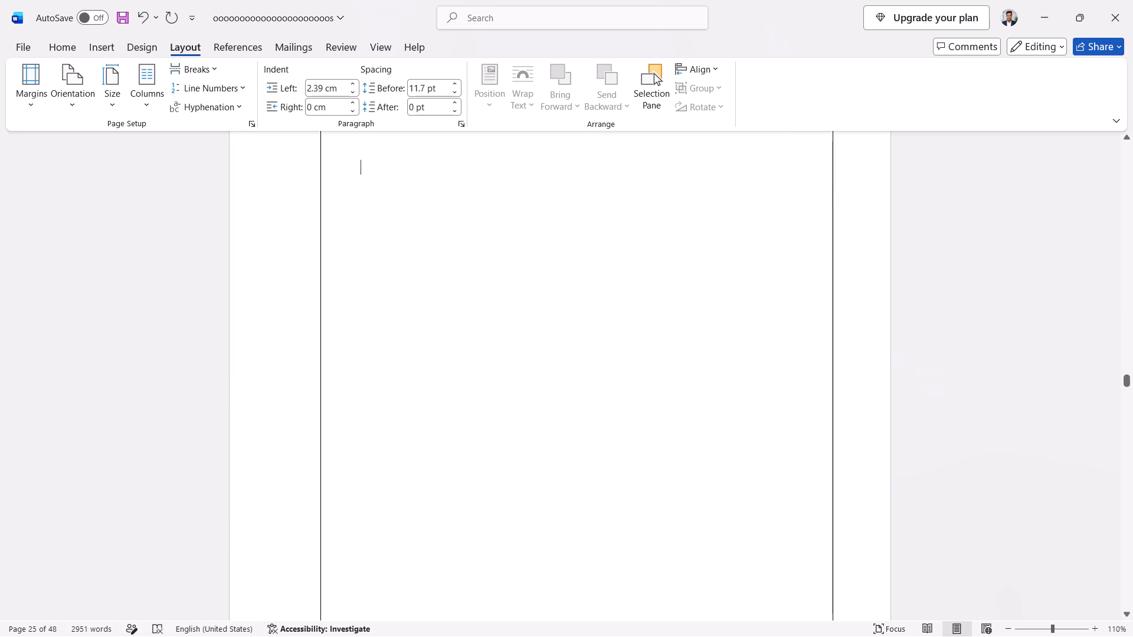
pyautogui.click(325, 283)
pyautogui.moveTo(321, 400); pyautogui.dragTo(273, 413)
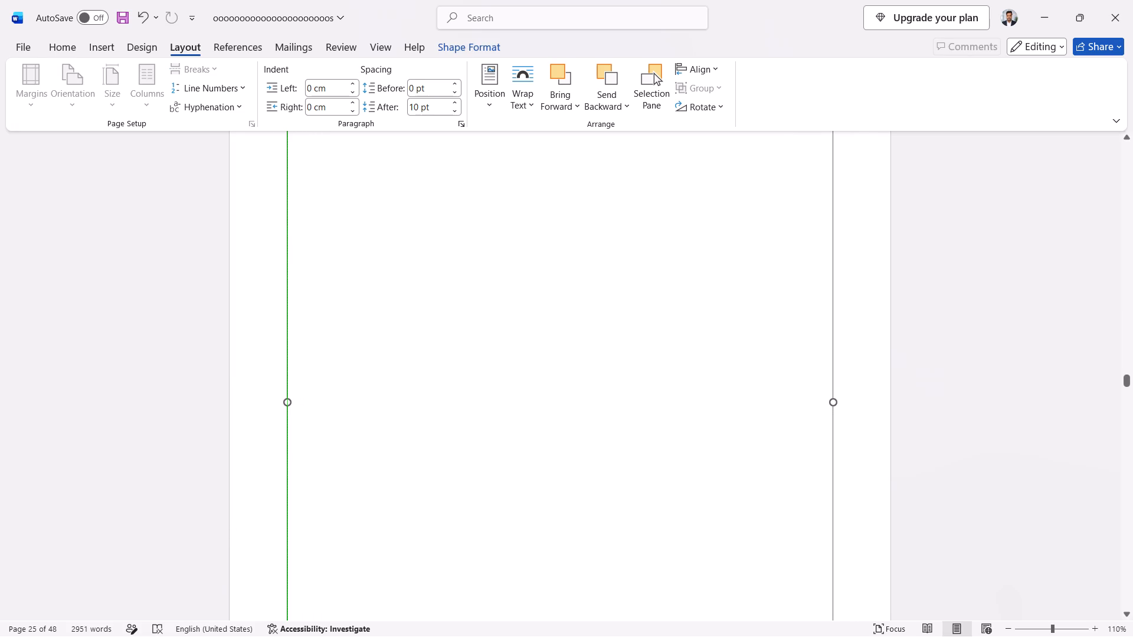
pyautogui.moveTo(836, 403); pyautogui.dragTo(822, 406)
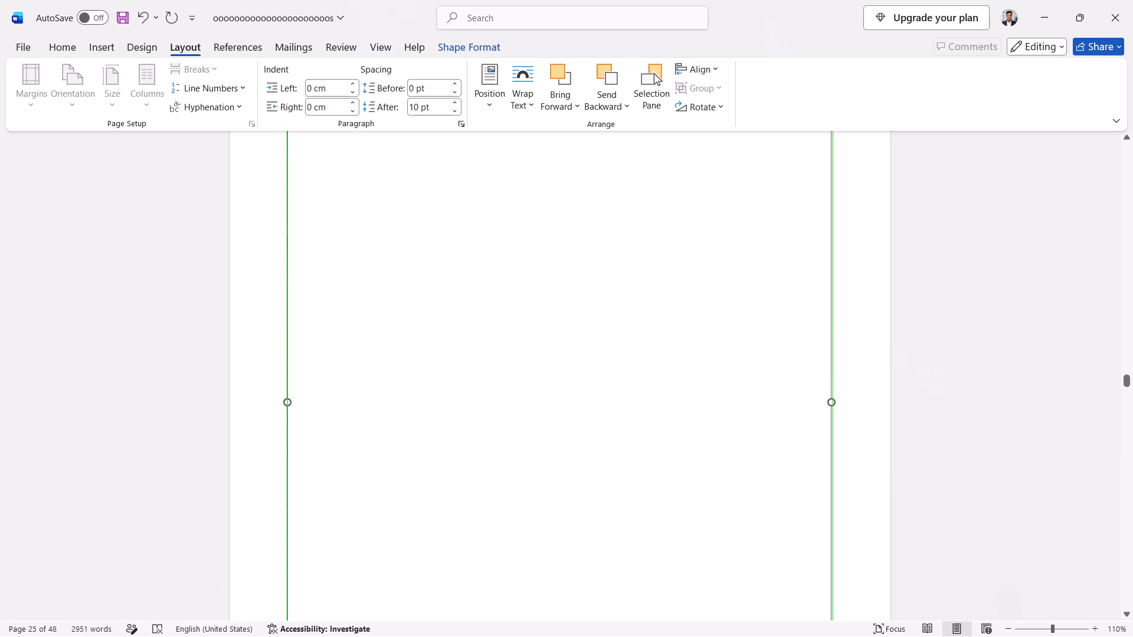
pyautogui.moveTo(822, 406); pyautogui.dragTo(807, 409)
pyautogui.click(807, 409)
pyautogui.moveTo(810, 401); pyautogui.dragTo(817, 401)
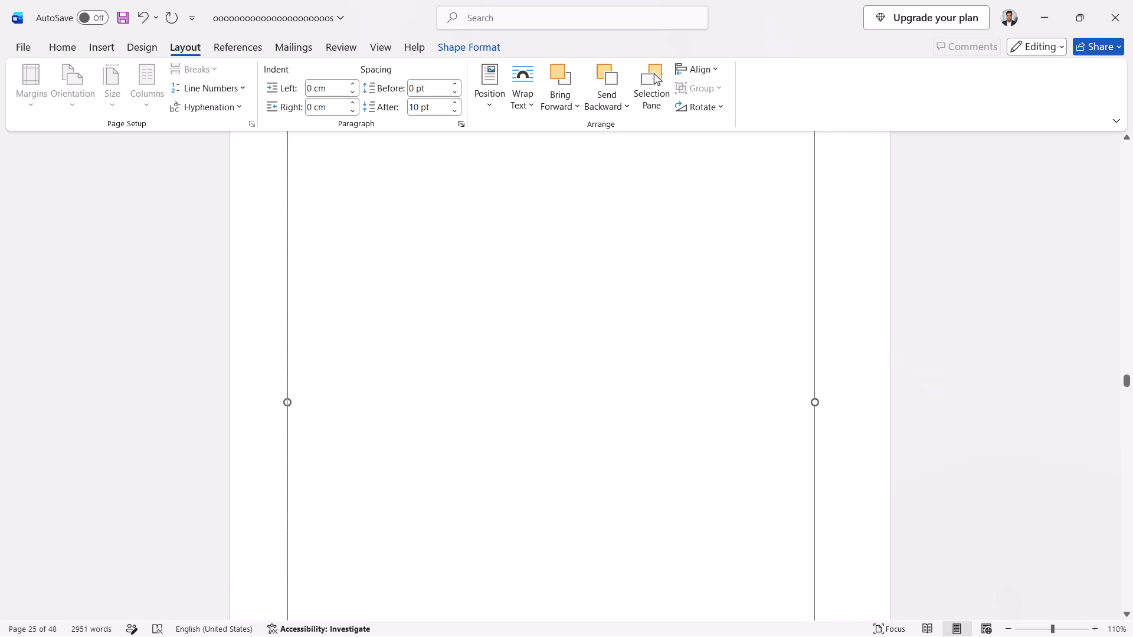
pyautogui.moveTo(817, 401); pyautogui.dragTo(840, 401)
# Adjust the top edge of the page 25 text box so it sits slightly higher on the page.
pyautogui.scroll(7, 615, 345)
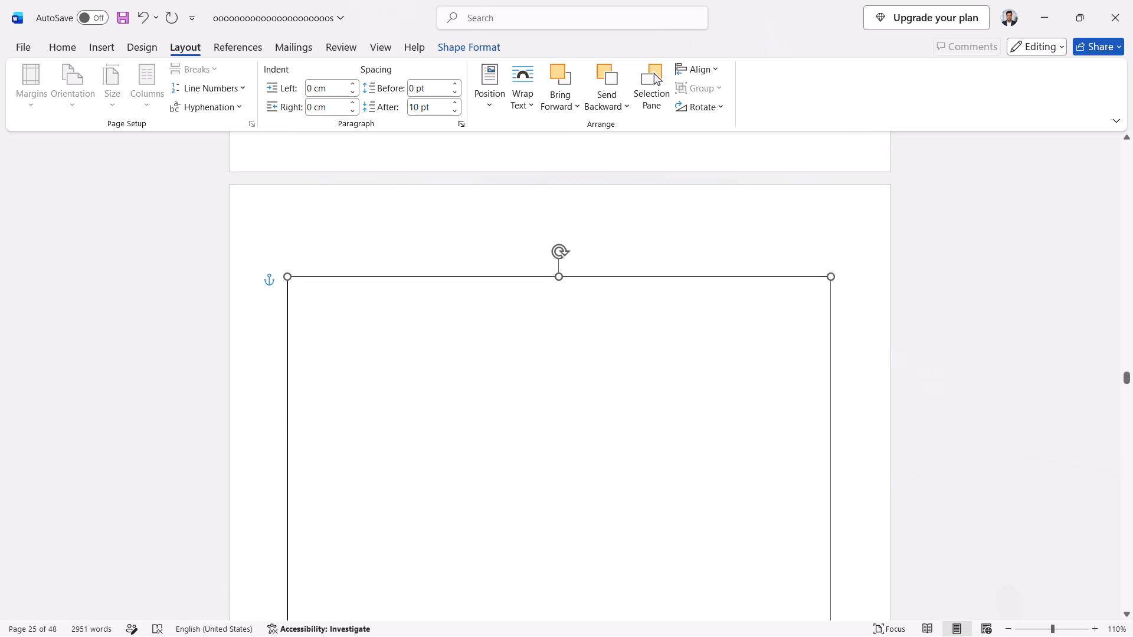
pyautogui.moveTo(558, 279); pyautogui.dragTo(562, 284)
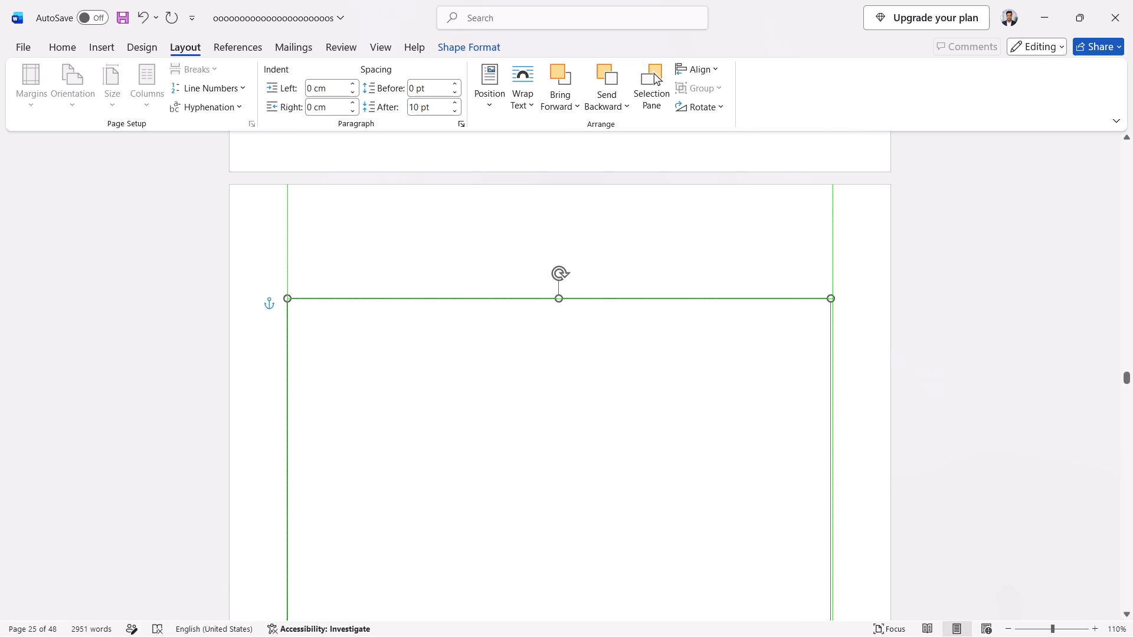
pyautogui.moveTo(562, 284); pyautogui.dragTo(551, 208)
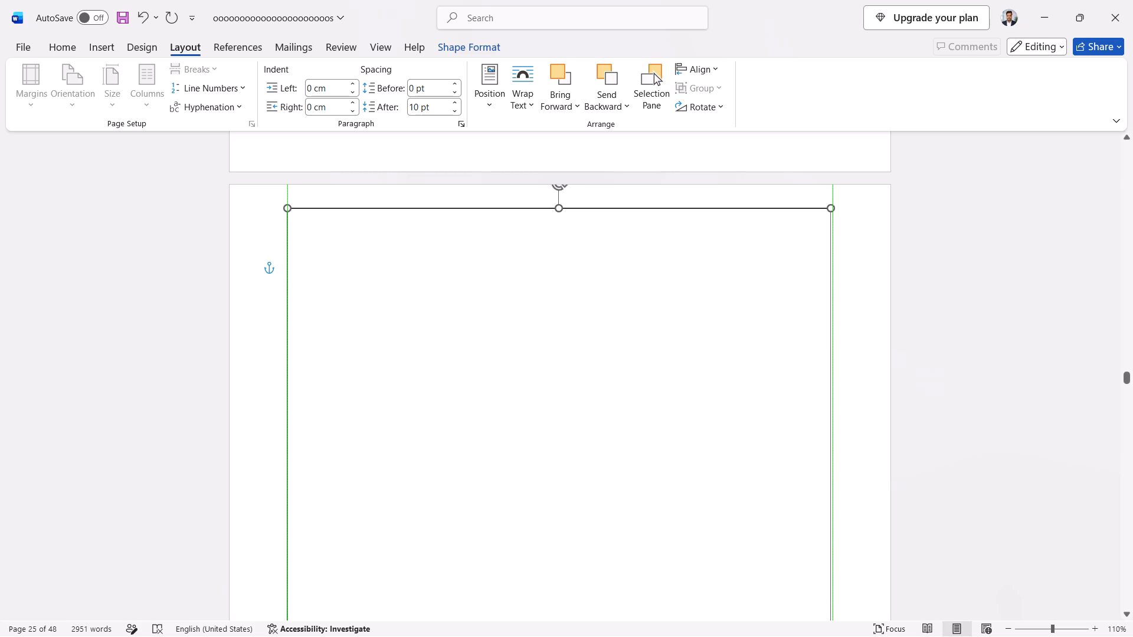
pyautogui.moveTo(551, 208); pyautogui.dragTo(551, 275)
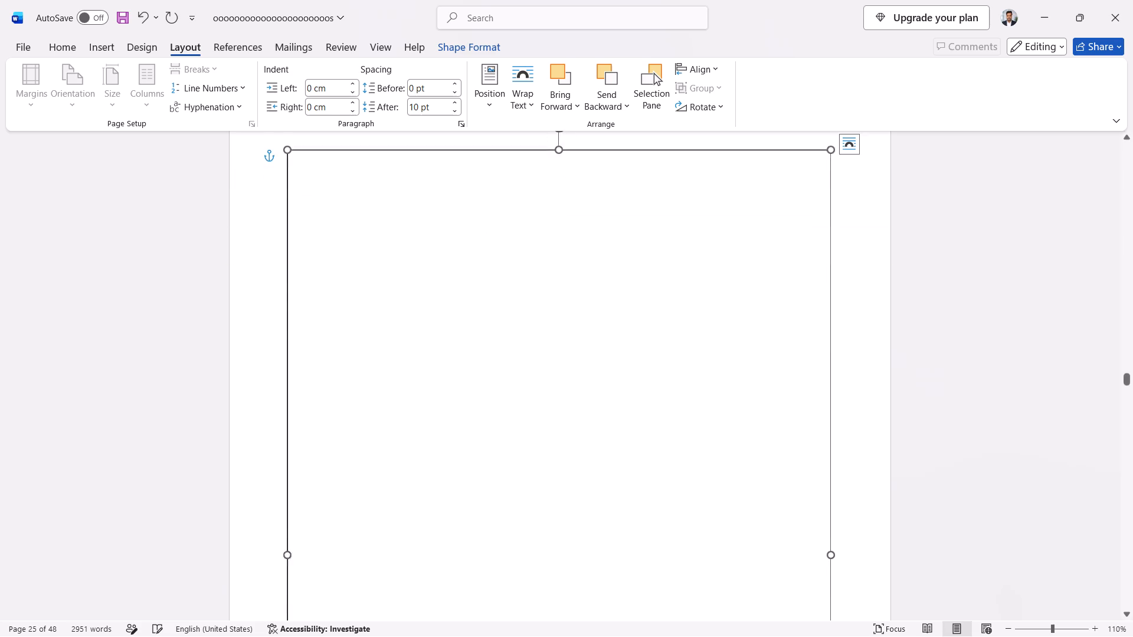
# Justify the Experiment 4 text on page 24, from the "Resource Allocation Graph (RAG)" subtitle through the scanf line closing the page.
pyautogui.scroll(9, 505, 253)
pyautogui.moveTo(490, 306); pyautogui.dragTo(430, 276)
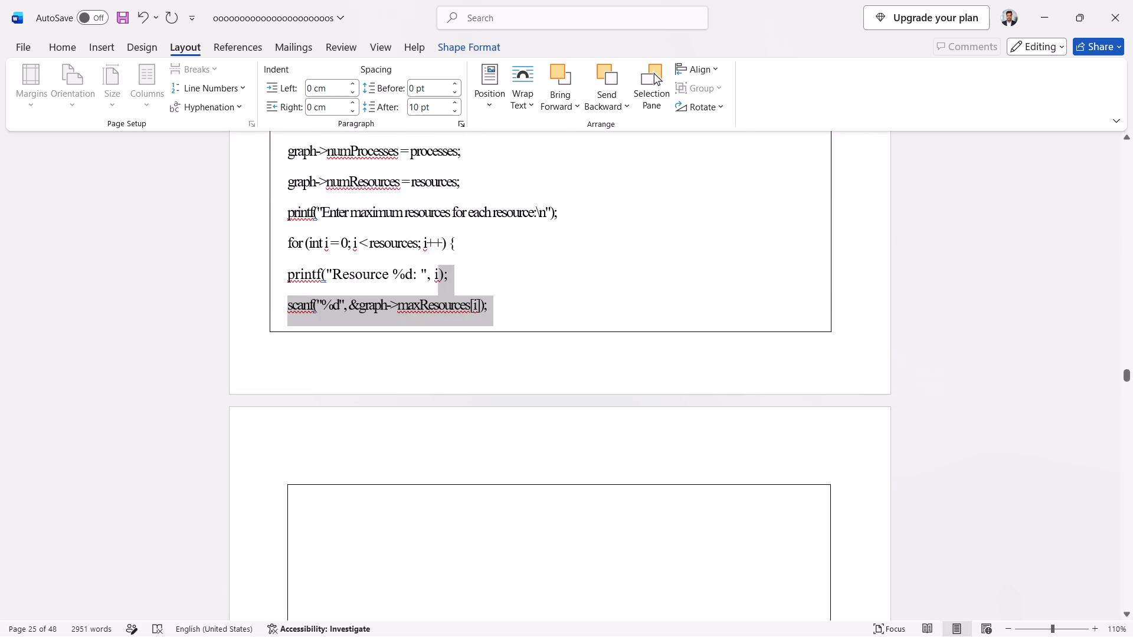
pyautogui.moveTo(430, 276); pyautogui.dragTo(315, 195)
pyautogui.scroll(10, 363, 221)
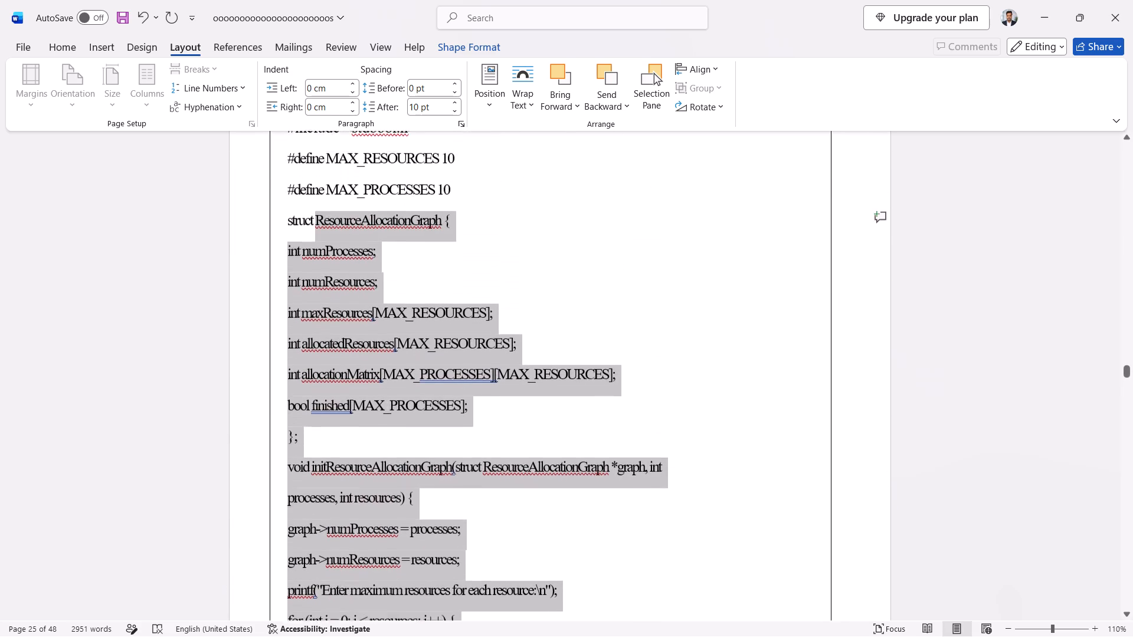
pyautogui.moveTo(315, 195); pyautogui.dragTo(293, 254)
pyautogui.scroll(4, 305, 195)
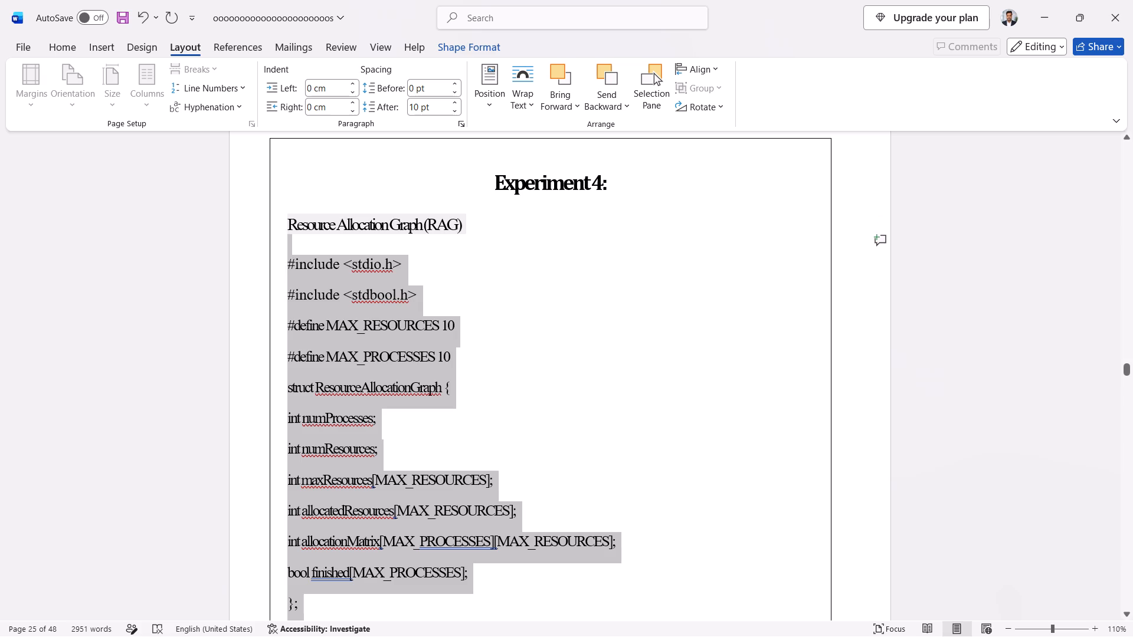
pyautogui.moveTo(293, 254); pyautogui.dragTo(276, 225)
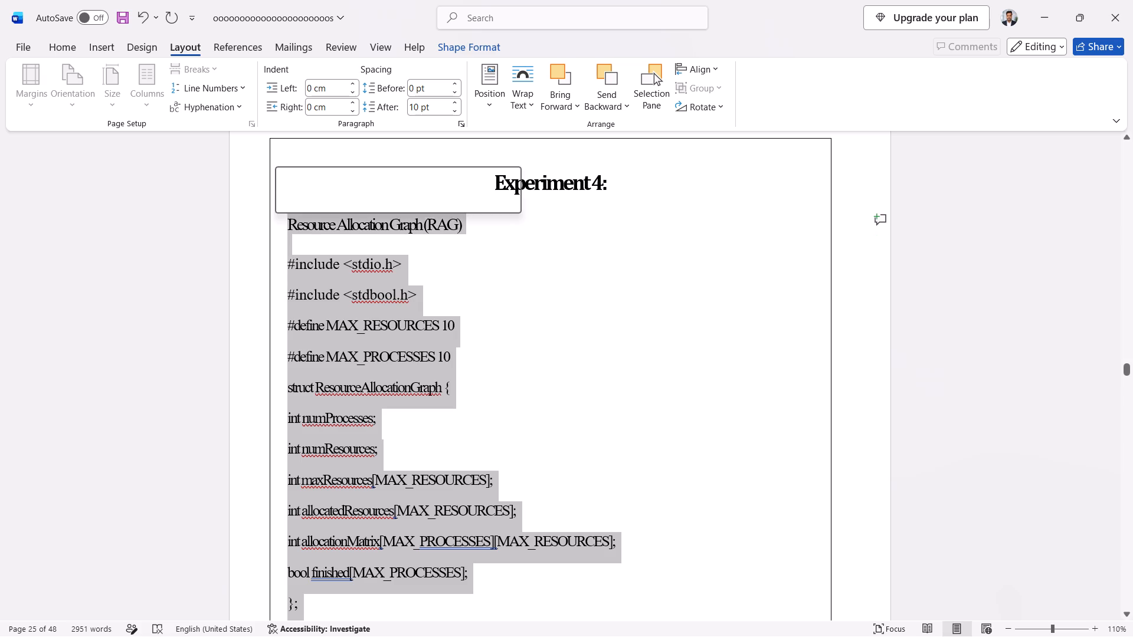
pyautogui.click(54, 42)
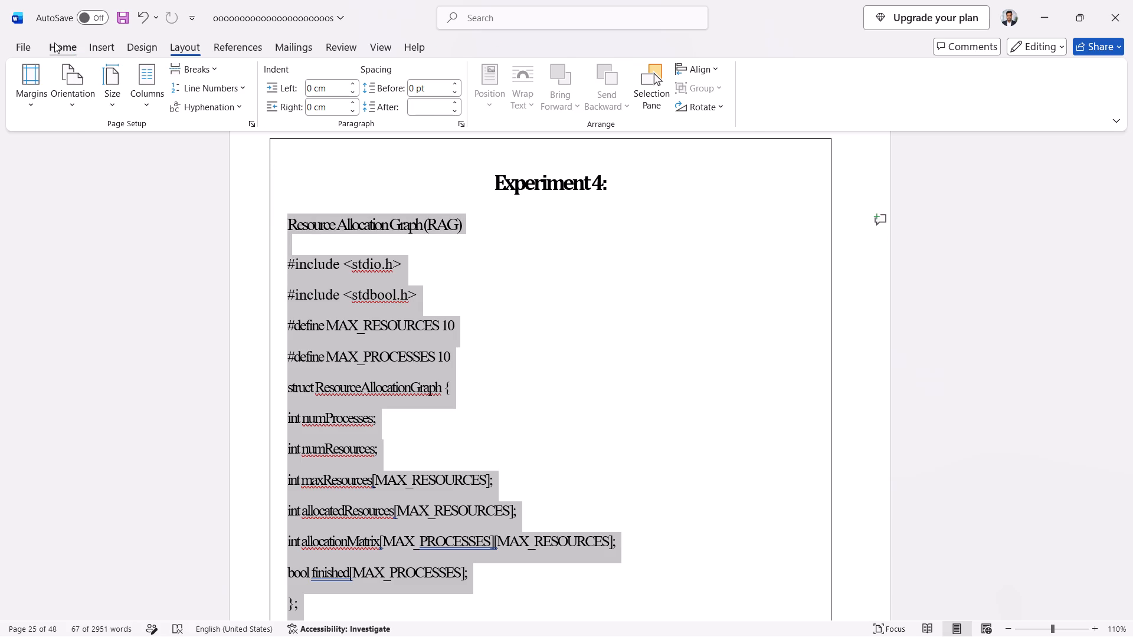
pyautogui.click(432, 103)
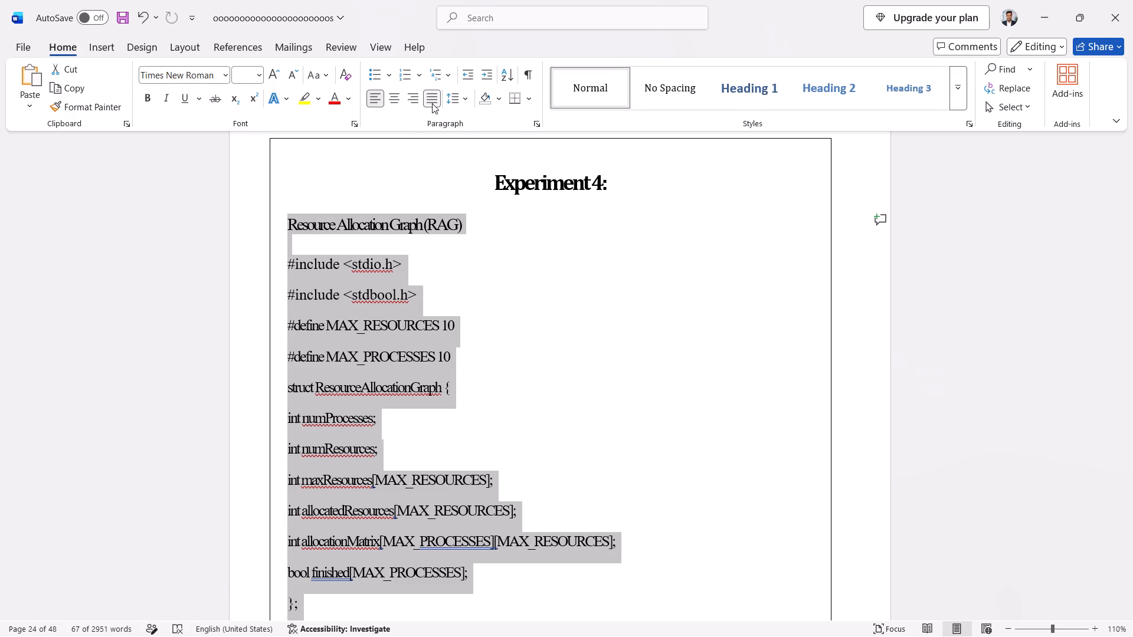
pyautogui.click(506, 304)
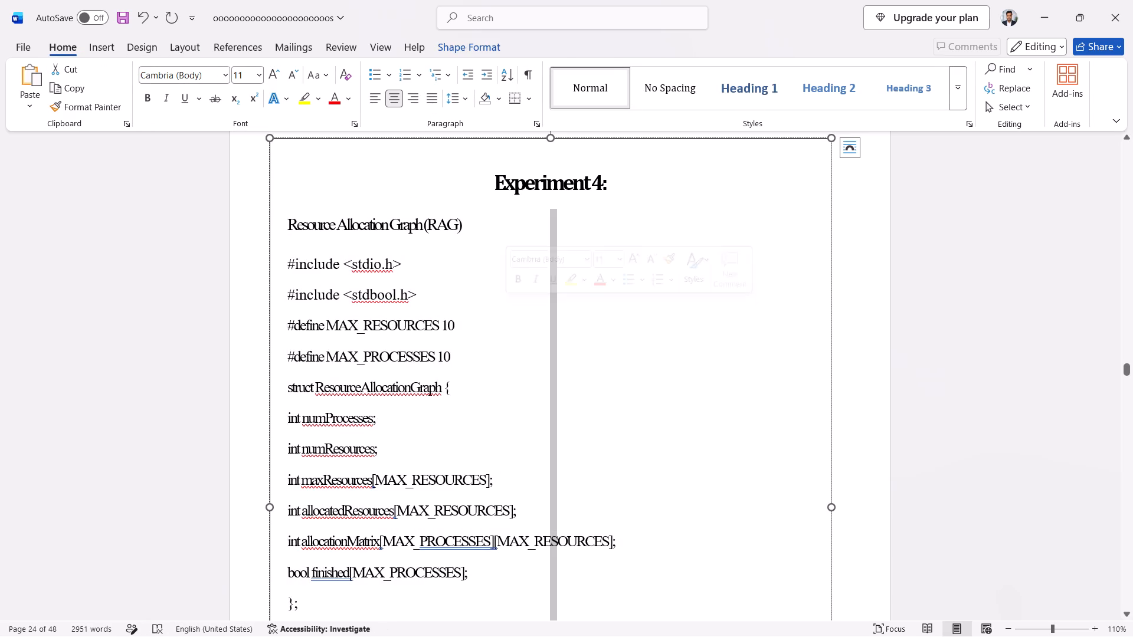
# Review the Experiment 3 pages and check the font and size of its subtitle as a reference for Experiment 4.
pyautogui.scroll(10, 374, 257)
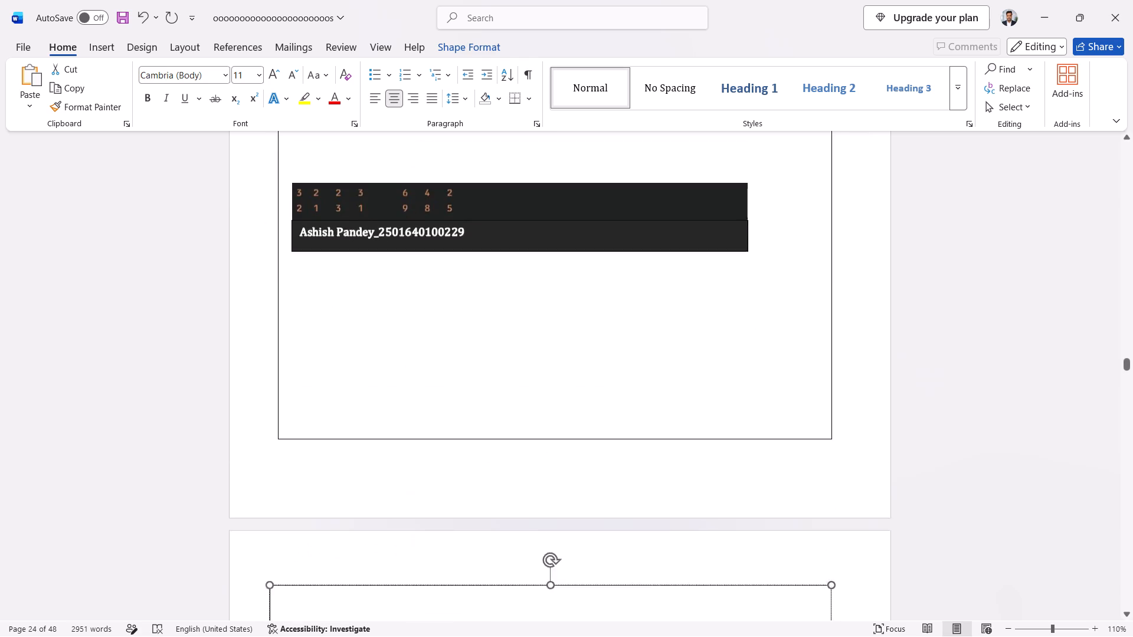
pyautogui.scroll(11, 374, 257)
pyautogui.click(312, 272)
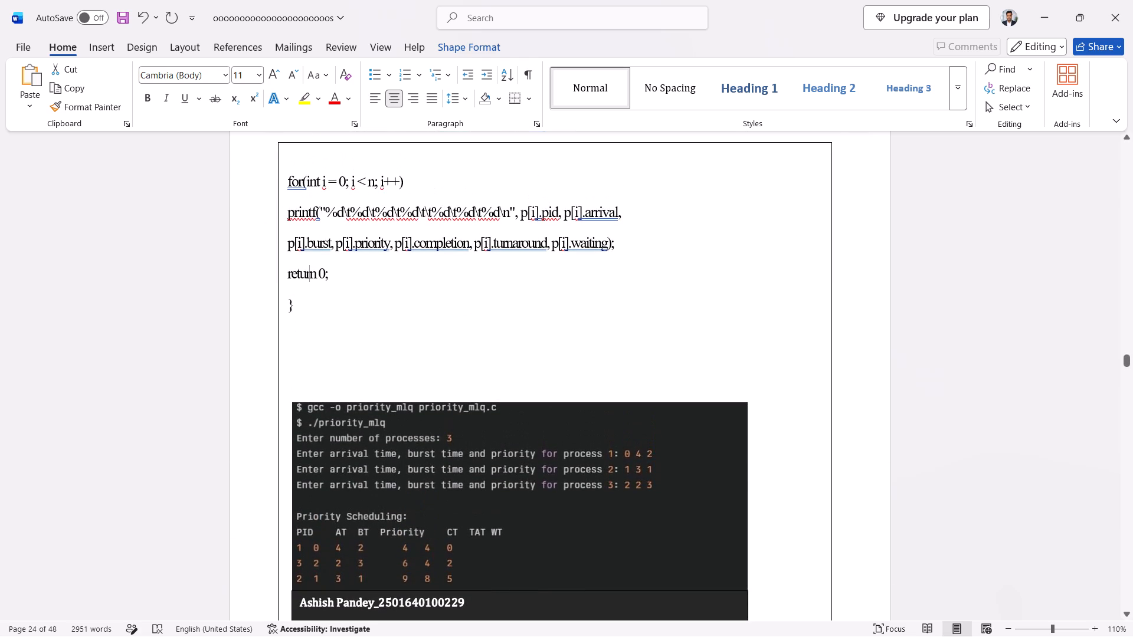
pyautogui.scroll(12, 316, 257)
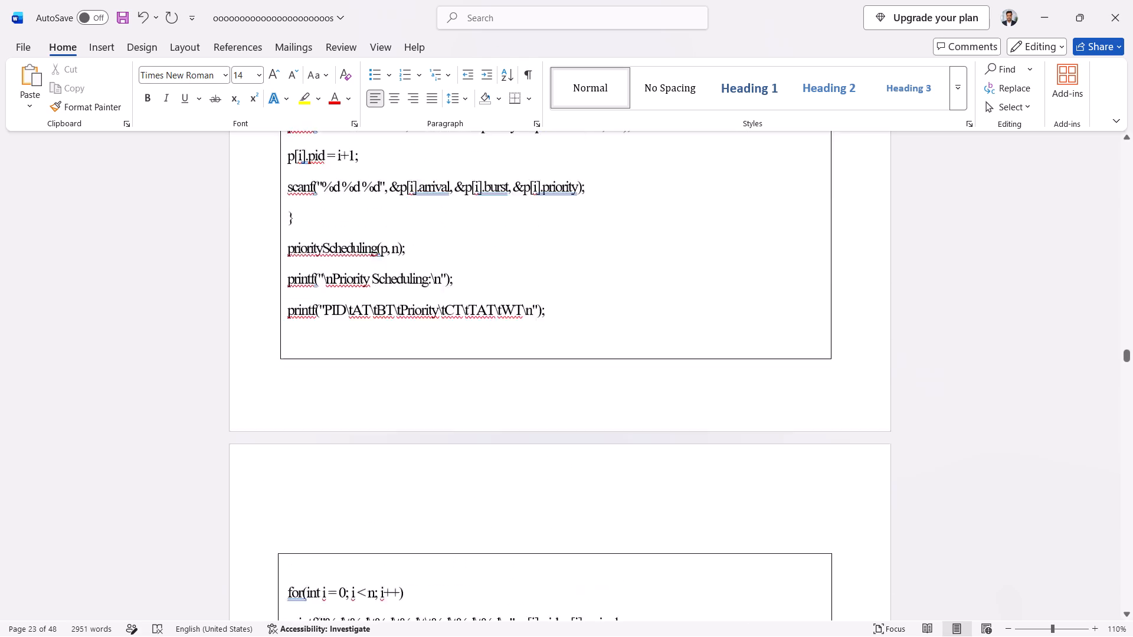
pyautogui.scroll(1, 316, 257)
pyautogui.scroll(20, 316, 257)
pyautogui.scroll(5, 316, 257)
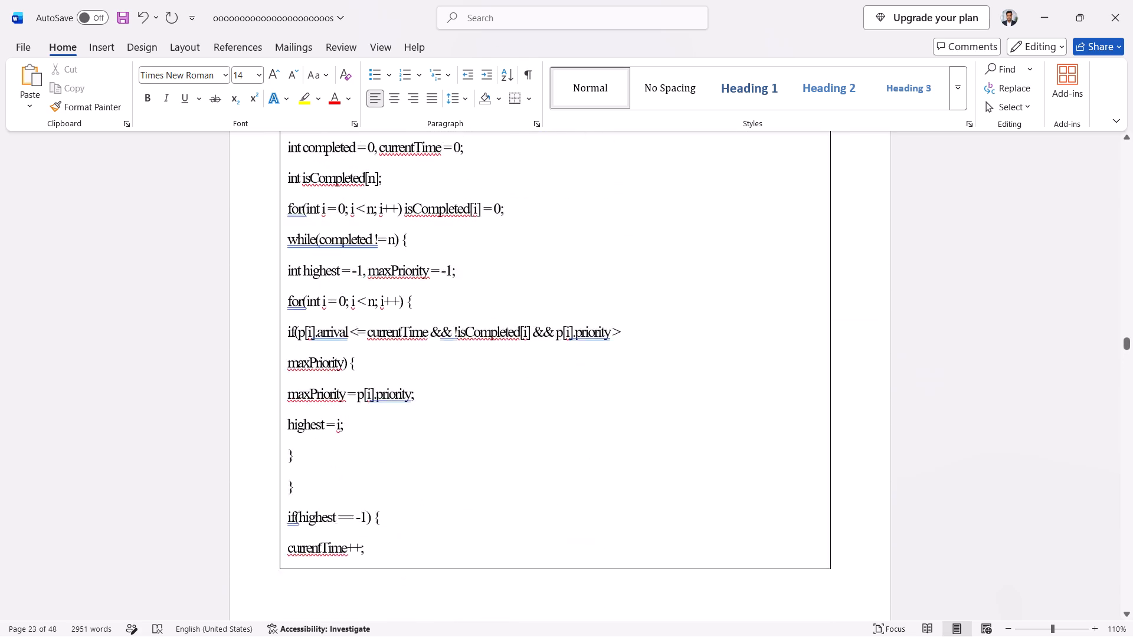
pyautogui.scroll(12, 319, 258)
pyautogui.scroll(-3, 323, 261)
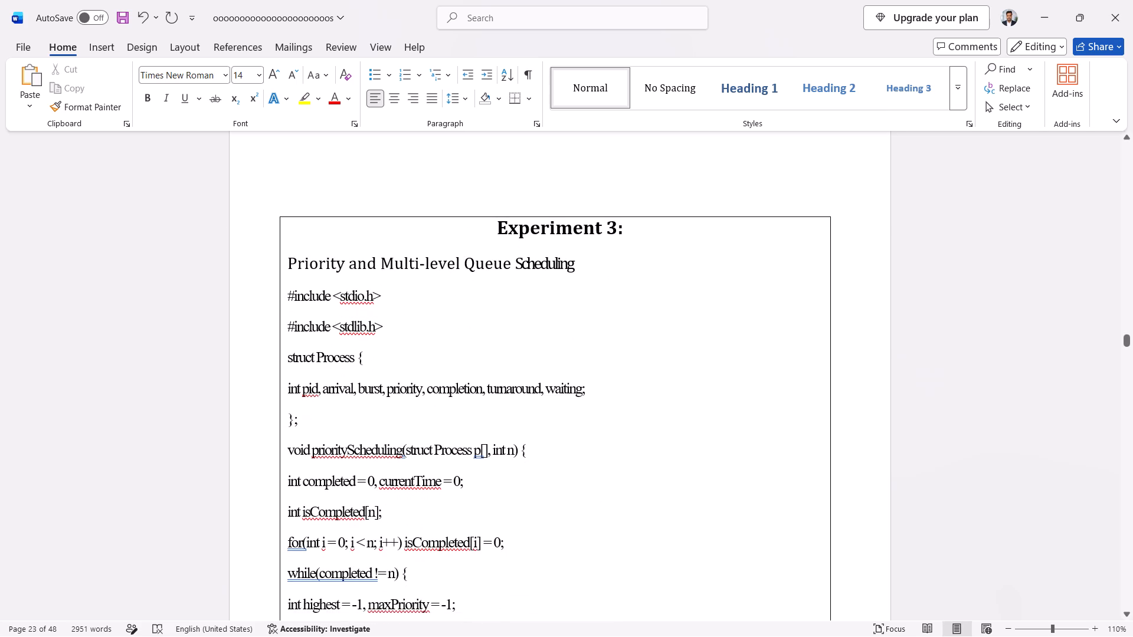
pyautogui.click(333, 265)
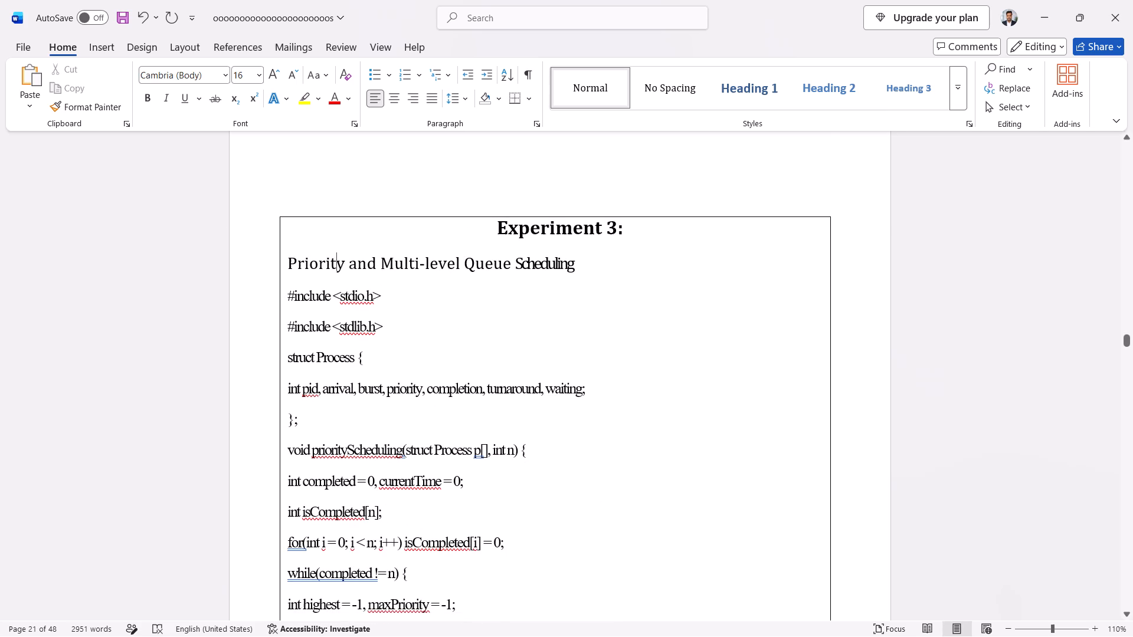
pyautogui.scroll(-17, 333, 265)
pyautogui.scroll(1, 333, 265)
pyautogui.scroll(-12, 333, 265)
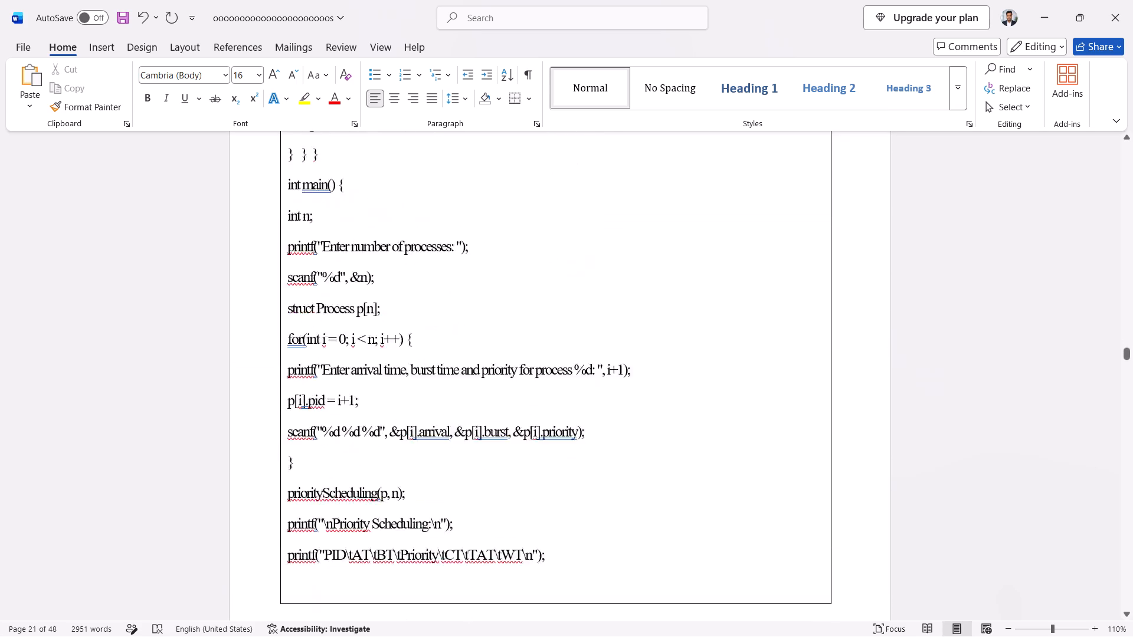
pyautogui.scroll(-20, 333, 264)
pyautogui.scroll(-15, 333, 264)
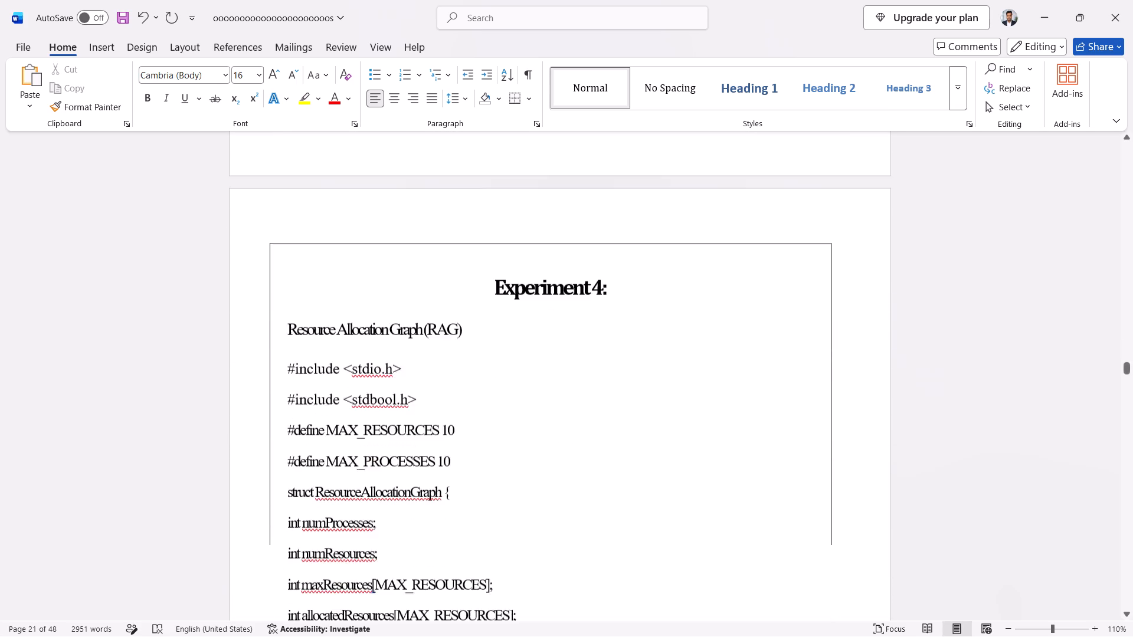
pyautogui.scroll(-5, 332, 264)
# Change the font of the "Resource Allocation Graph (RAG)" subtitle to Cambria (Body).
pyautogui.click(326, 222)
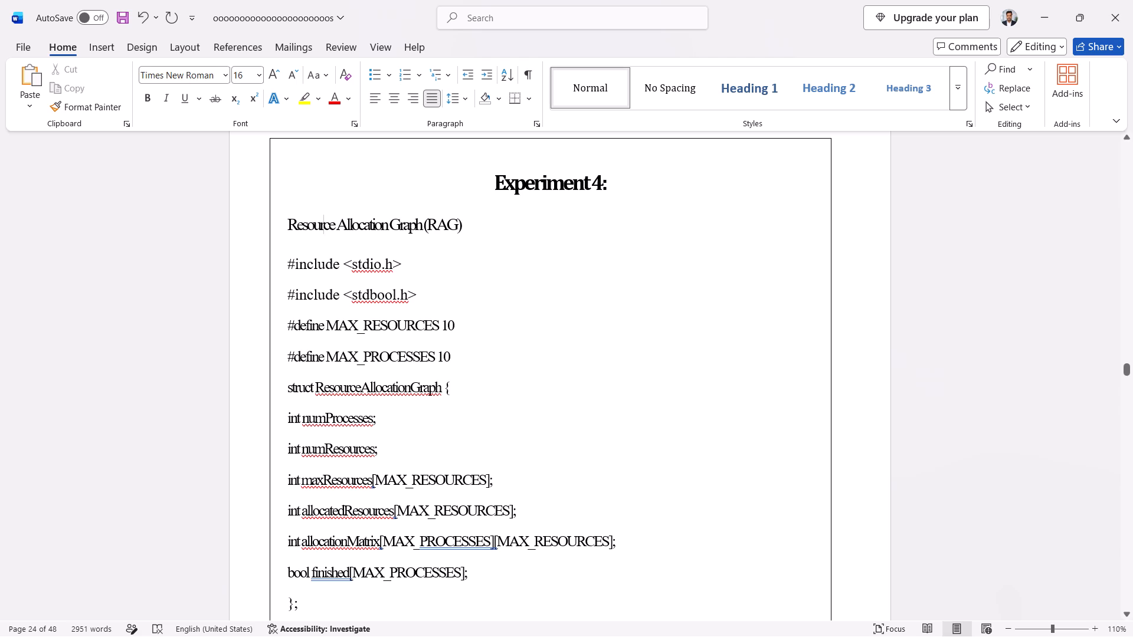
pyautogui.click(461, 222)
pyautogui.moveTo(461, 222); pyautogui.dragTo(417, 222)
pyautogui.moveTo(417, 222); pyautogui.dragTo(307, 222)
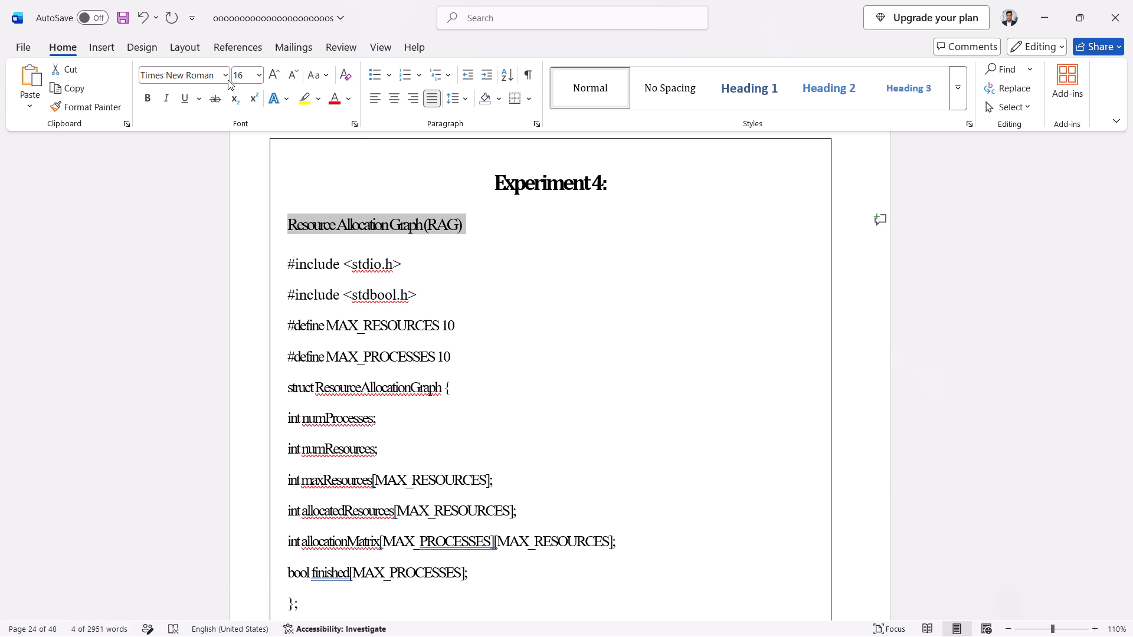
pyautogui.click(228, 80)
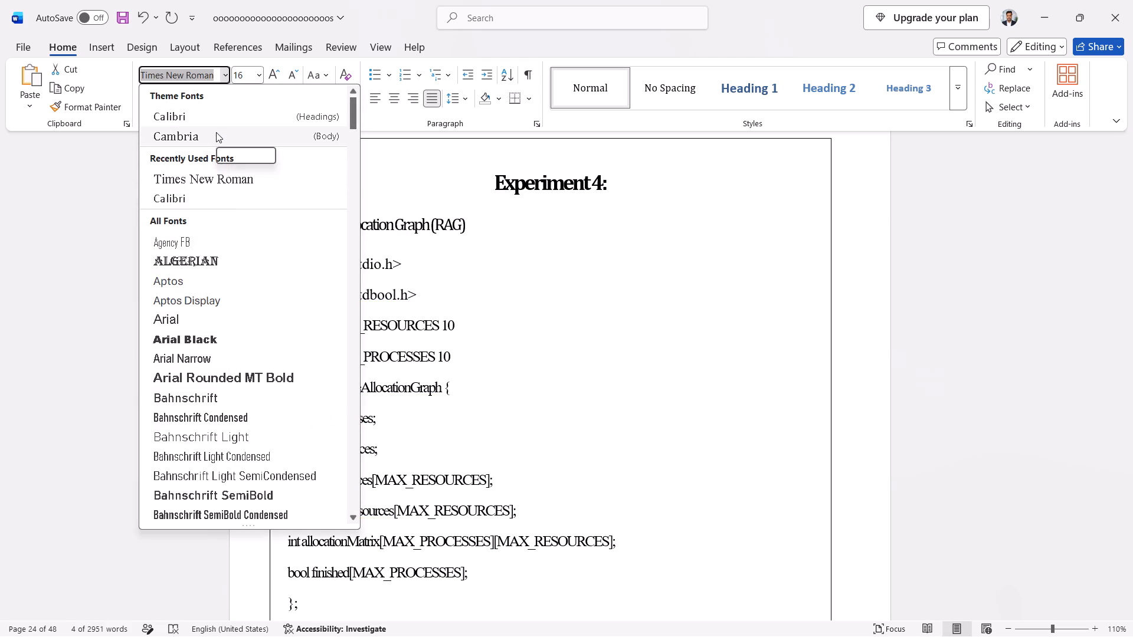
pyautogui.click(216, 132)
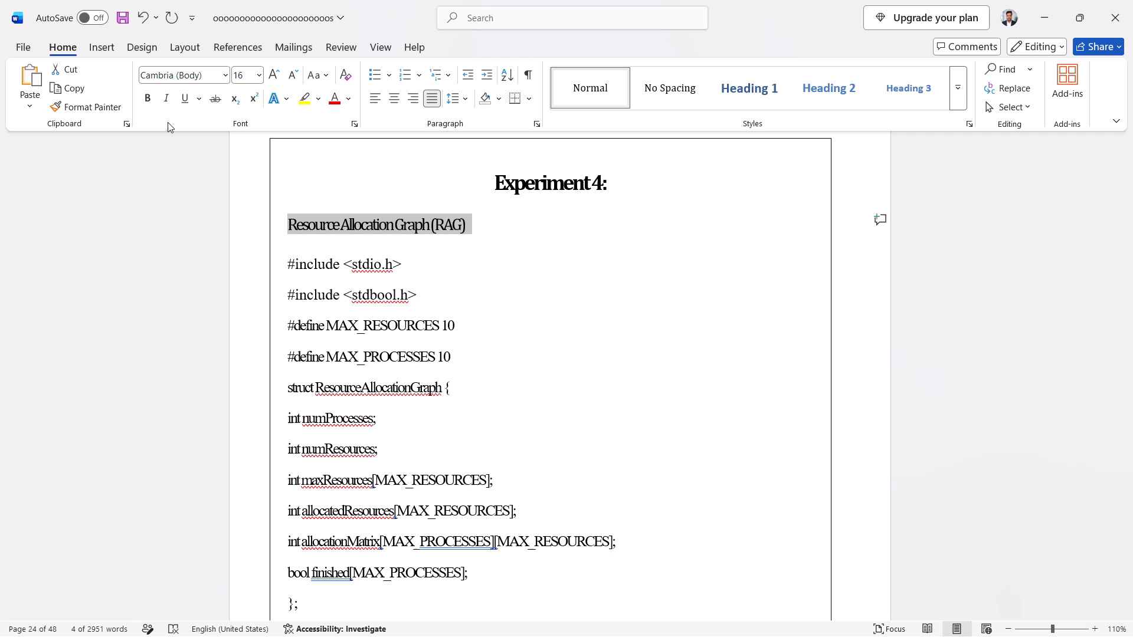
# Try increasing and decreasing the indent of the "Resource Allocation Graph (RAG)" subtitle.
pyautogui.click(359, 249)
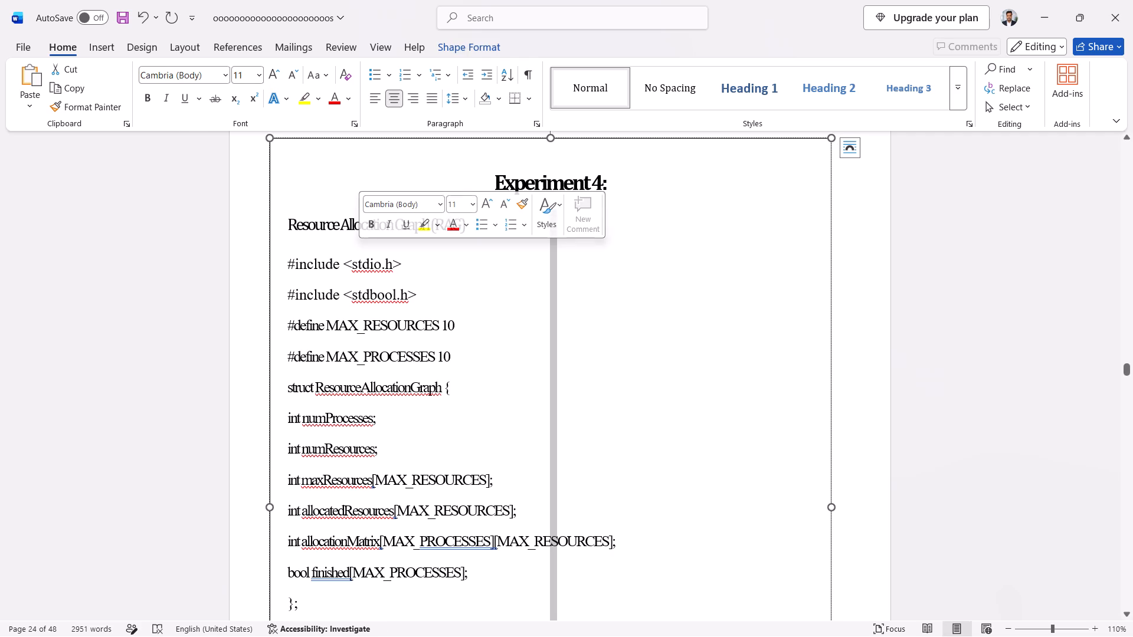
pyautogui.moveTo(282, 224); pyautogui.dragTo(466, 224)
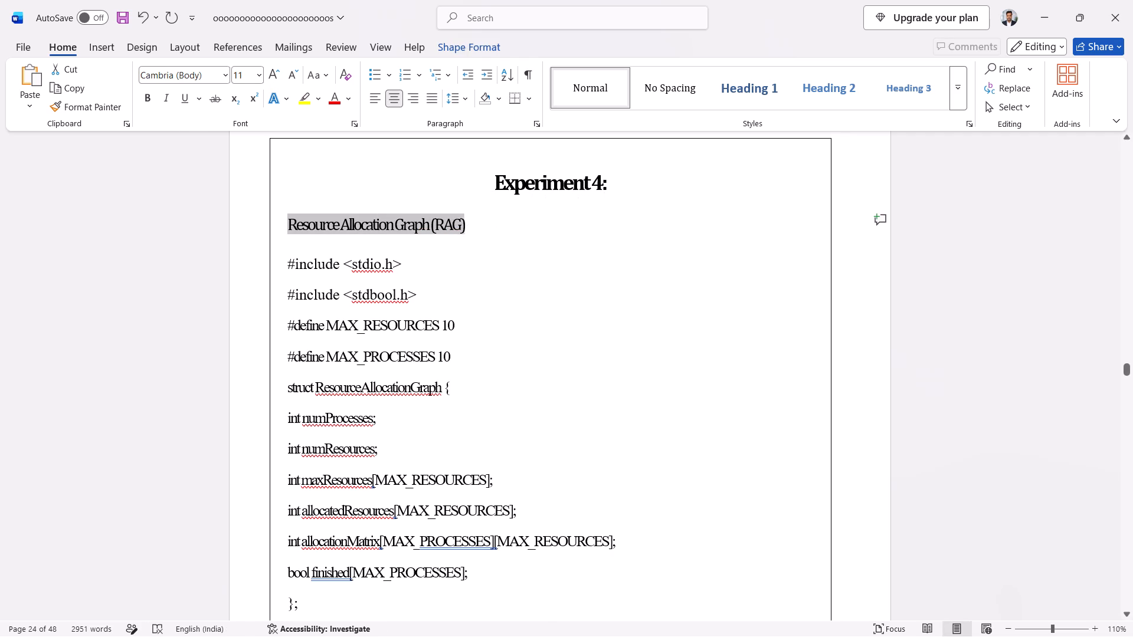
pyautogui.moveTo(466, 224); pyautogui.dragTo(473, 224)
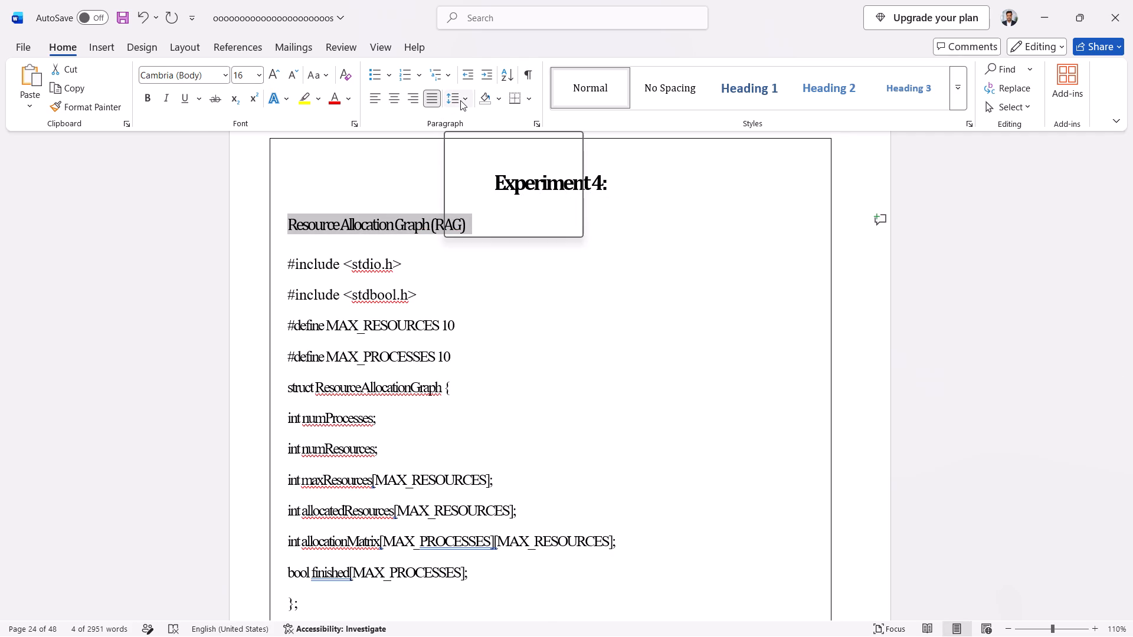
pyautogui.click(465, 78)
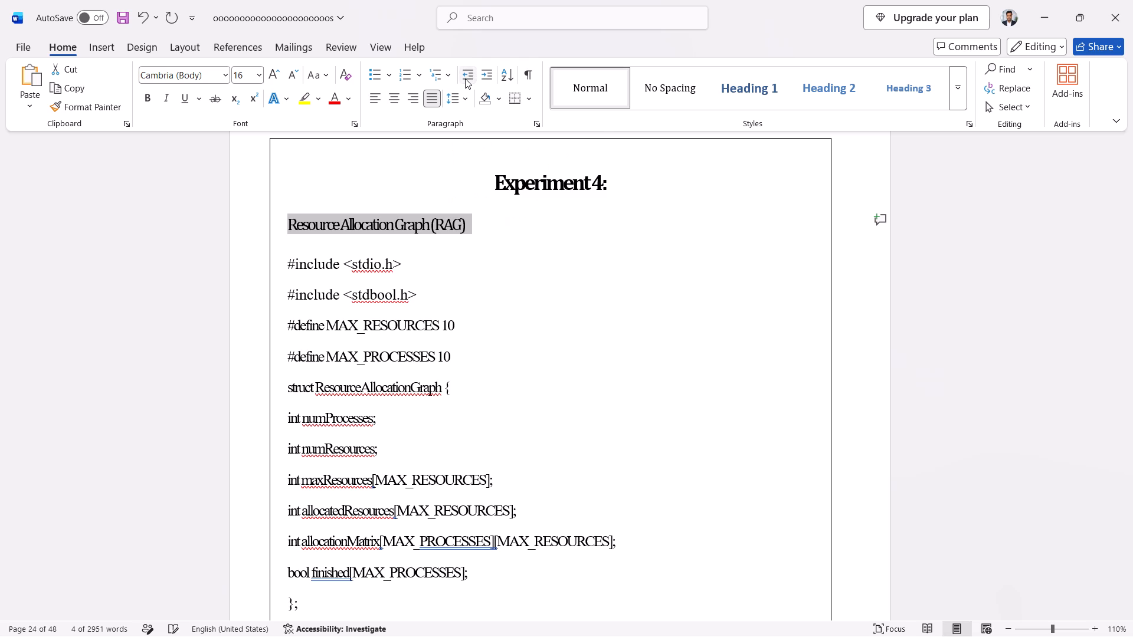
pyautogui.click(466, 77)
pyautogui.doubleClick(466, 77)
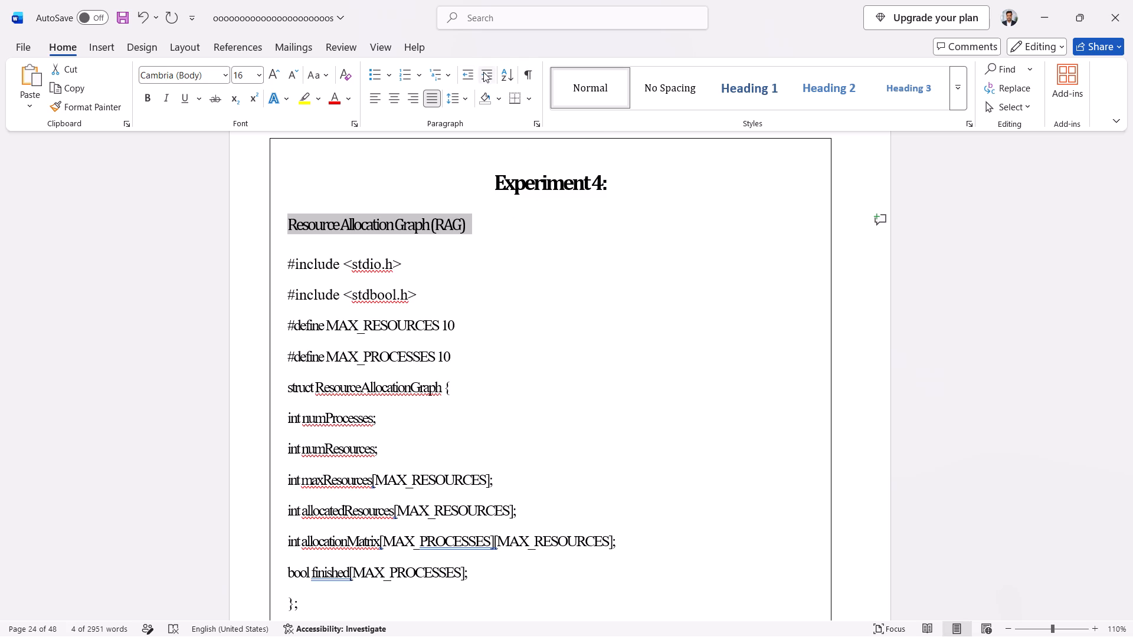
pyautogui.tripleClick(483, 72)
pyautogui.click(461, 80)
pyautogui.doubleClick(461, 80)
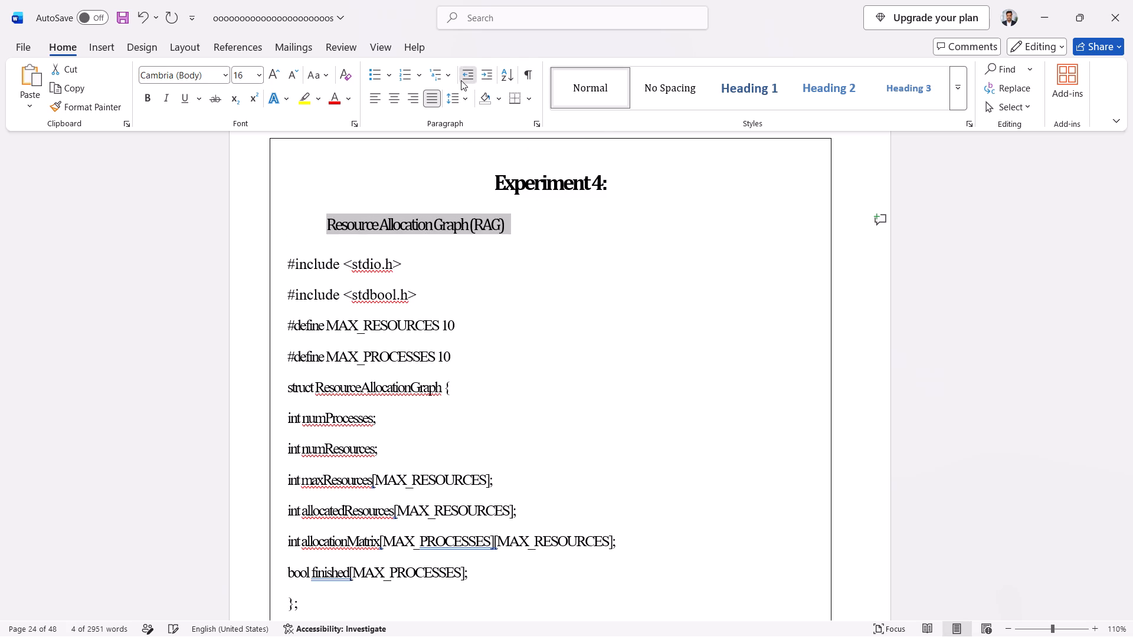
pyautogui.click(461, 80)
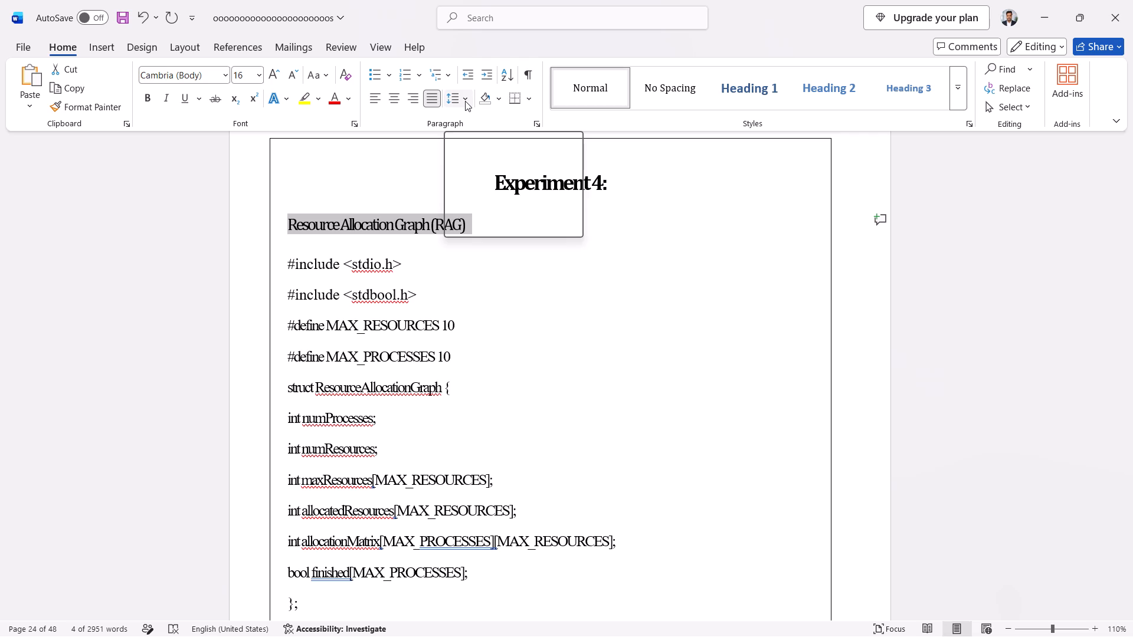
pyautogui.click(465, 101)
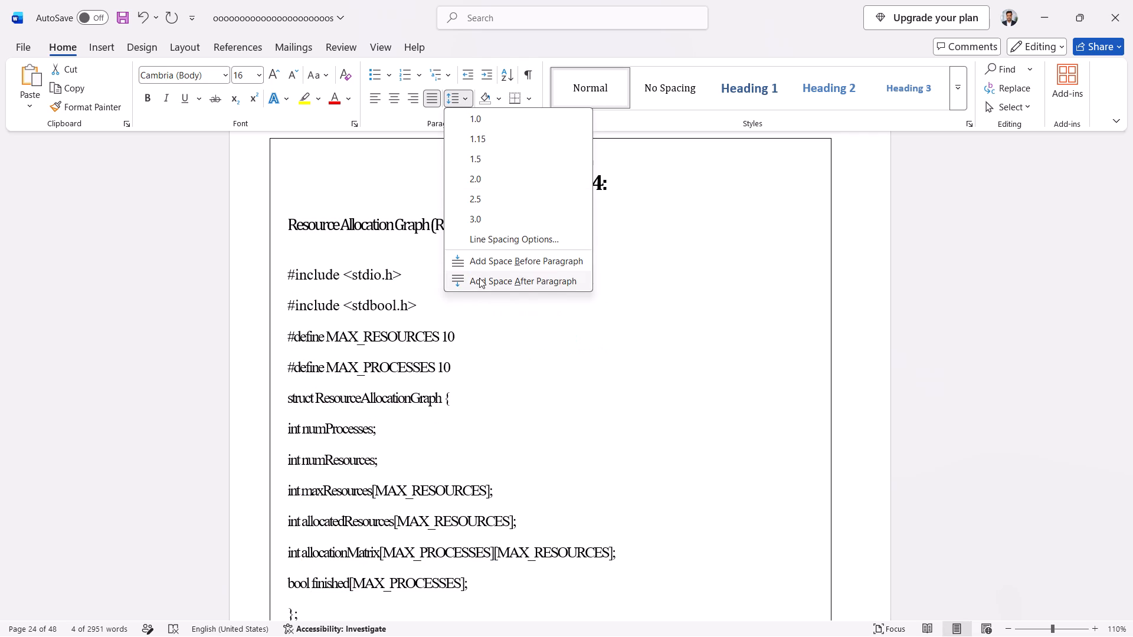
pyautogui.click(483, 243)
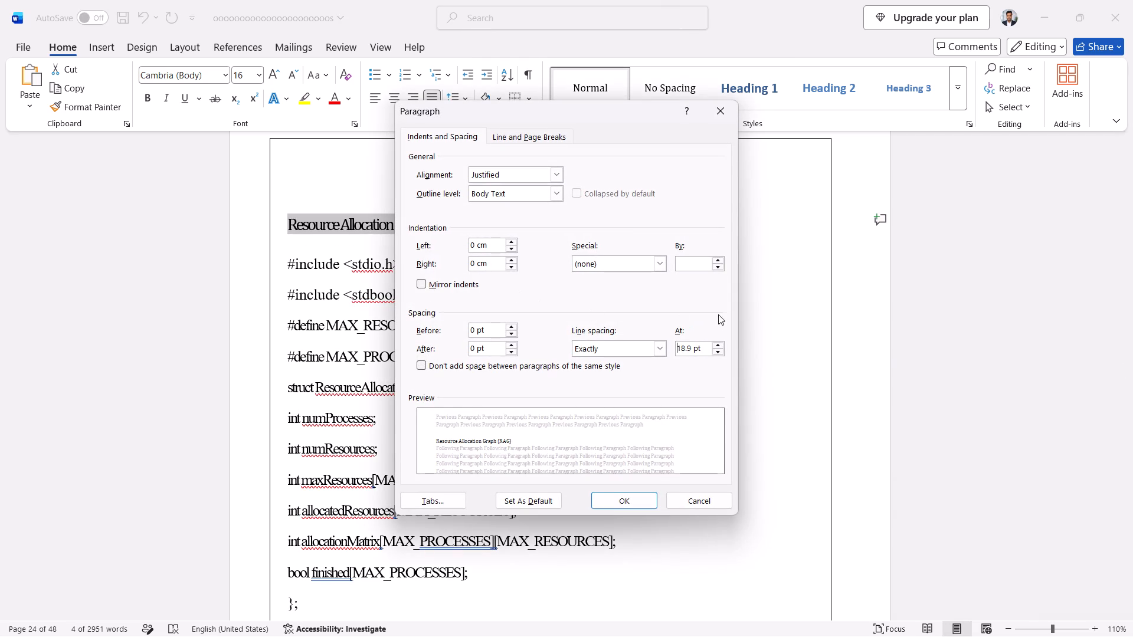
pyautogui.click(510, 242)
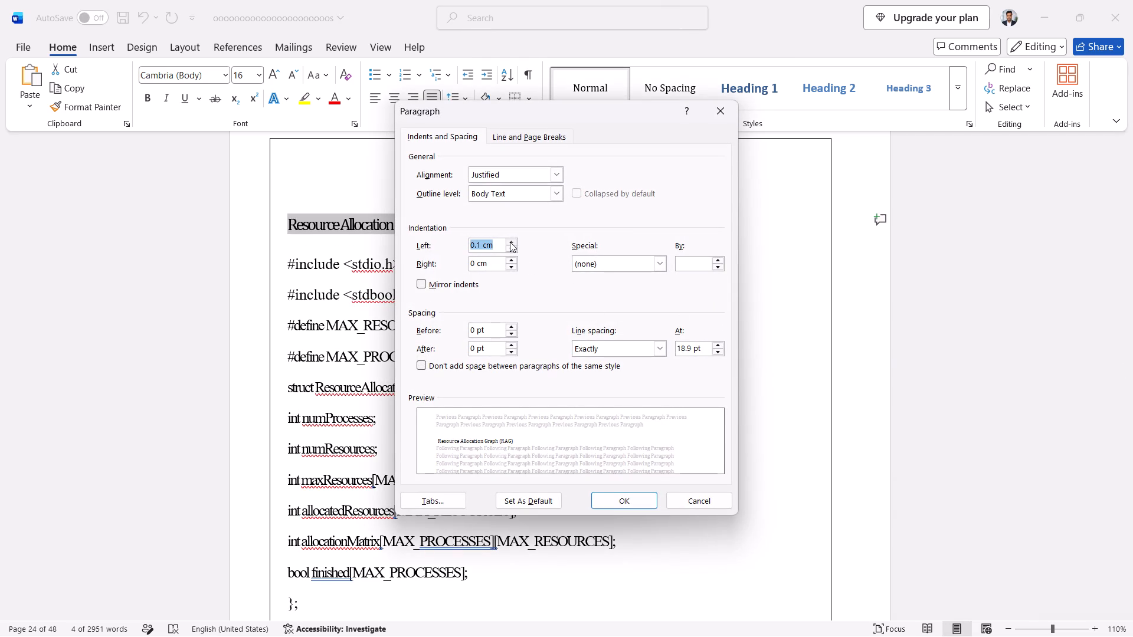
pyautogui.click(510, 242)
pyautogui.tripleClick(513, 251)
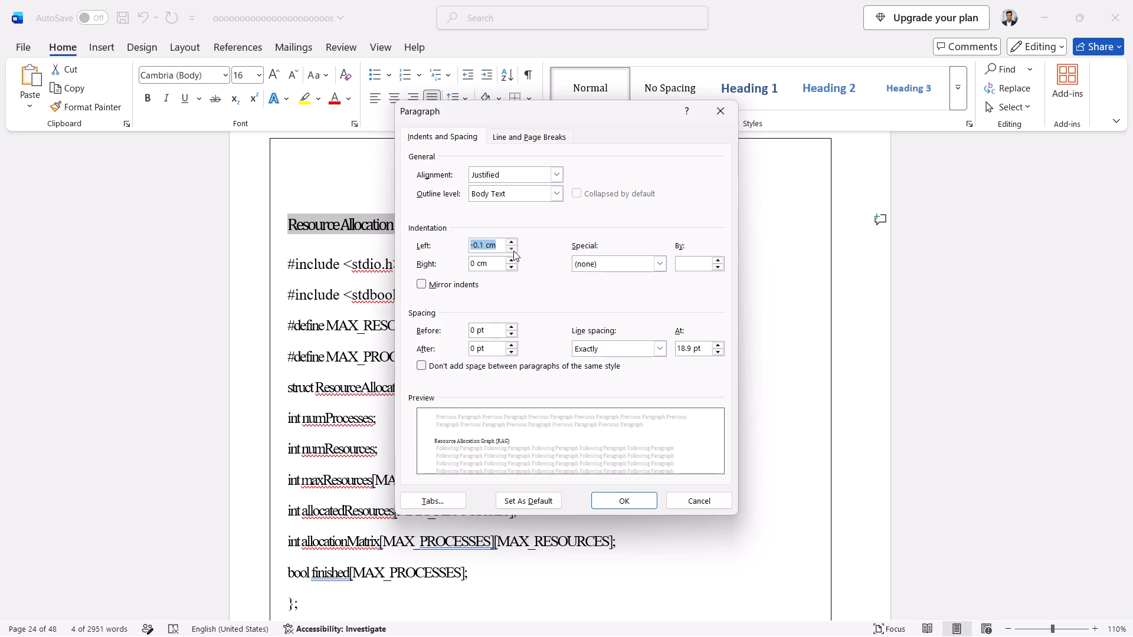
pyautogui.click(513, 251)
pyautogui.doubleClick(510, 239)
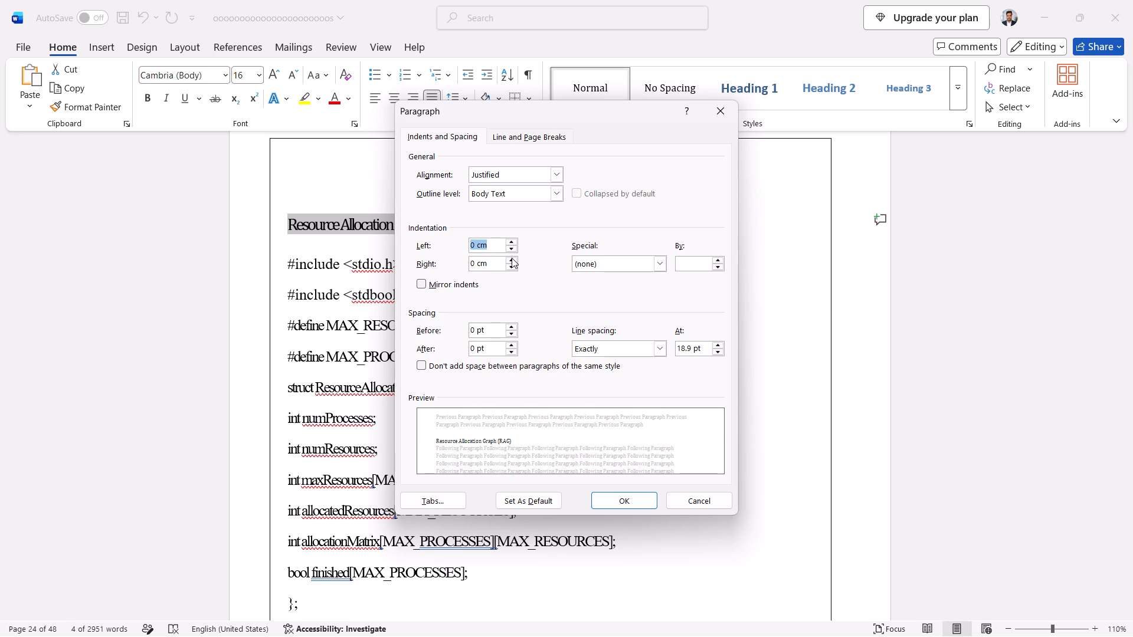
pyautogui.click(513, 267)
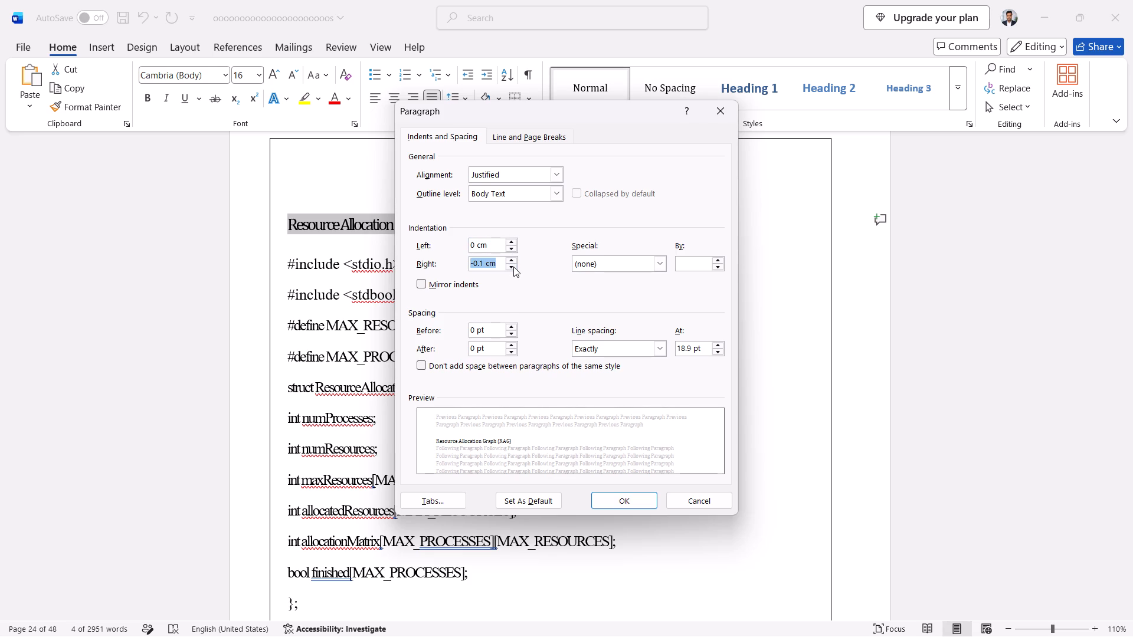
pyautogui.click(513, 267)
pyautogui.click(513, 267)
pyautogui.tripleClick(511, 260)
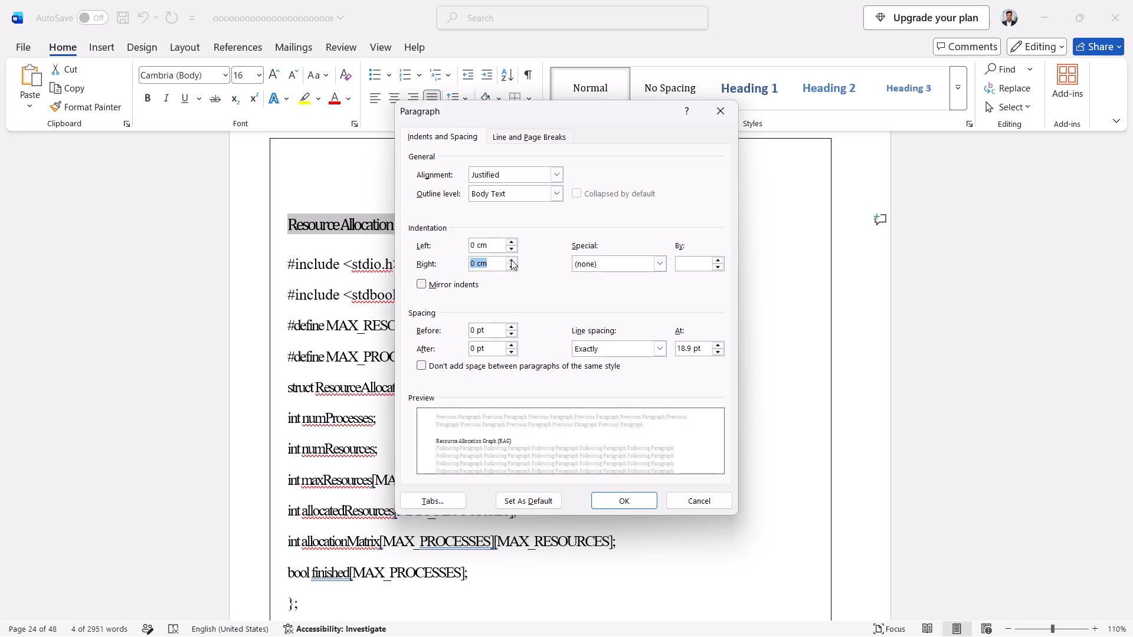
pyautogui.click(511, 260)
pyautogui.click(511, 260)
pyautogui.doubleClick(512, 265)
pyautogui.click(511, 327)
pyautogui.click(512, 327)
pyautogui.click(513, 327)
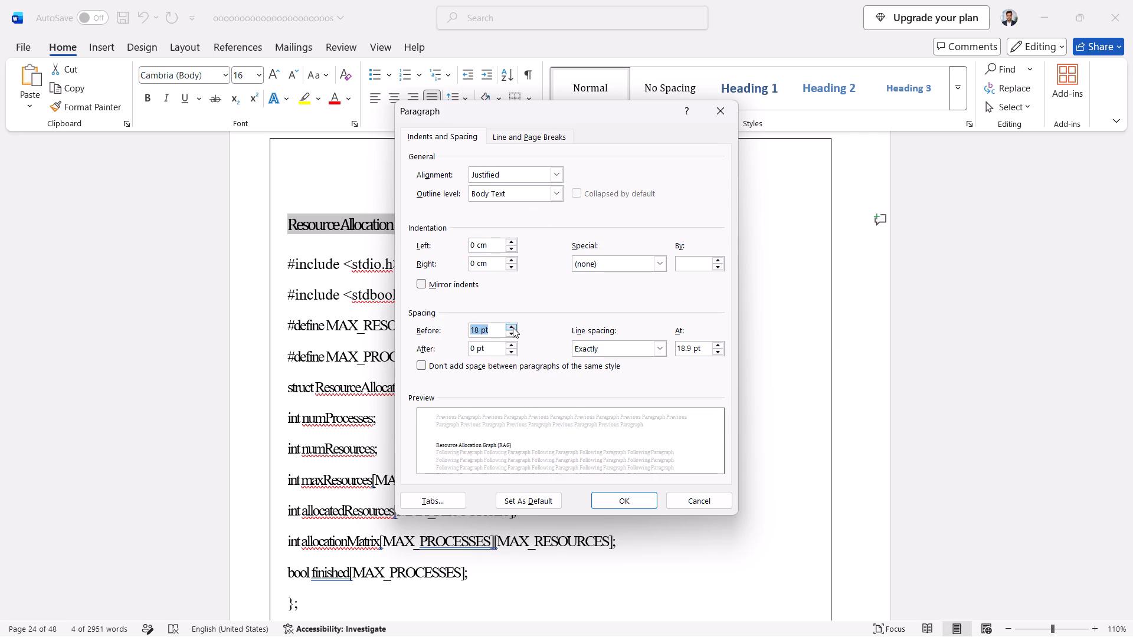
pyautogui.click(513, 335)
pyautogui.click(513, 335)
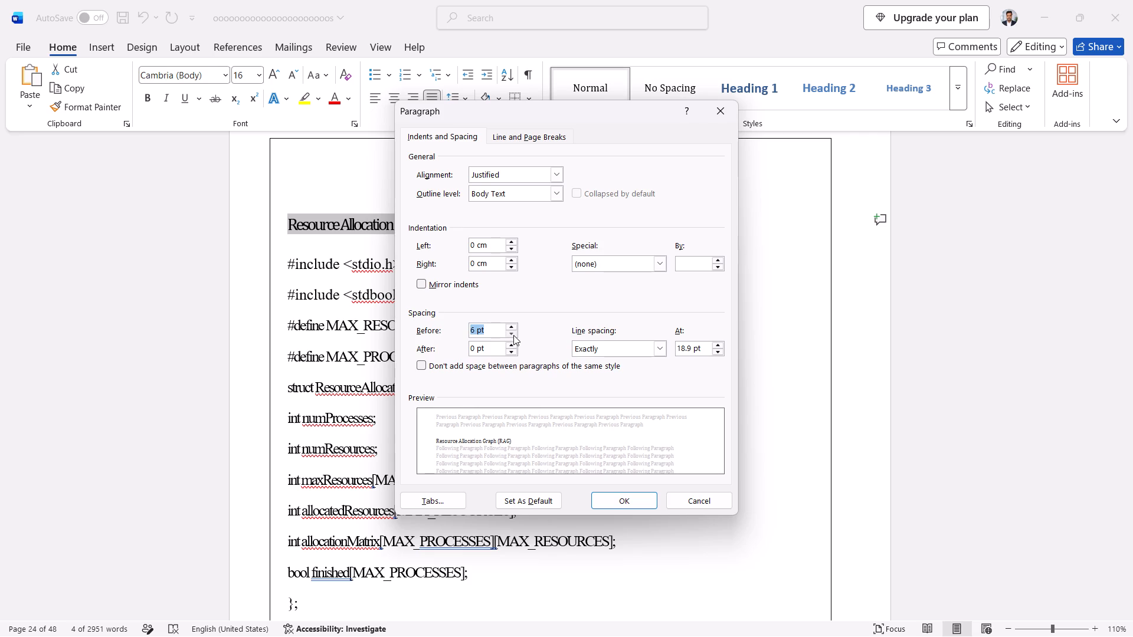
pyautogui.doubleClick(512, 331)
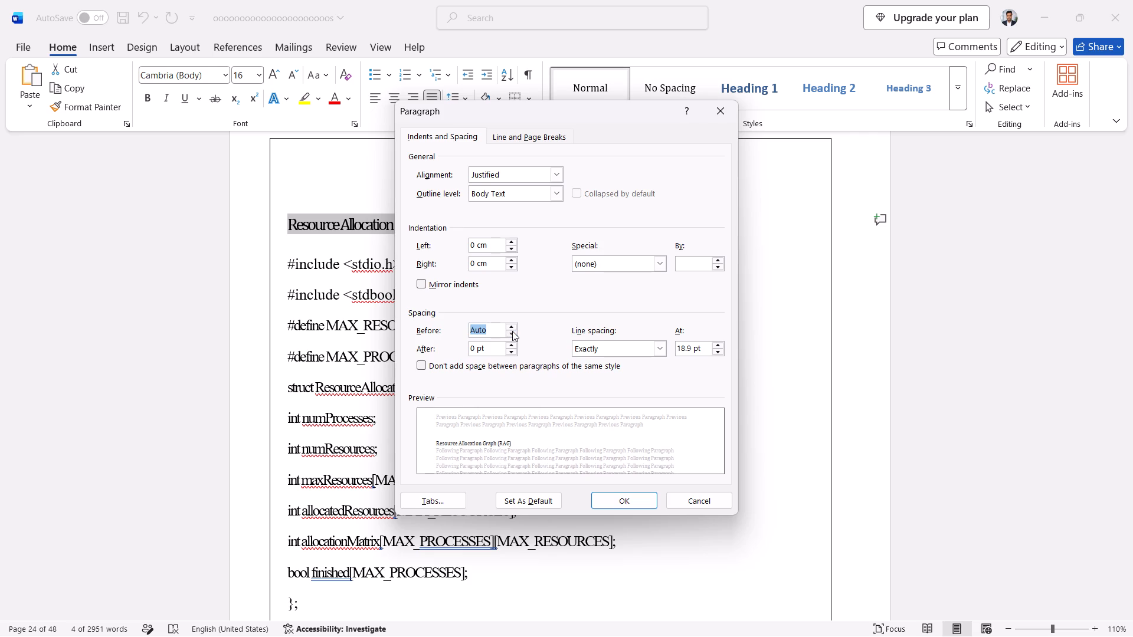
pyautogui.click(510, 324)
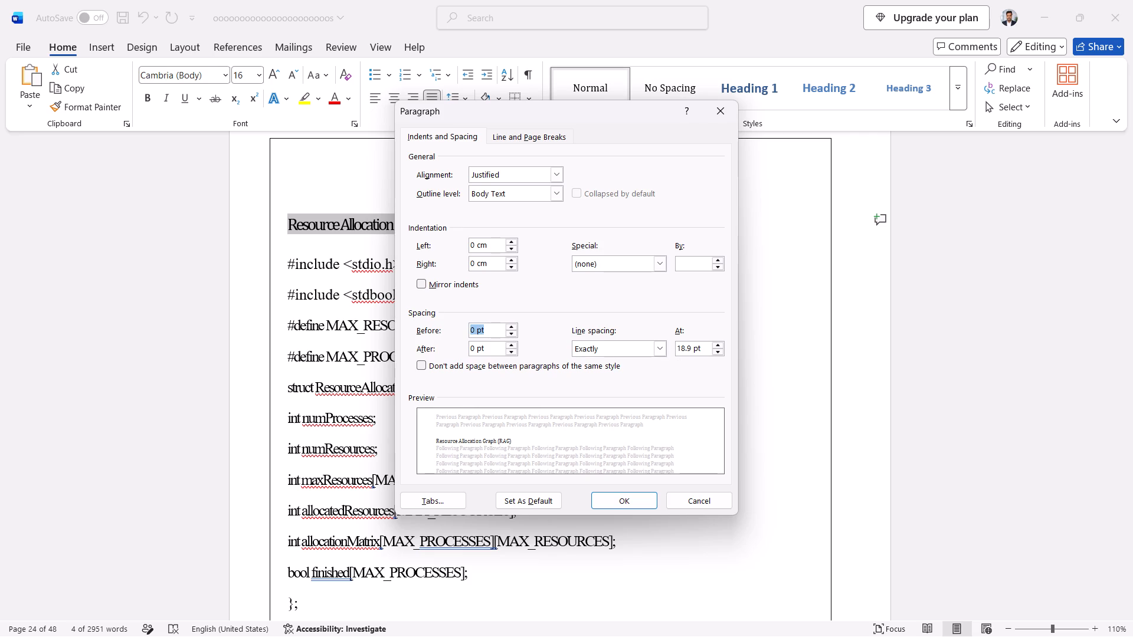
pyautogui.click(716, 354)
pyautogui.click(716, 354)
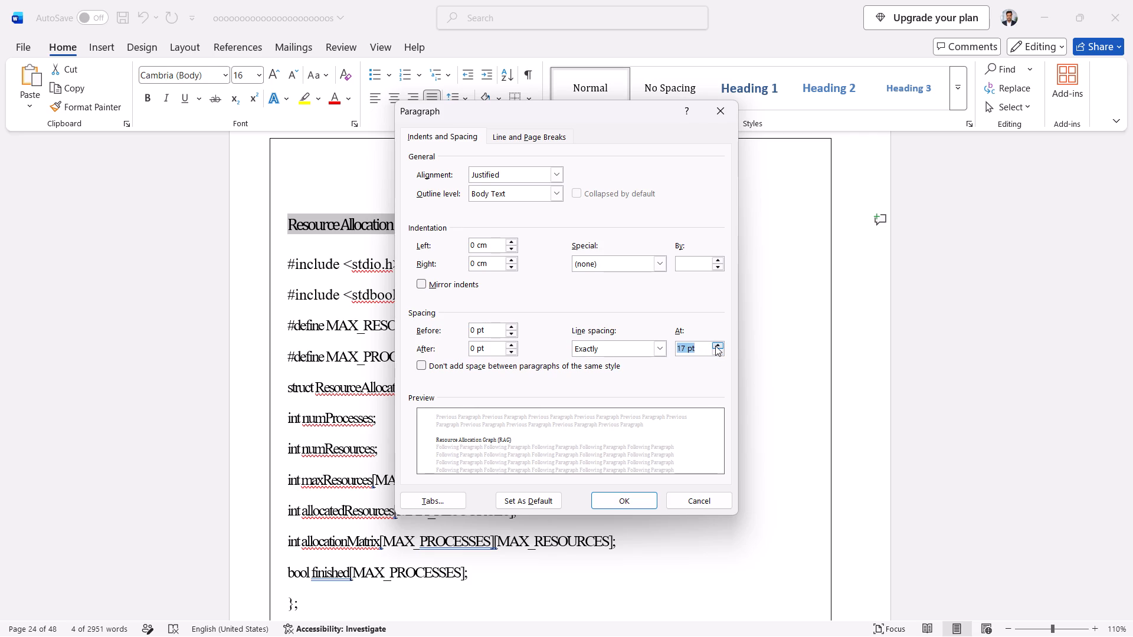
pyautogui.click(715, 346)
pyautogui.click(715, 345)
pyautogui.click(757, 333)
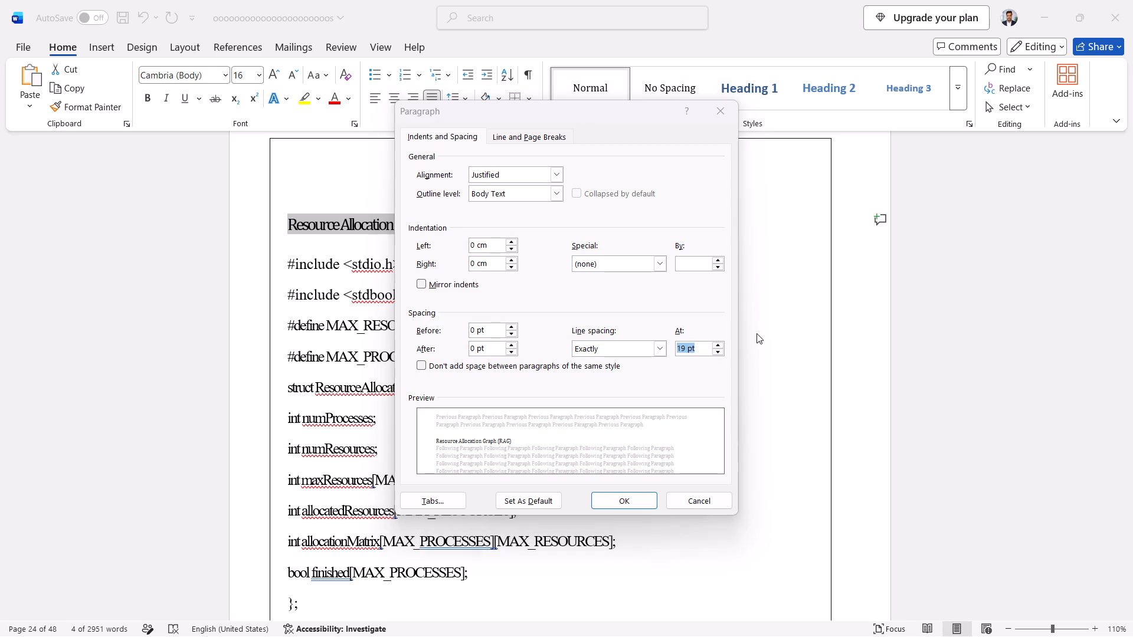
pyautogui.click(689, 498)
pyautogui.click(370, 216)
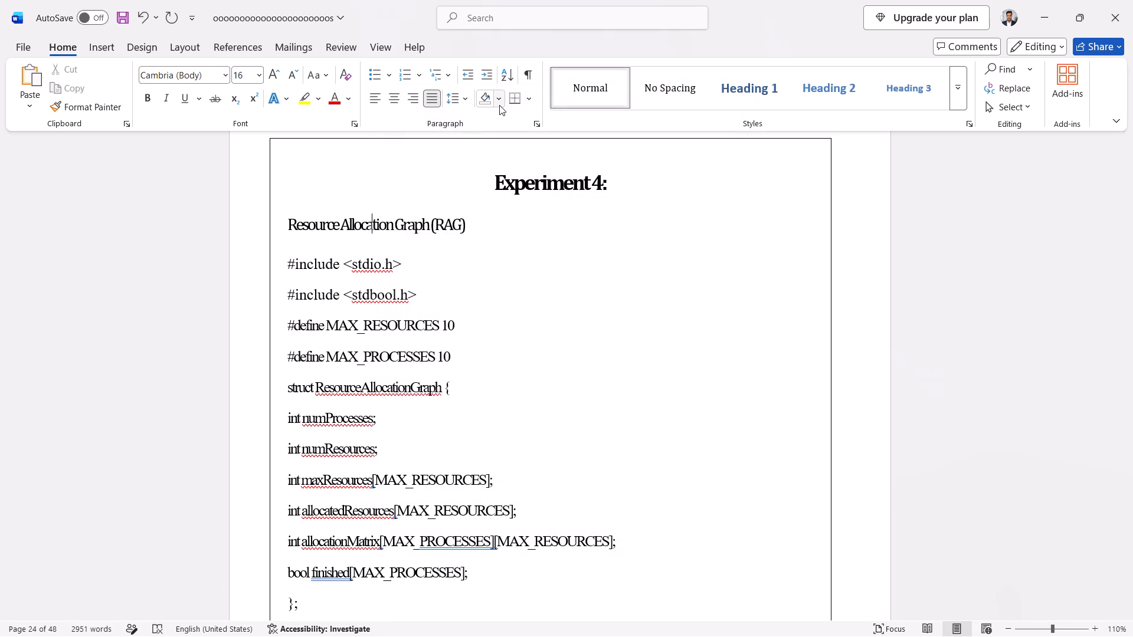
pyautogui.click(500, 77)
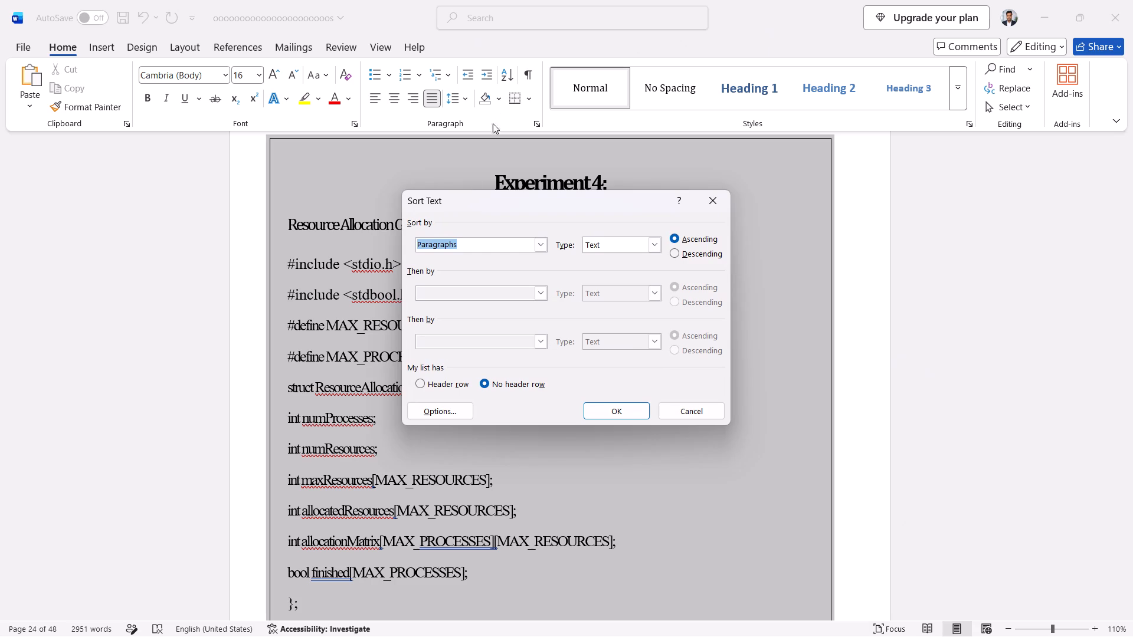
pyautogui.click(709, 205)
# Reposition the empty box on page 25 and adjust its top, bottom and right edges to fit within the page margins.
pyautogui.scroll(-4, 702, 218)
pyautogui.scroll(3, 693, 225)
pyautogui.scroll(-4, 691, 222)
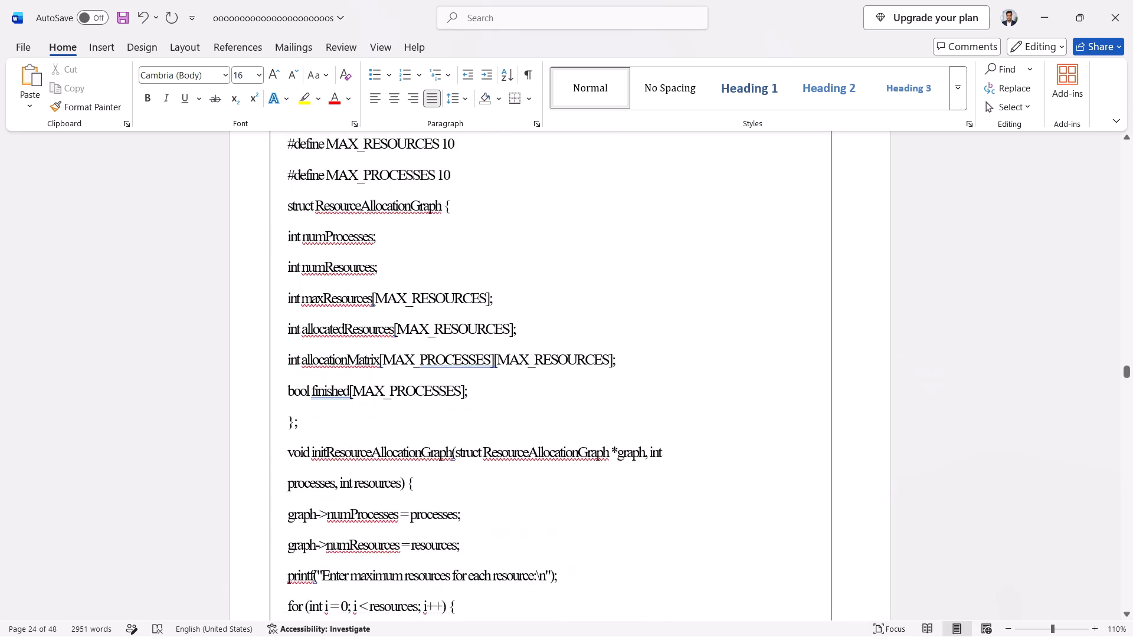
pyautogui.scroll(-10, 691, 222)
pyautogui.scroll(-14, 691, 222)
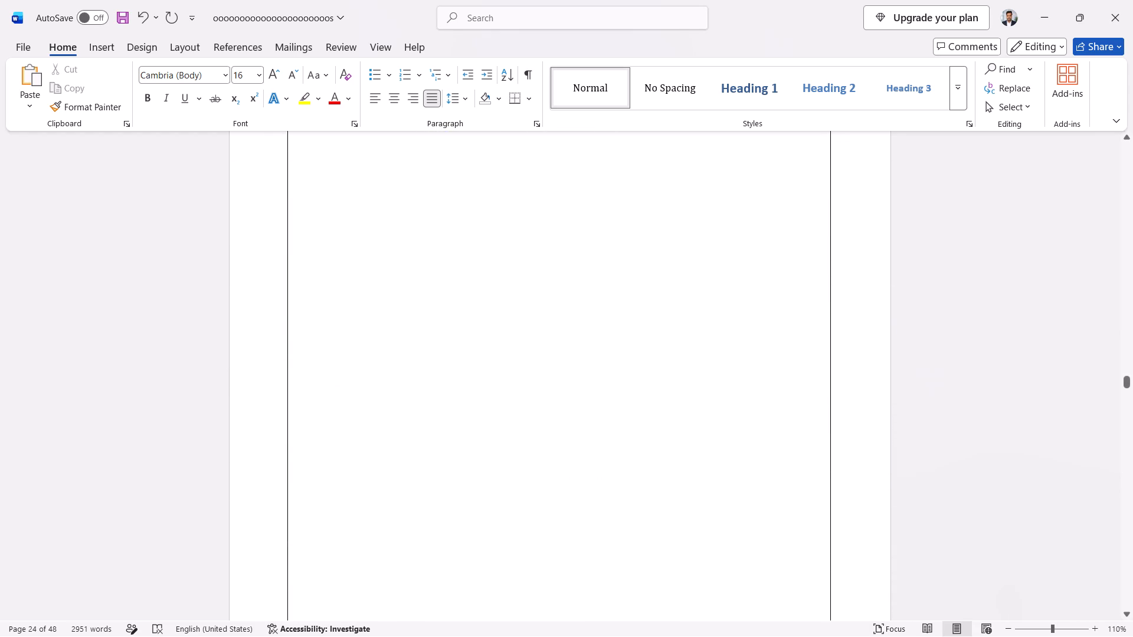
pyautogui.scroll(-9, 690, 222)
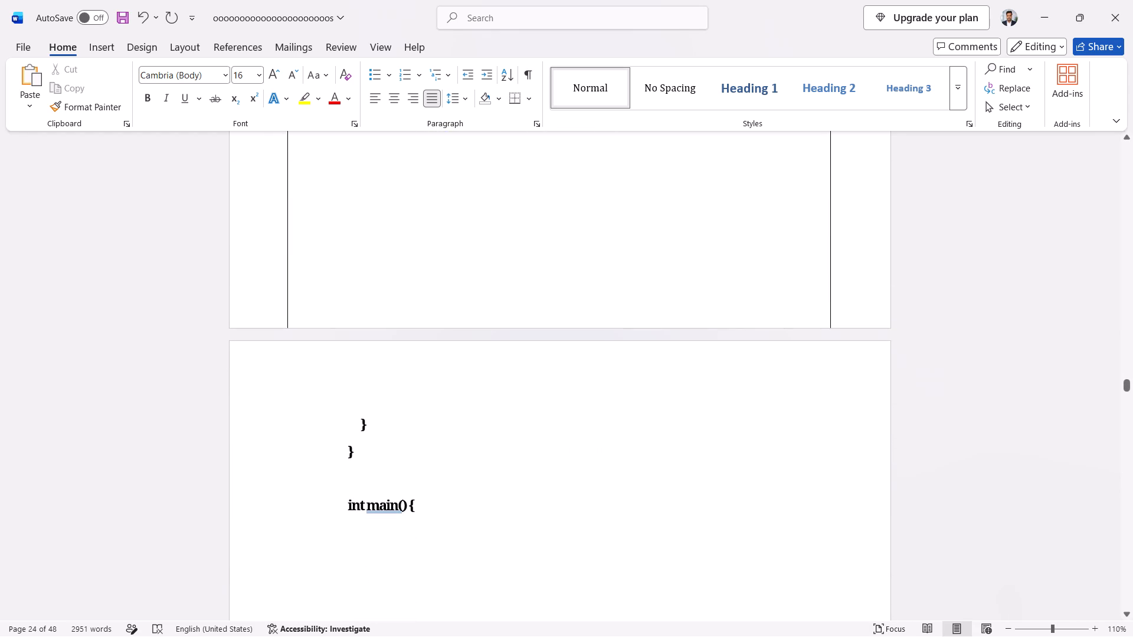
pyautogui.click(290, 264)
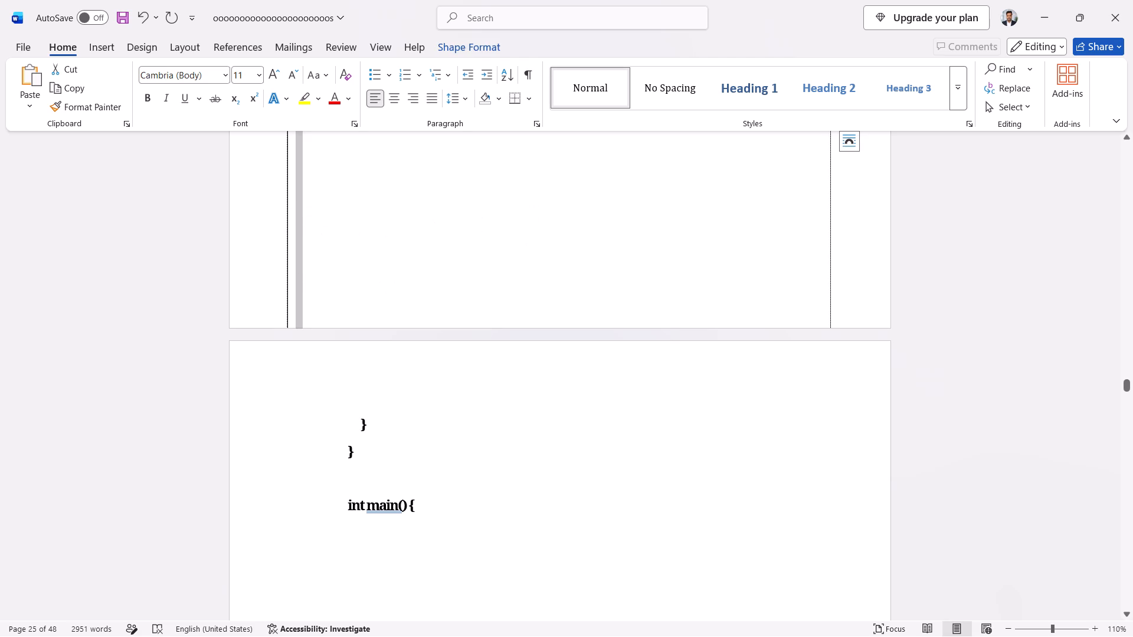
pyautogui.moveTo(831, 277); pyautogui.dragTo(837, 228)
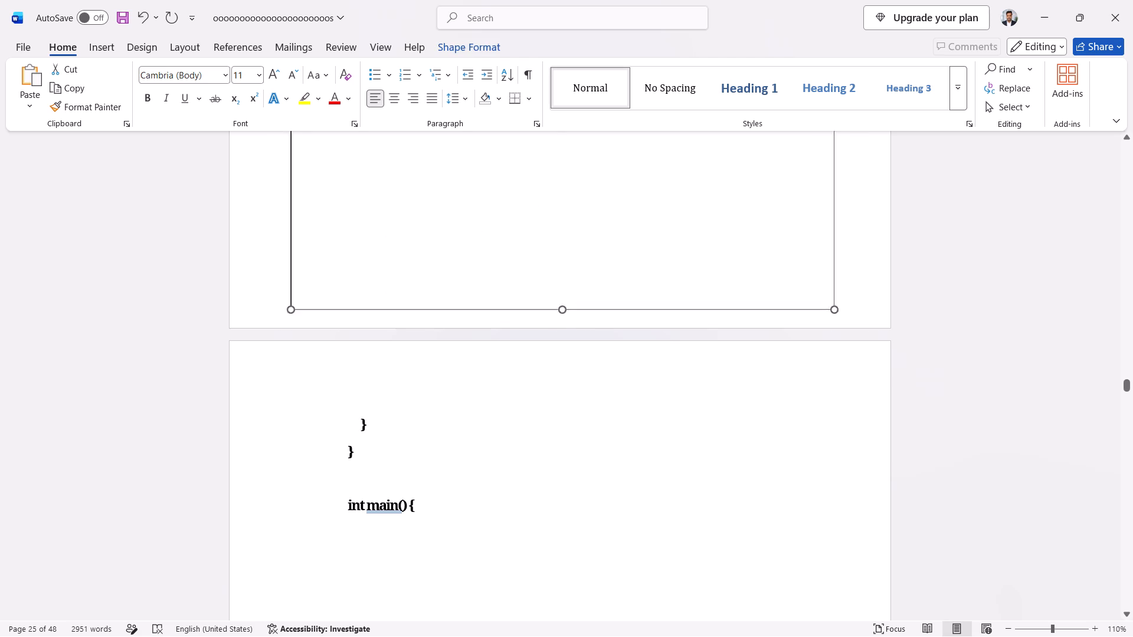
pyautogui.moveTo(837, 228); pyautogui.dragTo(841, 235)
pyautogui.scroll(2, 569, 340)
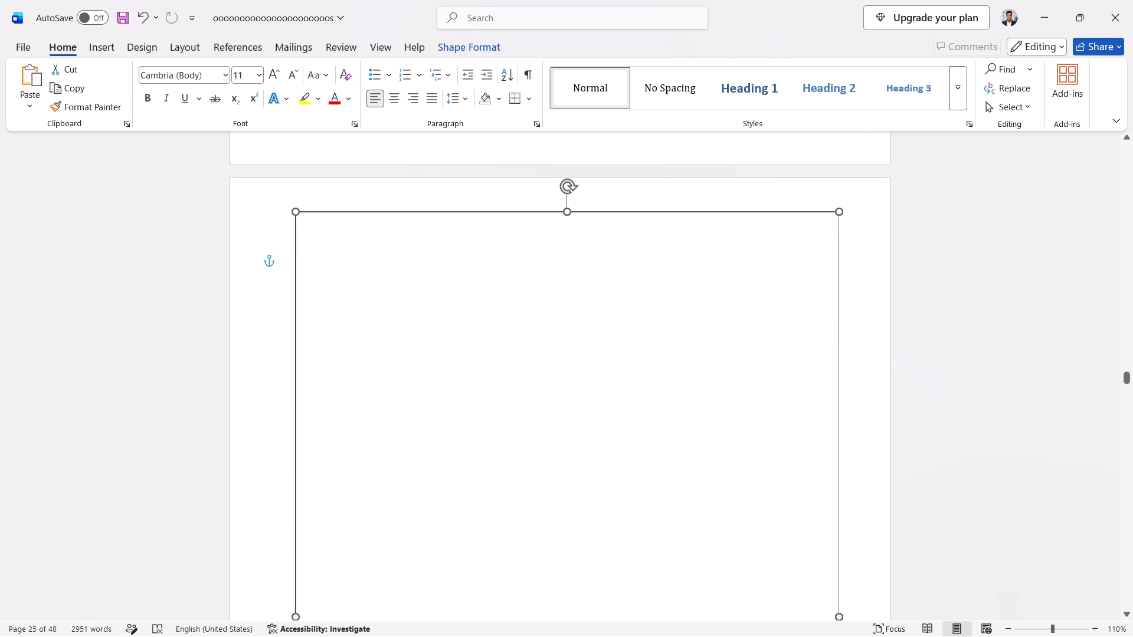
pyautogui.moveTo(567, 211); pyautogui.dragTo(568, 265)
pyautogui.scroll(-14, 564, 275)
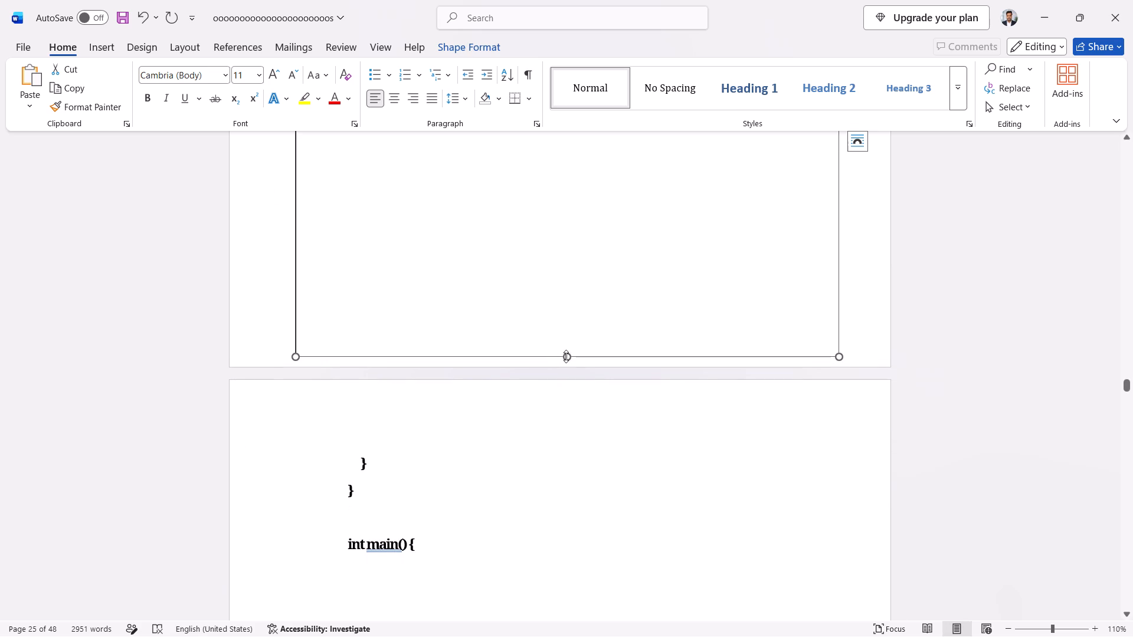
pyautogui.moveTo(567, 356); pyautogui.dragTo(566, 271)
pyautogui.scroll(3, 566, 271)
pyautogui.click(574, 333)
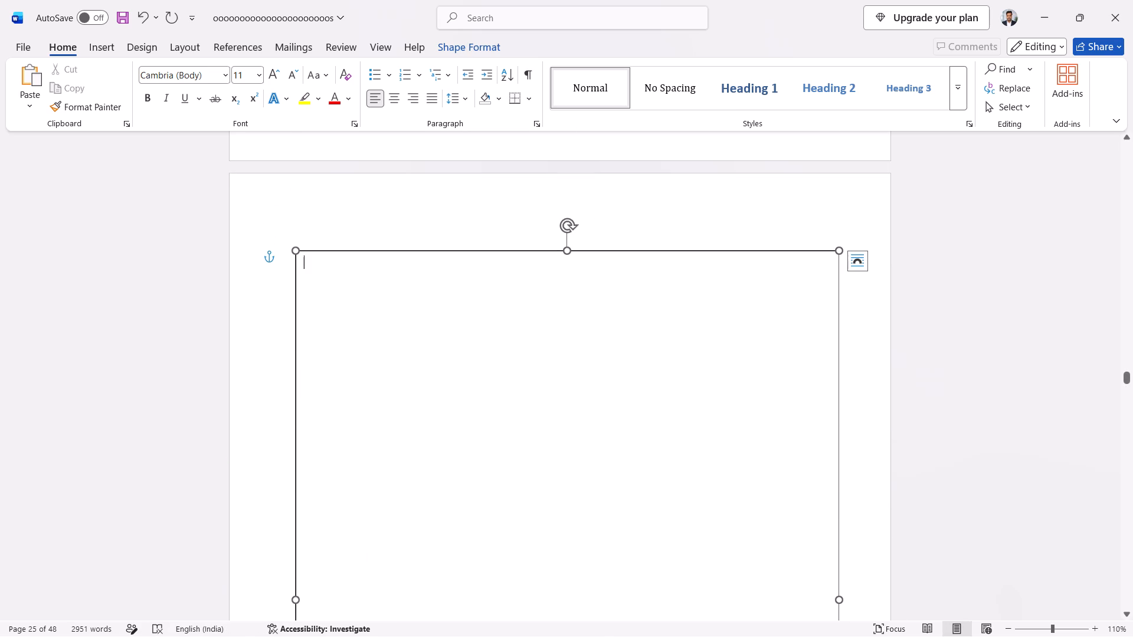
pyautogui.moveTo(839, 600); pyautogui.dragTo(813, 605)
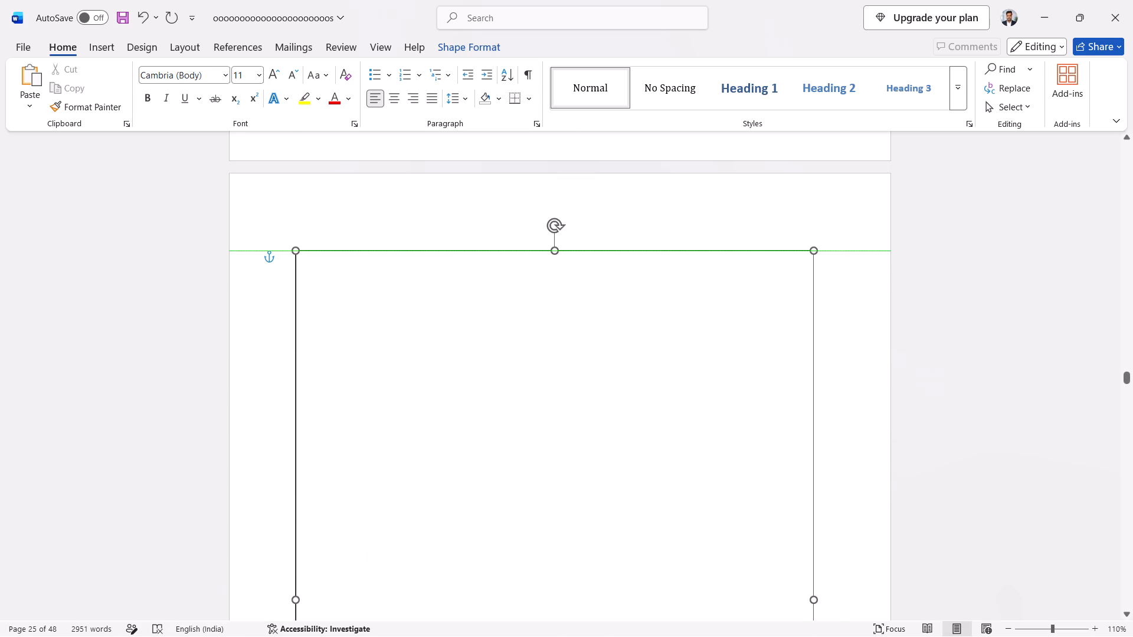
pyautogui.moveTo(813, 605); pyautogui.dragTo(833, 597)
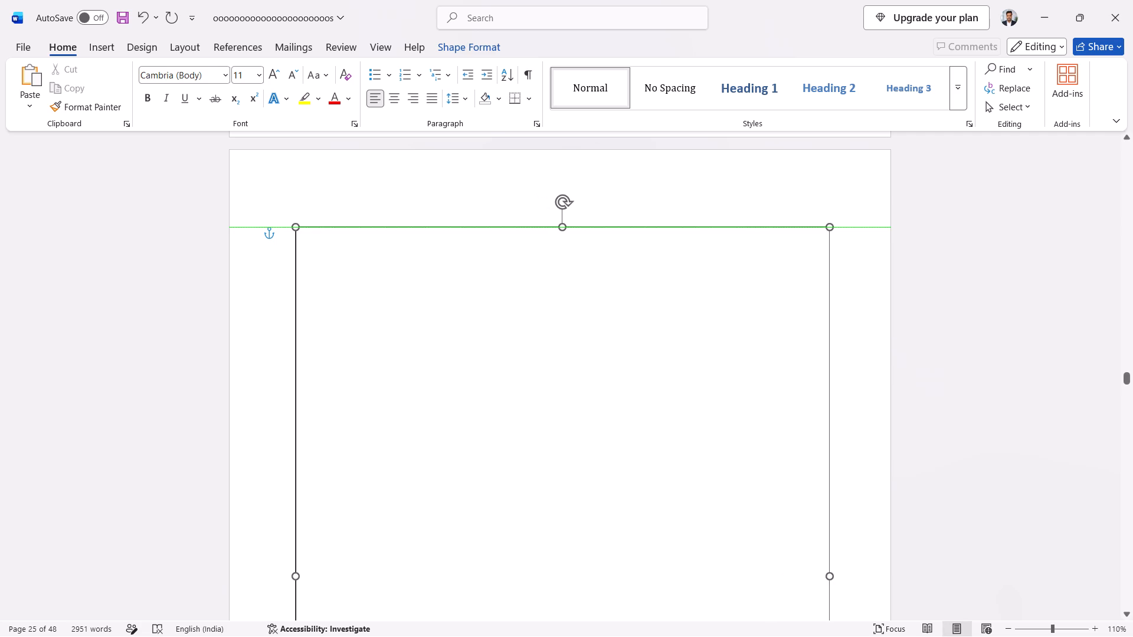
pyautogui.moveTo(833, 597); pyautogui.dragTo(848, 595)
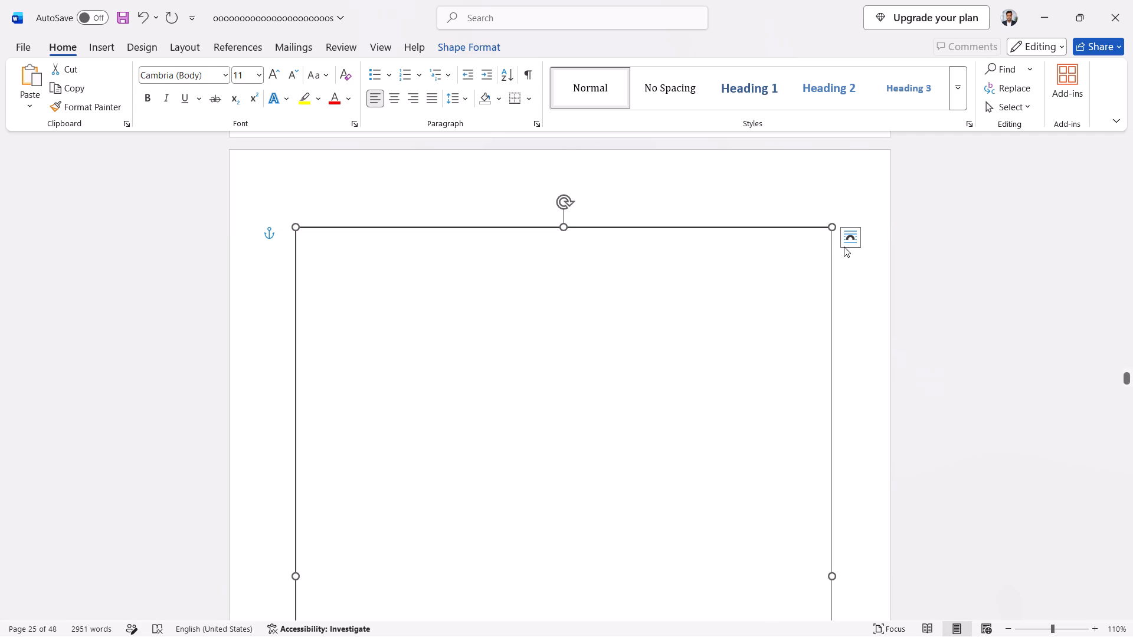
# Set the page 25 box's text wrapping to Behind Text.
pyautogui.click(845, 245)
pyautogui.click(924, 380)
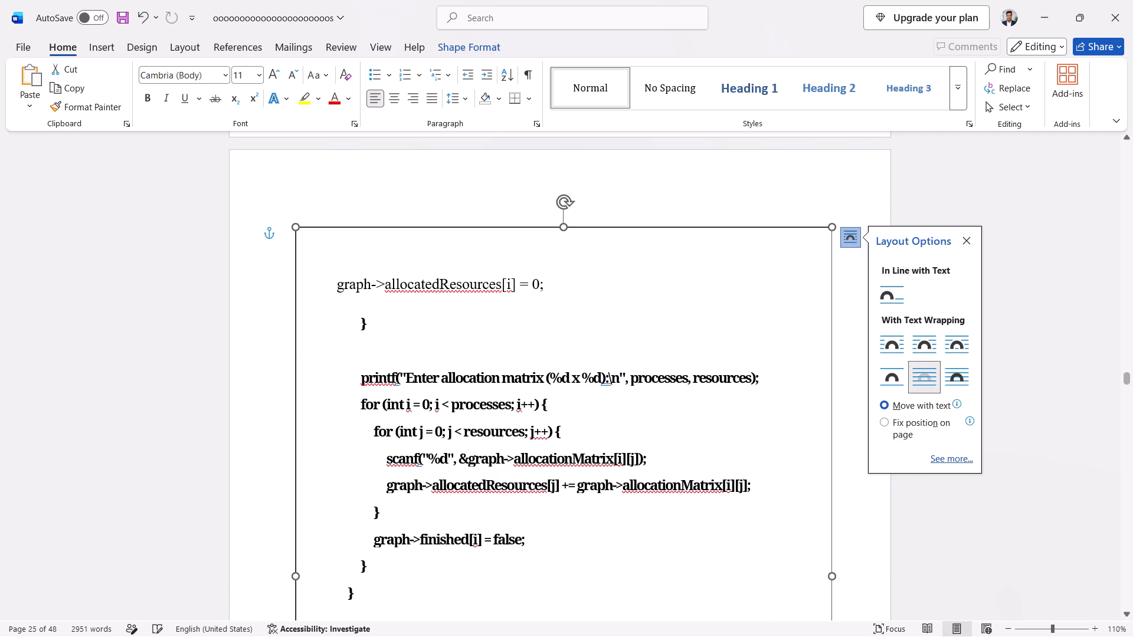
# Apply the Normal style to the page 25 code from the "graph->allocatedResources[i] = 0;" line through the closing printf("\n"); line.
pyautogui.scroll(-13, 610, 363)
pyautogui.moveTo(456, 405); pyautogui.dragTo(365, 344)
pyautogui.click(453, 400)
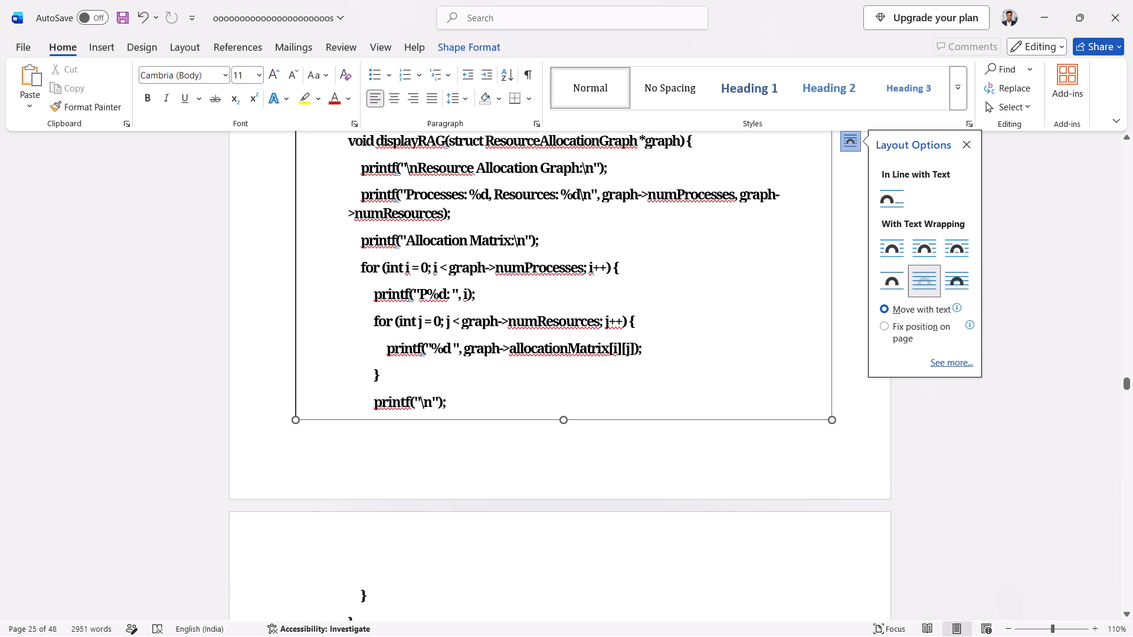
pyautogui.moveTo(453, 401); pyautogui.dragTo(346, 334)
pyautogui.scroll(2, 346, 334)
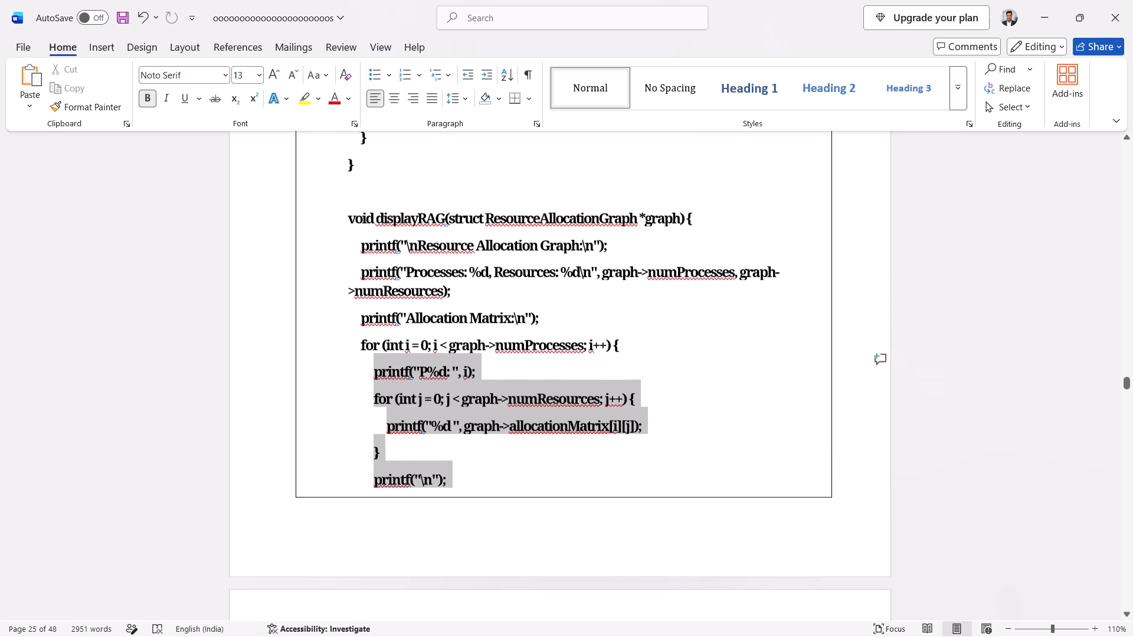
pyautogui.moveTo(346, 334); pyautogui.dragTo(327, 265)
pyautogui.scroll(10, 346, 334)
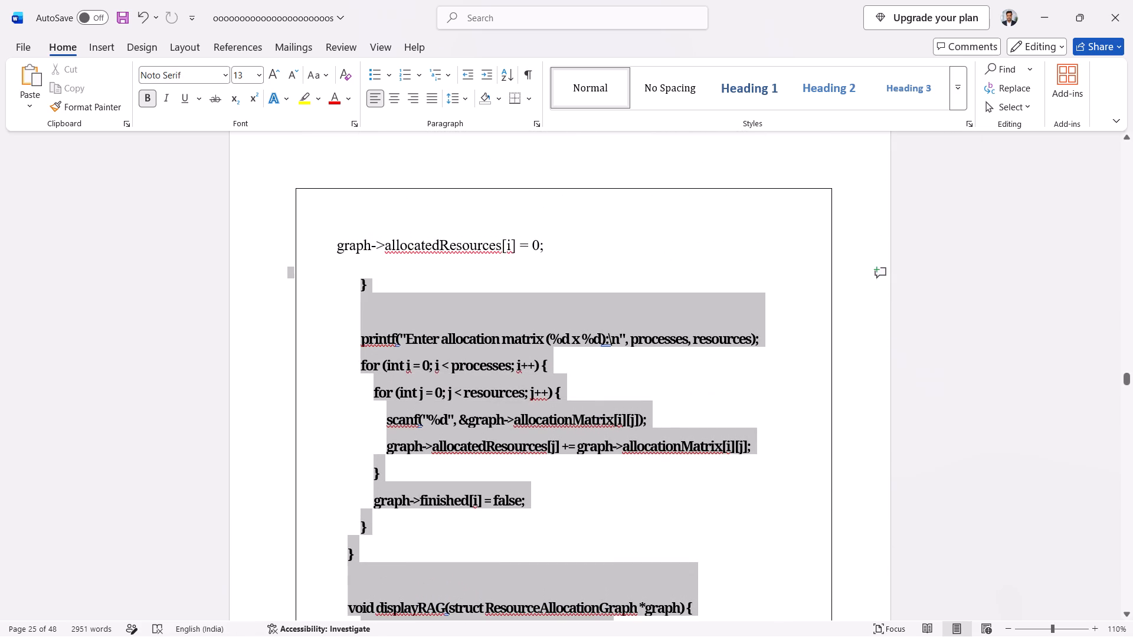
pyautogui.moveTo(327, 265); pyautogui.dragTo(325, 256)
pyautogui.click(601, 93)
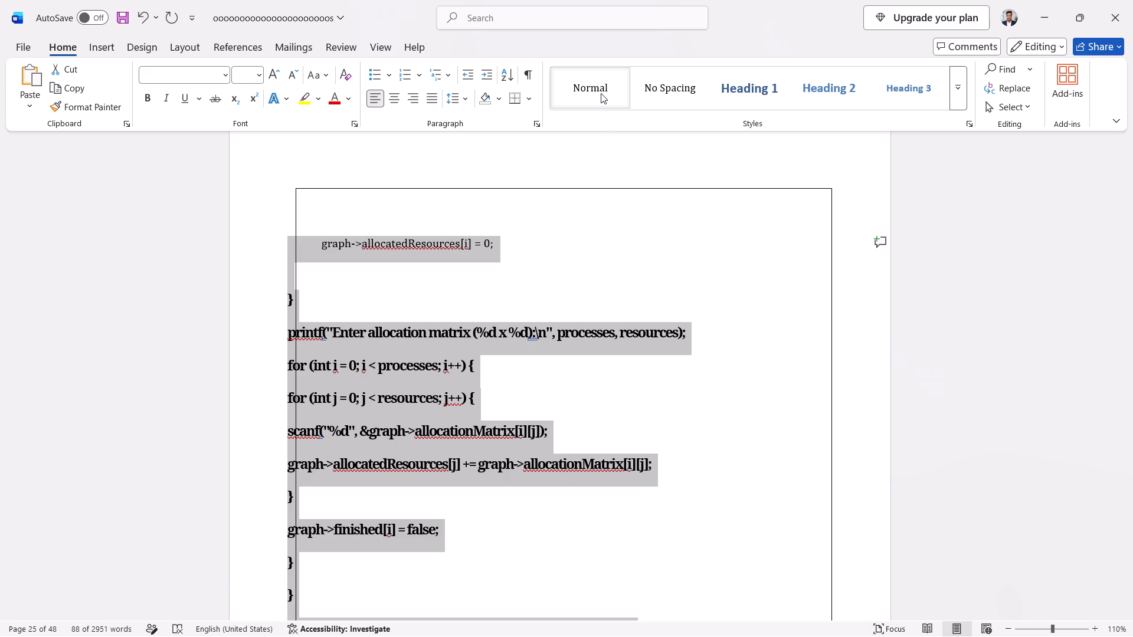
# Format the page 25 Resource Allocation Graph code in Times New Roman, size 14, without bold.
pyautogui.click(225, 79)
pyautogui.click(198, 180)
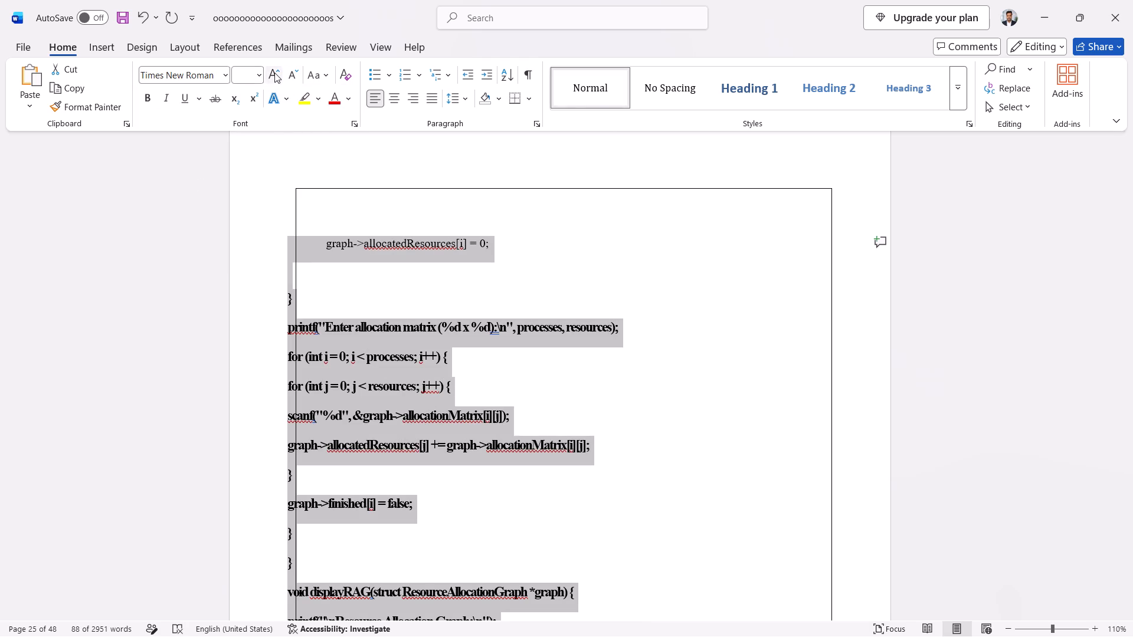
pyautogui.click(245, 73)
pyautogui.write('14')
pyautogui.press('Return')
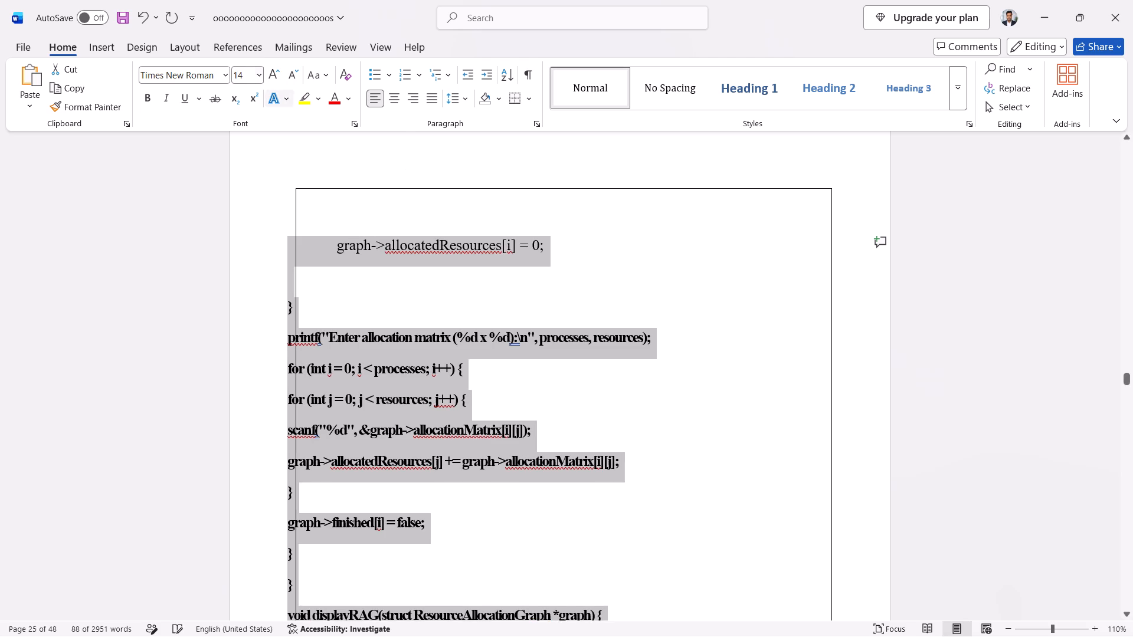
pyautogui.click(143, 100)
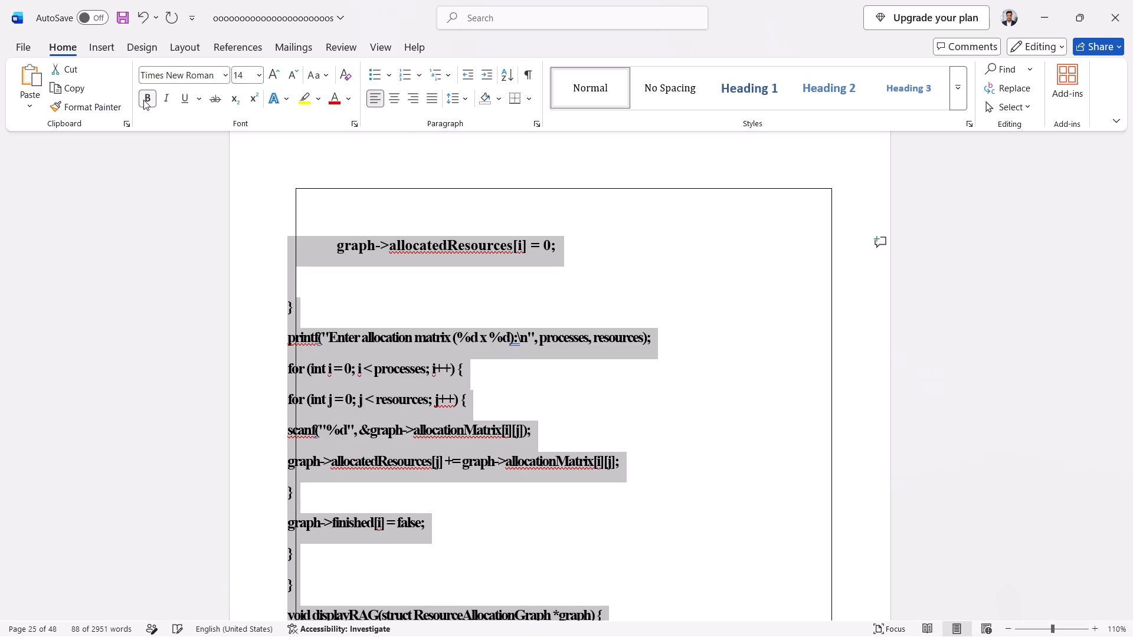
pyautogui.click(152, 97)
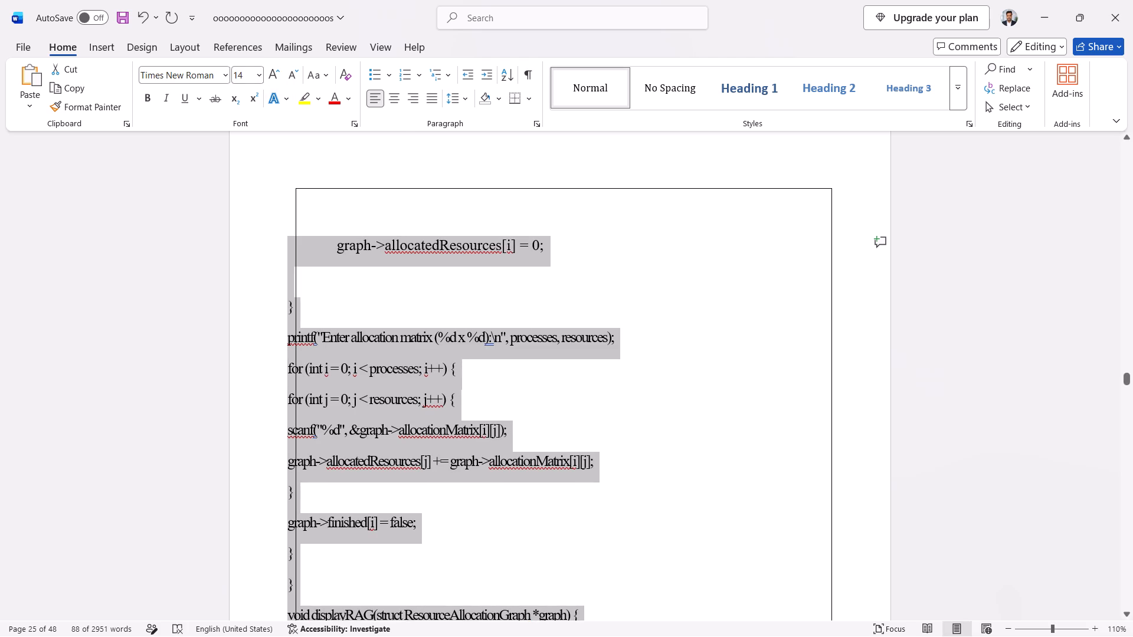
# Extend the left edge of the page 25 box outward so the code lines sit inside the border.
pyautogui.click(358, 215)
pyautogui.scroll(-8, 358, 215)
pyautogui.scroll(5, 358, 215)
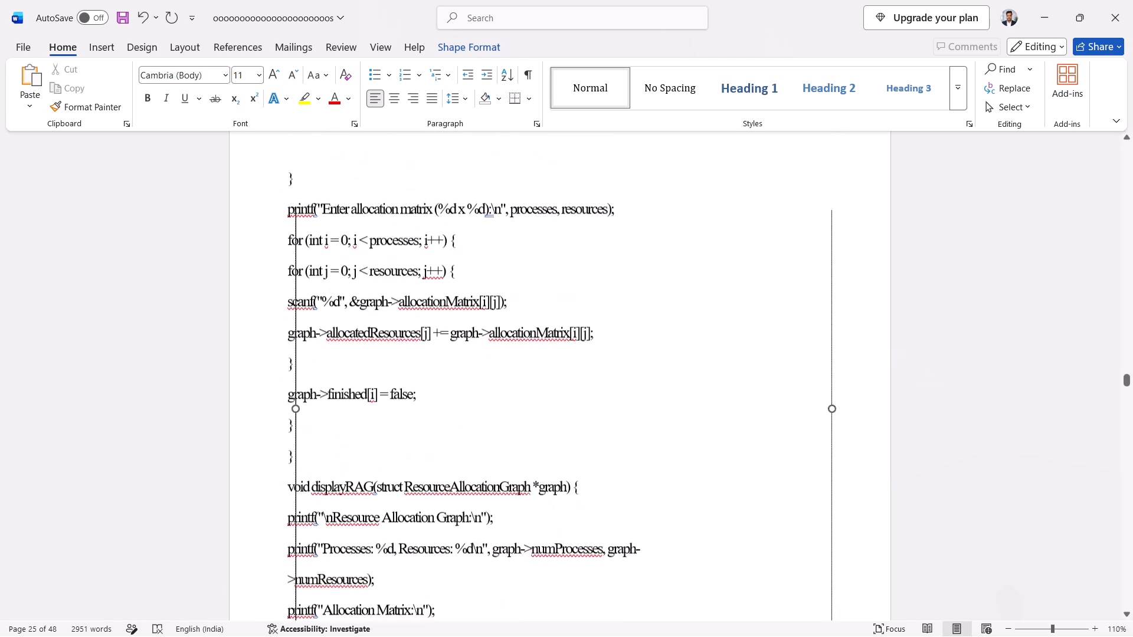
pyautogui.scroll(12, 358, 215)
pyautogui.scroll(-2, 356, 213)
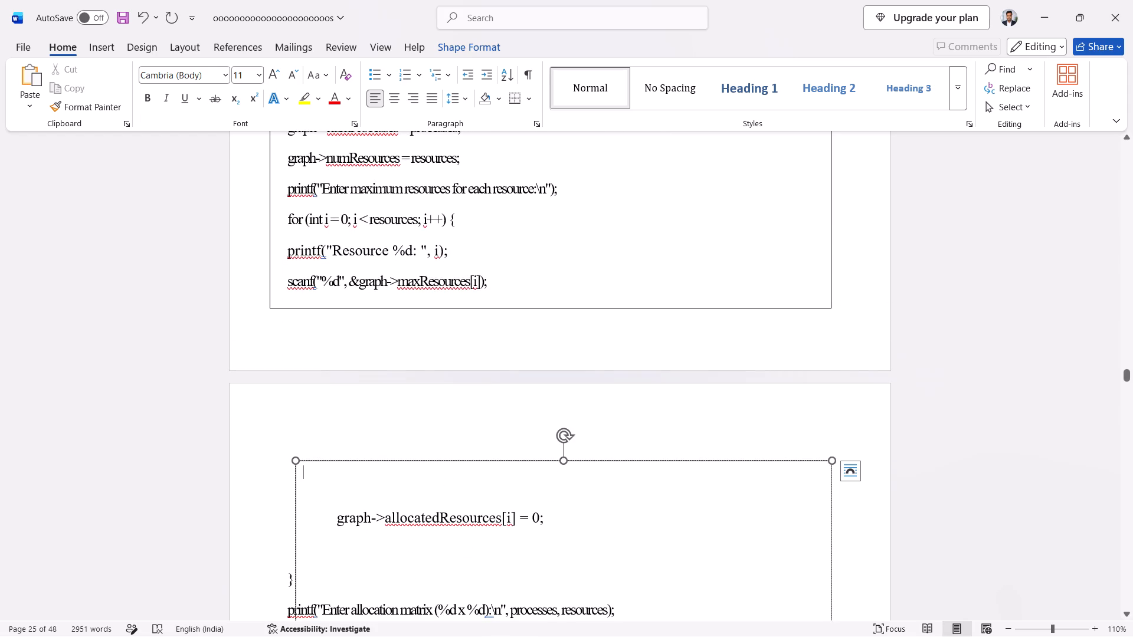
pyautogui.scroll(-14, 356, 213)
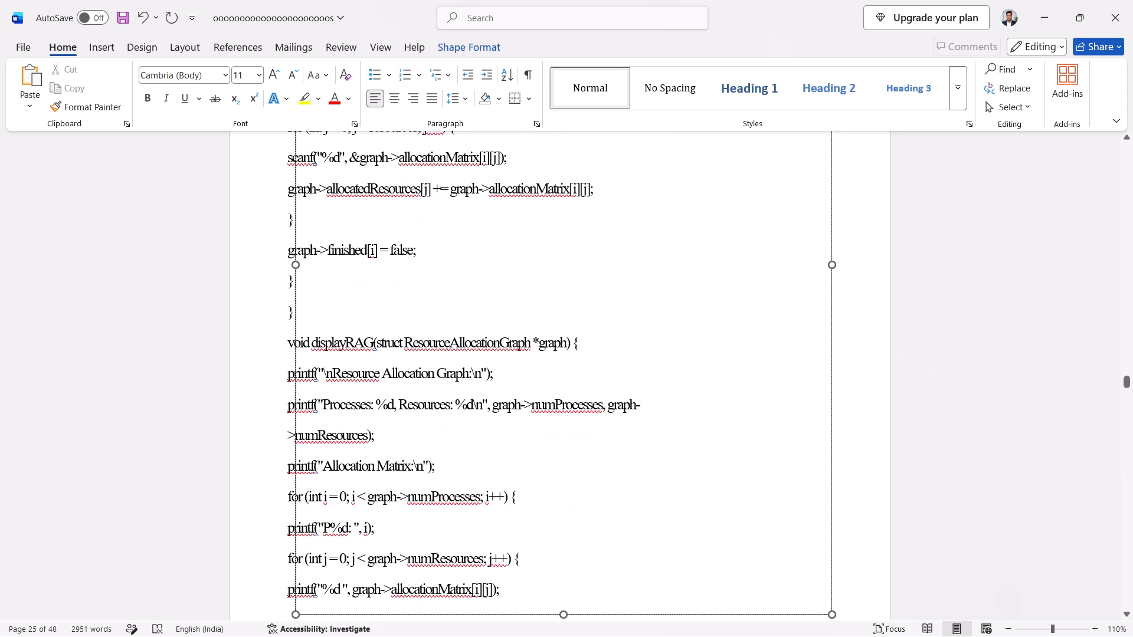
pyautogui.moveTo(297, 266); pyautogui.dragTo(280, 267)
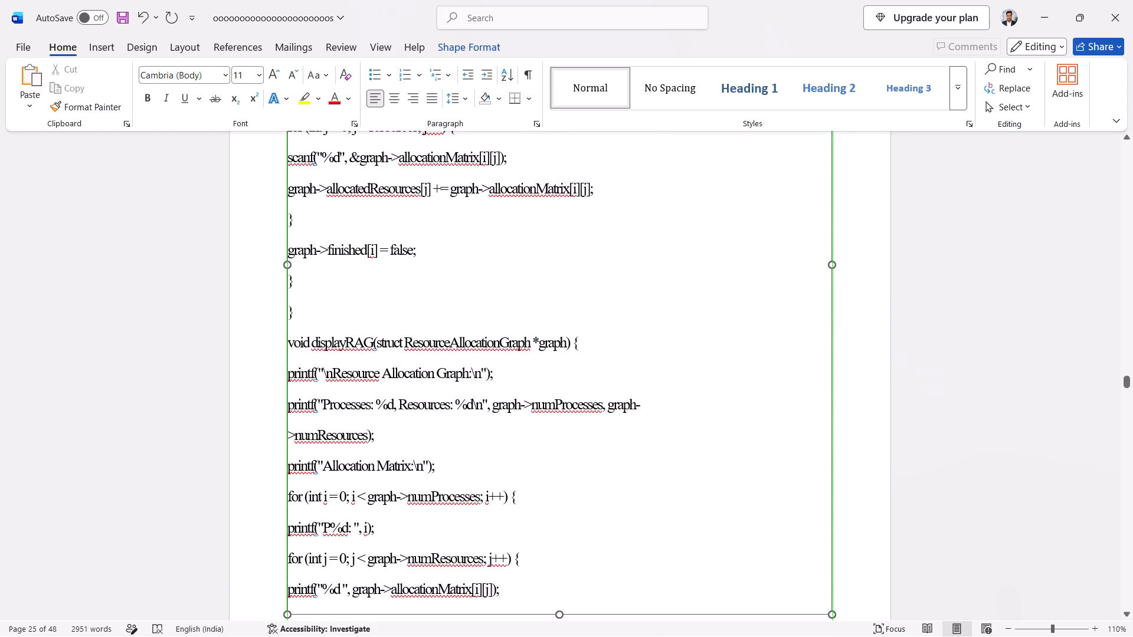
pyautogui.moveTo(280, 267); pyautogui.dragTo(274, 268)
pyautogui.scroll(4, 291, 260)
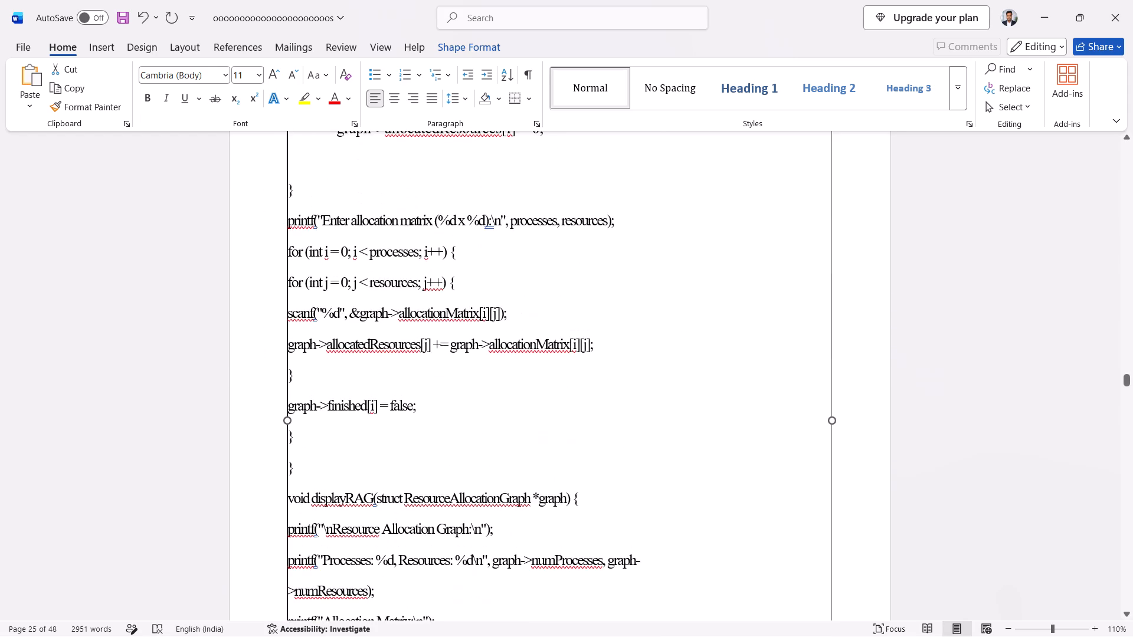
pyautogui.scroll(6, 283, 310)
pyautogui.scroll(-8, 283, 310)
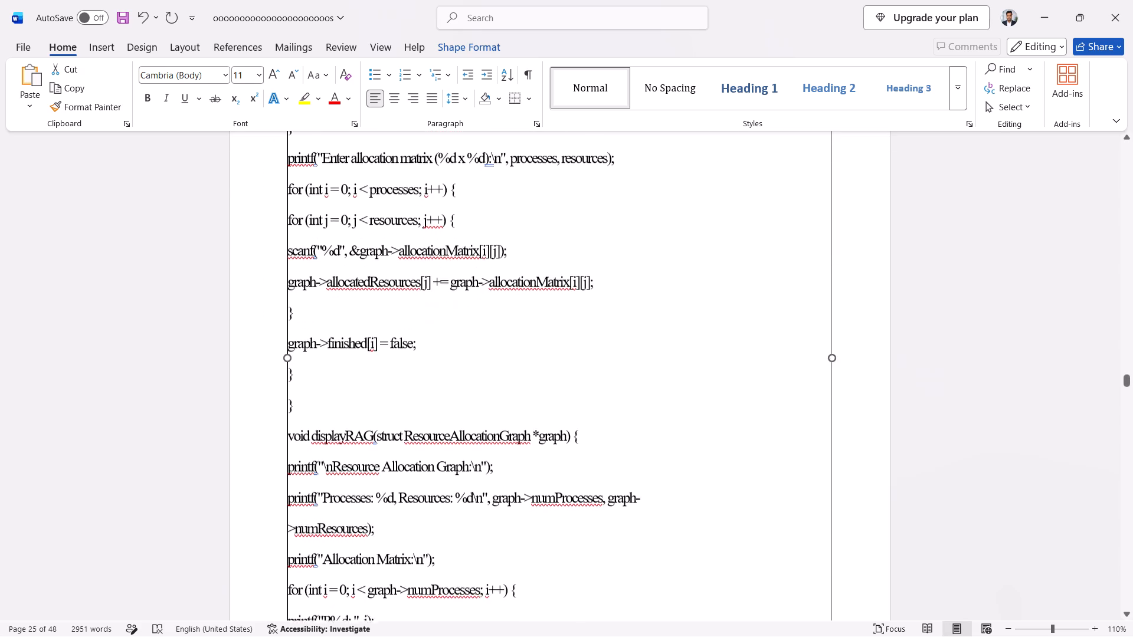
pyautogui.moveTo(289, 343); pyautogui.dragTo(284, 344)
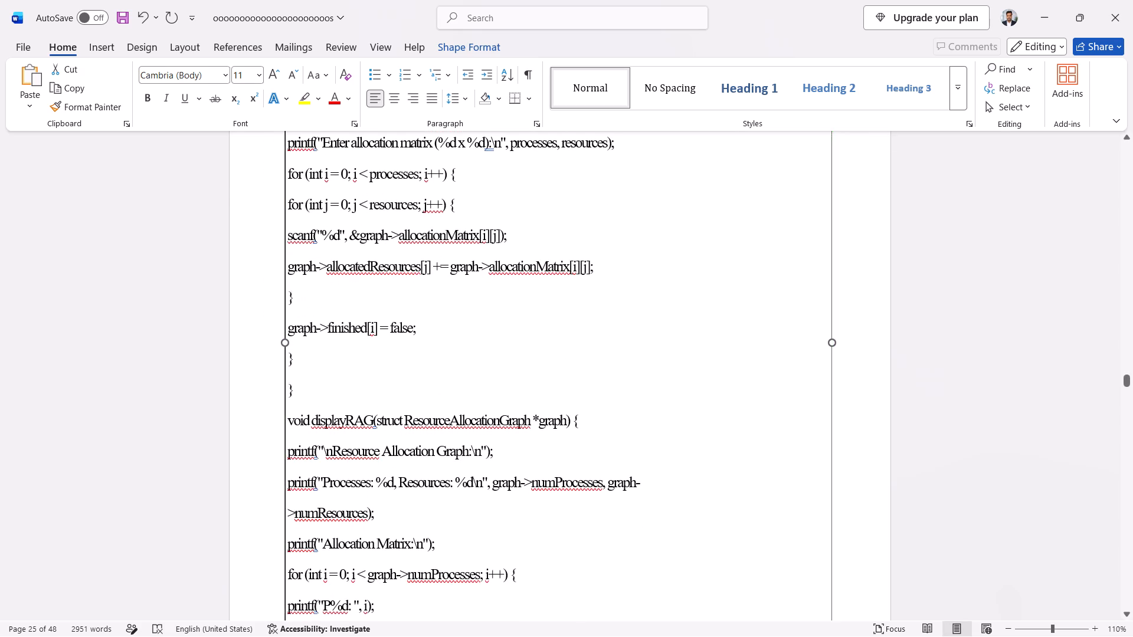
pyautogui.moveTo(284, 344); pyautogui.dragTo(274, 346)
pyautogui.scroll(3, 273, 345)
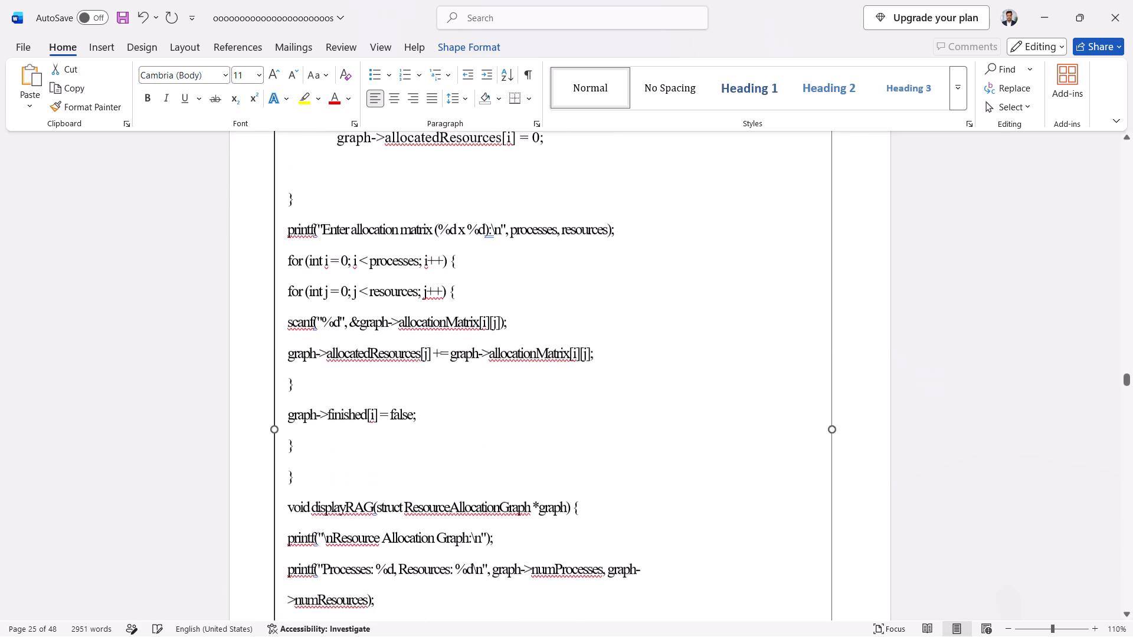
# Move the page 25 box slightly left to roughly line up its left edge with the preceding page's box.
pyautogui.moveTo(274, 457); pyautogui.dragTo(276, 434)
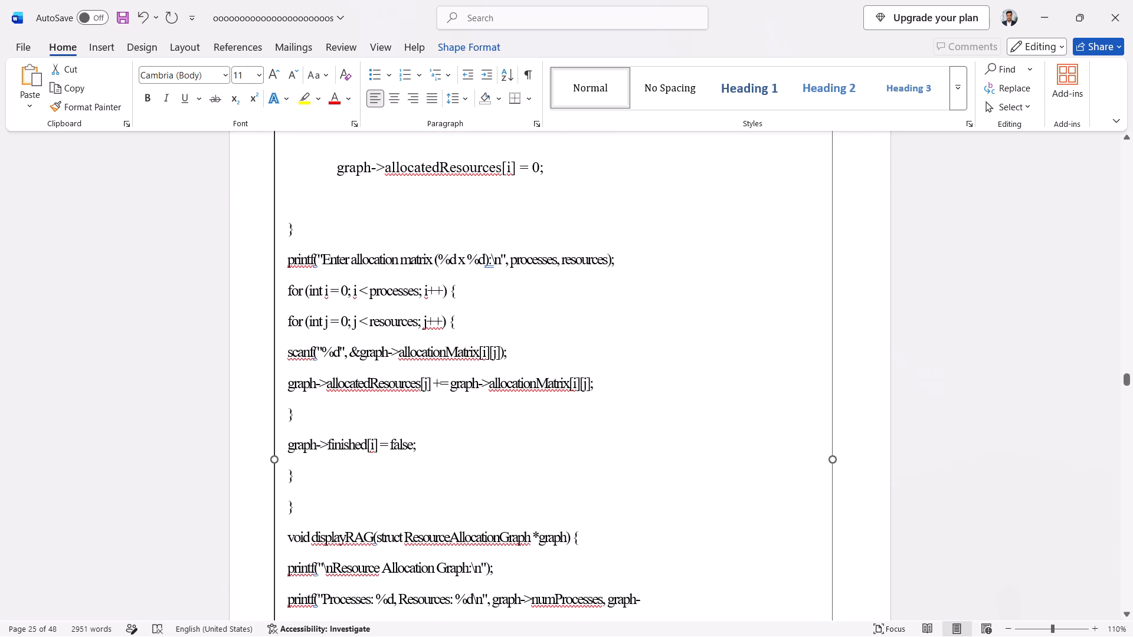
pyautogui.moveTo(276, 434); pyautogui.dragTo(274, 407)
pyautogui.scroll(3, 274, 402)
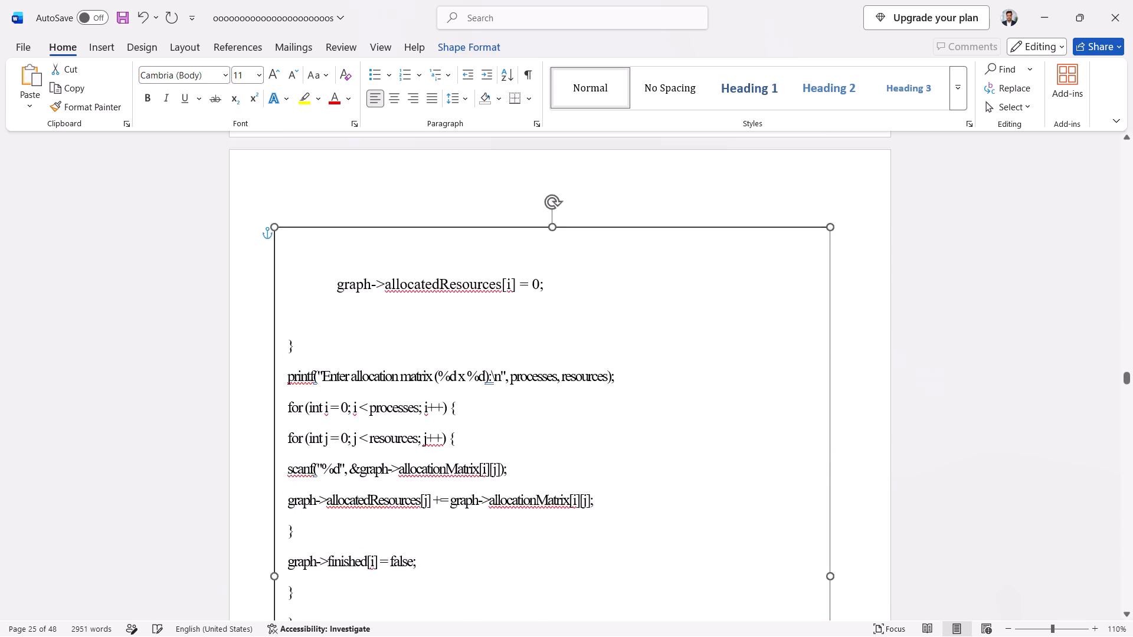
pyautogui.scroll(3, 274, 400)
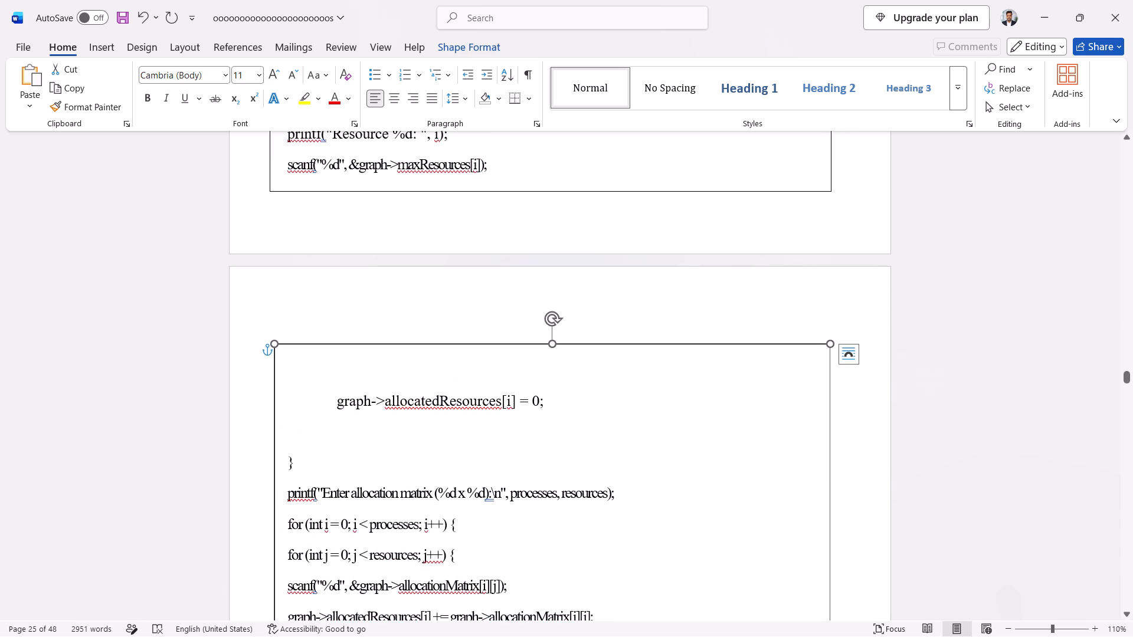
pyautogui.moveTo(273, 406); pyautogui.dragTo(271, 406)
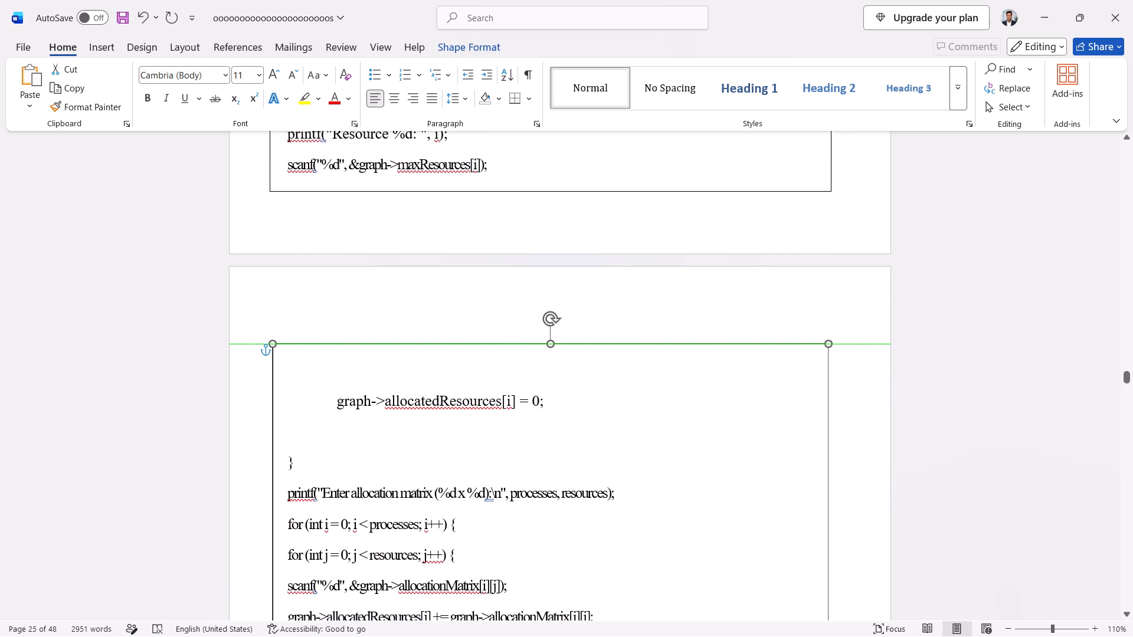
pyautogui.moveTo(271, 406); pyautogui.dragTo(267, 406)
pyautogui.scroll(4, 274, 291)
pyautogui.scroll(-4, 274, 291)
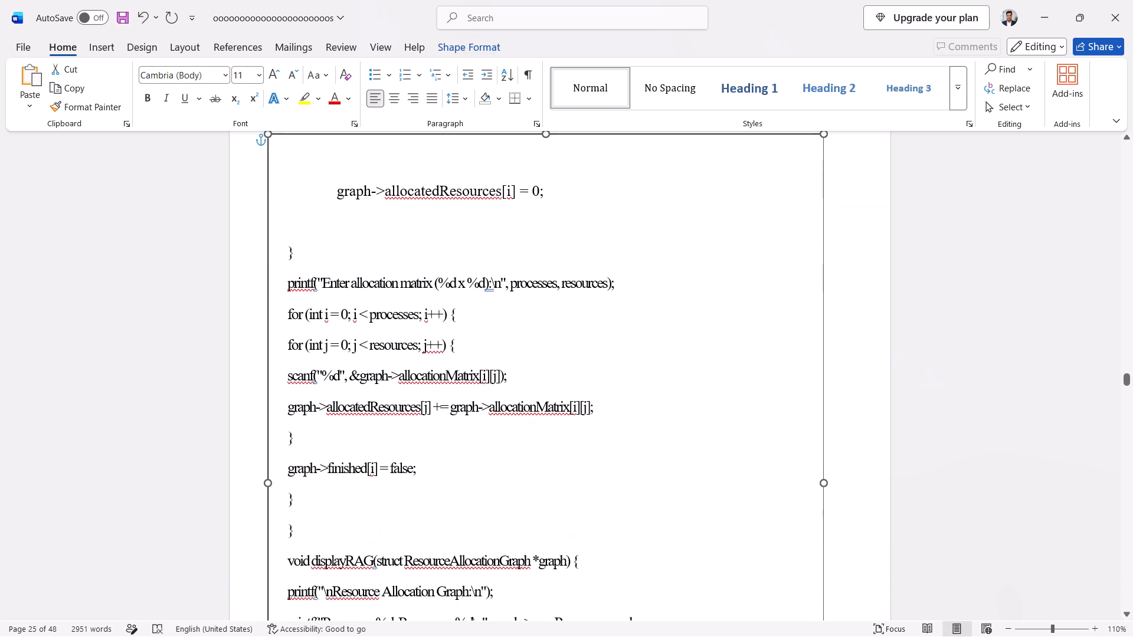
# Remove the extra leading spaces before "graph->allocatedResources[i] = 0;" at the start of the page 25 code.
pyautogui.click(335, 194)
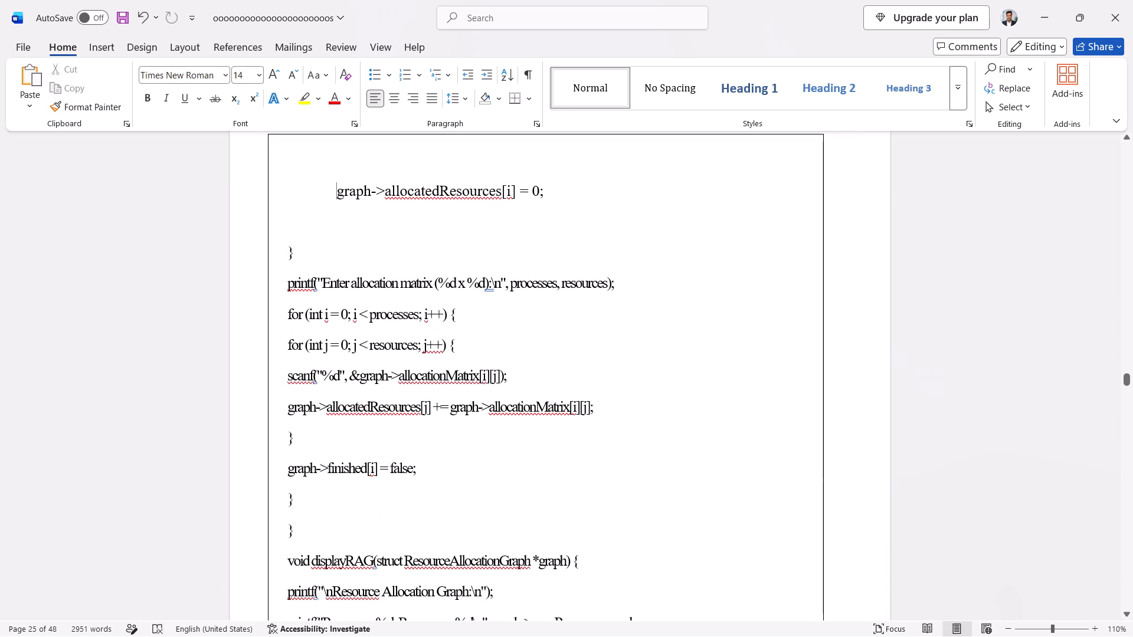
pyautogui.press('BackSpace')
pyautogui.press('BackSpace')
pyautogui.press('BackSpace')
pyautogui.press('BackSpace')
pyautogui.press('BackSpace')
pyautogui.press('BackSpace')
pyautogui.press('BackSpace')
pyautogui.press('BackSpace')
pyautogui.press('BackSpace')
pyautogui.press('BackSpace')
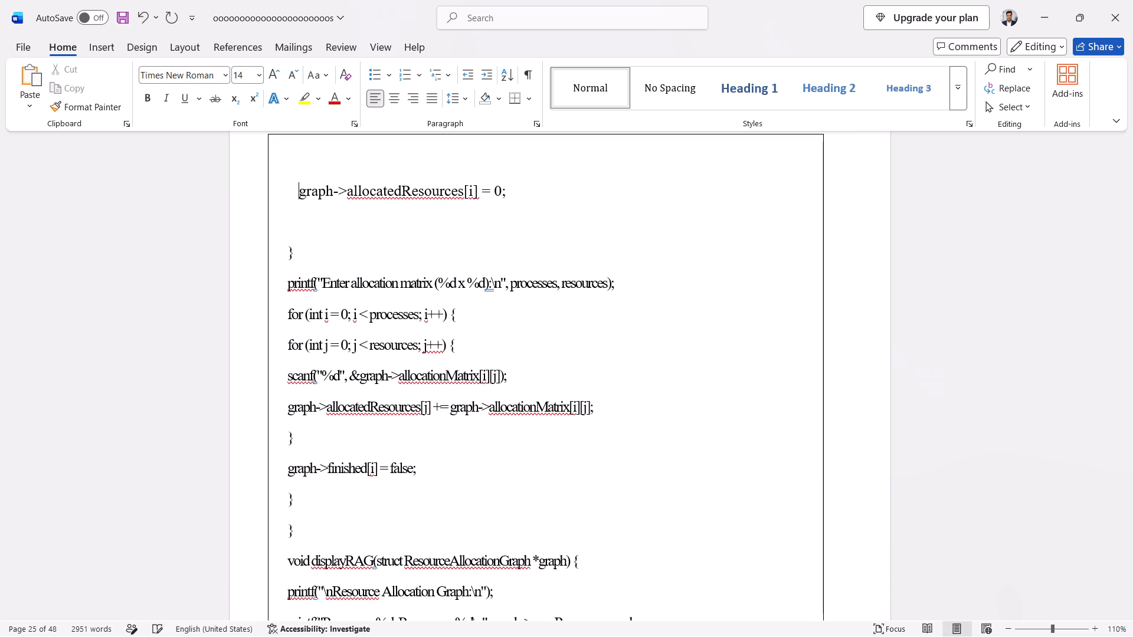
pyautogui.press('BackSpace')
pyautogui.press('BackSpace')
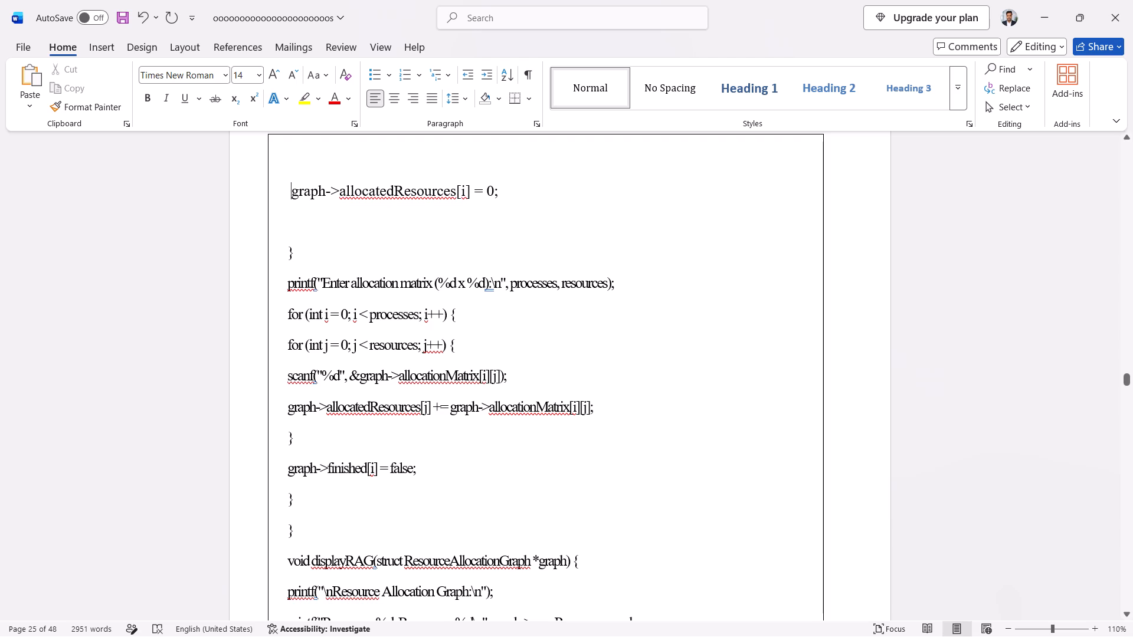
# Delete the blank line between "graph->allocatedResources[i] = 0;" and the closing brace below it.
pyautogui.click(292, 234)
pyautogui.click(291, 196)
pyautogui.click(293, 239)
pyautogui.press('BackSpace')
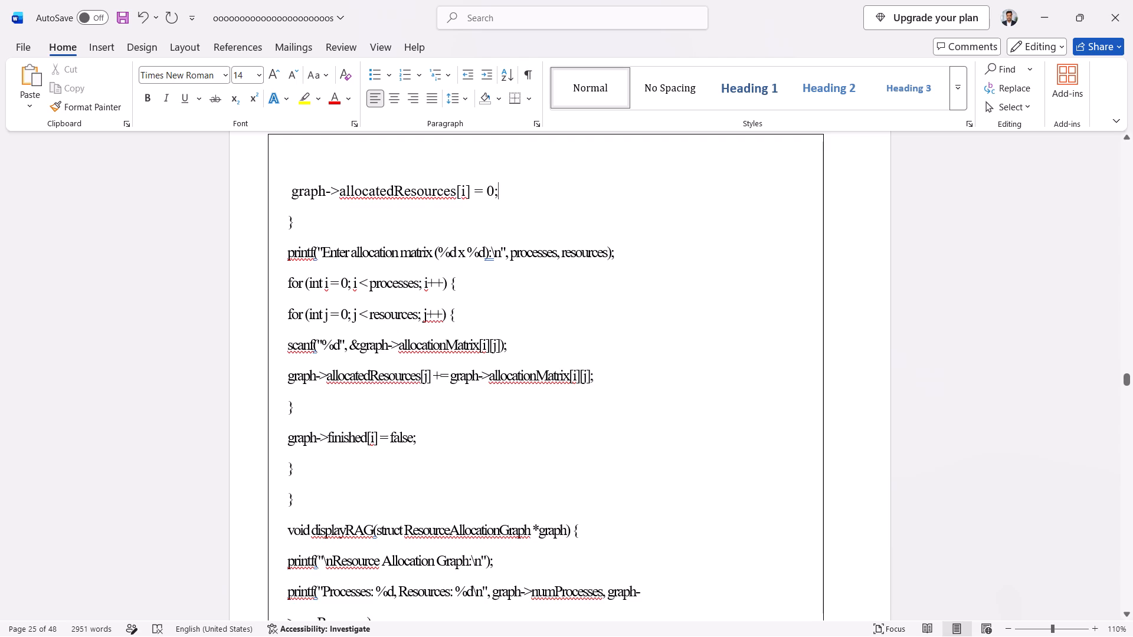
pyautogui.click(292, 212)
pyautogui.click(291, 234)
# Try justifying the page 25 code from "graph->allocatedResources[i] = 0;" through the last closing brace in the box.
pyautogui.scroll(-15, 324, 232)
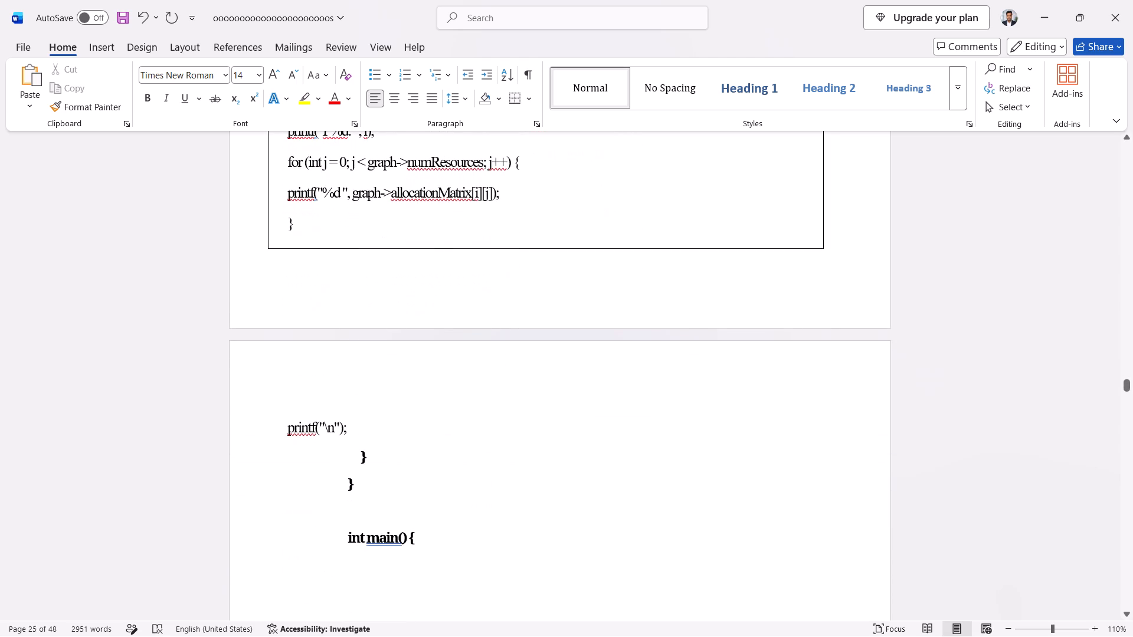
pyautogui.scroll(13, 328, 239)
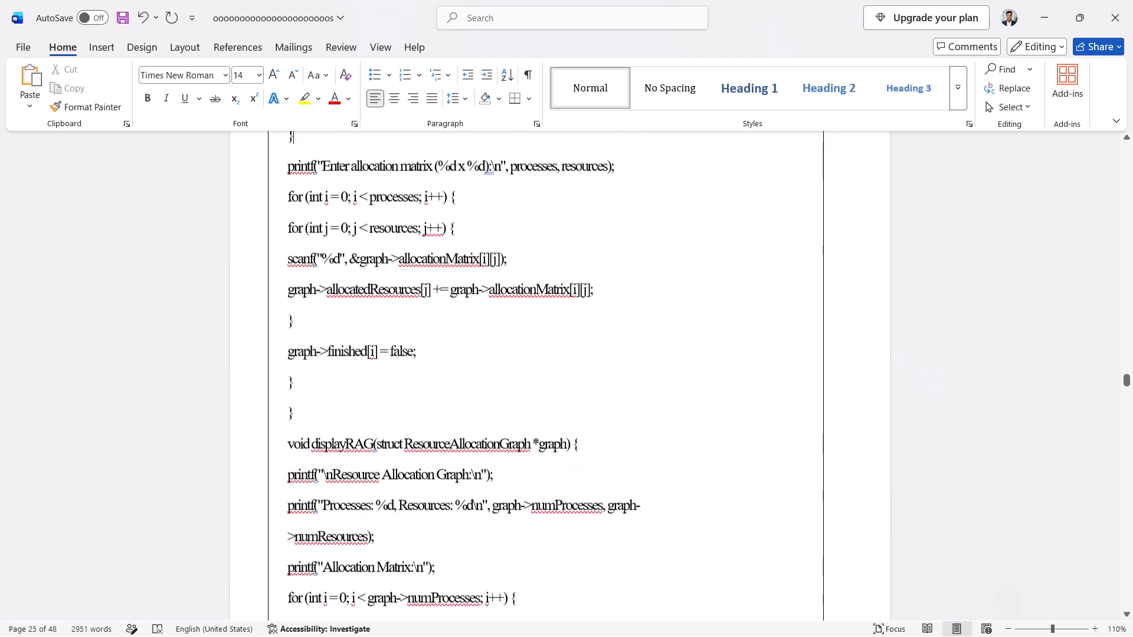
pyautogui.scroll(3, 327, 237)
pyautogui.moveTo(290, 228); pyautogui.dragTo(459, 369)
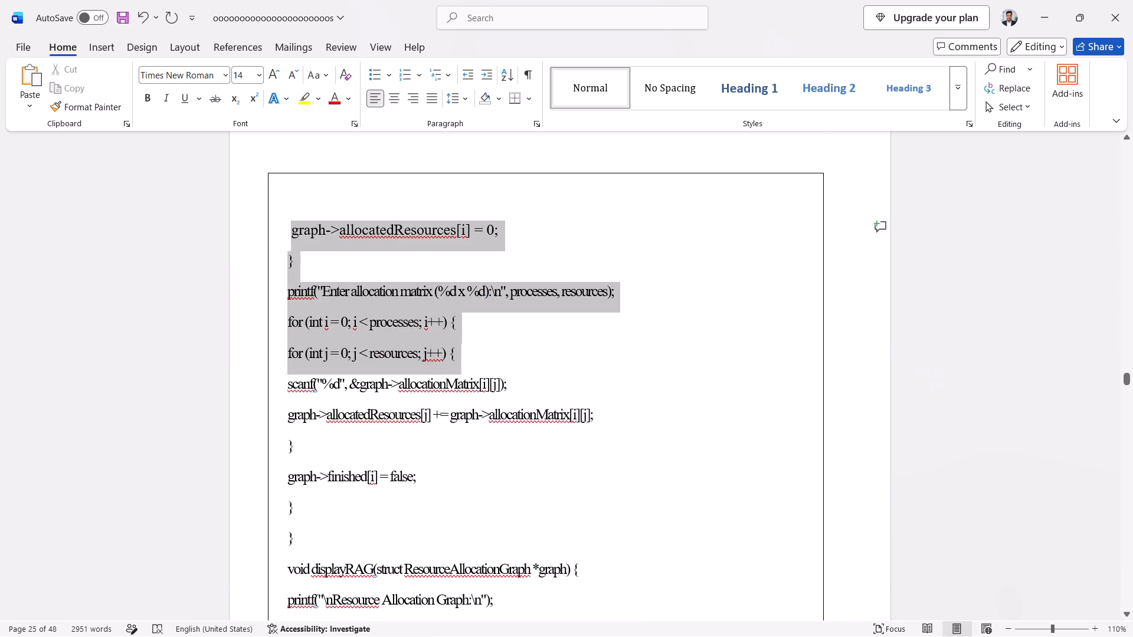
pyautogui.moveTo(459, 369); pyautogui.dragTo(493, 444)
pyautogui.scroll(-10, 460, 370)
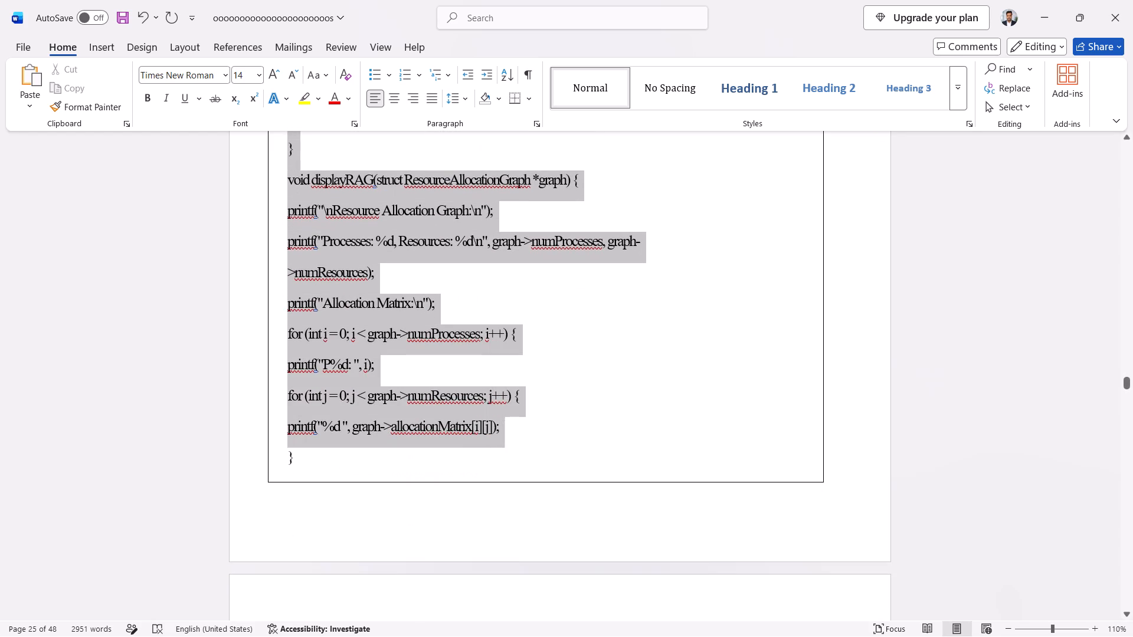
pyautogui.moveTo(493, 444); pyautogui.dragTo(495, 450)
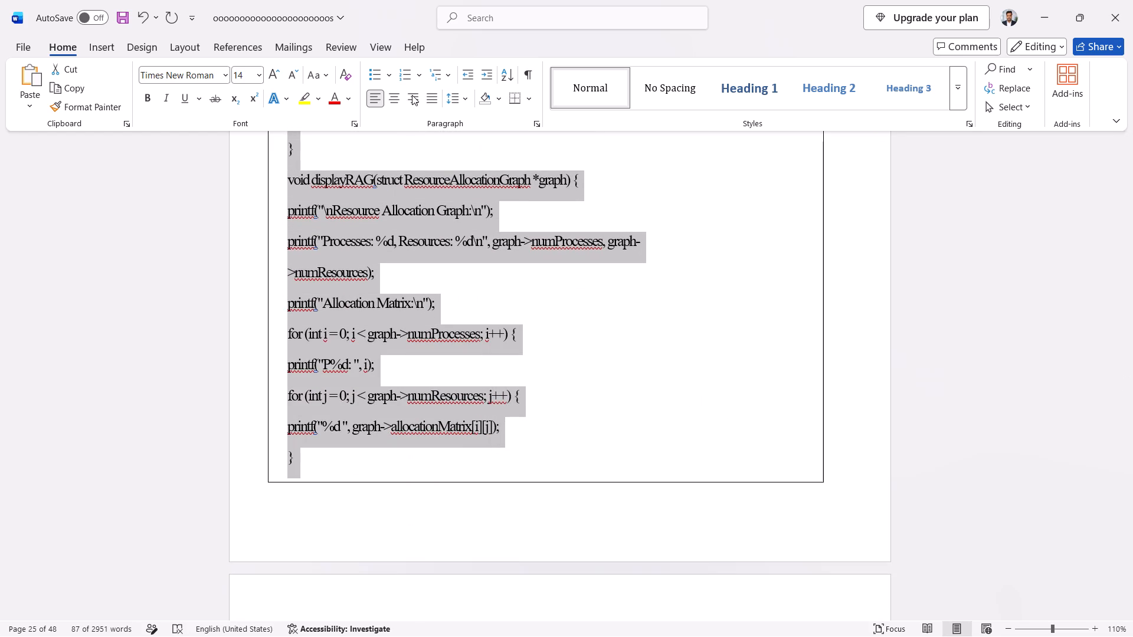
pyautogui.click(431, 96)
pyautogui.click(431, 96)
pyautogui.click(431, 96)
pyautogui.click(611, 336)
# Examine the remaining Resource Allocation Graph code on the pages after page 25, through the end of the main function.
pyautogui.scroll(-4, 611, 336)
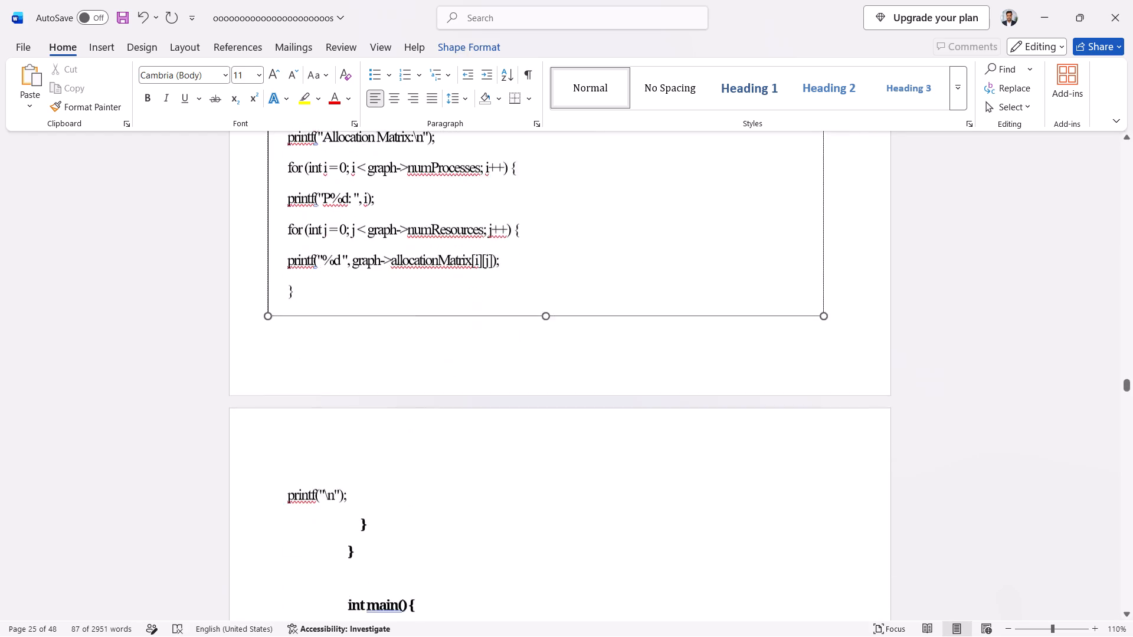
pyautogui.scroll(-8, 611, 337)
pyautogui.scroll(-15, 476, 283)
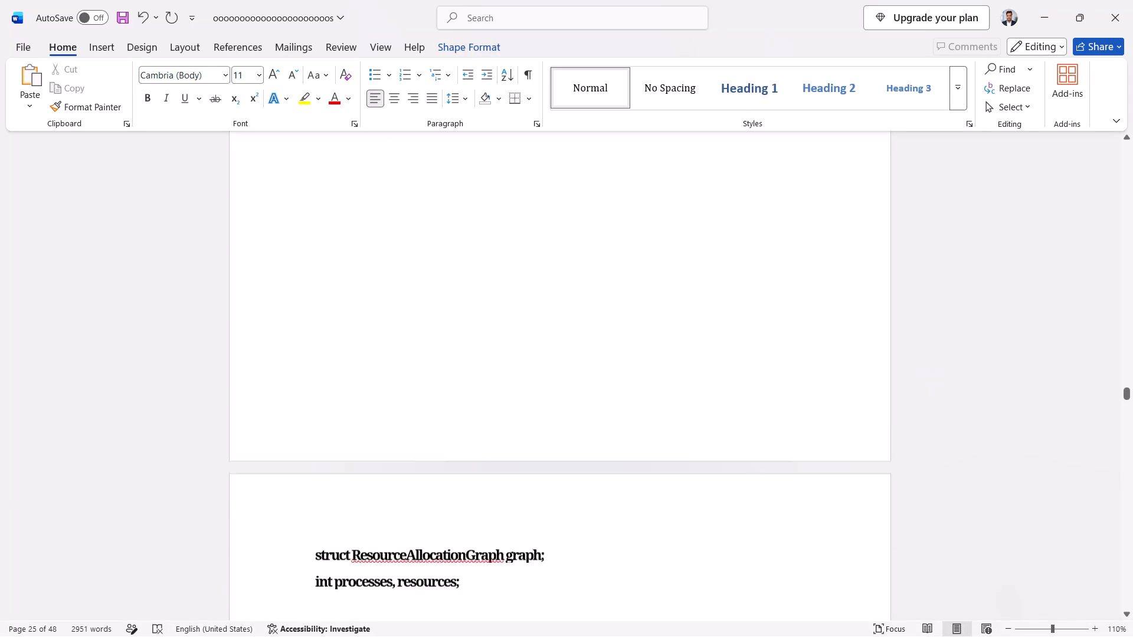
pyautogui.scroll(-2, 476, 283)
pyautogui.scroll(16, 471, 281)
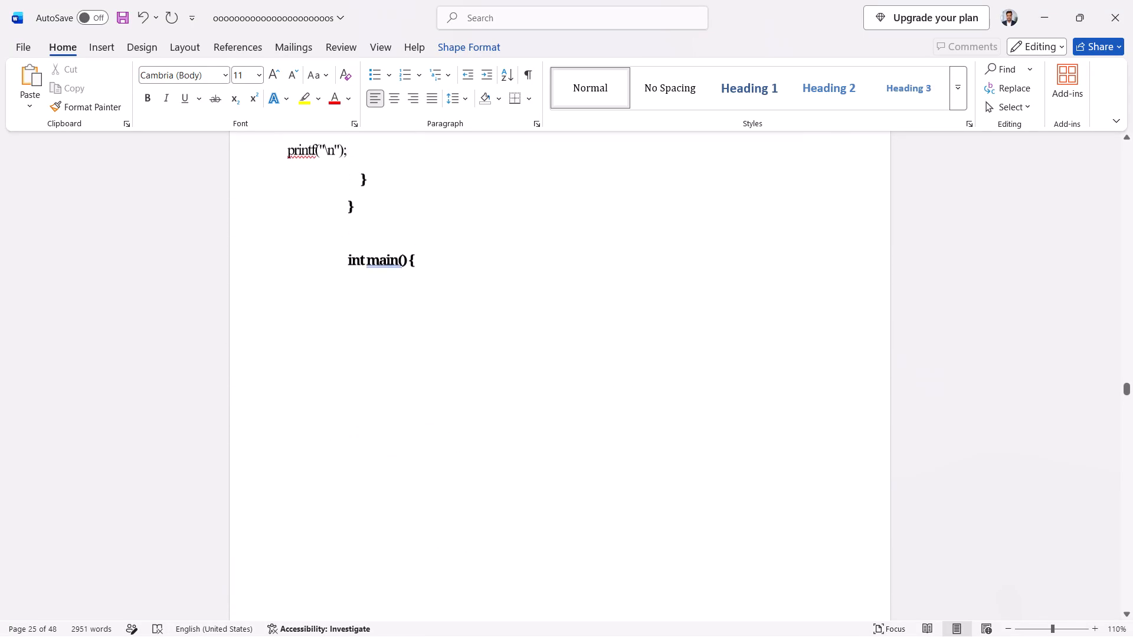
pyautogui.scroll(1, 471, 281)
pyautogui.scroll(-17, 471, 281)
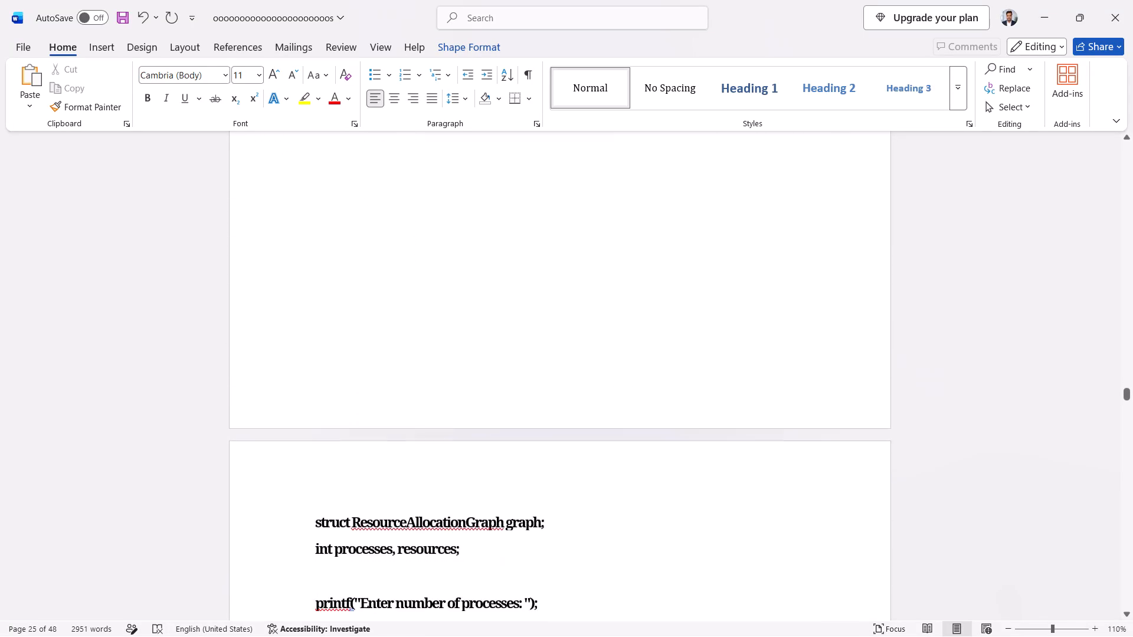
pyautogui.scroll(-11, 471, 281)
pyautogui.scroll(7, 471, 281)
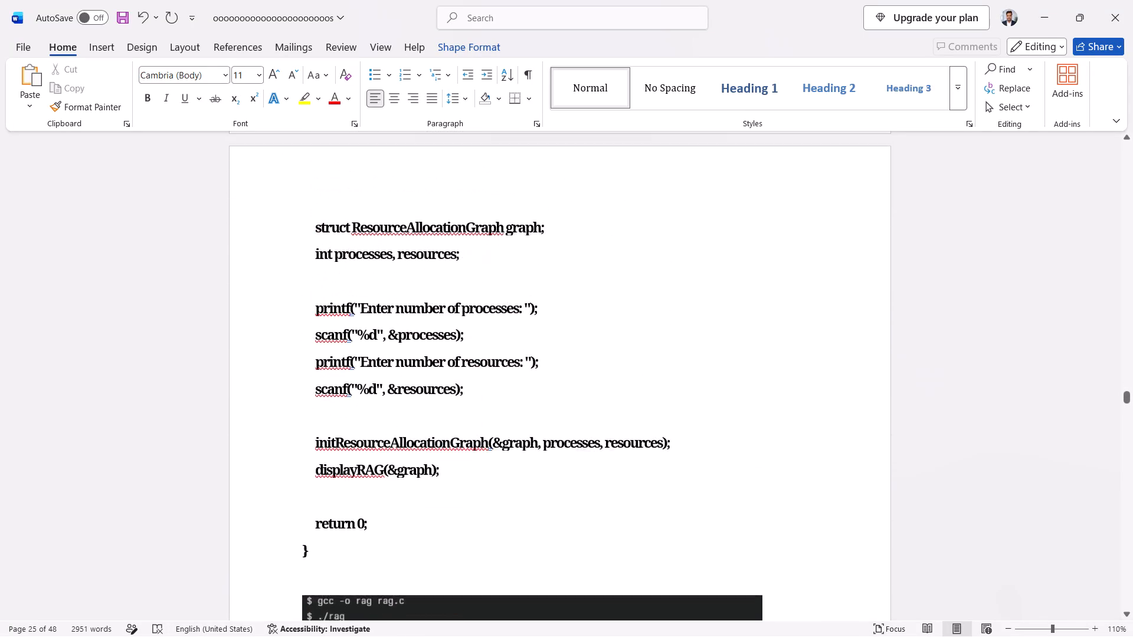
# Delete the trailing space after "int main() {" on page 26.
pyautogui.scroll(20, 471, 281)
pyautogui.scroll(4, 471, 281)
pyautogui.click(306, 264)
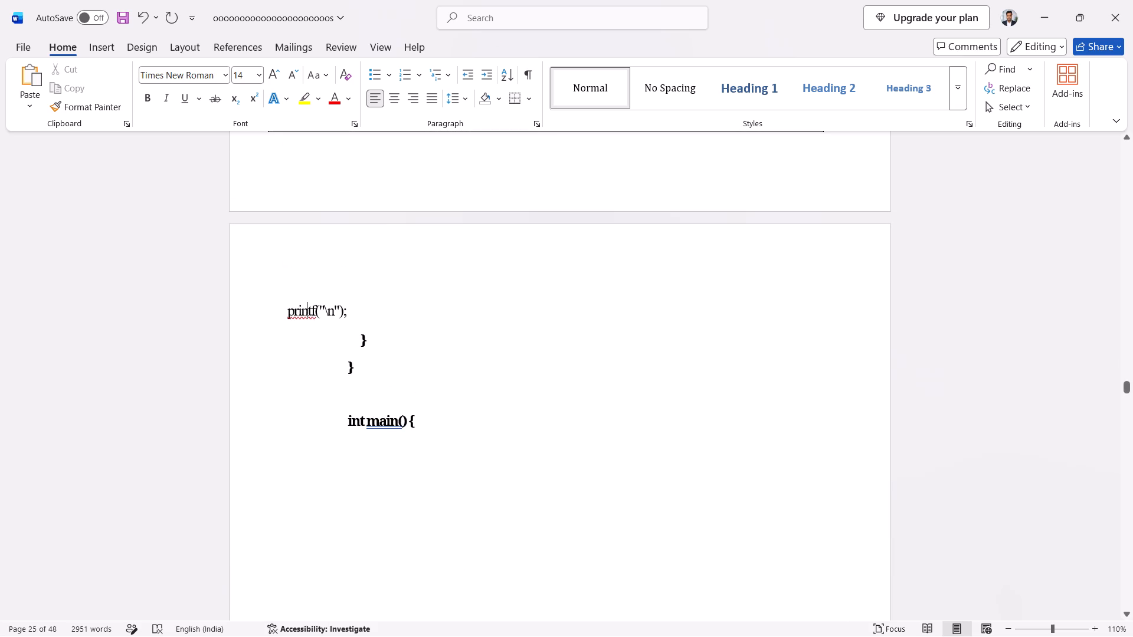
pyautogui.click(427, 475)
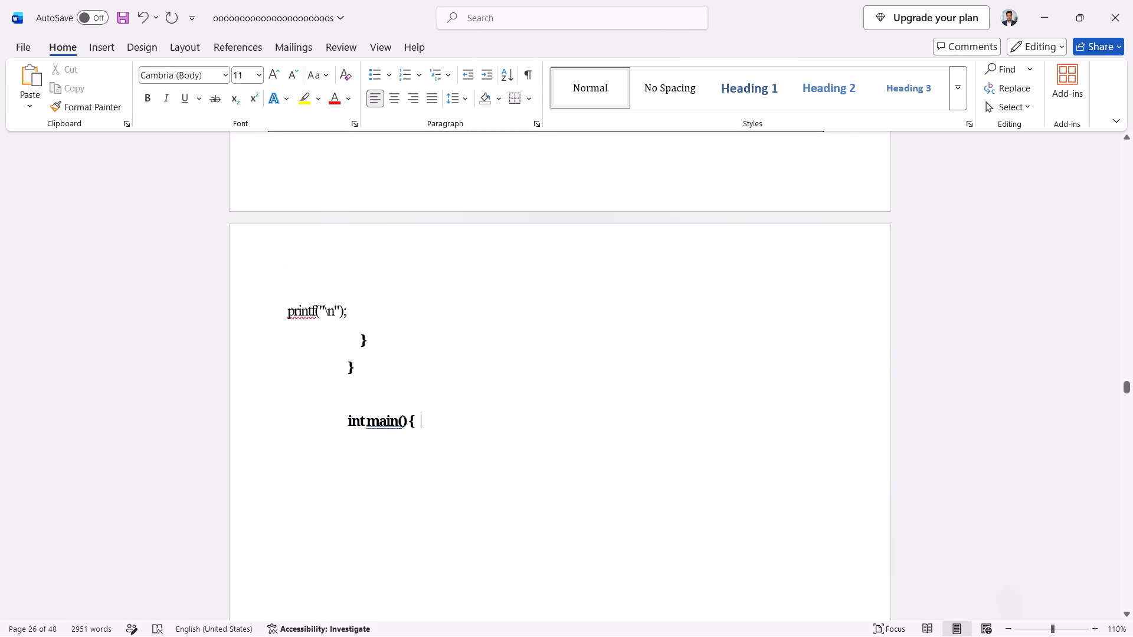
pyautogui.press('BackSpace')
pyautogui.click(414, 487)
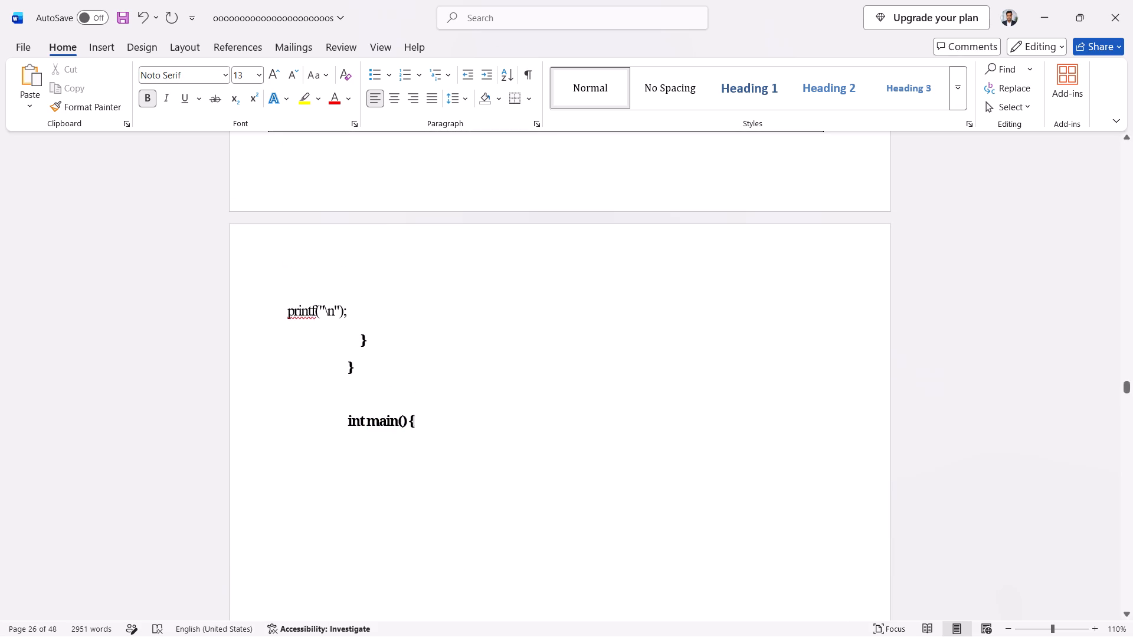
# Remove the indentation and empty space before "struct ResourceAllocationGraph graph;", deleting back through the opening brace after "int main()".
pyautogui.scroll(-16, 414, 487)
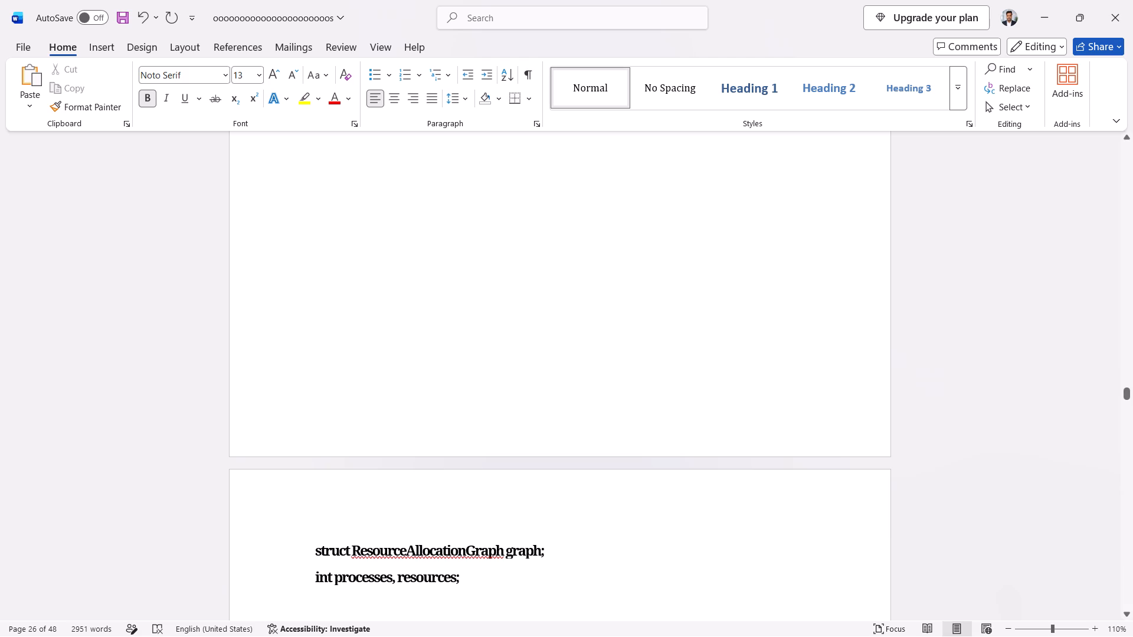
pyautogui.click(314, 545)
pyautogui.press('BackSpace')
pyautogui.press('BackSpace')
pyautogui.press('BackSpace')
pyautogui.press('BackSpace')
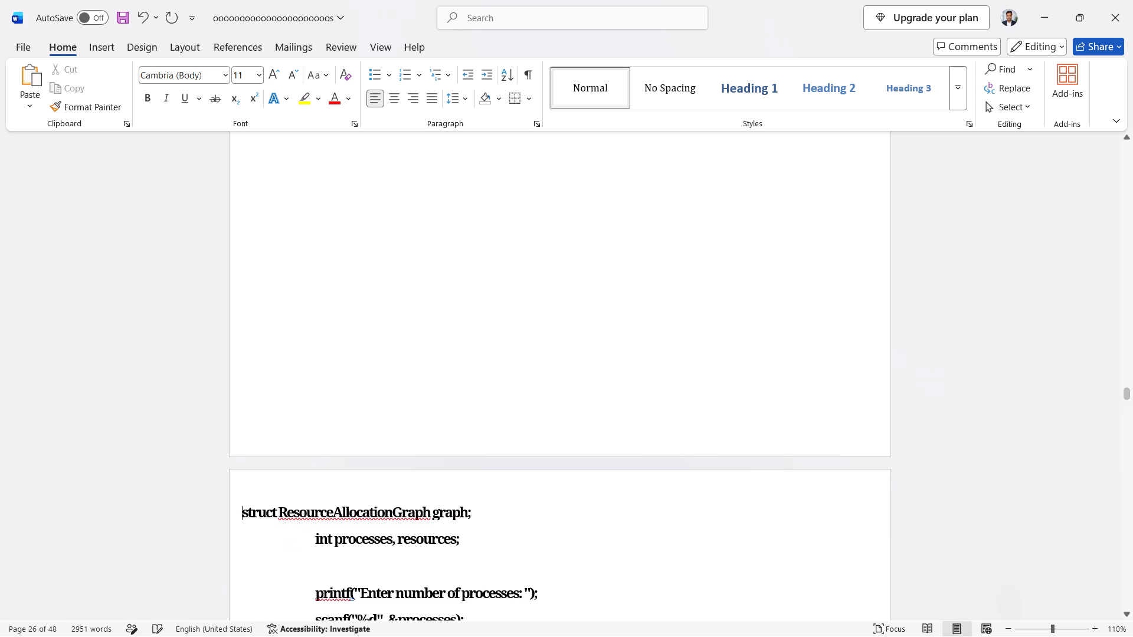
pyautogui.press('BackSpace')
pyautogui.press('BackSpace')
pyautogui.press('BackSpace')
pyautogui.press('BackSpace')
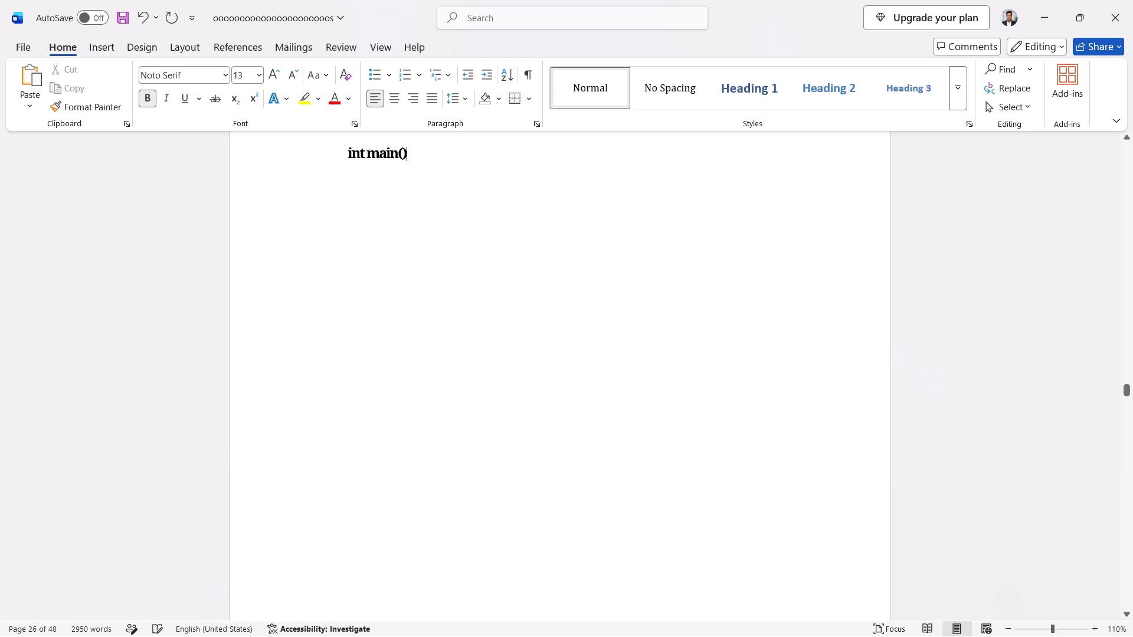
# Cut the main-function code from "struct ResourceAllocationGraph graph;" through its closing brace from page 27.
pyautogui.scroll(1, 385, 505)
pyautogui.scroll(-12, 385, 505)
pyautogui.scroll(3, 387, 504)
pyautogui.scroll(-7, 387, 504)
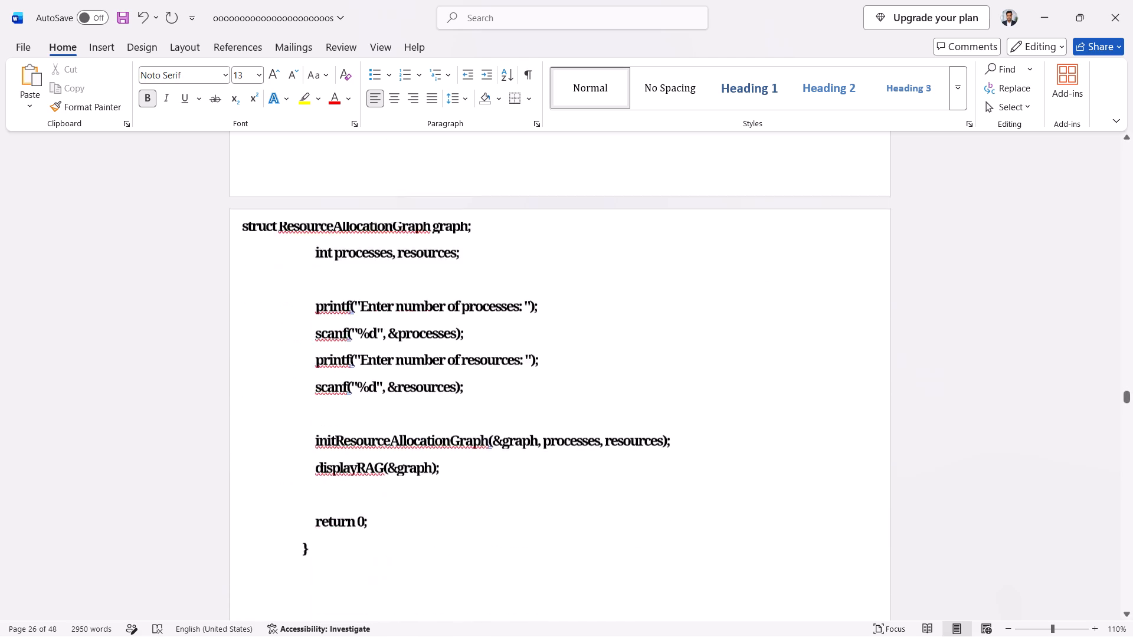
pyautogui.scroll(-20, 387, 504)
pyautogui.scroll(-2, 387, 504)
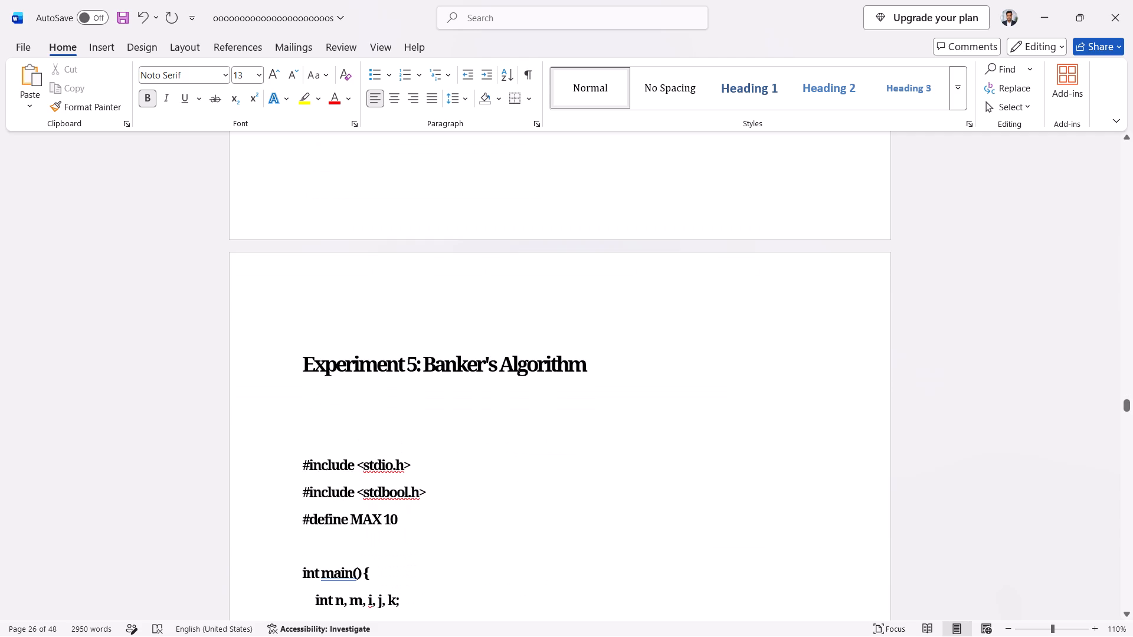
pyautogui.scroll(19, 387, 503)
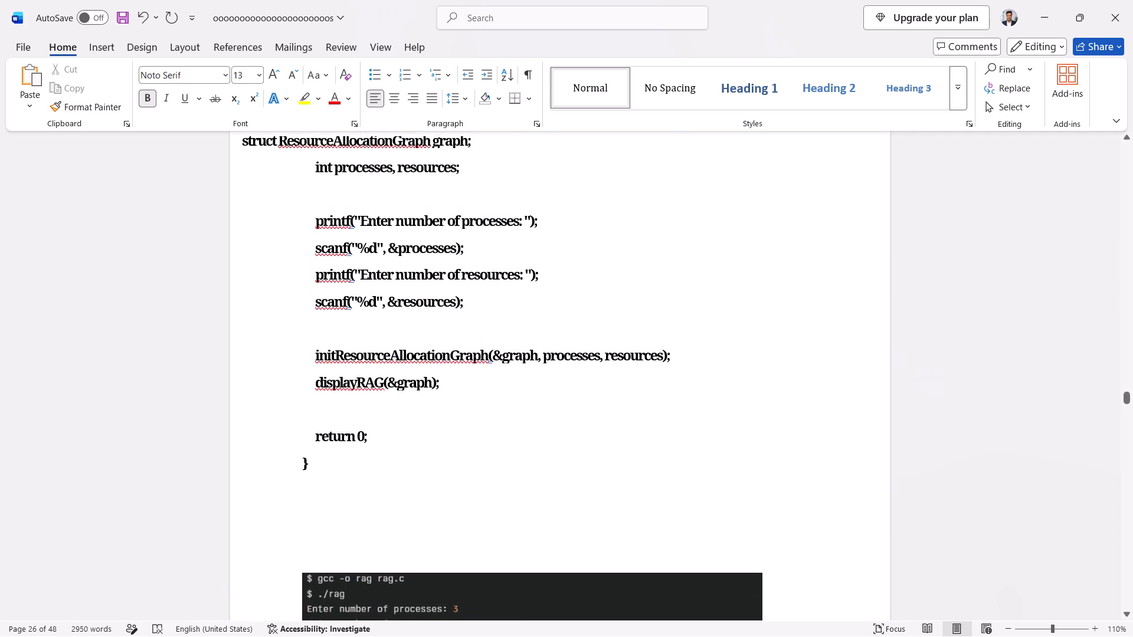
pyautogui.moveTo(333, 475); pyautogui.dragTo(277, 315)
pyautogui.scroll(5, 286, 326)
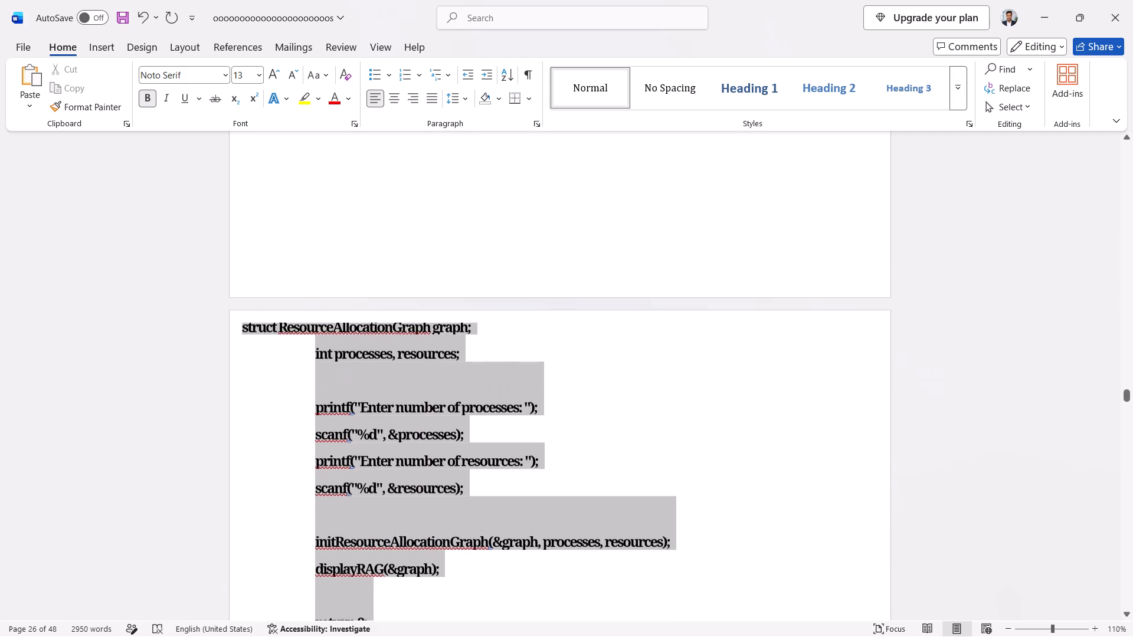
pyautogui.moveTo(277, 315); pyautogui.dragTo(239, 325)
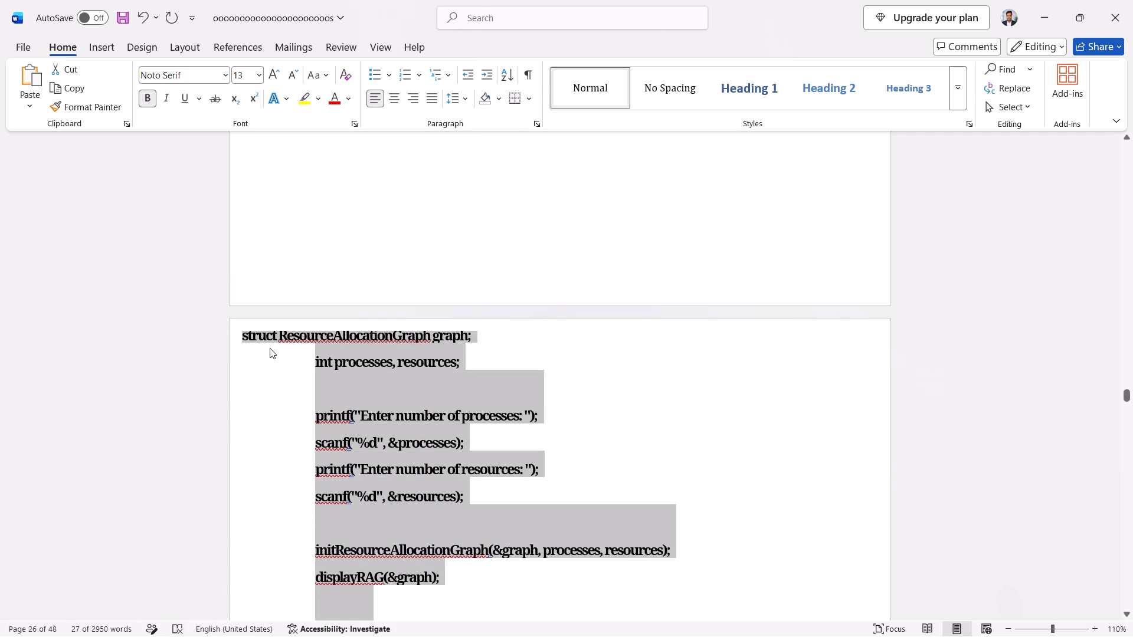
pyautogui.hotkey('ctrl', 'c')
pyautogui.hotkey('ctrl', 'x')
# Paste the cut main-function code on page 26 below "int main()", leaving a blank line between them.
pyautogui.scroll(-20, 279, 347)
pyautogui.scroll(-4, 279, 347)
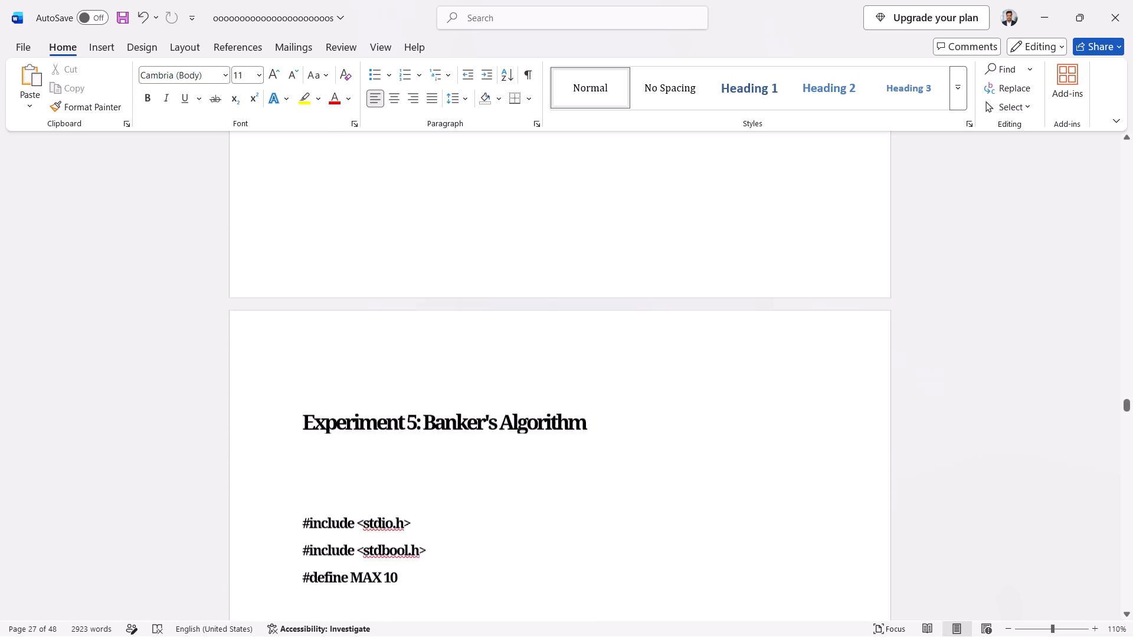
pyautogui.scroll(-3, 279, 347)
pyautogui.scroll(20, 279, 347)
pyautogui.scroll(6, 279, 347)
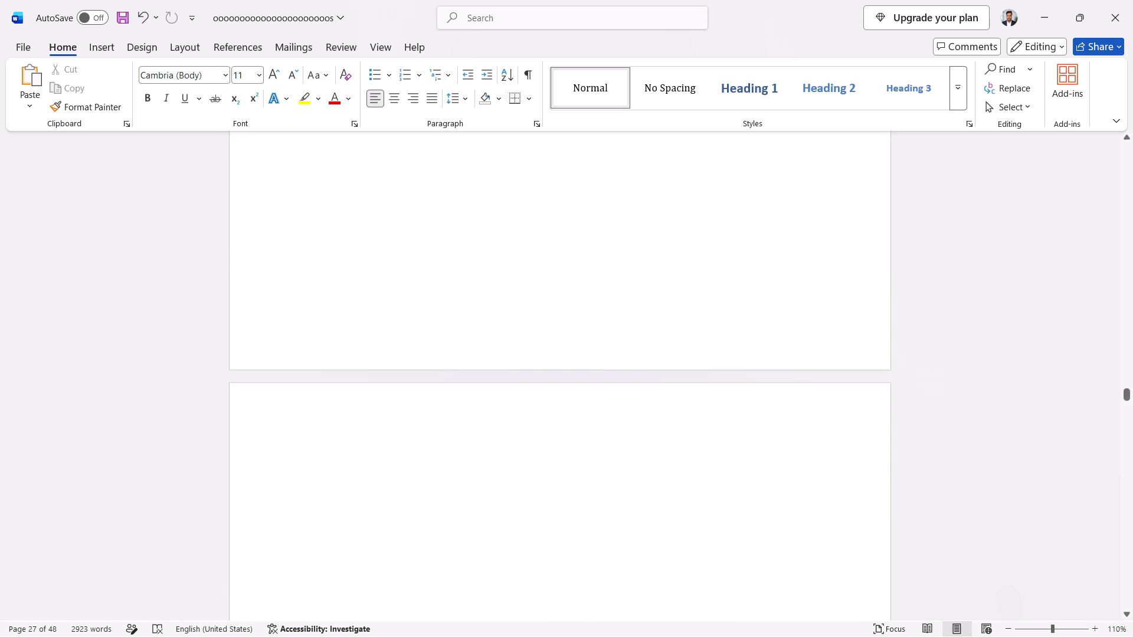
pyautogui.scroll(19, 279, 347)
pyautogui.click(413, 358)
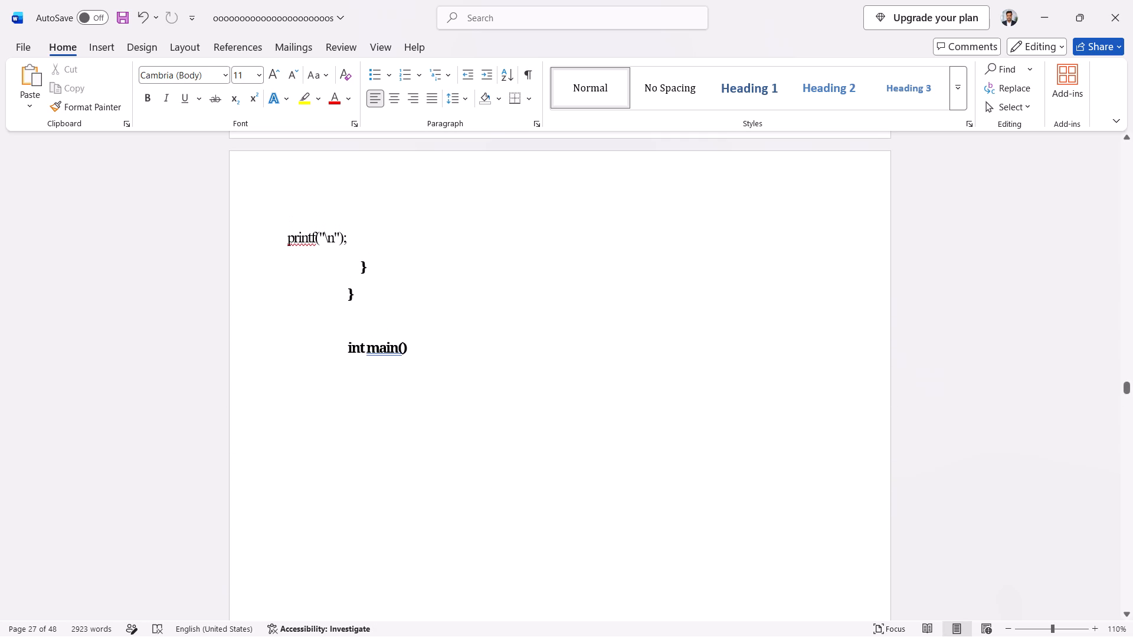
pyautogui.press('Return')
pyautogui.press('Return')
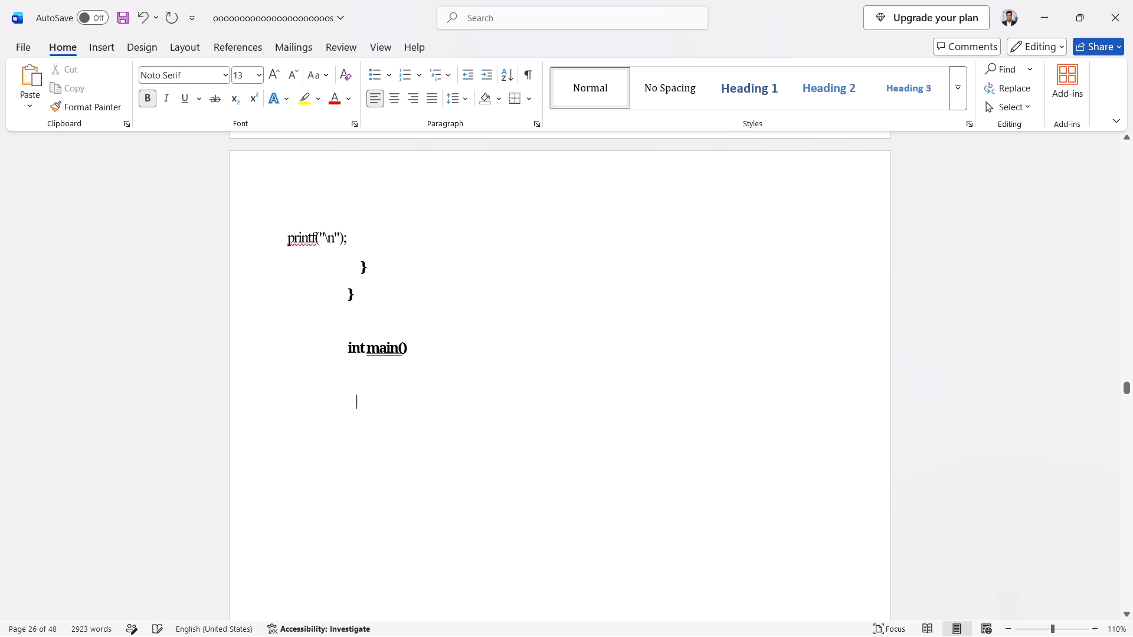
pyautogui.press('Return')
pyautogui.press('BackSpace')
pyautogui.press('BackSpace')
pyautogui.press('BackSpace')
pyautogui.press('\\')
pyautogui.press('BackSpace')
pyautogui.press('Return')
pyautogui.hotkey('ctrl', 'v')
pyautogui.scroll(-8, 413, 358)
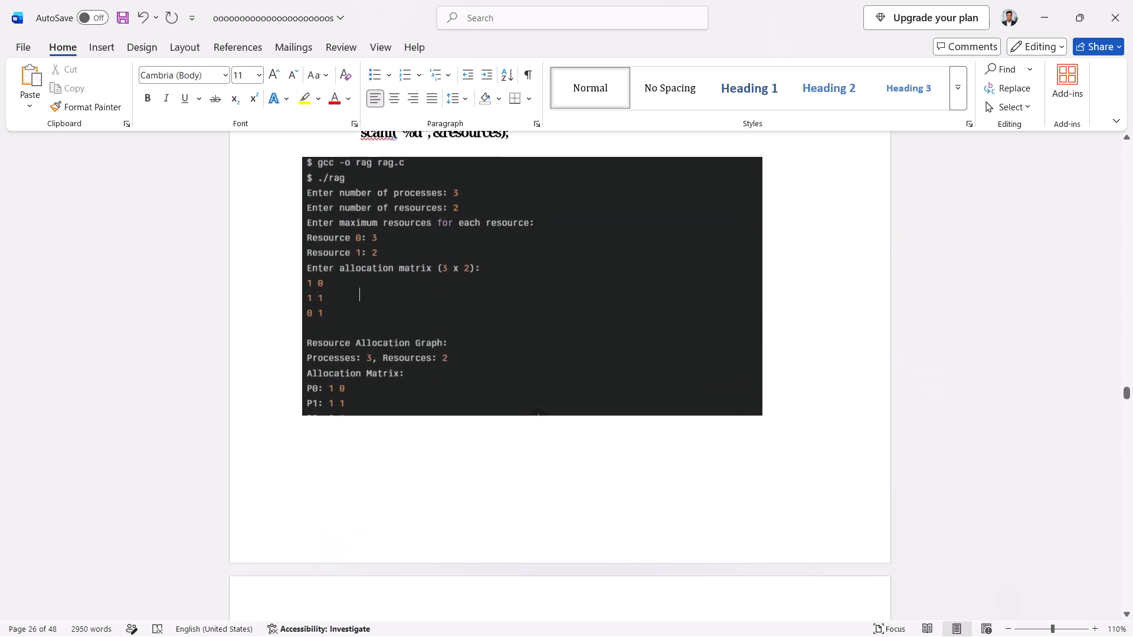
pyautogui.scroll(5, 412, 357)
pyautogui.click(528, 307)
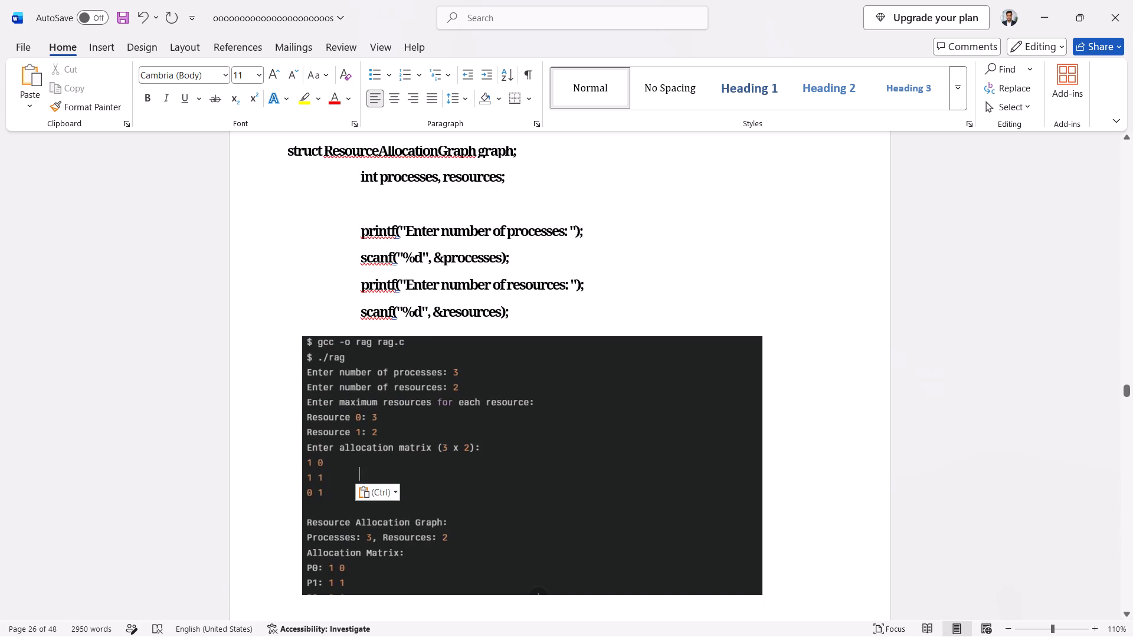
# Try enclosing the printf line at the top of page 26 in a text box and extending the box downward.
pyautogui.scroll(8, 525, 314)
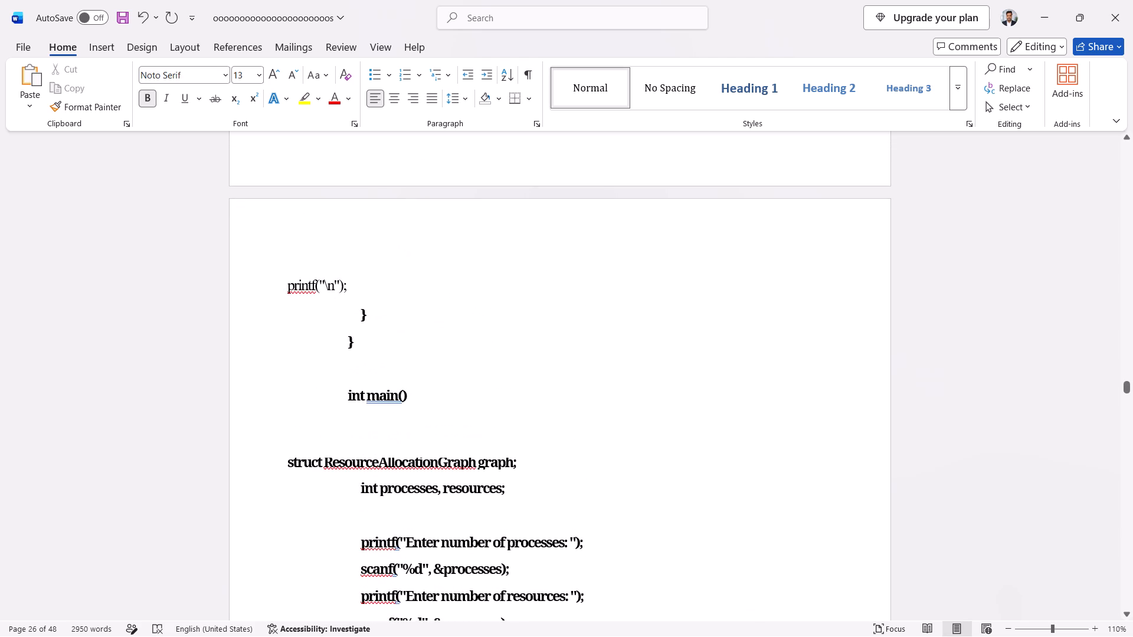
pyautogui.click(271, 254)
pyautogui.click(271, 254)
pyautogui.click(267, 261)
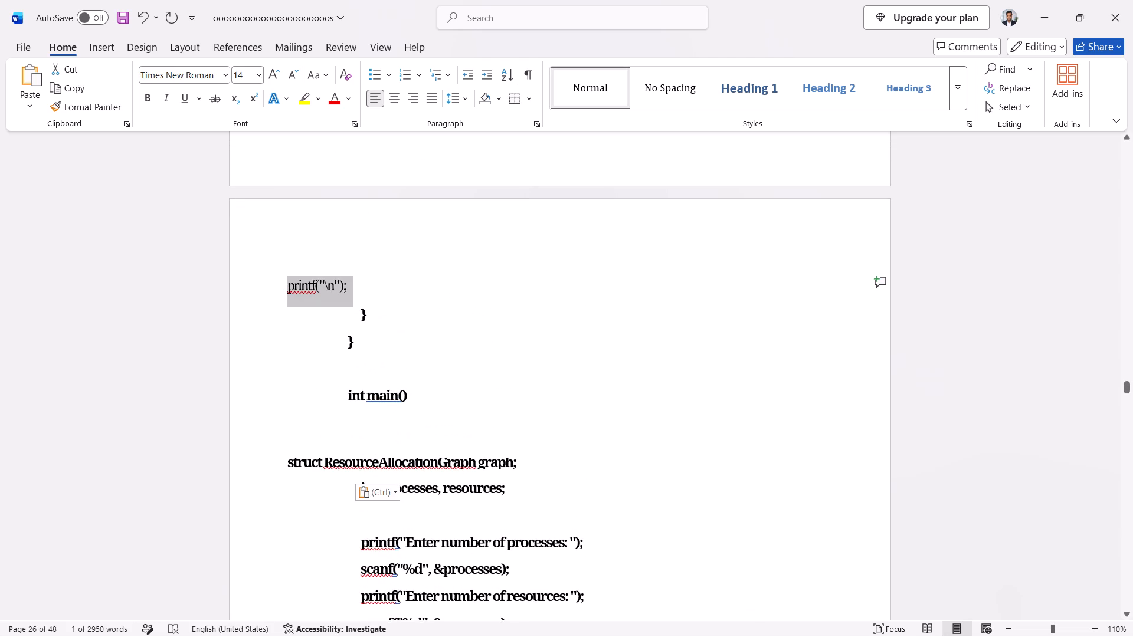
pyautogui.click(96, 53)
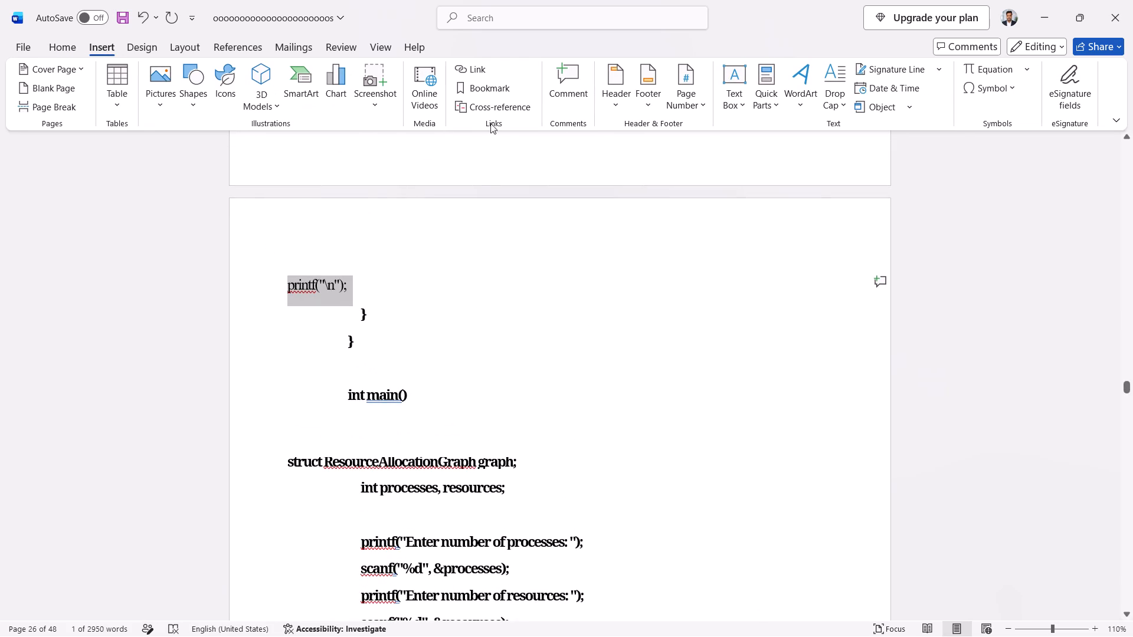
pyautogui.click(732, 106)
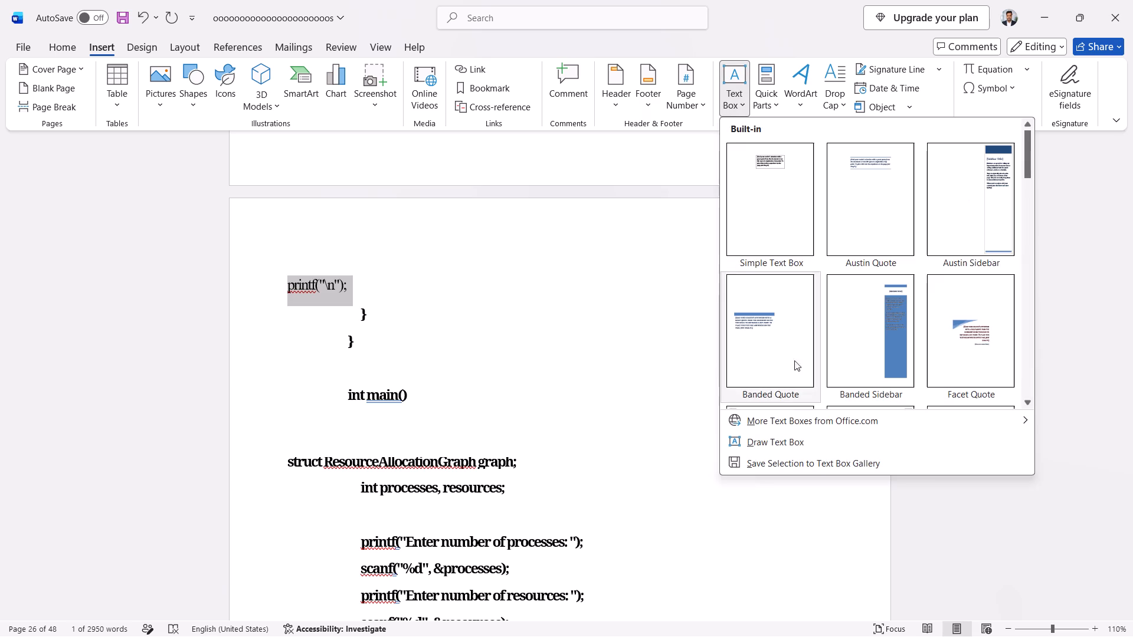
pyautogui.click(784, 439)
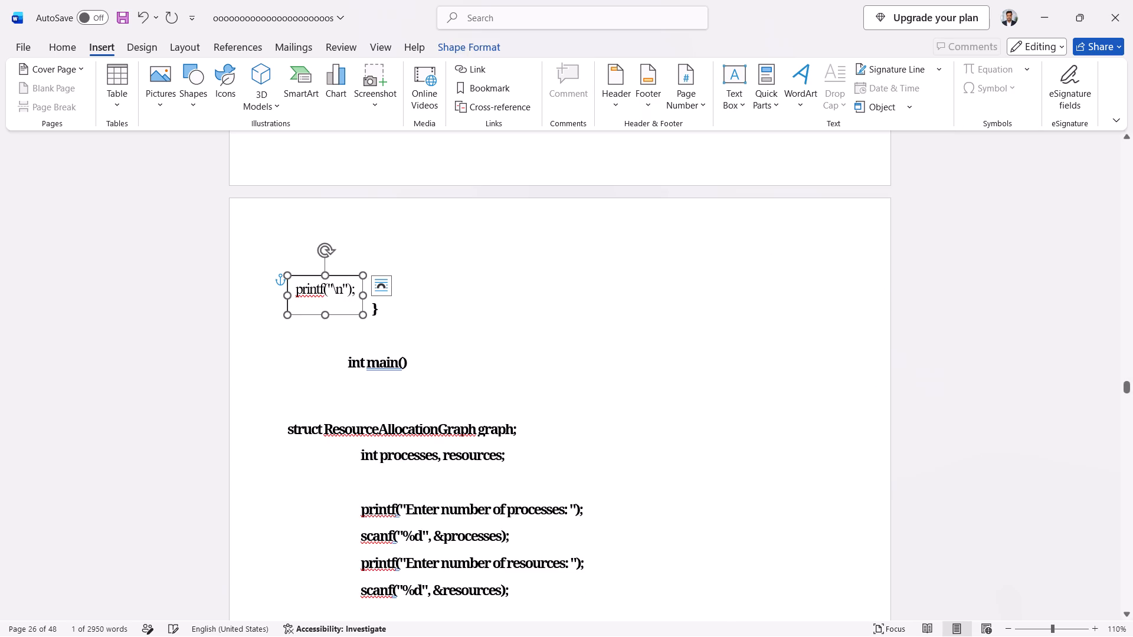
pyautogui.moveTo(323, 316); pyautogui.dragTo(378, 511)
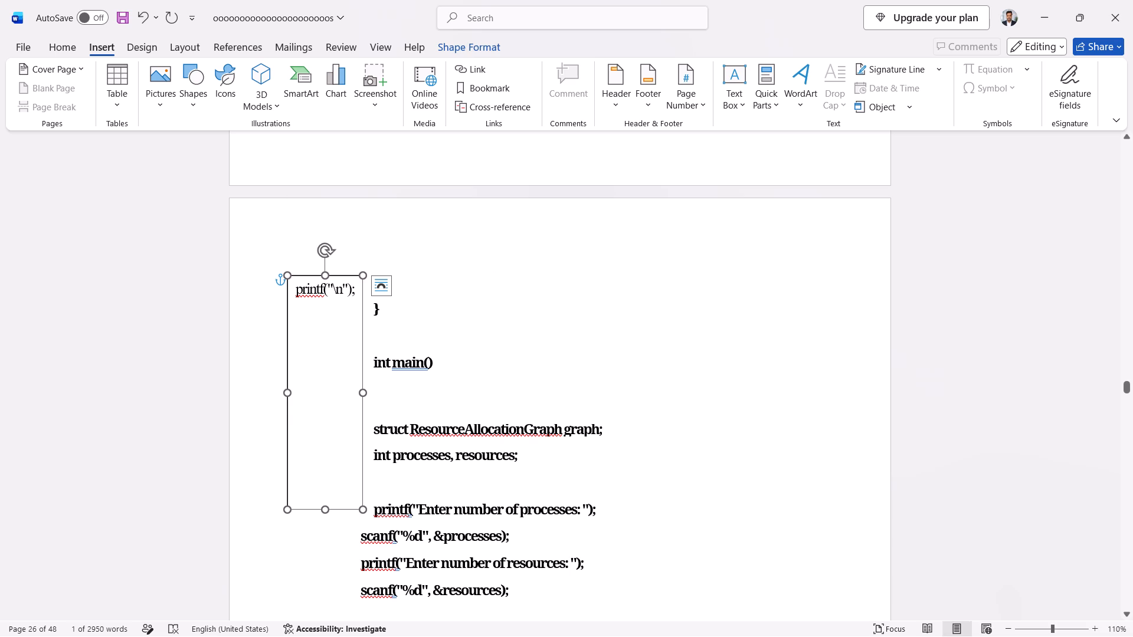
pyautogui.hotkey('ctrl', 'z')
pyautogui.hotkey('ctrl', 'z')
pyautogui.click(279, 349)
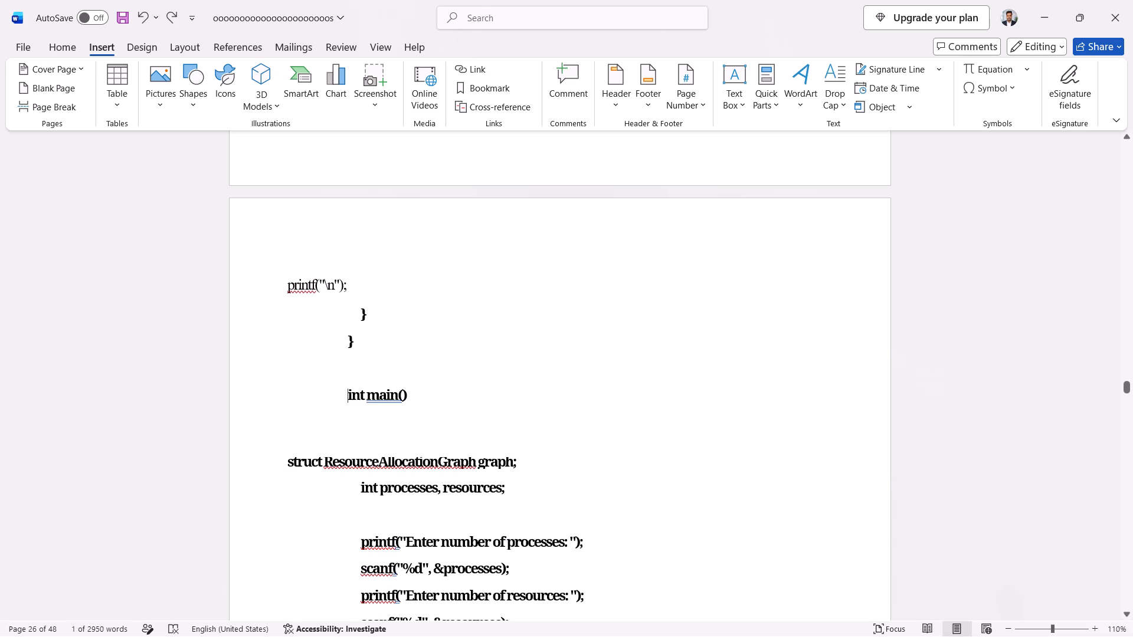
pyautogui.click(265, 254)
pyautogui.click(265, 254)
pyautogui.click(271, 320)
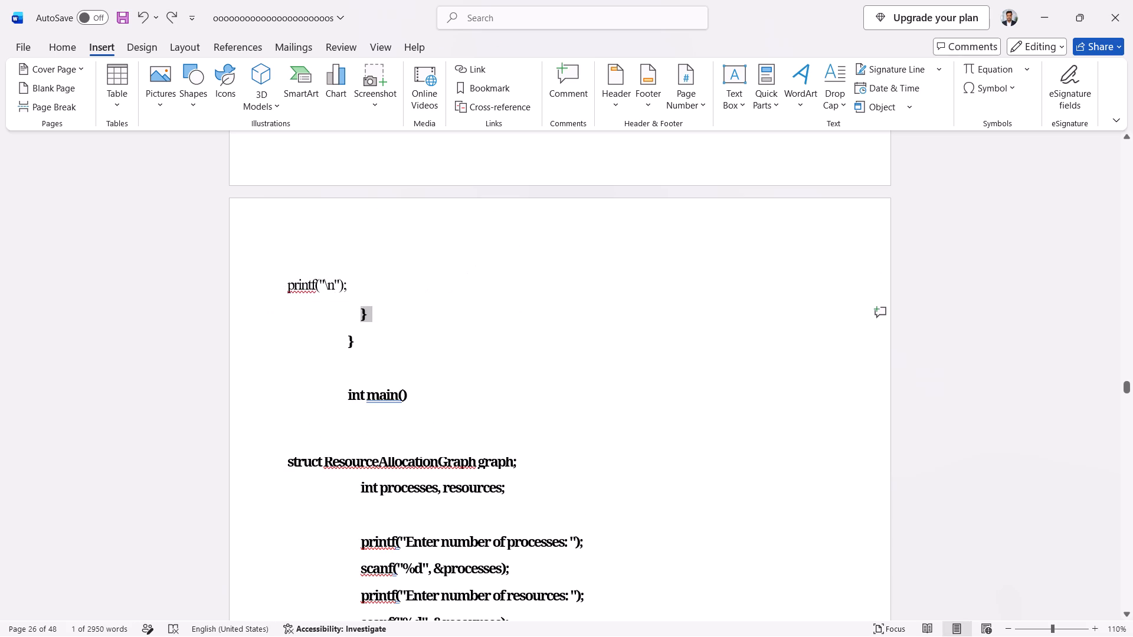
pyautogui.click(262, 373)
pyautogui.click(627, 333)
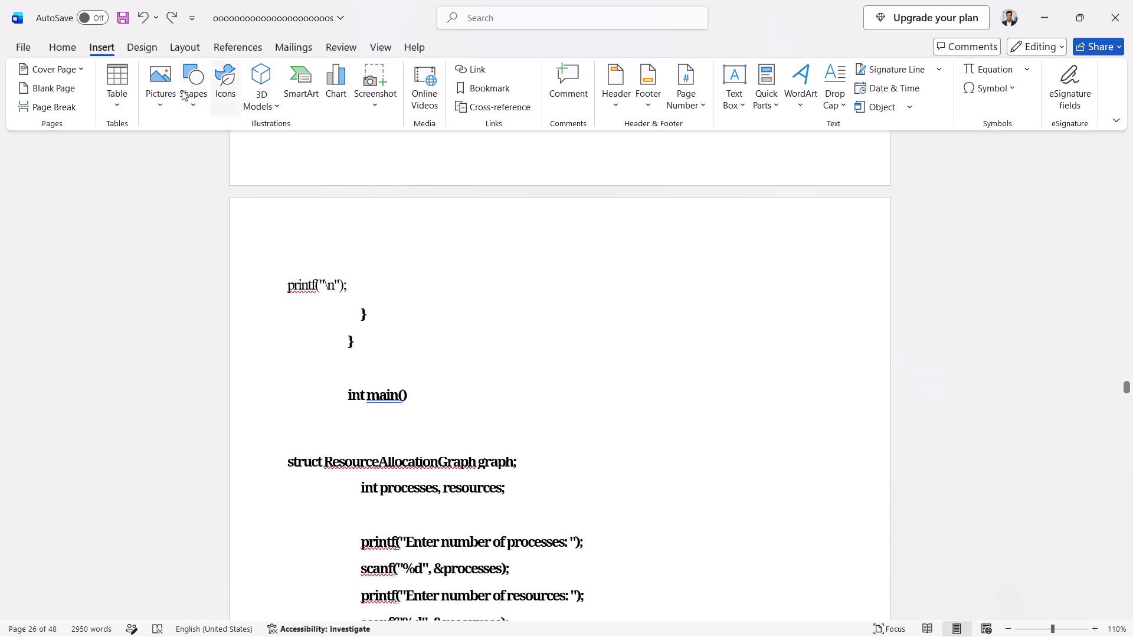
# Draw a text box over the page 26 code, about 17.8 cm wide and 24.6 cm high.
pyautogui.click(732, 92)
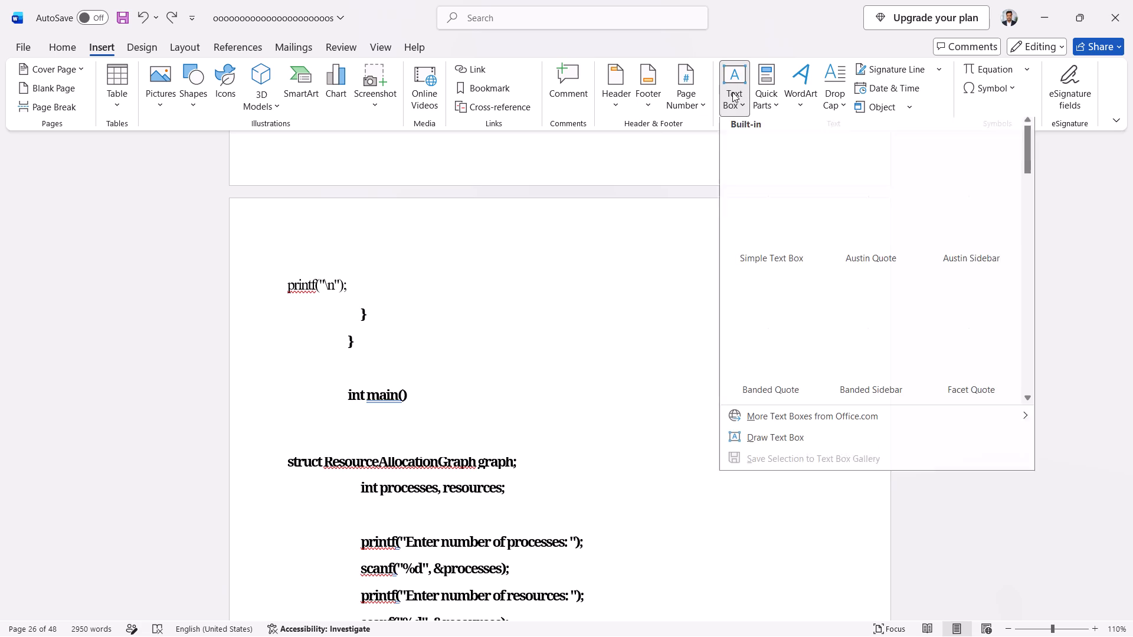
pyautogui.click(777, 444)
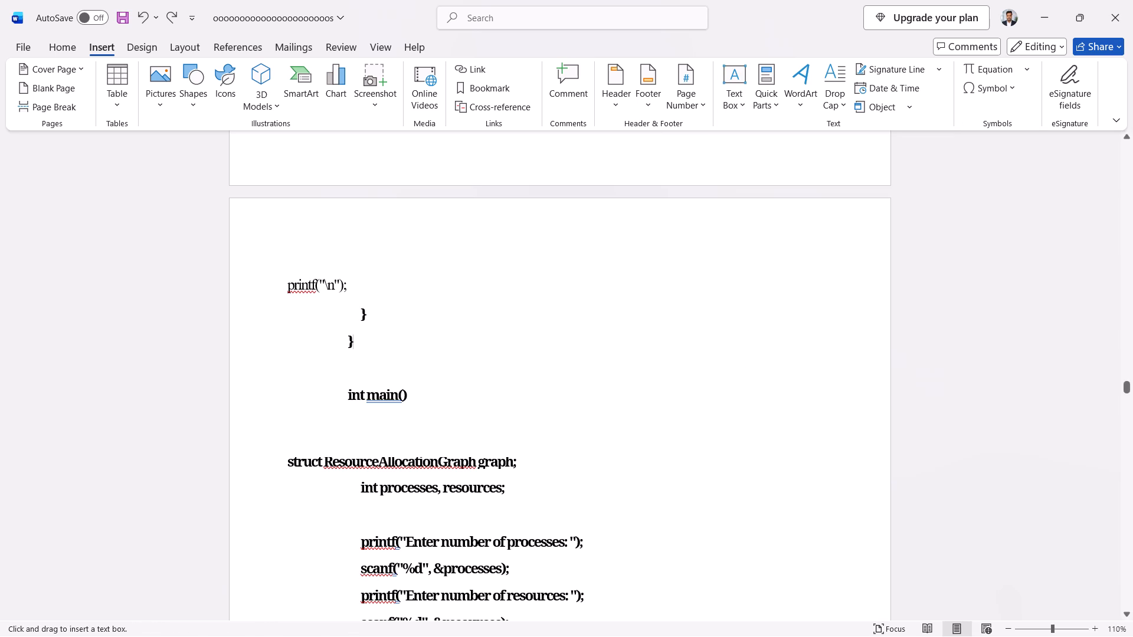
pyautogui.moveTo(272, 233); pyautogui.dragTo(817, 609)
pyautogui.scroll(-8, 679, 526)
pyautogui.moveTo(543, 298); pyautogui.dragTo(542, 567)
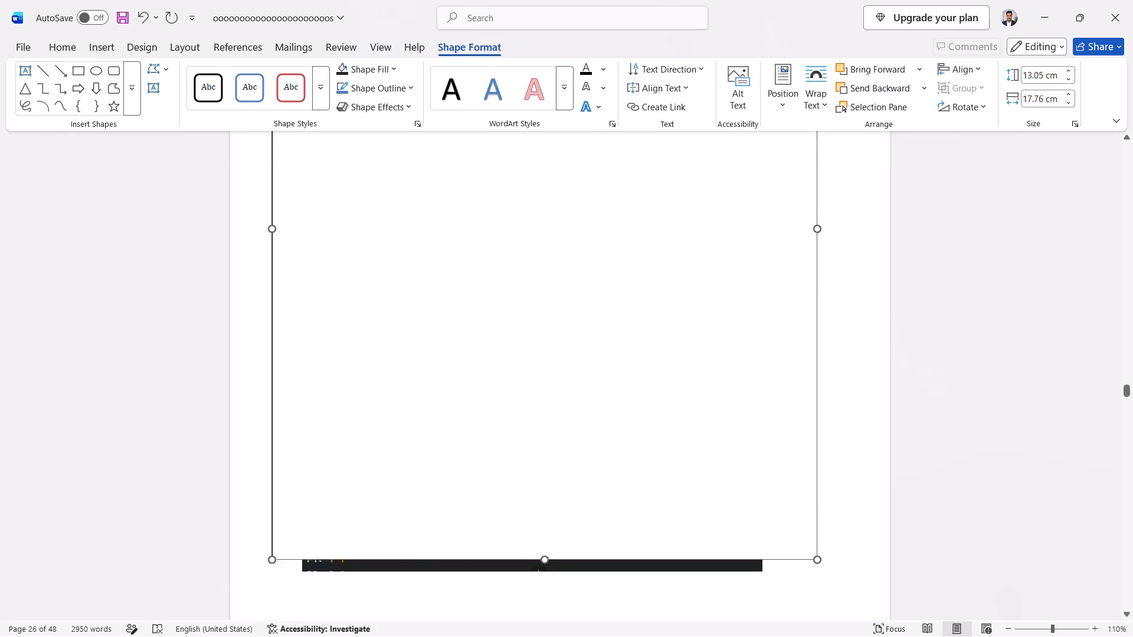
pyautogui.moveTo(542, 567); pyautogui.dragTo(539, 584)
pyautogui.scroll(-4, 521, 489)
pyautogui.moveTo(544, 441); pyautogui.dragTo(545, 495)
pyautogui.scroll(-1, 545, 460)
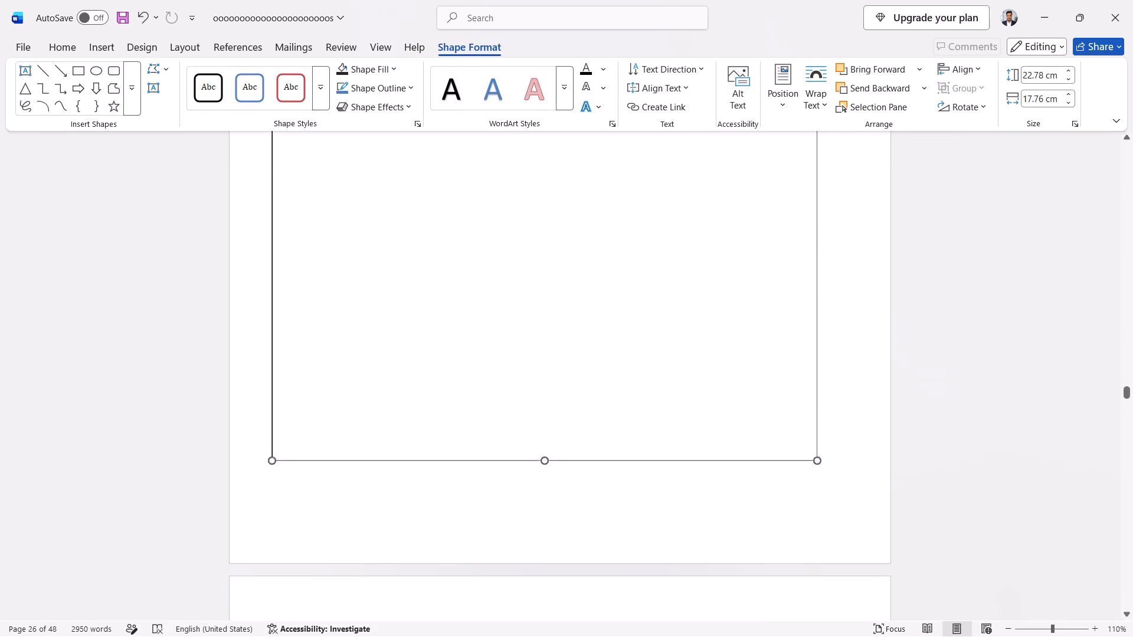
pyautogui.moveTo(545, 495); pyautogui.dragTo(545, 498)
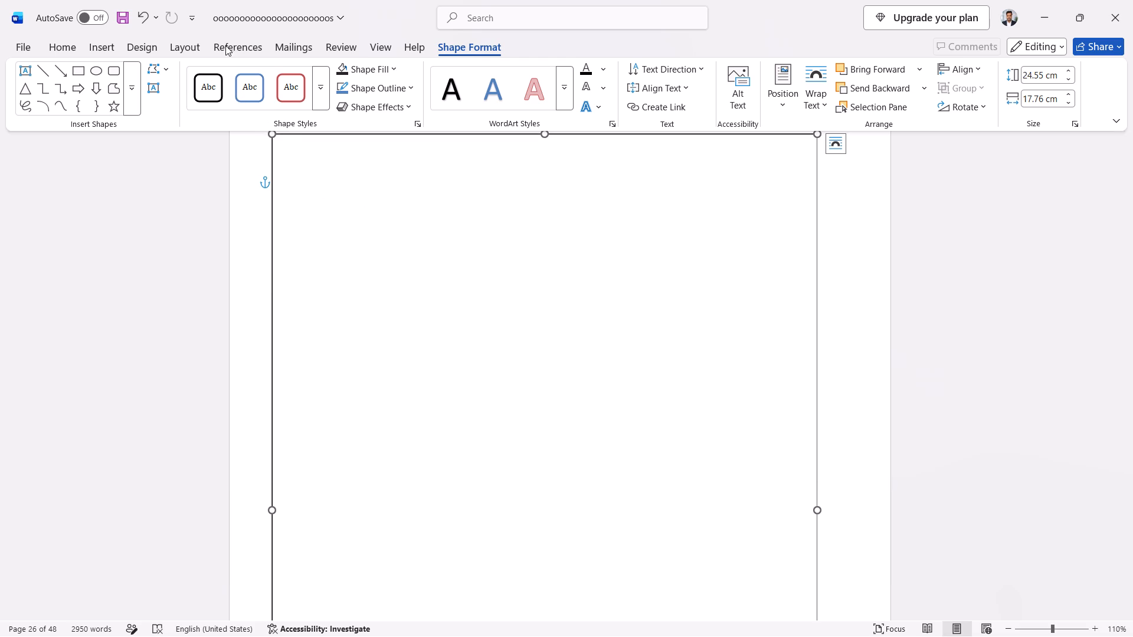
# Apply the Moderate margin preset with the page 26 content selected.
pyautogui.scroll(4, 564, 298)
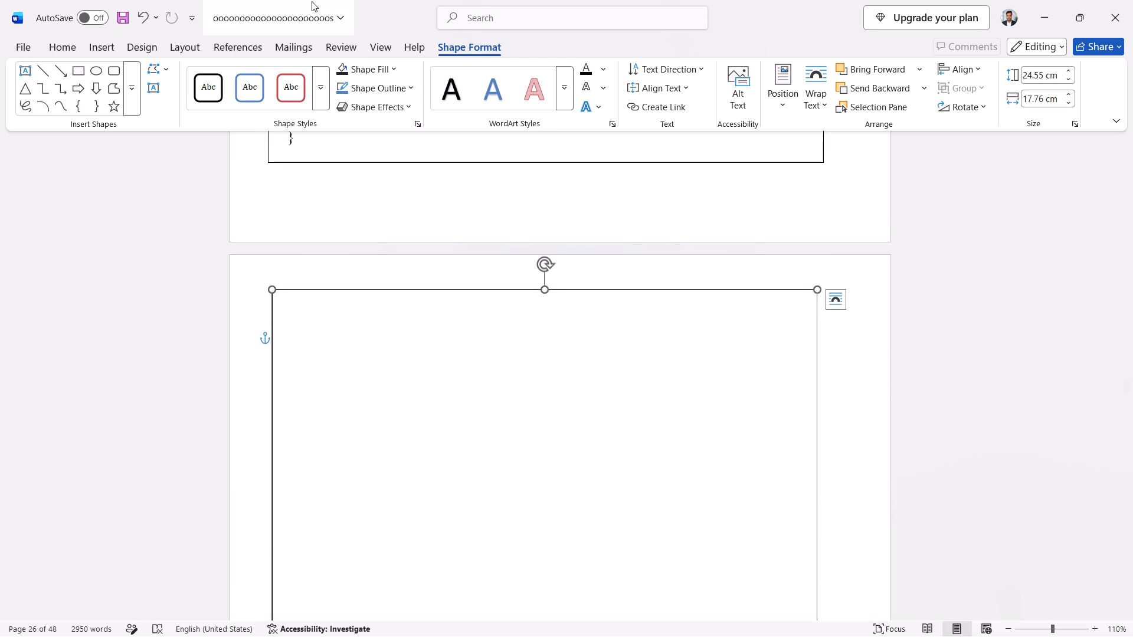
pyautogui.click(106, 44)
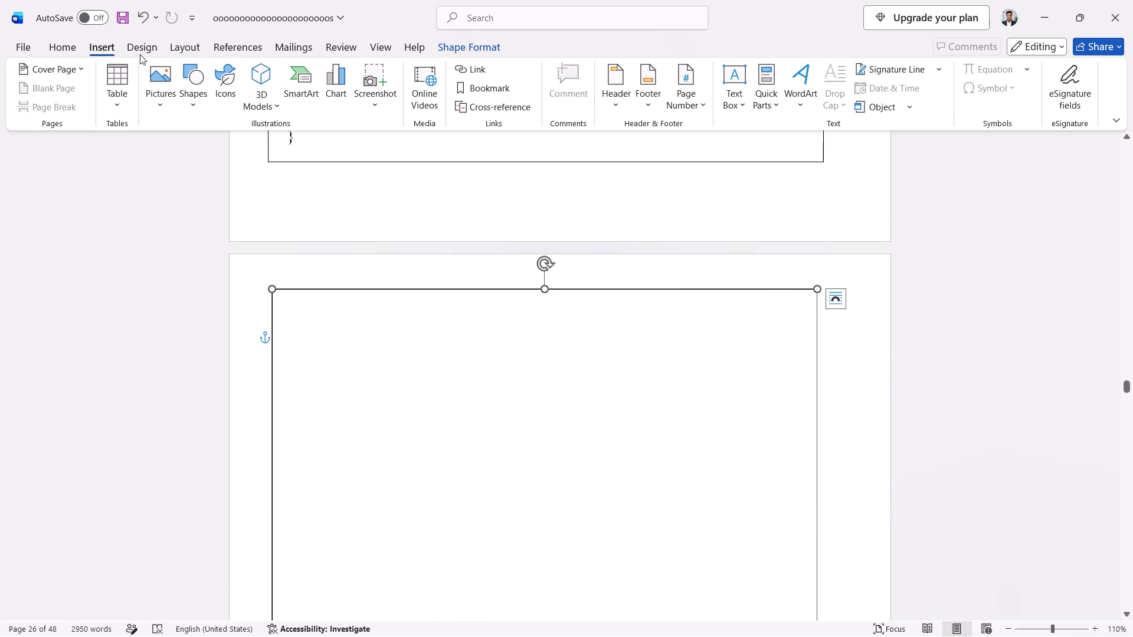
pyautogui.click(174, 49)
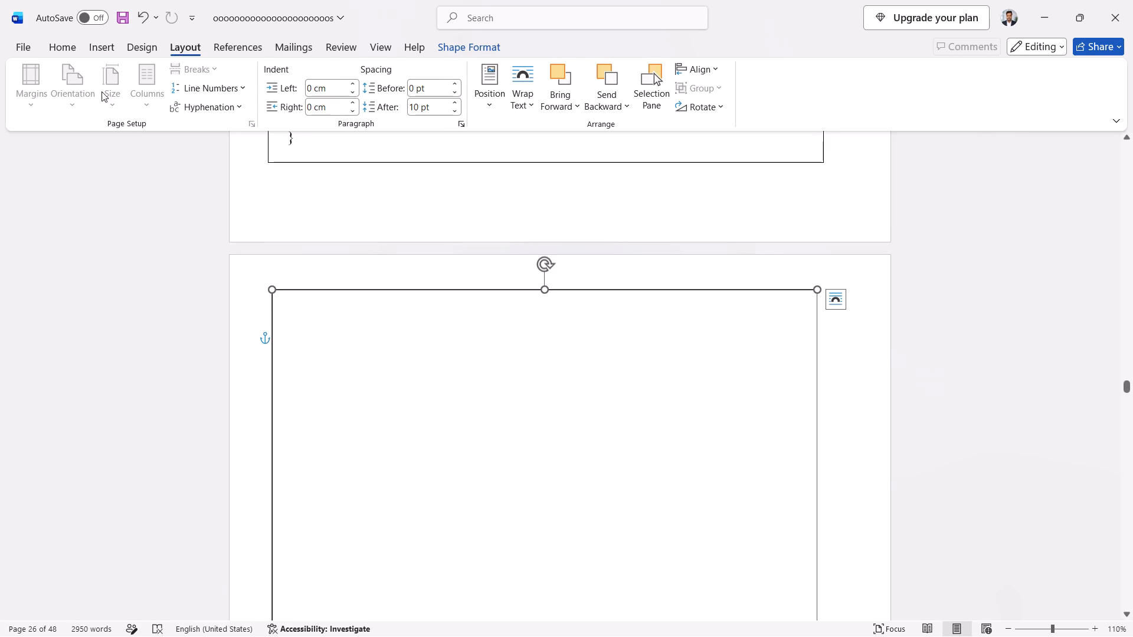
pyautogui.click(258, 269)
pyautogui.click(253, 261)
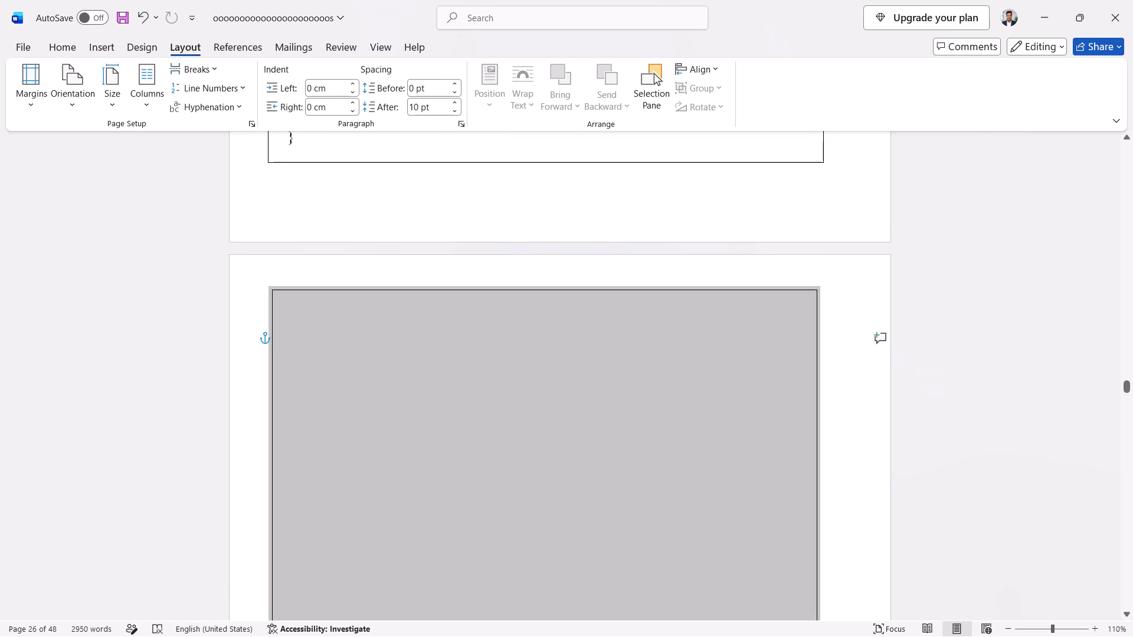
pyautogui.click(248, 283)
pyautogui.click(30, 104)
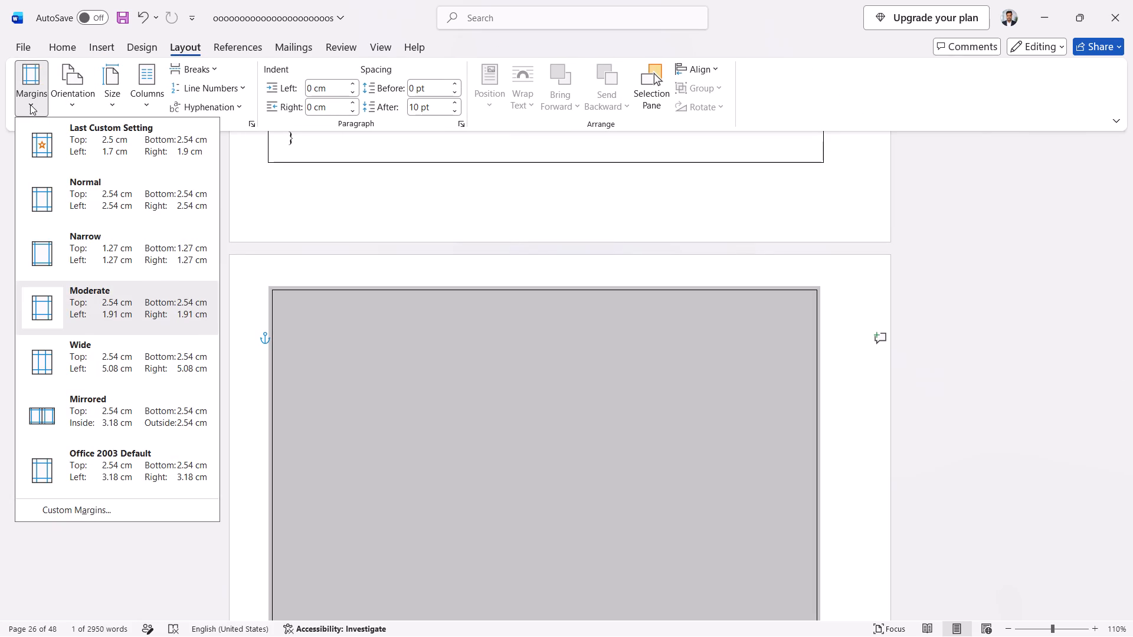
pyautogui.click(45, 300)
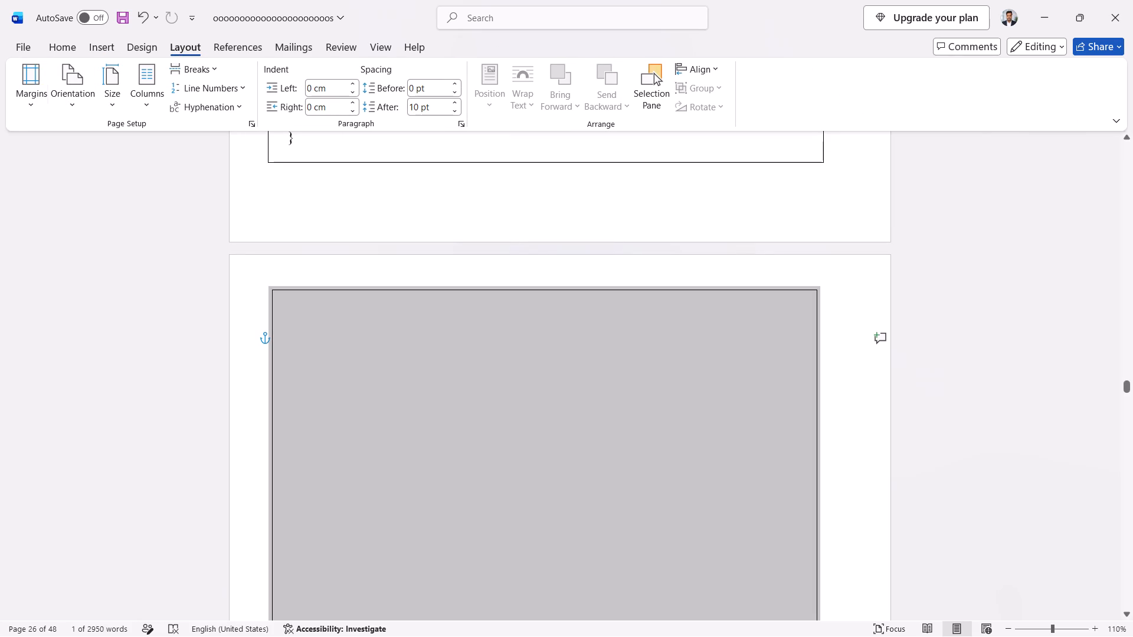
pyautogui.scroll(-4, 850, 354)
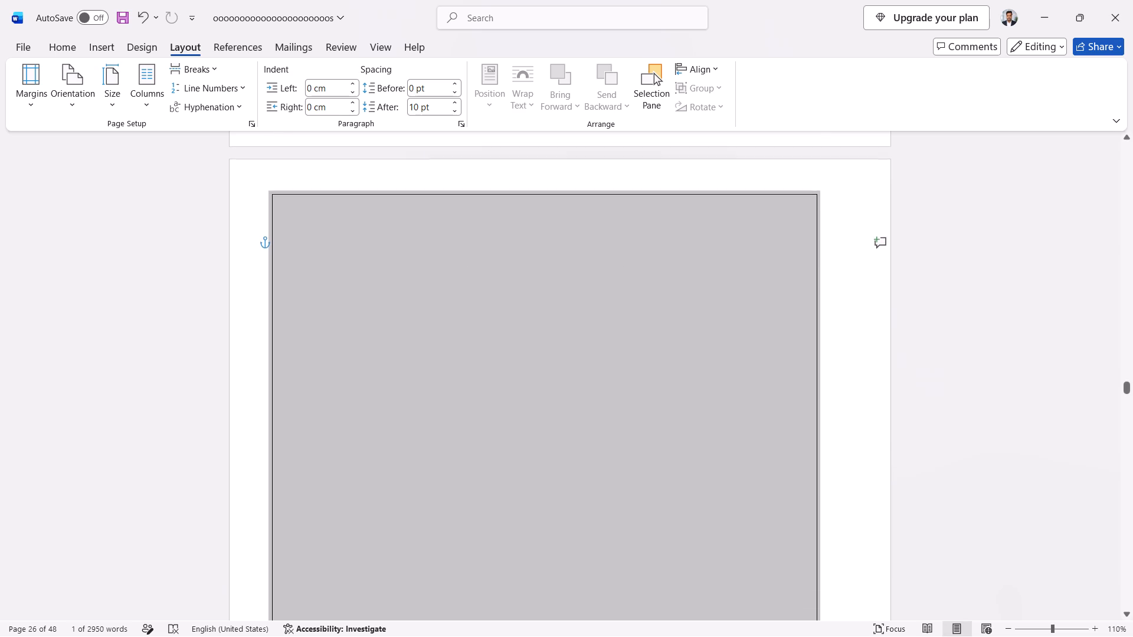
pyautogui.scroll(-11, 843, 228)
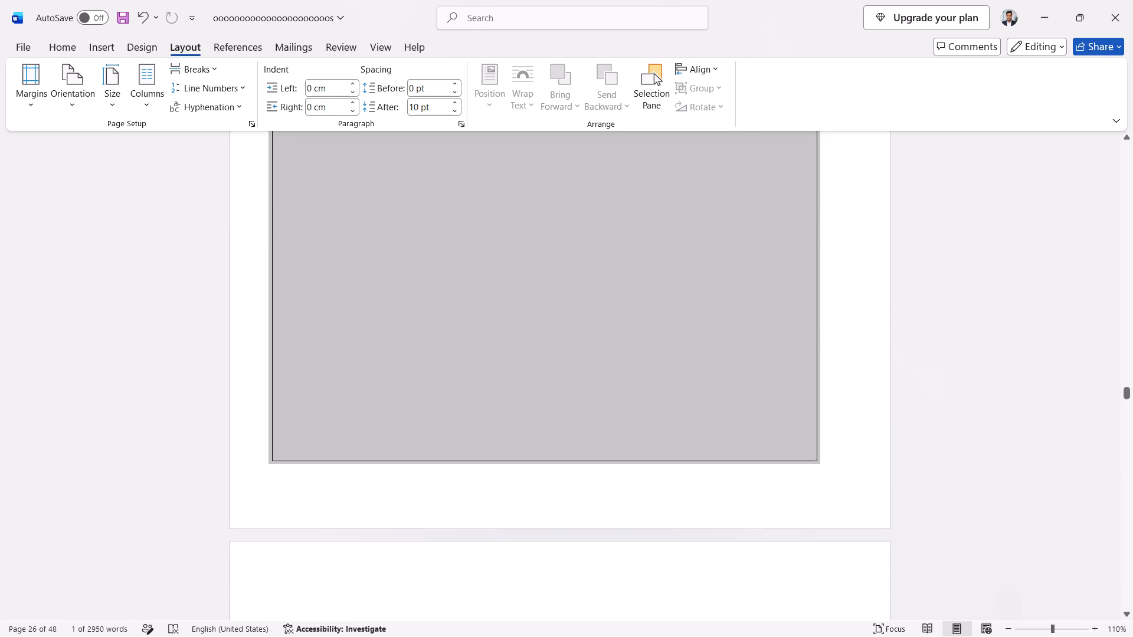
pyautogui.click(315, 478)
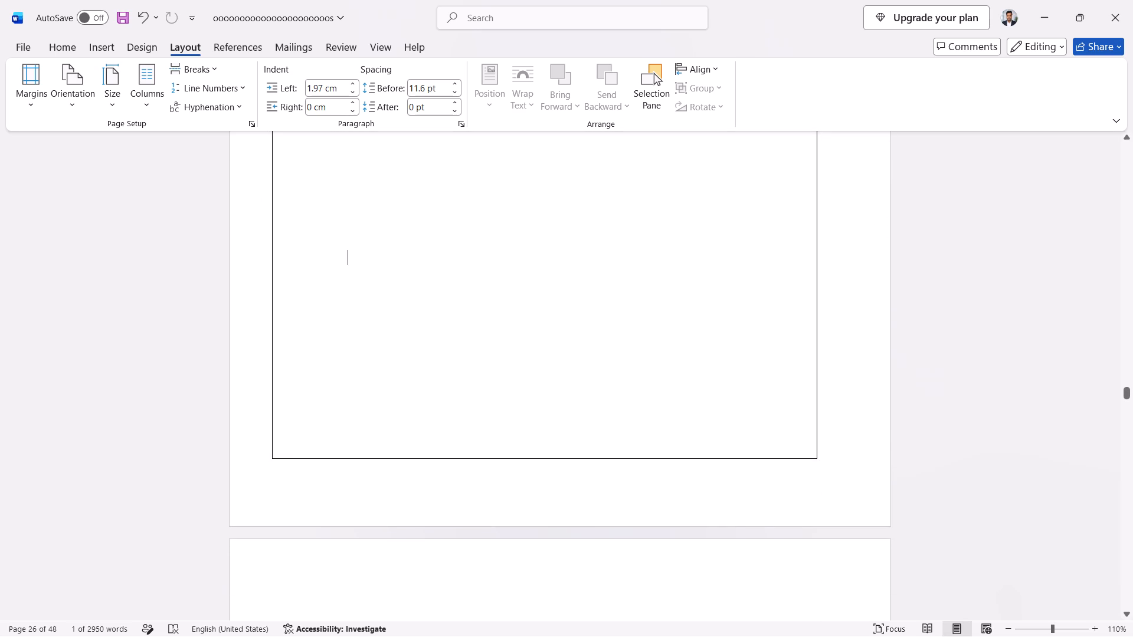
# Place the large page 26 text box behind the text, keeping it moving with the text.
pyautogui.scroll(16, 414, 353)
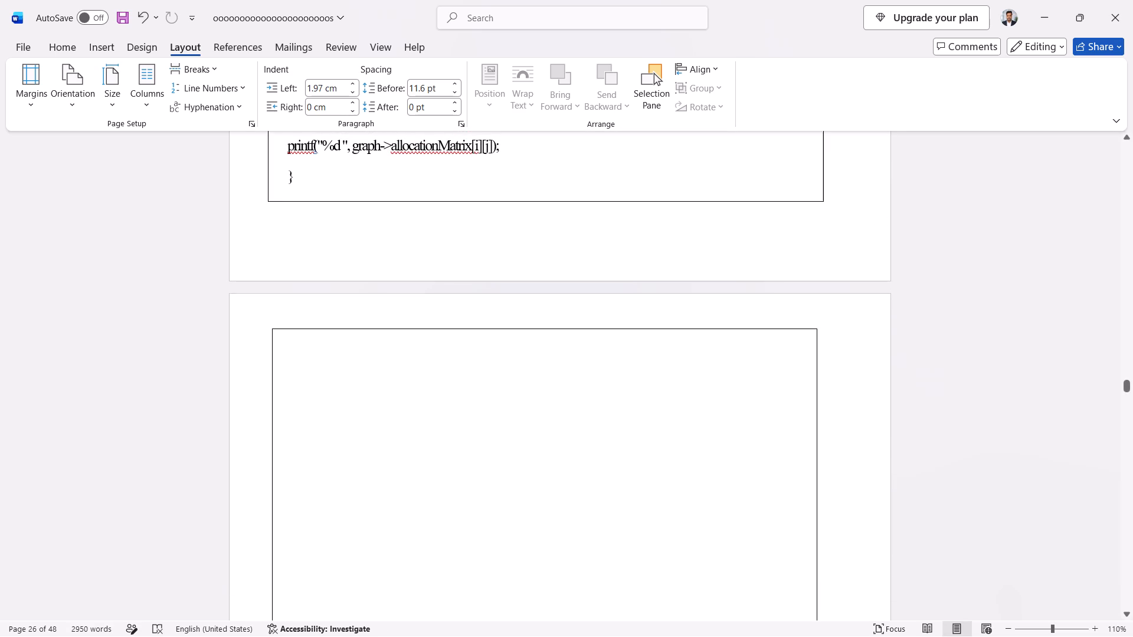
pyautogui.click(755, 457)
pyautogui.click(834, 344)
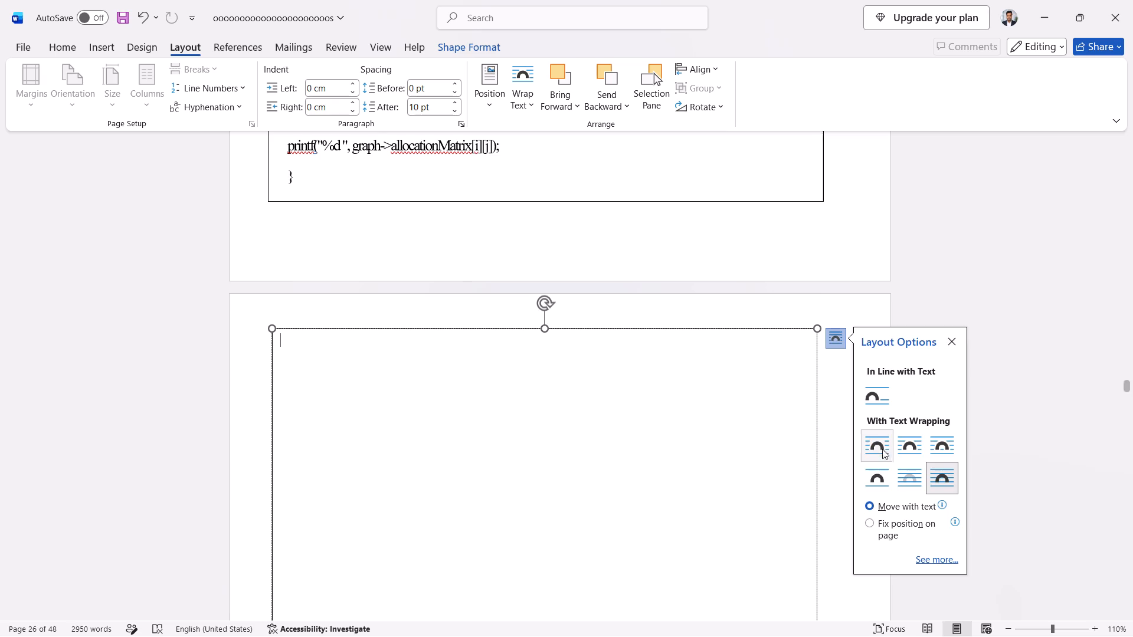
pyautogui.click(902, 481)
pyautogui.scroll(-4, 720, 445)
pyautogui.scroll(-3, 607, 417)
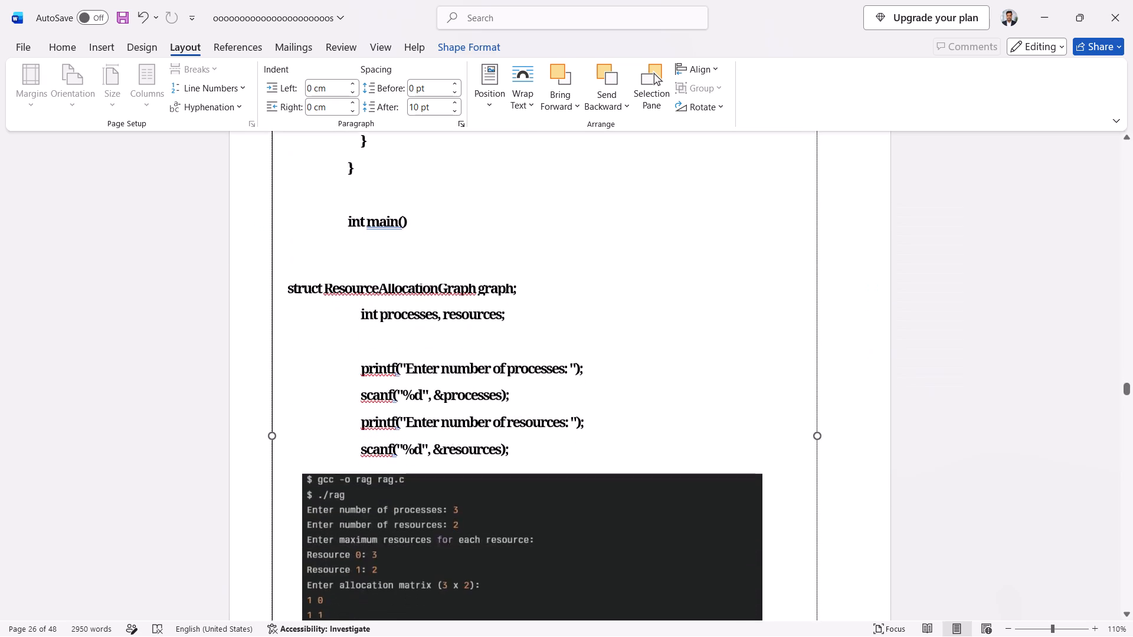
# Apply the Normal style and justified alignment to the page 26 code from printf("\n"); through the "Enter number of processes" printf line.
pyautogui.scroll(3, 606, 417)
pyautogui.moveTo(284, 226); pyautogui.dragTo(386, 387)
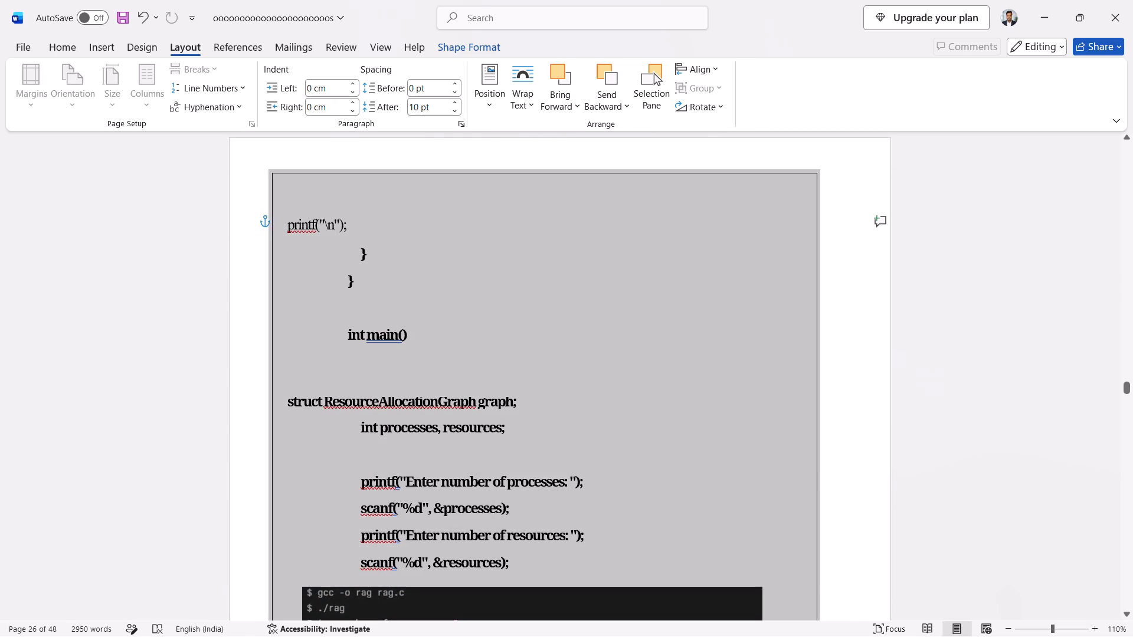
pyautogui.moveTo(386, 387); pyautogui.dragTo(447, 465)
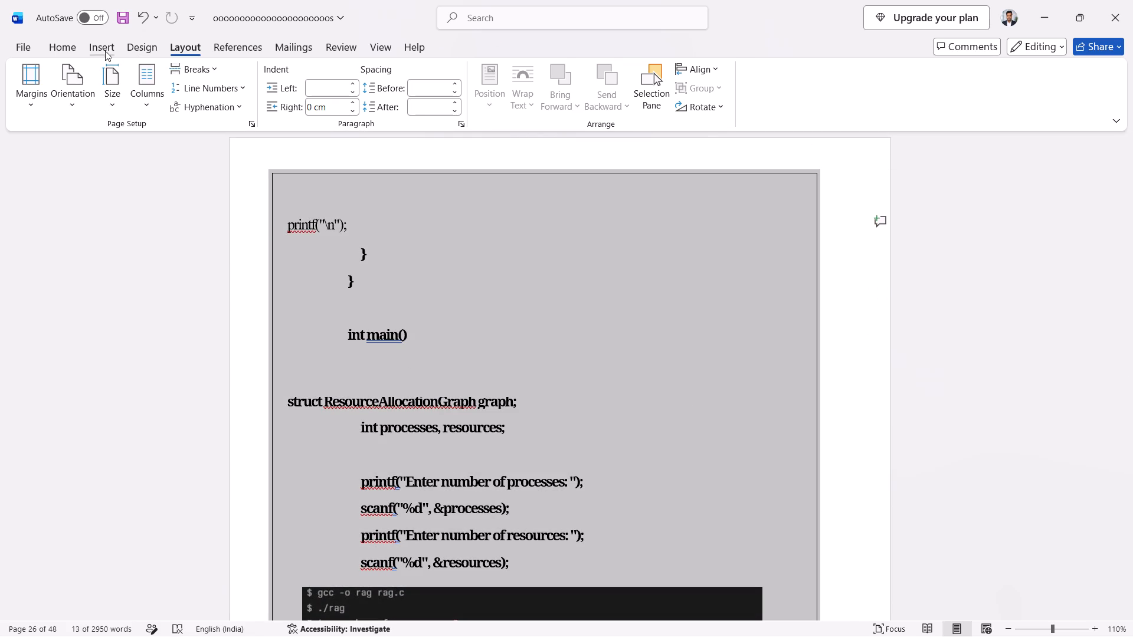
pyautogui.click(70, 44)
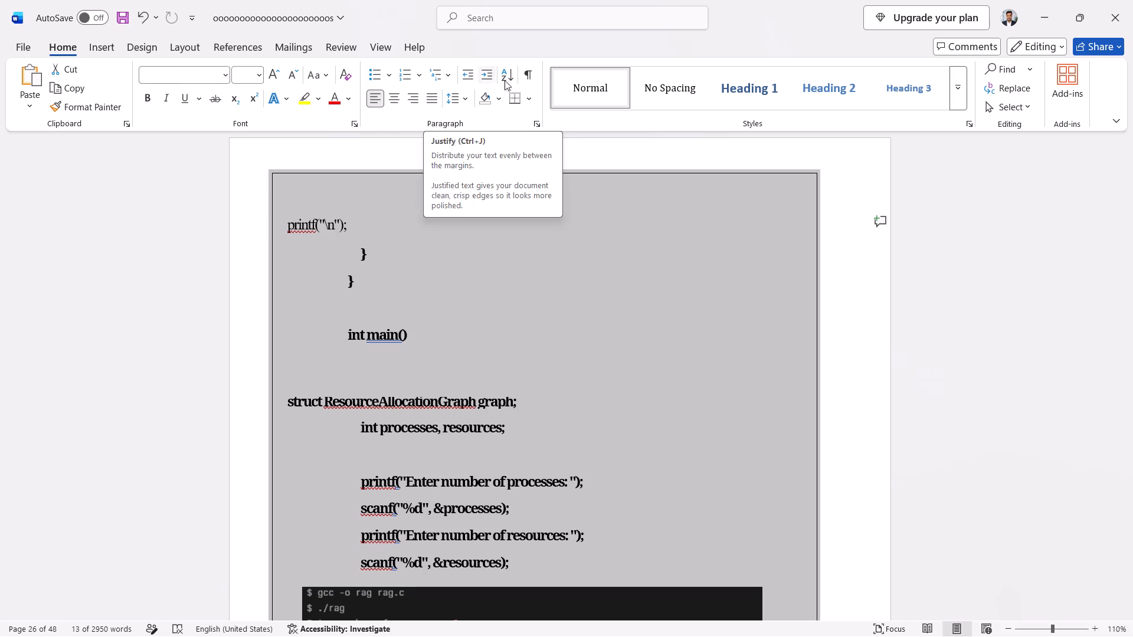
pyautogui.click(563, 89)
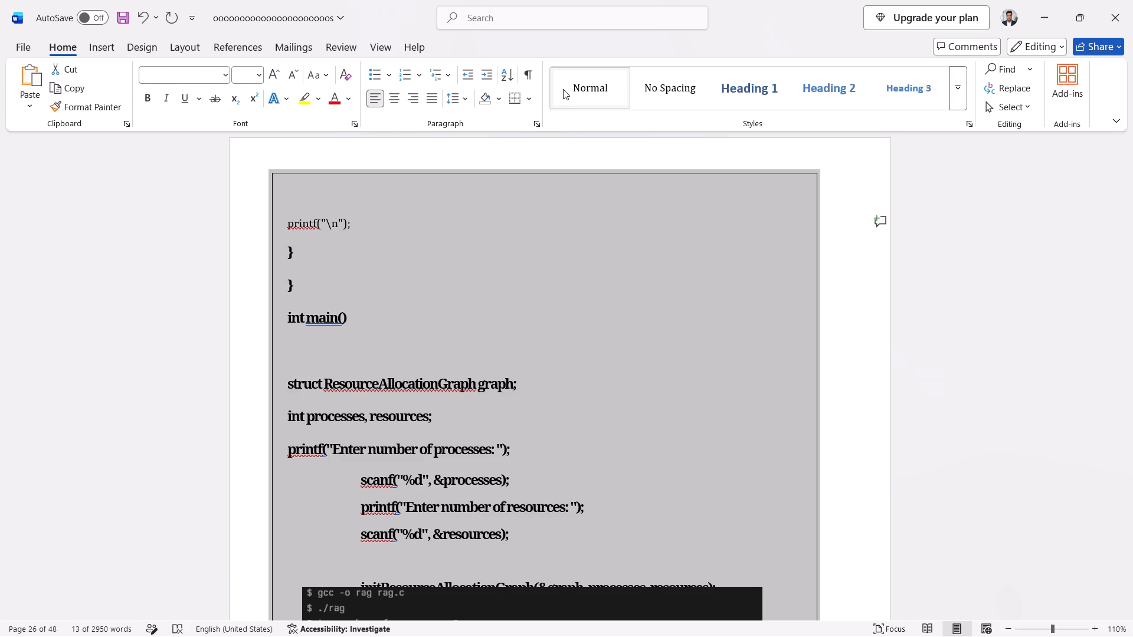
pyautogui.click(563, 89)
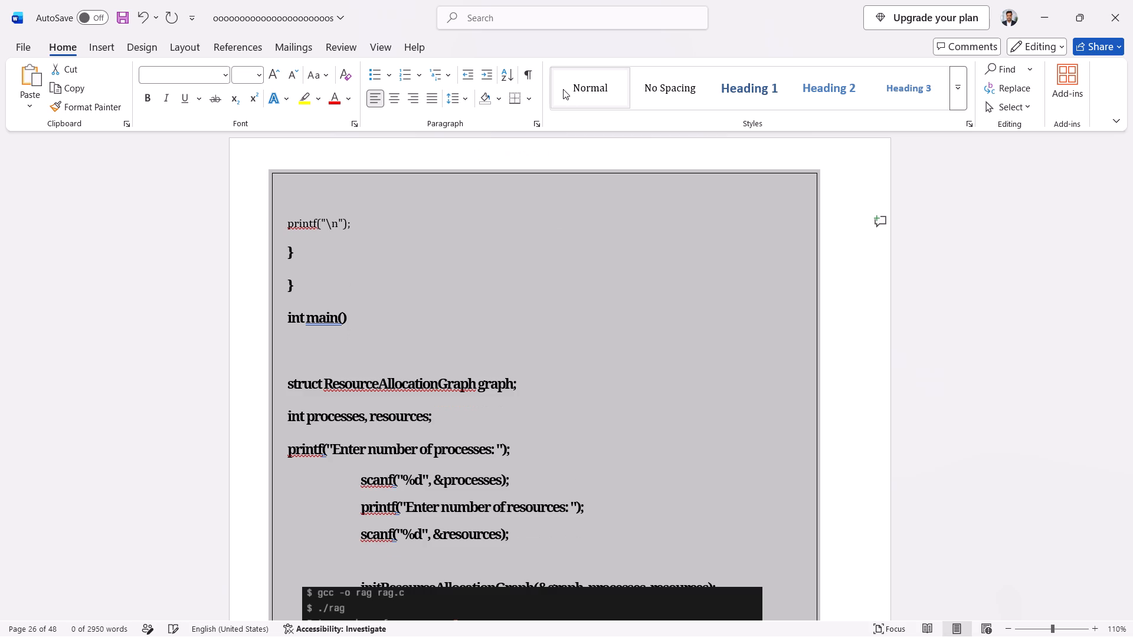
pyautogui.click(427, 98)
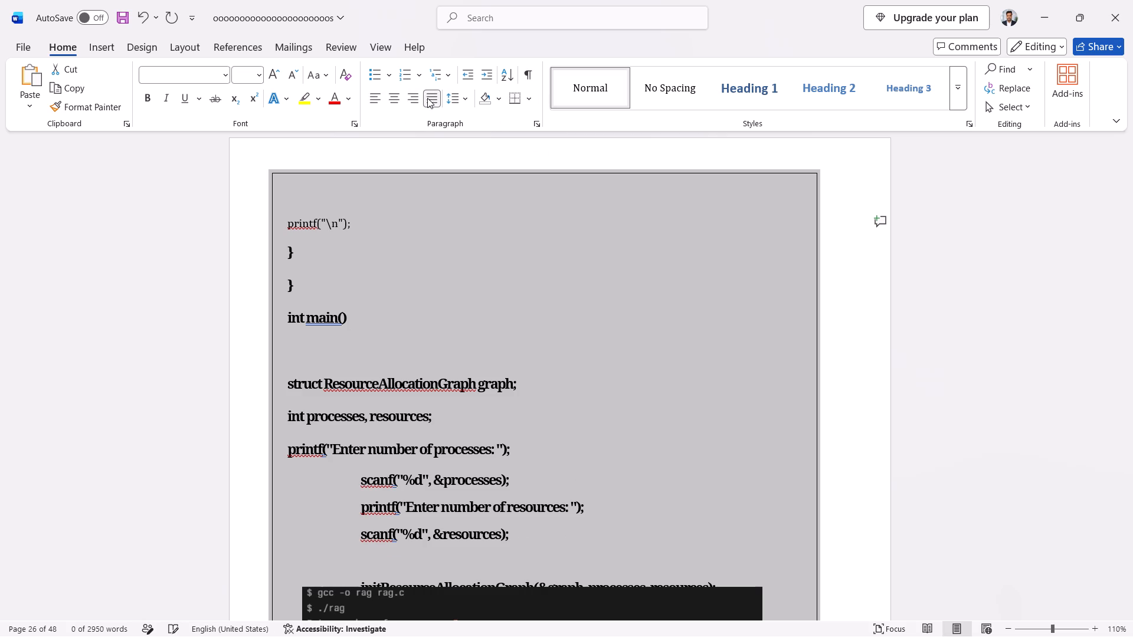
pyautogui.click(427, 98)
pyautogui.click(427, 98)
pyautogui.click(424, 237)
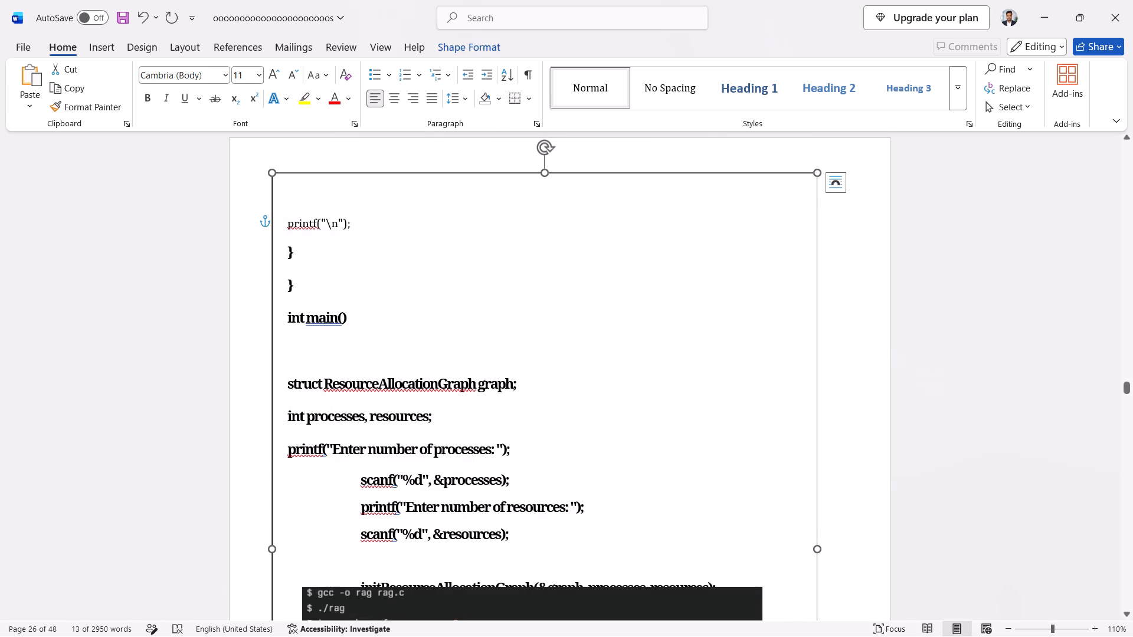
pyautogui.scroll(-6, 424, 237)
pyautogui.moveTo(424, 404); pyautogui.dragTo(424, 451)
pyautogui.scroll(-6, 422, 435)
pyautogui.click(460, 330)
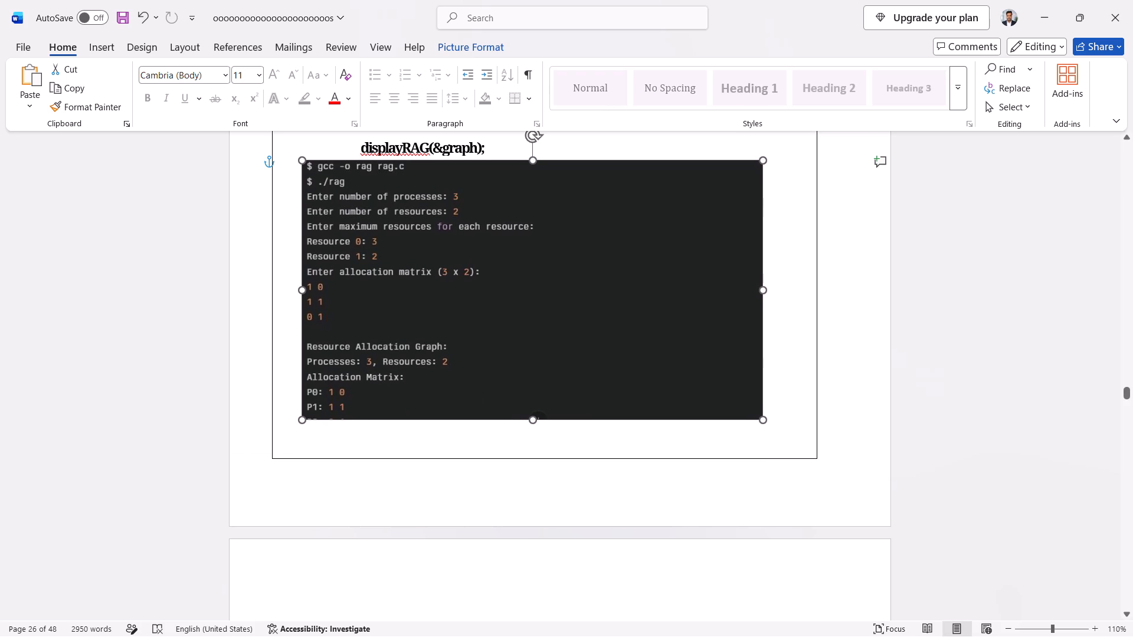
# Remove the left indent from the five page 26 code lines from scanf("%d", &processes); through displayRAG(&graph);.
pyautogui.scroll(5, 459, 333)
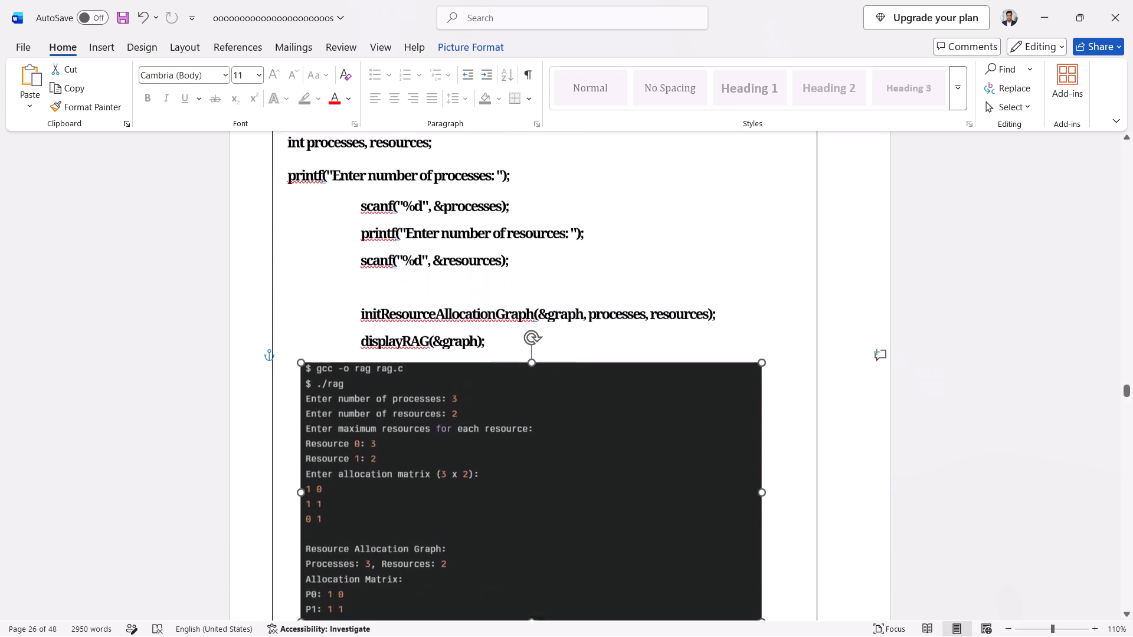
pyautogui.scroll(2, 362, 339)
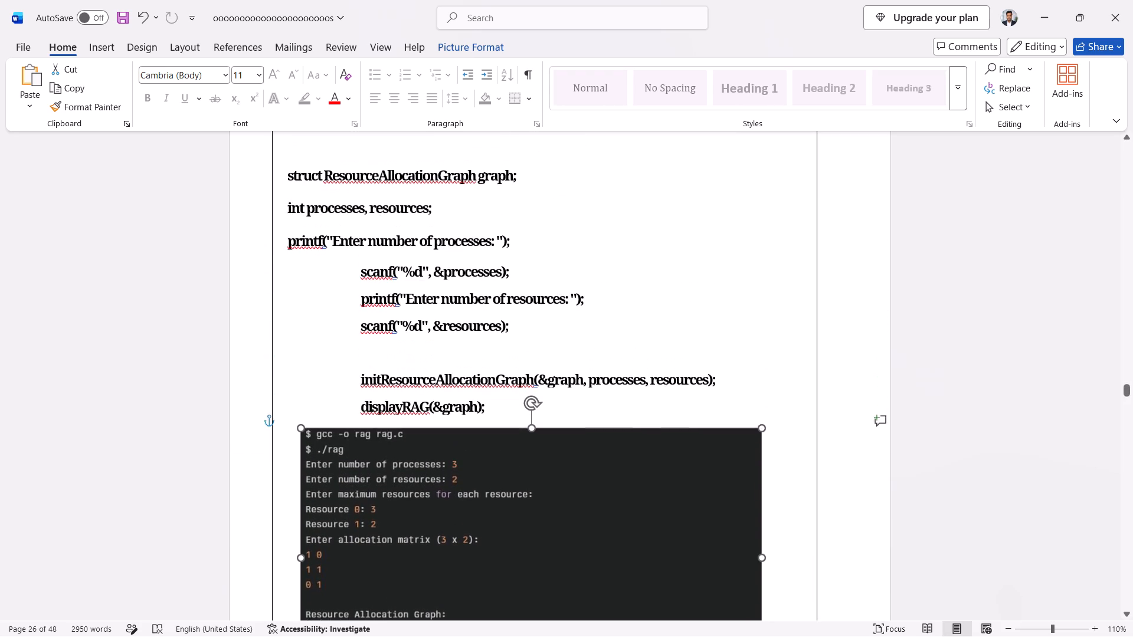
pyautogui.click(358, 290)
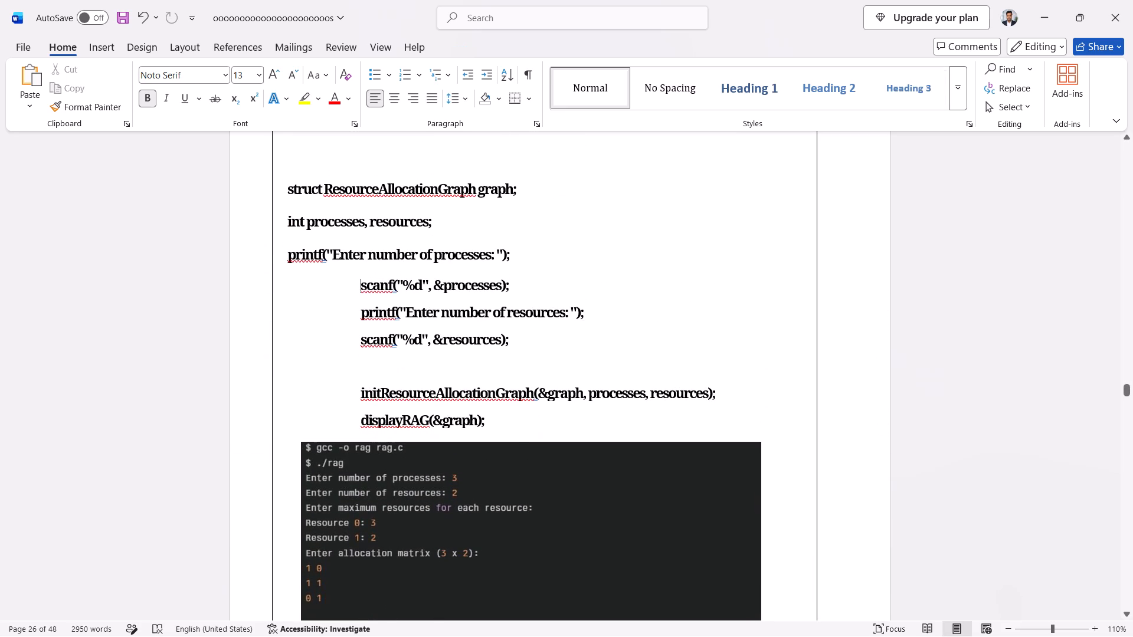
pyautogui.press('BackSpace')
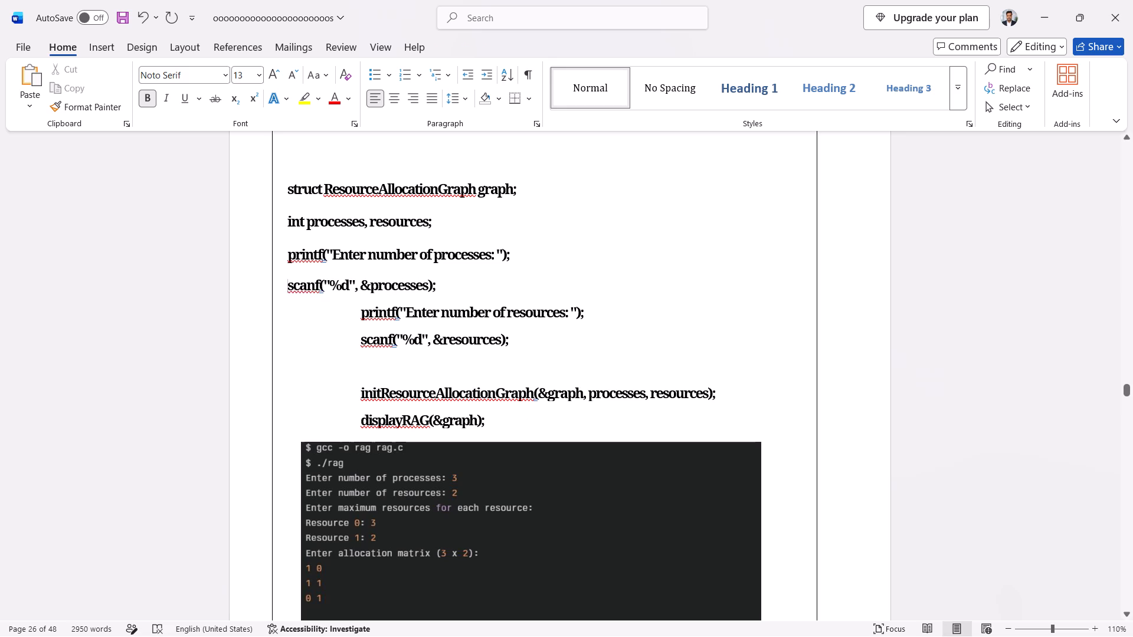
pyautogui.click(362, 308)
pyautogui.press('BackSpace')
pyautogui.click(361, 339)
pyautogui.press('BackSpace')
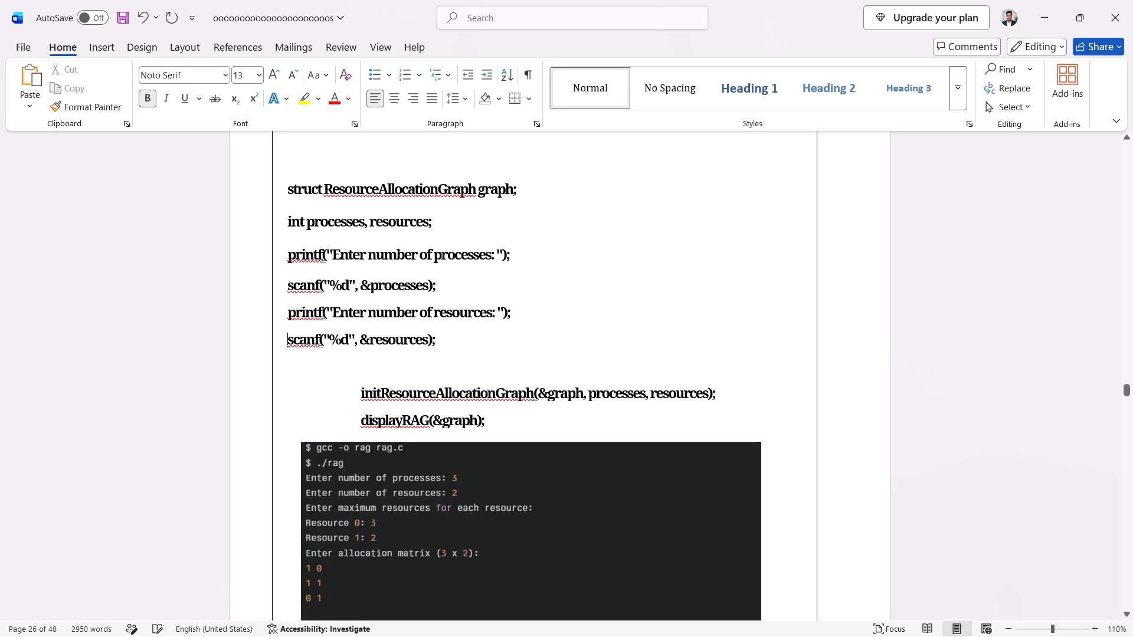
pyautogui.click(361, 392)
pyautogui.press('BackSpace')
pyautogui.click(362, 422)
pyautogui.press('BackSpace')
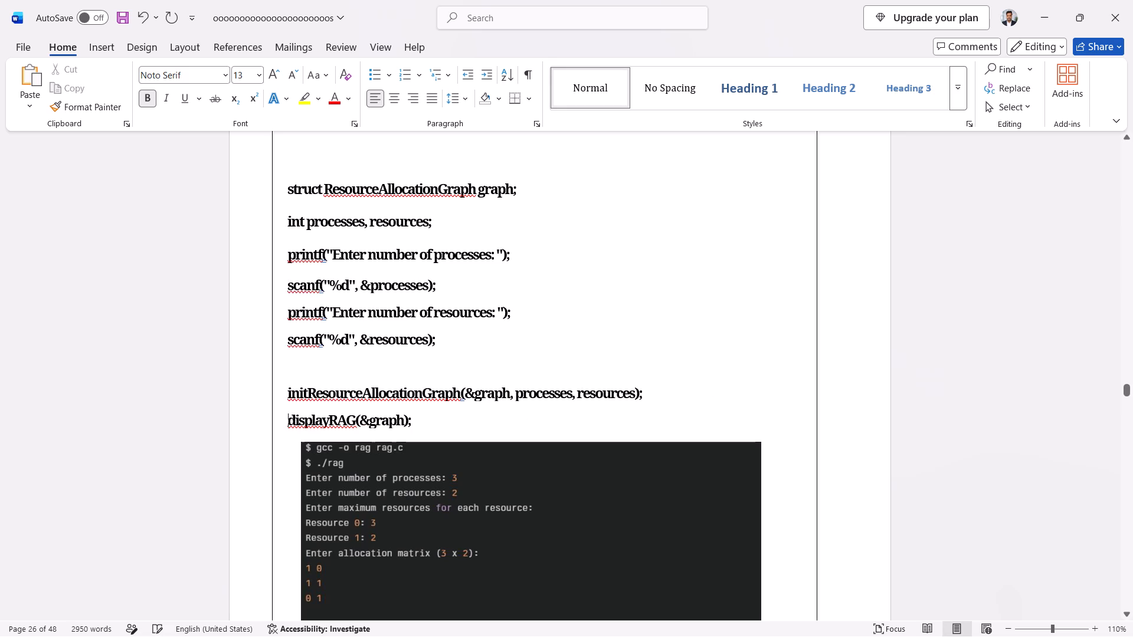
# Apply the Normal style to the page 26 code from the first closing brace through displayRAG(&graph);.
pyautogui.scroll(-20, 437, 409)
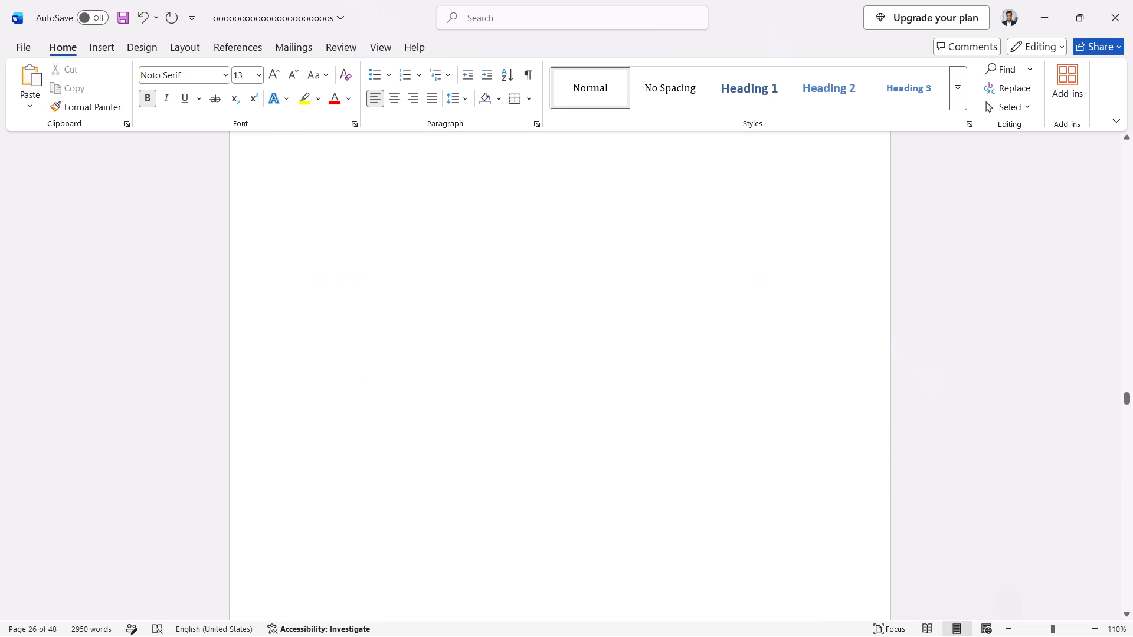
pyautogui.scroll(-17, 437, 406)
pyautogui.scroll(9, 437, 406)
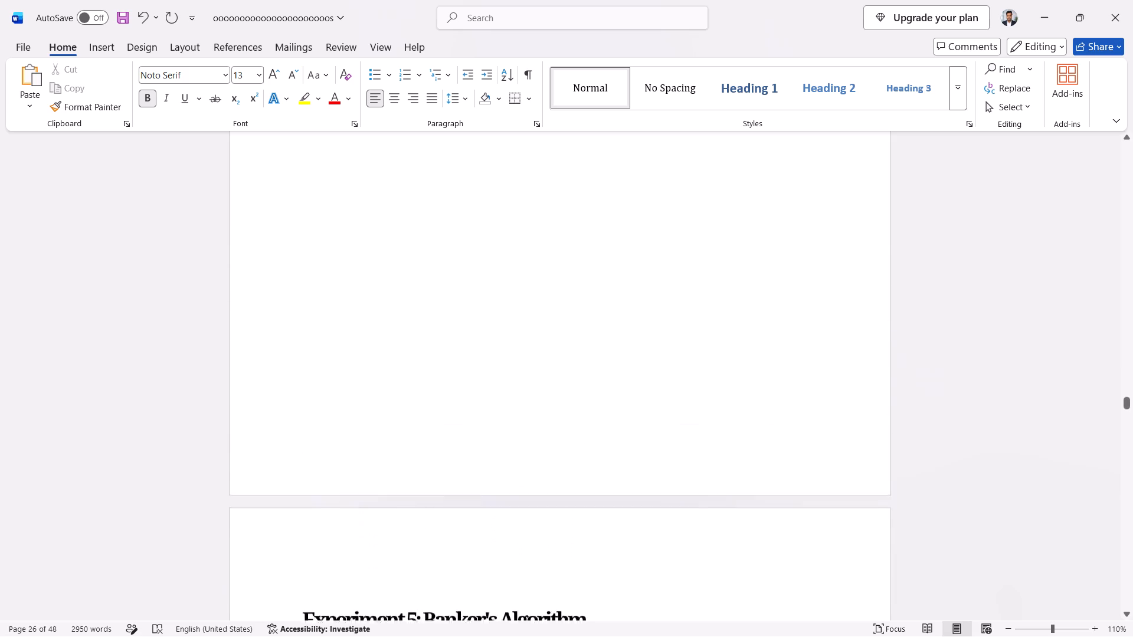
pyautogui.scroll(20, 437, 406)
pyautogui.scroll(8, 437, 406)
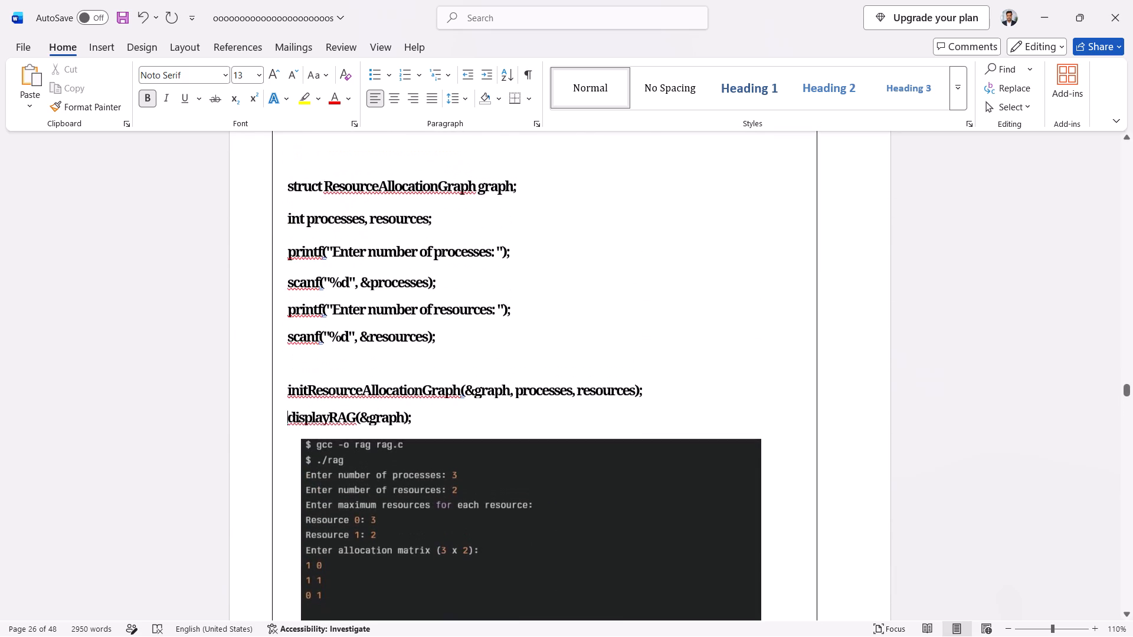
pyautogui.scroll(3, 364, 385)
pyautogui.moveTo(421, 544); pyautogui.dragTo(392, 521)
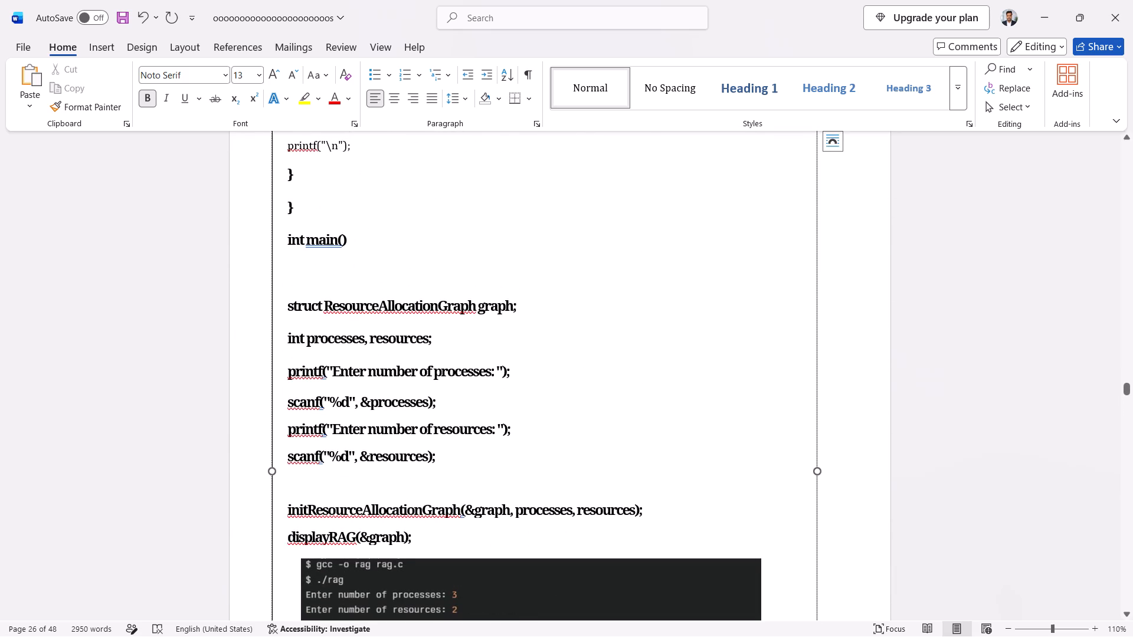
pyautogui.moveTo(392, 521); pyautogui.dragTo(361, 464)
pyautogui.scroll(12, 372, 497)
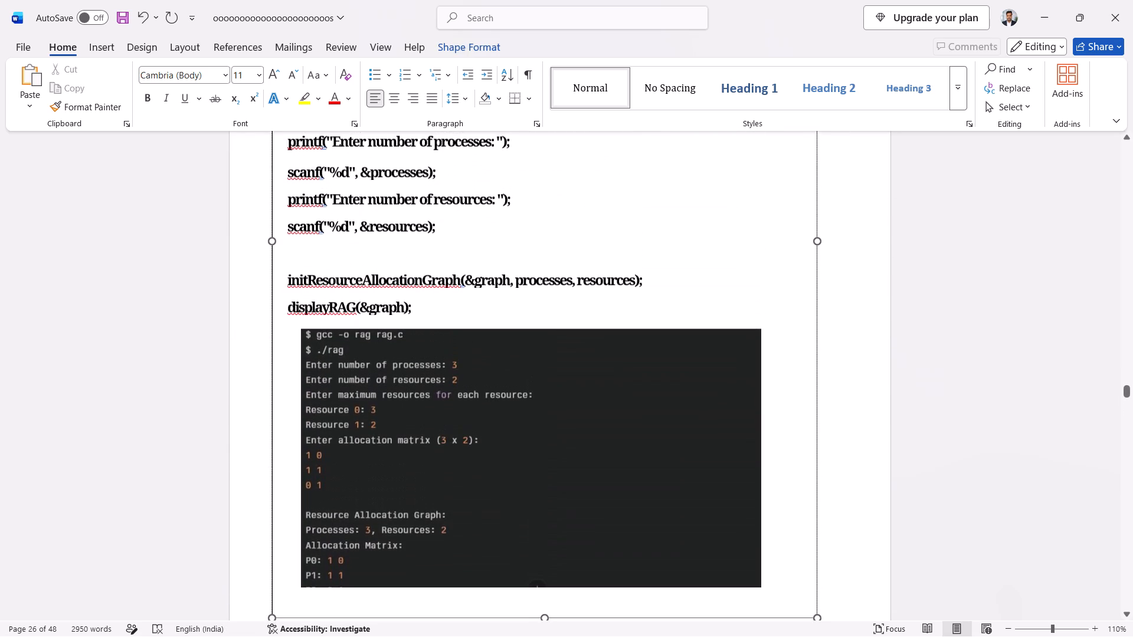
pyautogui.click(413, 317)
pyautogui.click(415, 312)
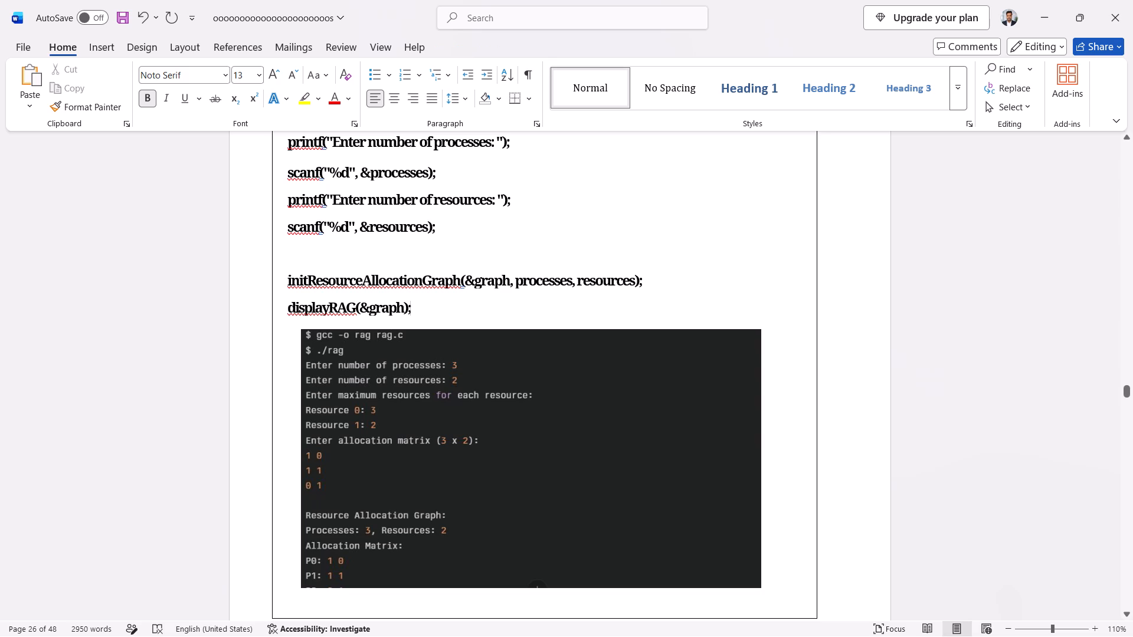
pyautogui.moveTo(412, 311); pyautogui.dragTo(330, 201)
pyautogui.scroll(5, 333, 209)
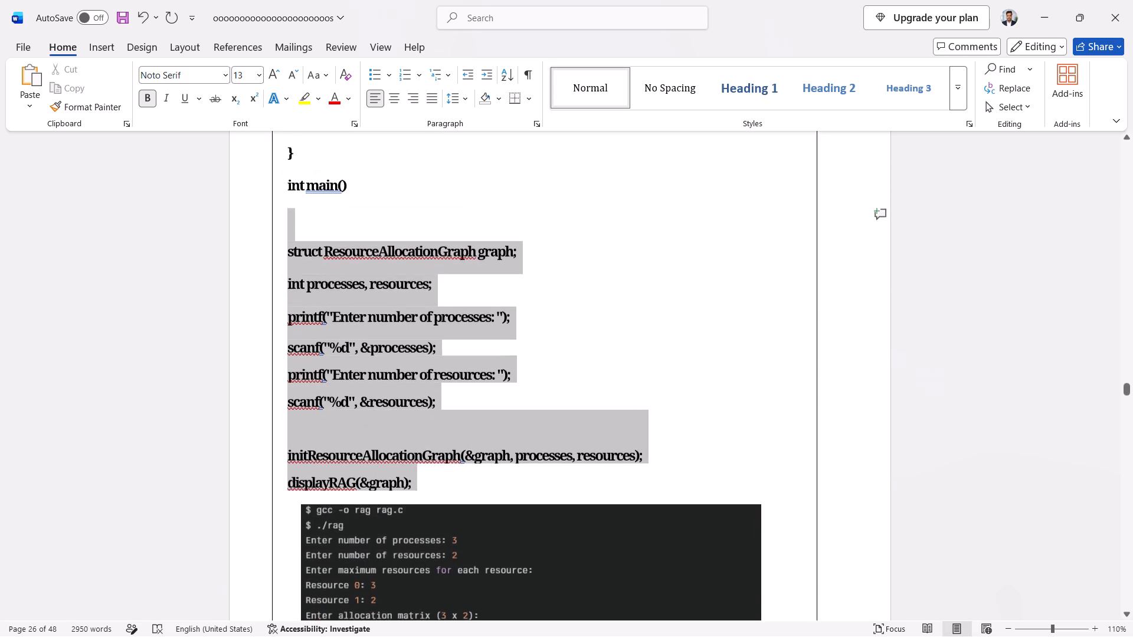
pyautogui.moveTo(330, 201); pyautogui.dragTo(297, 231)
pyautogui.scroll(3, 326, 198)
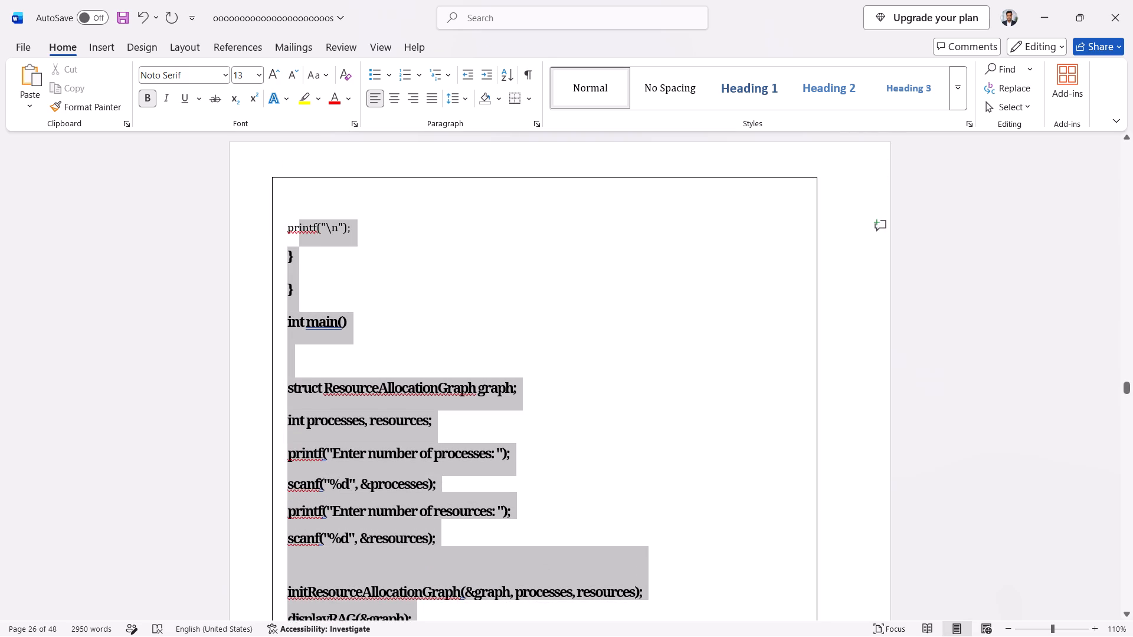
pyautogui.moveTo(297, 231); pyautogui.dragTo(294, 238)
pyautogui.moveTo(294, 238); pyautogui.dragTo(286, 233)
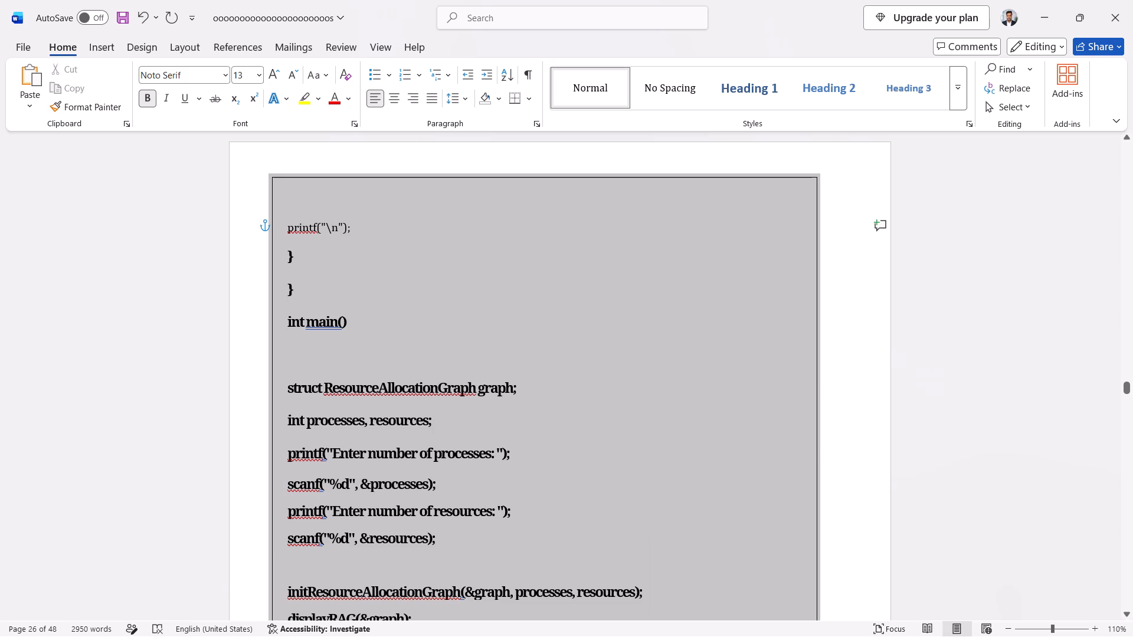
pyautogui.moveTo(286, 233); pyautogui.dragTo(283, 248)
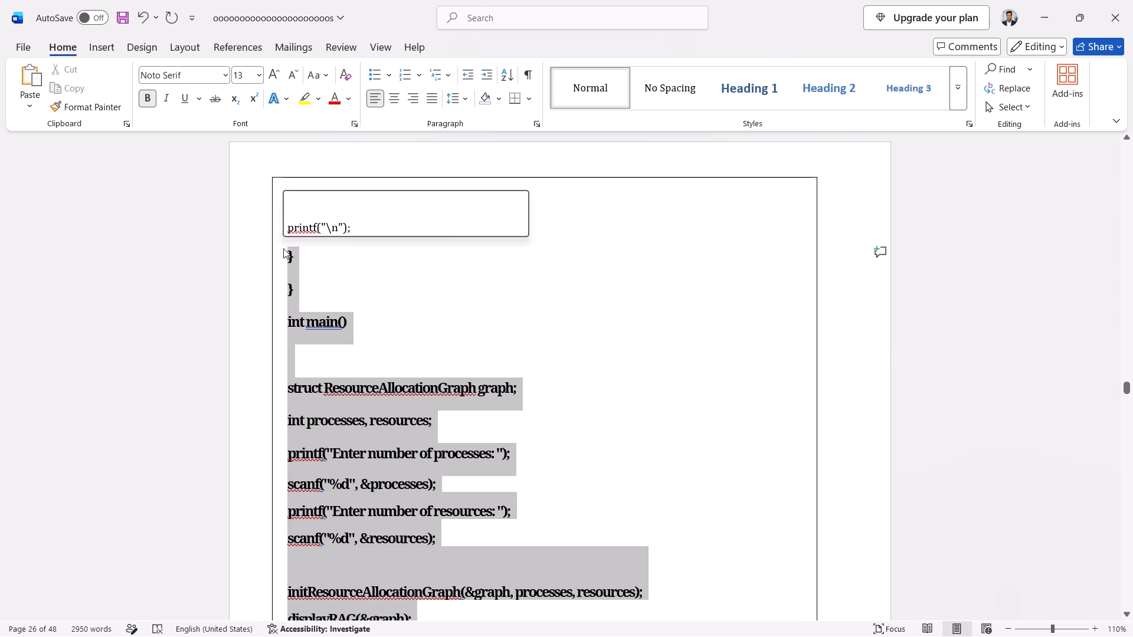
pyautogui.click(590, 104)
# Move the page 26 terminal output picture down, clear of the closing brace below return 0;.
pyautogui.scroll(-3, 451, 196)
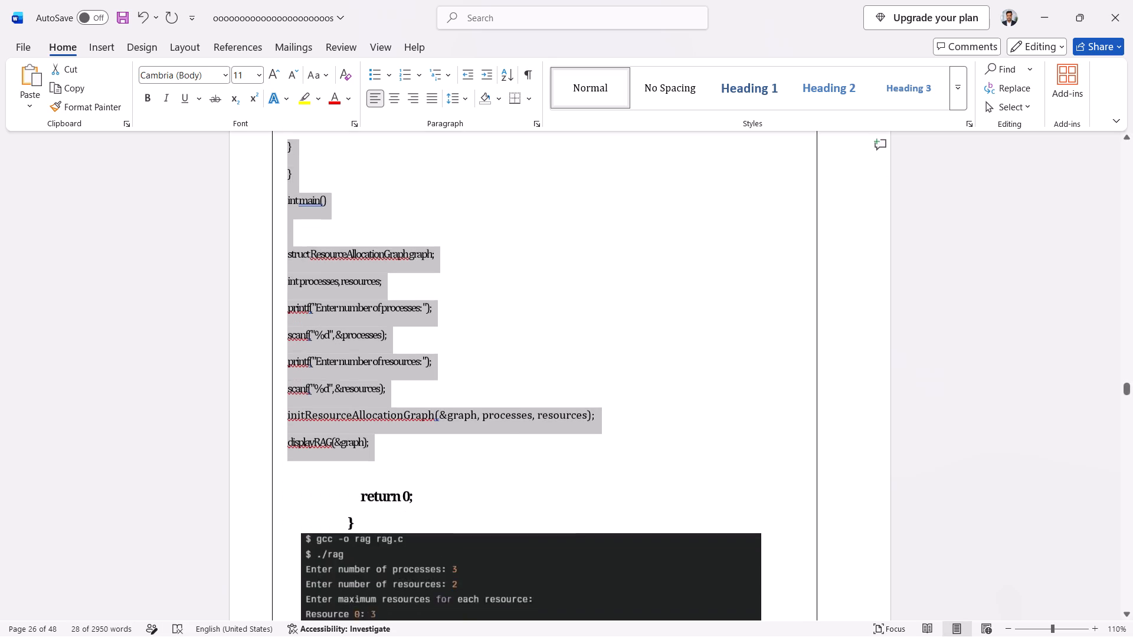
pyautogui.scroll(-3, 450, 198)
pyautogui.moveTo(376, 445); pyautogui.dragTo(390, 522)
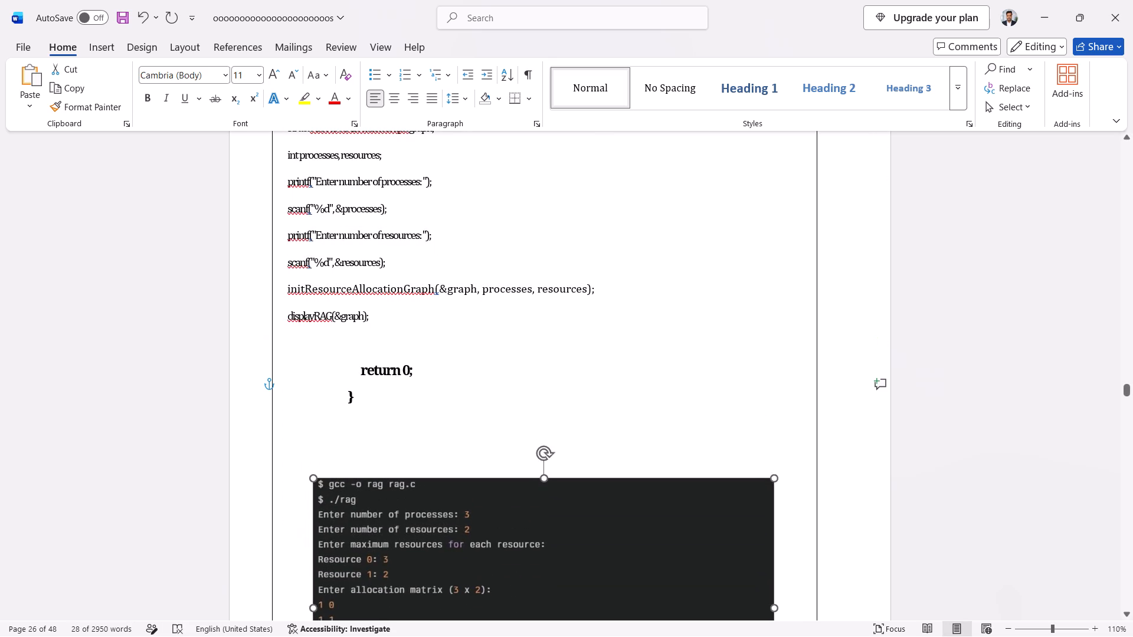
pyautogui.moveTo(390, 522); pyautogui.dragTo(384, 477)
# Apply the Normal style to the return 0; line and the final closing brace on page 26.
pyautogui.scroll(6, 375, 330)
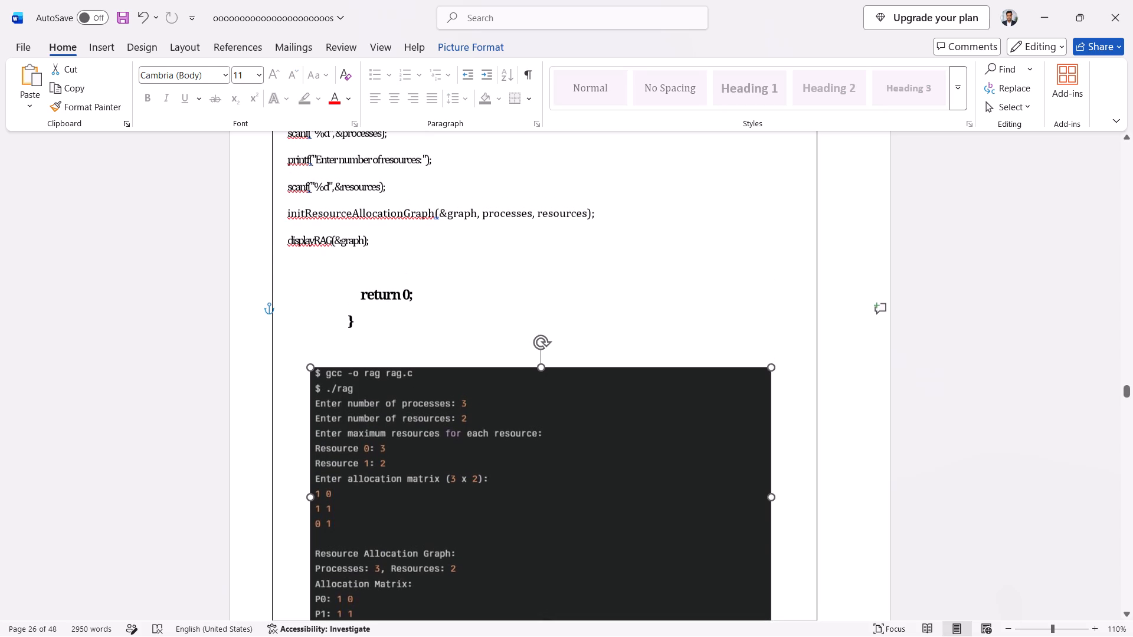
pyautogui.moveTo(366, 318); pyautogui.dragTo(351, 310)
pyautogui.scroll(3, 359, 301)
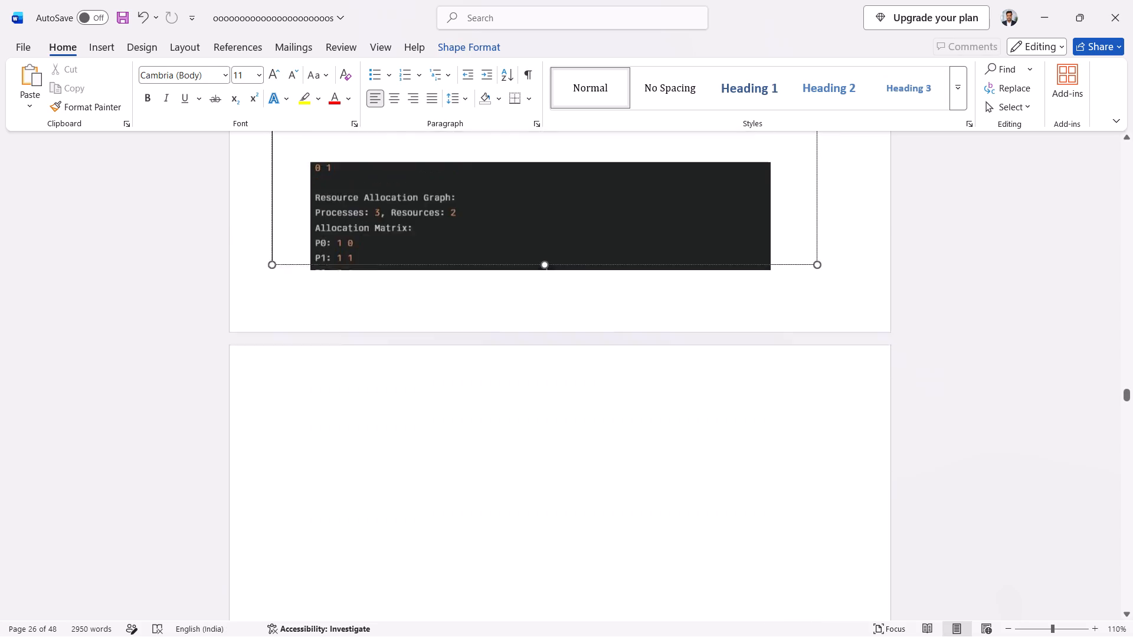
pyautogui.scroll(8, 359, 301)
pyautogui.click(367, 275)
pyautogui.doubleClick(359, 280)
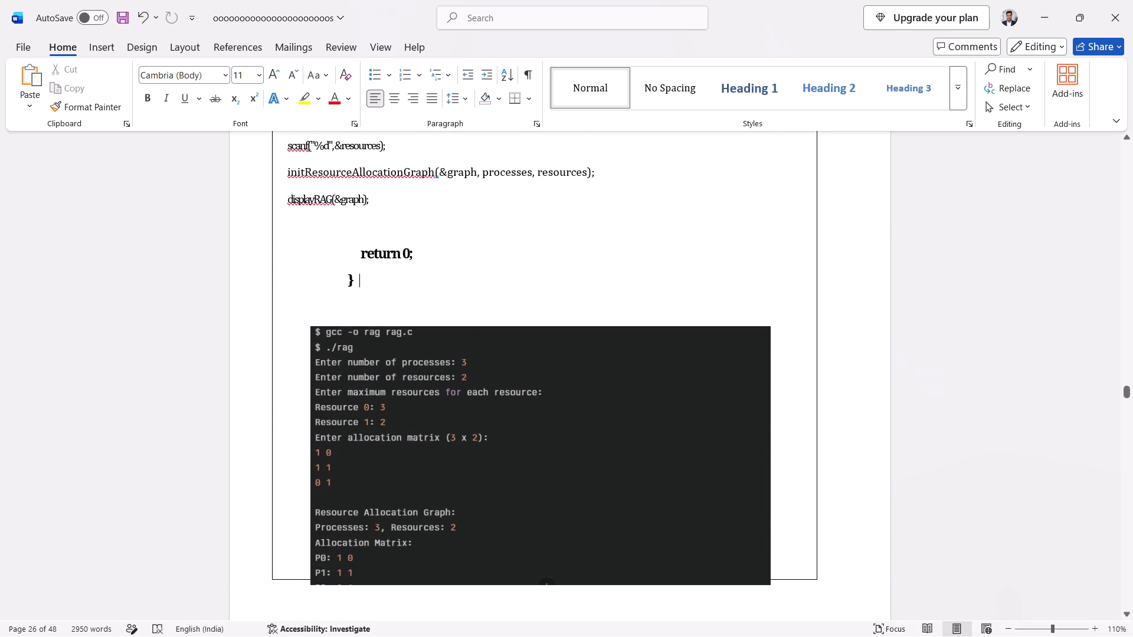
pyautogui.moveTo(356, 281); pyautogui.dragTo(338, 254)
pyautogui.click(590, 100)
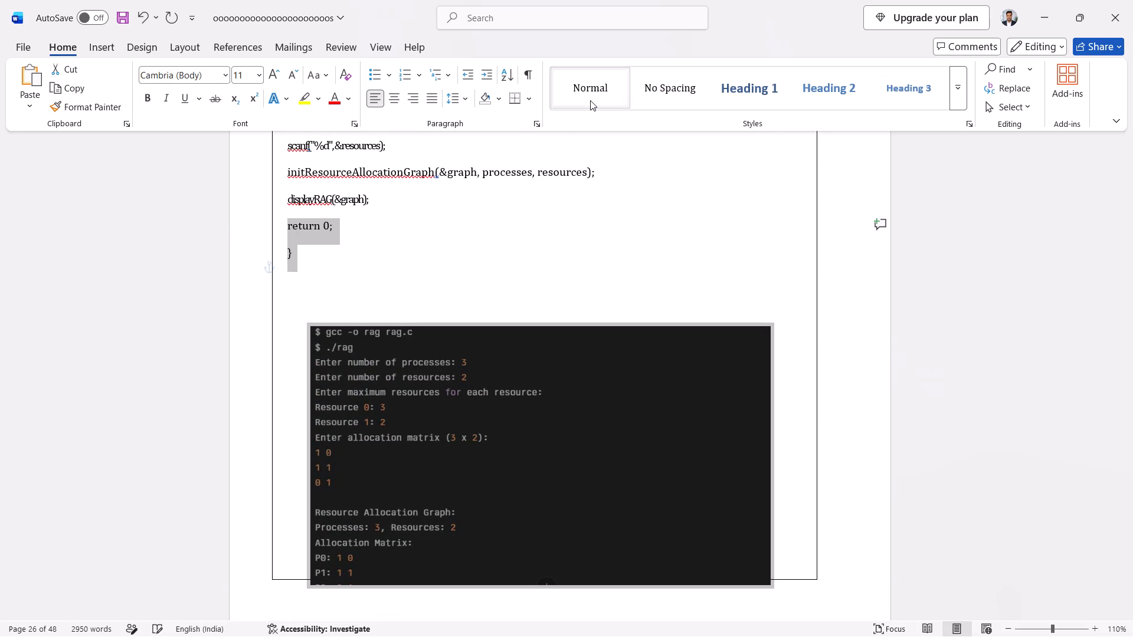
pyautogui.click(425, 283)
pyautogui.doubleClick(372, 275)
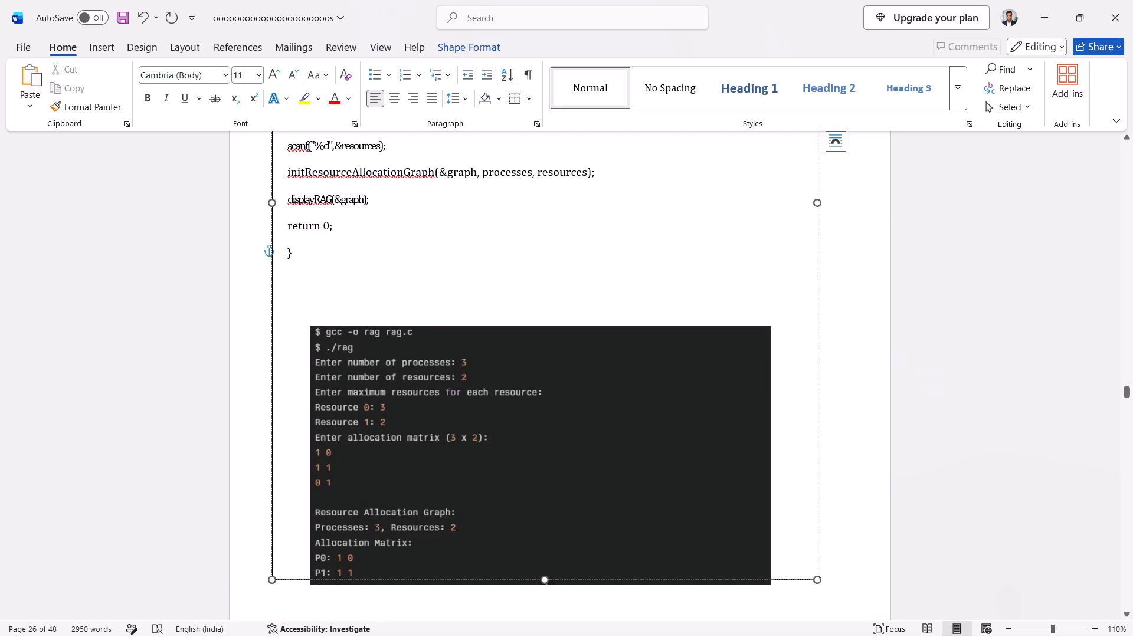
pyautogui.click(584, 89)
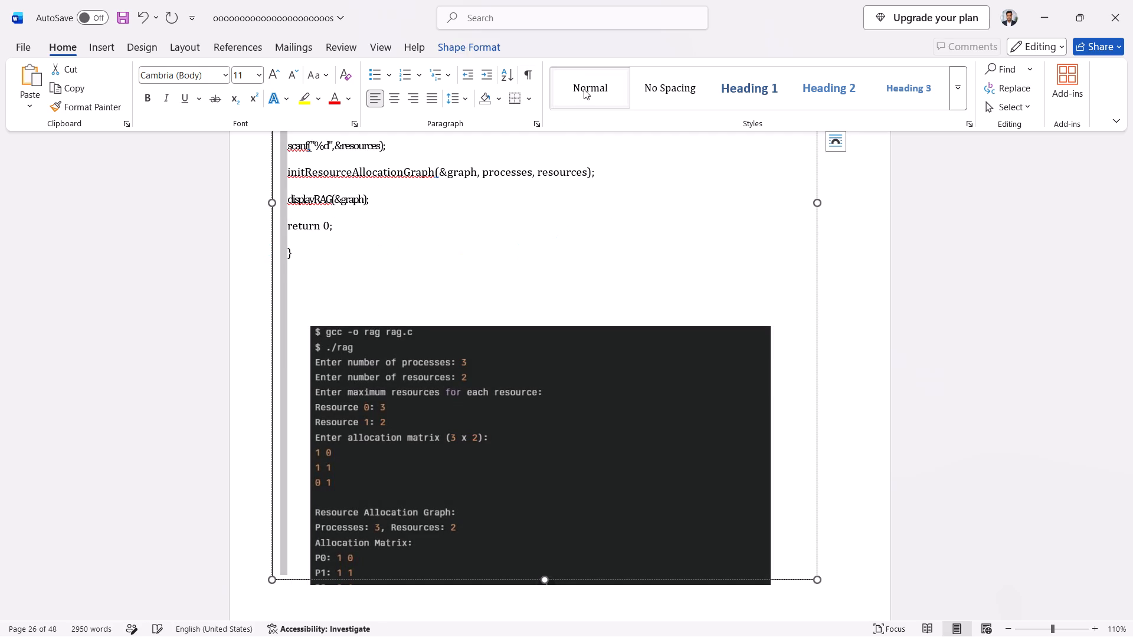
pyautogui.click(463, 228)
# Set the page 26 code from the first closing brace through the final one to Times New Roman, size 14.
pyautogui.moveTo(306, 255); pyautogui.dragTo(302, 219)
pyautogui.scroll(8, 356, 281)
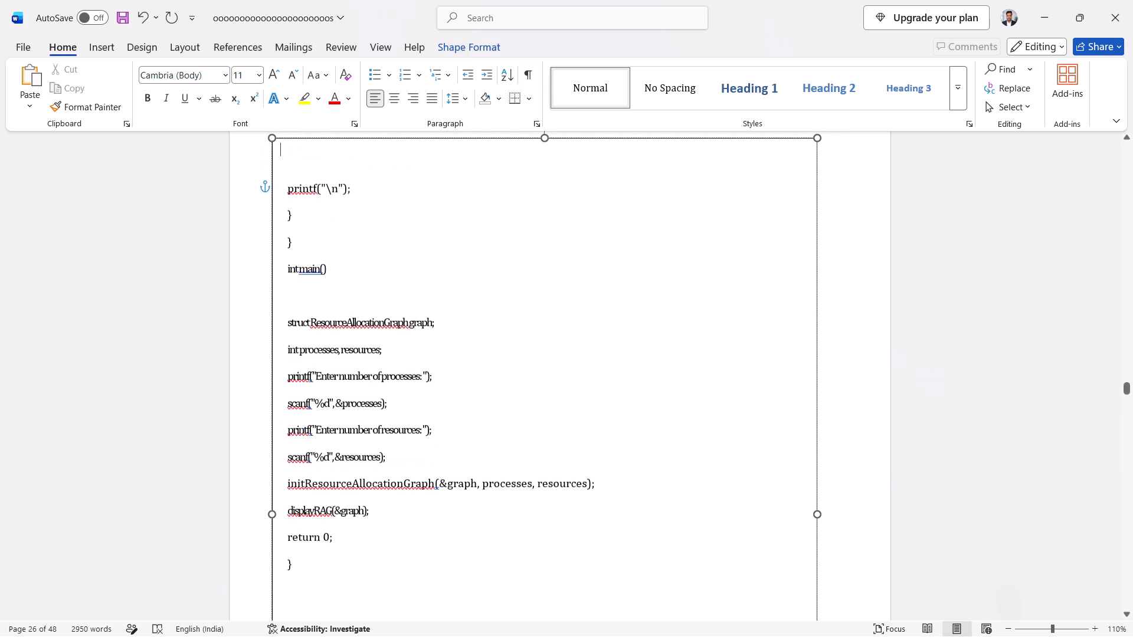
pyautogui.moveTo(286, 187); pyautogui.dragTo(333, 340)
pyautogui.click(320, 393)
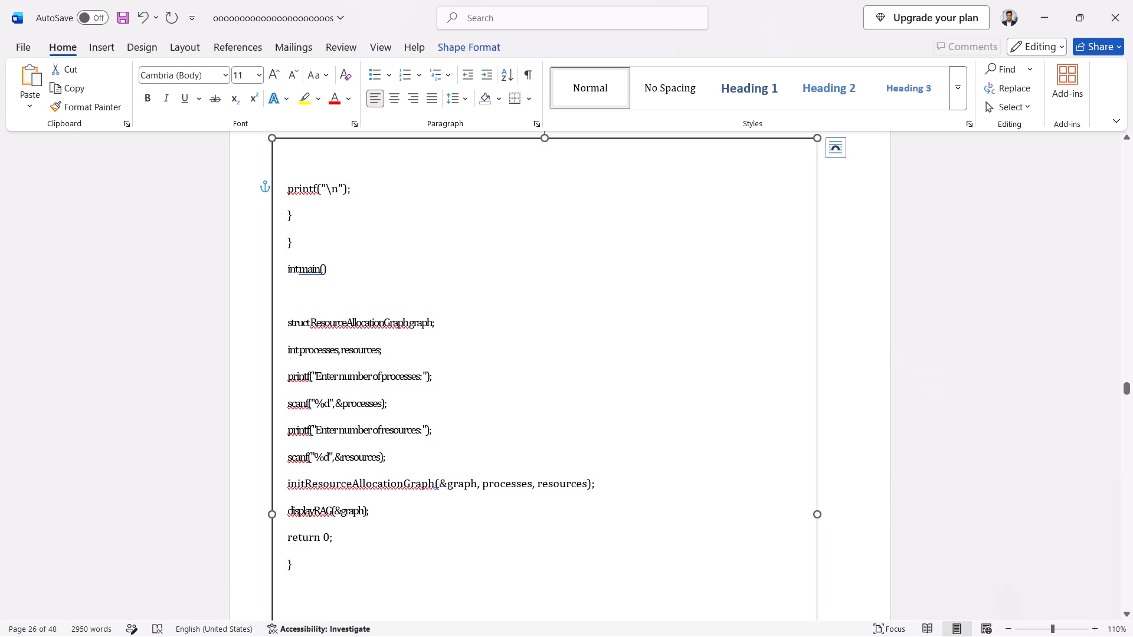
pyautogui.moveTo(303, 189); pyautogui.dragTo(328, 216)
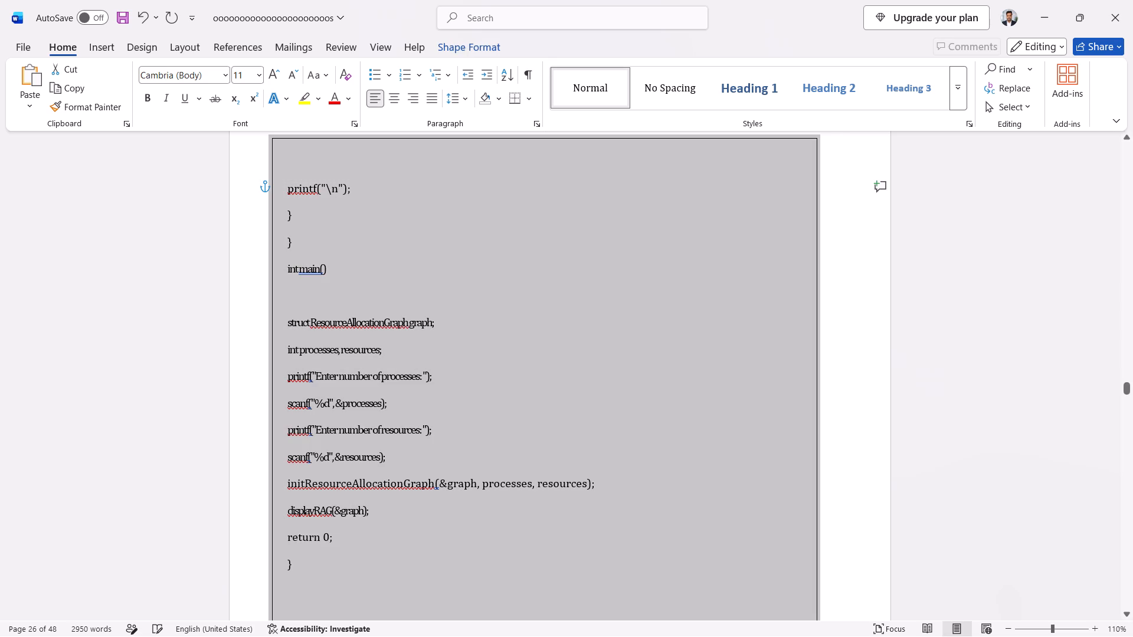
pyautogui.moveTo(328, 216); pyautogui.dragTo(307, 209)
pyautogui.click(287, 216)
pyautogui.moveTo(287, 216); pyautogui.dragTo(302, 255)
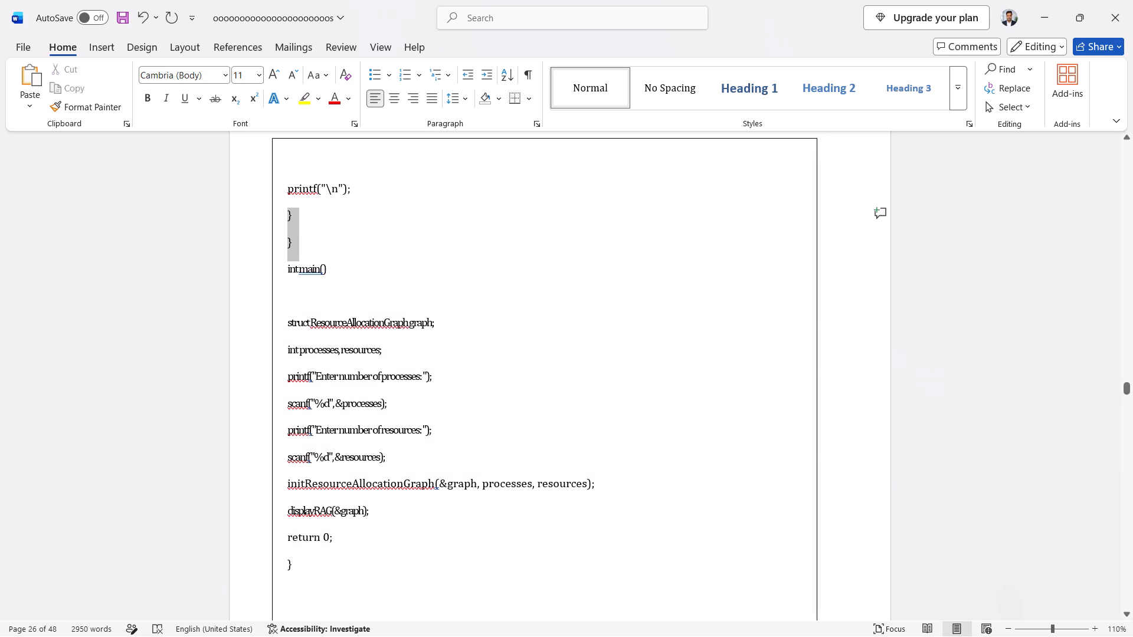
pyautogui.moveTo(302, 255); pyautogui.dragTo(356, 553)
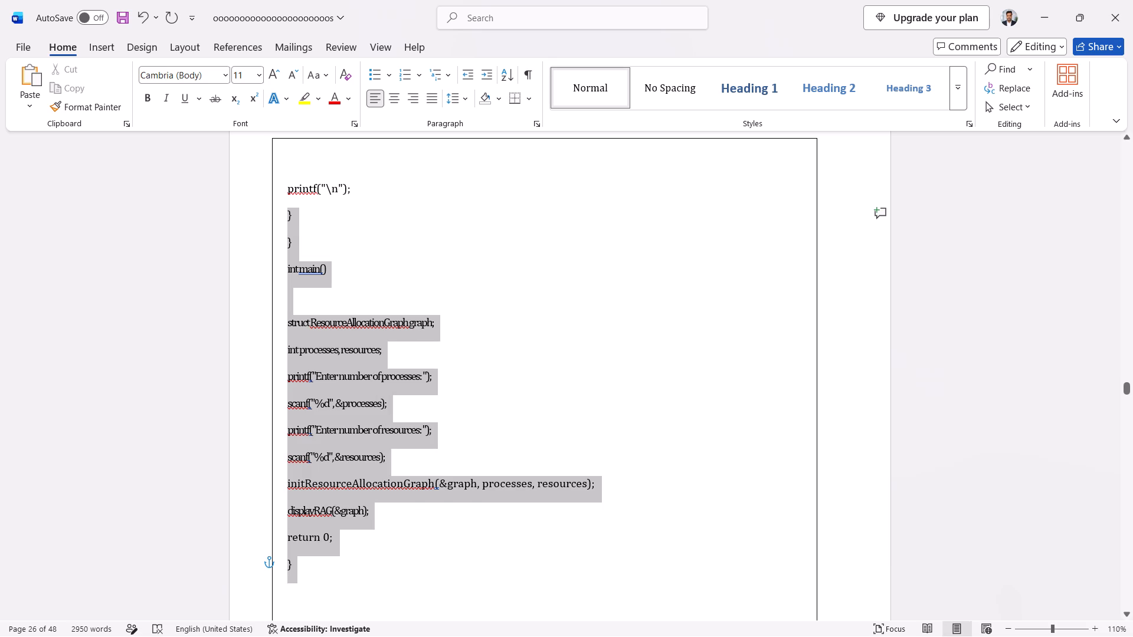
pyautogui.moveTo(356, 553); pyautogui.dragTo(356, 554)
pyautogui.click(568, 99)
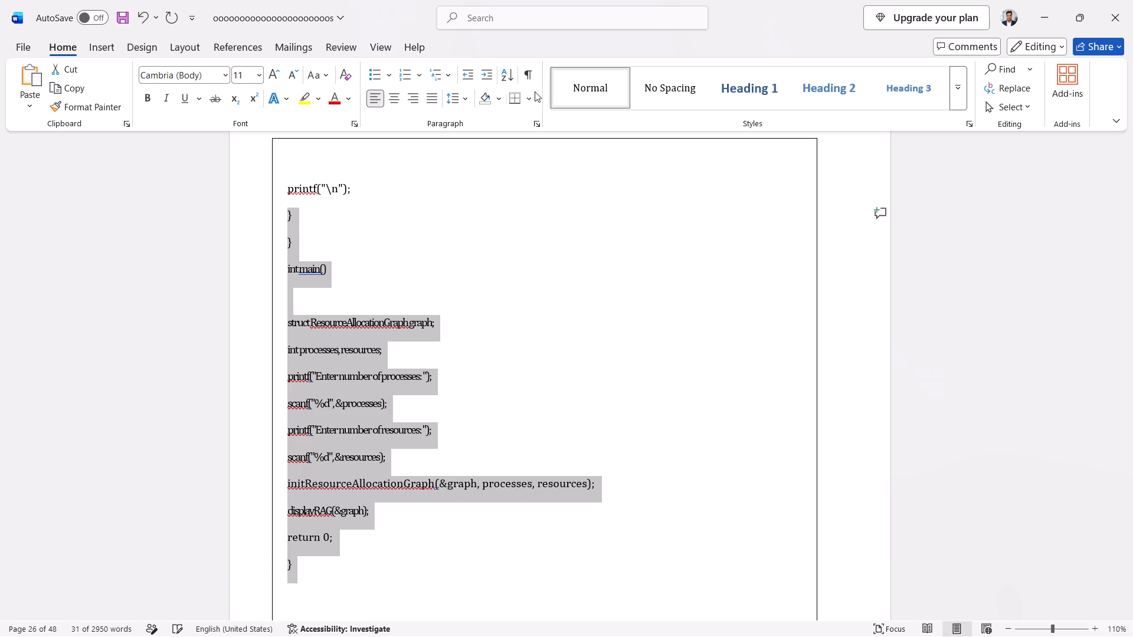
pyautogui.click(225, 74)
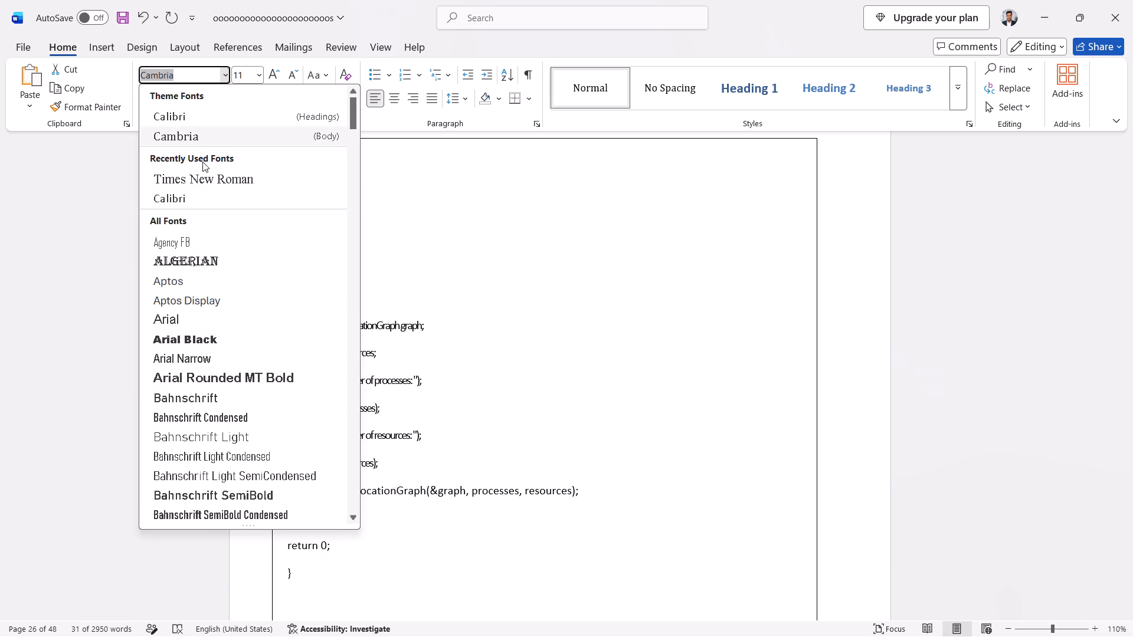
pyautogui.click(207, 175)
pyautogui.doubleClick(279, 77)
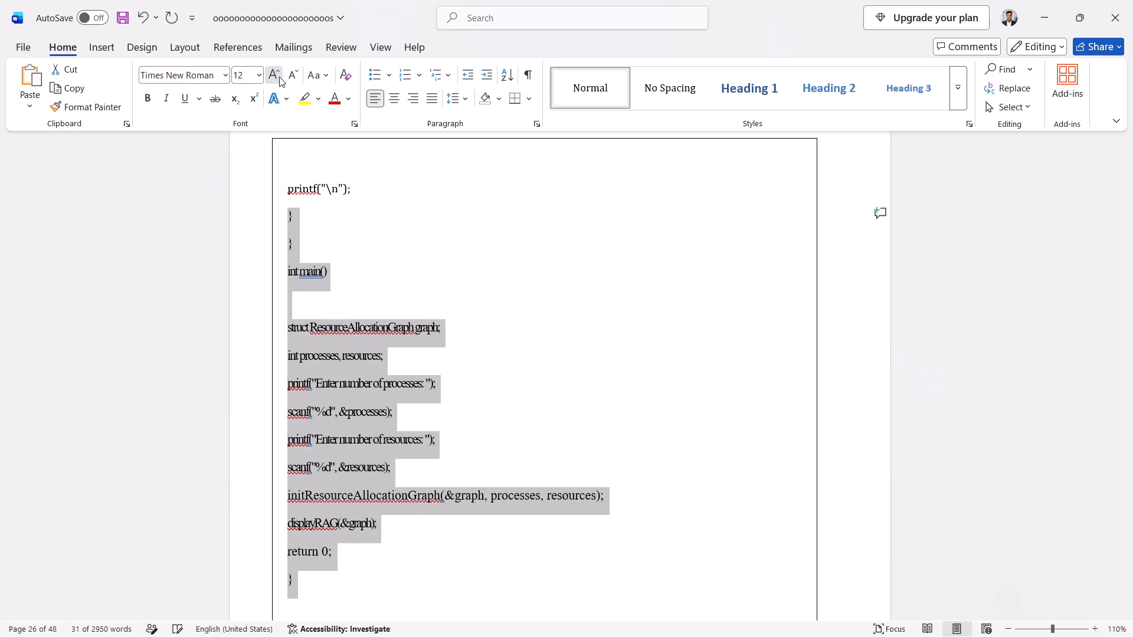
# Set the text formatting at the start of page 26's printf("\n"); line to Times New Roman, size 14.
pyautogui.click(313, 219)
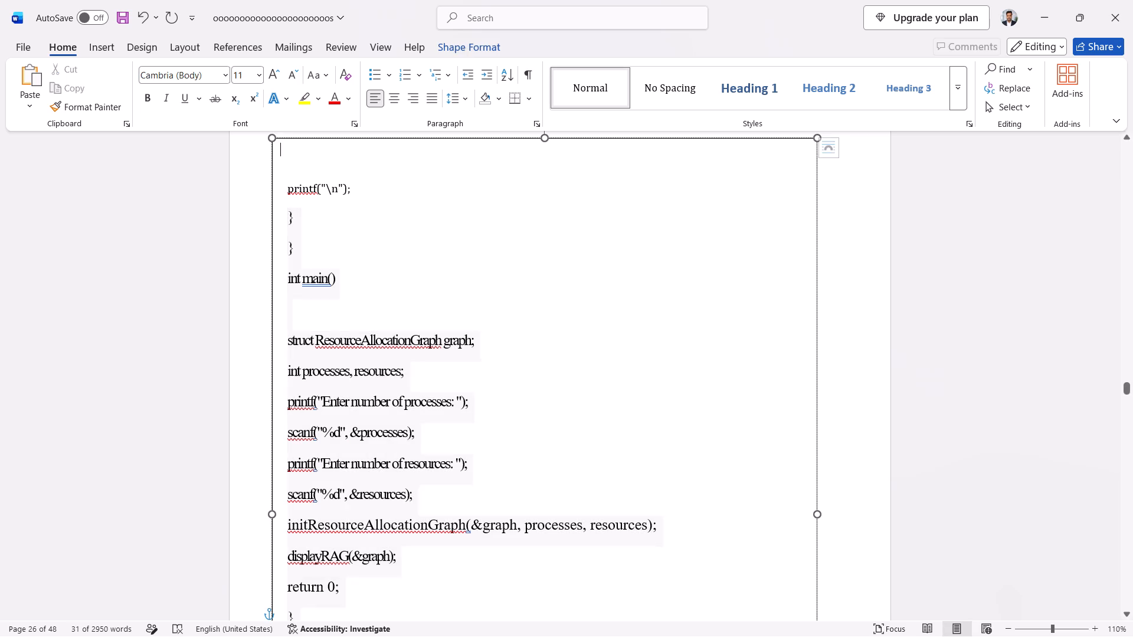
pyautogui.moveTo(288, 189); pyautogui.dragTo(351, 189)
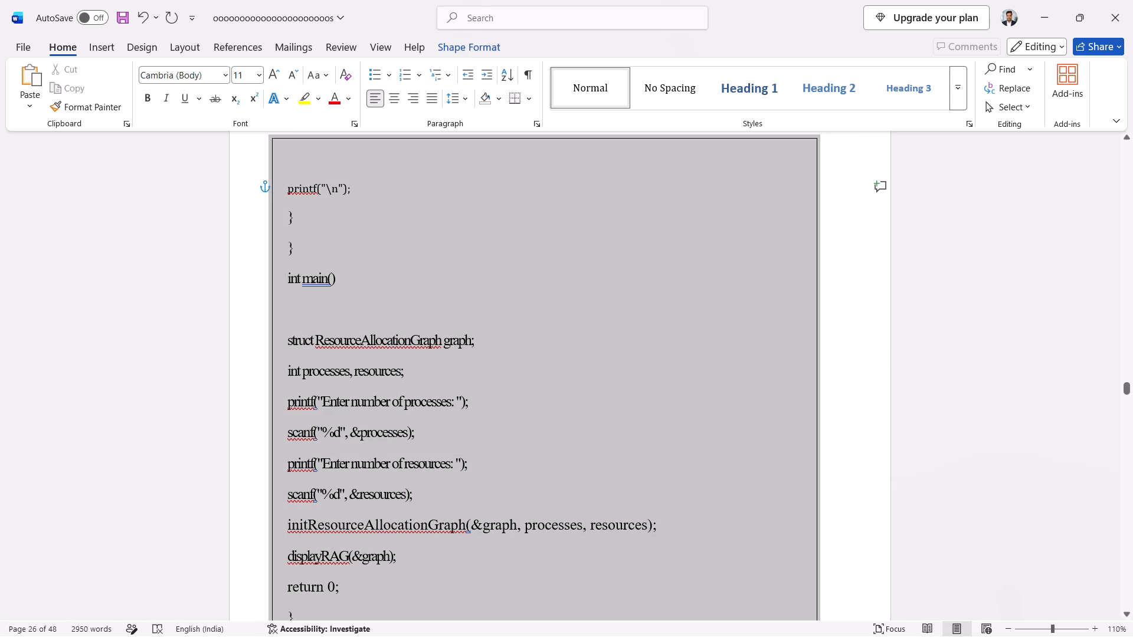
pyautogui.moveTo(351, 189); pyautogui.dragTo(356, 188)
pyautogui.click(356, 188)
pyautogui.moveTo(353, 188); pyautogui.dragTo(328, 191)
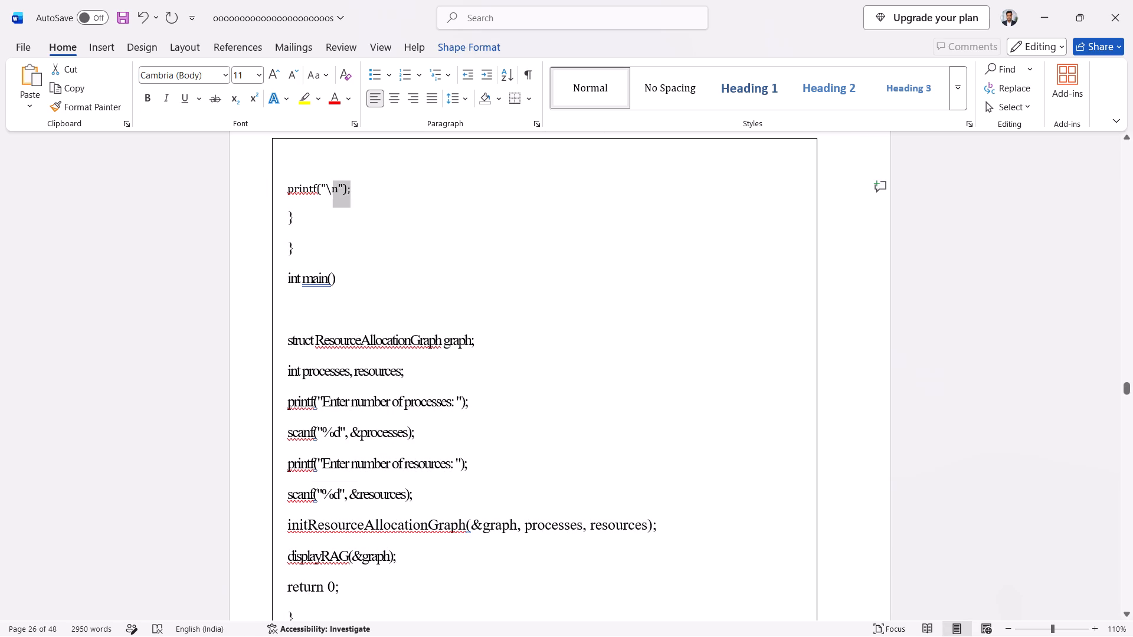
pyautogui.moveTo(328, 191); pyautogui.dragTo(307, 192)
pyautogui.click(304, 192)
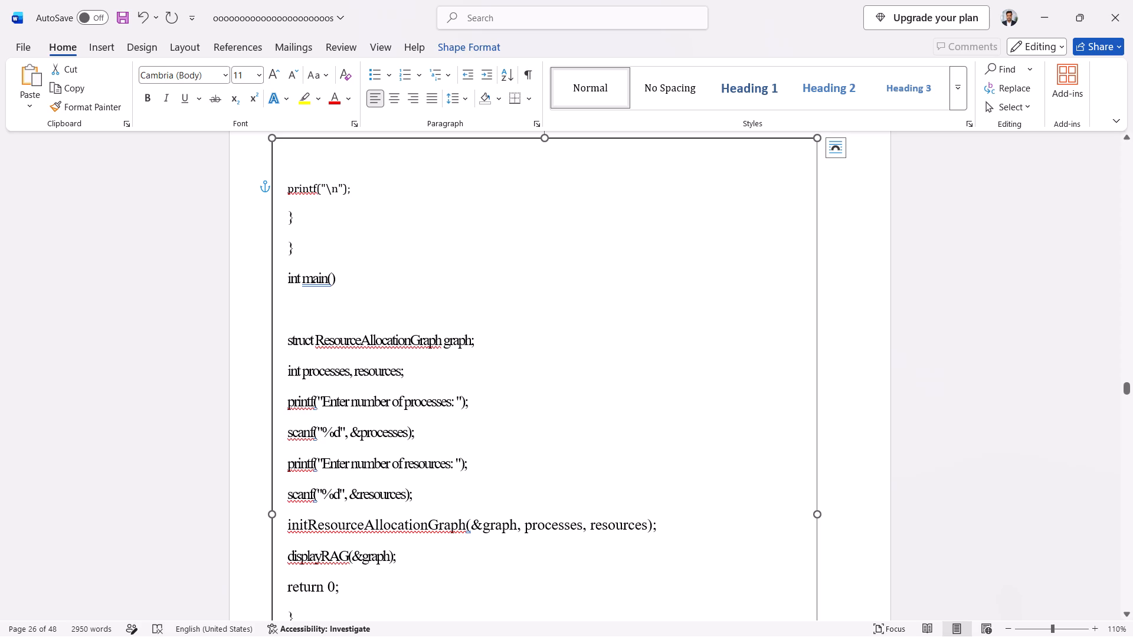
pyautogui.click(288, 191)
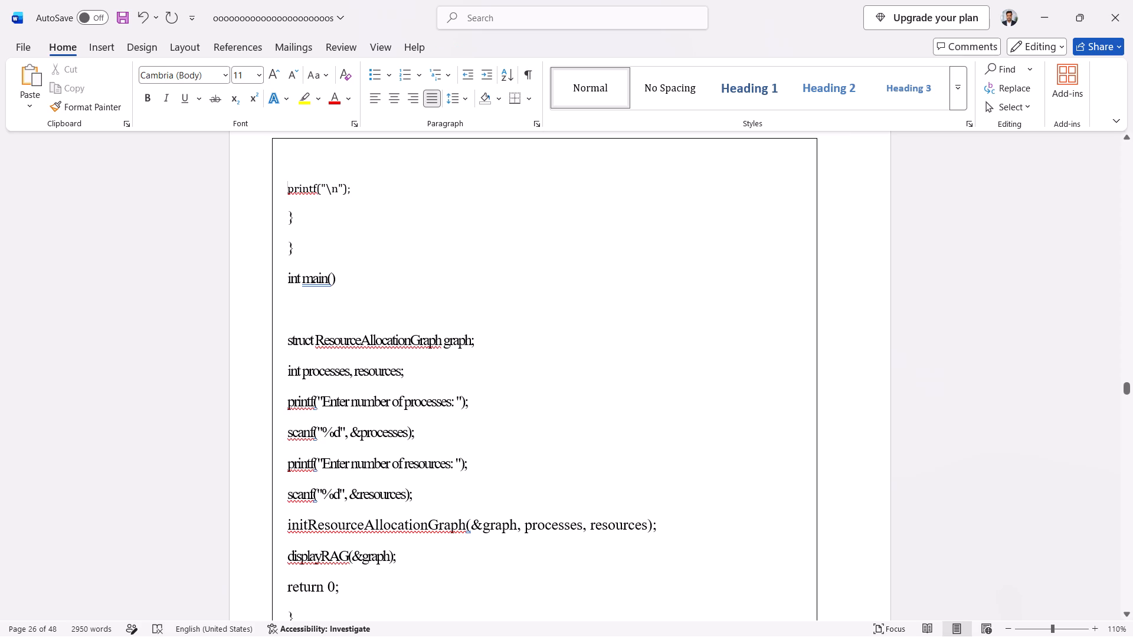
pyautogui.doubleClick(279, 70)
pyautogui.click(279, 70)
pyautogui.click(296, 73)
pyautogui.click(230, 74)
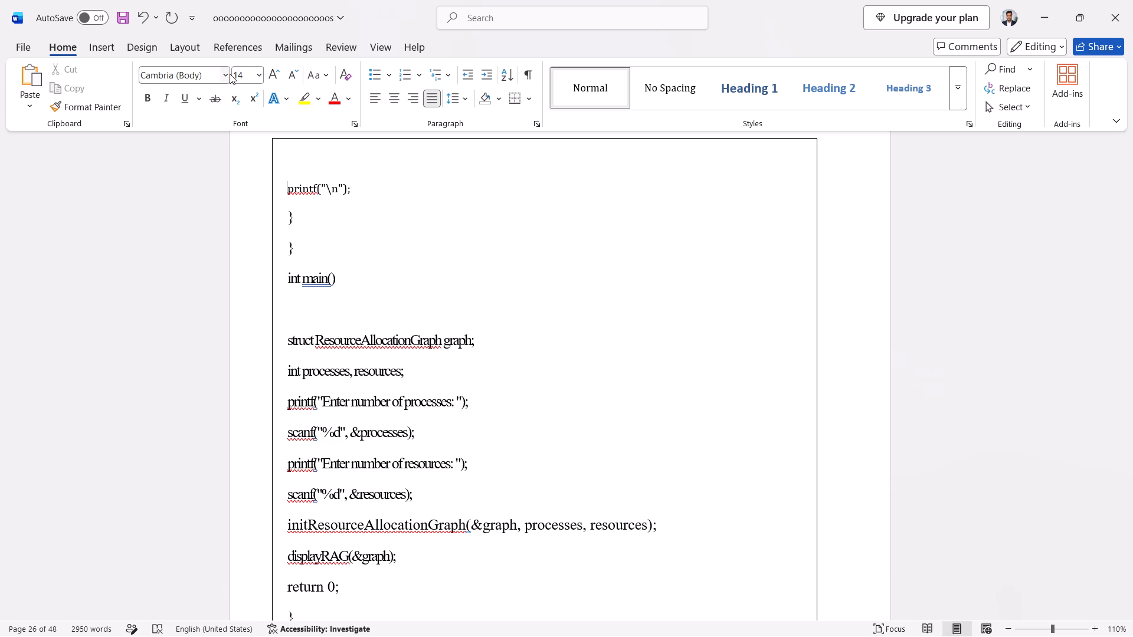
pyautogui.click(226, 80)
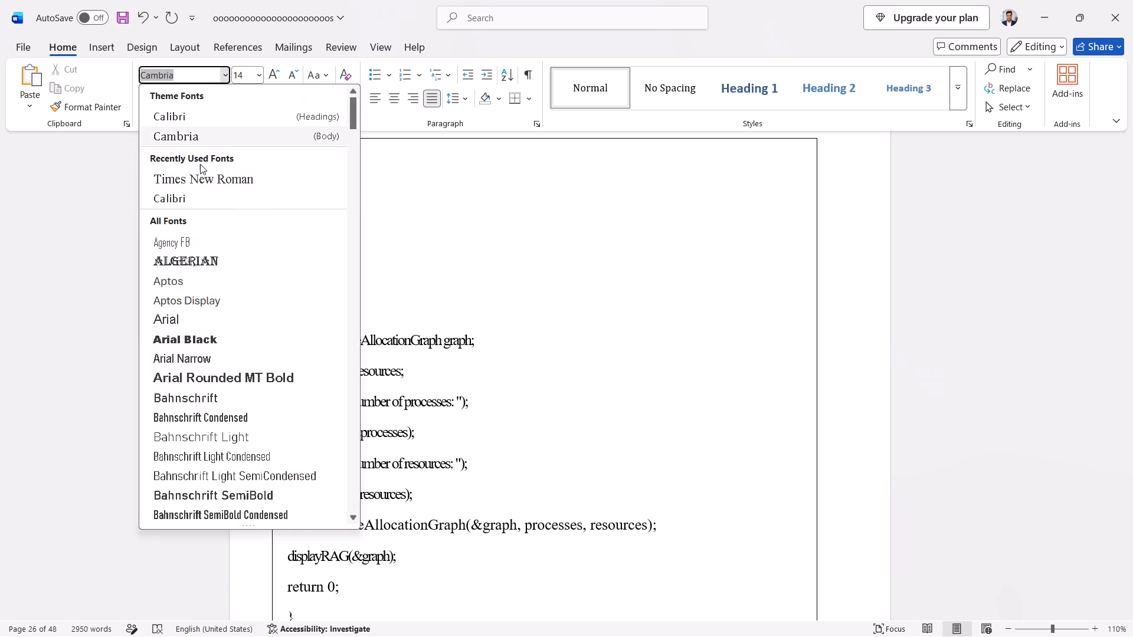
pyautogui.click(198, 180)
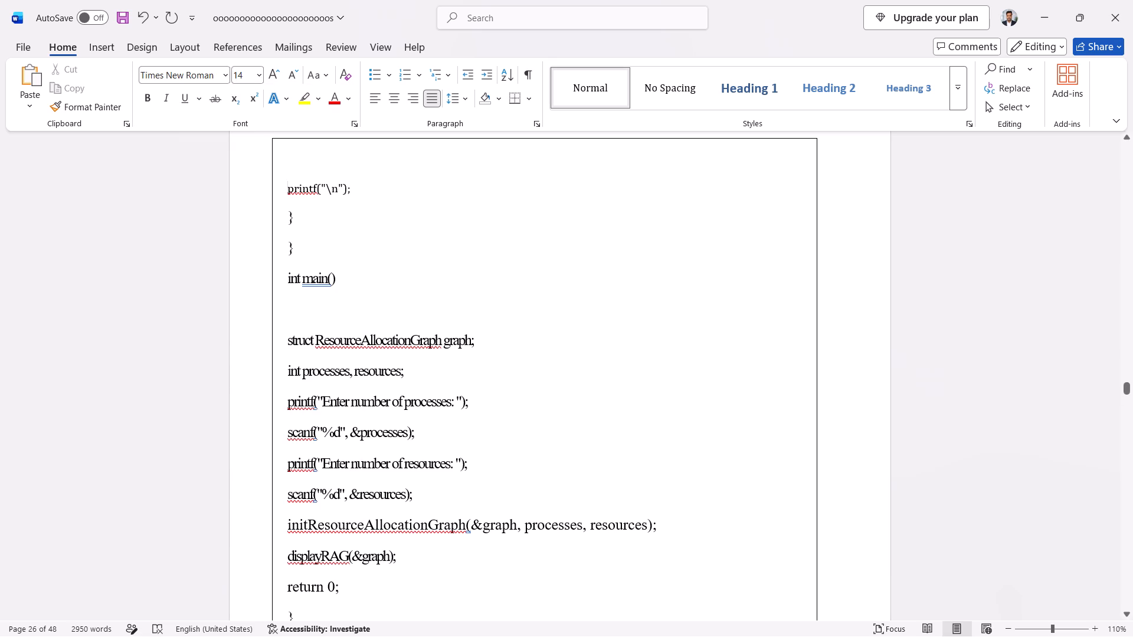
# Retype printf("\n"); at the start of its line on page 26 and delete the old copy.
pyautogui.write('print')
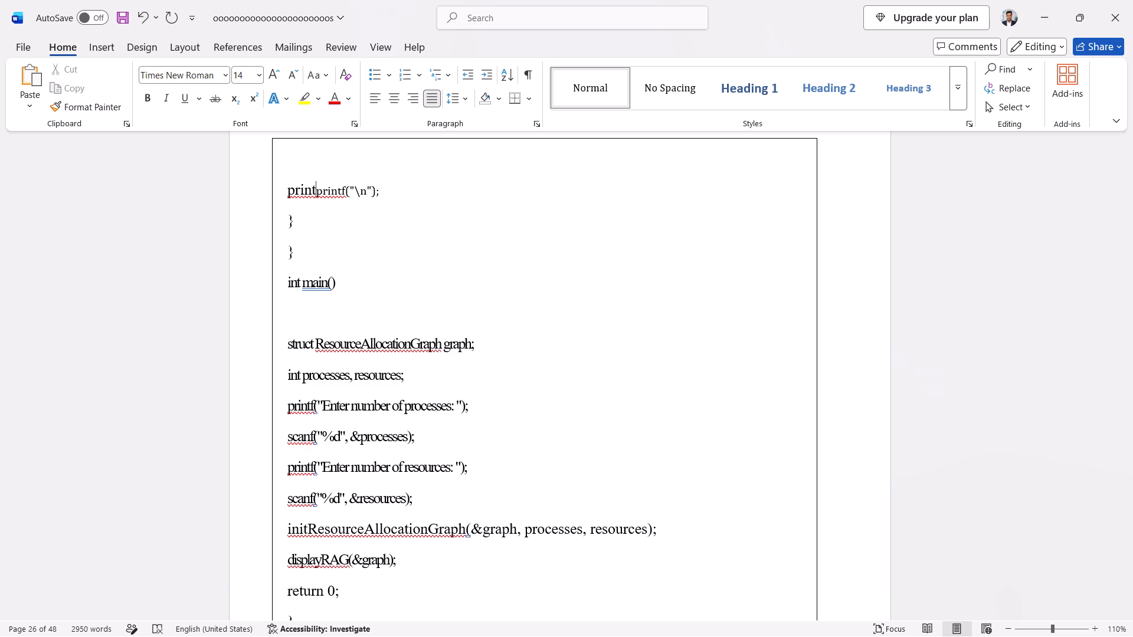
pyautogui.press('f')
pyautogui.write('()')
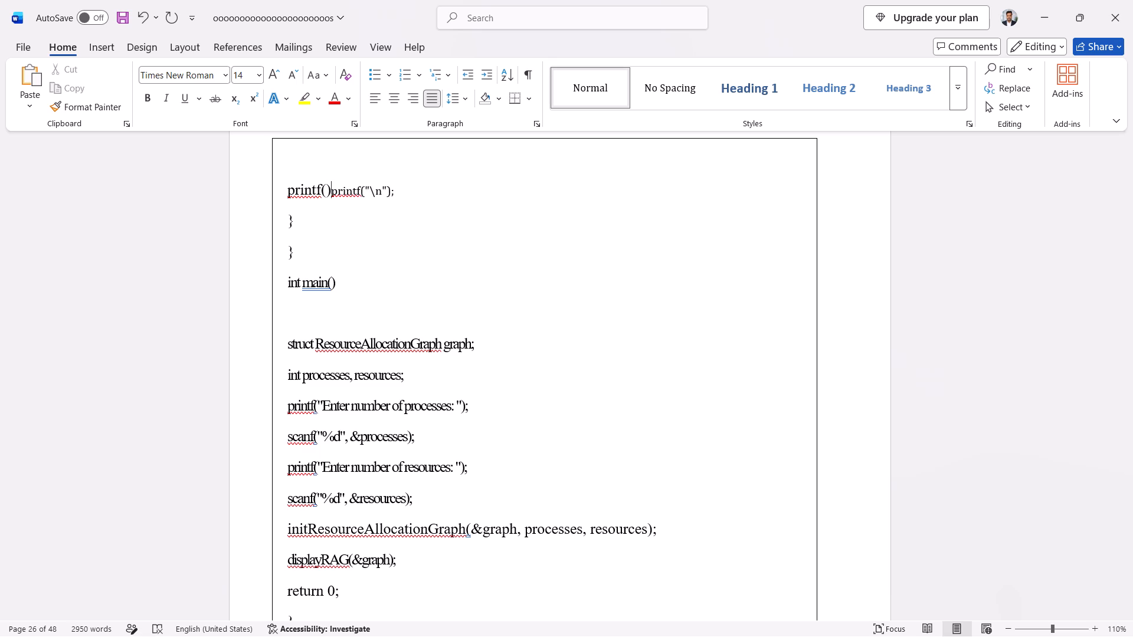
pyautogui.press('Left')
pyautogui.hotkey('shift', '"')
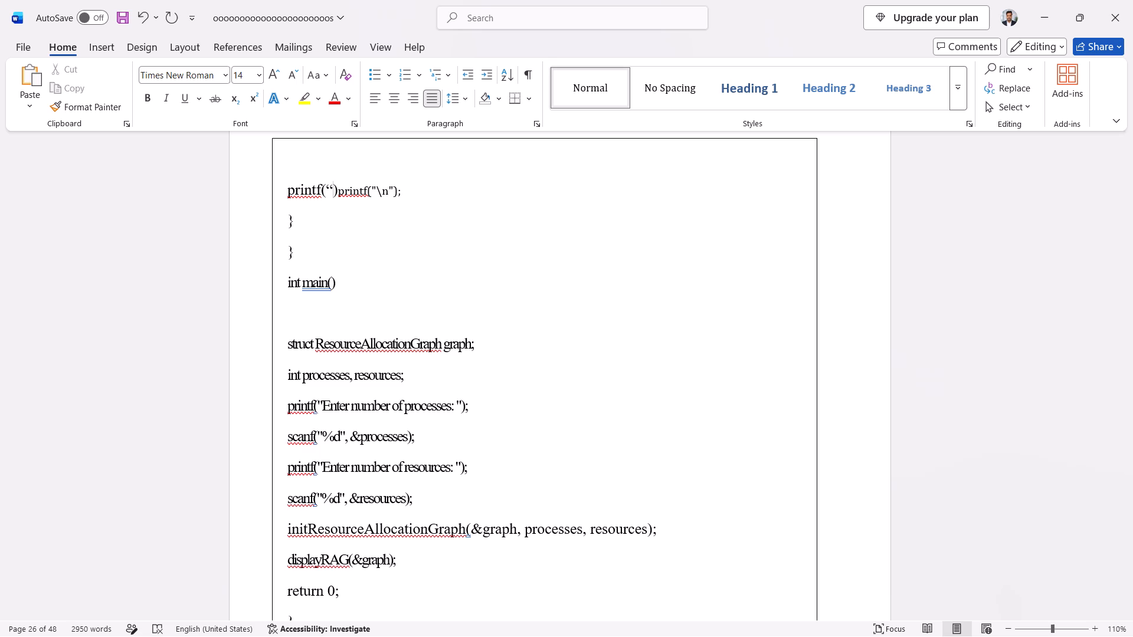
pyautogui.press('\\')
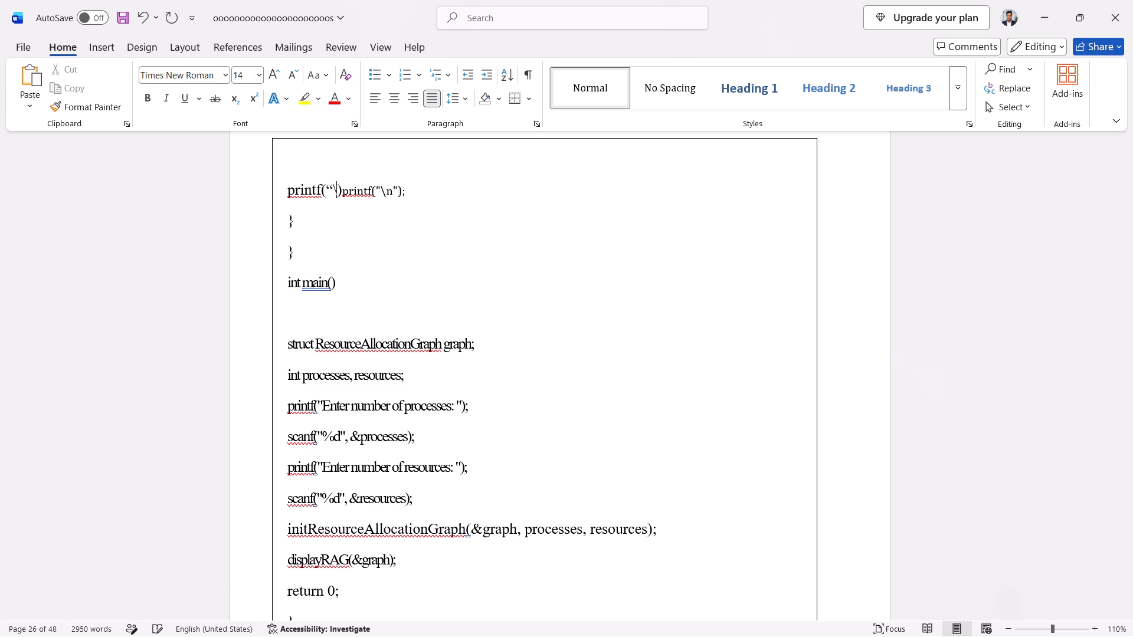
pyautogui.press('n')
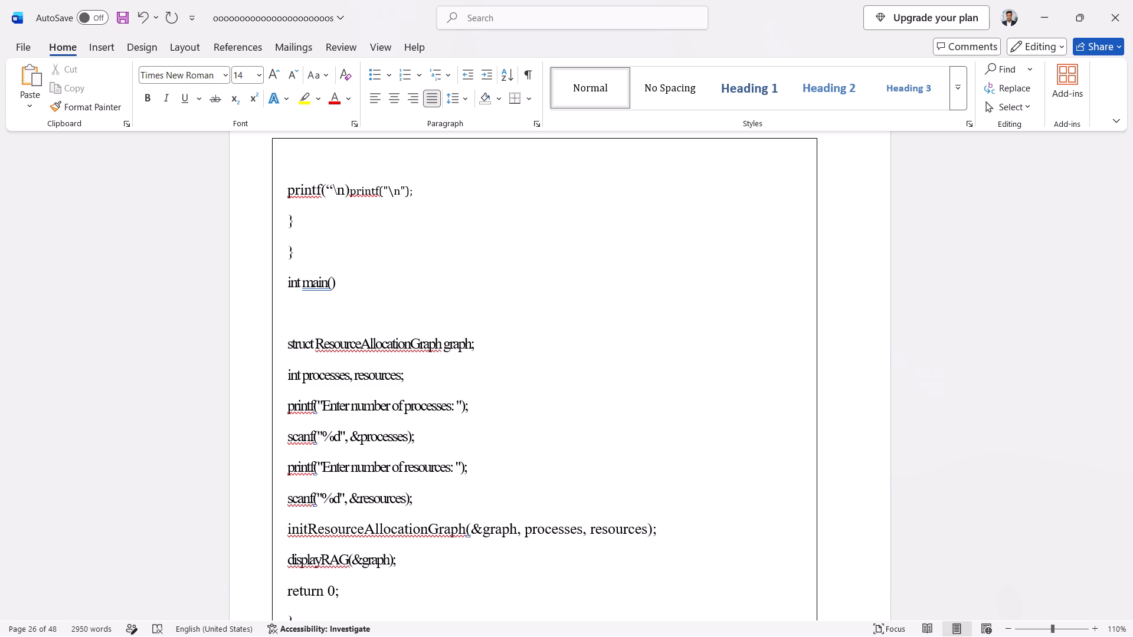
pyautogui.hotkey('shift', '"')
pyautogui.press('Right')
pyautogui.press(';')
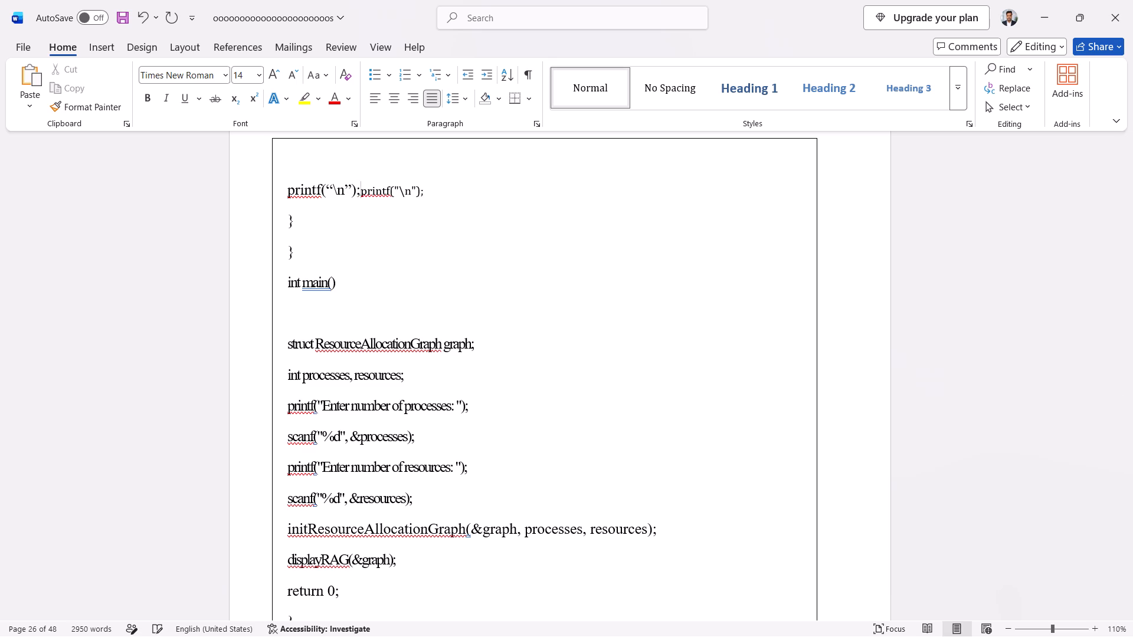
pyautogui.moveTo(430, 193); pyautogui.dragTo(374, 196)
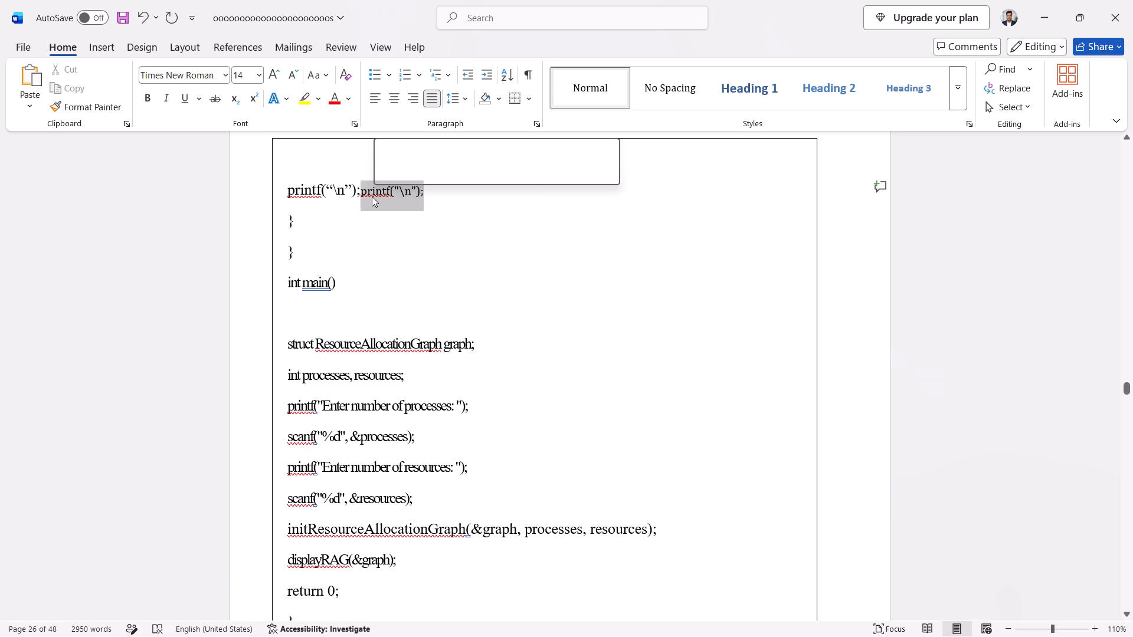
pyautogui.press('BackSpace')
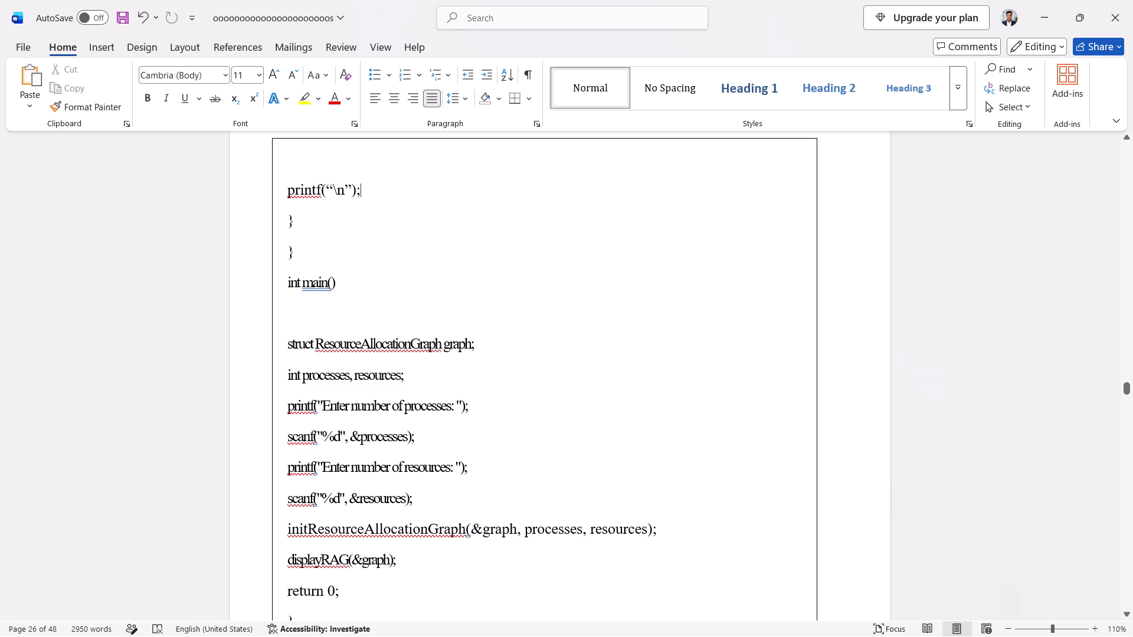
# Compare the formatting of the retyped printf("\n"); line with the closing brace and int main() lines below it.
pyautogui.click(294, 220)
pyautogui.moveTo(294, 221); pyautogui.dragTo(286, 225)
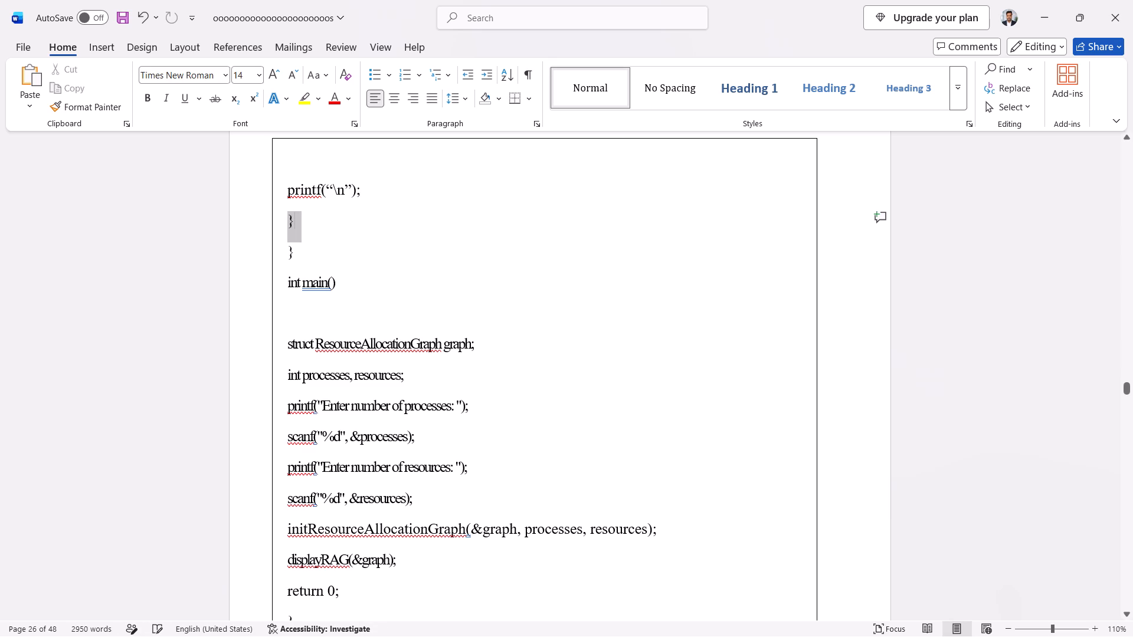
pyautogui.moveTo(286, 225); pyautogui.dragTo(286, 225)
pyautogui.click(309, 248)
pyautogui.click(319, 191)
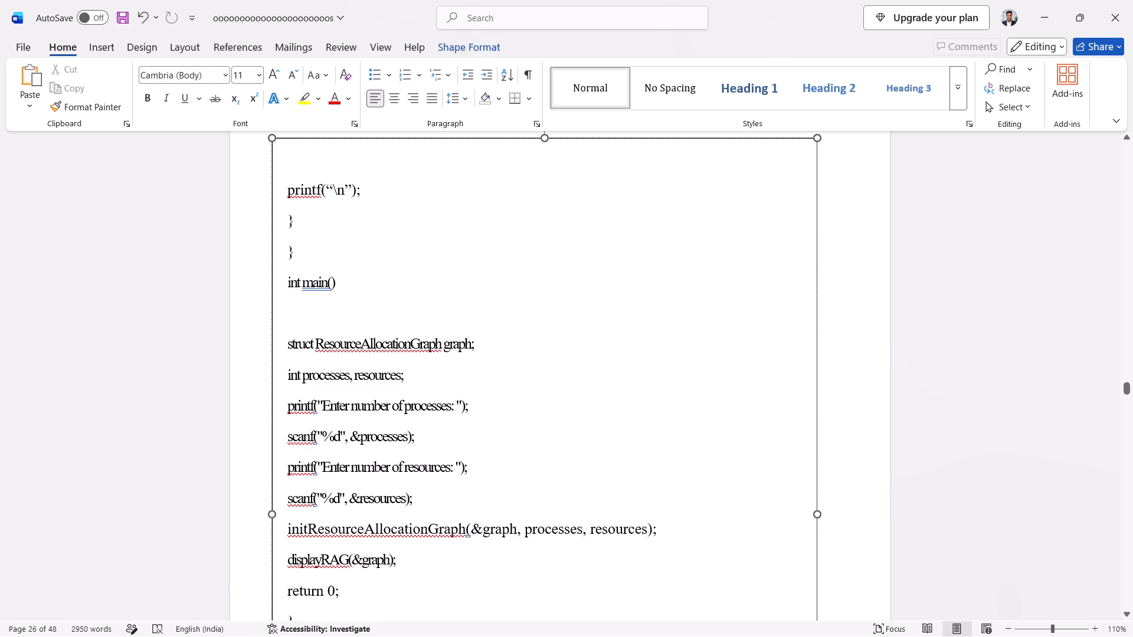
pyautogui.click(314, 191)
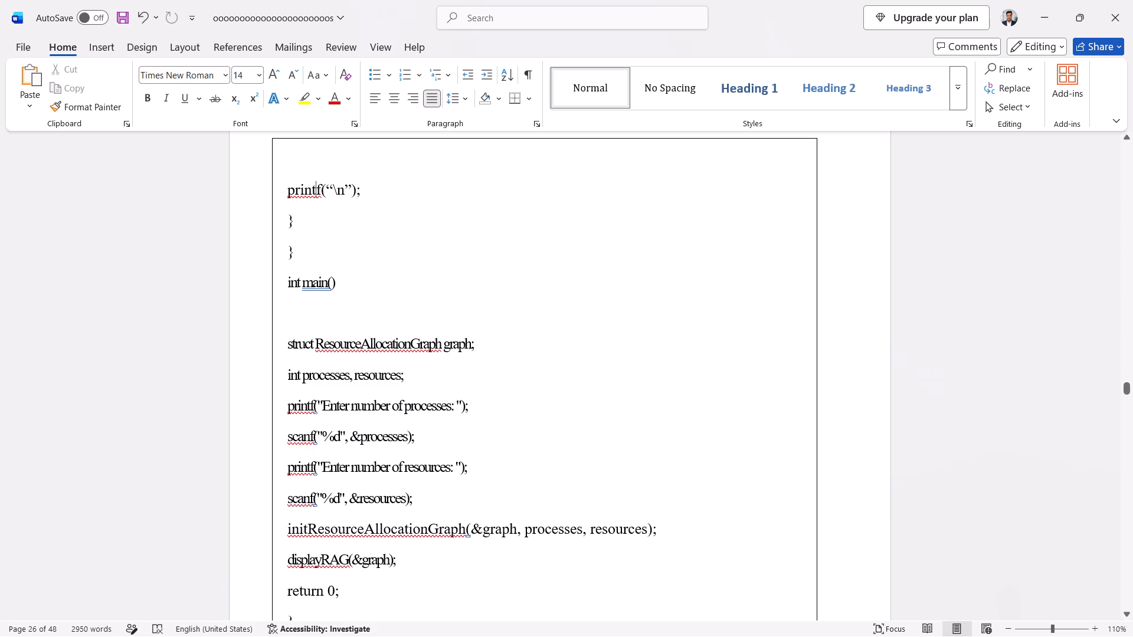
pyautogui.click(293, 222)
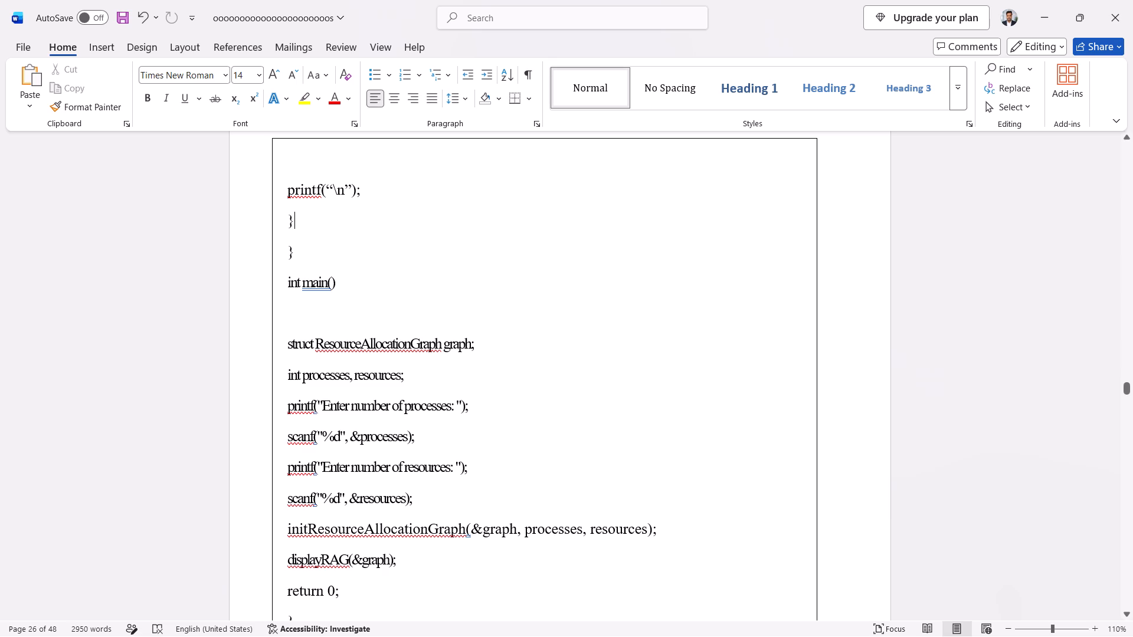
pyautogui.click(307, 188)
pyautogui.click(295, 287)
pyautogui.click(309, 193)
# Apply Times New Roman to the page 26 code from int main() through the "Enter number of resources" printf line.
pyautogui.click(294, 285)
pyautogui.moveTo(286, 284); pyautogui.dragTo(297, 287)
pyautogui.moveTo(297, 287); pyautogui.dragTo(412, 482)
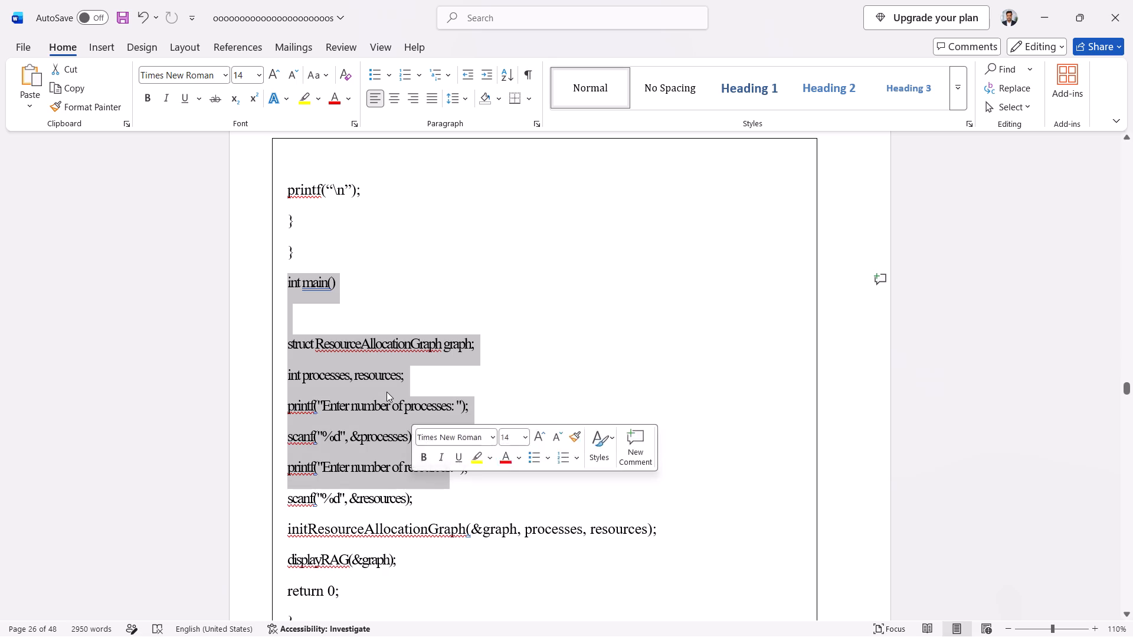
pyautogui.click(227, 77)
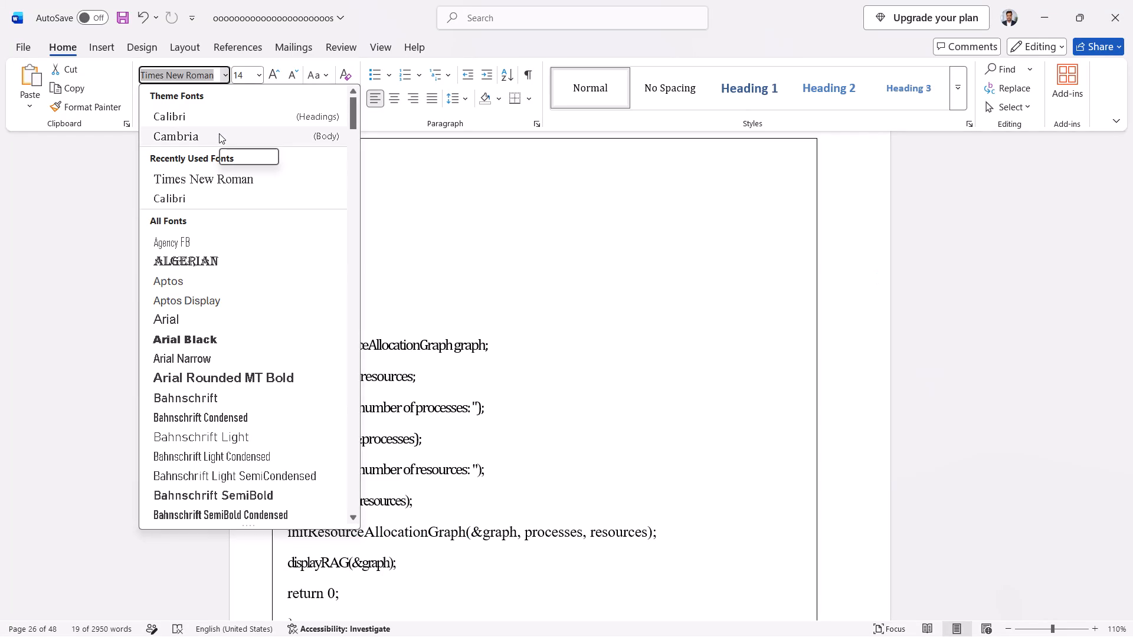
pyautogui.click(220, 179)
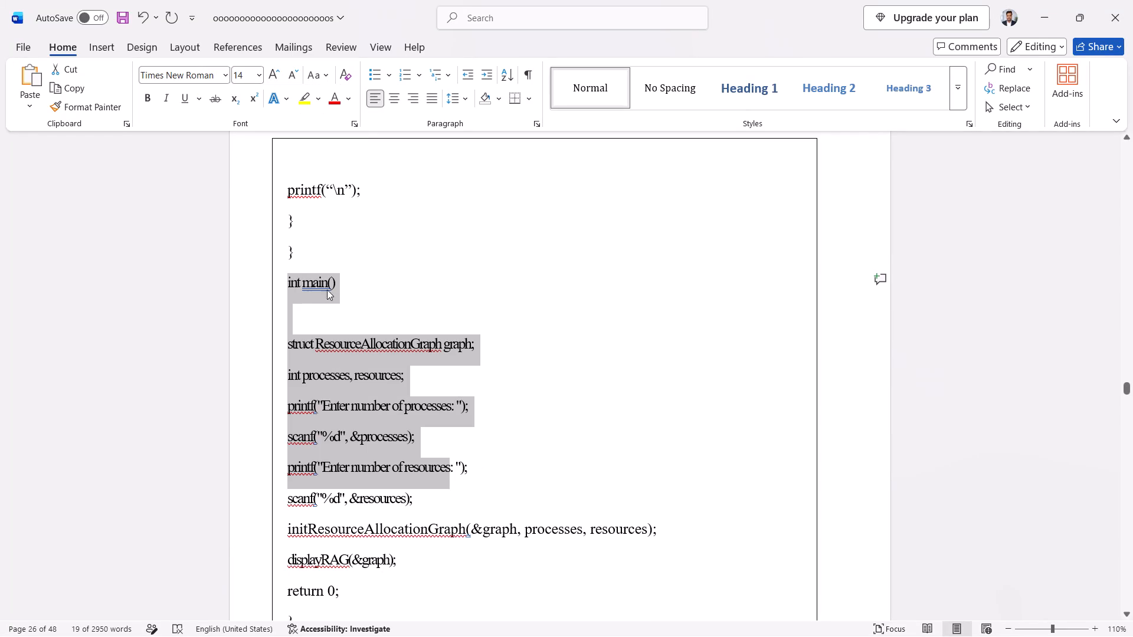
pyautogui.click(407, 293)
# Check the formatting of the return 0;, displayRAG(&graph); and printf("\n"); lines on page 26.
pyautogui.scroll(-3, 407, 293)
pyautogui.scroll(2, 407, 293)
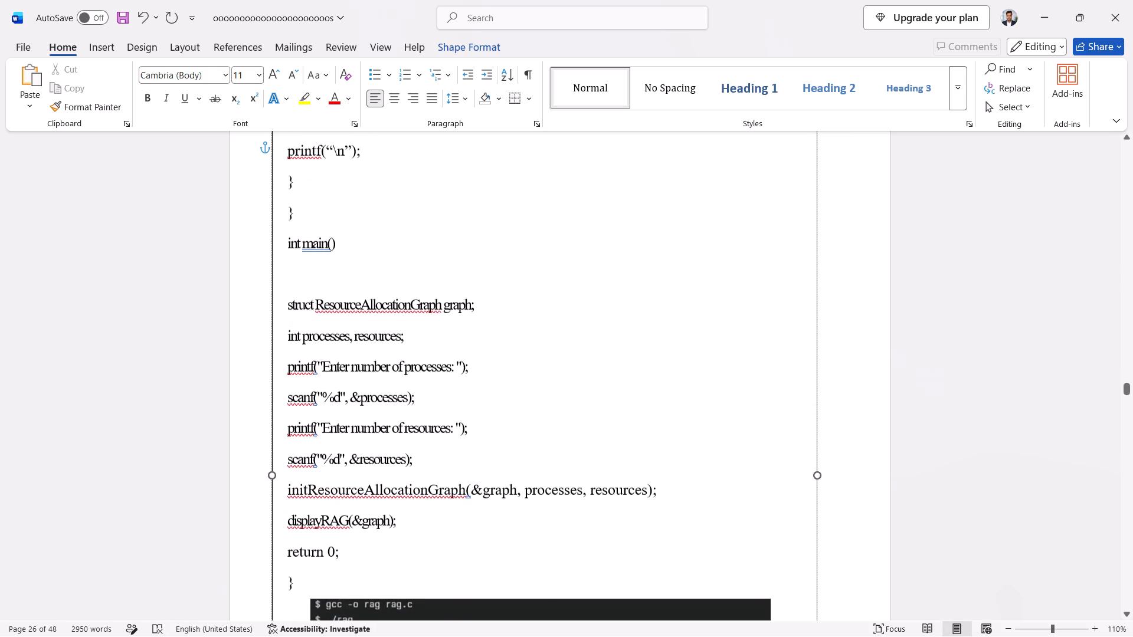
pyautogui.click(320, 552)
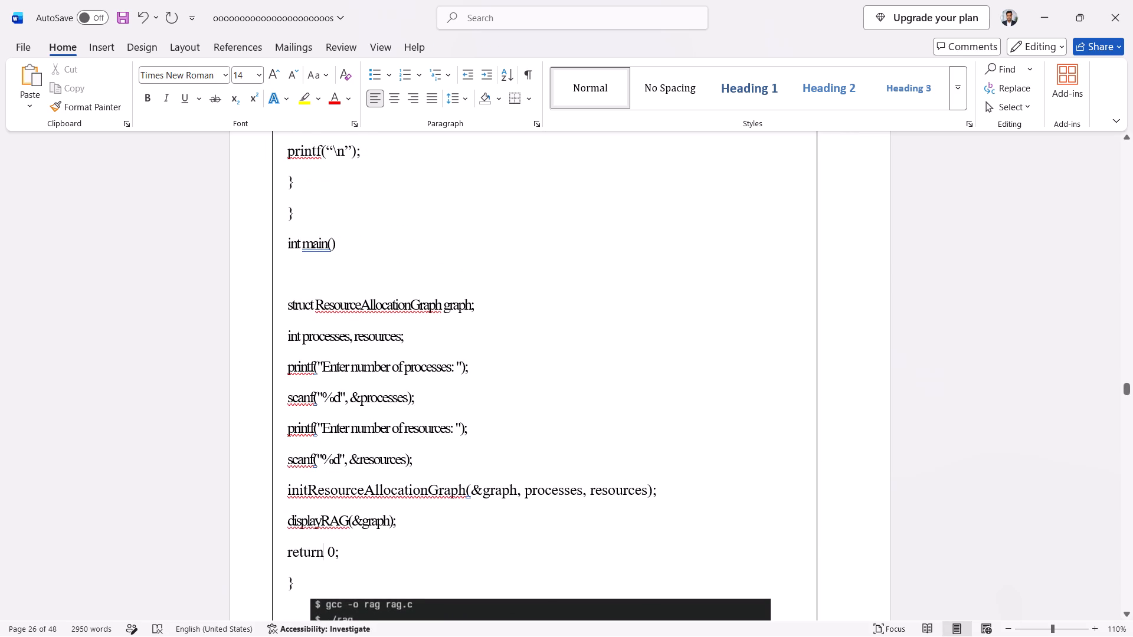
pyautogui.click(312, 554)
pyautogui.click(310, 526)
pyautogui.click(304, 550)
pyautogui.scroll(3, 327, 363)
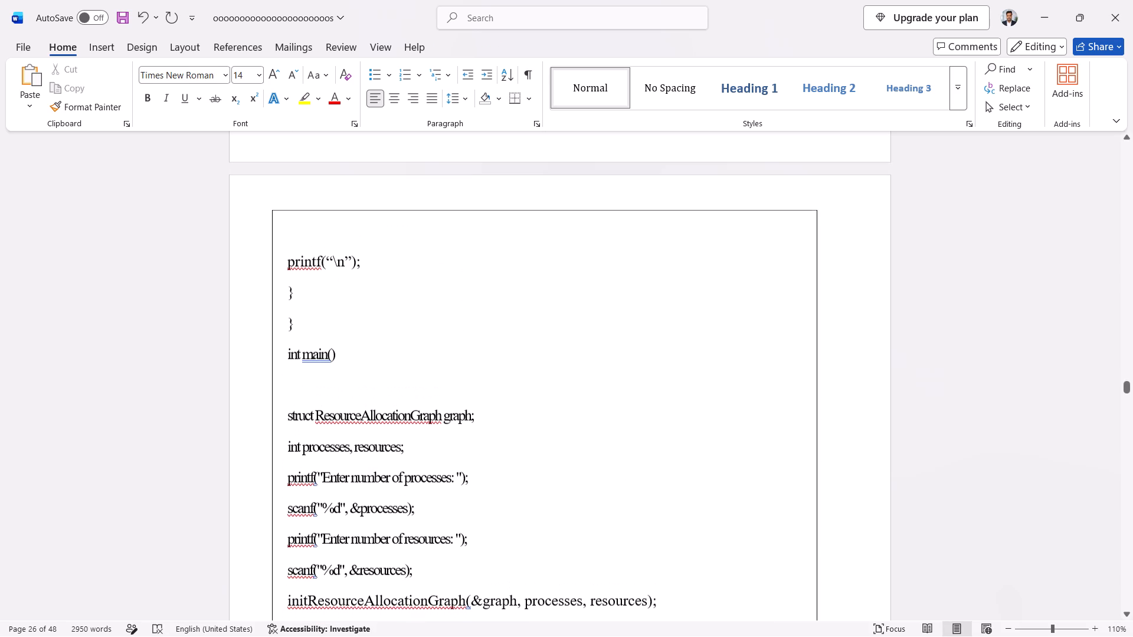
pyautogui.click(303, 264)
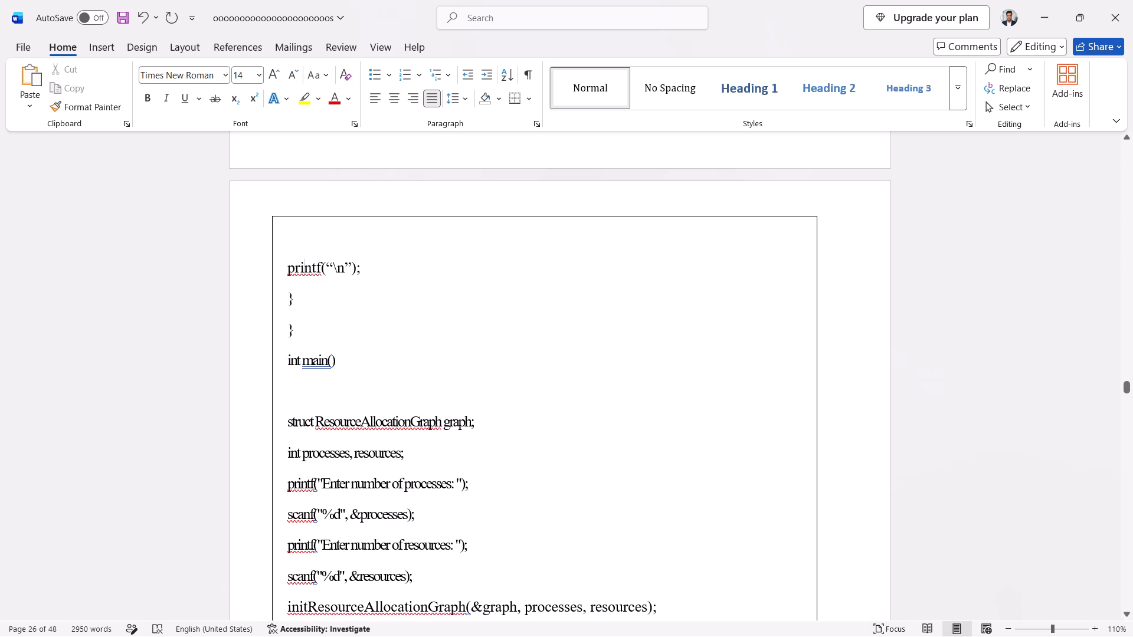
# Apply Times New Roman to the printf("\n"); line at the top of the page 26 code box.
pyautogui.moveTo(286, 269); pyautogui.dragTo(362, 266)
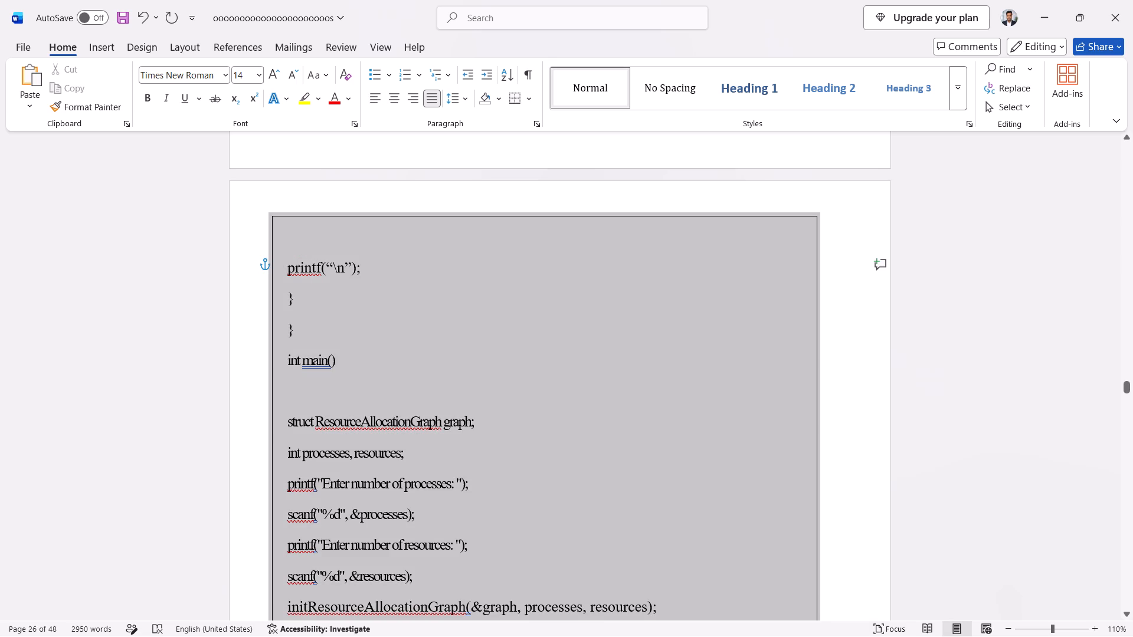
pyautogui.moveTo(362, 266); pyautogui.dragTo(353, 268)
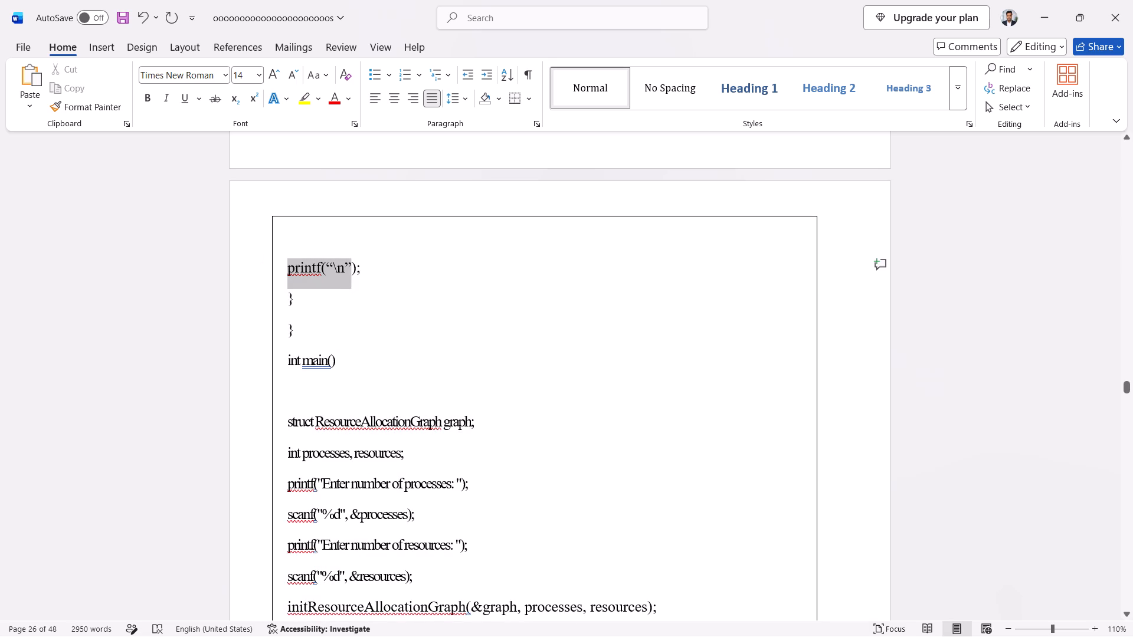
pyautogui.moveTo(353, 268); pyautogui.dragTo(359, 268)
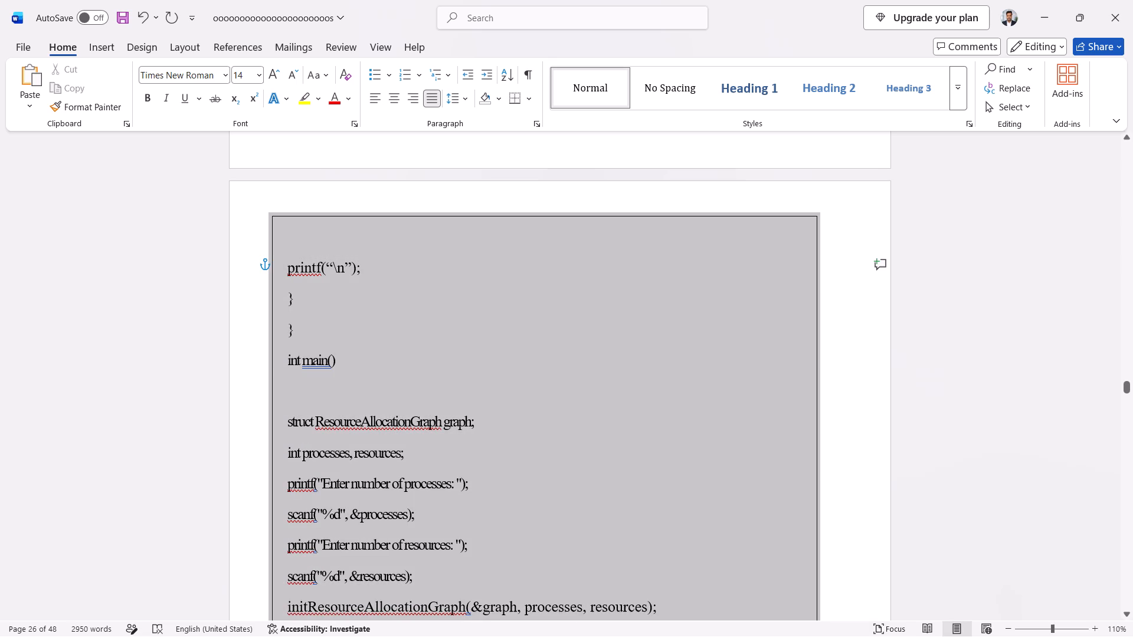
pyautogui.moveTo(359, 268); pyautogui.dragTo(361, 267)
pyautogui.moveTo(361, 267); pyautogui.dragTo(360, 267)
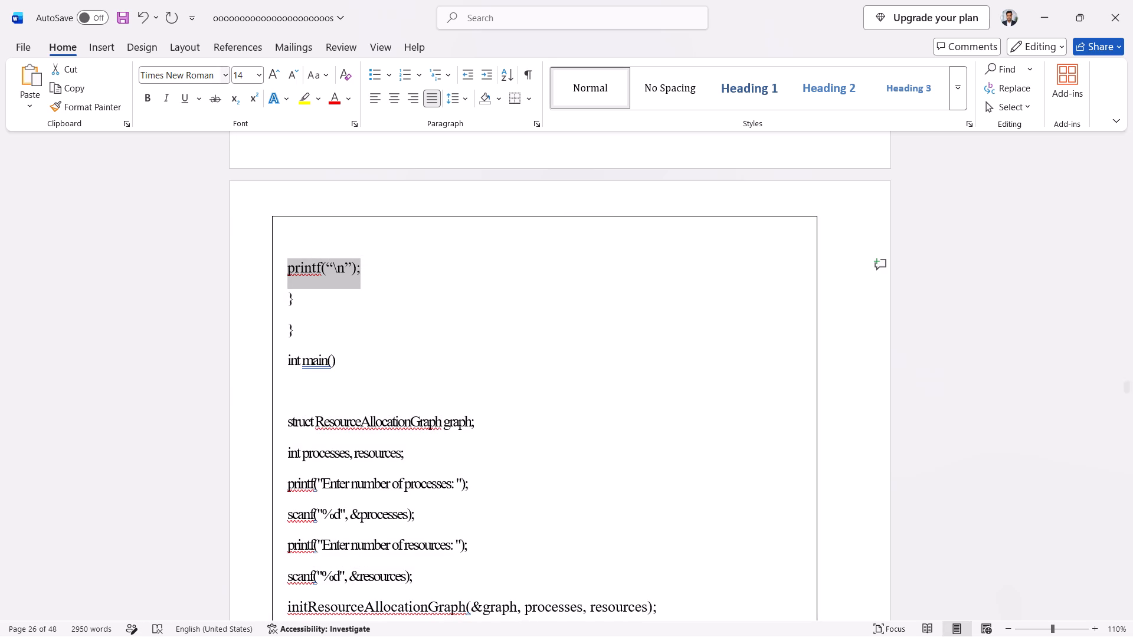
pyautogui.click(224, 78)
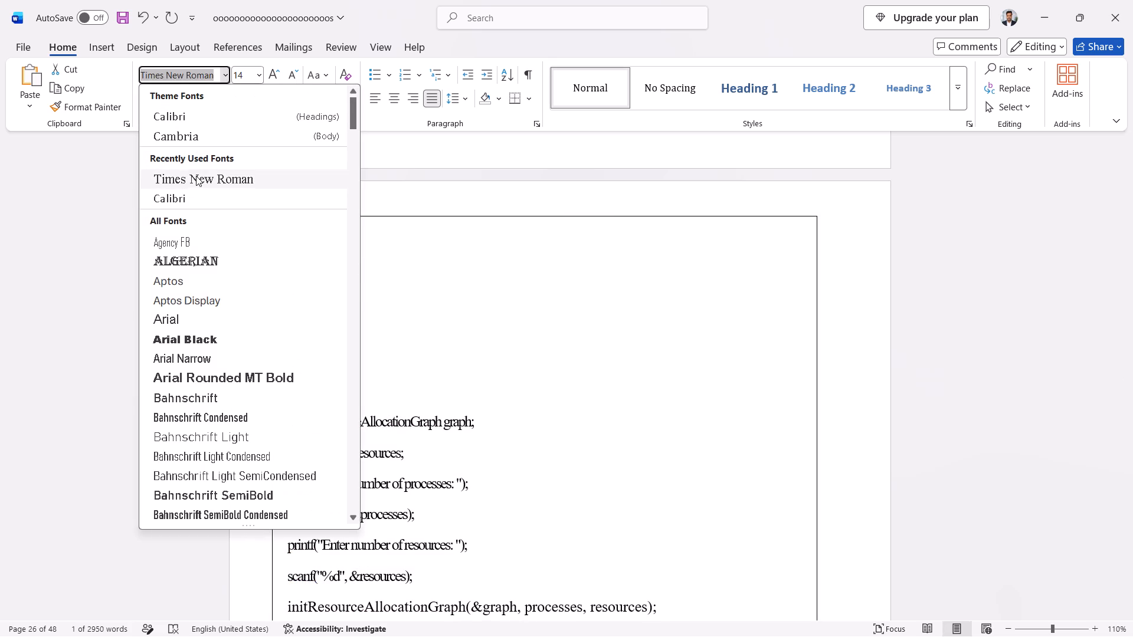
pyautogui.click(197, 179)
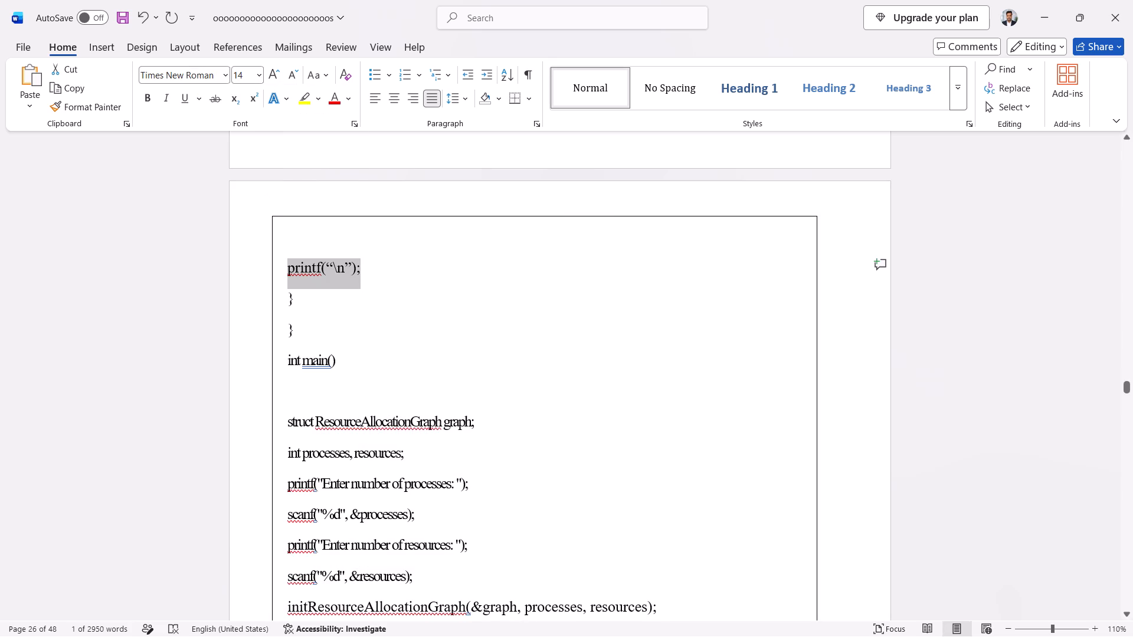
pyautogui.click(369, 304)
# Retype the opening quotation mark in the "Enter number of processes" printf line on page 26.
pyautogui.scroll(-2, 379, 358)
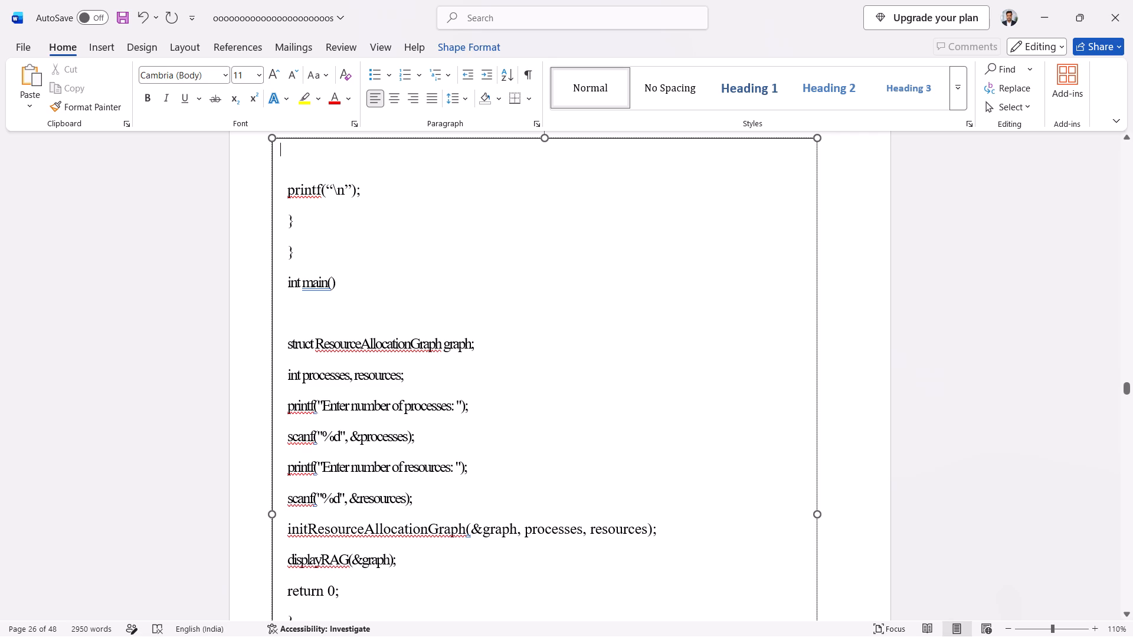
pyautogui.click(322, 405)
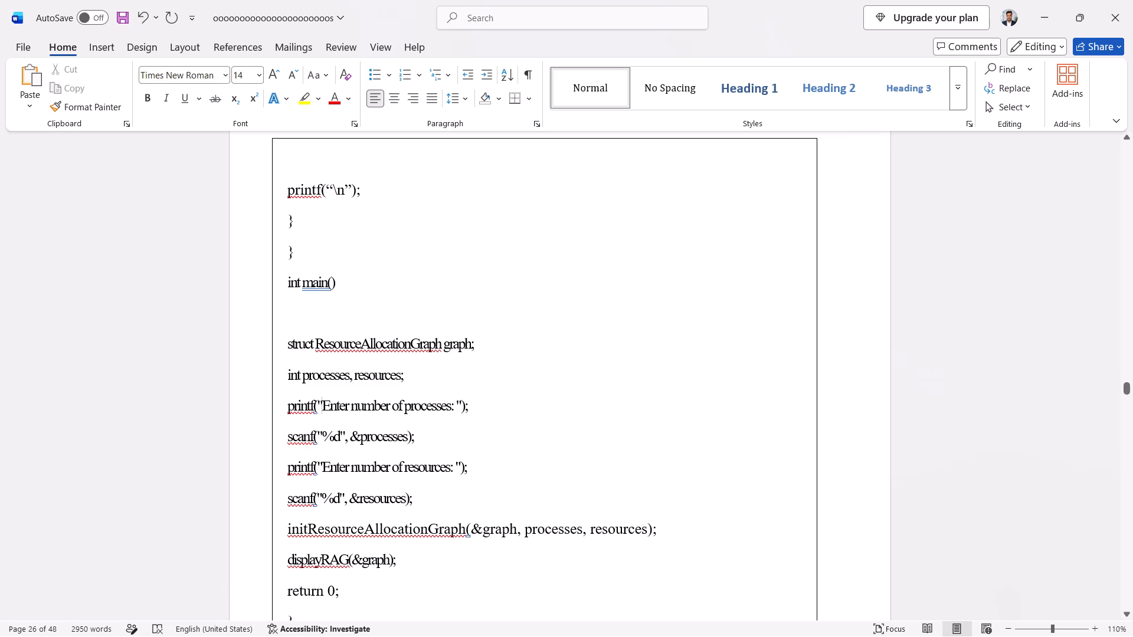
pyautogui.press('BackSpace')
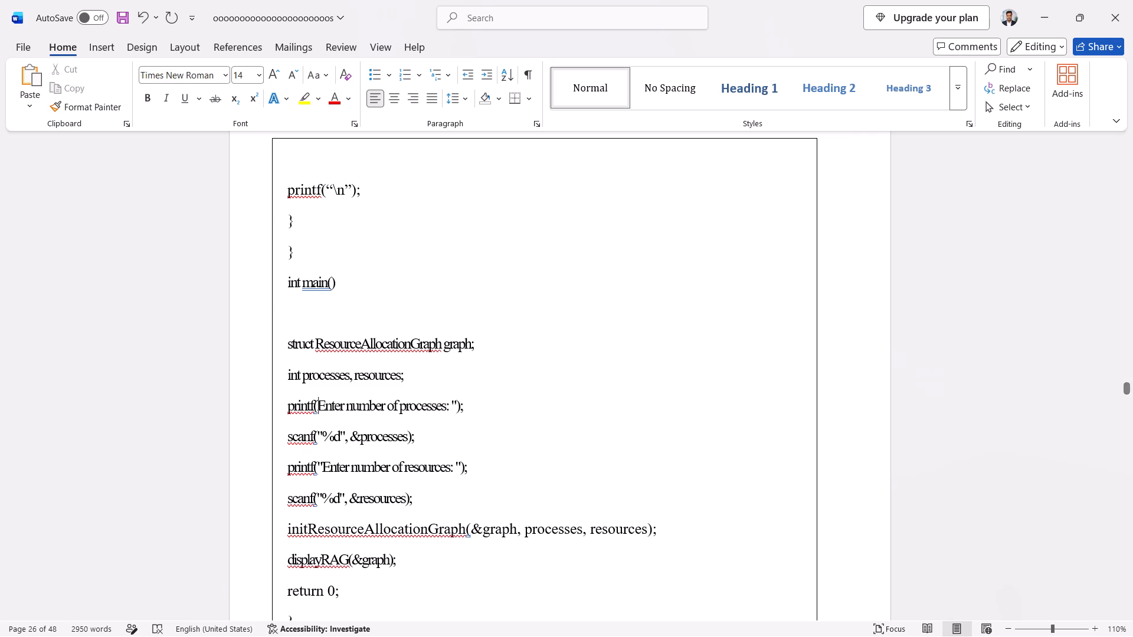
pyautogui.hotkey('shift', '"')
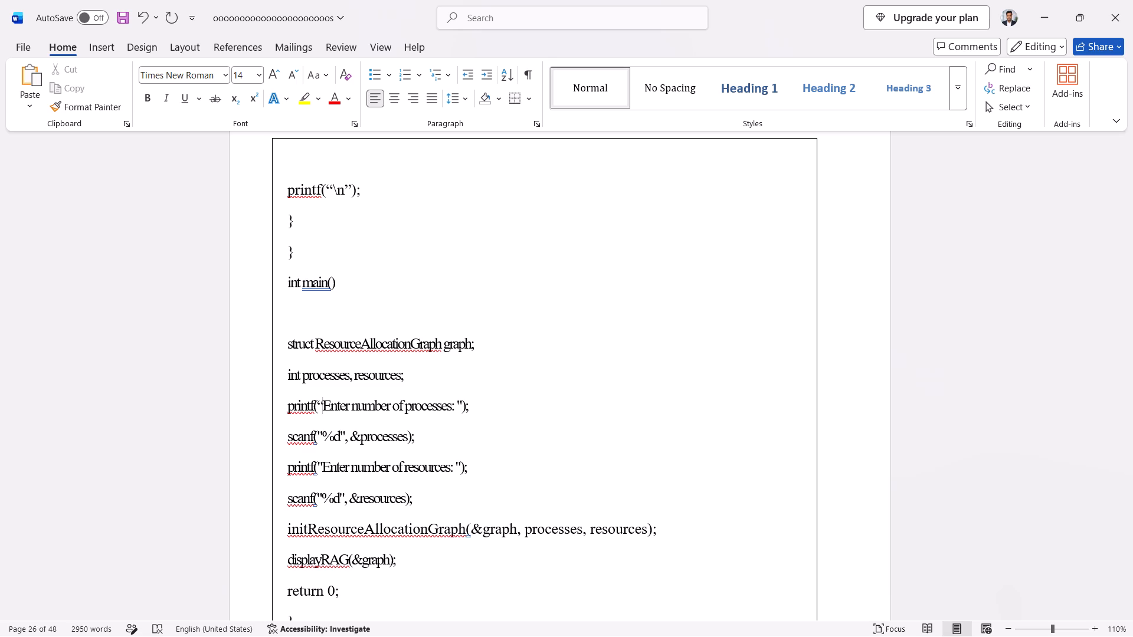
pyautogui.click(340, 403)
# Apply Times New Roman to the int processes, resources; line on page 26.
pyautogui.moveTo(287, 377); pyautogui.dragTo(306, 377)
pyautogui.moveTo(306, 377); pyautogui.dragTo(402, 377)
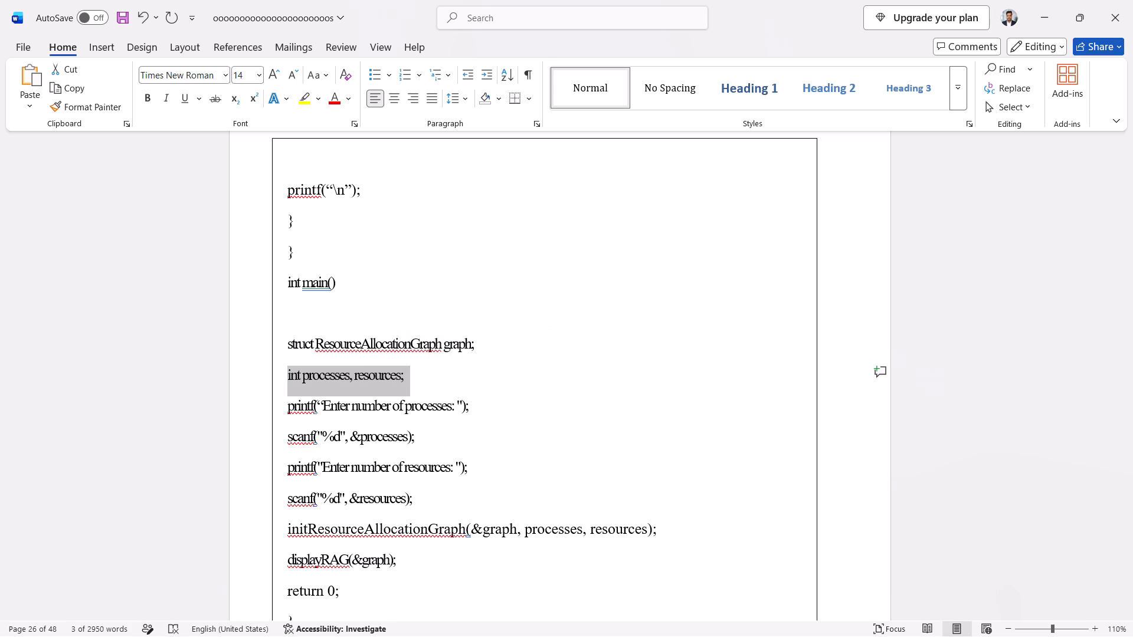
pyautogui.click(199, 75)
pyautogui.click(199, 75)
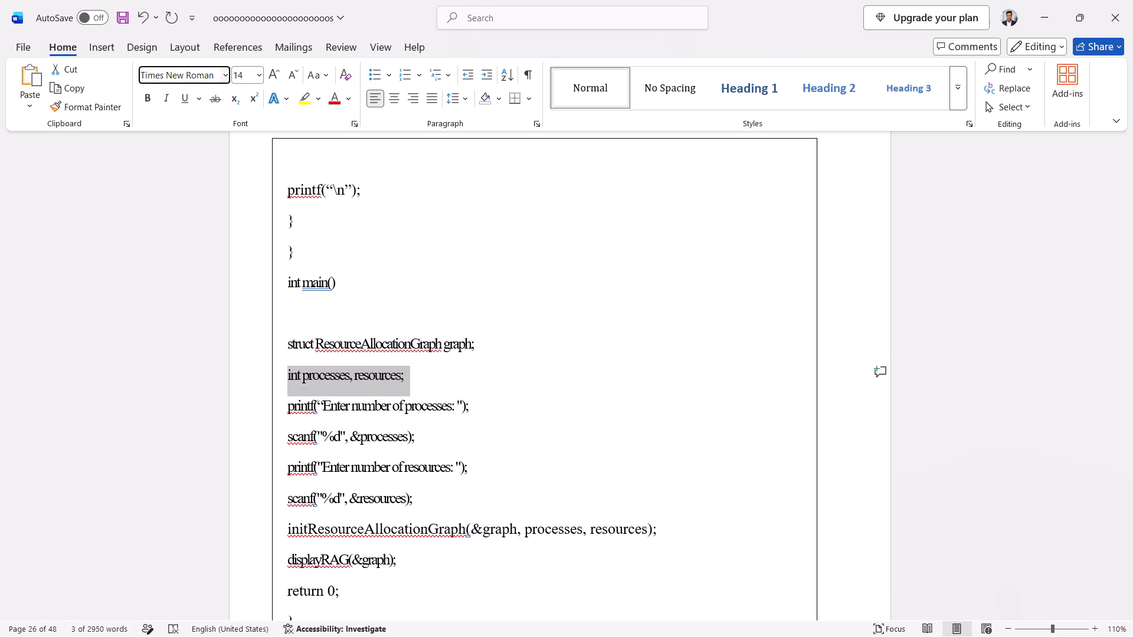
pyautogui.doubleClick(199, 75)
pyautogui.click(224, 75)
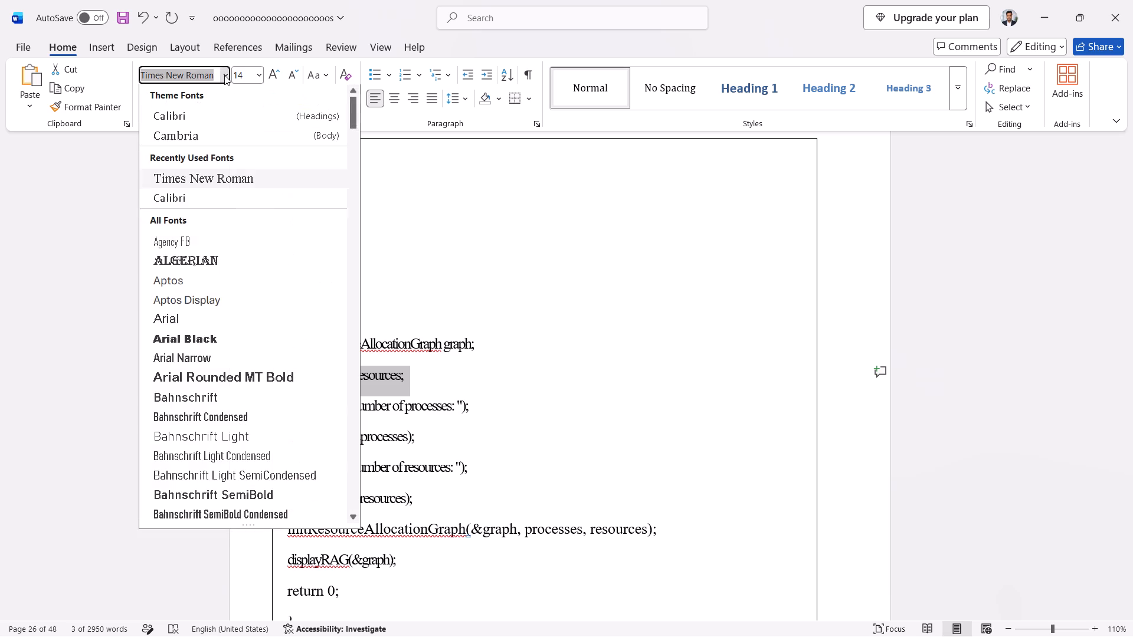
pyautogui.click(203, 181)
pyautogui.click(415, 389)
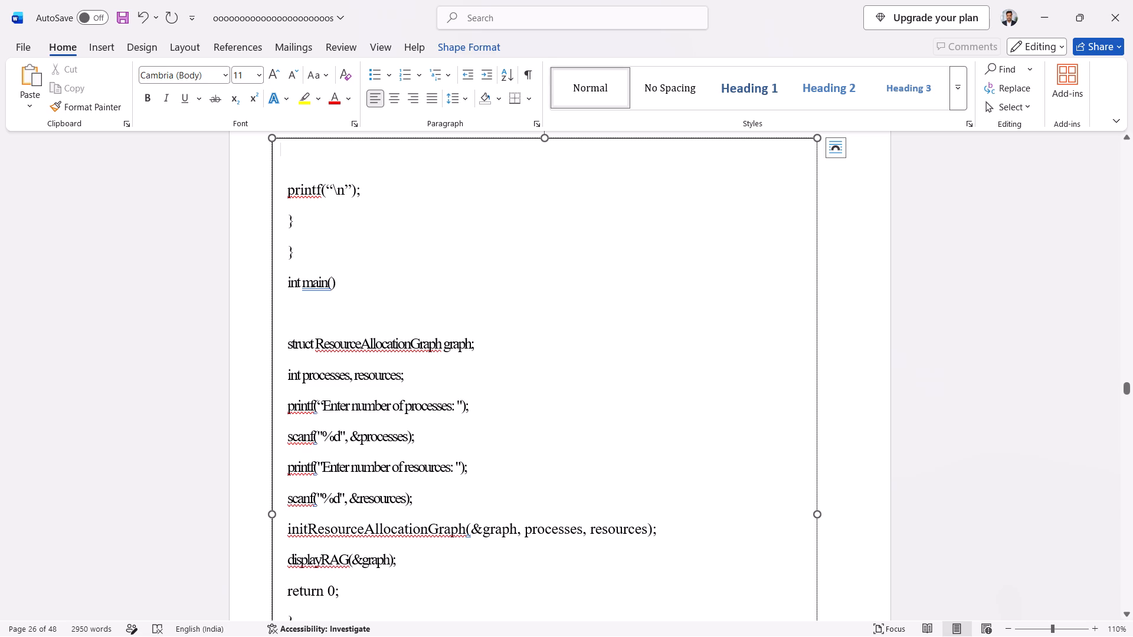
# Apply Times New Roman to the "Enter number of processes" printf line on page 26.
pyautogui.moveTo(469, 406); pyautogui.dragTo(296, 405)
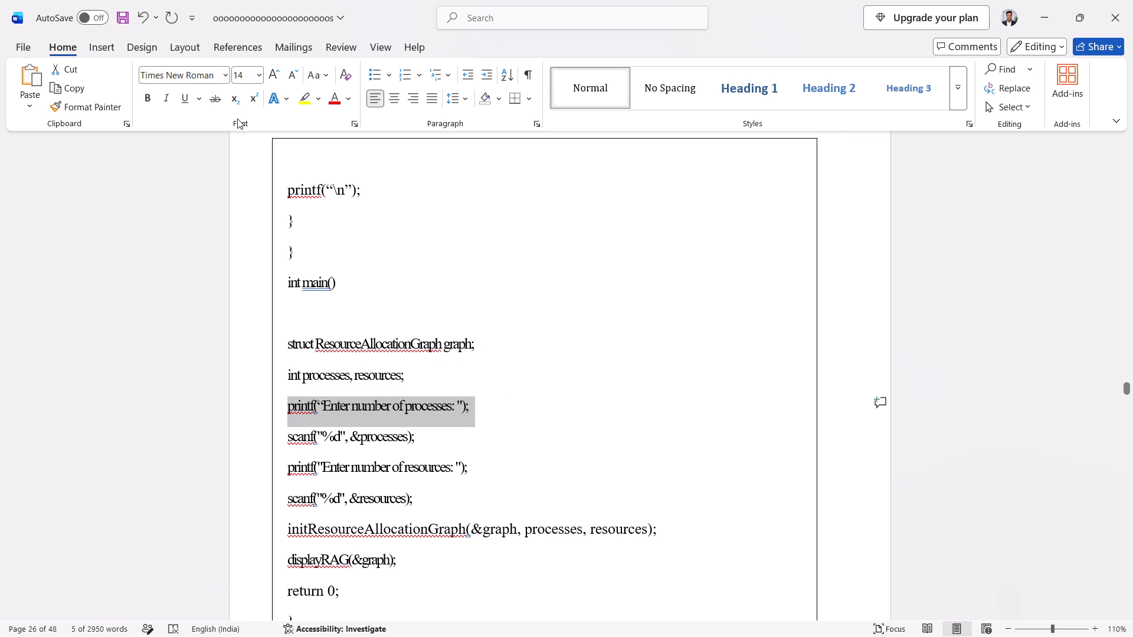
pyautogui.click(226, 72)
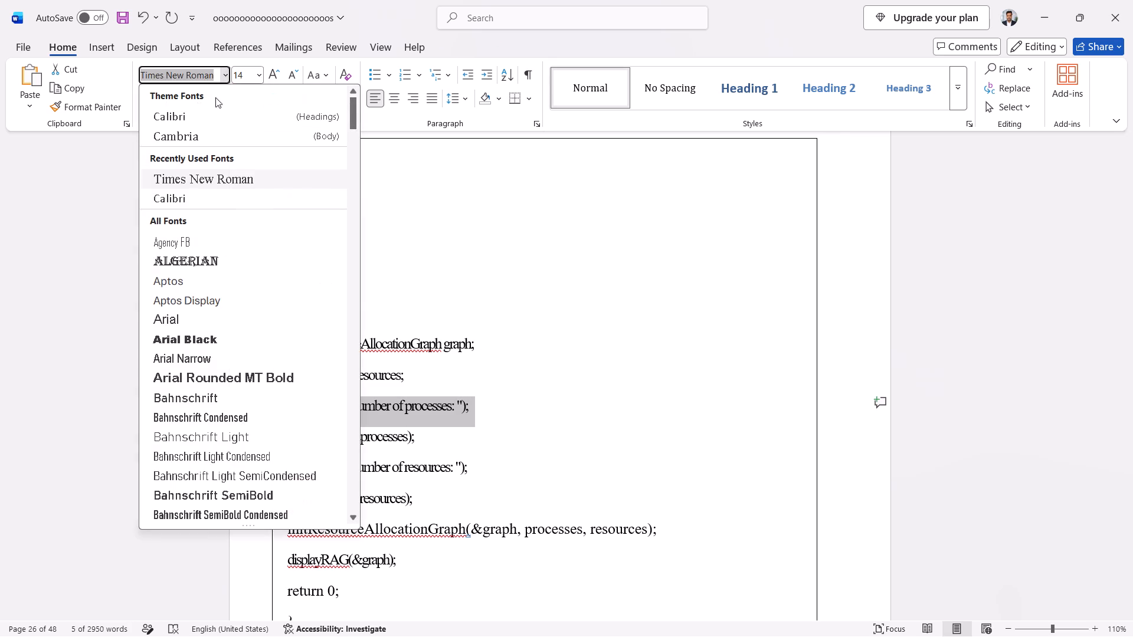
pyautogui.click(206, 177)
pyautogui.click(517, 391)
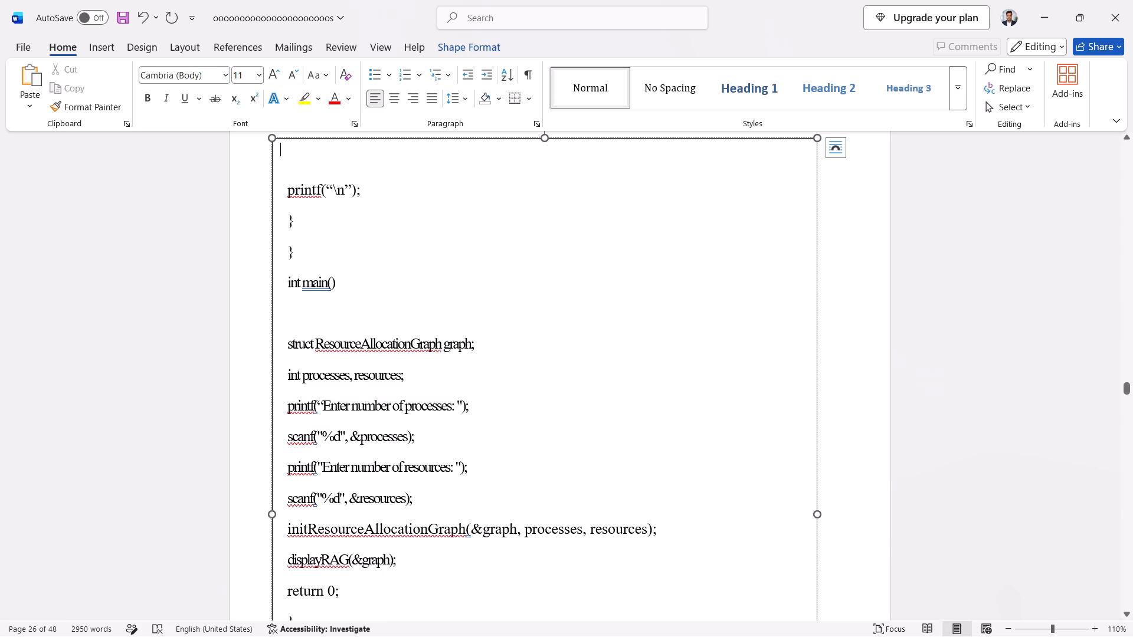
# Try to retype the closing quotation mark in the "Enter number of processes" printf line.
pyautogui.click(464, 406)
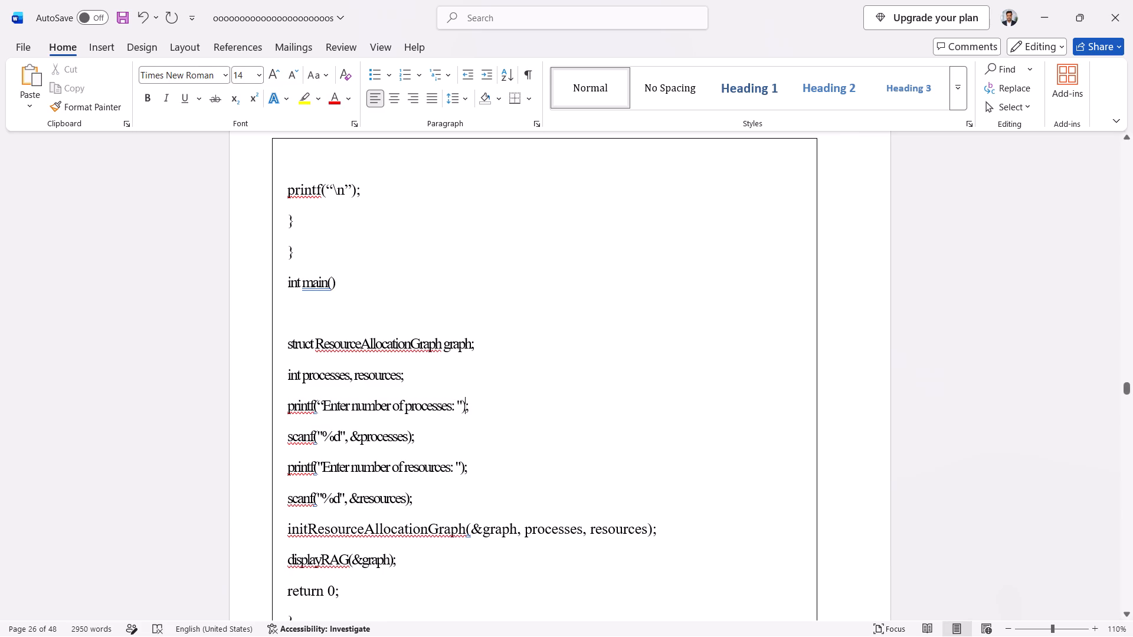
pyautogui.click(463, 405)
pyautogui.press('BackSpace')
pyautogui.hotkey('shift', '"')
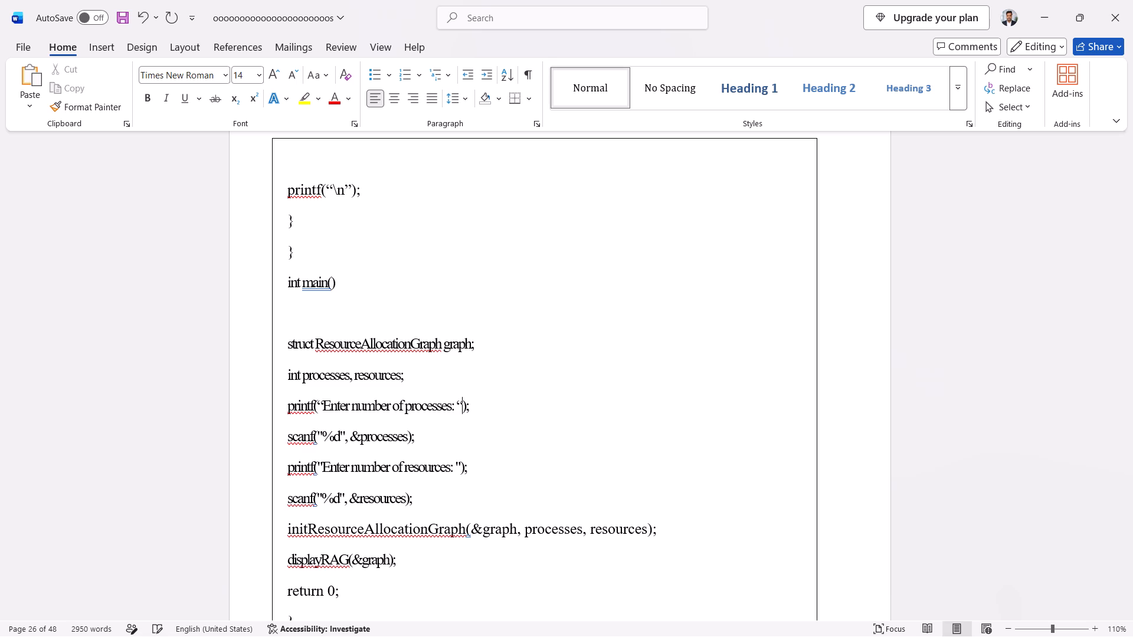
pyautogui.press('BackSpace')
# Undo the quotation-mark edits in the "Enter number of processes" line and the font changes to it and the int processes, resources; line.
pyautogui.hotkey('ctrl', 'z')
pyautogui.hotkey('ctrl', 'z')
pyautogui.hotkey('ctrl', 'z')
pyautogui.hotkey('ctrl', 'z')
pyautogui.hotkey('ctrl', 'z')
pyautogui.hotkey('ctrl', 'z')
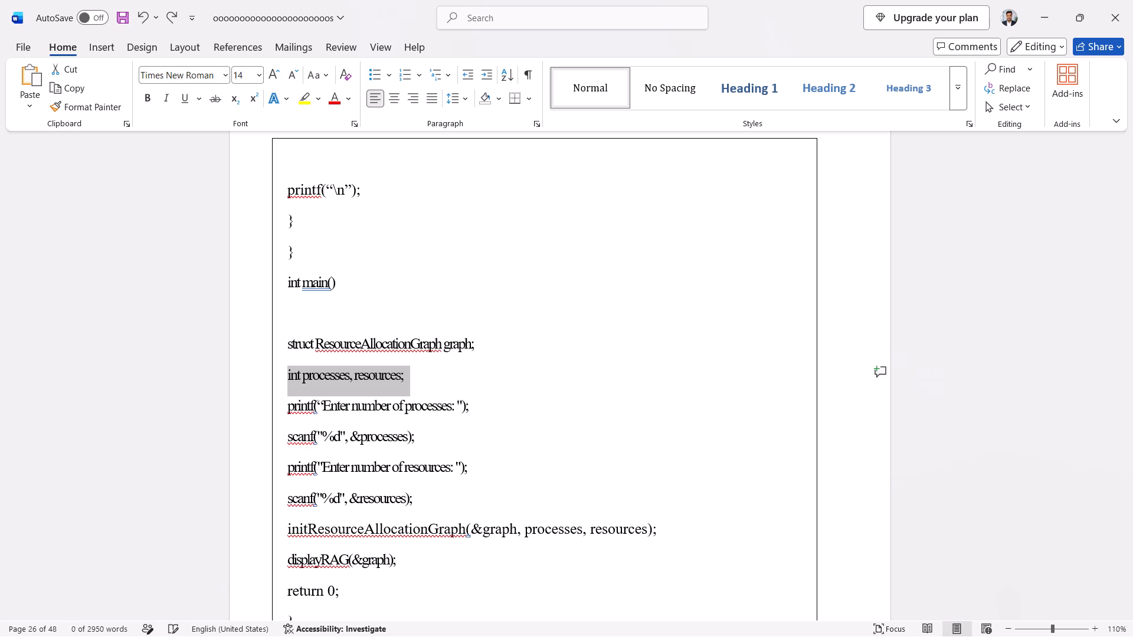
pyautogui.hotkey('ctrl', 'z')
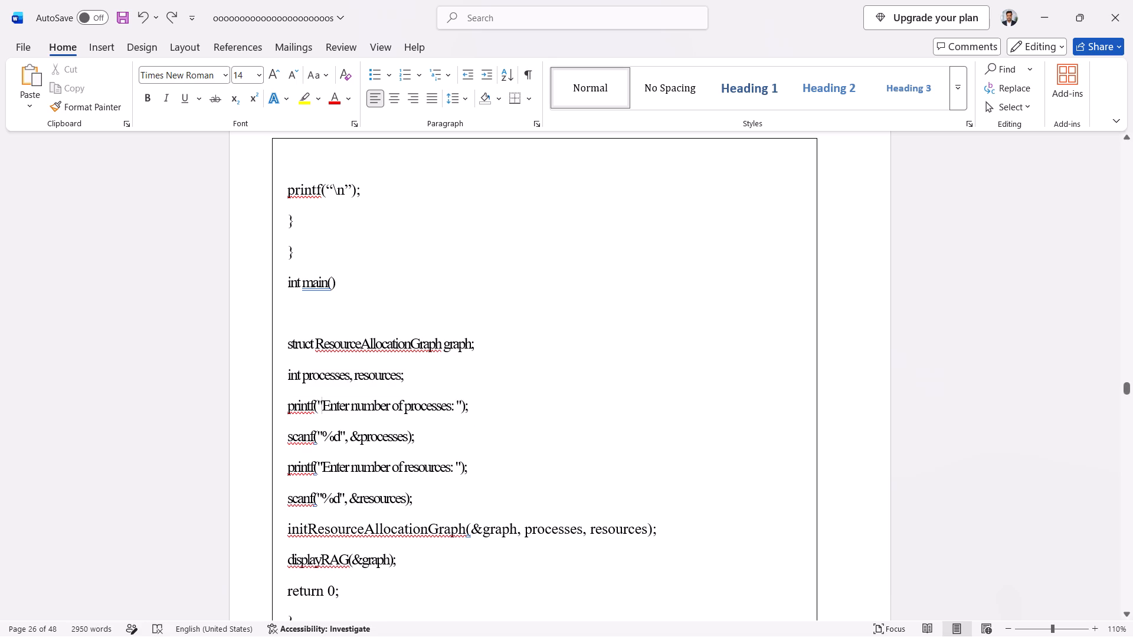
# Apply Times New Roman to the page 26 code from the printf("\n") line down to return 0;.
pyautogui.moveTo(287, 188); pyautogui.dragTo(368, 212)
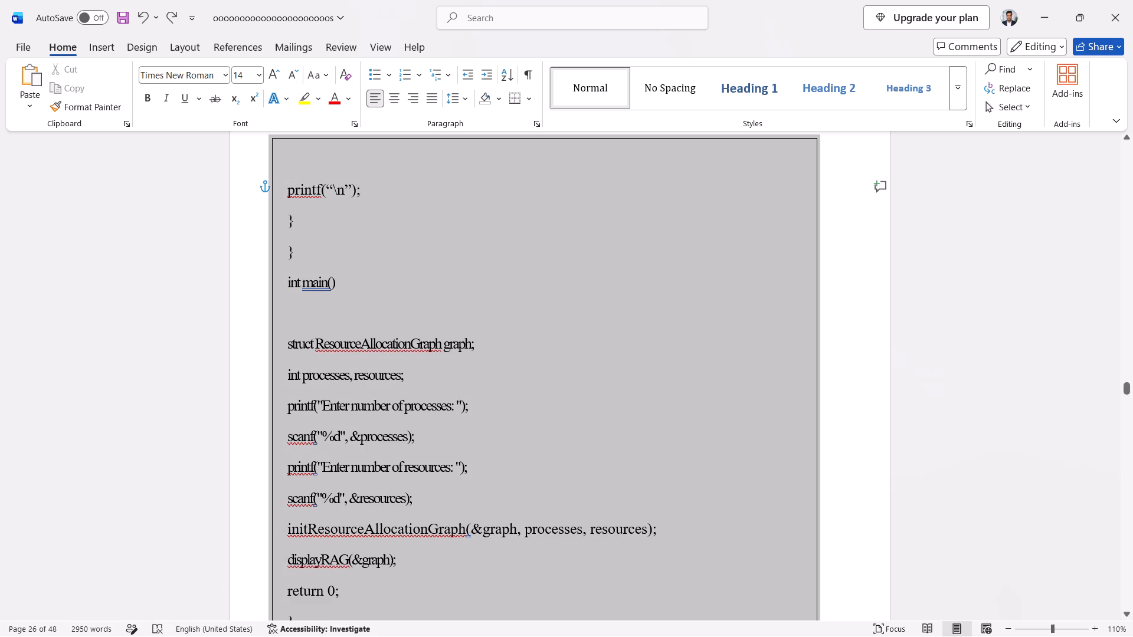
pyautogui.moveTo(368, 212); pyautogui.dragTo(368, 382)
pyautogui.click(368, 382)
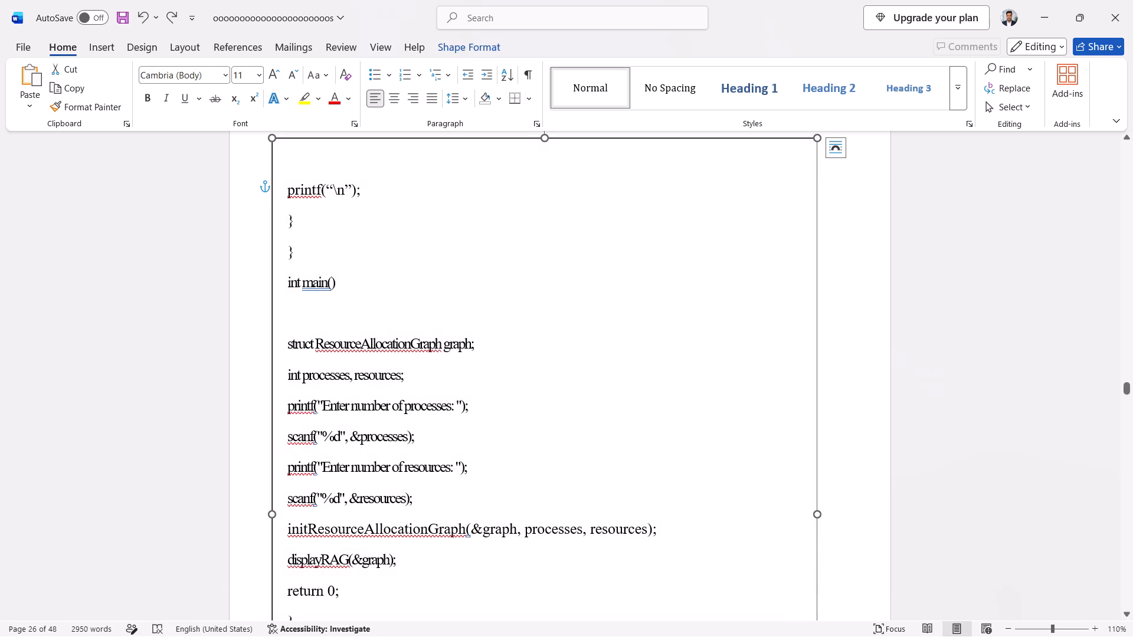
pyautogui.scroll(-5, 414, 459)
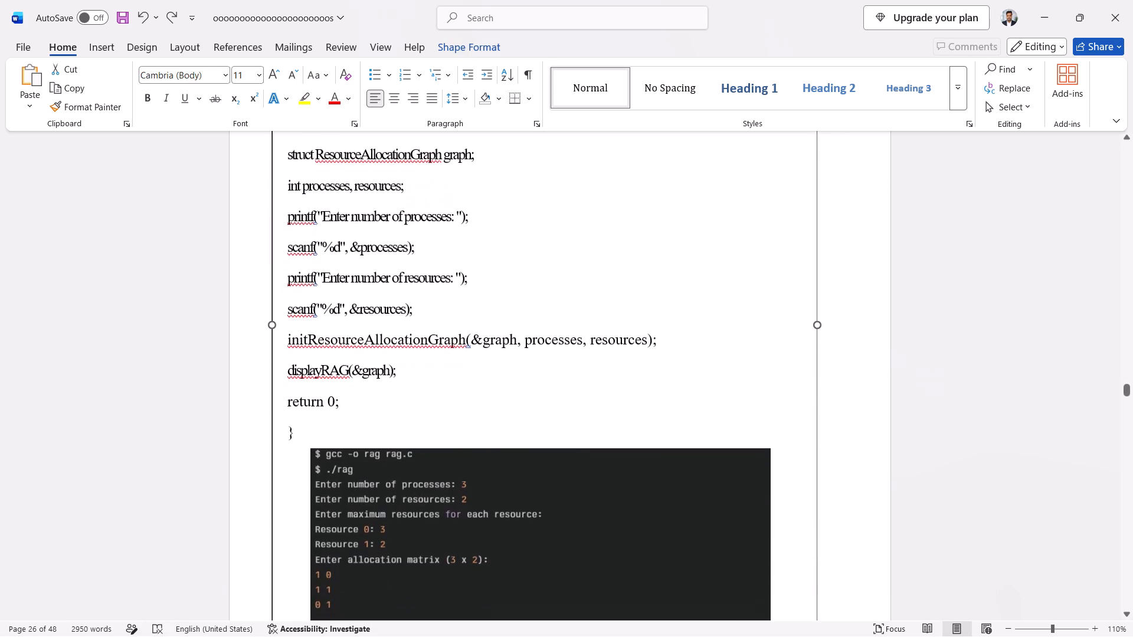
pyautogui.moveTo(304, 416); pyautogui.dragTo(286, 324)
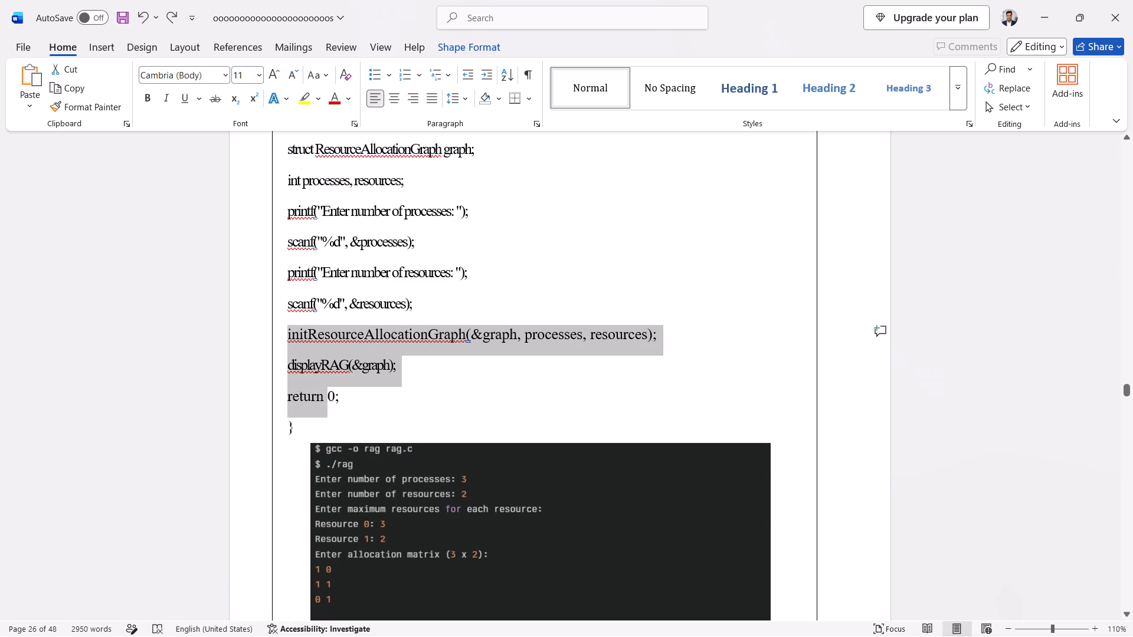
pyautogui.moveTo(286, 324); pyautogui.dragTo(286, 297)
pyautogui.scroll(6, 286, 315)
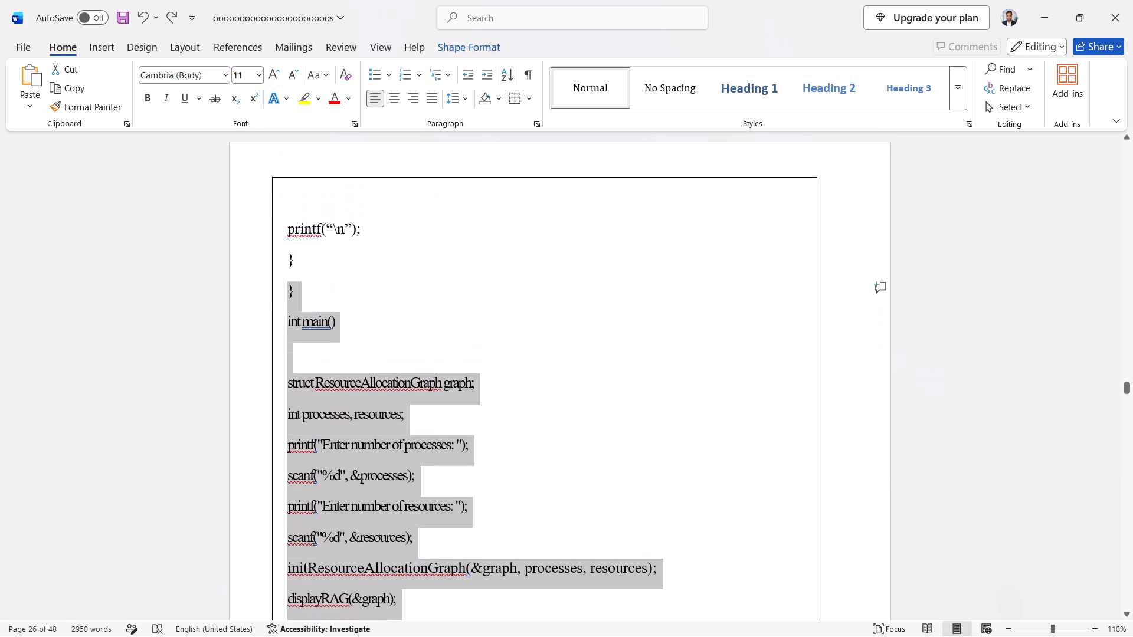
pyautogui.moveTo(286, 297); pyautogui.dragTo(286, 238)
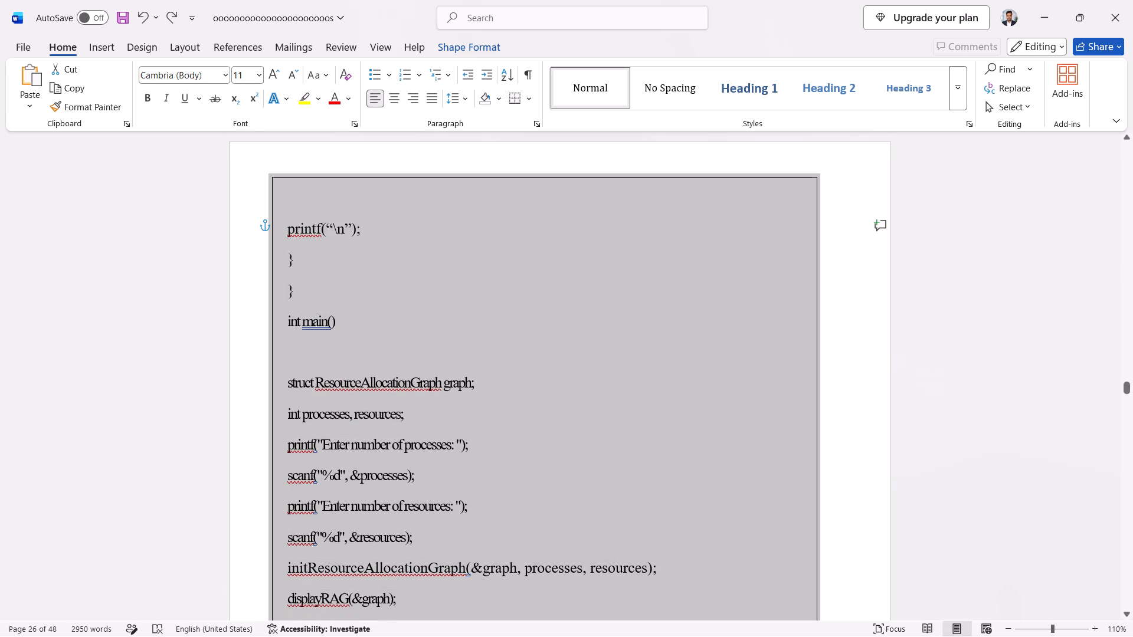
pyautogui.moveTo(286, 238); pyautogui.dragTo(296, 216)
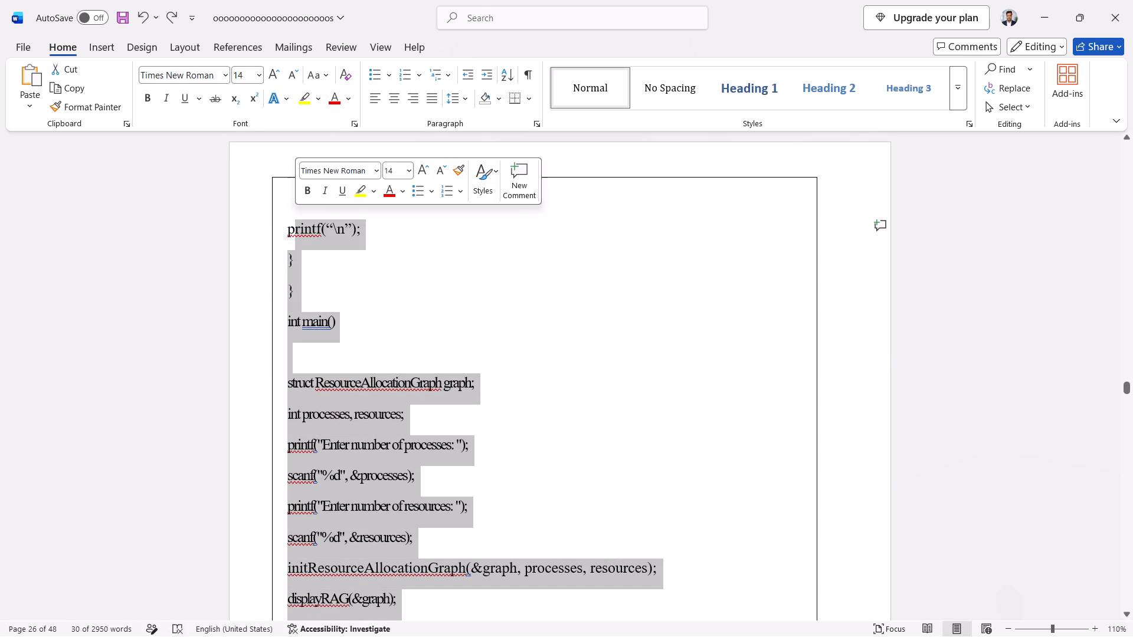
pyautogui.click(224, 70)
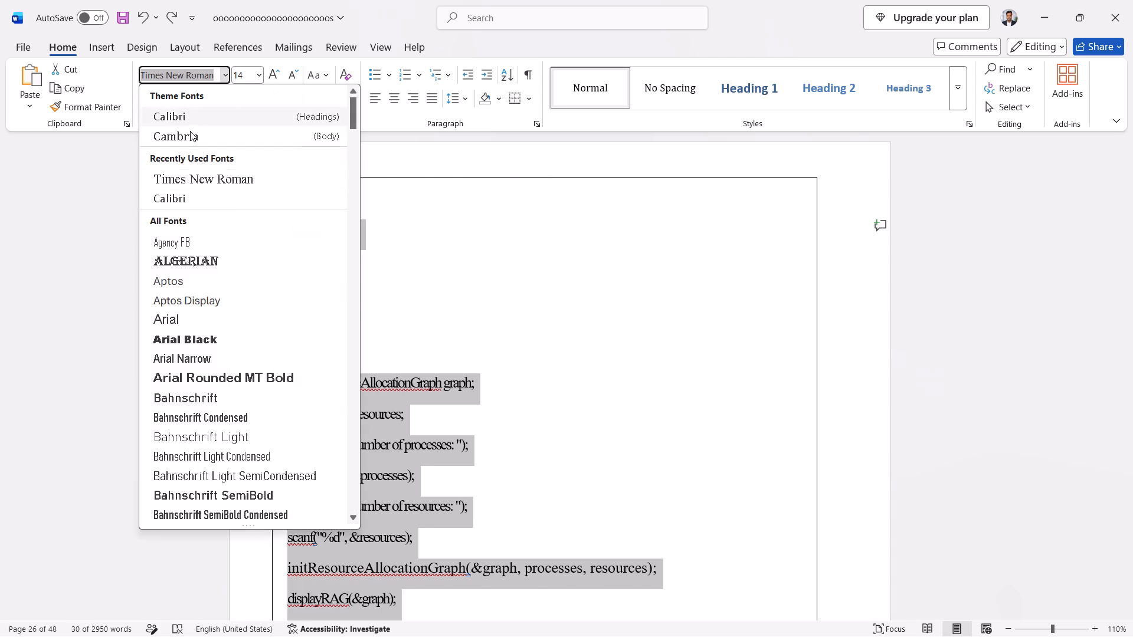
pyautogui.click(189, 175)
pyautogui.click(348, 251)
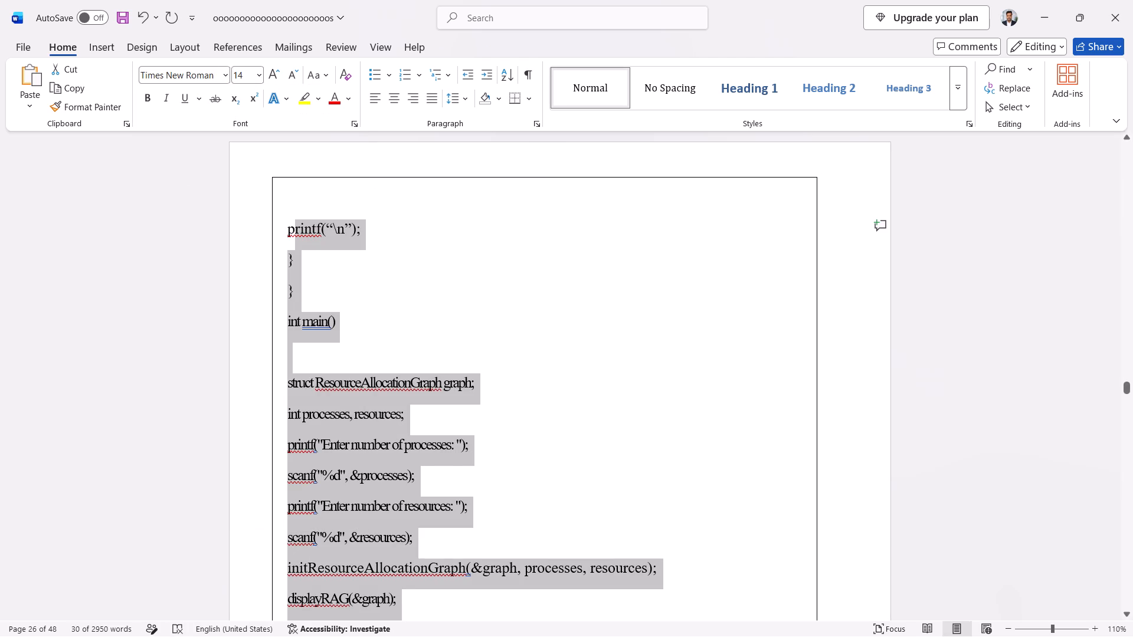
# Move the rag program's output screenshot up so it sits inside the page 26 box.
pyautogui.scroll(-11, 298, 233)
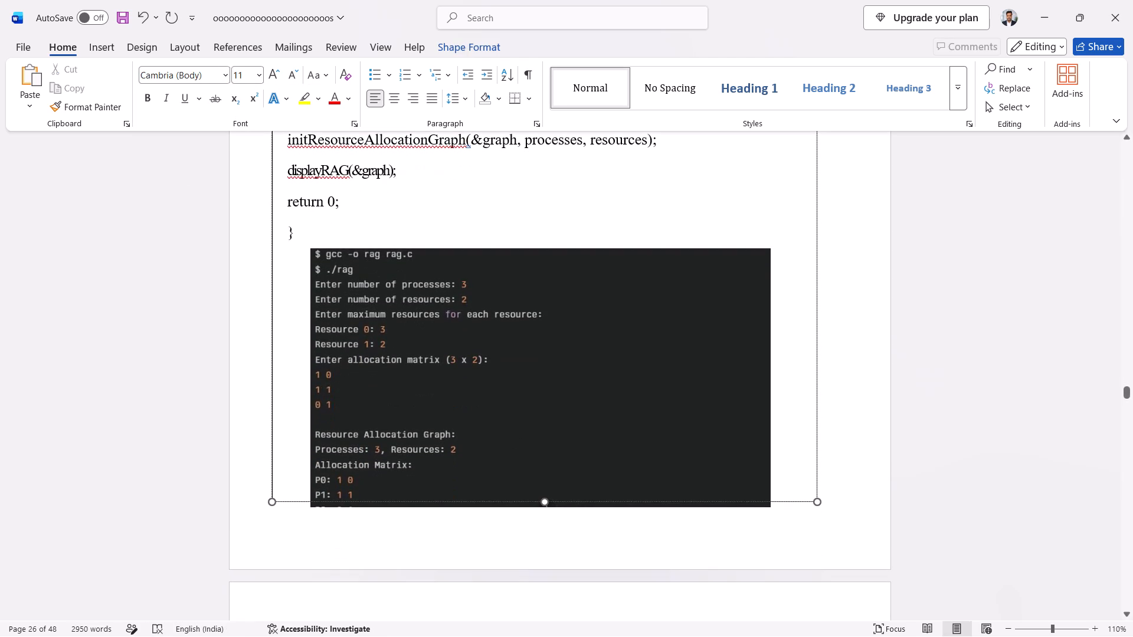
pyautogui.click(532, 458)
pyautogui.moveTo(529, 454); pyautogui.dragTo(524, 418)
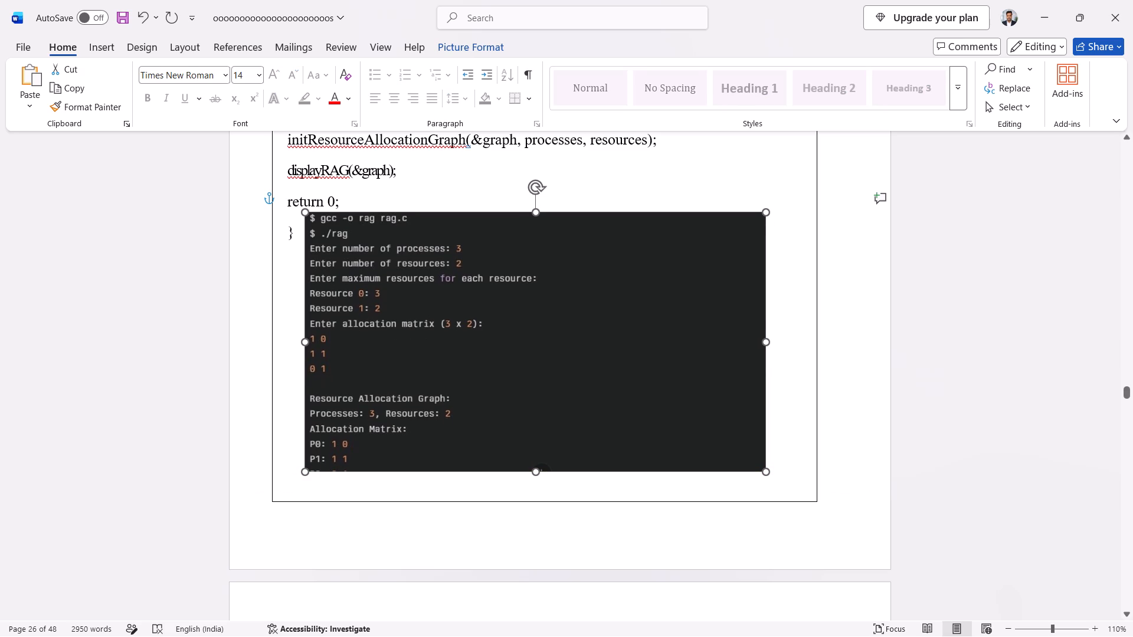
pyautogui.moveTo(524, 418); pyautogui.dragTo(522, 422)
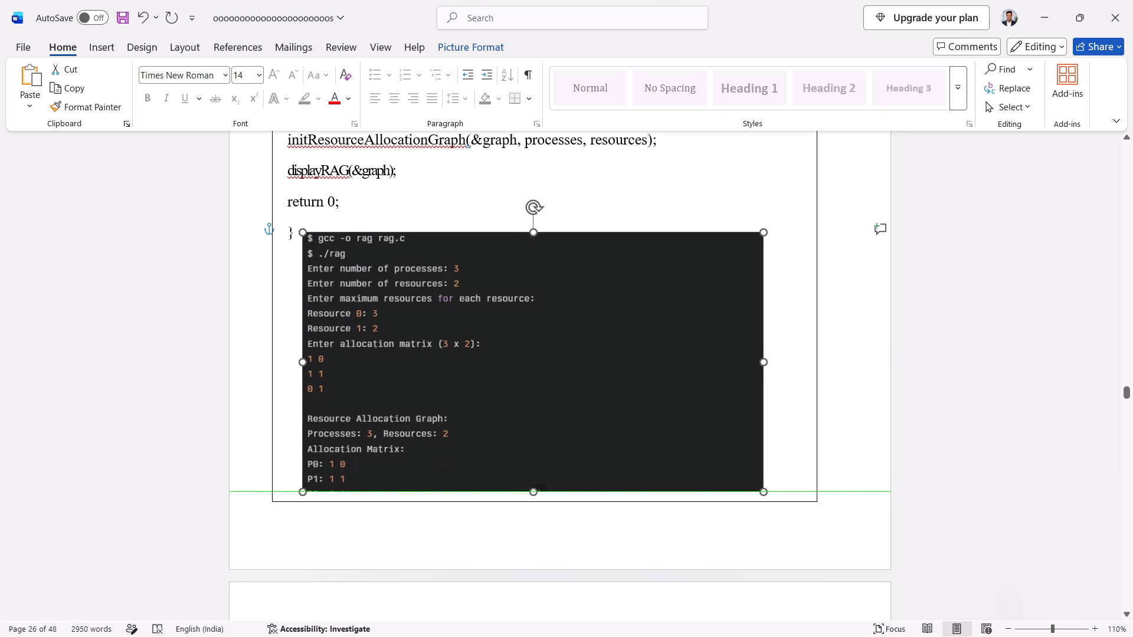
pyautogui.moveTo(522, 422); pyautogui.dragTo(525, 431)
# Cut the rag program's output screenshot from the page 26 box.
pyautogui.rightClick(520, 425)
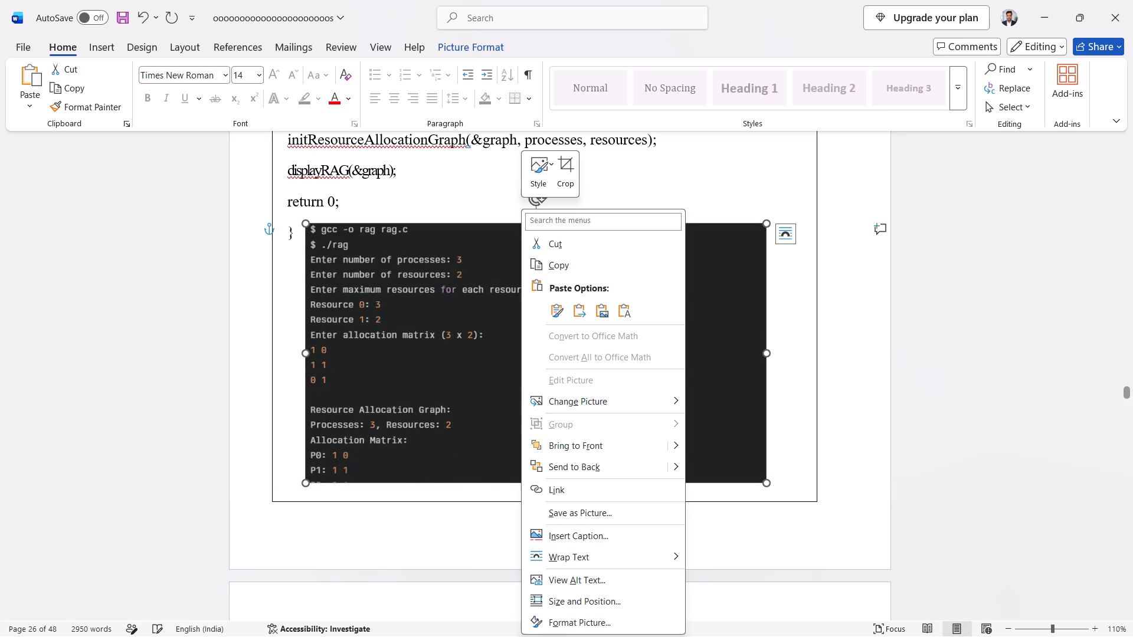
pyautogui.click(548, 269)
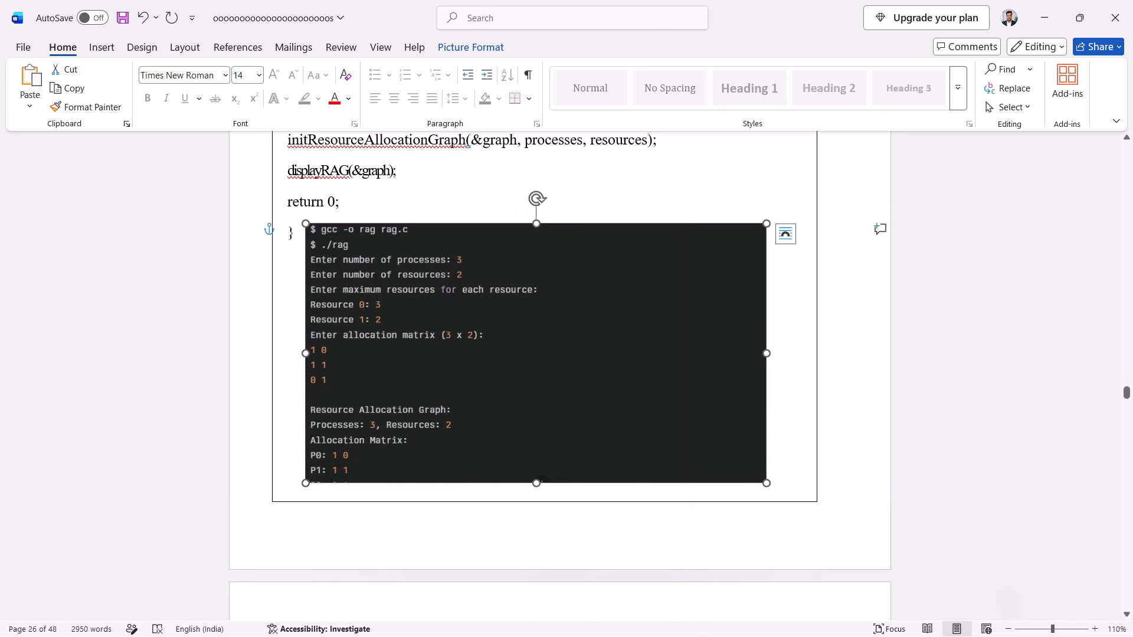
pyautogui.rightClick(539, 292)
pyautogui.click(565, 249)
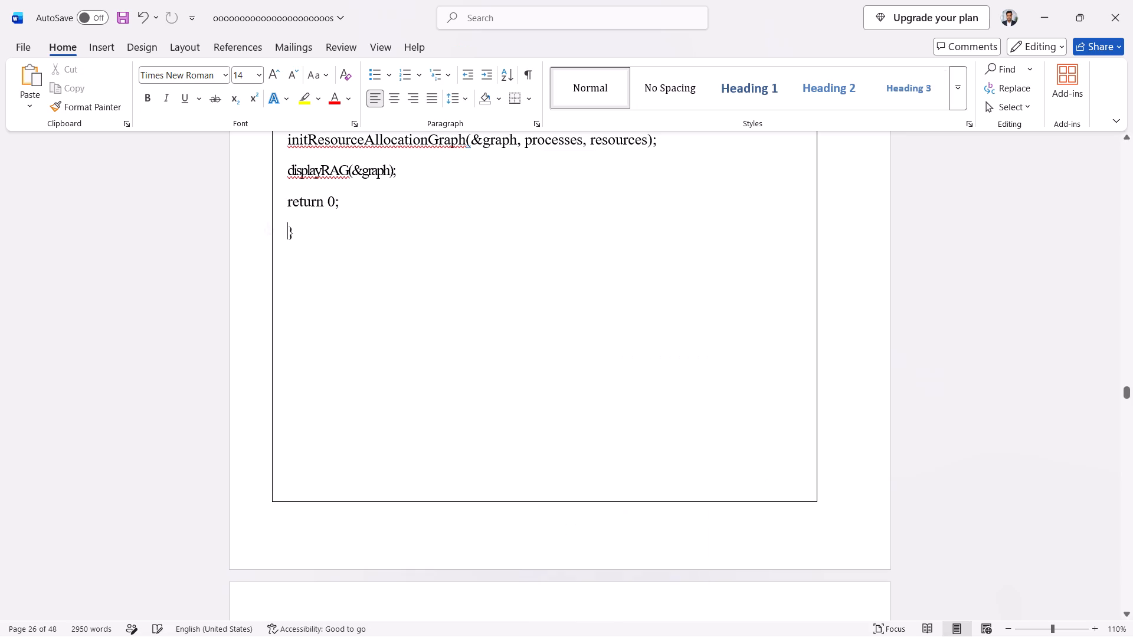
# Apply a preset margin setting with the insertion point on blank page 27.
pyautogui.scroll(-13, 518, 287)
pyautogui.click(464, 294)
pyautogui.scroll(4, 437, 291)
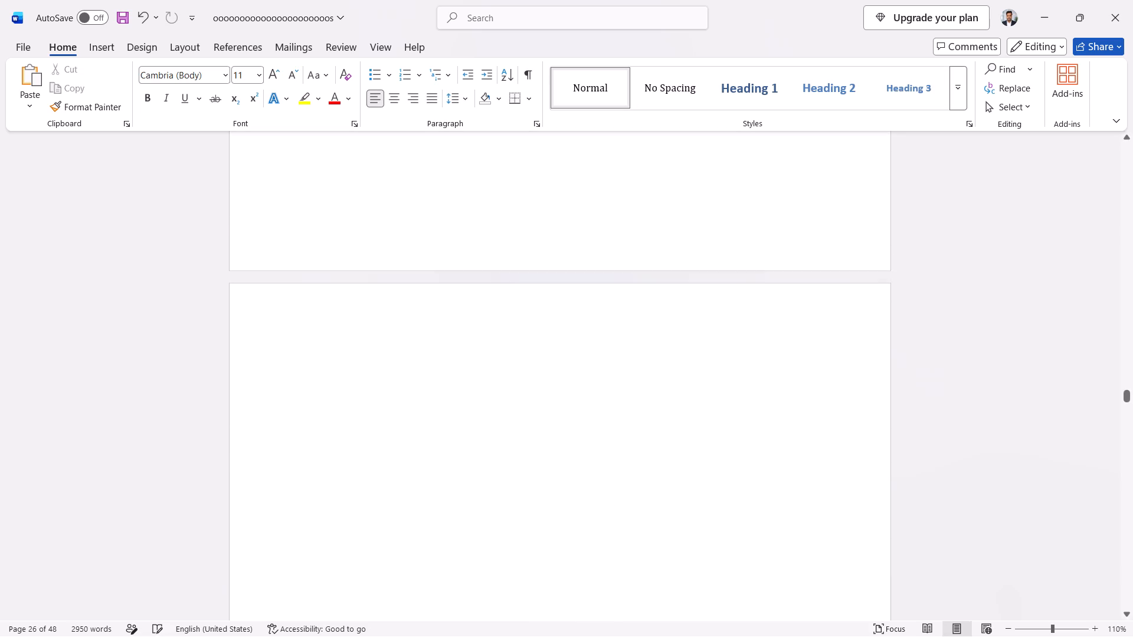
pyautogui.click(320, 369)
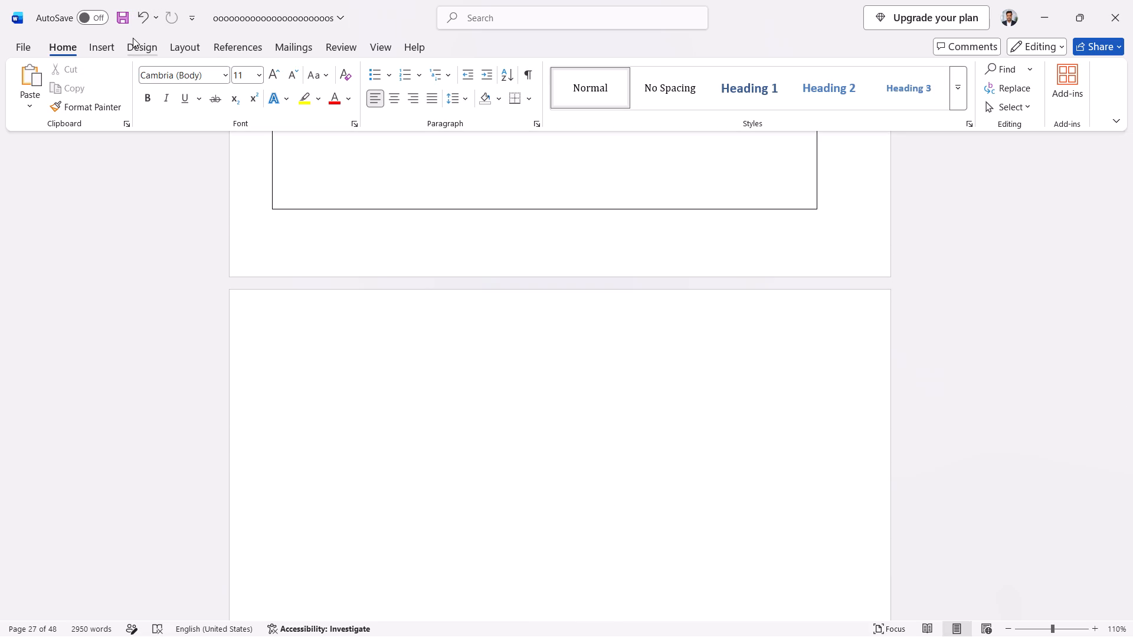
pyautogui.click(187, 47)
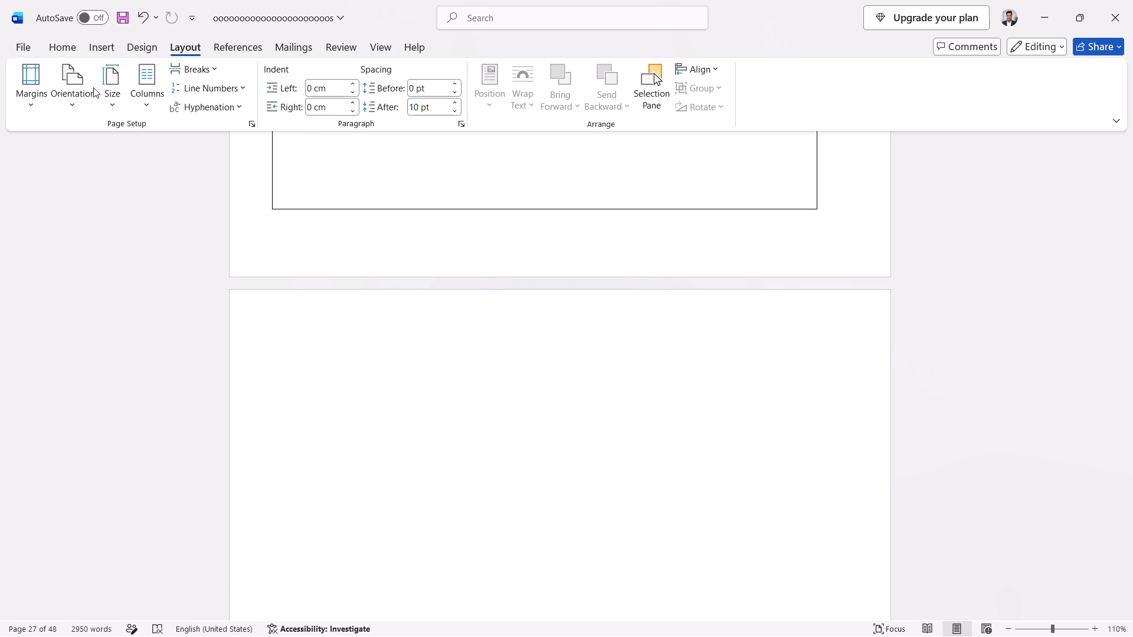
pyautogui.click(30, 102)
pyautogui.click(49, 249)
# Draw a text box about 13.7 cm wide and 9.7 cm high at the top of page 27.
pyautogui.click(83, 49)
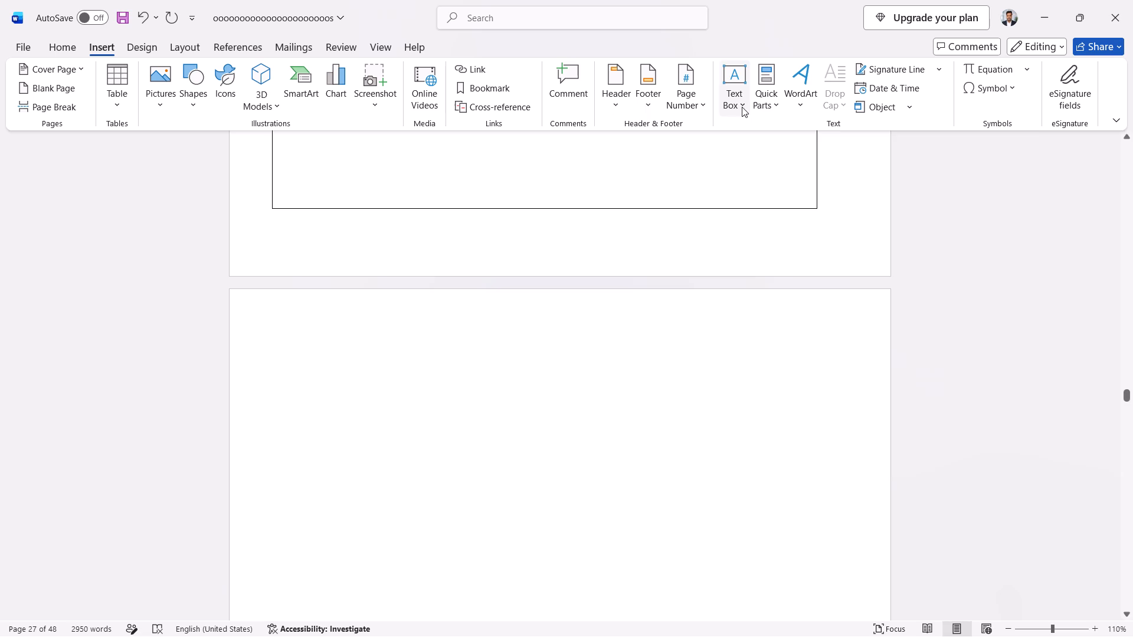
pyautogui.click(742, 107)
pyautogui.click(780, 443)
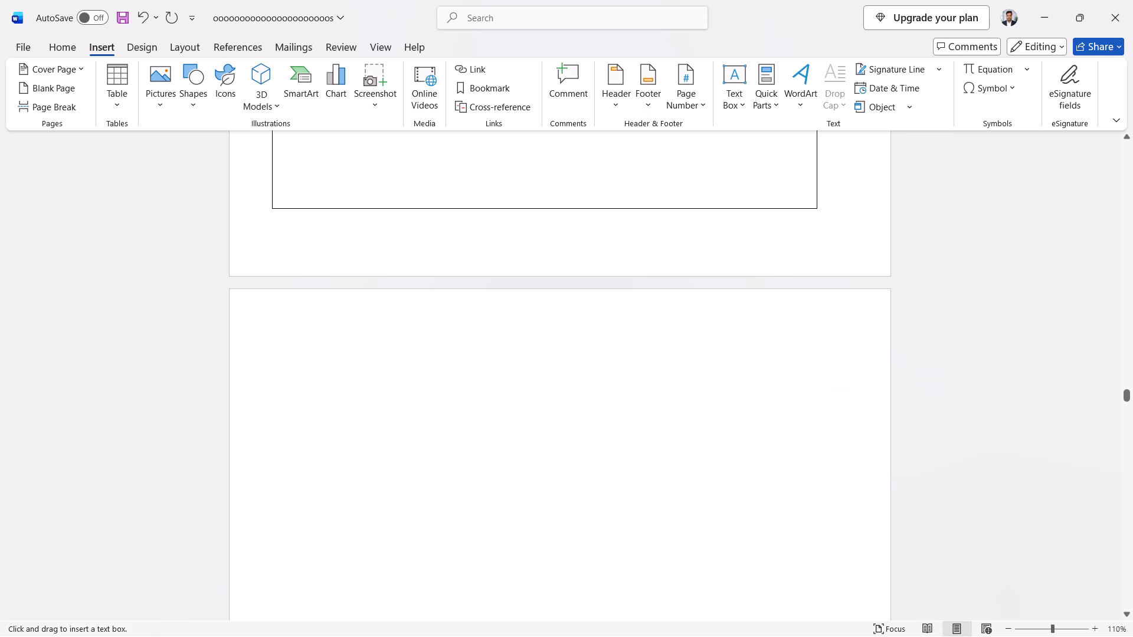
pyautogui.moveTo(278, 330); pyautogui.dragTo(701, 625)
# Widen the page 27 text box to about 18.24 cm, aligning its left edge with the page 26 box.
pyautogui.scroll(-4, 721, 499)
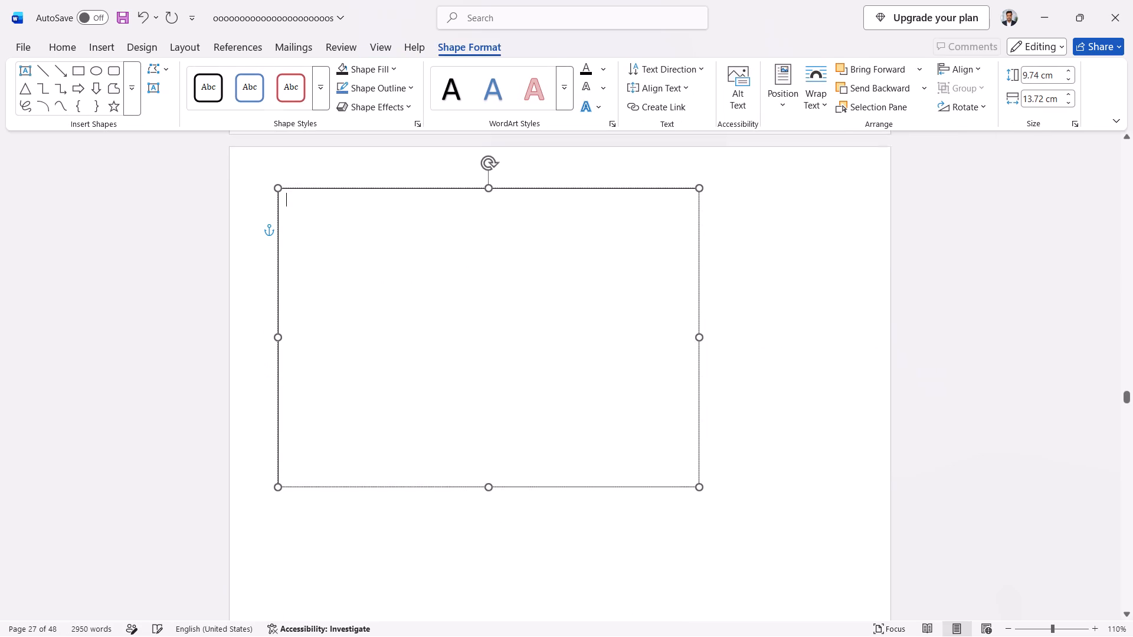
pyautogui.moveTo(697, 320); pyautogui.dragTo(822, 341)
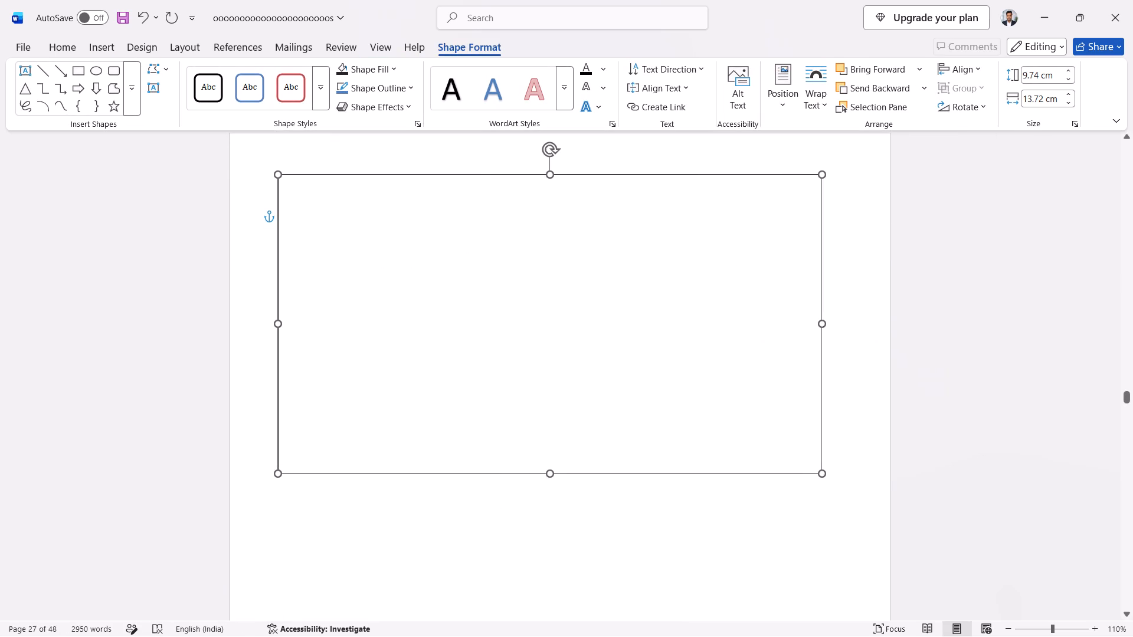
pyautogui.moveTo(822, 341); pyautogui.dragTo(828, 346)
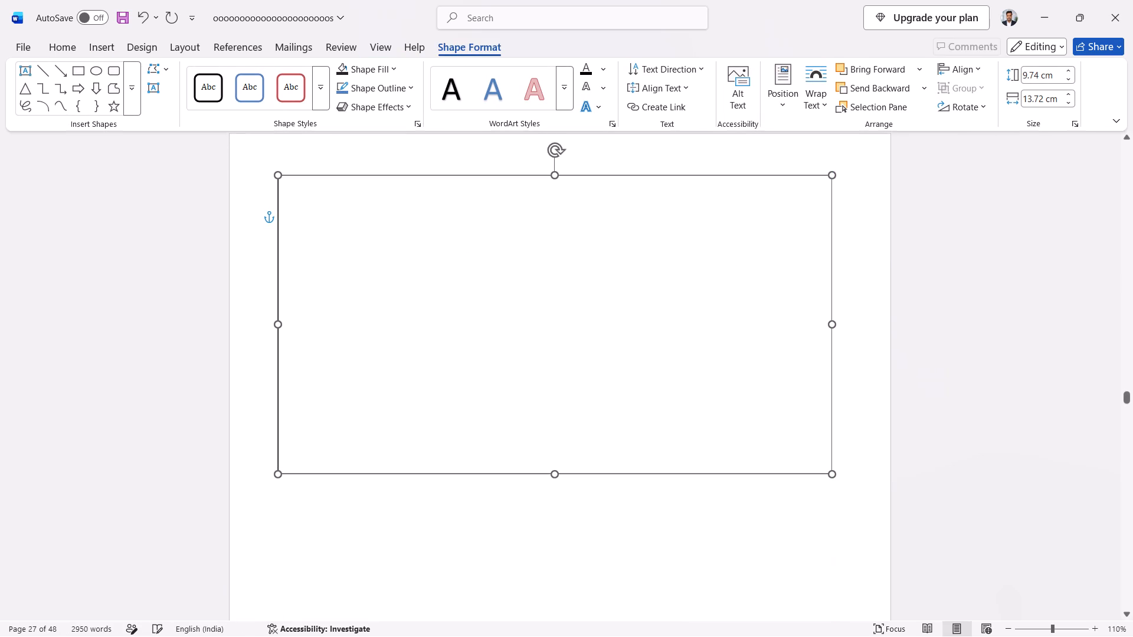
pyautogui.moveTo(277, 323); pyautogui.dragTo(327, 329)
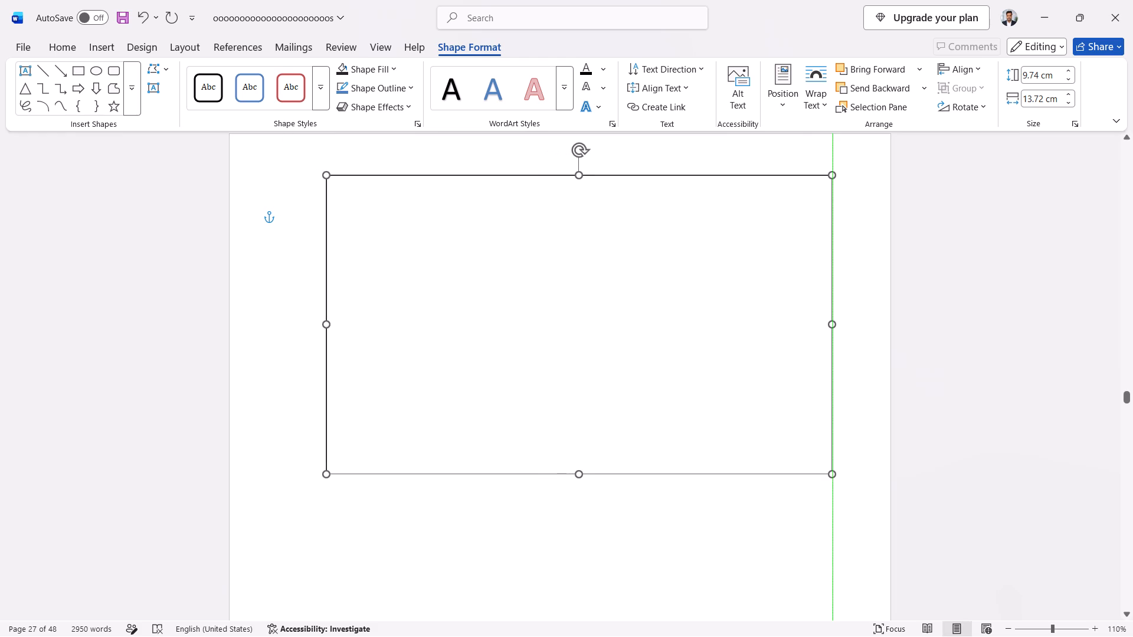
pyautogui.moveTo(327, 329); pyautogui.dragTo(278, 334)
pyautogui.scroll(-4, 433, 379)
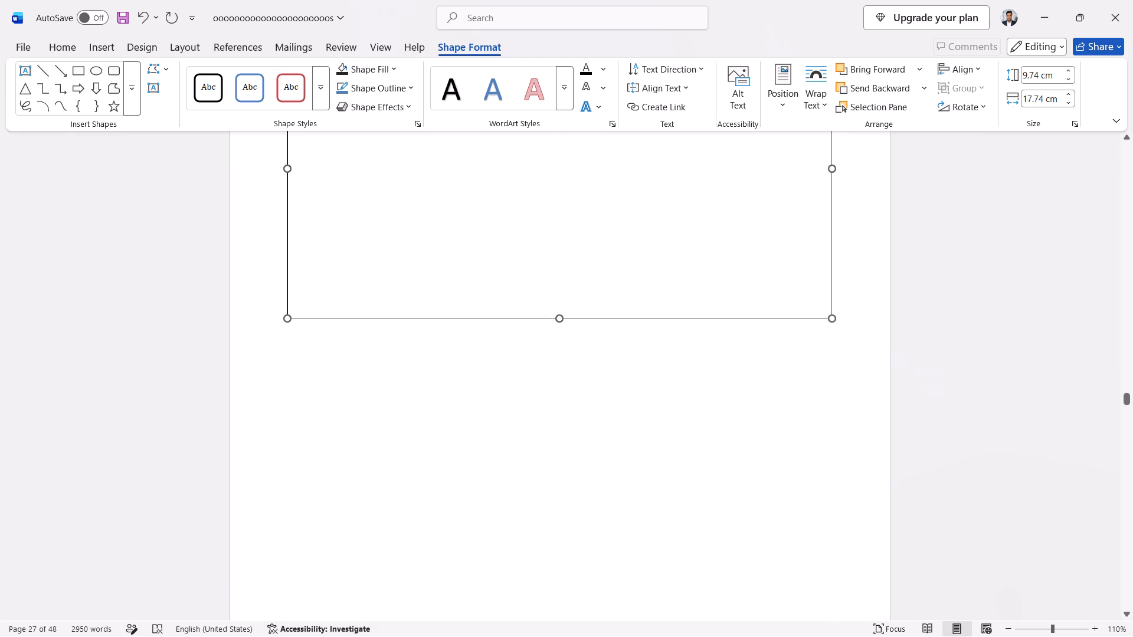
pyautogui.scroll(9, 451, 329)
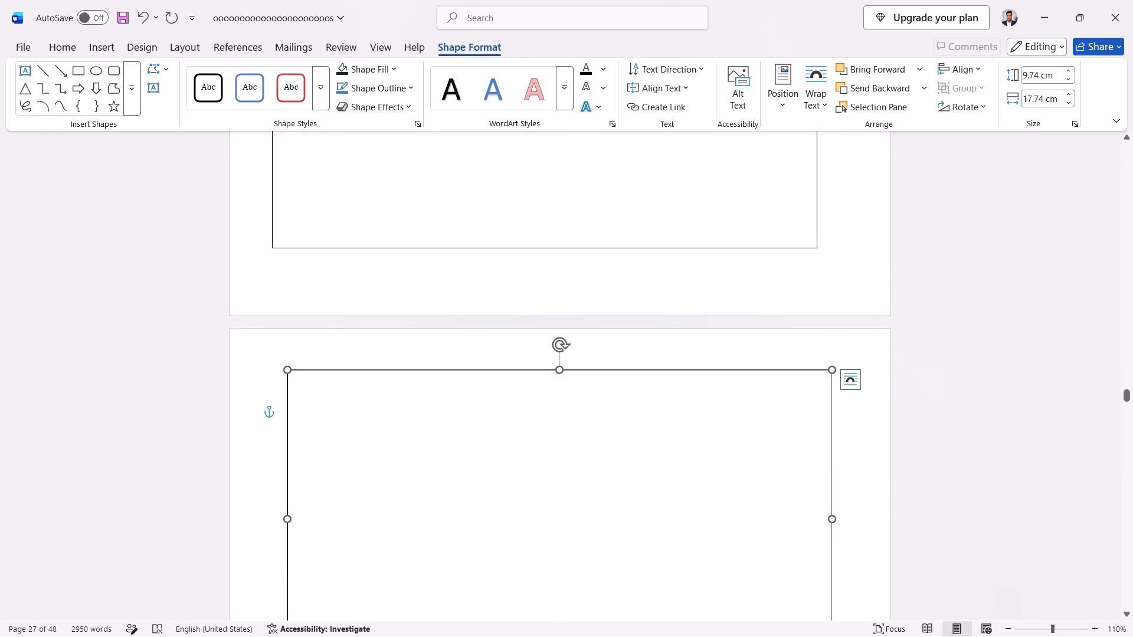
pyautogui.moveTo(284, 369); pyautogui.dragTo(277, 370)
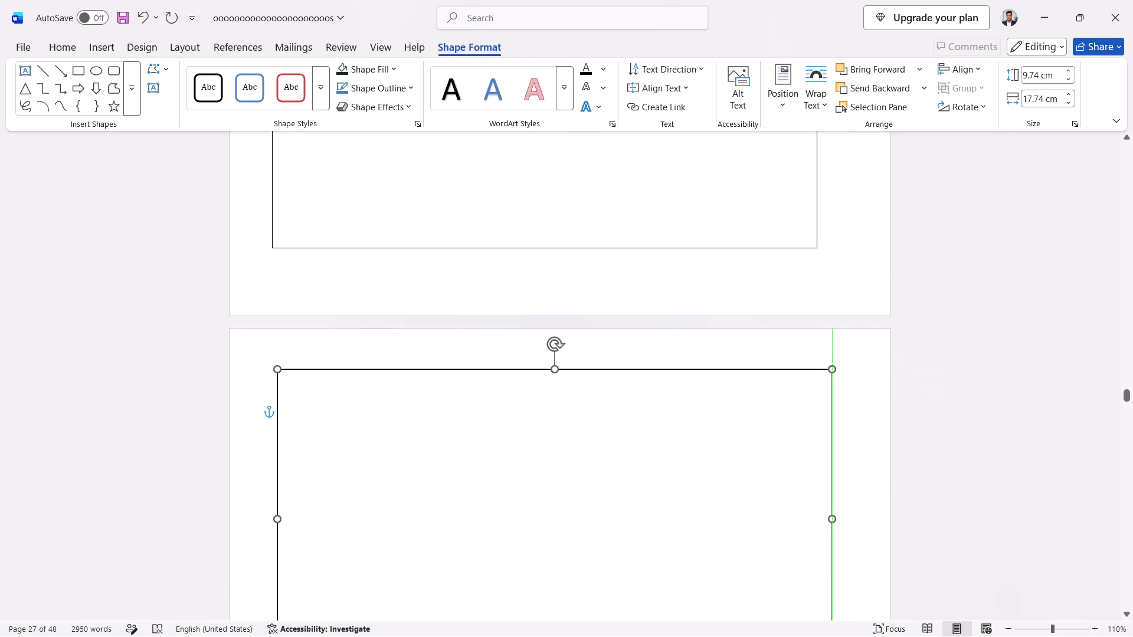
pyautogui.moveTo(277, 370); pyautogui.dragTo(272, 371)
# Extend the page 27 text box downward to a height of about 23.92 cm.
pyautogui.scroll(-8, 413, 418)
pyautogui.moveTo(551, 354); pyautogui.dragTo(555, 375)
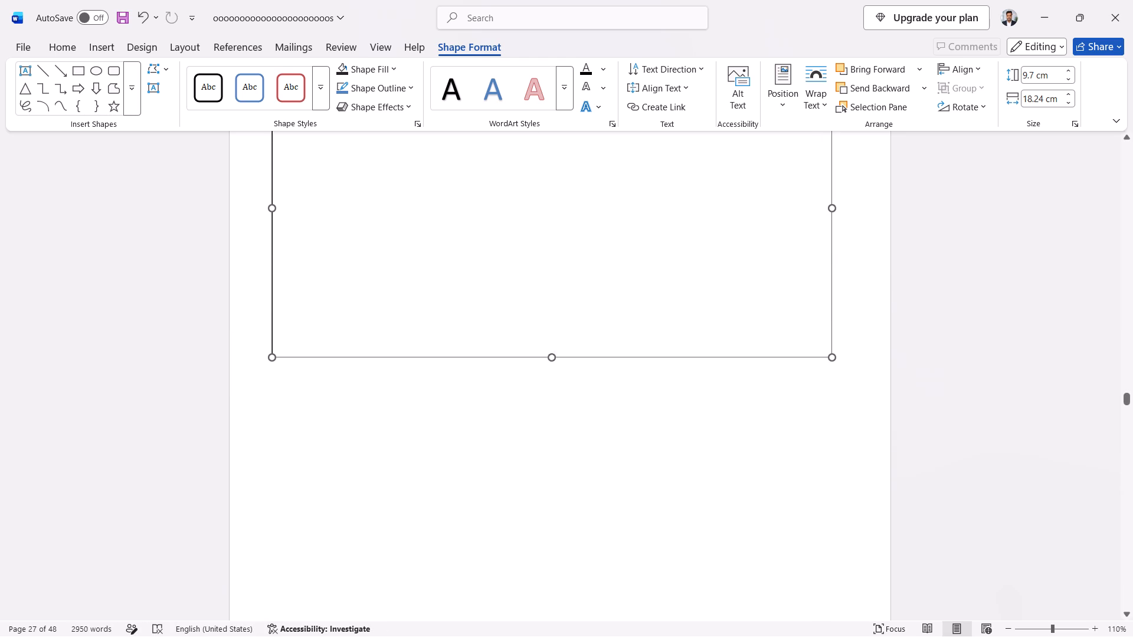
pyautogui.moveTo(555, 375); pyautogui.dragTo(572, 515)
pyautogui.scroll(-13, 569, 510)
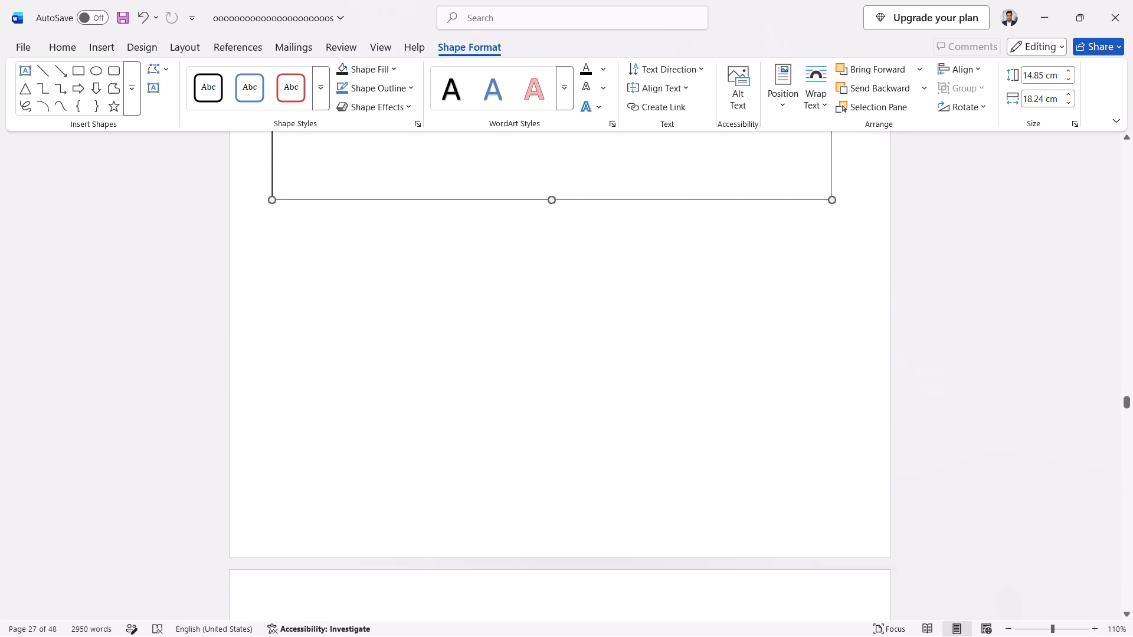
pyautogui.moveTo(551, 166); pyautogui.dragTo(552, 339)
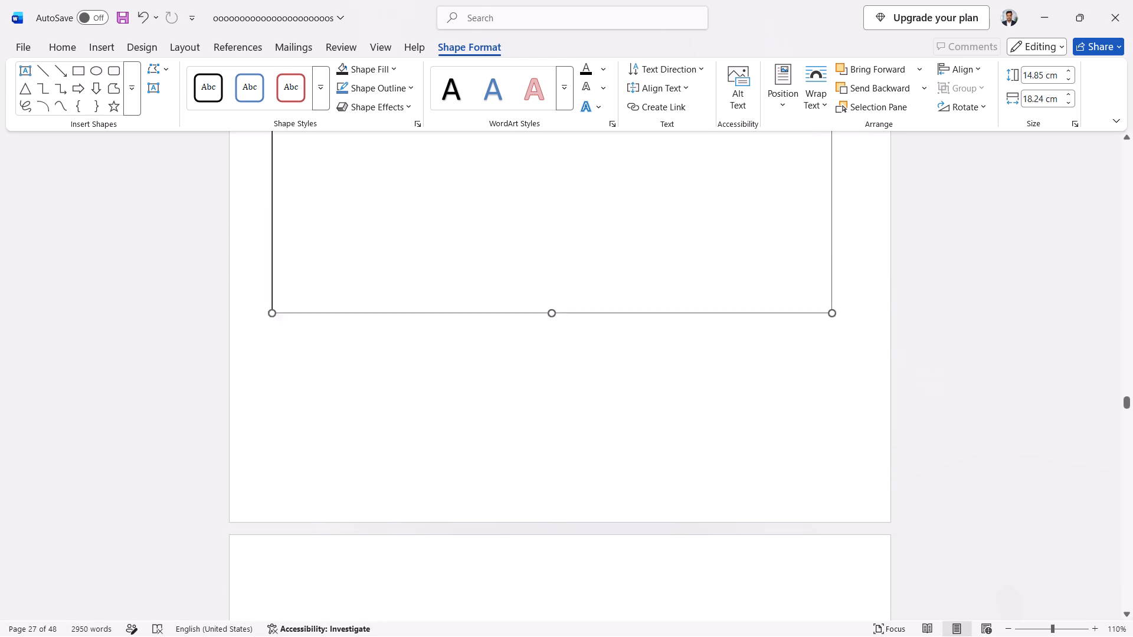
pyautogui.moveTo(552, 339); pyautogui.dragTo(552, 431)
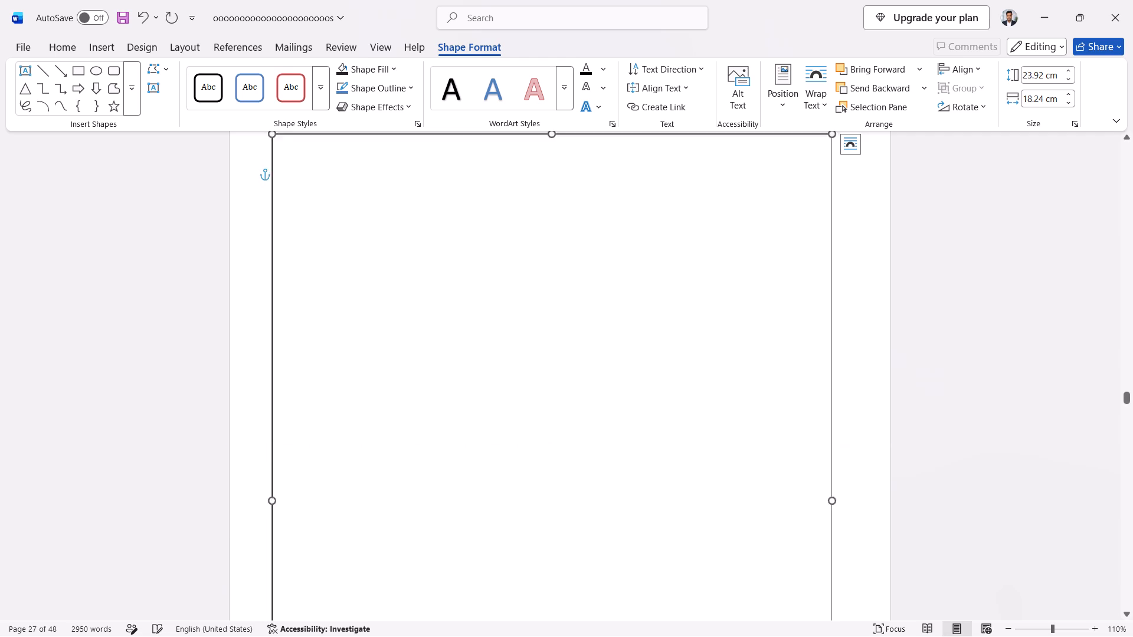
pyautogui.scroll(-4, 552, 426)
pyautogui.scroll(8, 549, 420)
# Paste the cut output screenshot into the page 27 text box.
pyautogui.click(369, 342)
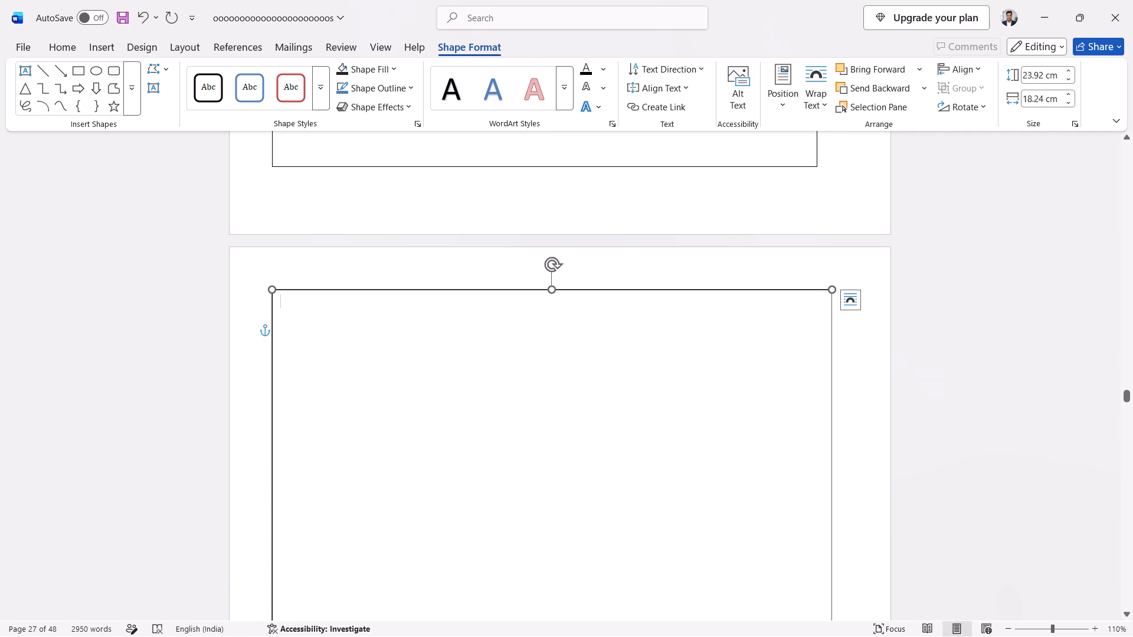
pyautogui.hotkey('ctrl', 'v')
# Push the output screenshot down in the page 27 text box by inserting three blank lines above it.
pyautogui.moveTo(392, 376); pyautogui.dragTo(398, 409)
pyautogui.moveTo(414, 402); pyautogui.dragTo(425, 448)
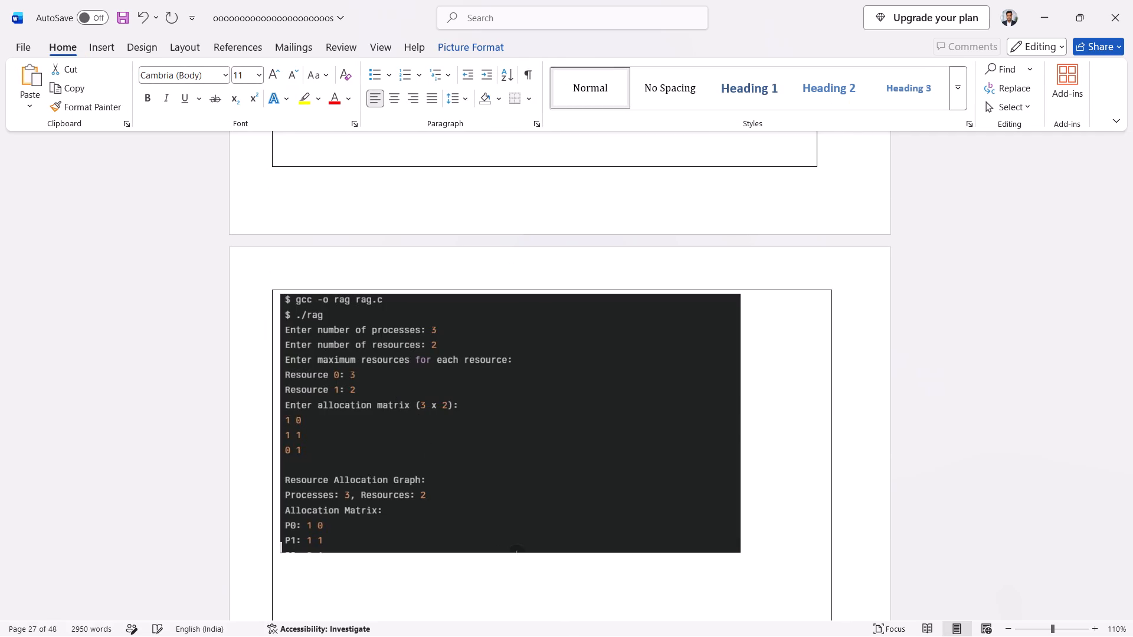
pyautogui.moveTo(423, 431); pyautogui.dragTo(429, 464)
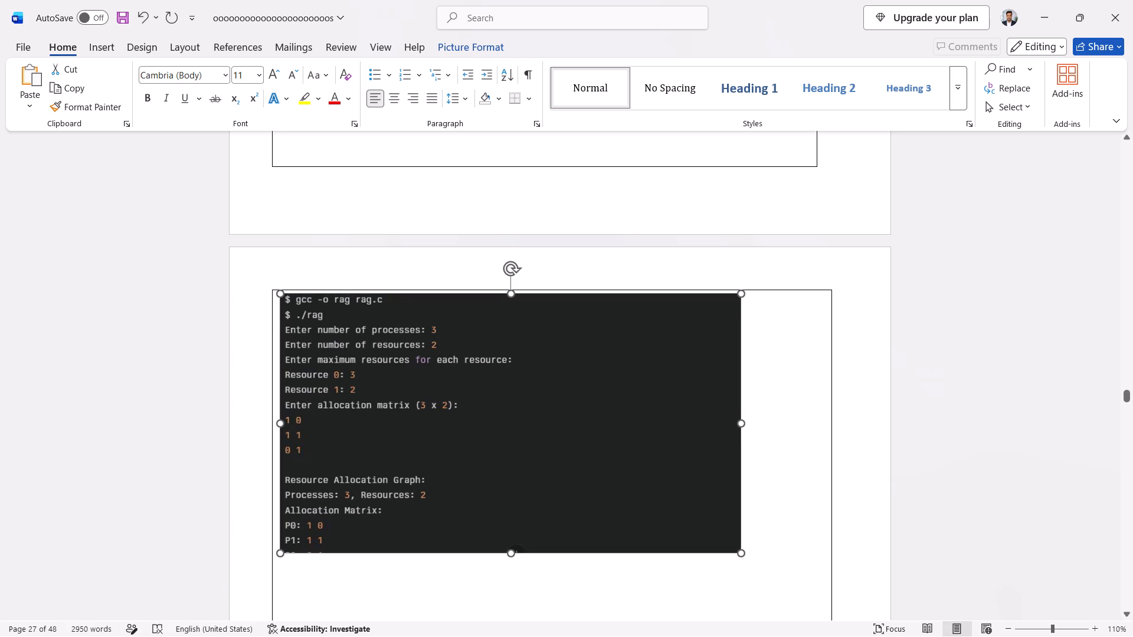
pyautogui.press('Return')
pyautogui.press('Return')
pyautogui.press('Return')
pyautogui.scroll(-3, 331, 311)
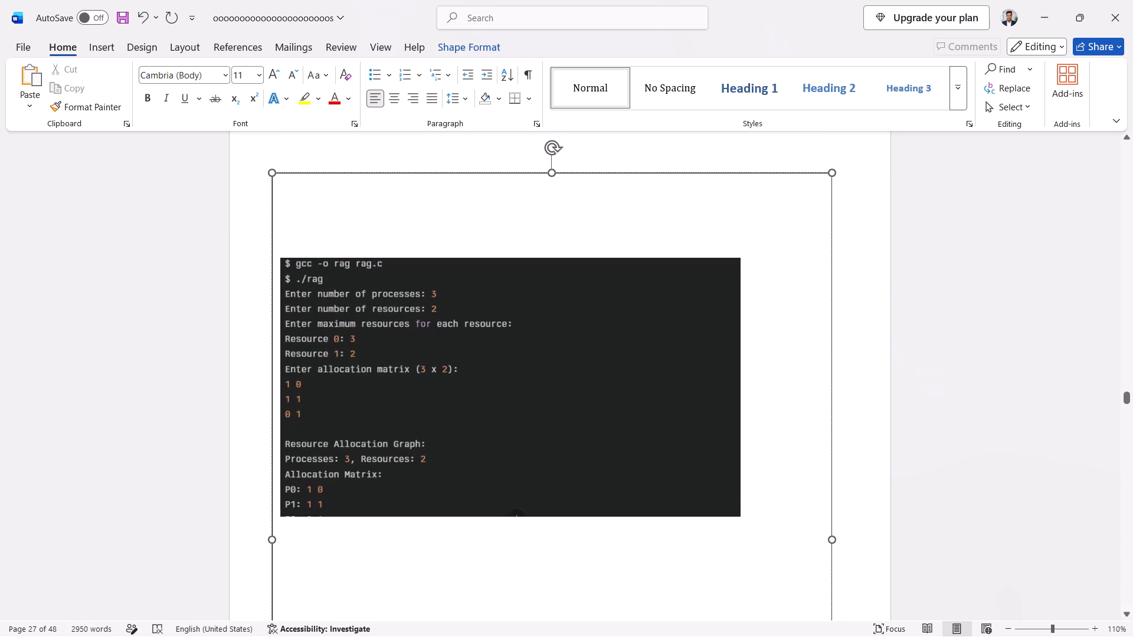
pyautogui.click(566, 462)
pyautogui.click(526, 597)
# Copy the name-and-ID strip beneath the CPU scheduling output on page 20.
pyautogui.scroll(9, 489, 527)
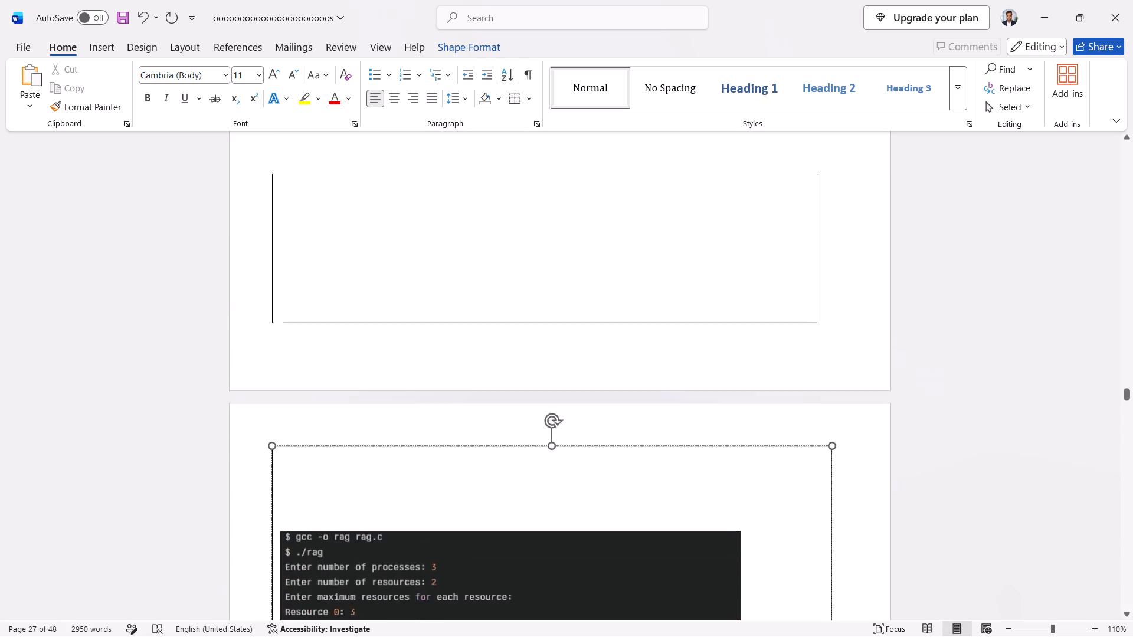
pyautogui.scroll(20, 487, 523)
pyautogui.scroll(6, 487, 523)
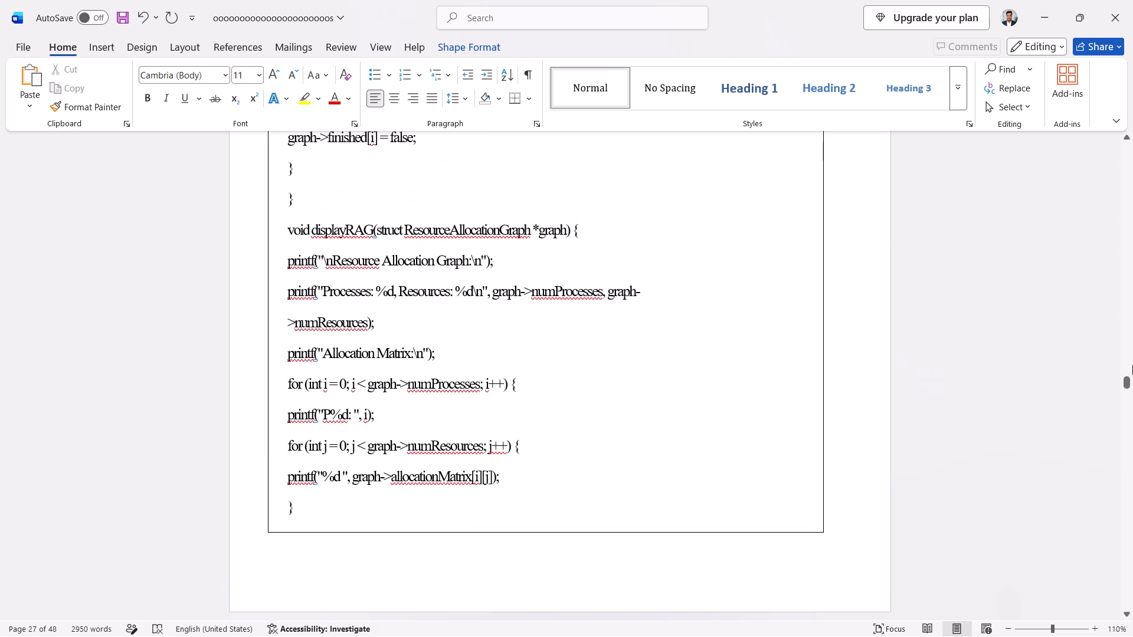
pyautogui.scroll(-6, 628, 401)
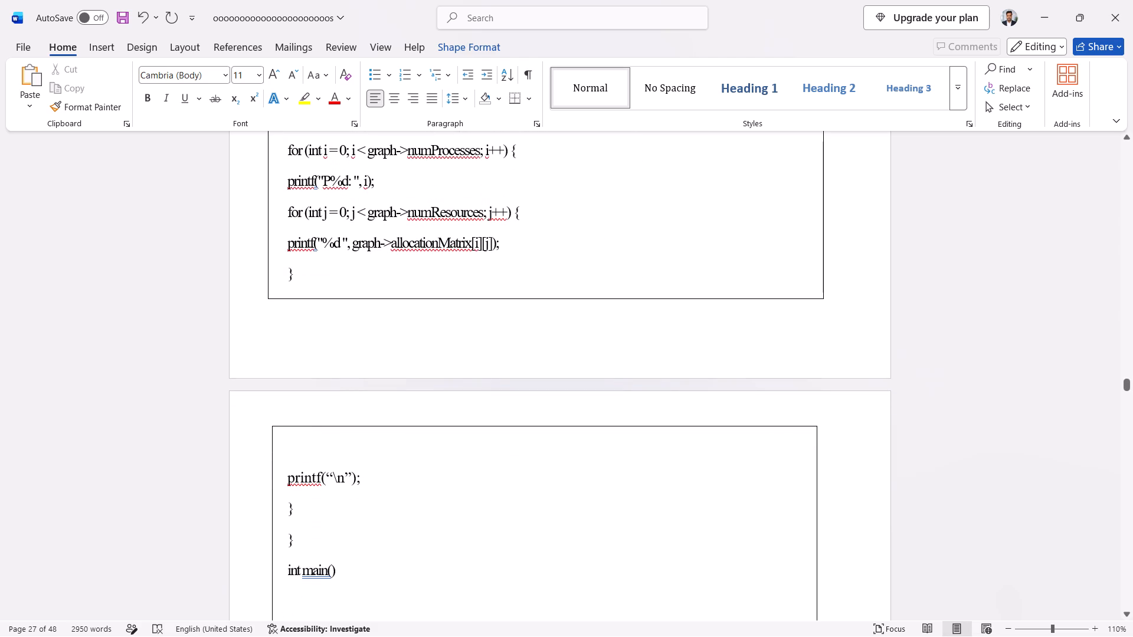
pyautogui.moveTo(1127, 386); pyautogui.dragTo(1098, 341)
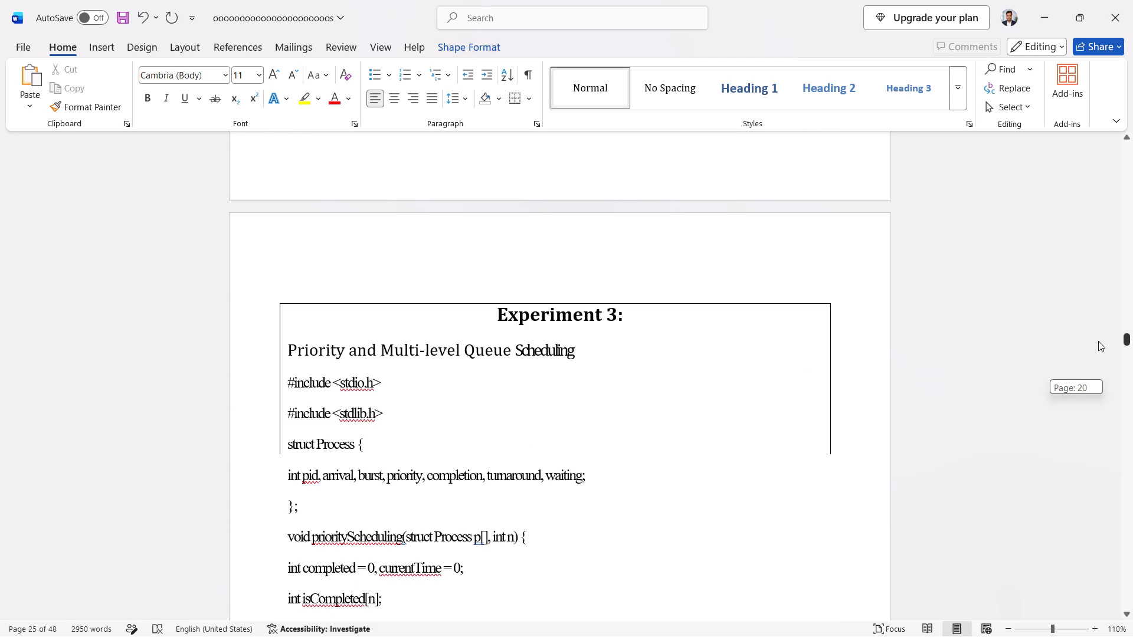
pyautogui.moveTo(1098, 341); pyautogui.dragTo(1094, 333)
pyautogui.click(499, 541)
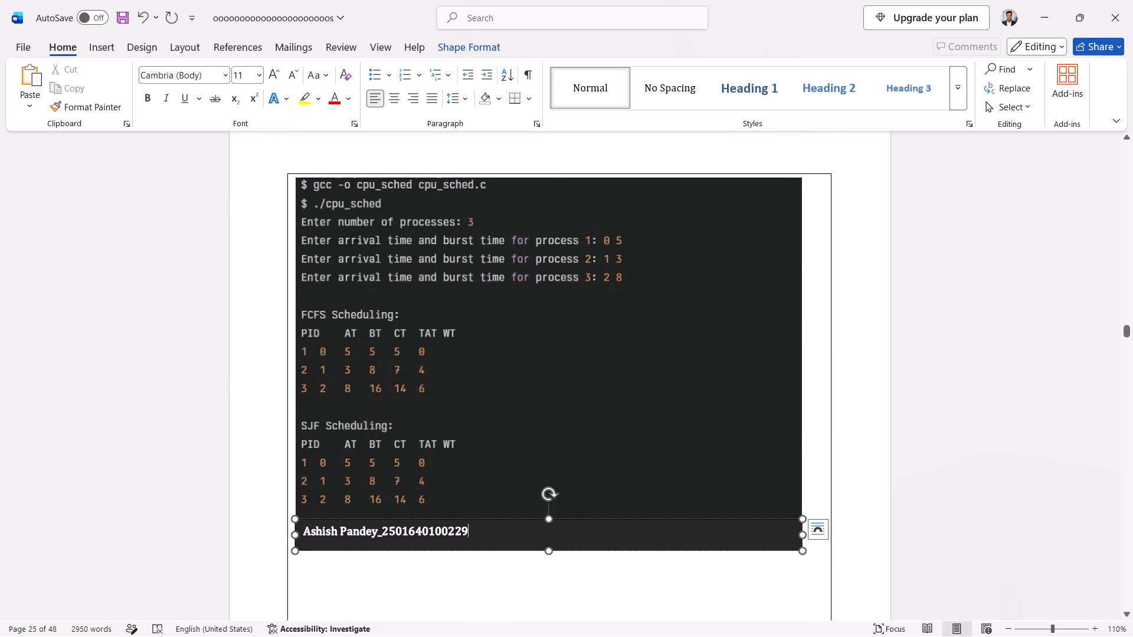
pyautogui.rightClick(497, 540)
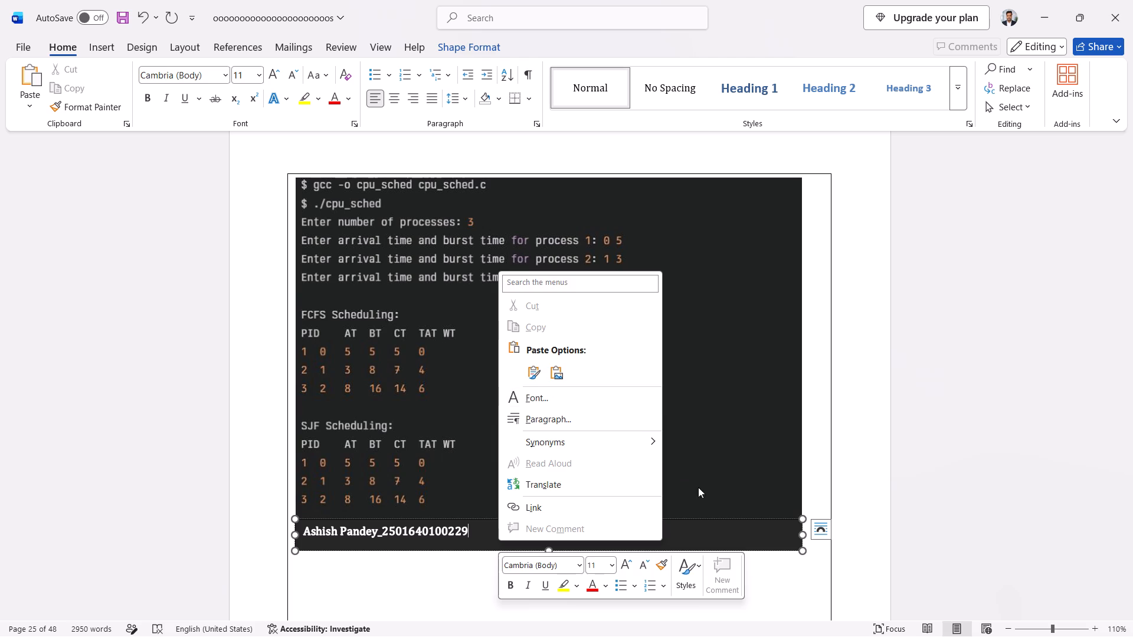
pyautogui.click(758, 538)
pyautogui.click(805, 537)
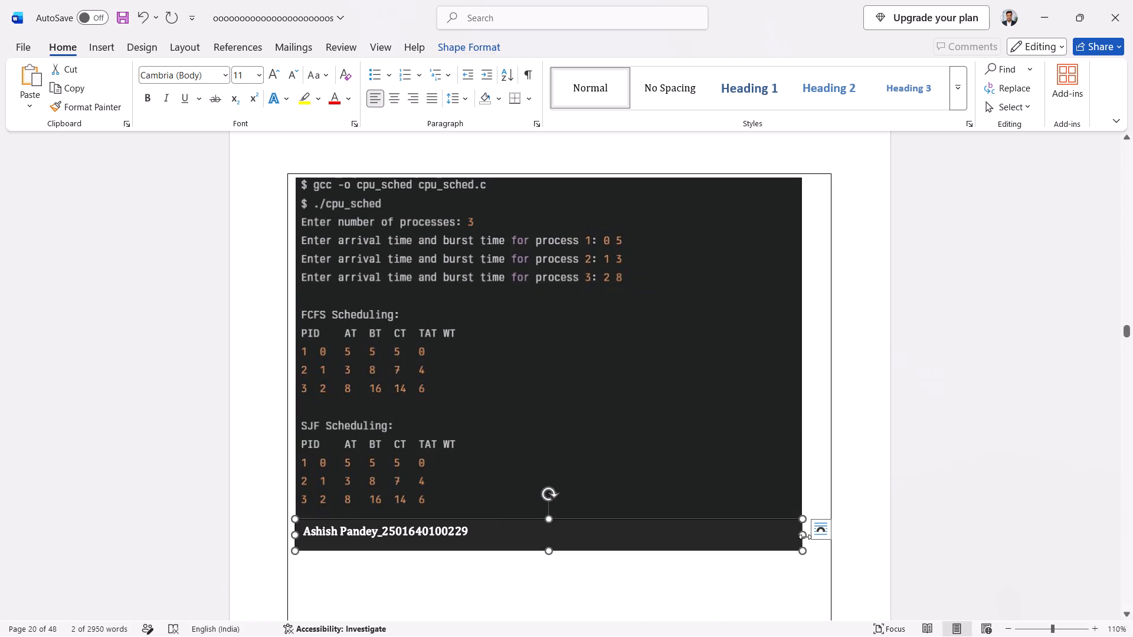
pyautogui.click(802, 536)
pyautogui.rightClick(802, 536)
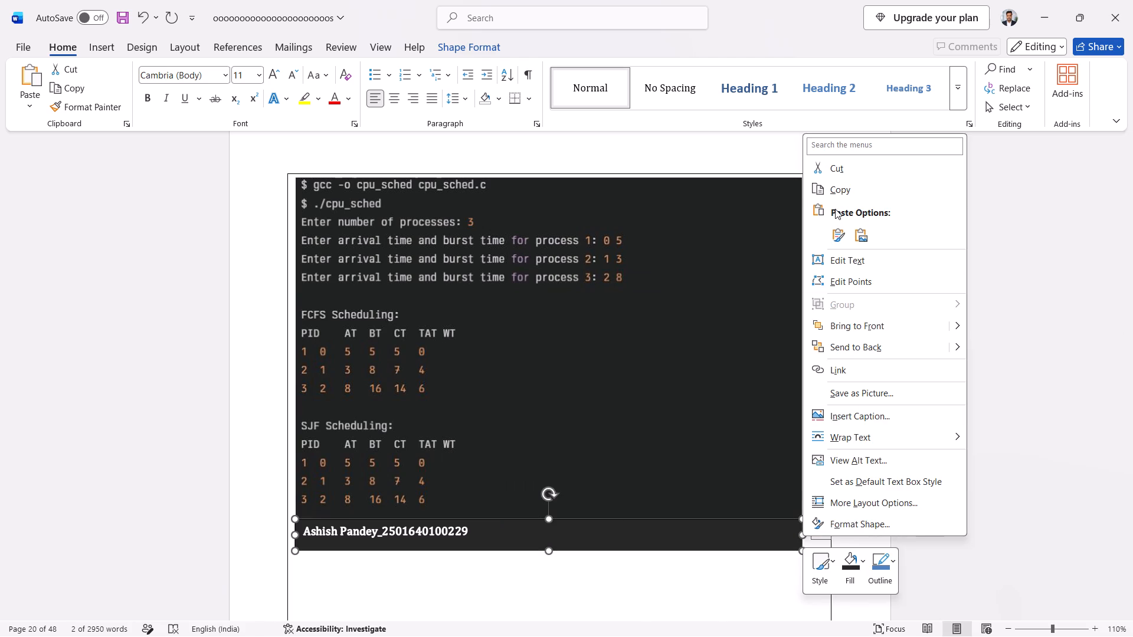
pyautogui.click(830, 191)
# Paste the copied name-and-ID strip above the RAG output screenshot in the page 27 text box.
pyautogui.scroll(-9, 828, 190)
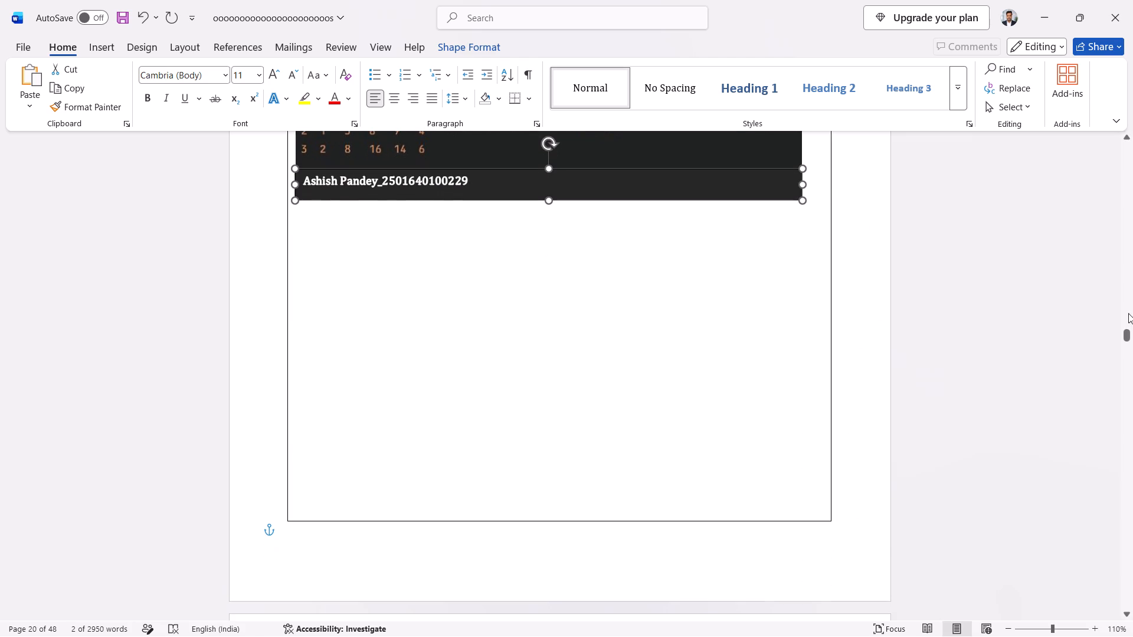
pyautogui.moveTo(1127, 333); pyautogui.dragTo(1128, 431)
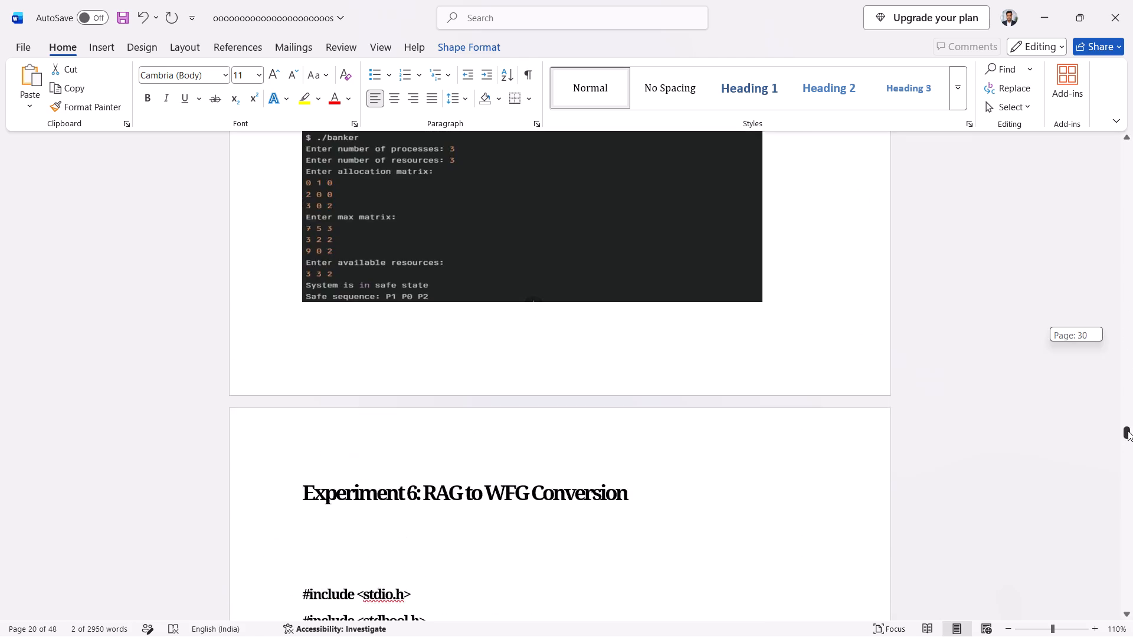
pyautogui.moveTo(1128, 431); pyautogui.dragTo(1127, 430)
pyautogui.scroll(17, 647, 339)
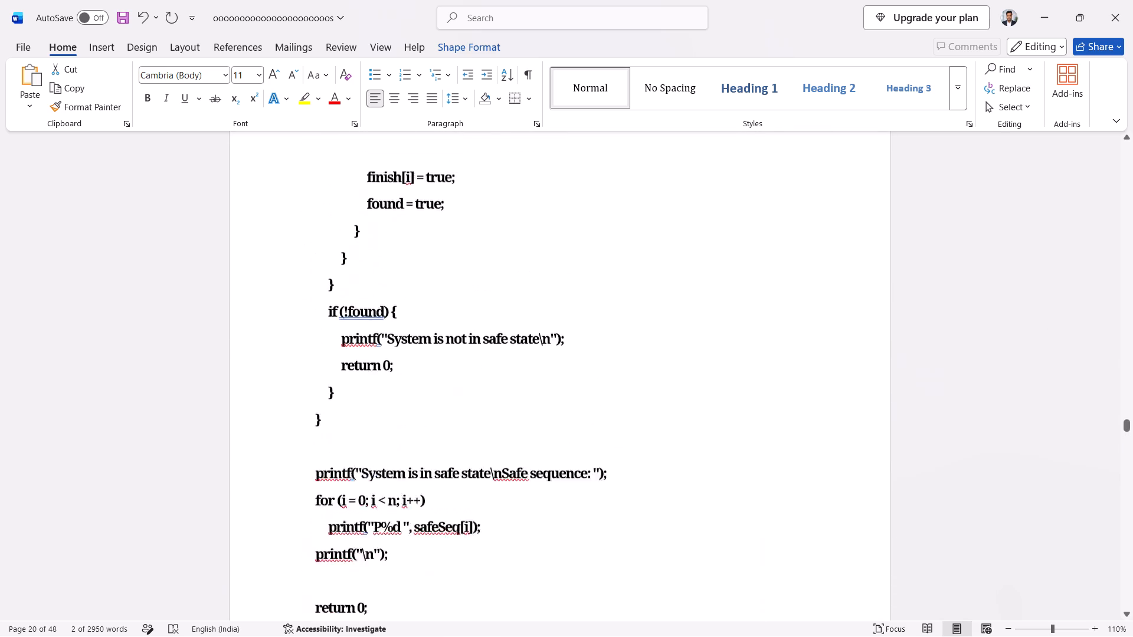
pyautogui.scroll(20, 647, 339)
pyautogui.scroll(16, 647, 339)
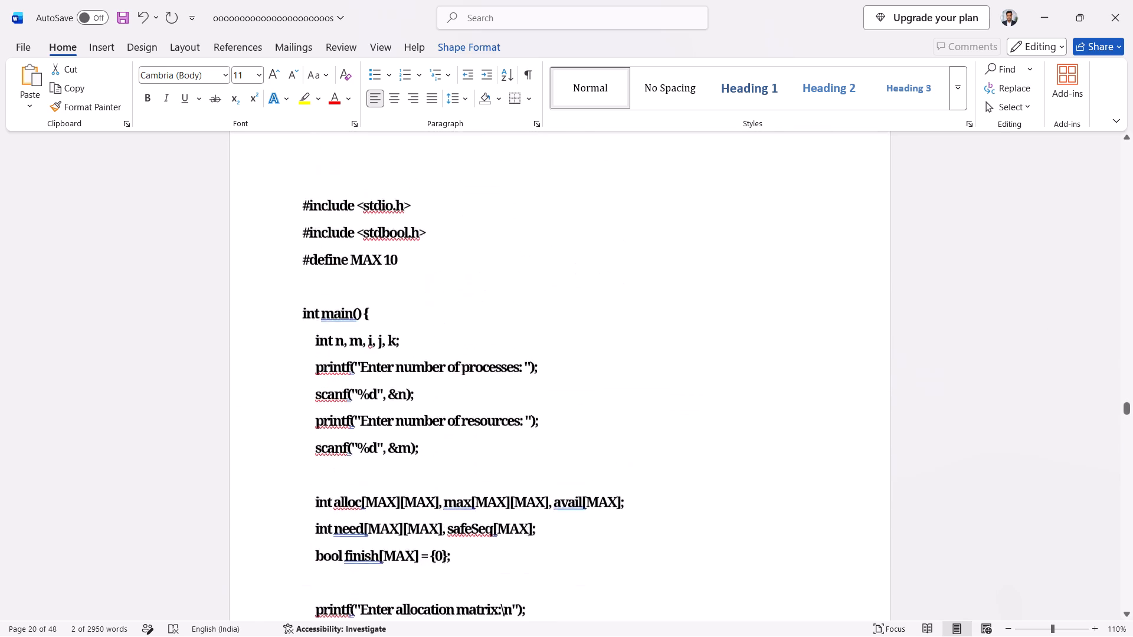
pyautogui.scroll(20, 643, 328)
pyautogui.scroll(3, 643, 328)
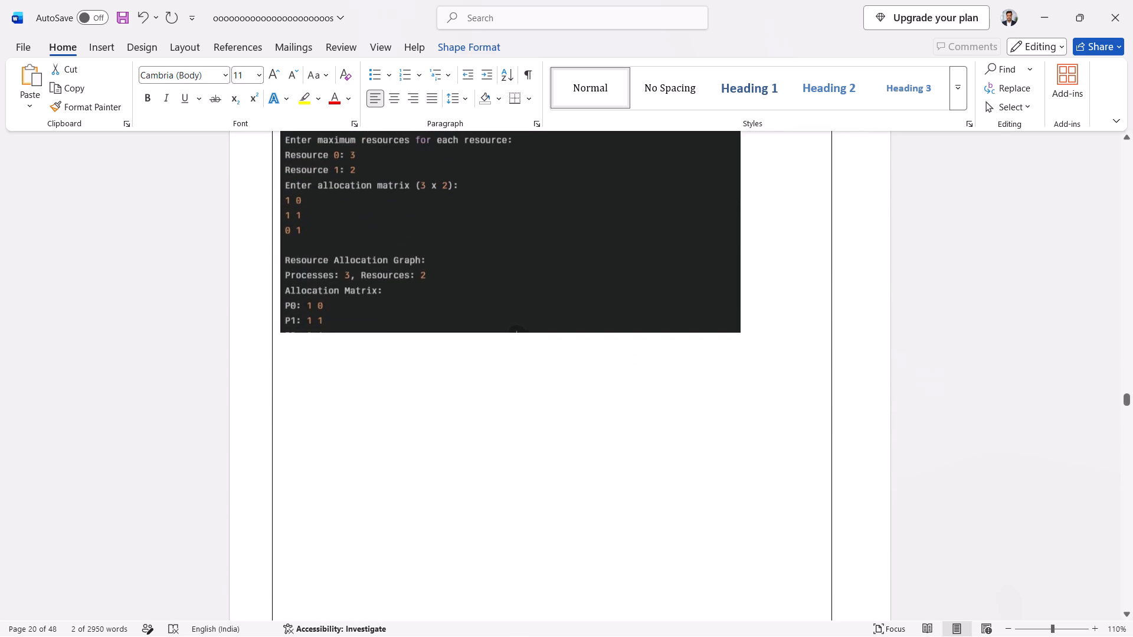
pyautogui.click(496, 376)
pyautogui.click(472, 320)
pyautogui.click(472, 366)
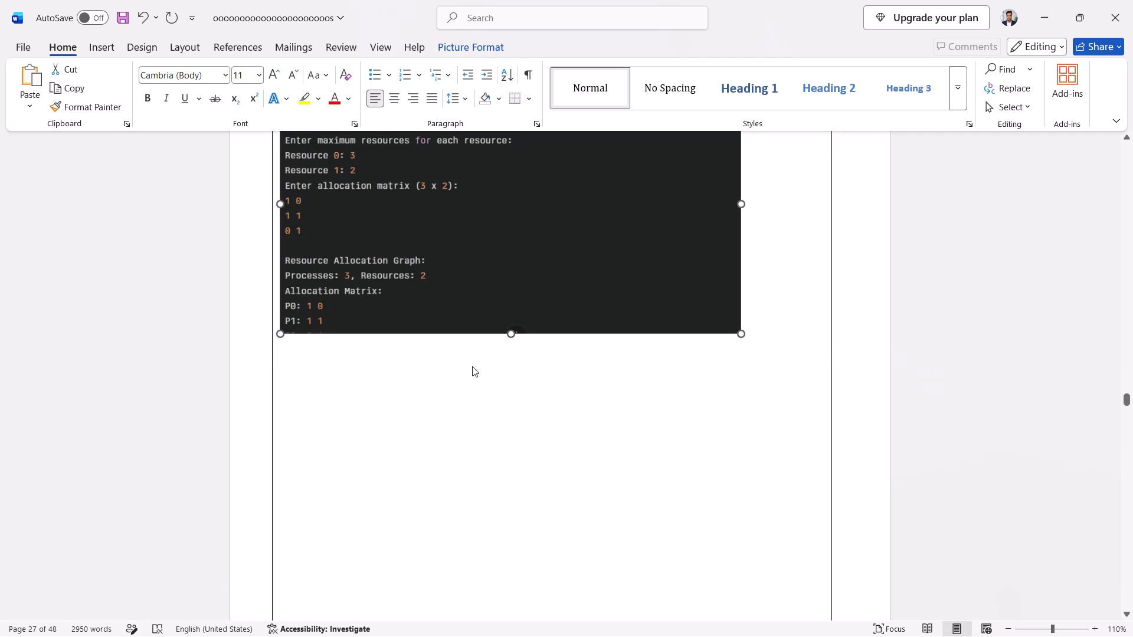
pyautogui.rightClick(468, 357)
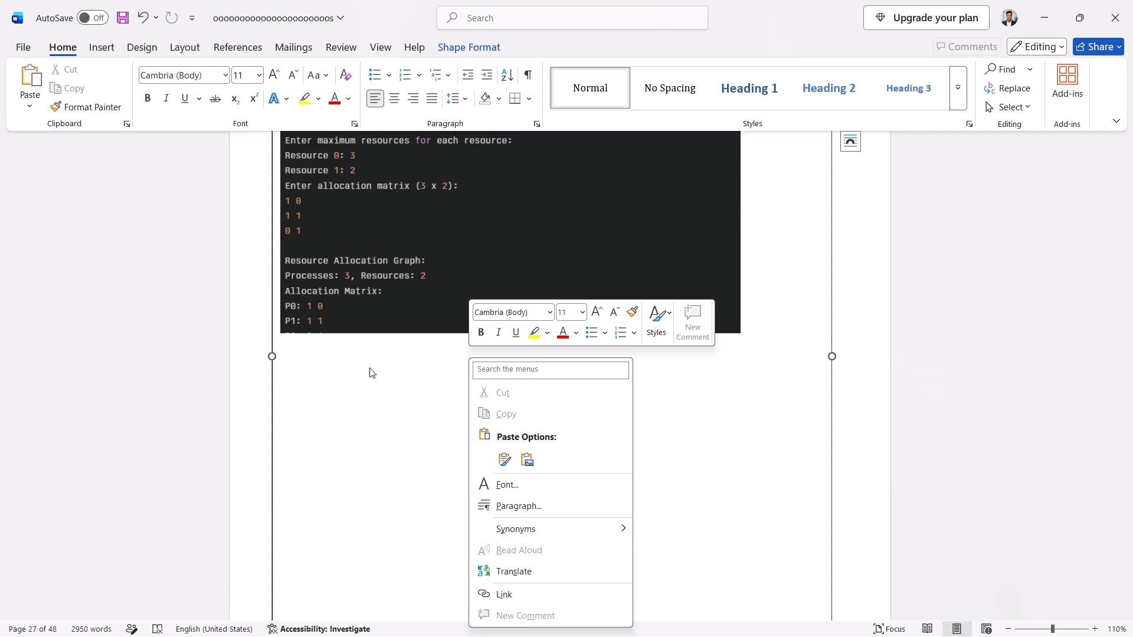
pyautogui.moveTo(369, 367); pyautogui.dragTo(369, 362)
pyautogui.click(362, 329)
pyautogui.scroll(4, 351, 297)
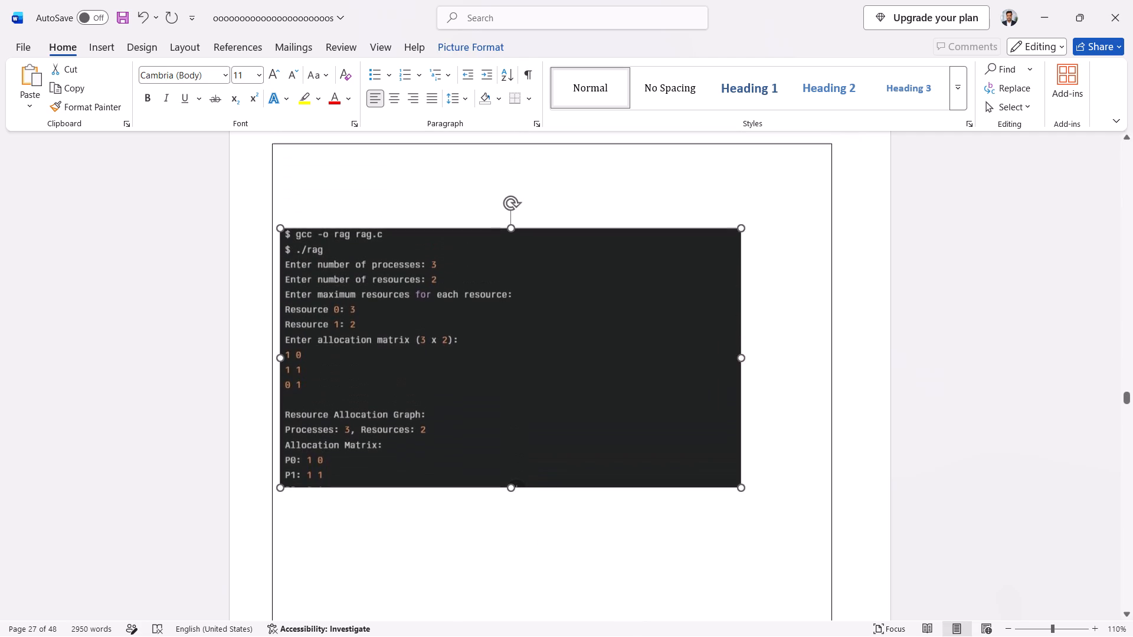
pyautogui.click(323, 187)
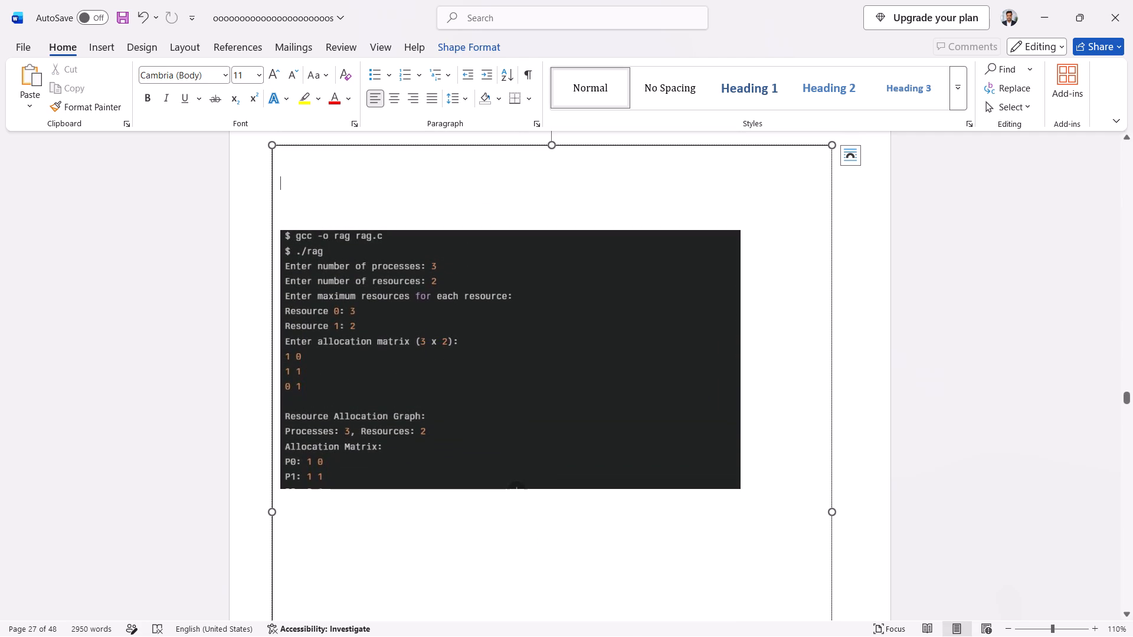
pyautogui.hotkey('ctrl', 'v')
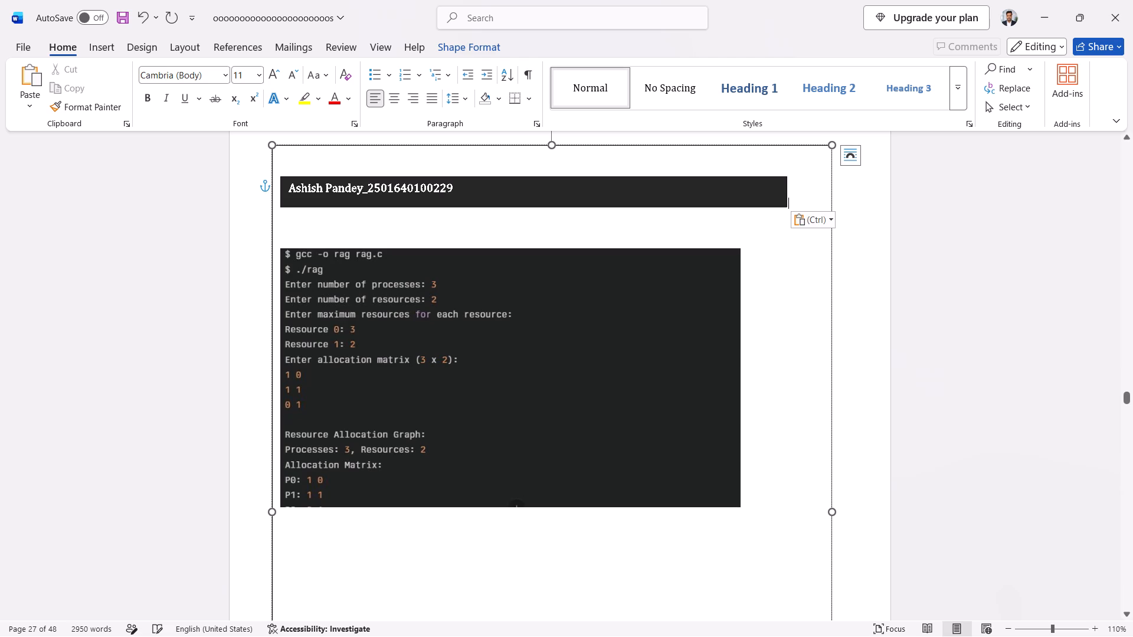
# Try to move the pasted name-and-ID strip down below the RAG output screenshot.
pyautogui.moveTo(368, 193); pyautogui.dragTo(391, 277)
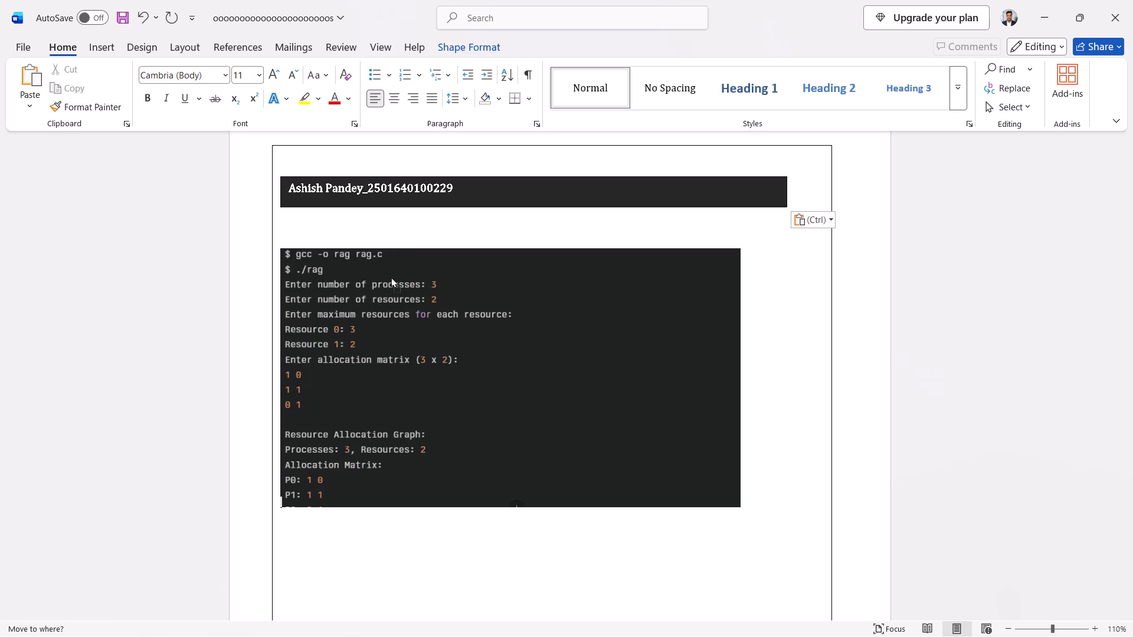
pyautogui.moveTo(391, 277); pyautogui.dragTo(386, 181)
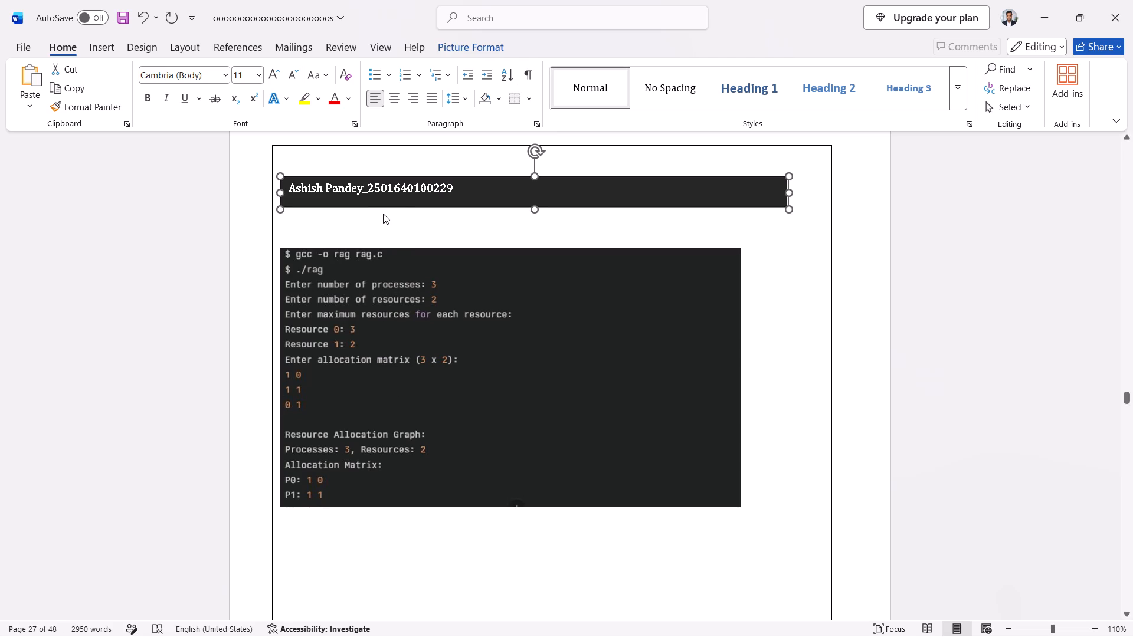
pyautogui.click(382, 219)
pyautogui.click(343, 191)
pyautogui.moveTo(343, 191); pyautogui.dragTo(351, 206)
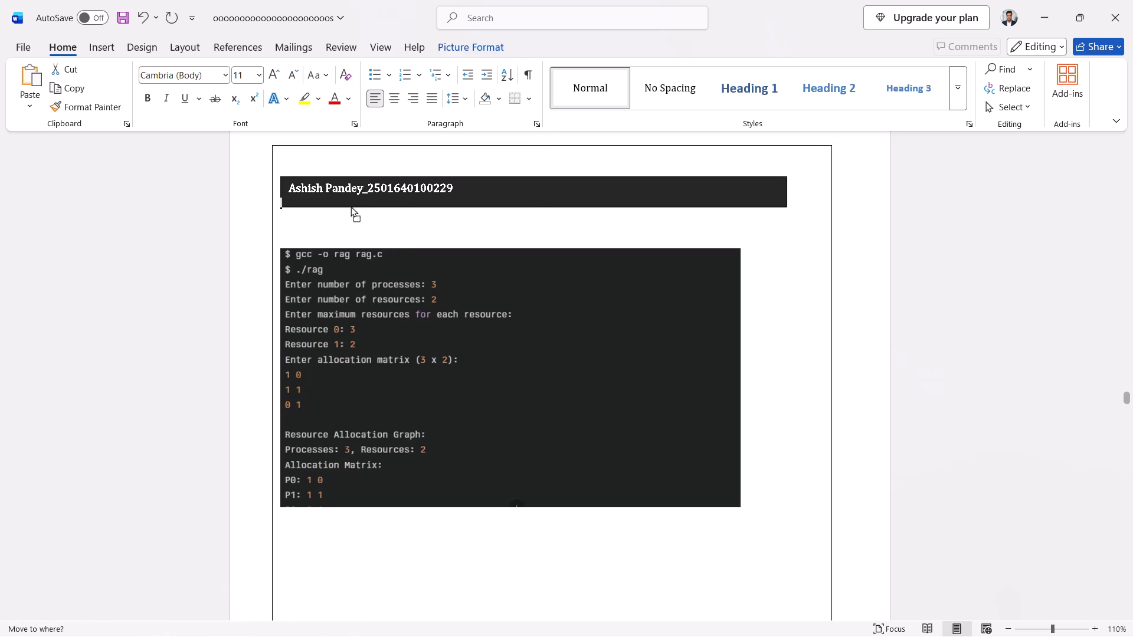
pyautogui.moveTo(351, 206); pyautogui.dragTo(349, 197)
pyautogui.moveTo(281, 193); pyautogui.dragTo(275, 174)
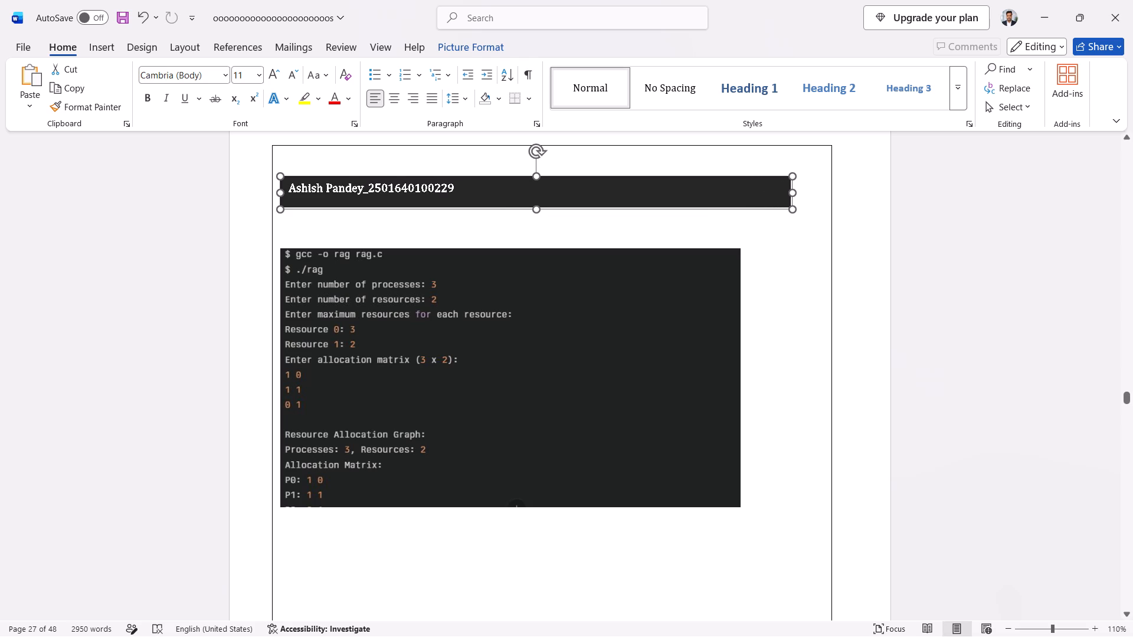
# Insert two more blank lines above the name-and-ID strip in the page 27 text box.
pyautogui.press('Return')
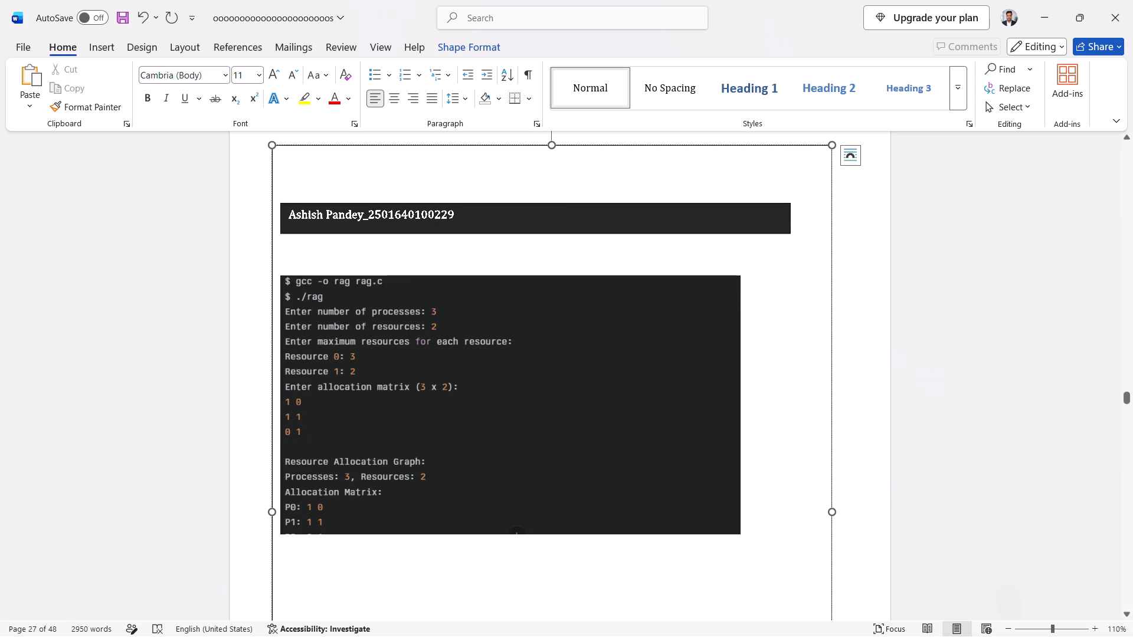
pyautogui.click(292, 217)
pyautogui.click(292, 217)
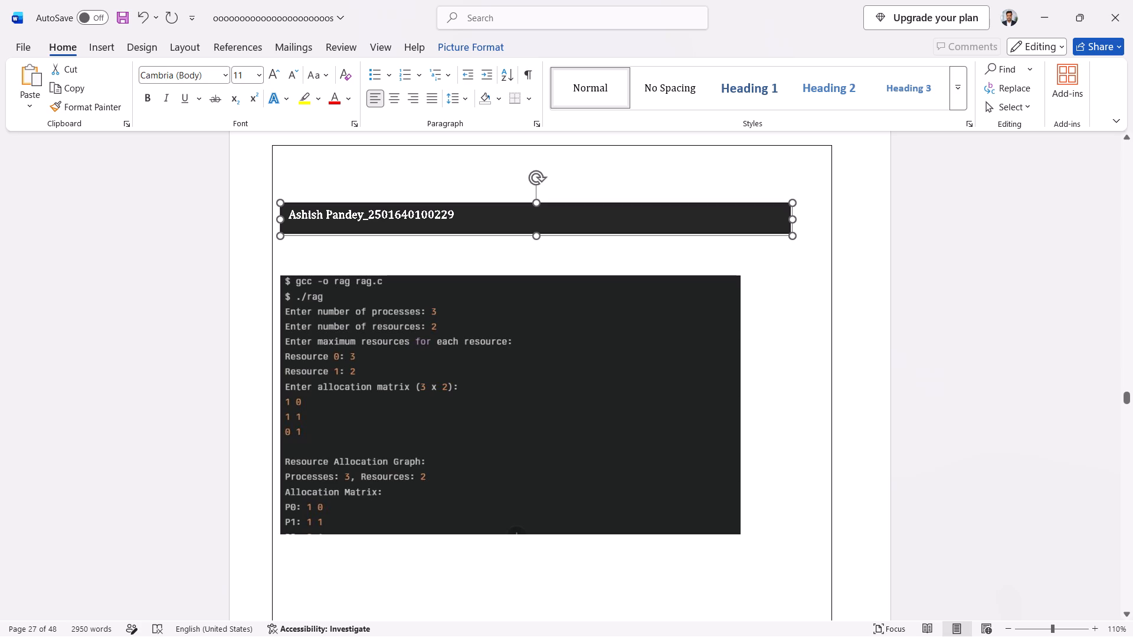
pyautogui.click(312, 215)
pyautogui.click(321, 294)
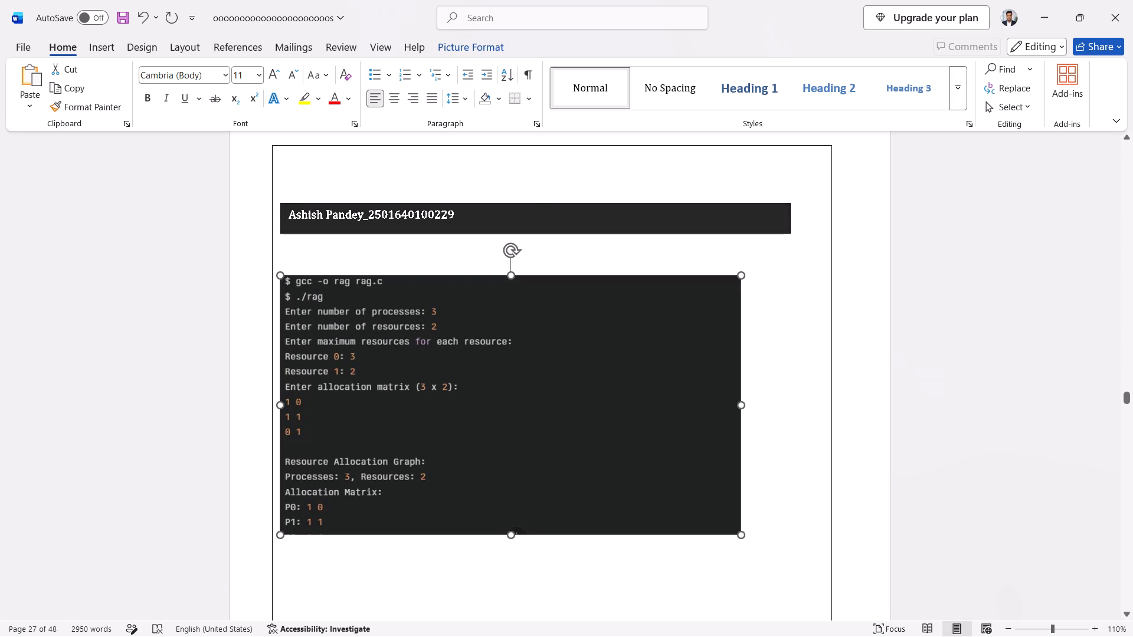
pyautogui.click(305, 226)
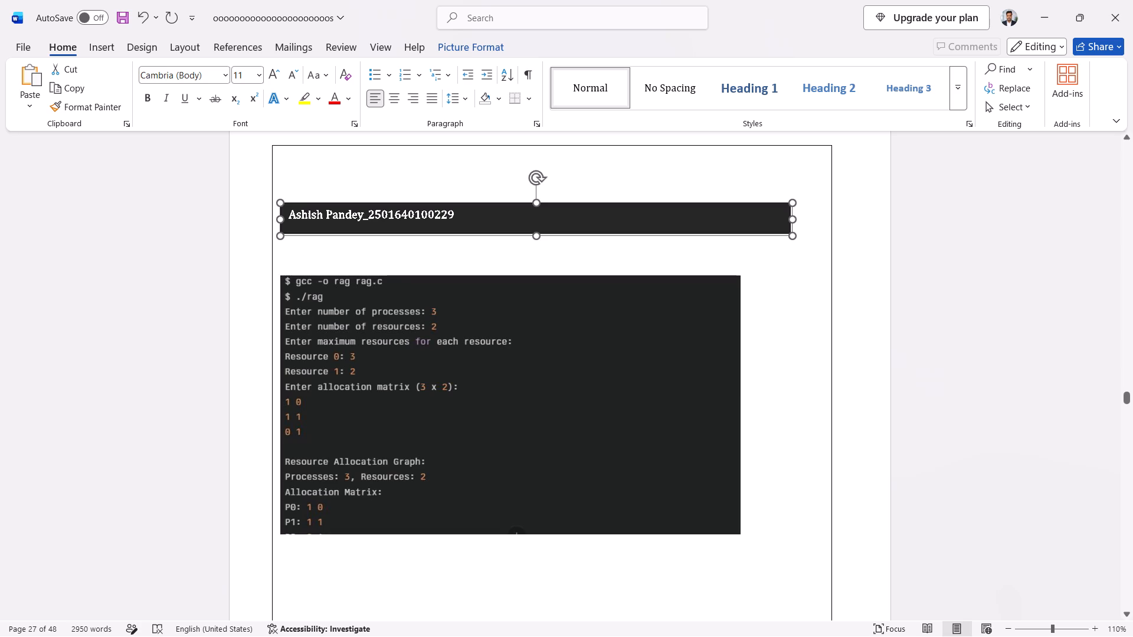
pyautogui.click(303, 226)
pyautogui.press('Return')
# Cut the RAG output screenshot out of the page 27 text box.
pyautogui.click(338, 320)
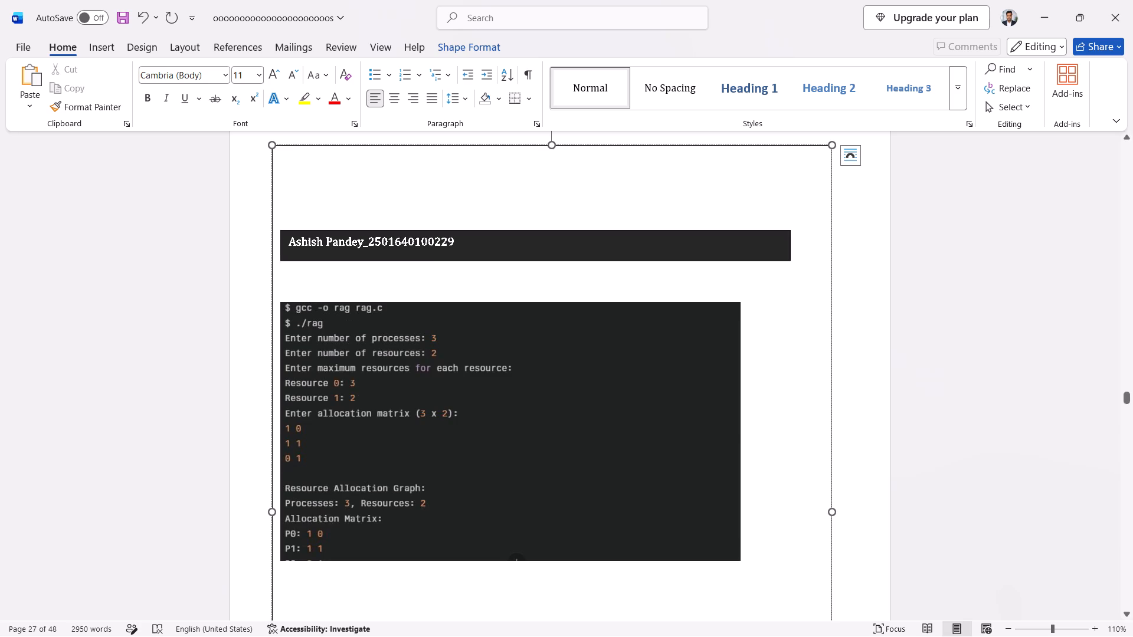
pyautogui.rightClick(374, 334)
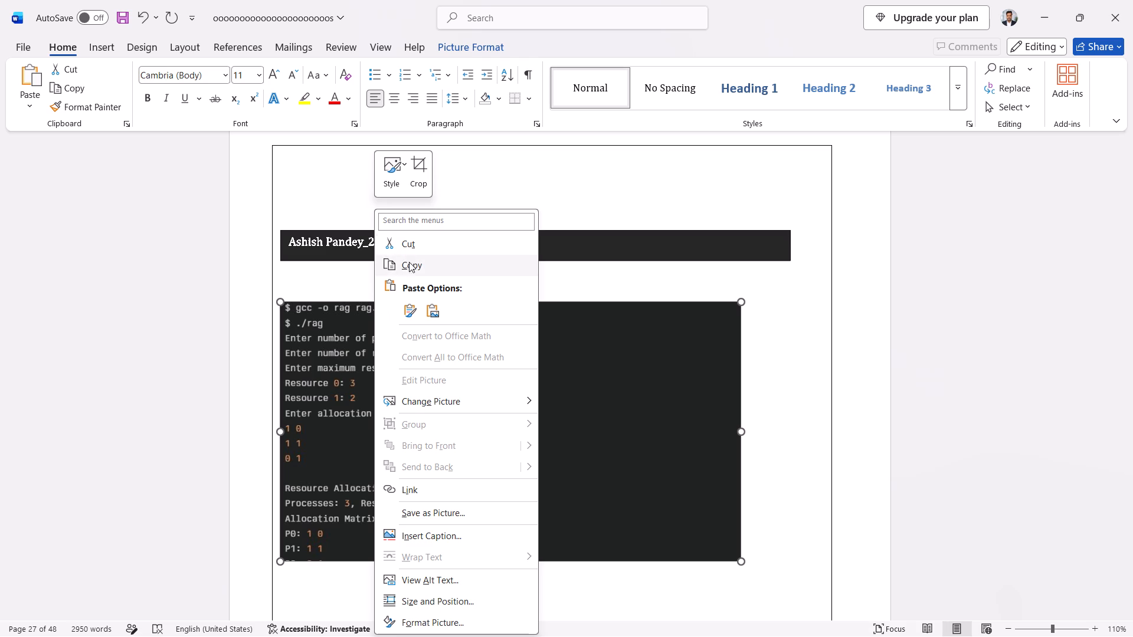
pyautogui.click(409, 265)
pyautogui.click(408, 330)
pyautogui.rightClick(408, 330)
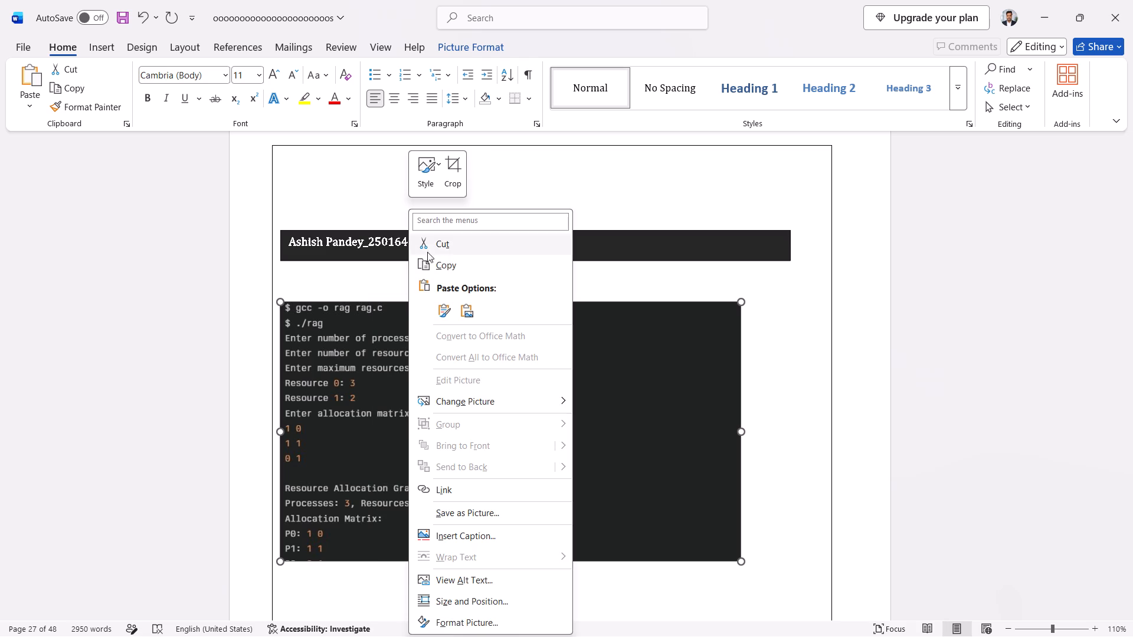
pyautogui.click(432, 242)
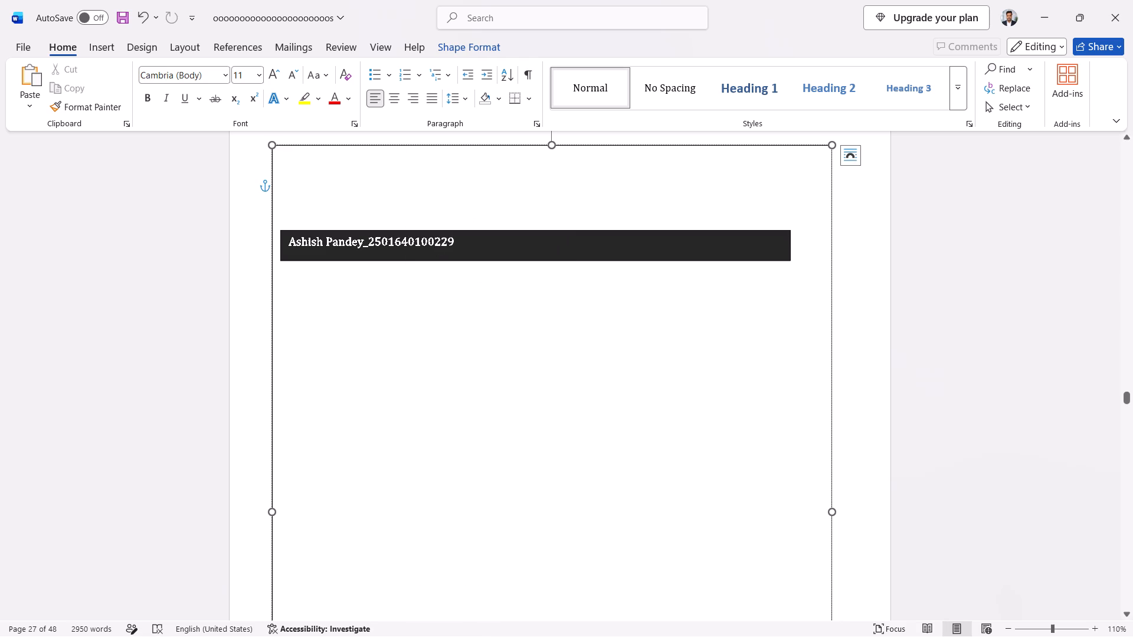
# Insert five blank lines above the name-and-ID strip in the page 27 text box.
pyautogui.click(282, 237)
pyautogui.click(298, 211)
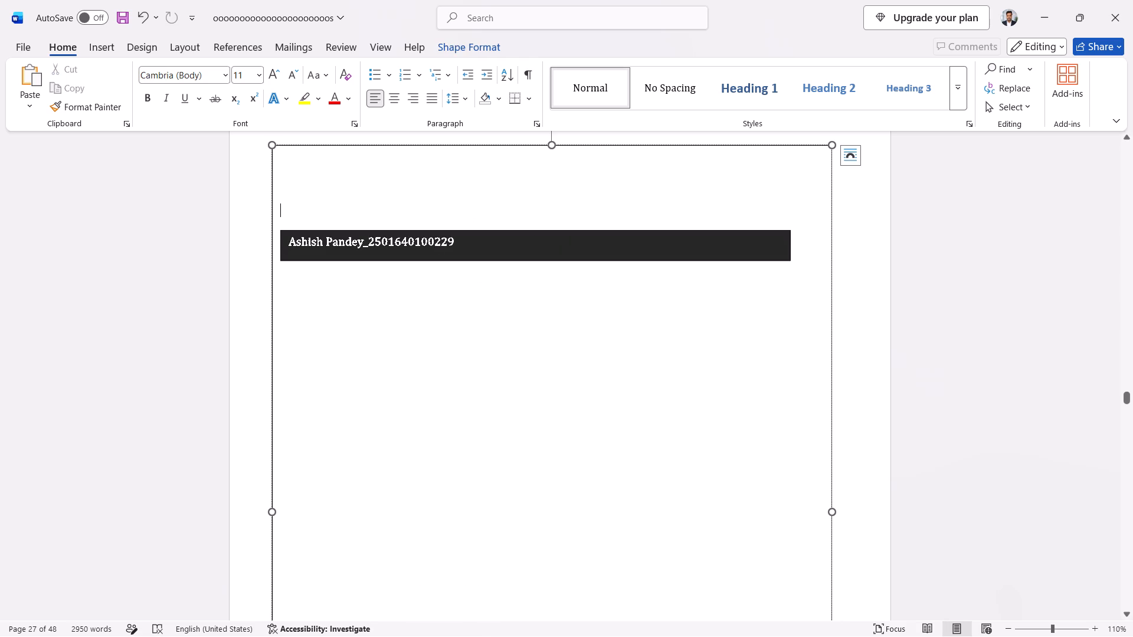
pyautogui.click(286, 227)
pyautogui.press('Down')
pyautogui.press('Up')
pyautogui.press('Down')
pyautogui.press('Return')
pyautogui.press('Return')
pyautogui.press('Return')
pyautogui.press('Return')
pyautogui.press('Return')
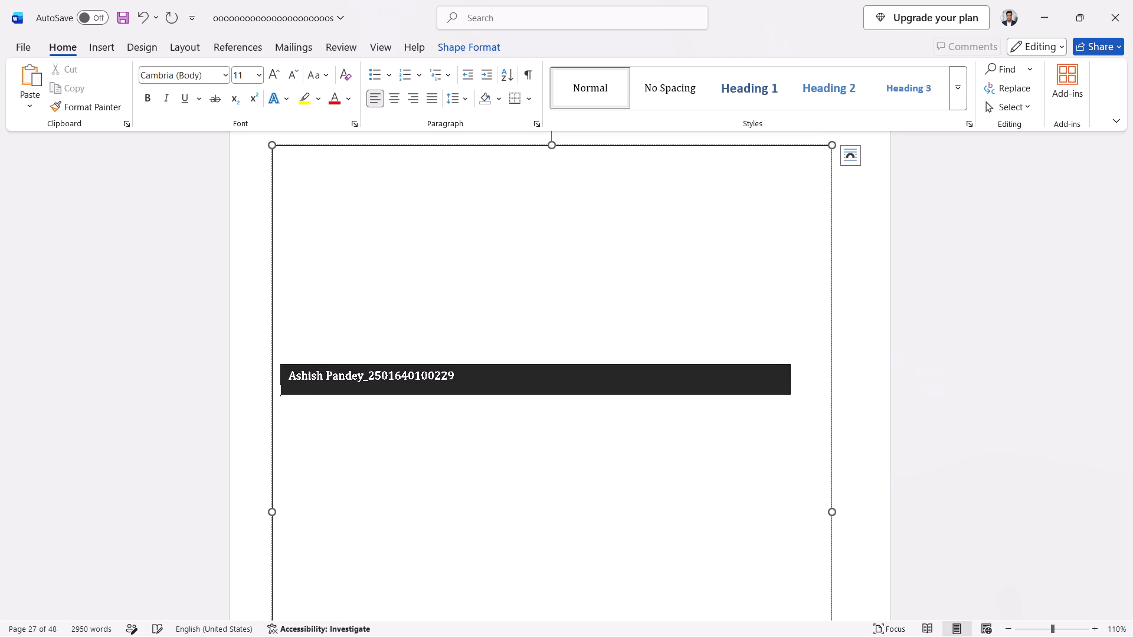
# Paste the cut RAG output screenshot near the top of the page 27 text box, above the name-and-ID strip.
pyautogui.click(291, 191)
pyautogui.hotkey('ctrl', 'v')
# Delete the blank lines between the RAG output screenshot and the name-and-ID strip so the strip sits right below it.
pyautogui.scroll(-1, 348, 326)
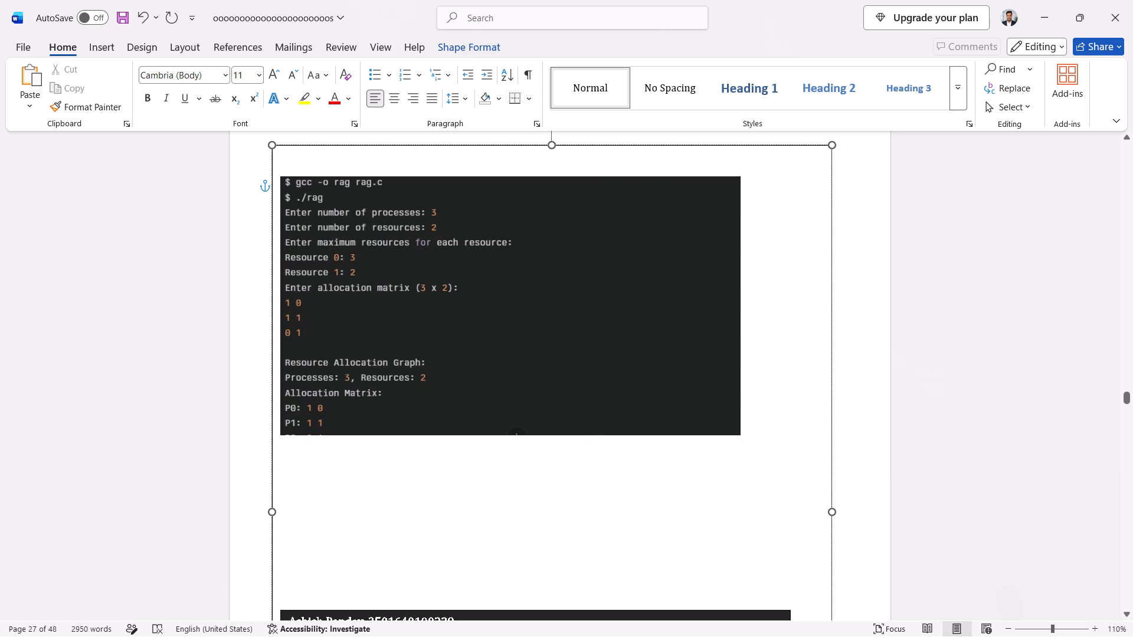
pyautogui.scroll(-4, 348, 326)
pyautogui.click(327, 333)
pyautogui.click(300, 396)
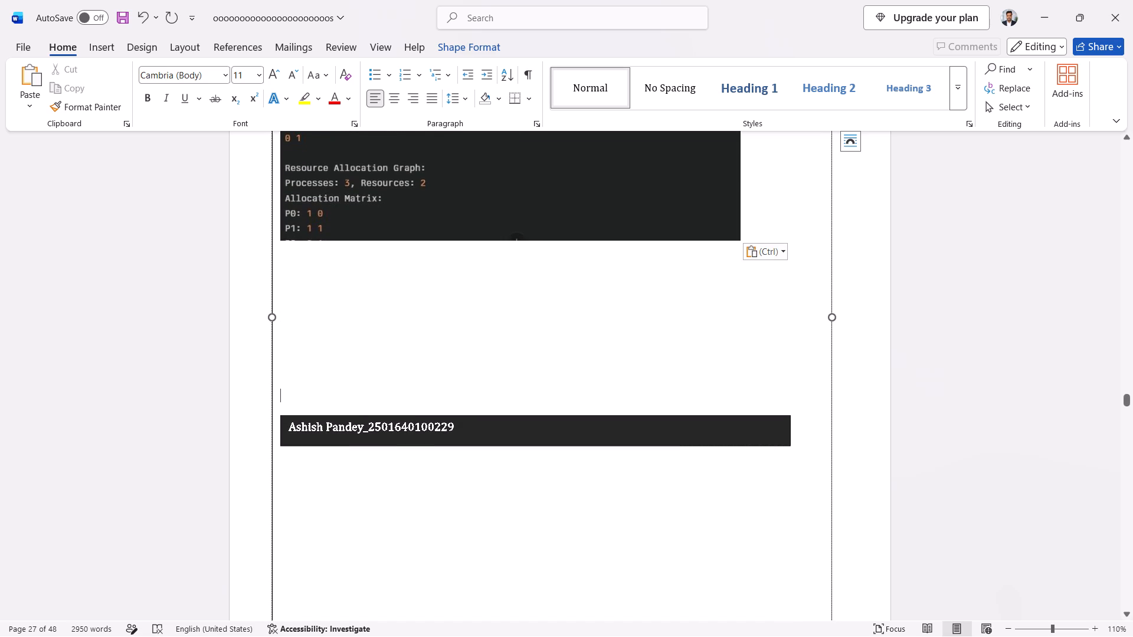
pyautogui.press('BackSpace')
pyautogui.press('BackSpace')
pyautogui.press('BackSpace')
pyautogui.press('BackSpace')
pyautogui.press('BackSpace')
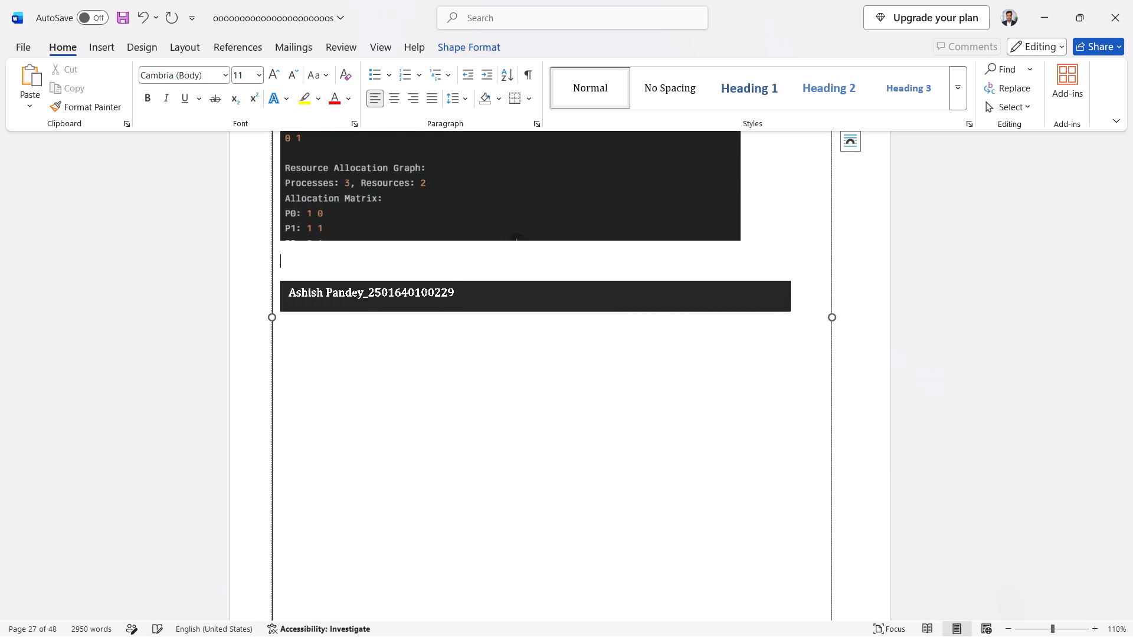
pyautogui.press('BackSpace')
pyautogui.press('BackSpace')
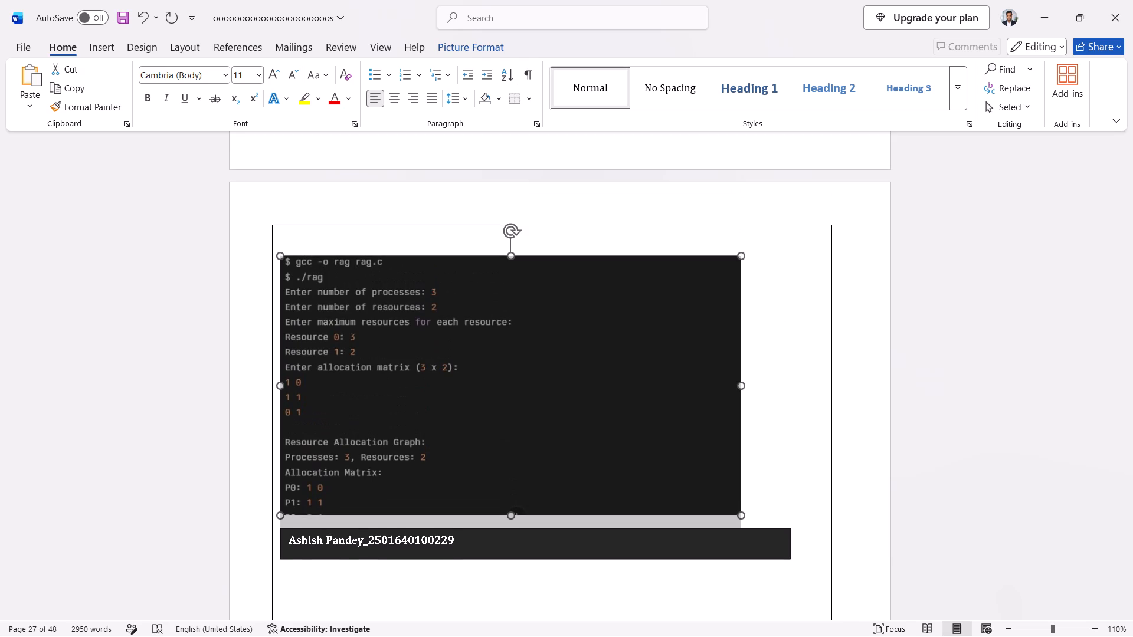
pyautogui.click(330, 238)
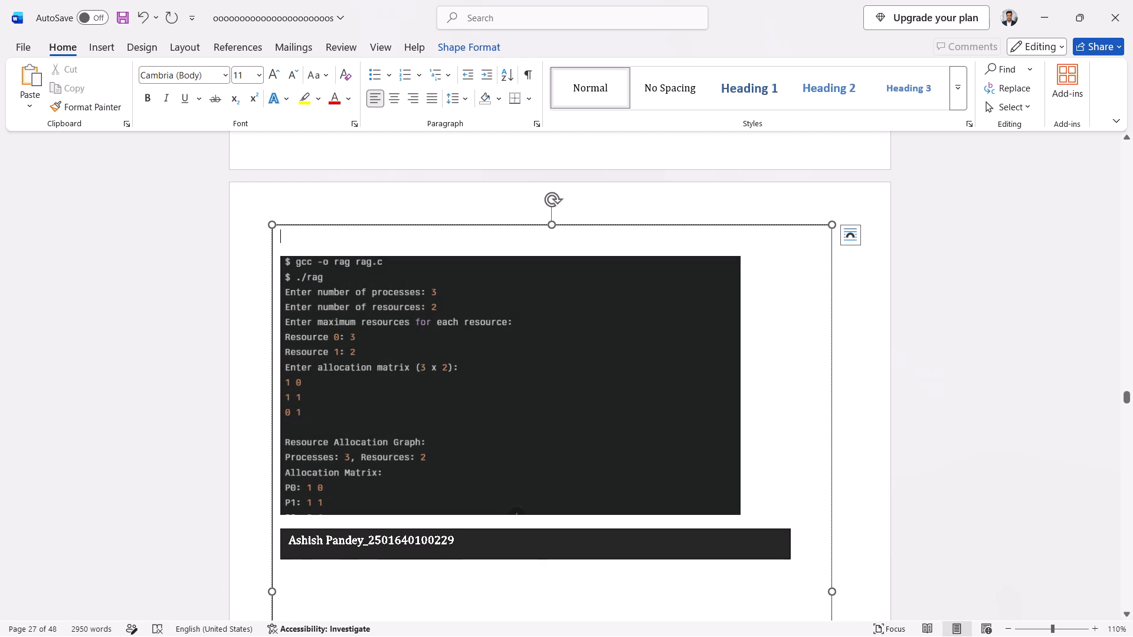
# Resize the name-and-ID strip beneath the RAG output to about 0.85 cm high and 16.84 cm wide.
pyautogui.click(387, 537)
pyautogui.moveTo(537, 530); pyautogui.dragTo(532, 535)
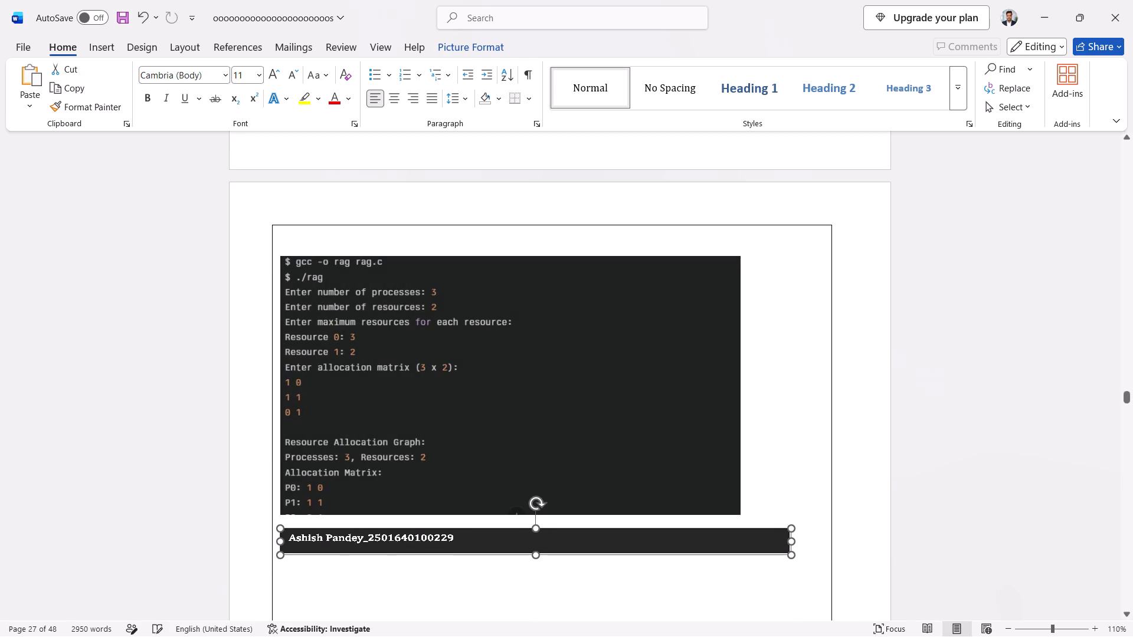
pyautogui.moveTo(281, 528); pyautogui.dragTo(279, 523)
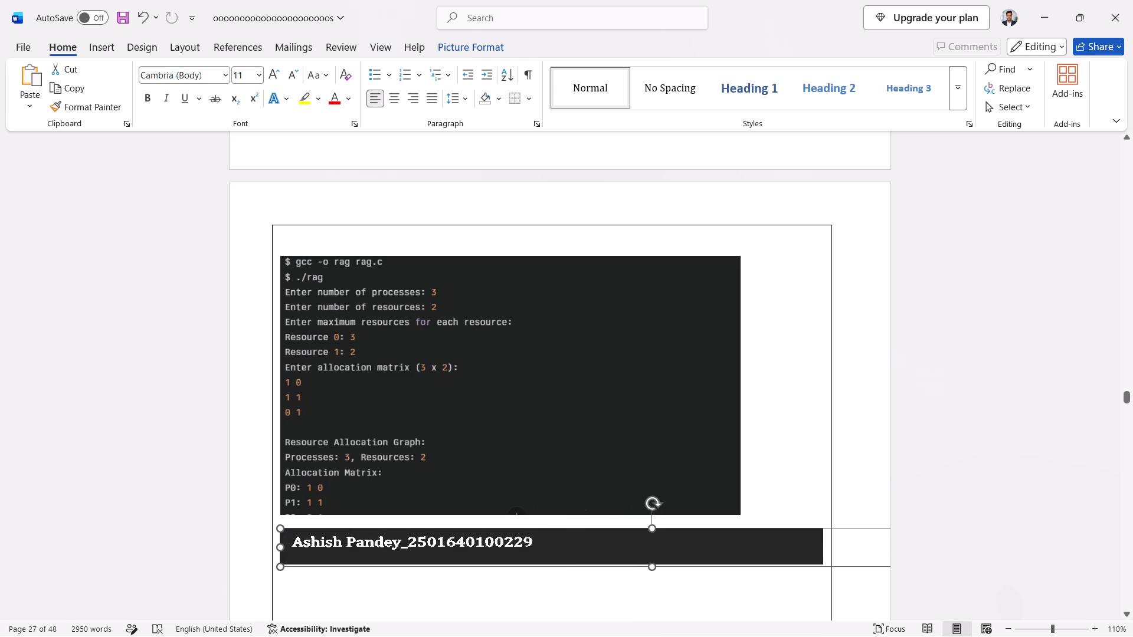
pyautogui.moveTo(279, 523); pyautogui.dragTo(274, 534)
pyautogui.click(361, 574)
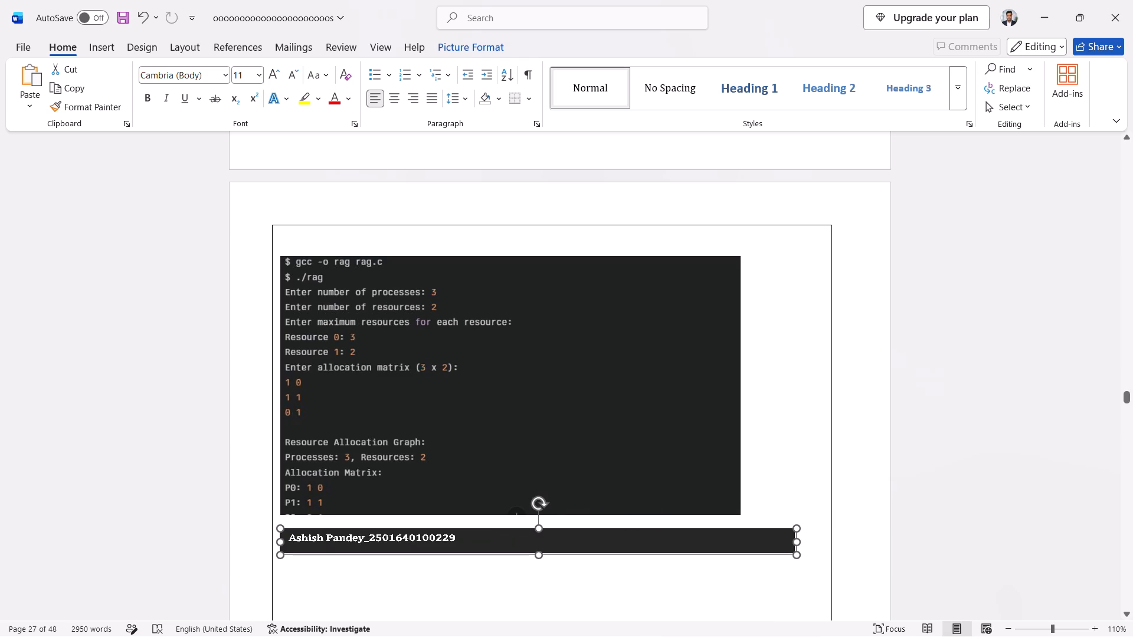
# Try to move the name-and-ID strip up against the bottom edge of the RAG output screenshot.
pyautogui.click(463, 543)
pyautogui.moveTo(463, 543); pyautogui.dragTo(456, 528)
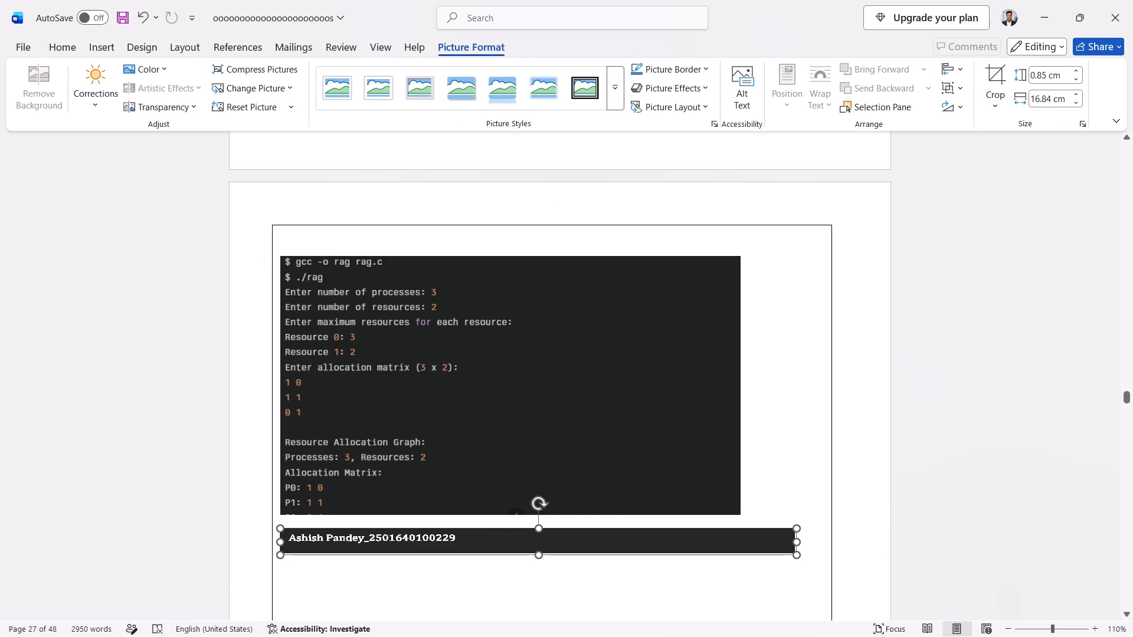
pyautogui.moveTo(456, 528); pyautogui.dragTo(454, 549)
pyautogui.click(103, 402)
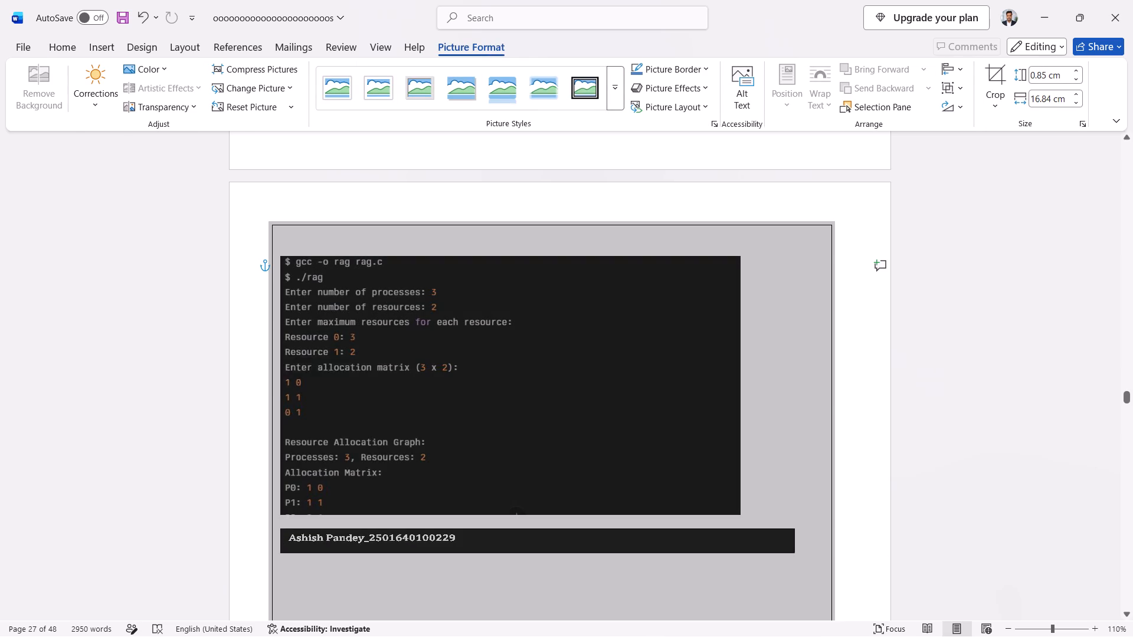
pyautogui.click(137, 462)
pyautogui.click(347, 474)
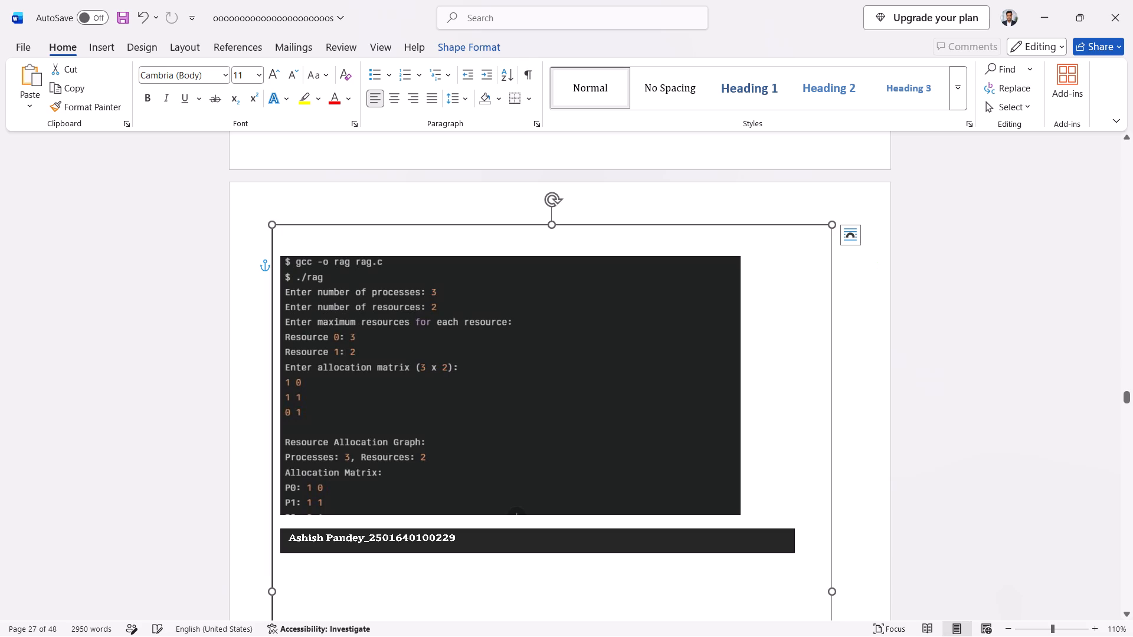
# Cut the picture version of the name-and-ID strip from beneath the RAG output screenshot.
pyautogui.rightClick(738, 536)
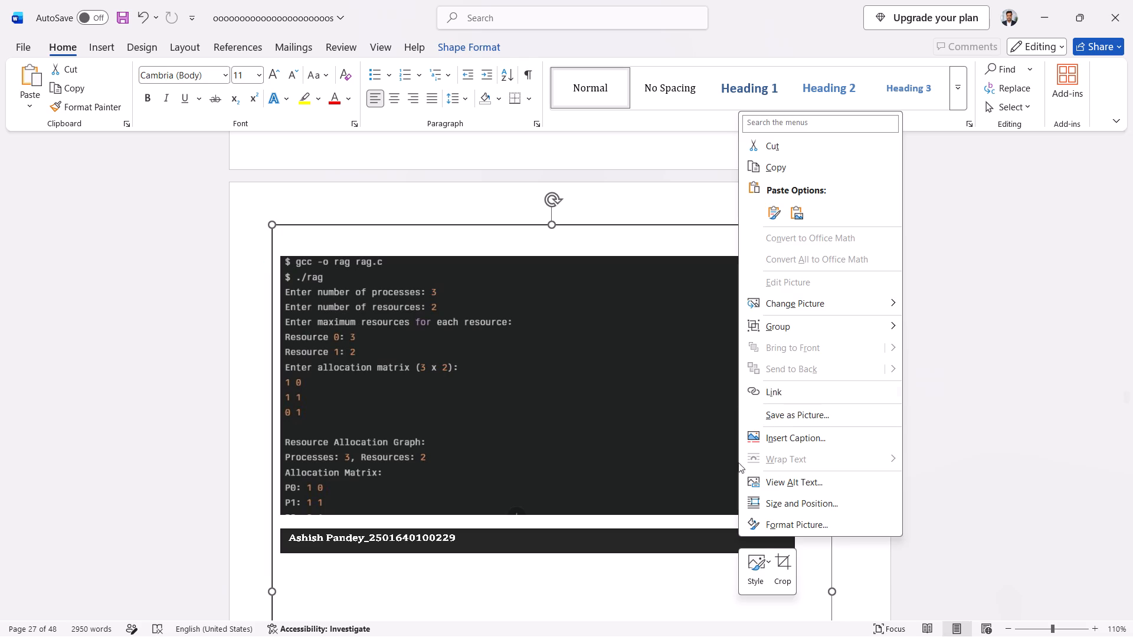
pyautogui.click(765, 149)
pyautogui.click(386, 552)
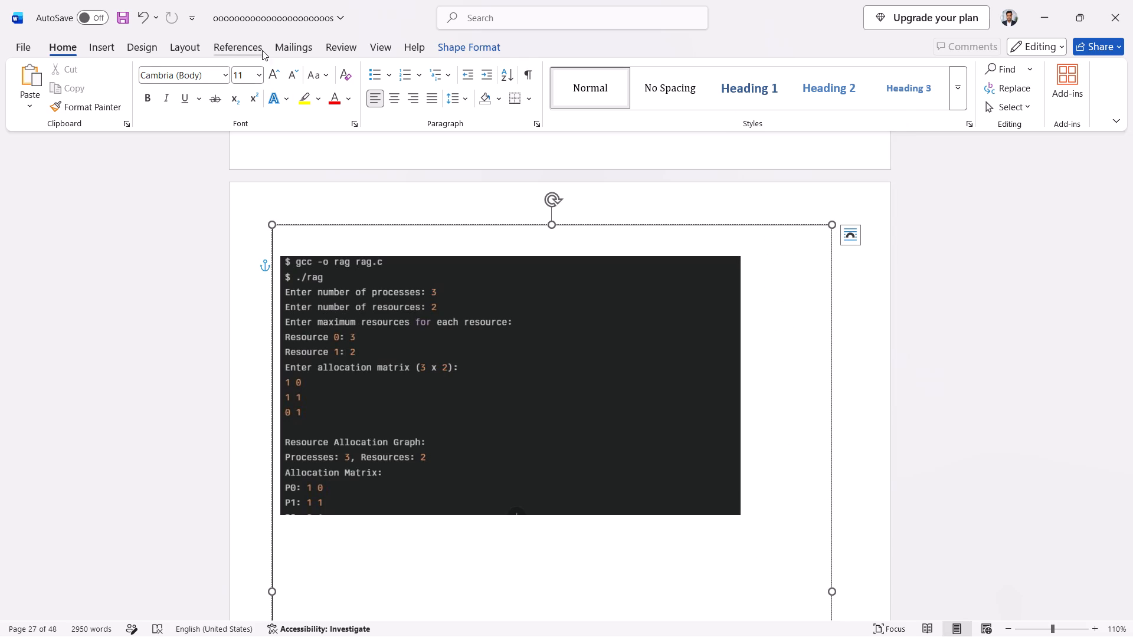
# Draw a text box about 0.79 cm high and 14.99 cm wide along the bottom edge of the RAG output screenshot.
pyautogui.click(96, 44)
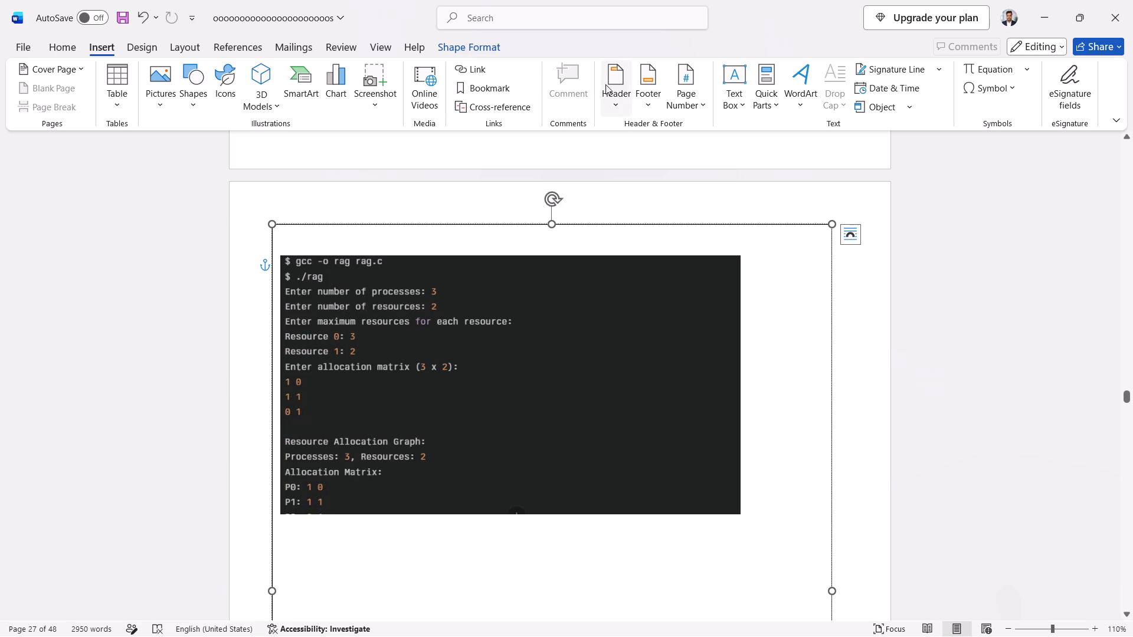
pyautogui.click(621, 104)
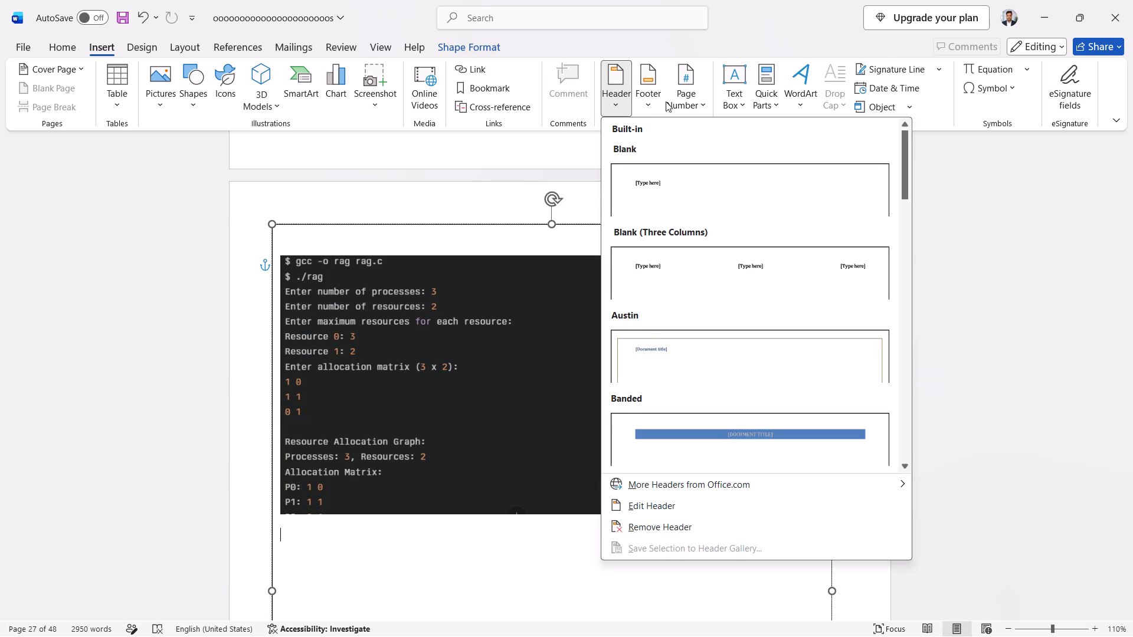
pyautogui.click(735, 104)
pyautogui.click(759, 153)
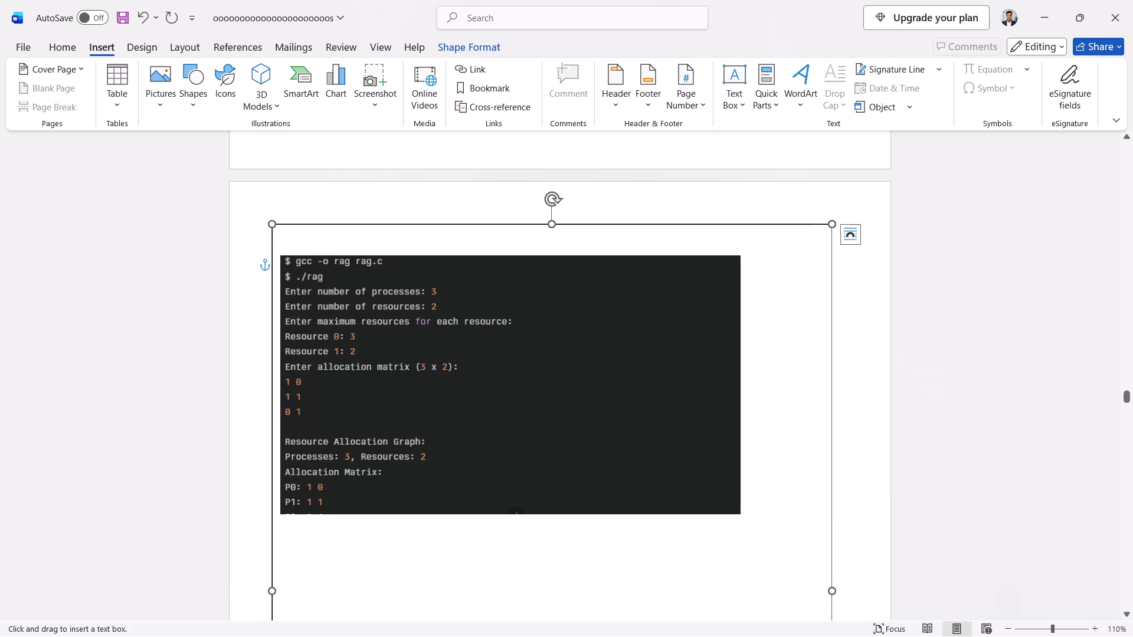
pyautogui.moveTo(280, 513); pyautogui.dragTo(740, 538)
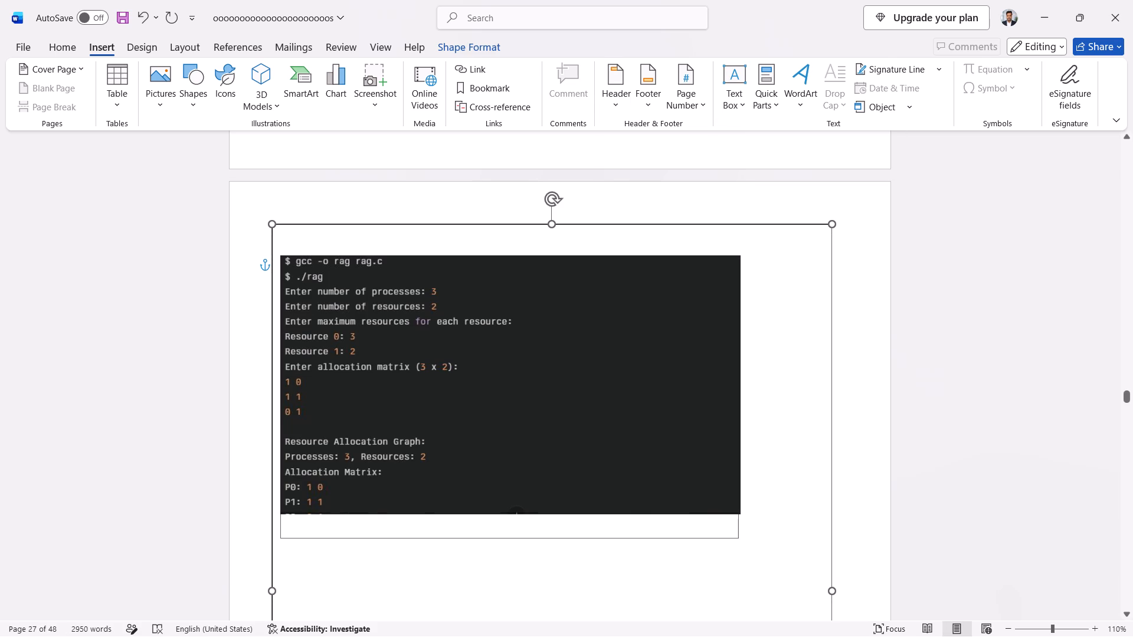
pyautogui.moveTo(740, 538); pyautogui.dragTo(740, 537)
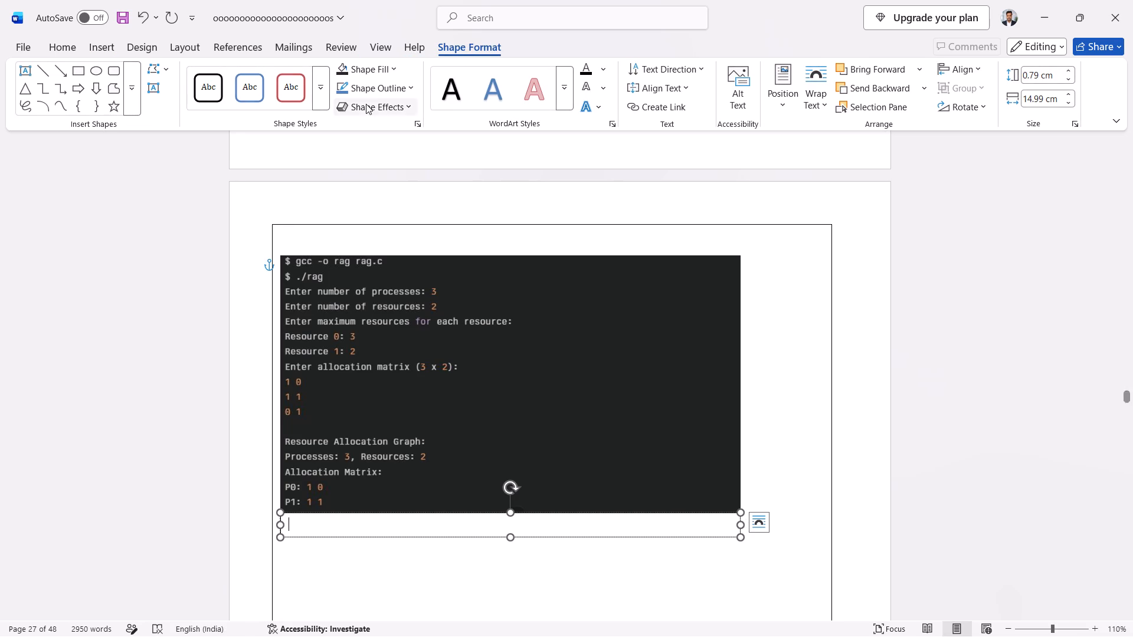
# Fill the new text box beneath the RAG output with a near-black shade matching the screenshot.
pyautogui.click(387, 72)
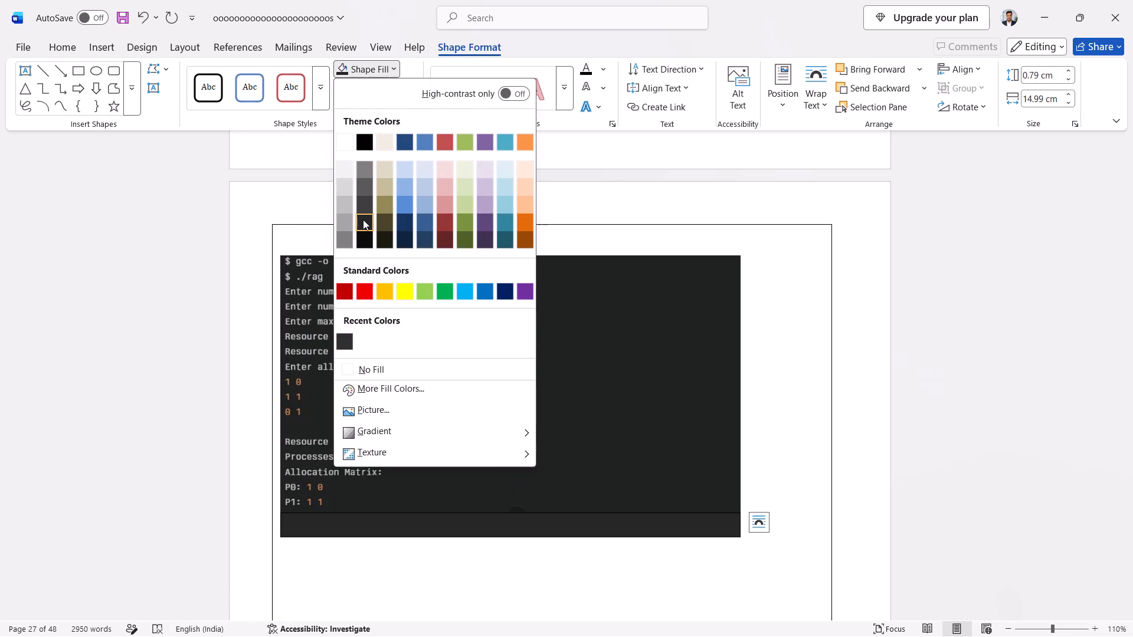
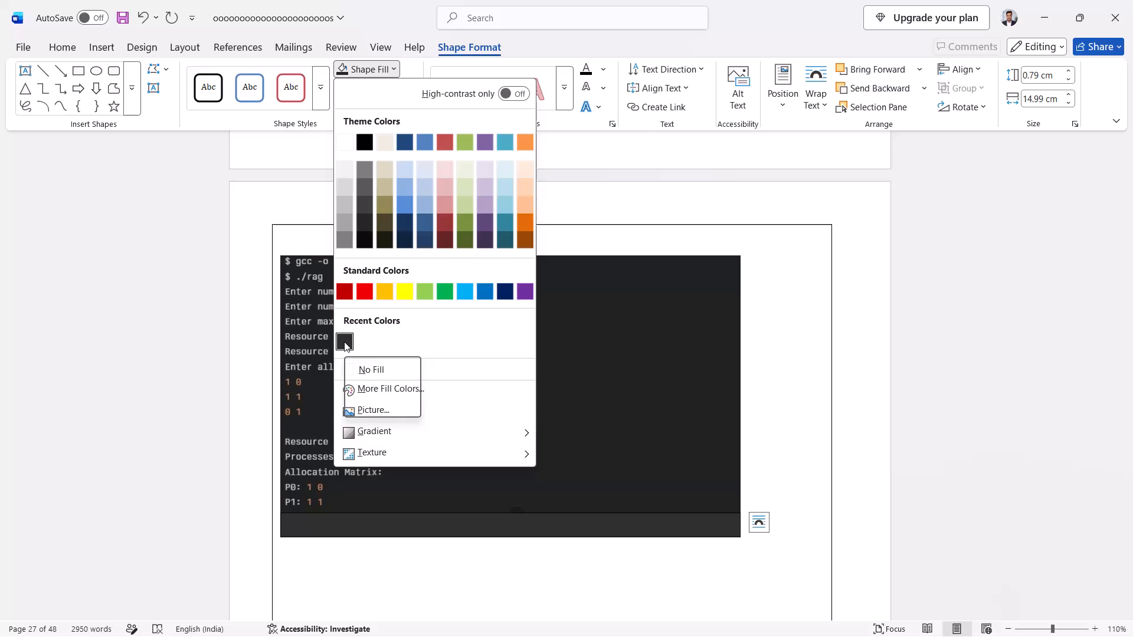
# Fill the text box under the Resource Allocation Graph output image with a dark gray matching the terminal background.
pyautogui.click(362, 240)
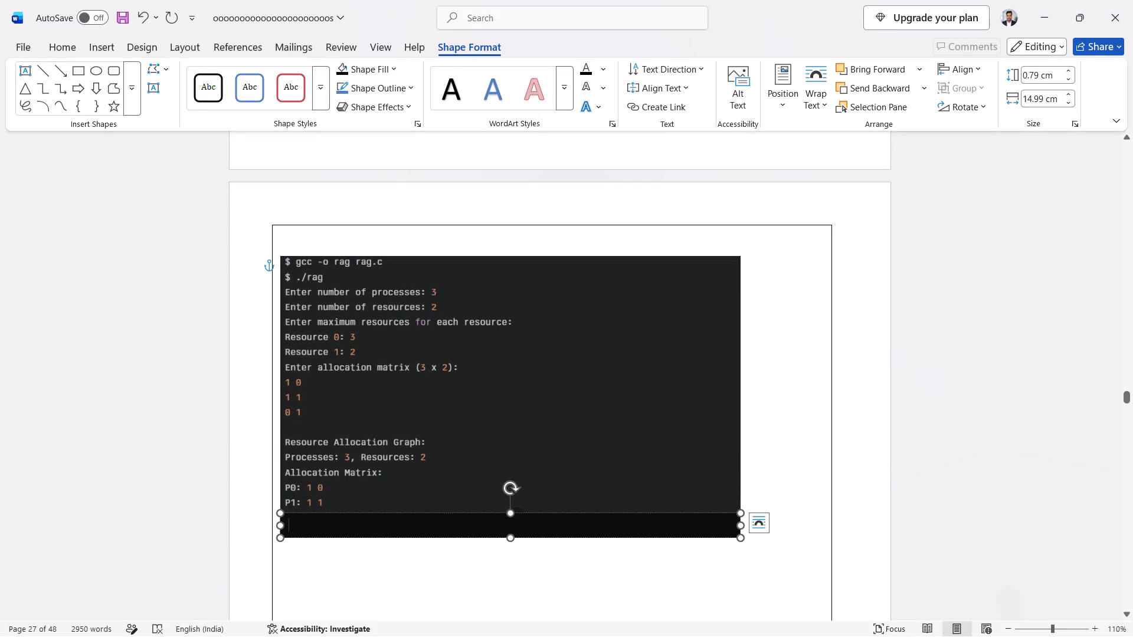
pyautogui.click(387, 71)
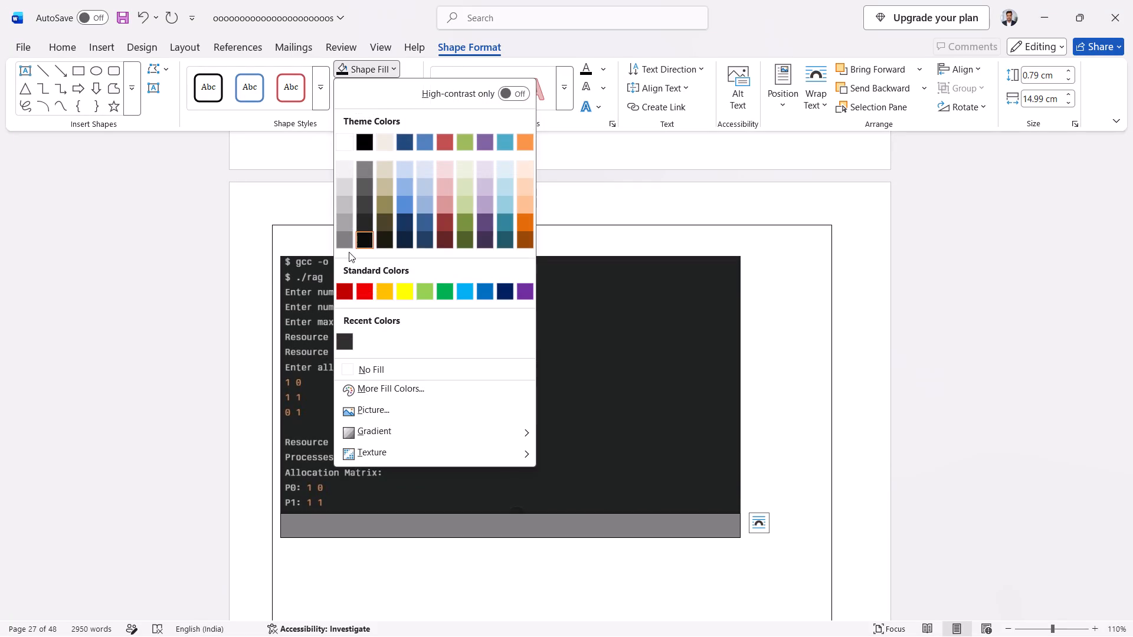
pyautogui.click(359, 221)
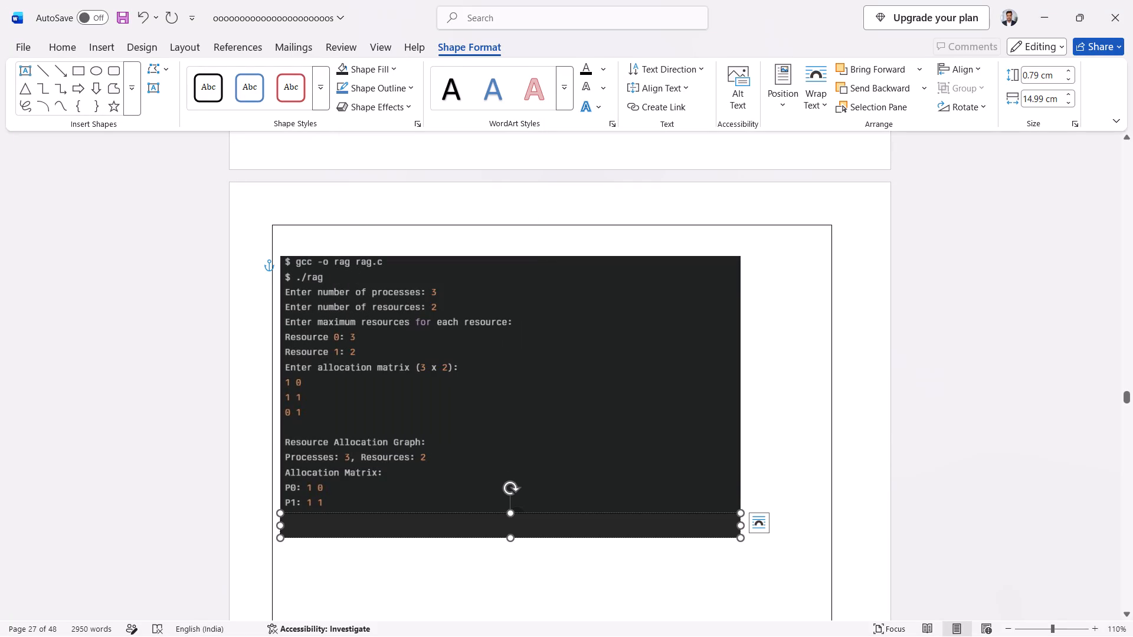
# Enter the student's name and roll number in the dark text box below the Resource Allocation Graph output.
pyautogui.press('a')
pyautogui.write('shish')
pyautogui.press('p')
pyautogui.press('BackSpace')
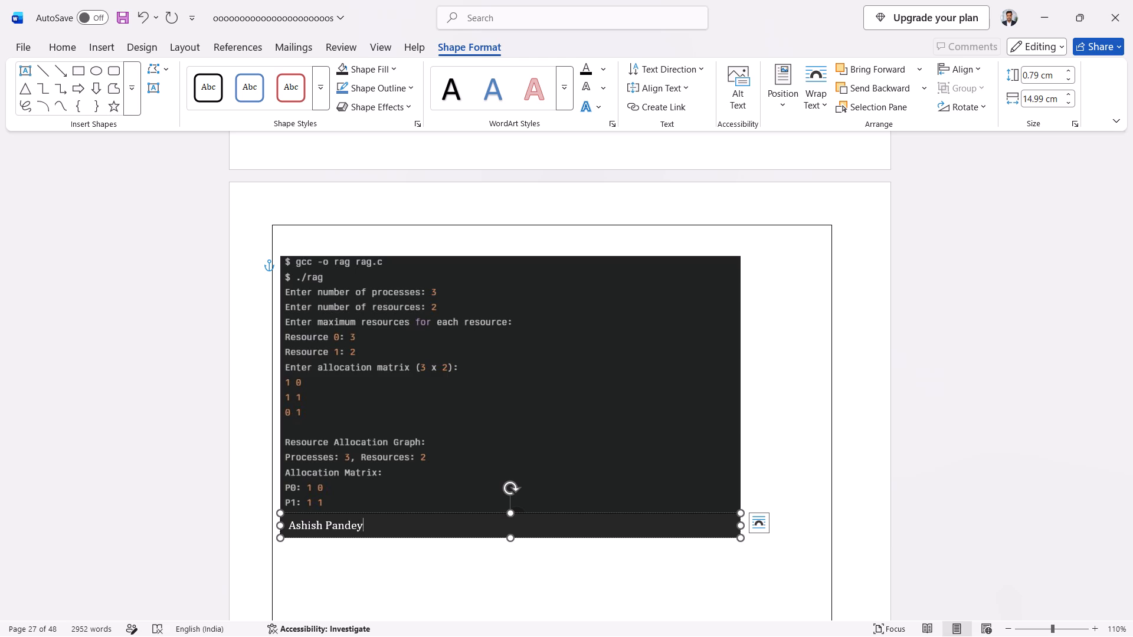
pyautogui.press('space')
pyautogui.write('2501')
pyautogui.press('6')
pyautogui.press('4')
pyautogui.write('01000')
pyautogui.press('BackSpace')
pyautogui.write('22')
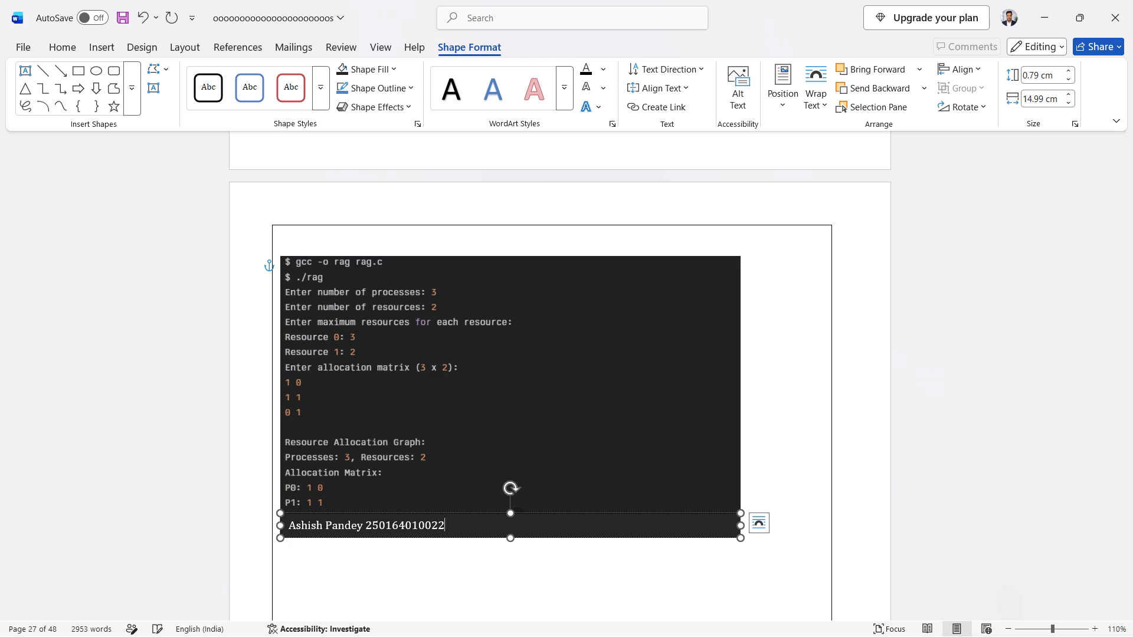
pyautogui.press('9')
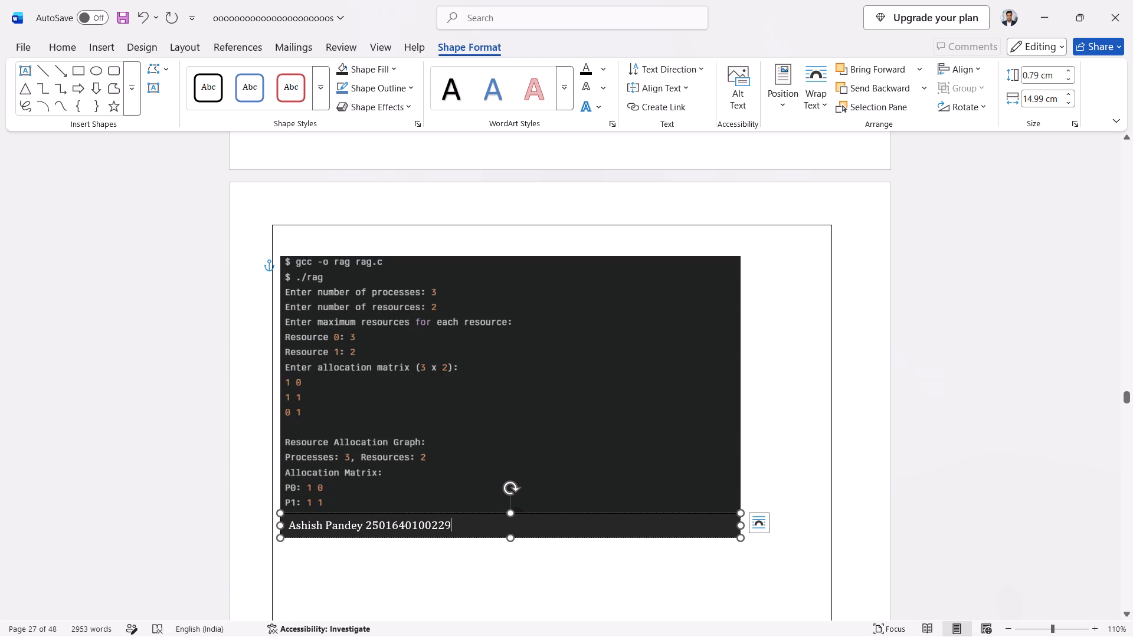
pyautogui.click(395, 587)
# Look through the Experiment 5 Banker's Algorithm code and output image, returning to the experiment's heading.
pyautogui.scroll(-6, 396, 588)
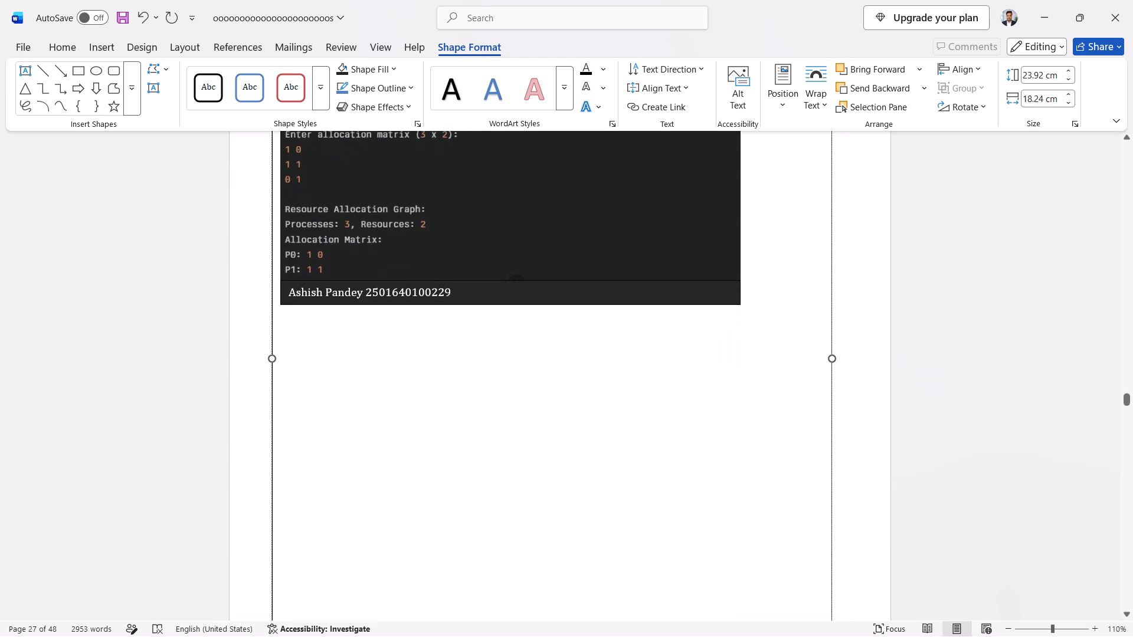
pyautogui.scroll(-6, 396, 588)
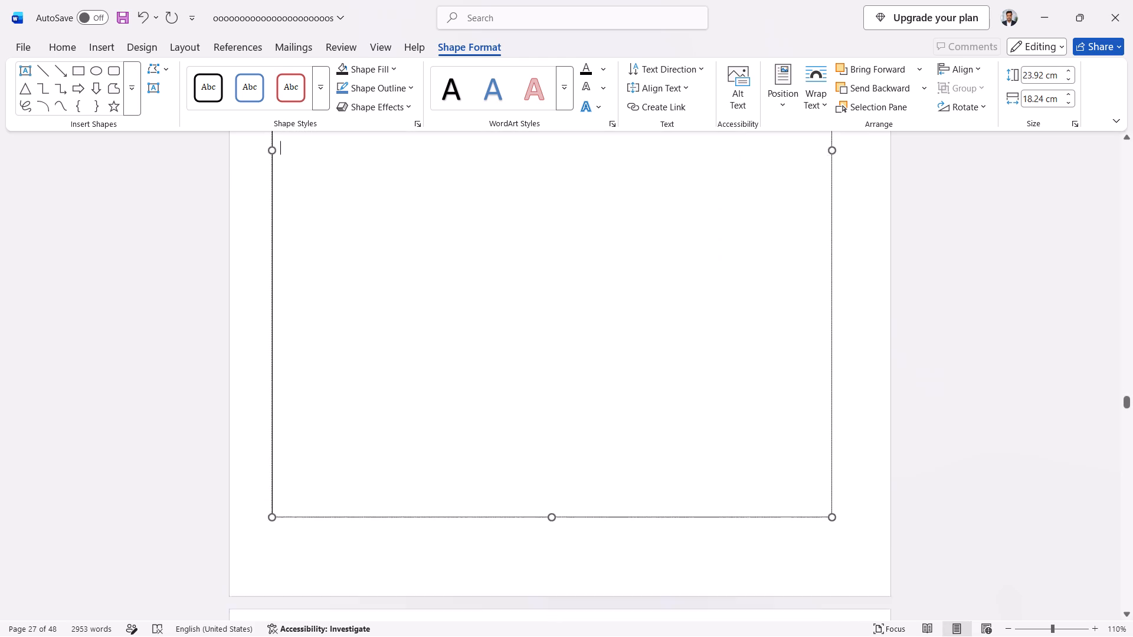
pyautogui.scroll(-9, 396, 588)
pyautogui.click(378, 406)
pyautogui.scroll(-2, 378, 406)
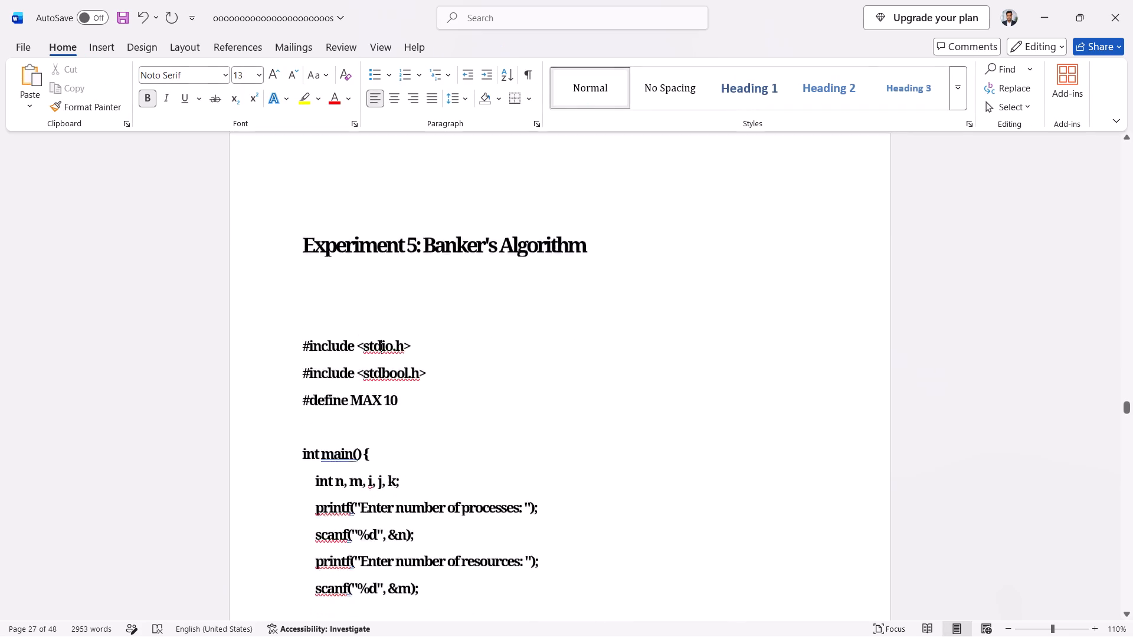
pyautogui.scroll(-15, 378, 406)
pyautogui.scroll(-8, 379, 406)
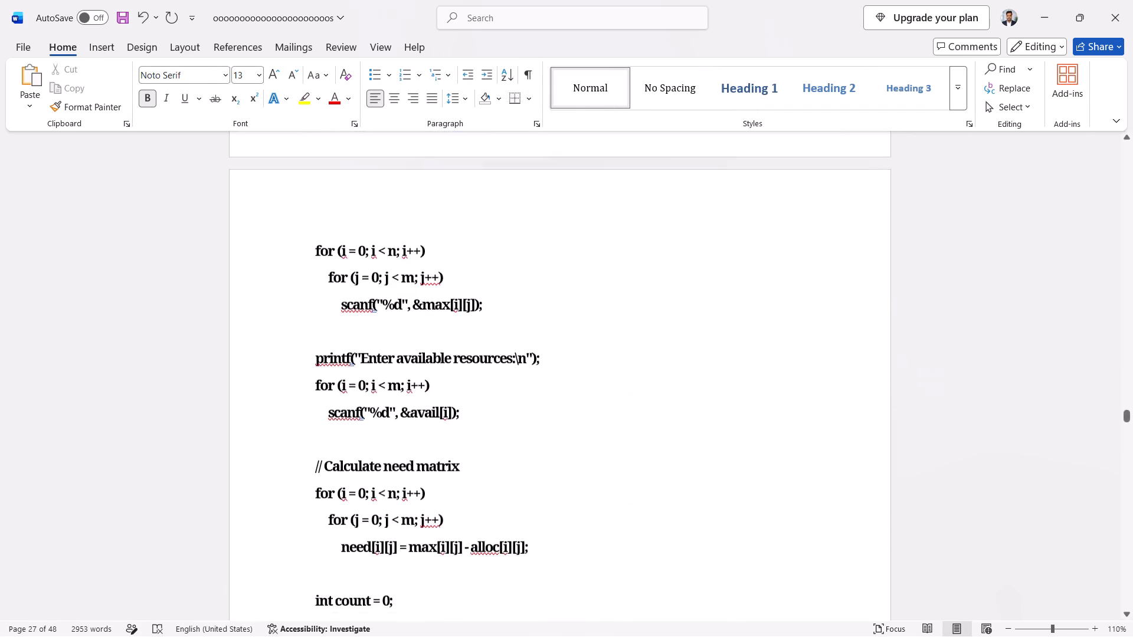
pyautogui.scroll(-20, 379, 406)
pyautogui.scroll(-7, 379, 406)
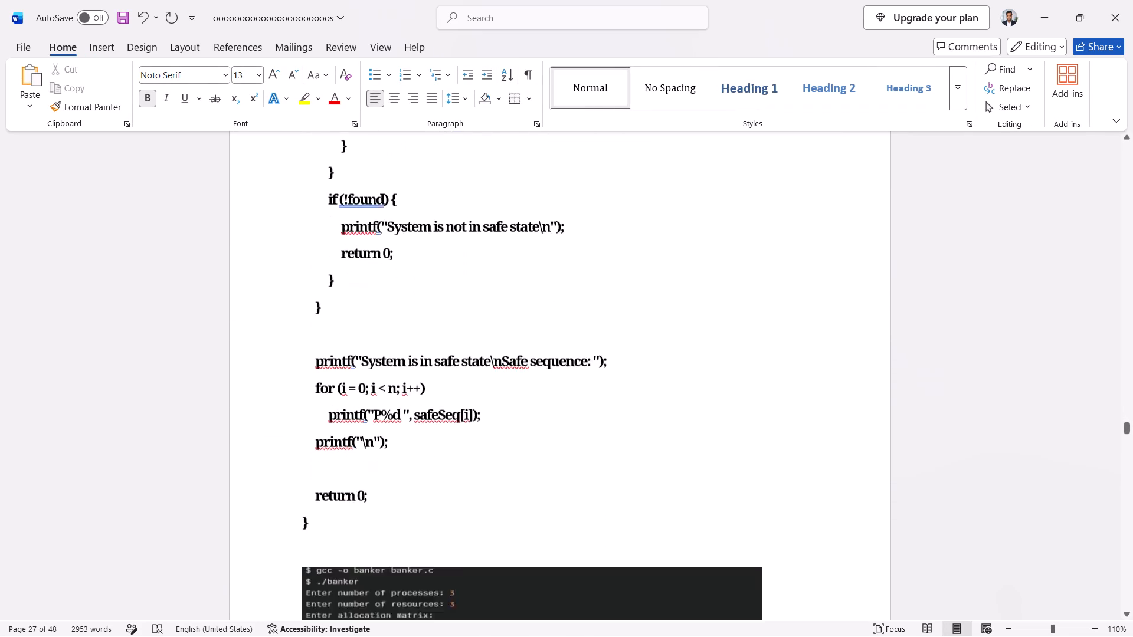
pyautogui.scroll(-1, 385, 406)
pyautogui.scroll(1, 385, 406)
pyautogui.scroll(-13, 385, 406)
pyautogui.scroll(3, 387, 406)
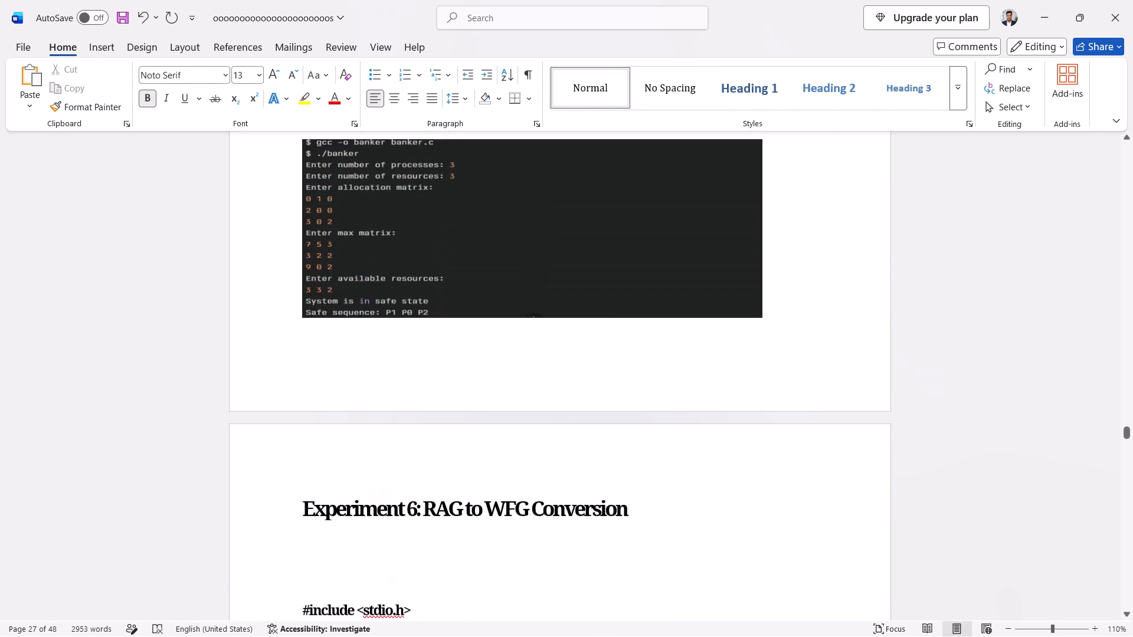
pyautogui.scroll(20, 387, 406)
pyautogui.scroll(13, 387, 406)
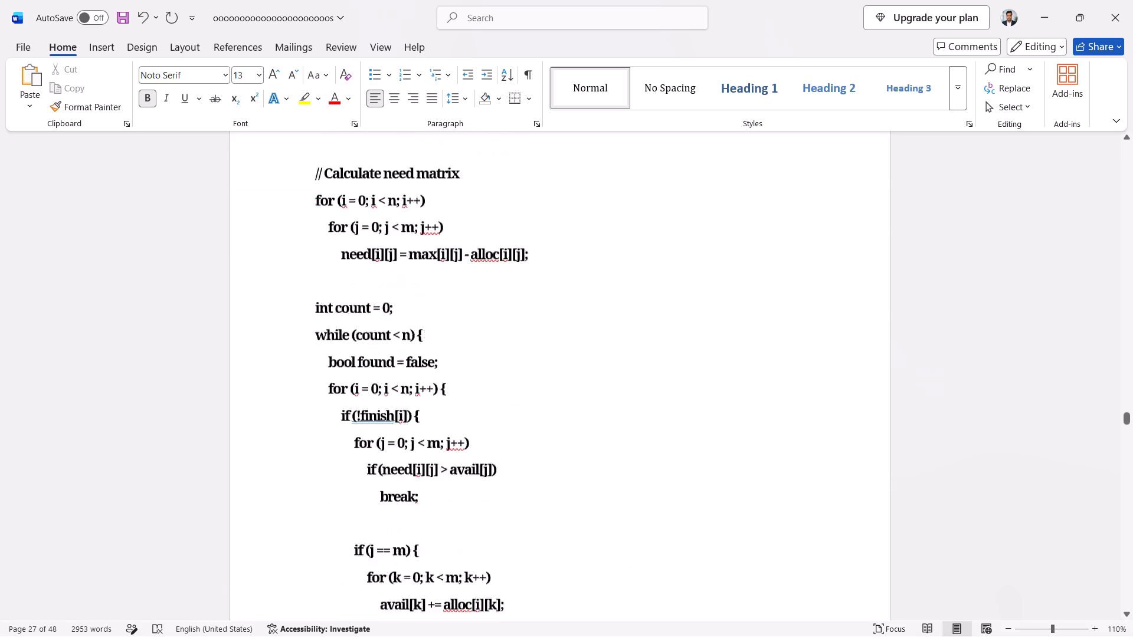
pyautogui.scroll(12, 387, 406)
pyautogui.scroll(16, 387, 406)
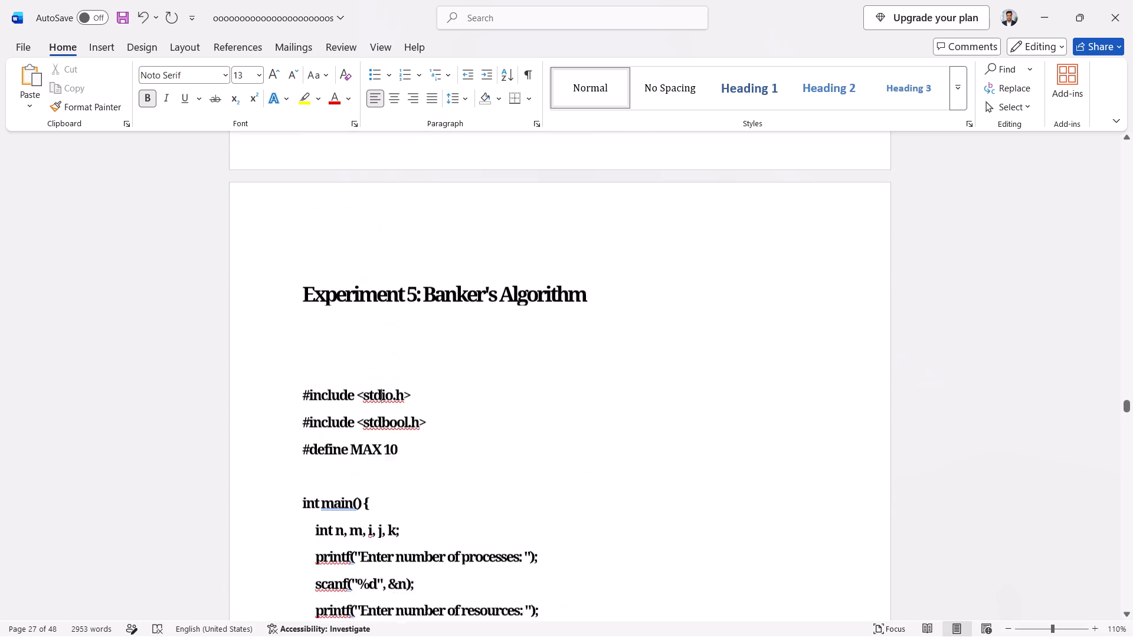
# Draw a text box about 13 cm high and 18.5 cm wide over the first Experiment 5: Banker's Algorithm page.
pyautogui.click(106, 50)
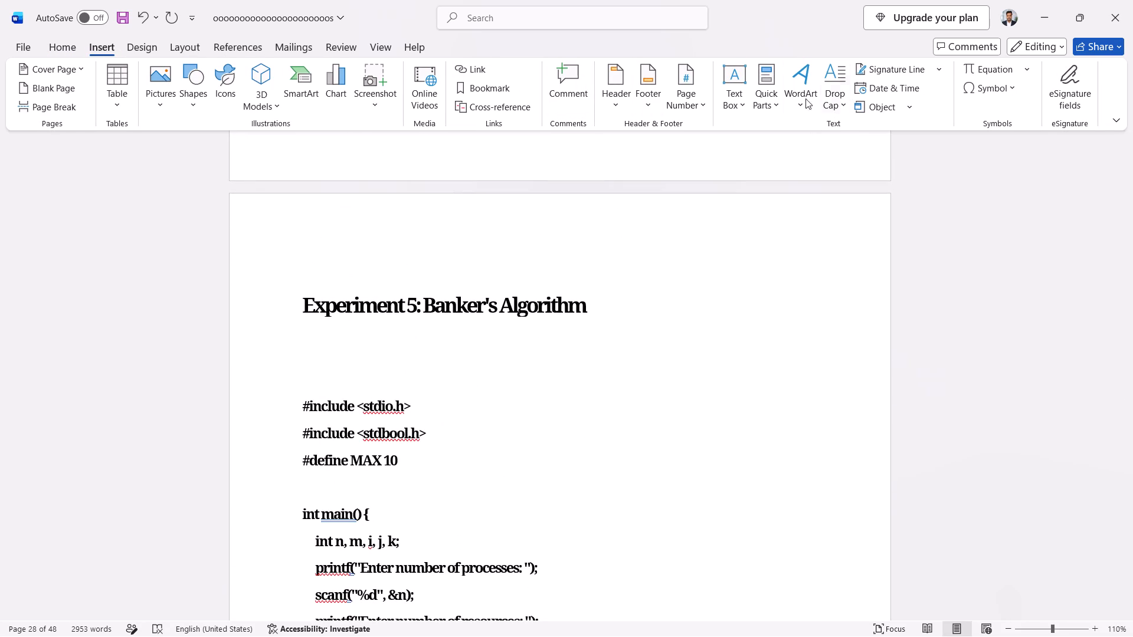
pyautogui.click(733, 90)
pyautogui.click(791, 443)
pyautogui.moveTo(271, 239); pyautogui.dragTo(791, 636)
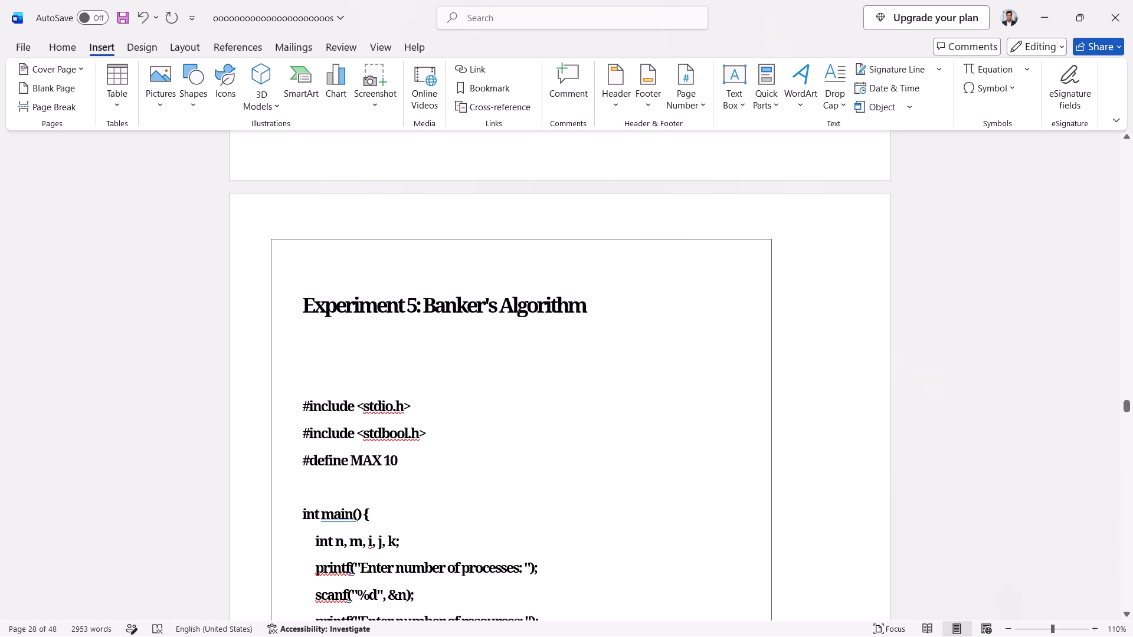
pyautogui.moveTo(791, 636); pyautogui.dragTo(838, 636)
# Extend the bottom edge of the new text box to near the page bottom, making it about 24.8 cm high.
pyautogui.scroll(-8, 699, 475)
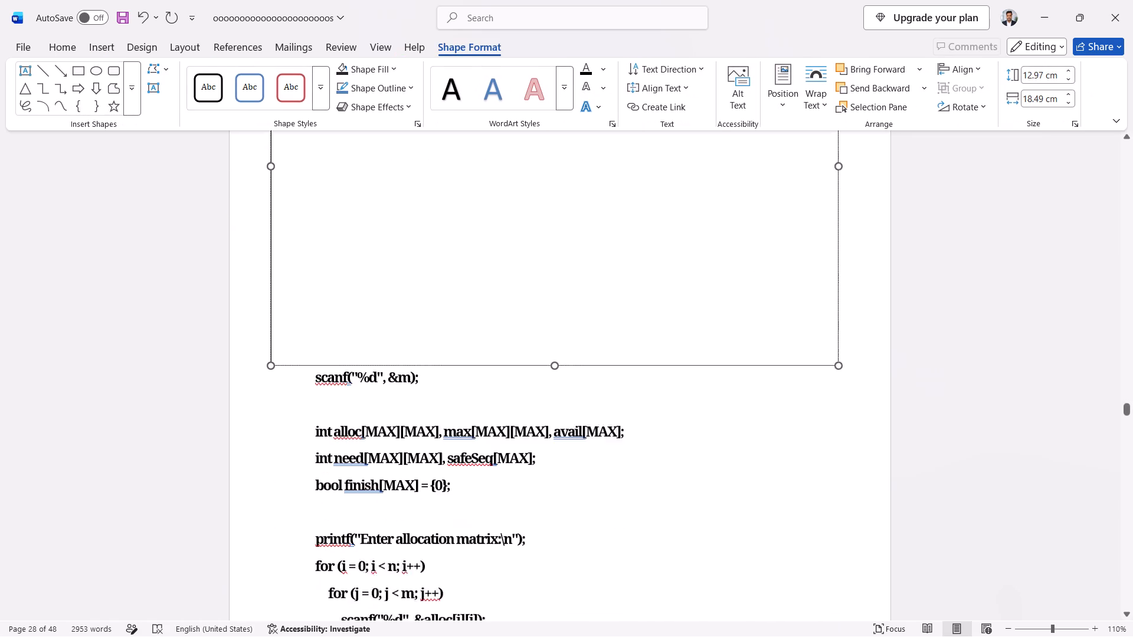
pyautogui.moveTo(558, 329); pyautogui.dragTo(585, 514)
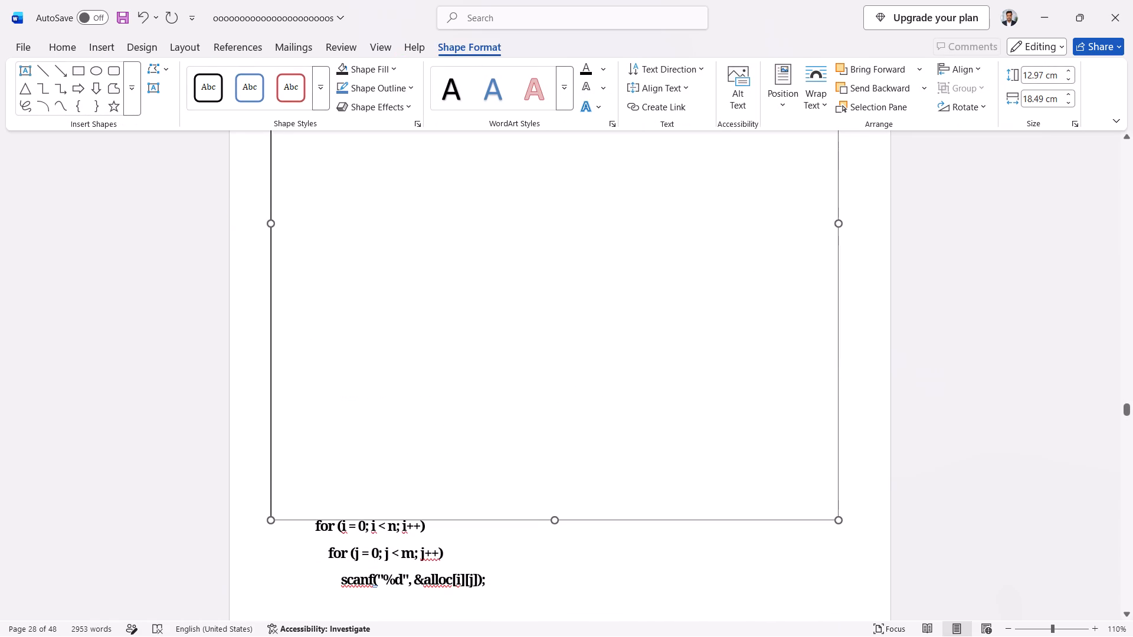
pyautogui.scroll(-5, 542, 427)
pyautogui.moveTo(556, 327); pyautogui.dragTo(571, 481)
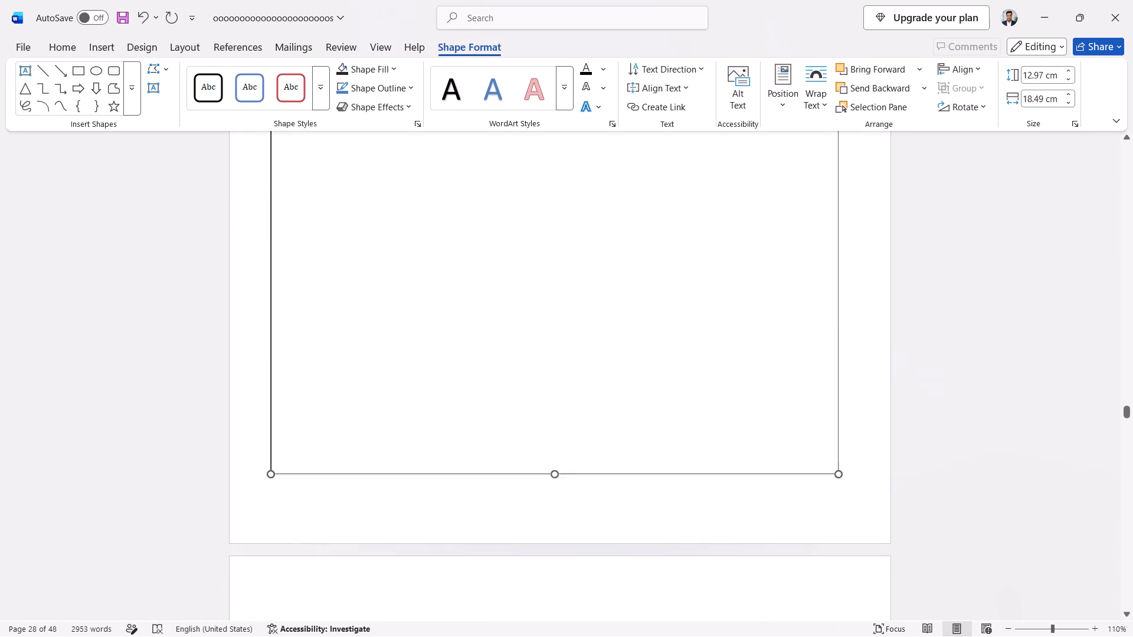
pyautogui.moveTo(571, 481); pyautogui.dragTo(574, 494)
# Apply a wider preset page margin to the section starting at the Experiment 5 page.
pyautogui.scroll(5, 412, 372)
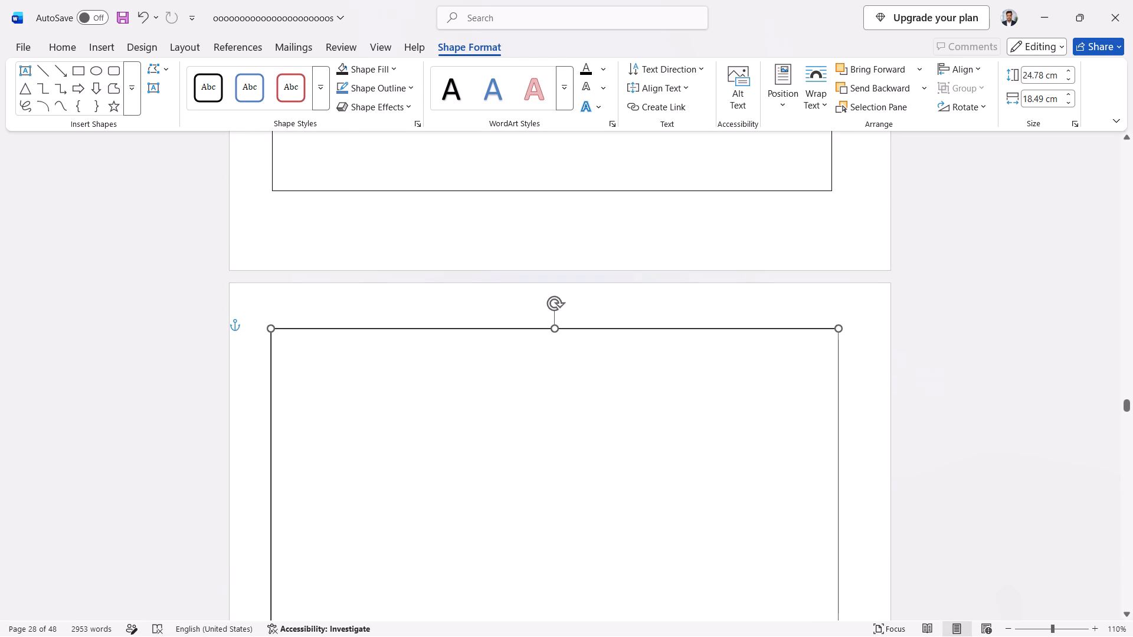
pyautogui.click(263, 303)
pyautogui.click(168, 42)
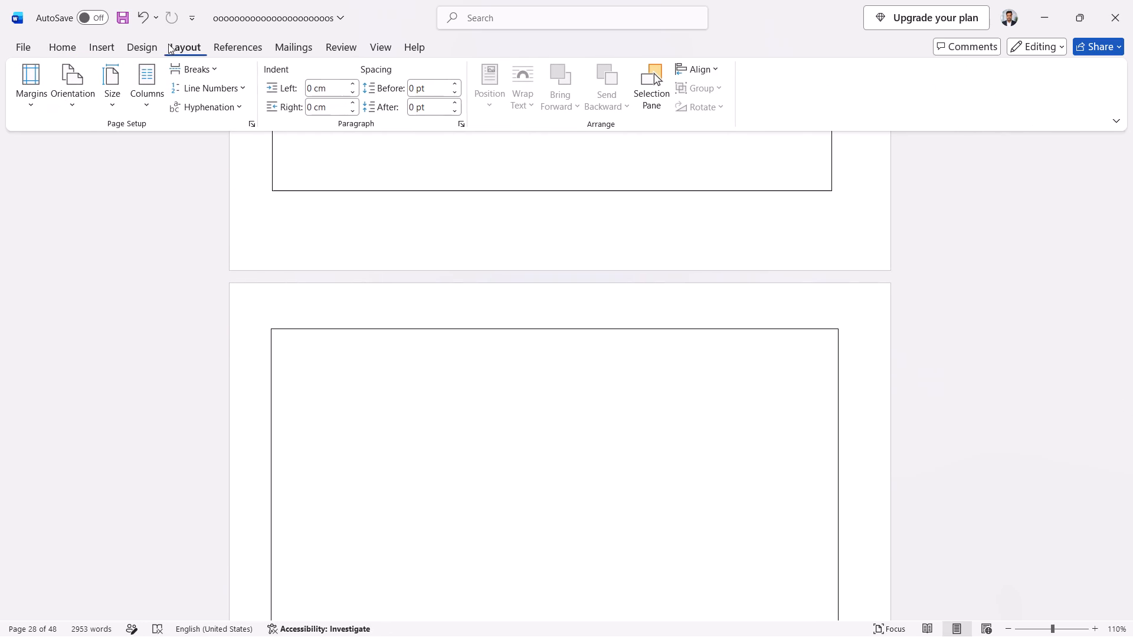
pyautogui.click(31, 85)
pyautogui.click(55, 268)
# Resize the text box horizontally by moving its two side edges inward from the paper edges to match the page margins.
pyautogui.scroll(-6, 292, 321)
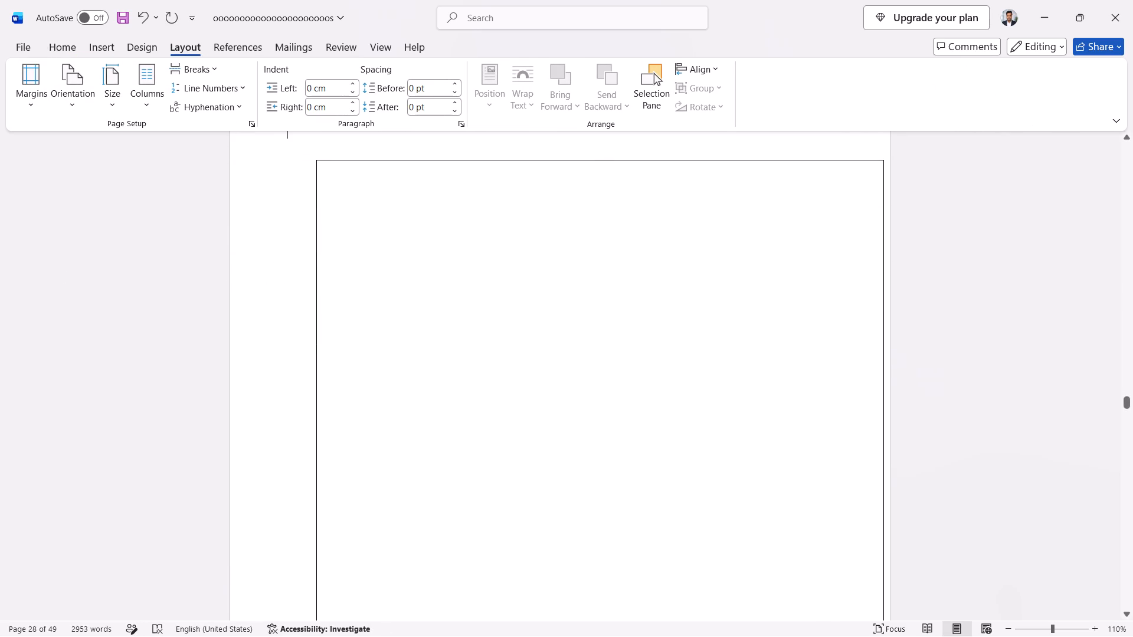
pyautogui.click(319, 313)
pyautogui.scroll(-6, 319, 314)
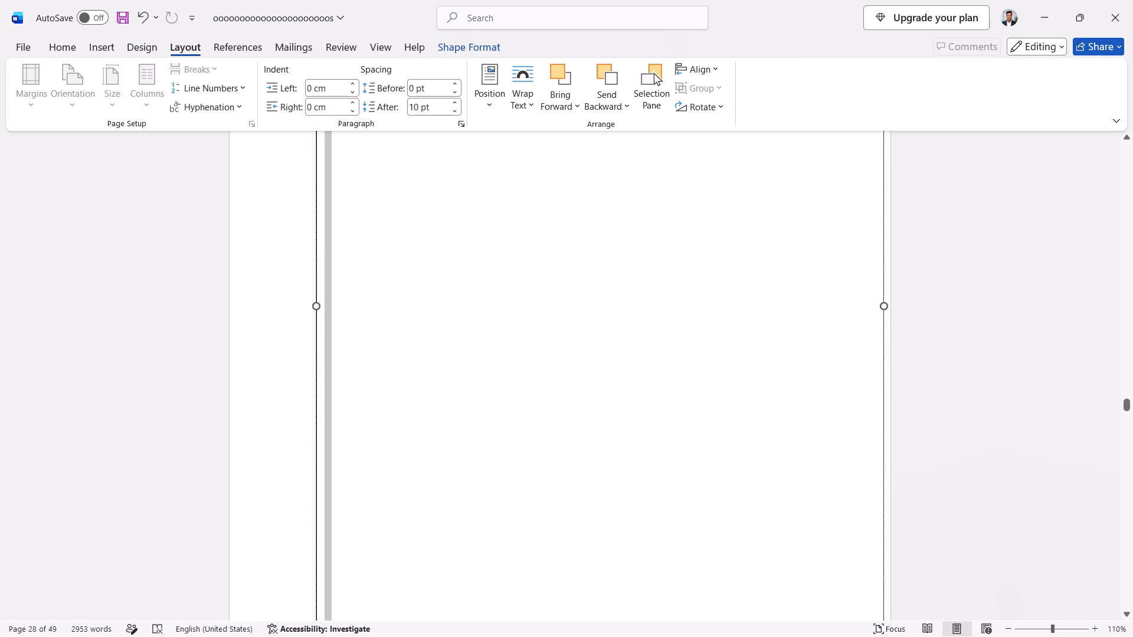
pyautogui.moveTo(315, 307); pyautogui.dragTo(274, 316)
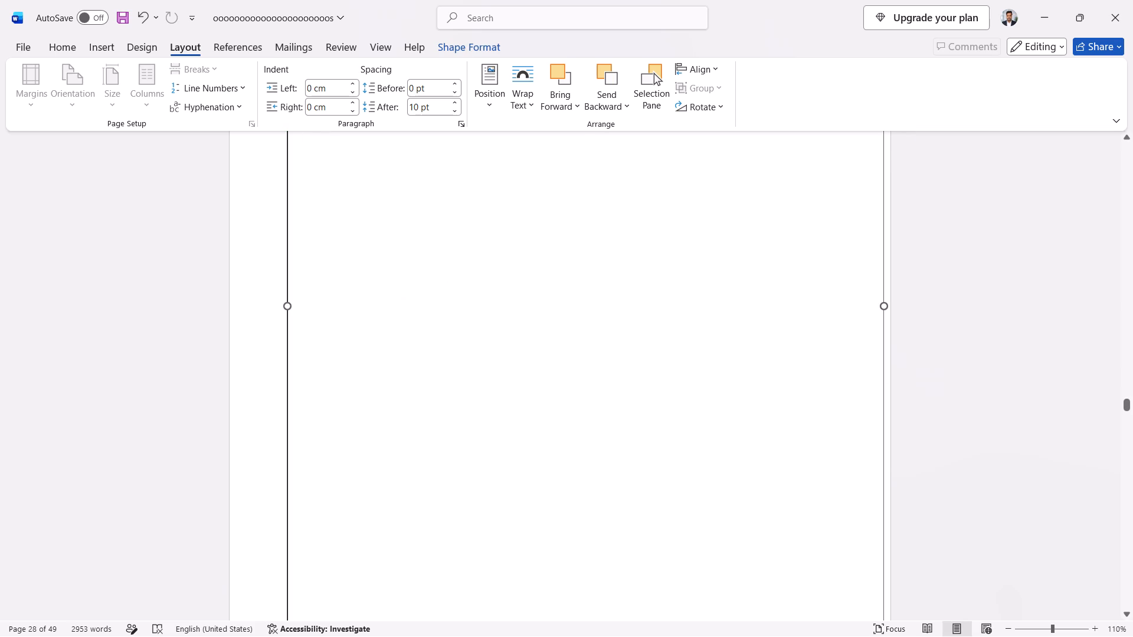
pyautogui.moveTo(885, 308); pyautogui.dragTo(821, 322)
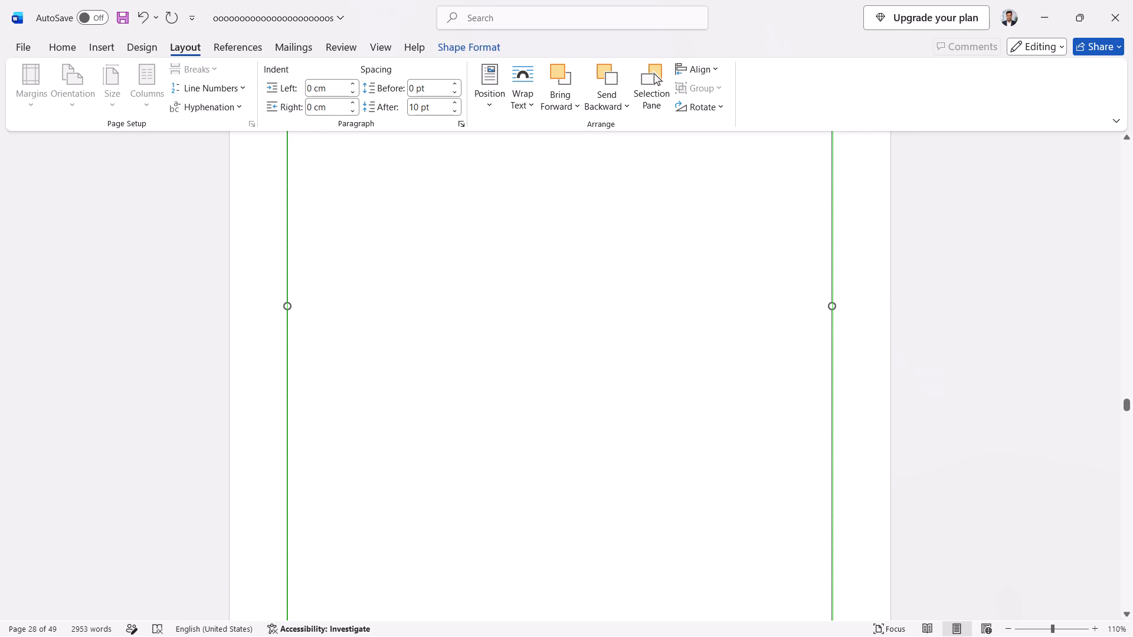
pyautogui.moveTo(821, 322); pyautogui.dragTo(819, 323)
# Move the text box upward on the Experiment 5 page so it no longer runs off the page bottom.
pyautogui.scroll(-8, 707, 321)
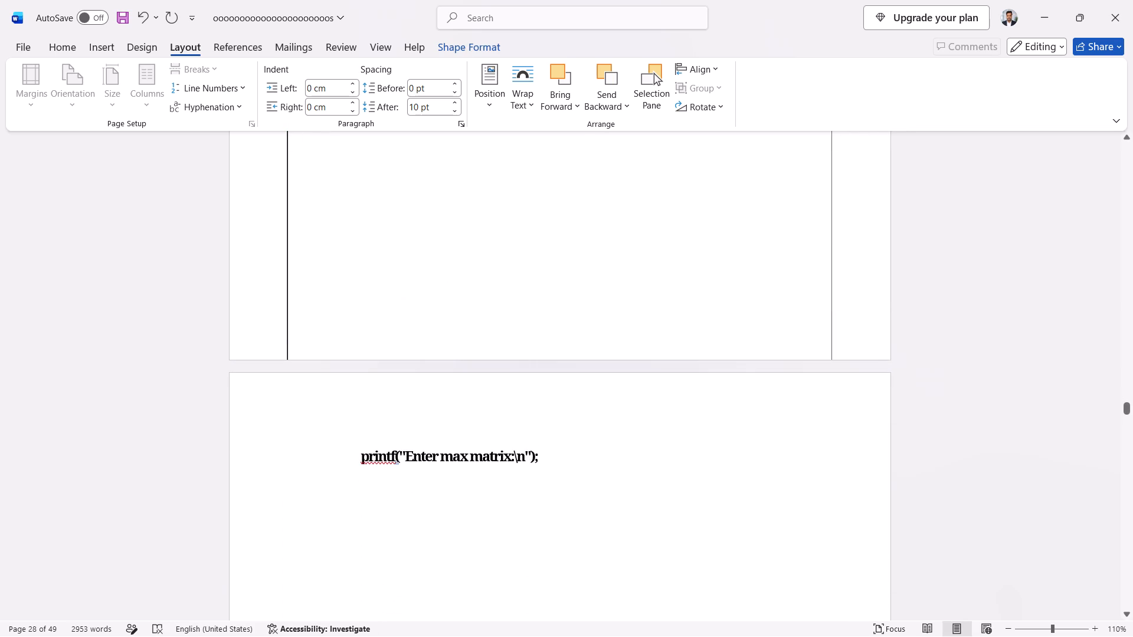
pyautogui.moveTo(287, 331); pyautogui.dragTo(287, 251)
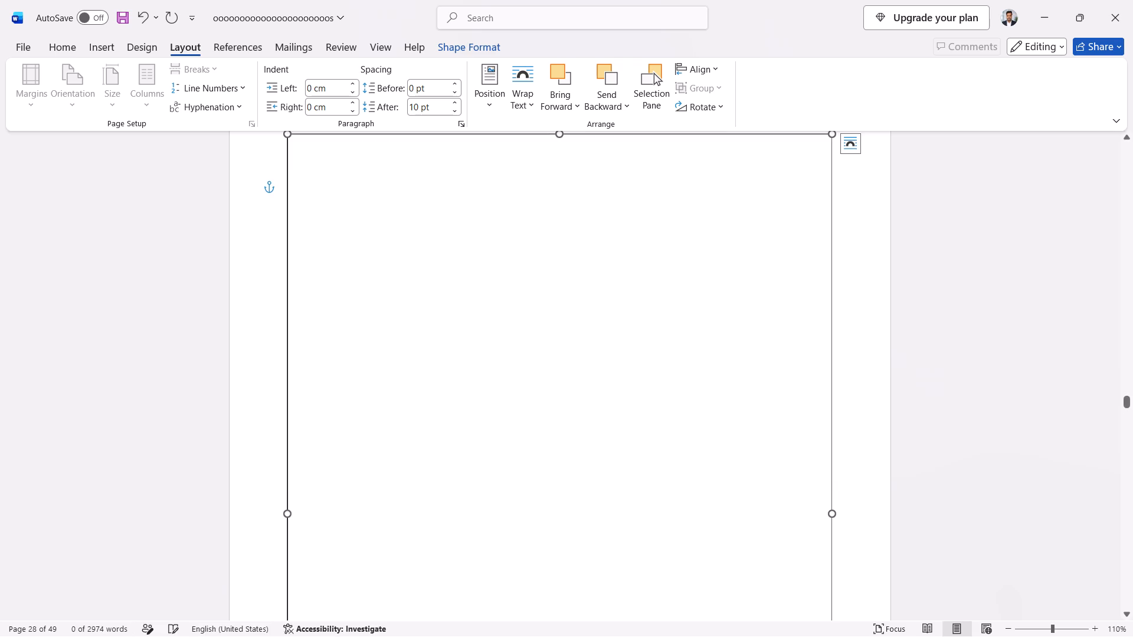
# Shorten the Experiment 5 text box by moving its top edge down and bottom edge up, leaving similar gaps to the page edges.
pyautogui.scroll(2, 561, 342)
pyautogui.moveTo(558, 212); pyautogui.dragTo(560, 214)
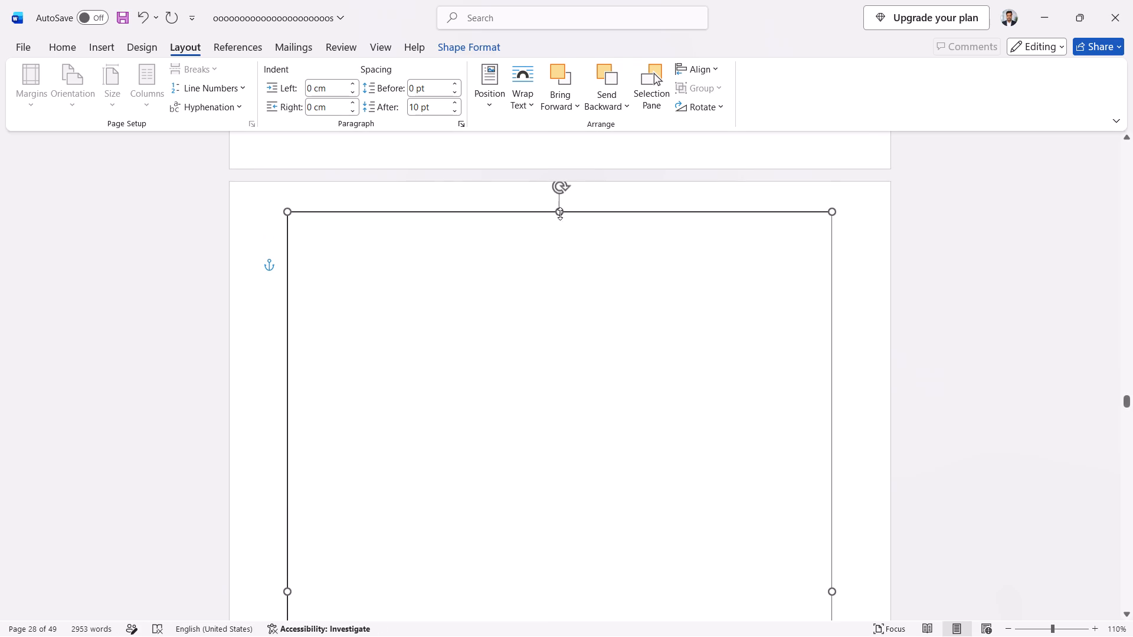
pyautogui.moveTo(560, 214); pyautogui.dragTo(562, 267)
pyautogui.scroll(-13, 561, 271)
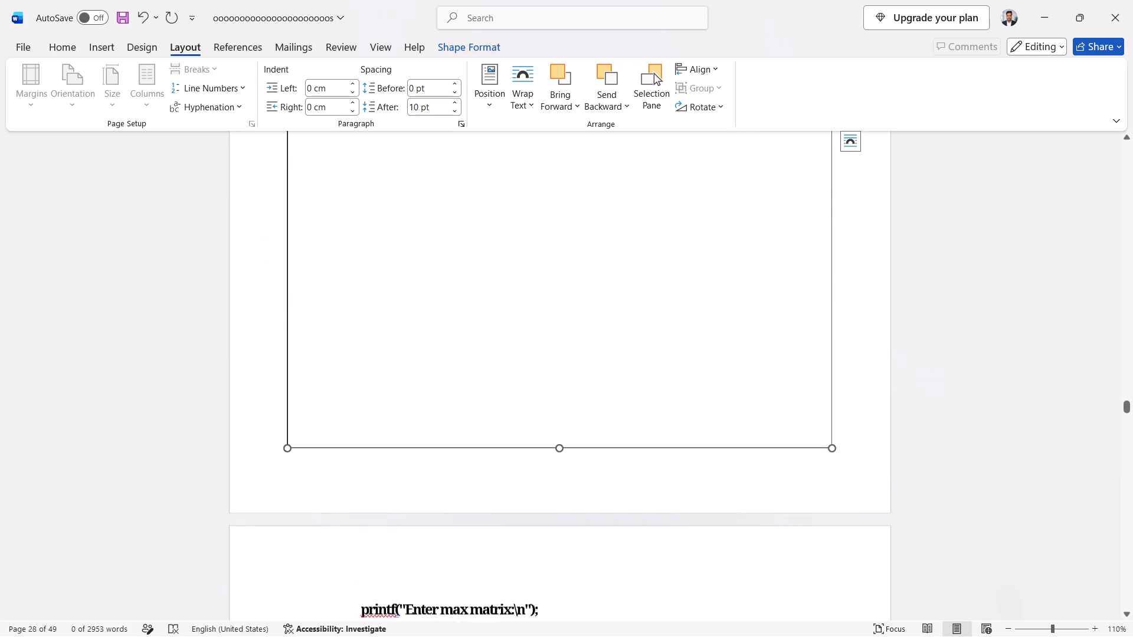
pyautogui.scroll(-2, 560, 272)
pyautogui.moveTo(560, 263); pyautogui.dragTo(561, 303)
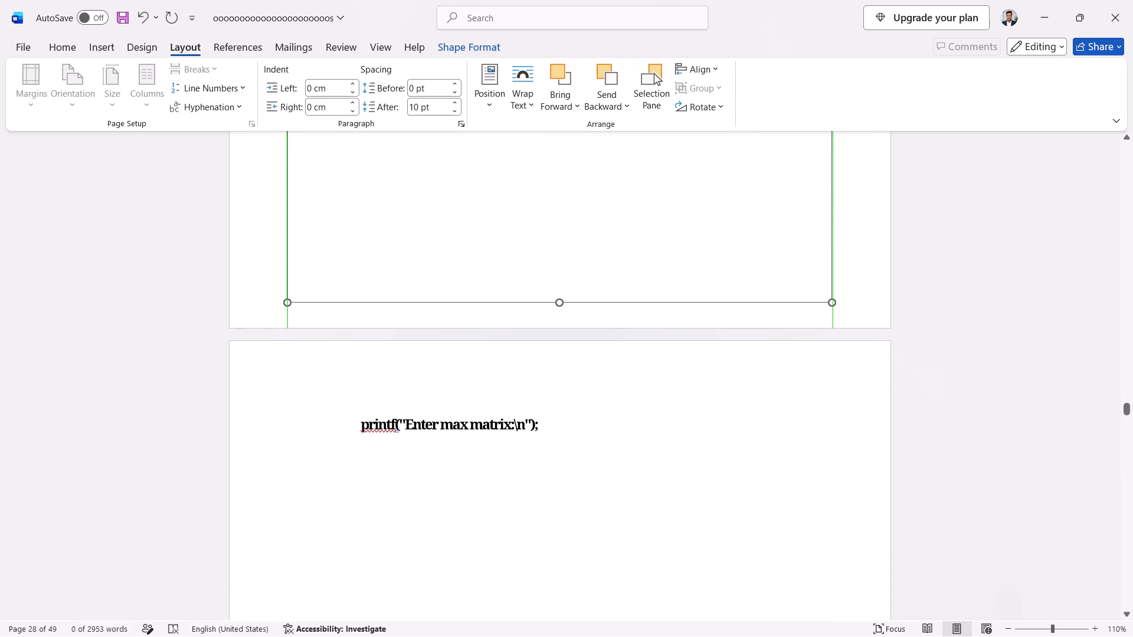
pyautogui.moveTo(561, 303); pyautogui.dragTo(561, 242)
pyautogui.scroll(7, 561, 241)
pyautogui.scroll(-3, 561, 241)
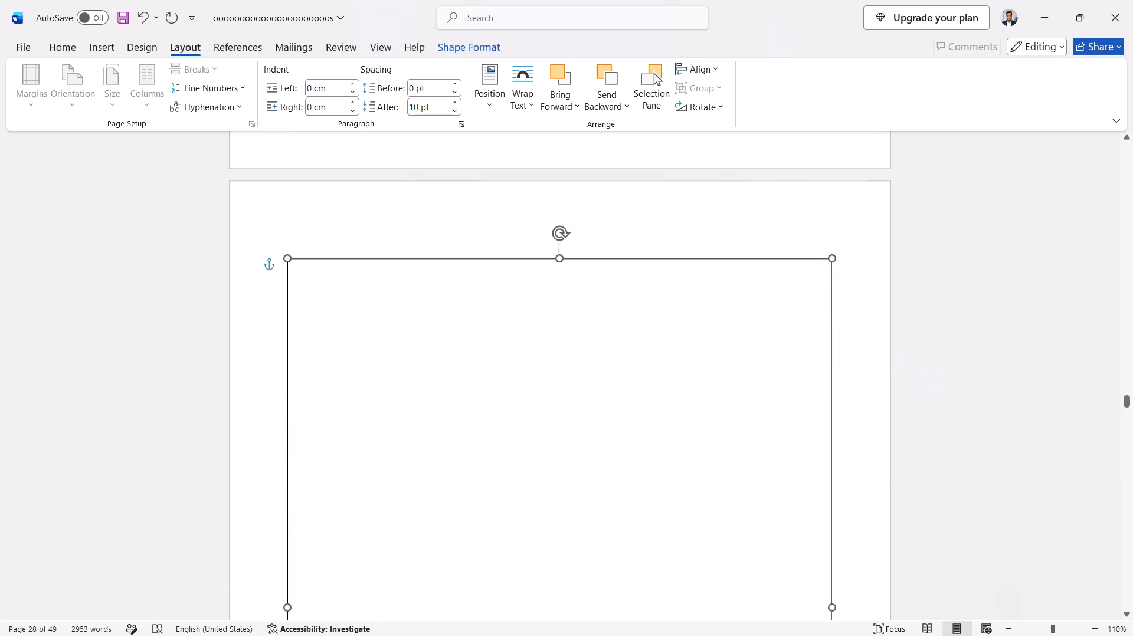
pyautogui.scroll(-3, 559, 244)
# Set the Experiment 5 text box's wrapping to Behind Text.
pyautogui.click(527, 257)
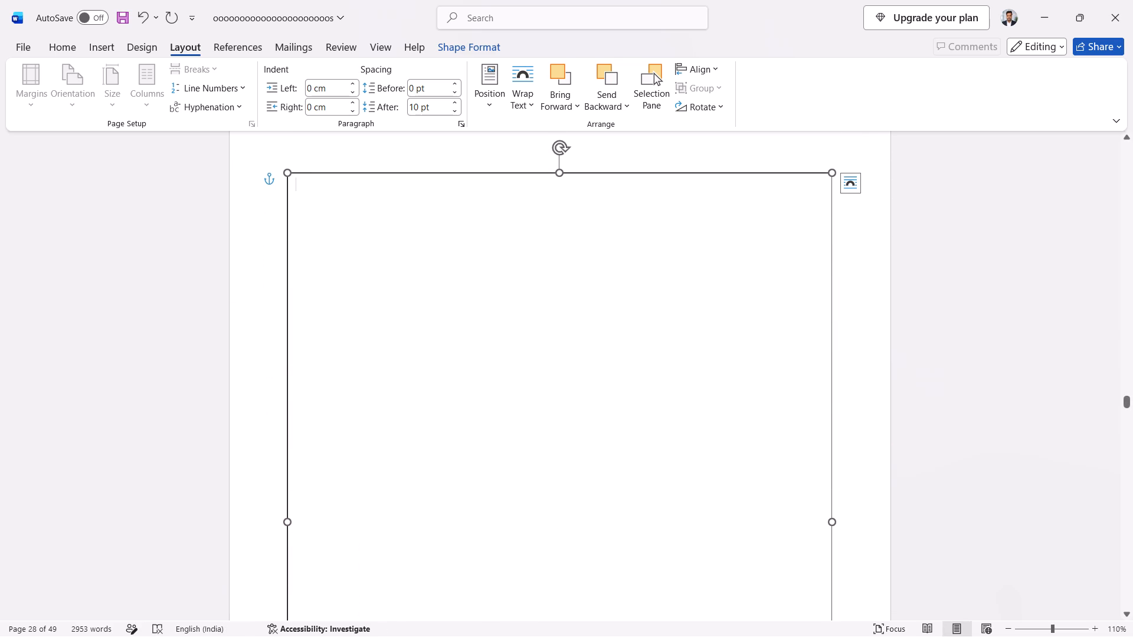
pyautogui.click(843, 186)
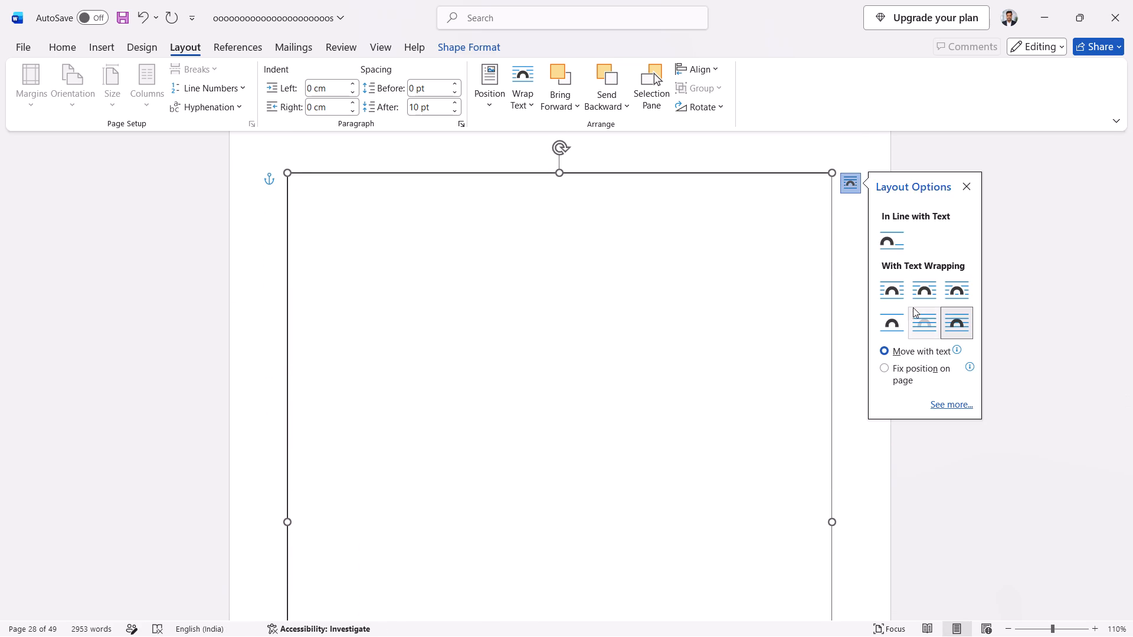
pyautogui.click(919, 311)
# Widen the text box slightly by moving its left edge outward, in line with the previous page's box.
pyautogui.scroll(2, 602, 257)
pyautogui.scroll(2, 322, 268)
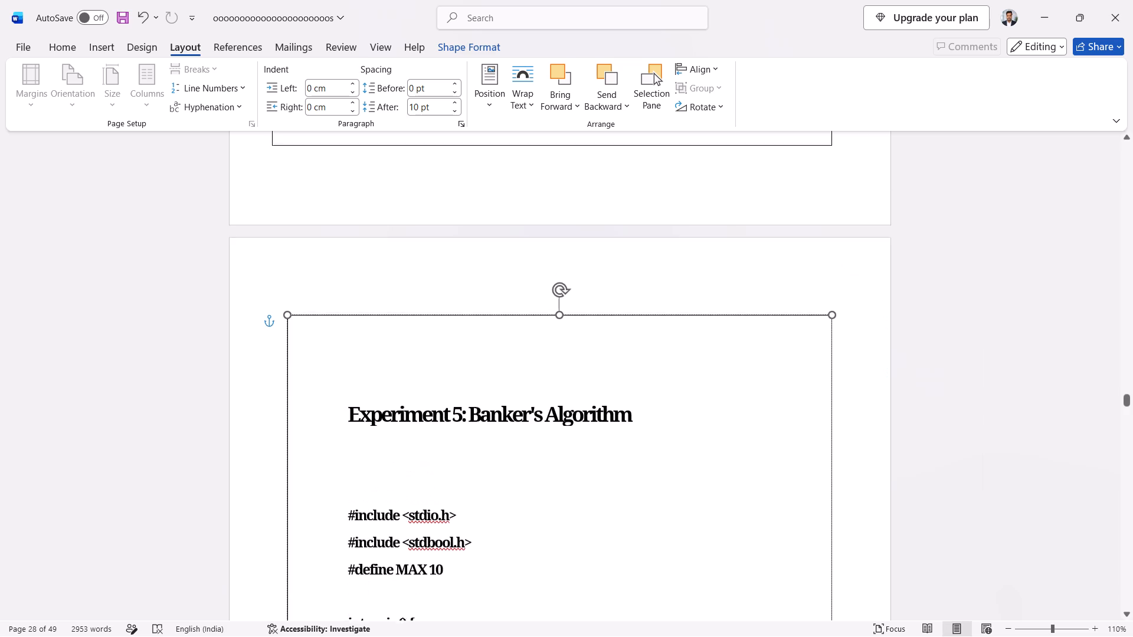
pyautogui.moveTo(290, 327); pyautogui.dragTo(286, 327)
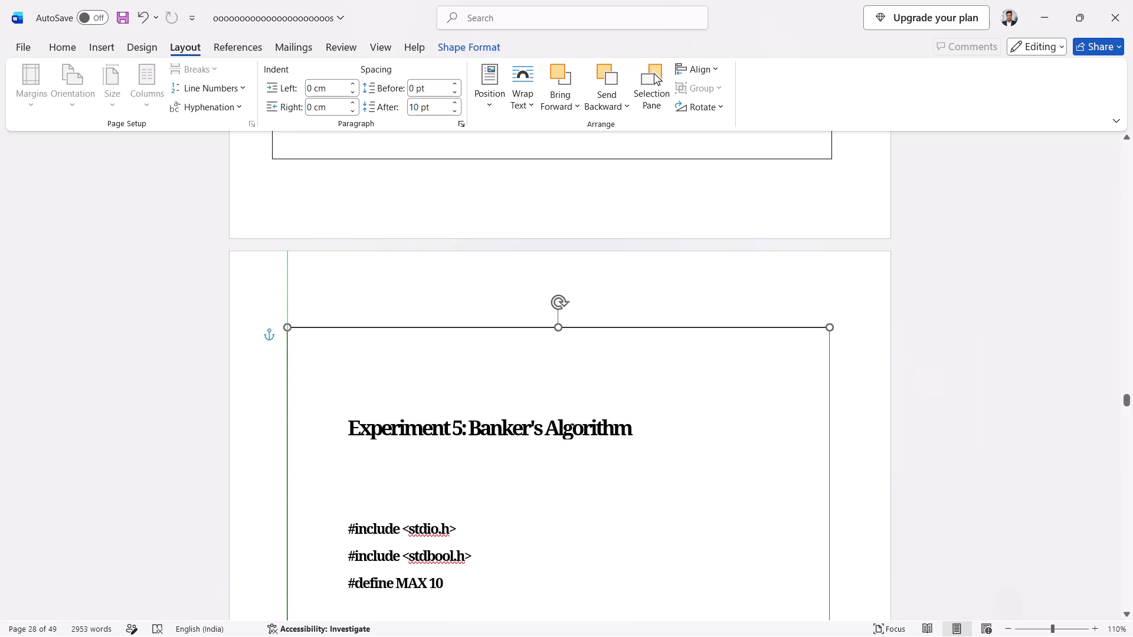
pyautogui.moveTo(286, 327); pyautogui.dragTo(270, 327)
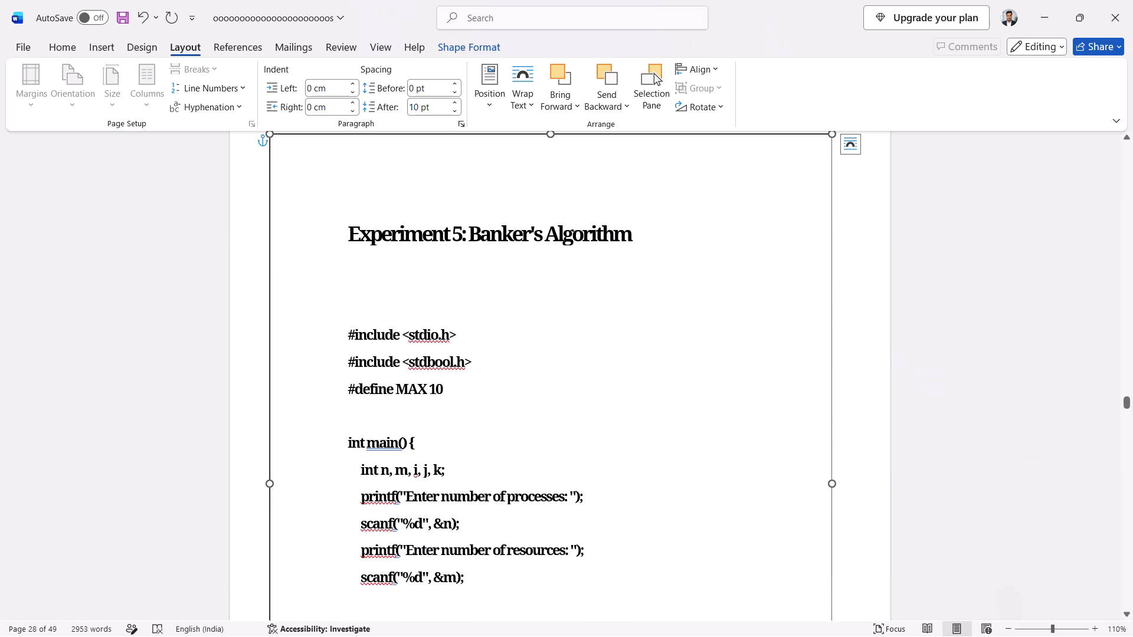
# Apply the Normal style to the text from the Experiment 5 heading through the scanf("%d", &alloc[i][j]); line.
pyautogui.click(382, 288)
pyautogui.moveTo(344, 224); pyautogui.dragTo(399, 298)
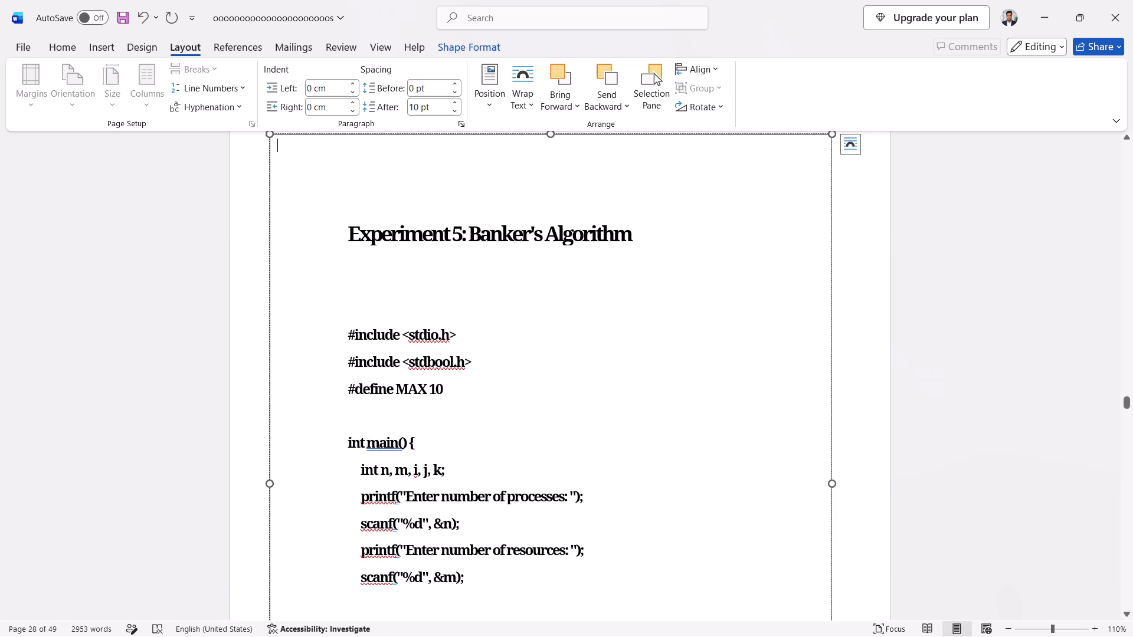
pyautogui.click(351, 237)
pyautogui.moveTo(349, 235); pyautogui.dragTo(437, 362)
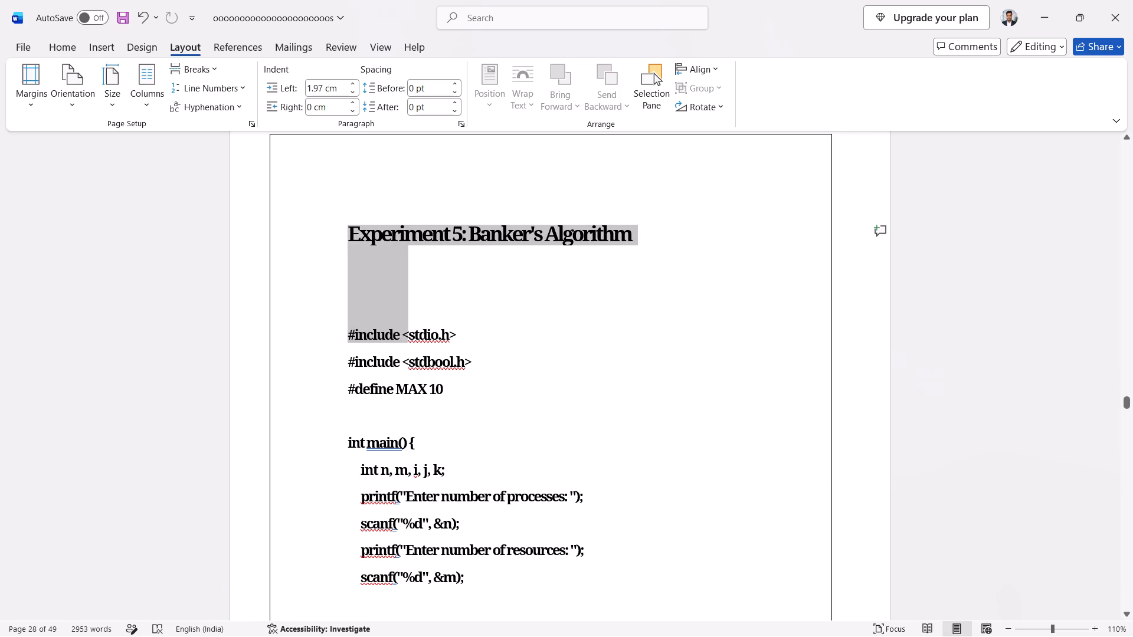
pyautogui.moveTo(437, 362); pyautogui.dragTo(538, 449)
pyautogui.scroll(-9, 454, 386)
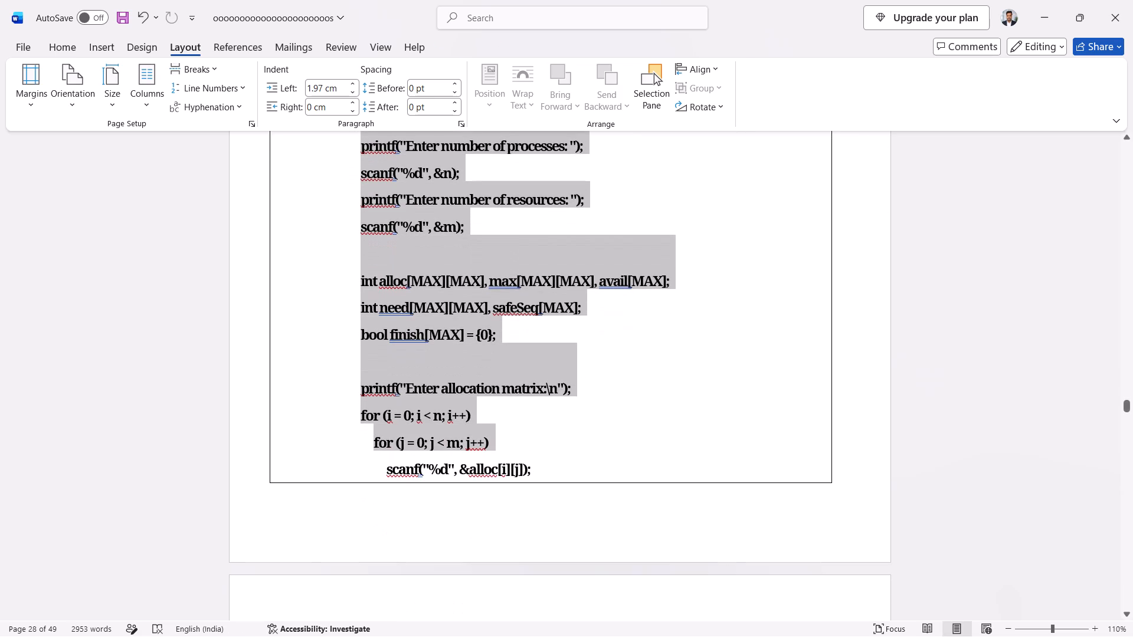
pyautogui.moveTo(538, 449); pyautogui.dragTo(572, 470)
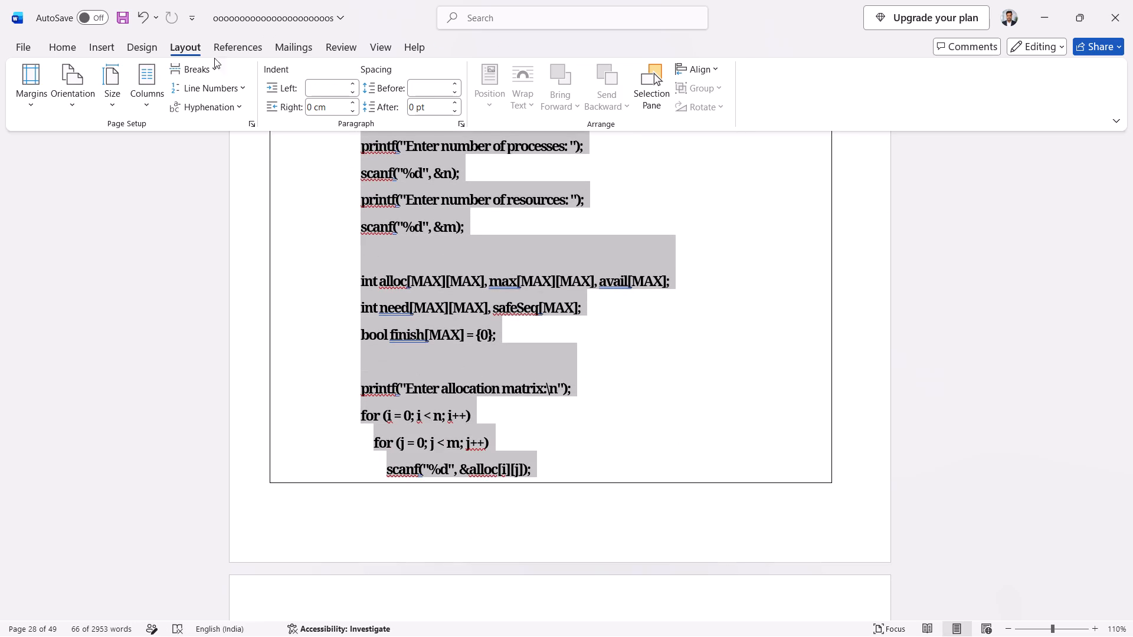
pyautogui.click(62, 47)
pyautogui.click(592, 90)
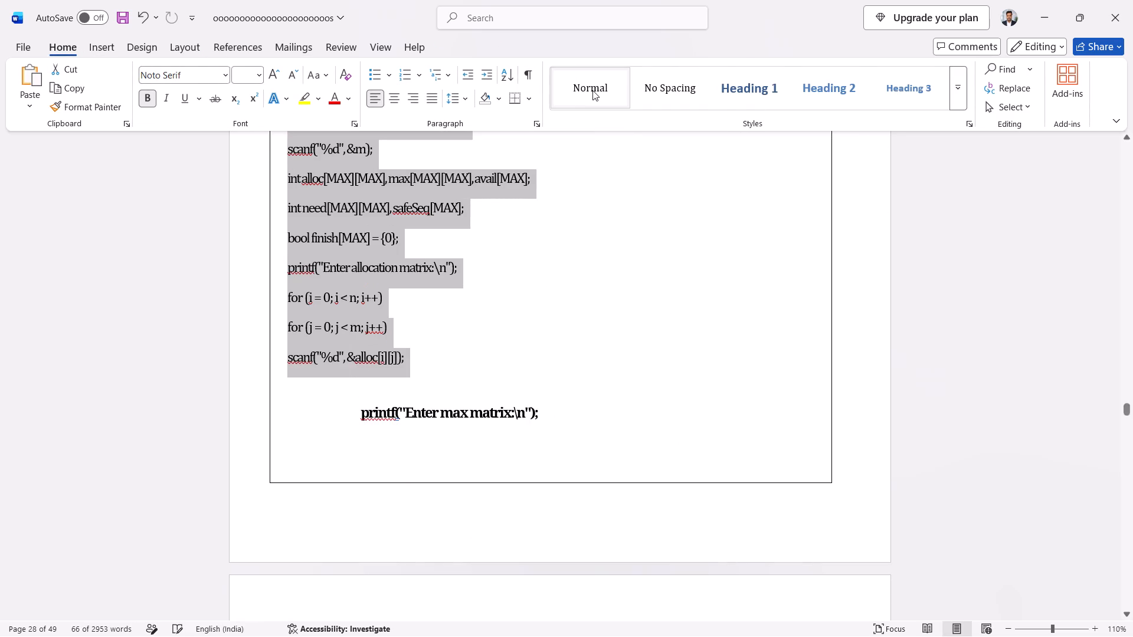
# Select from the printf("Enter max matrix:\n"); line back up to the Experiment 5 heading and apply the Normal style.
pyautogui.click(362, 412)
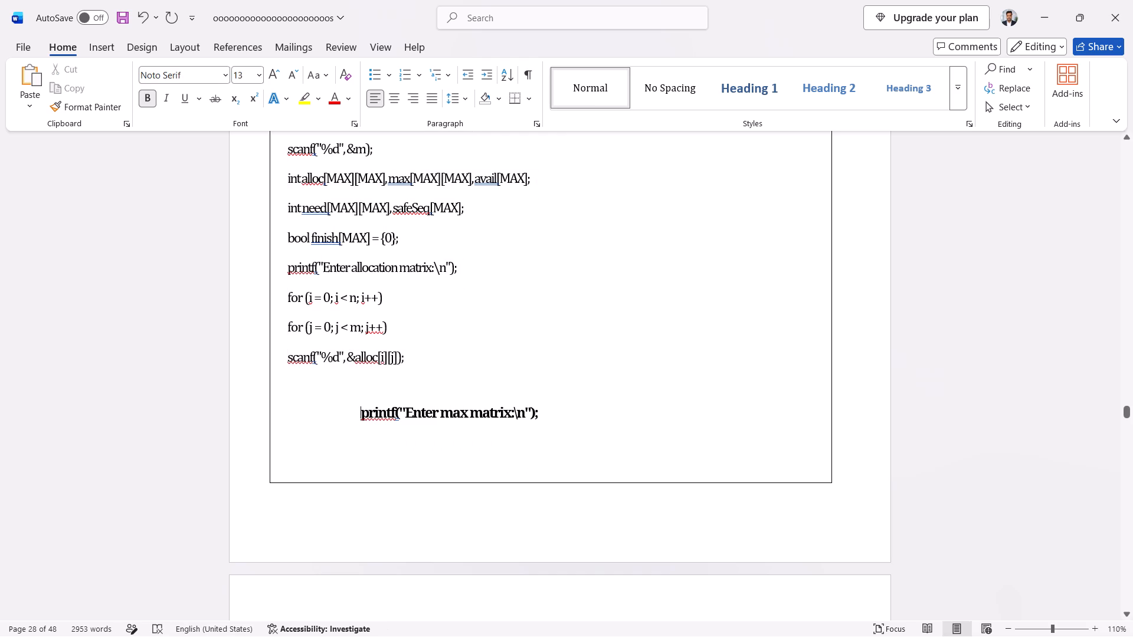
pyautogui.moveTo(362, 412); pyautogui.dragTo(577, 363)
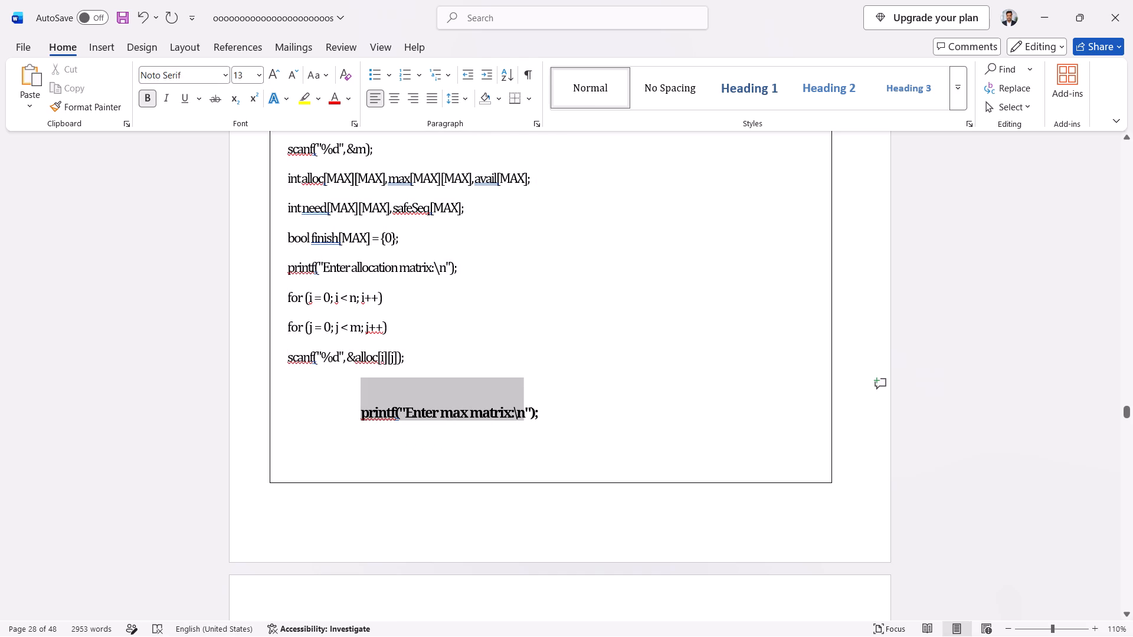
pyautogui.moveTo(577, 363); pyautogui.dragTo(566, 295)
pyautogui.click(559, 417)
pyautogui.moveTo(559, 417); pyautogui.dragTo(545, 416)
pyautogui.click(545, 416)
pyautogui.moveTo(534, 414); pyautogui.dragTo(522, 411)
pyautogui.click(544, 411)
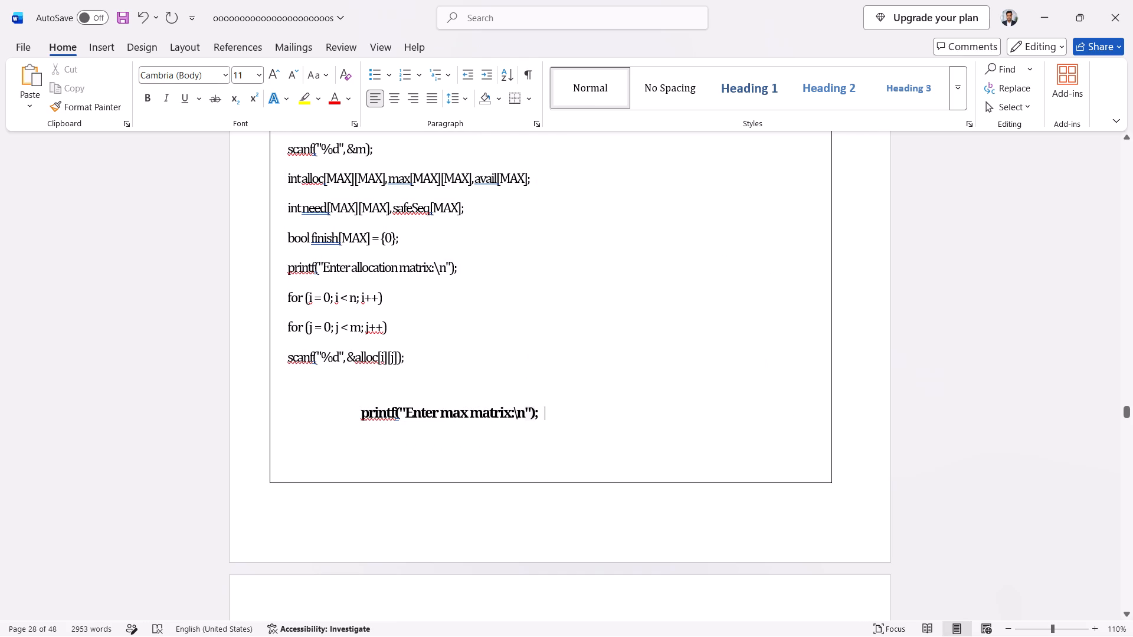
pyautogui.moveTo(541, 412); pyautogui.dragTo(340, 336)
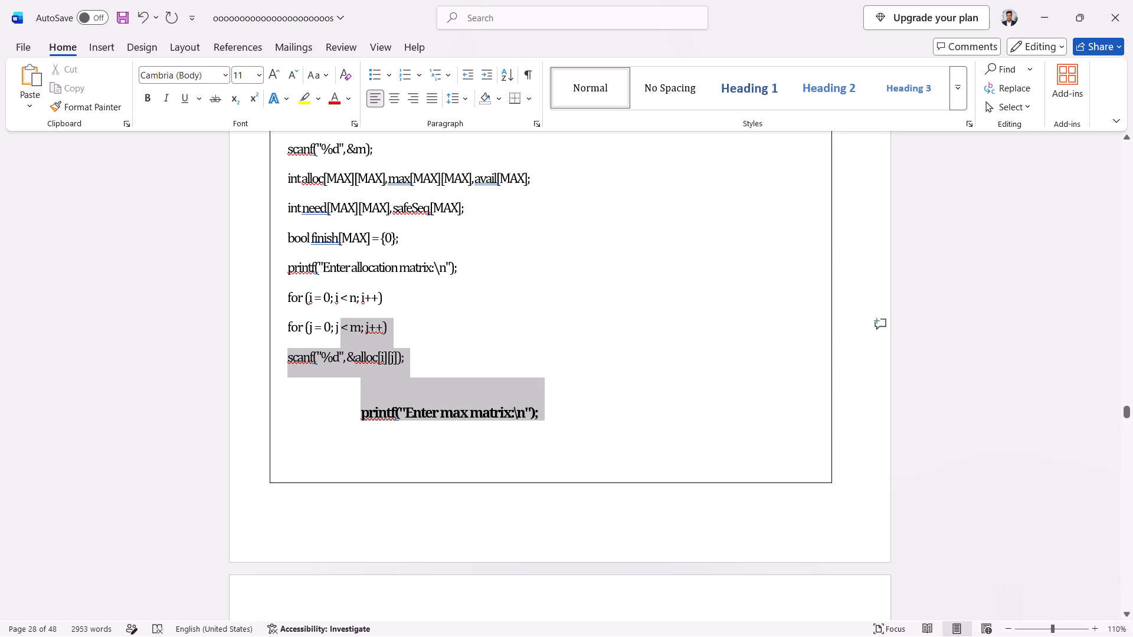
pyautogui.moveTo(340, 336); pyautogui.dragTo(297, 249)
pyautogui.scroll(9, 307, 274)
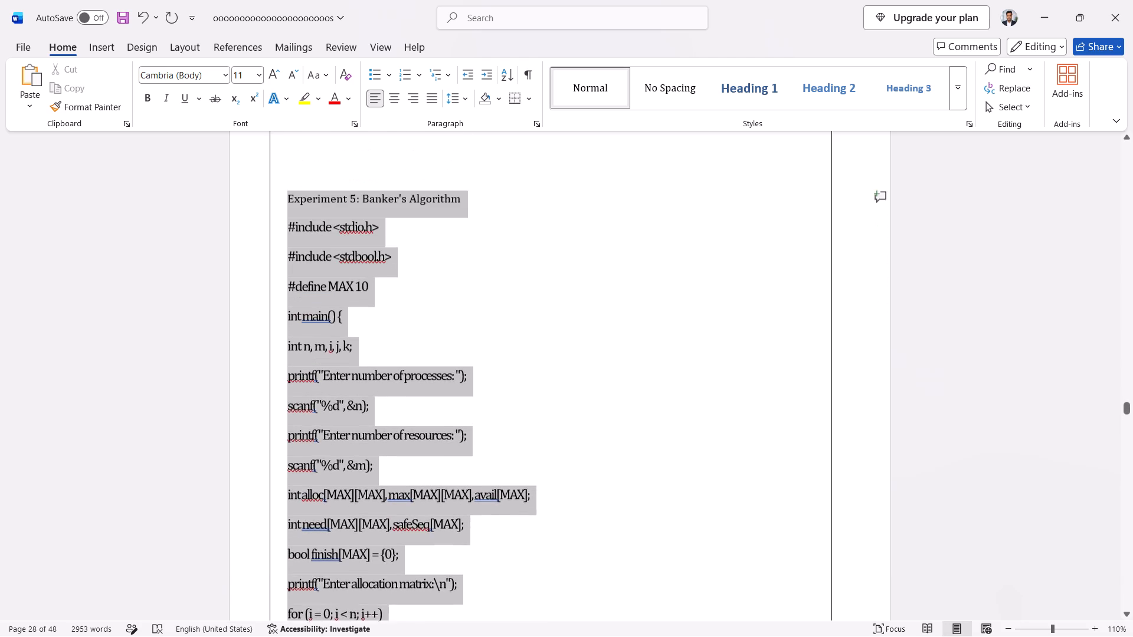
pyautogui.moveTo(297, 249); pyautogui.dragTo(285, 235)
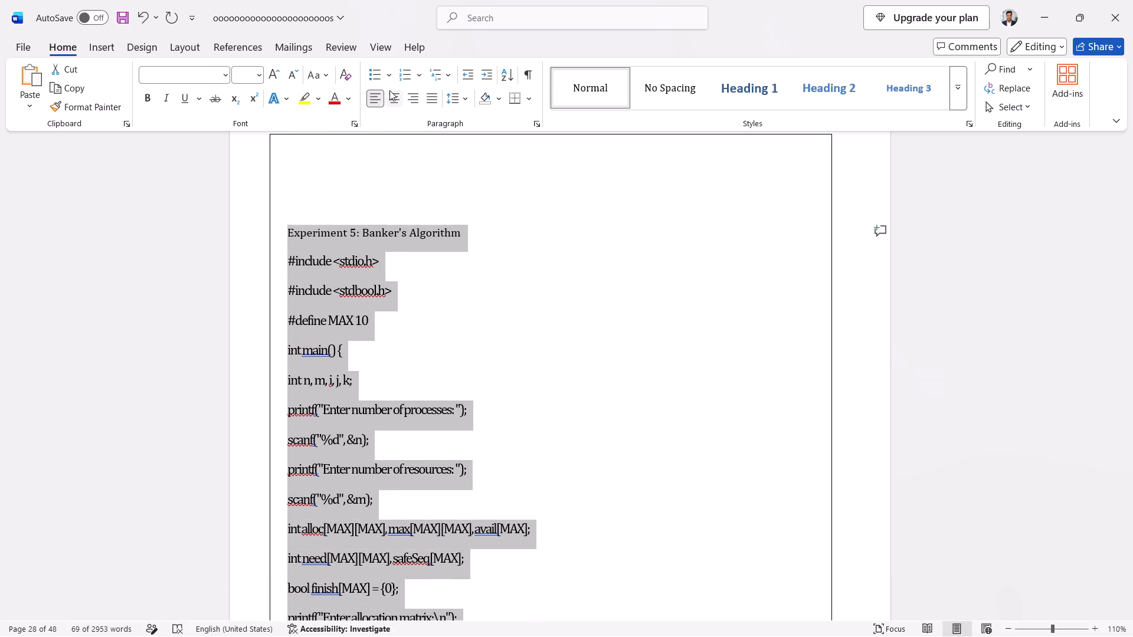
pyautogui.click(568, 91)
# Set the selected Experiment 5 heading and code to Times New Roman, size 14.
pyautogui.scroll(-7, 569, 91)
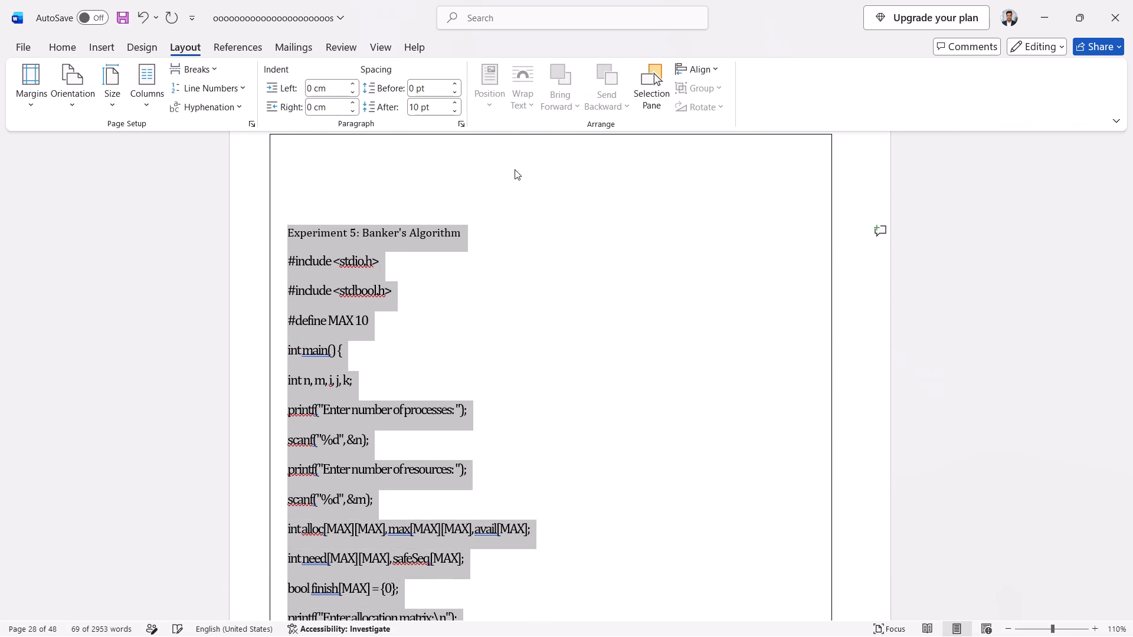
pyautogui.scroll(-1, 410, 206)
pyautogui.click(56, 45)
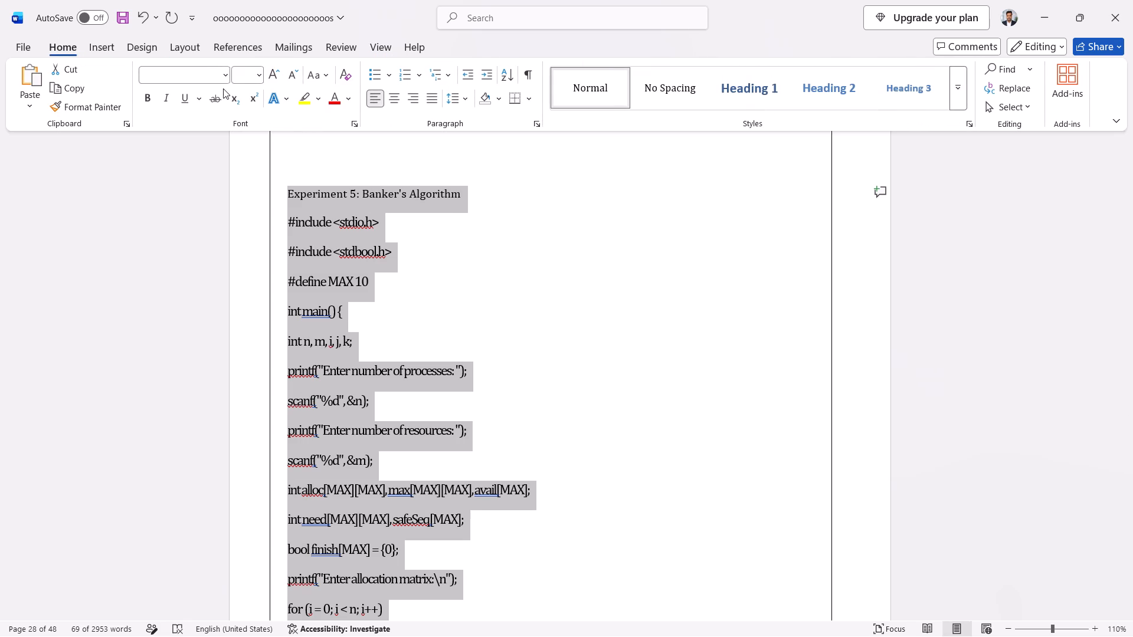
pyautogui.click(221, 80)
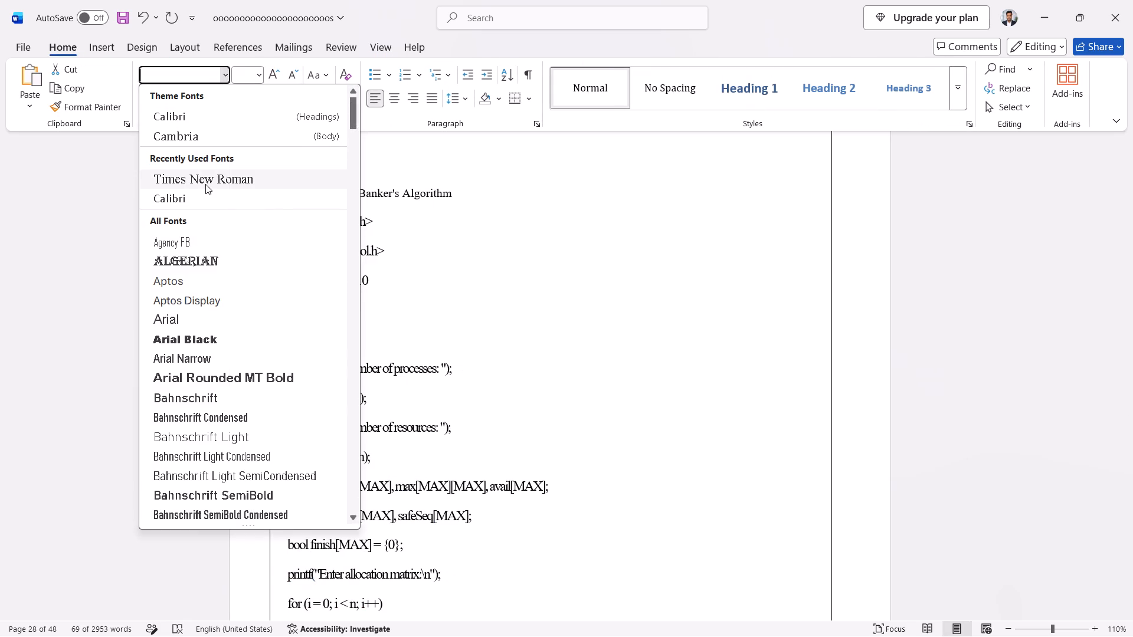
pyautogui.click(205, 181)
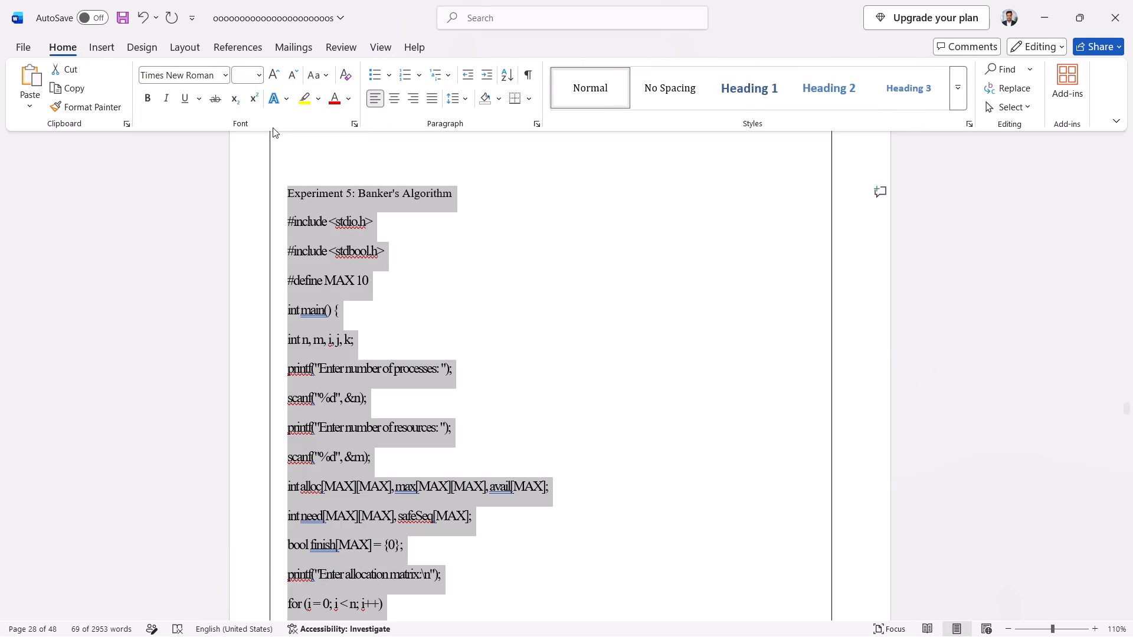
pyautogui.click(274, 78)
pyautogui.click(244, 75)
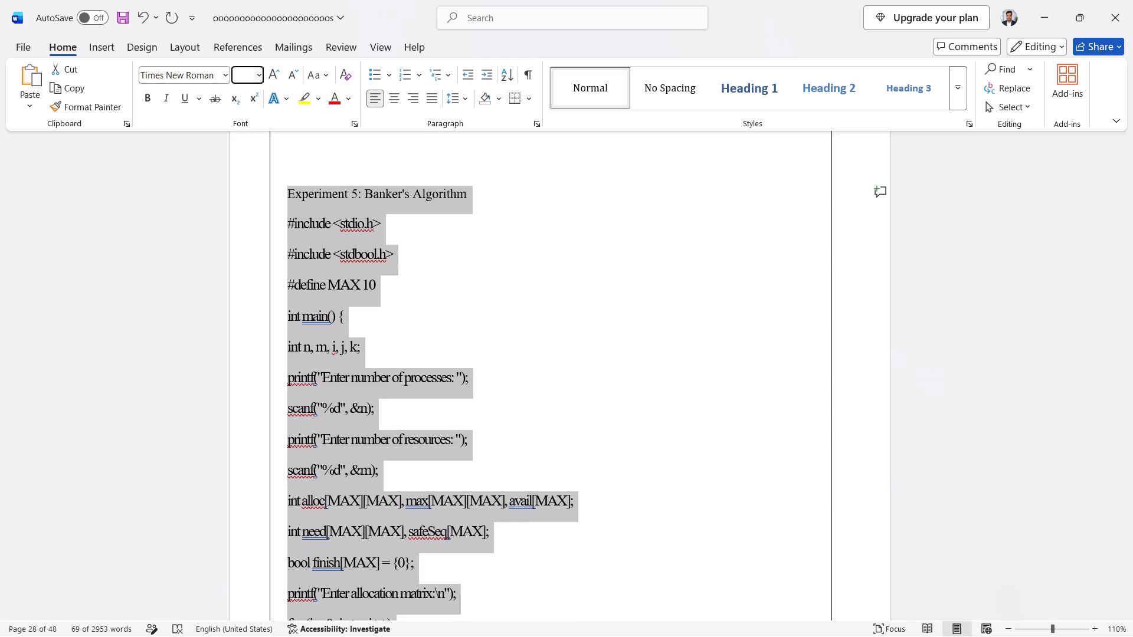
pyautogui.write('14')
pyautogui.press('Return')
pyautogui.scroll(-7, 247, 91)
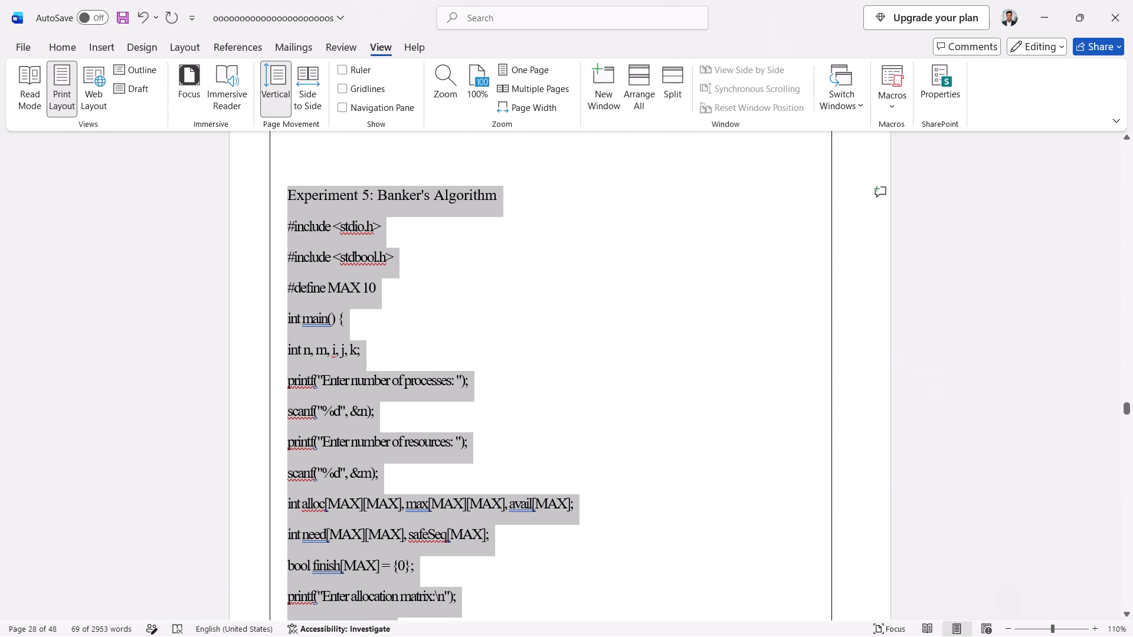
pyautogui.click(470, 283)
# Set the printf("Enter max matrix:\n"); line to Times New Roman and remove its bold formatting.
pyautogui.scroll(-1, 470, 283)
pyautogui.scroll(12, 470, 283)
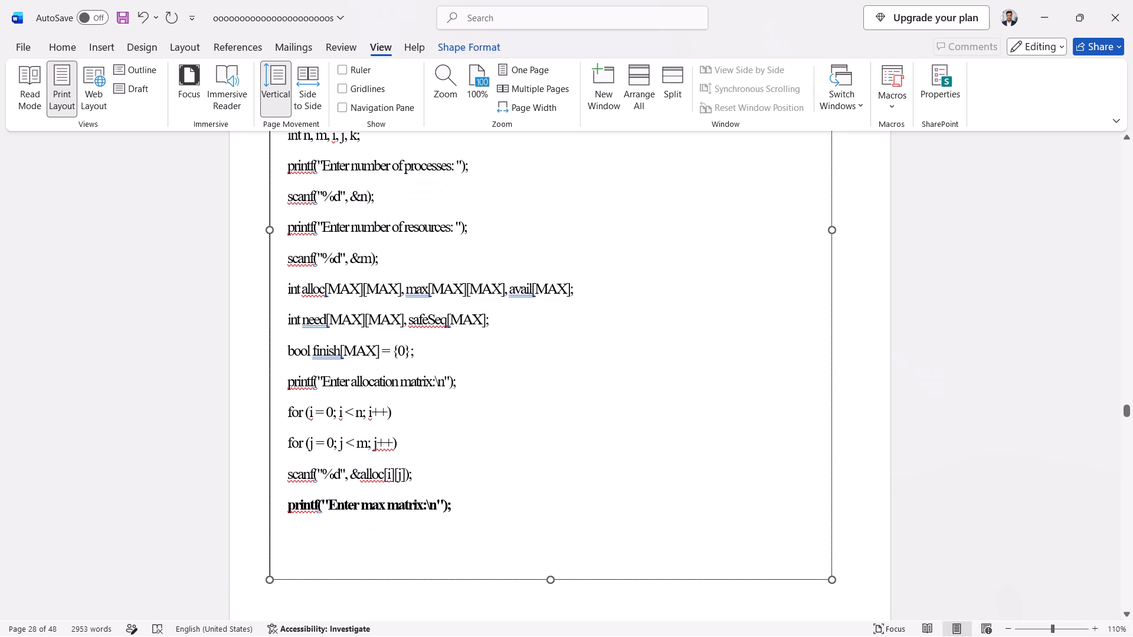
pyautogui.moveTo(456, 503); pyautogui.dragTo(322, 503)
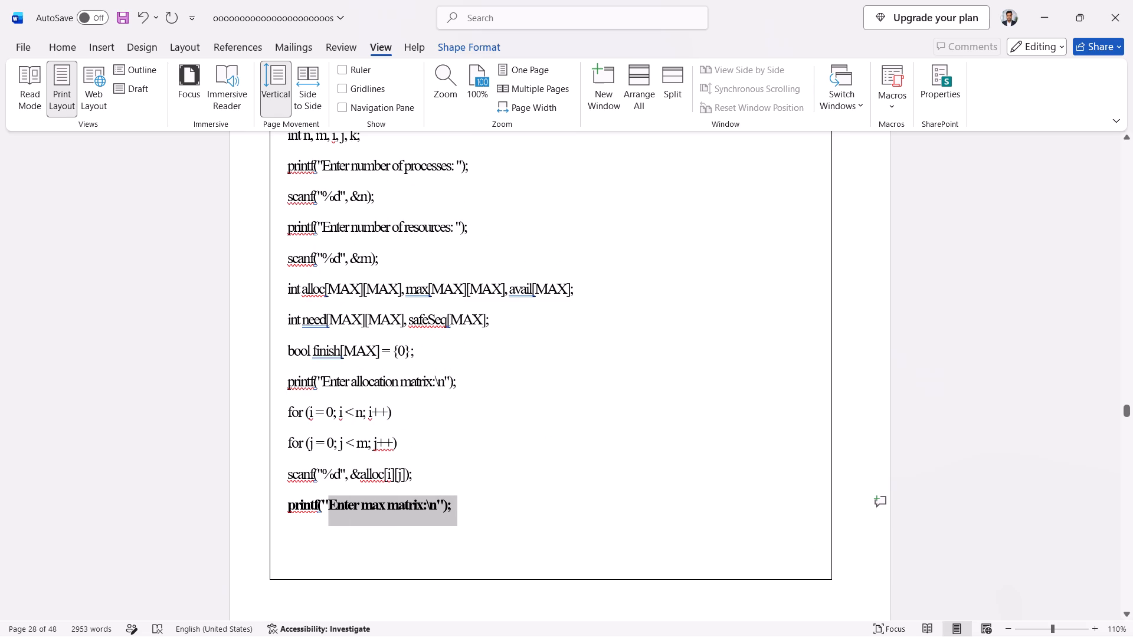
pyautogui.moveTo(322, 503); pyautogui.dragTo(295, 503)
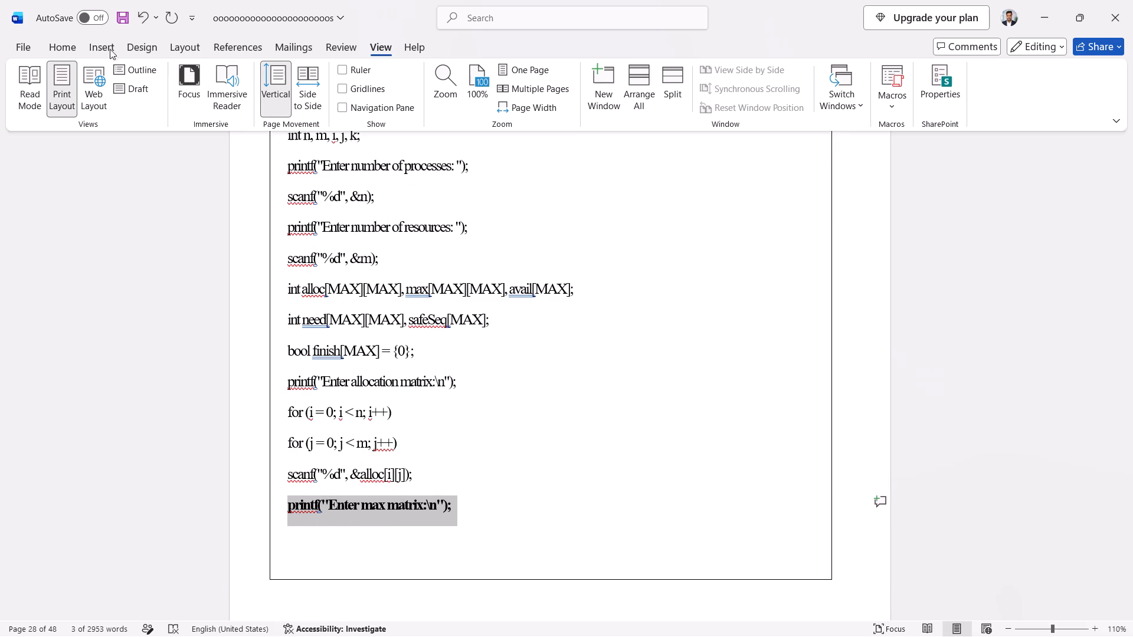
pyautogui.click(58, 45)
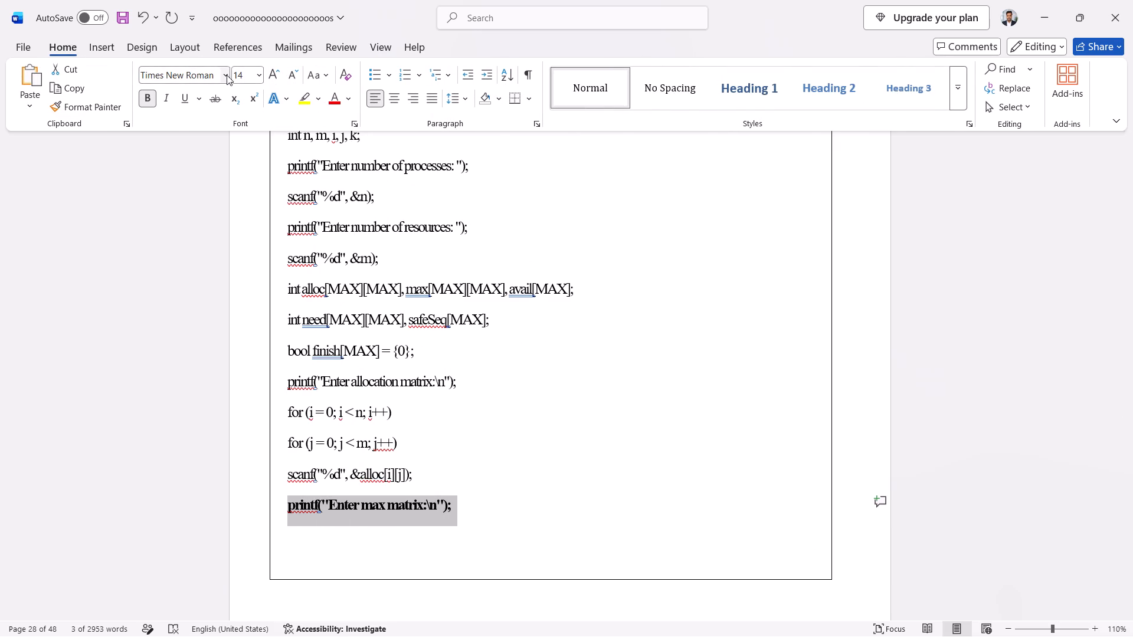
pyautogui.click(227, 75)
pyautogui.click(209, 184)
pyautogui.click(144, 101)
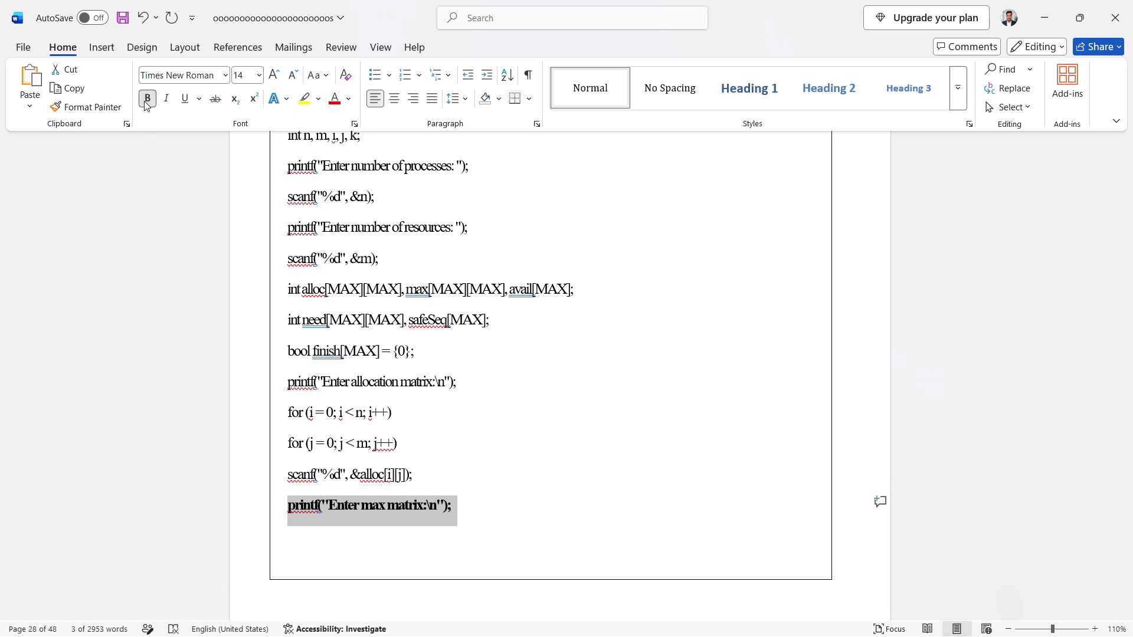
pyautogui.click(519, 414)
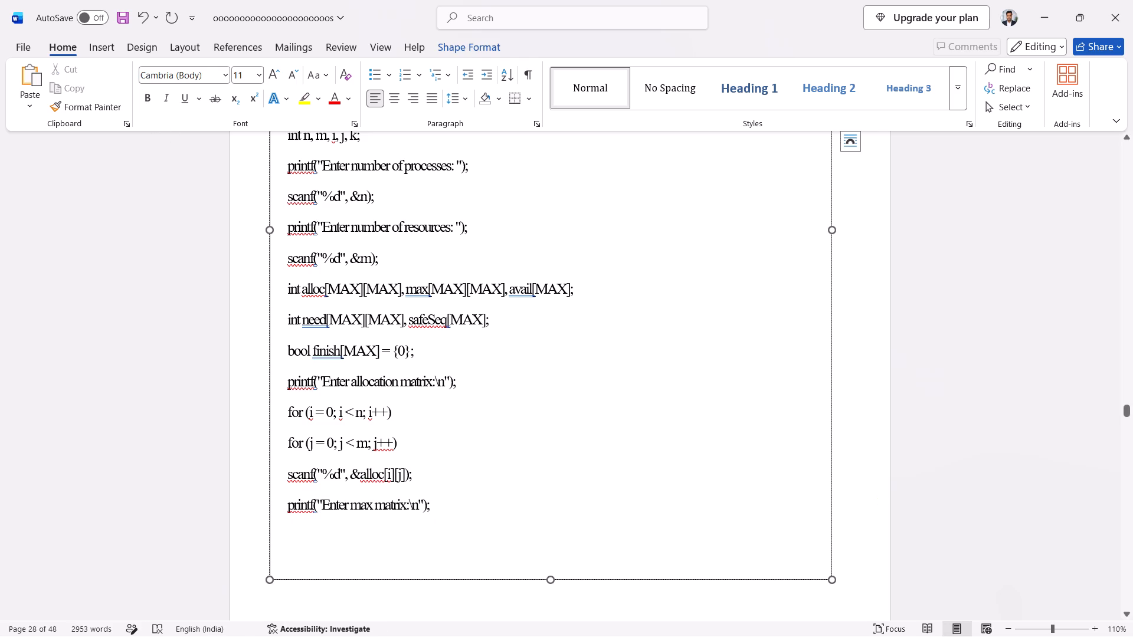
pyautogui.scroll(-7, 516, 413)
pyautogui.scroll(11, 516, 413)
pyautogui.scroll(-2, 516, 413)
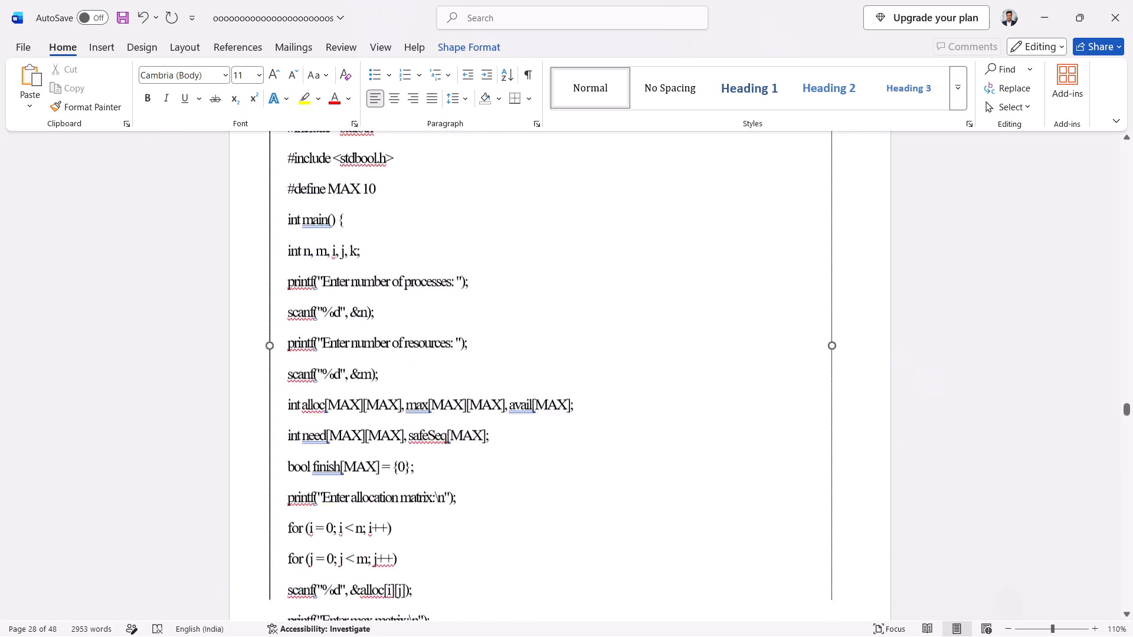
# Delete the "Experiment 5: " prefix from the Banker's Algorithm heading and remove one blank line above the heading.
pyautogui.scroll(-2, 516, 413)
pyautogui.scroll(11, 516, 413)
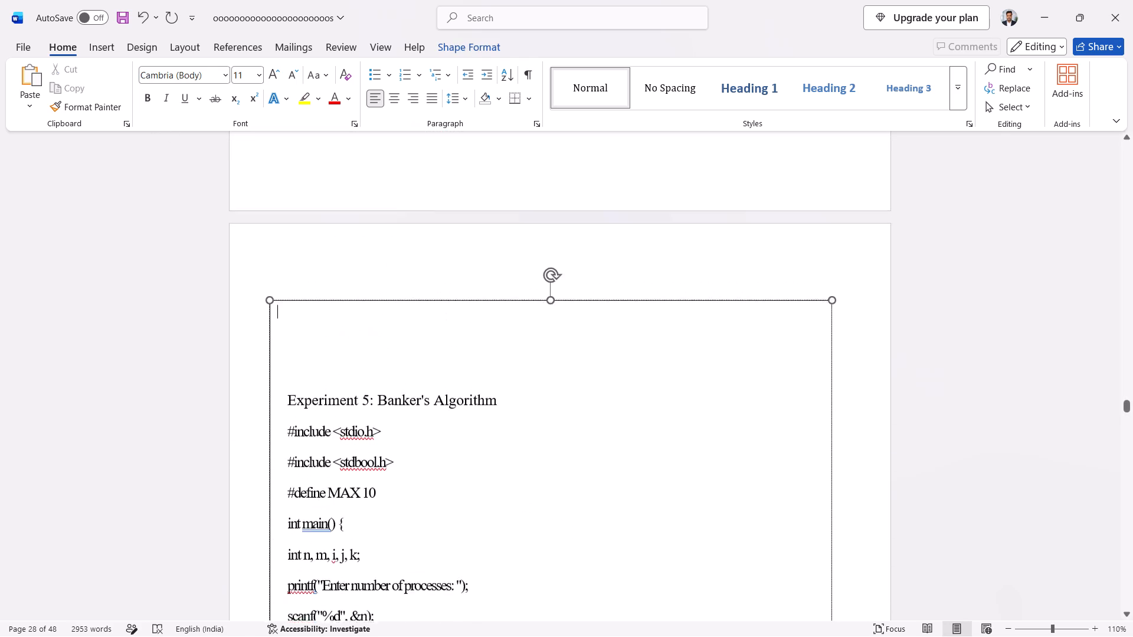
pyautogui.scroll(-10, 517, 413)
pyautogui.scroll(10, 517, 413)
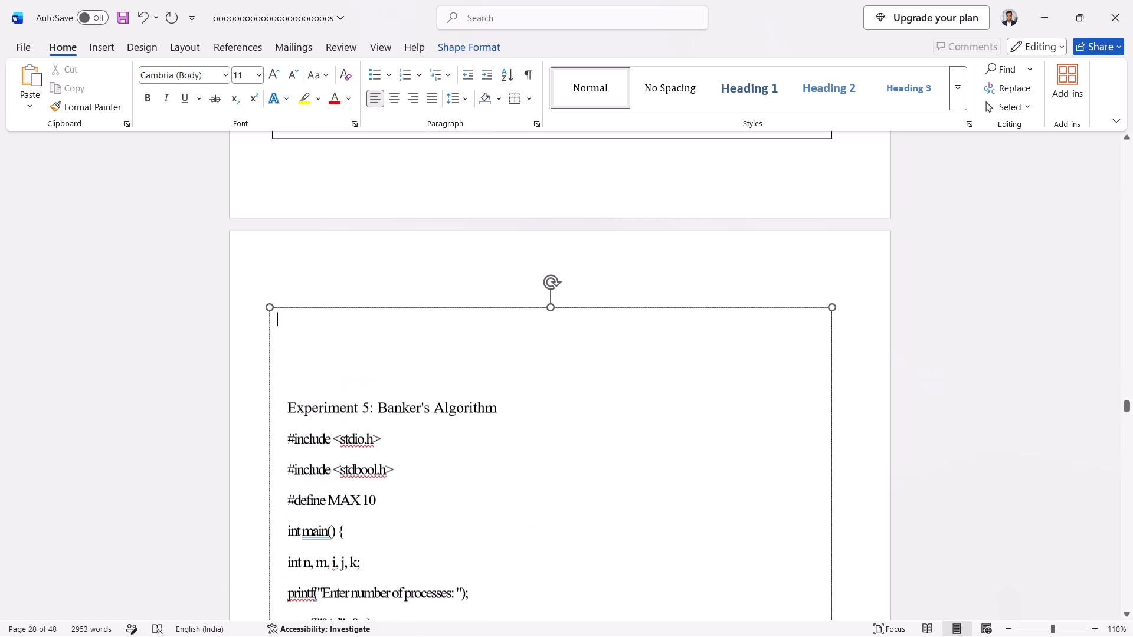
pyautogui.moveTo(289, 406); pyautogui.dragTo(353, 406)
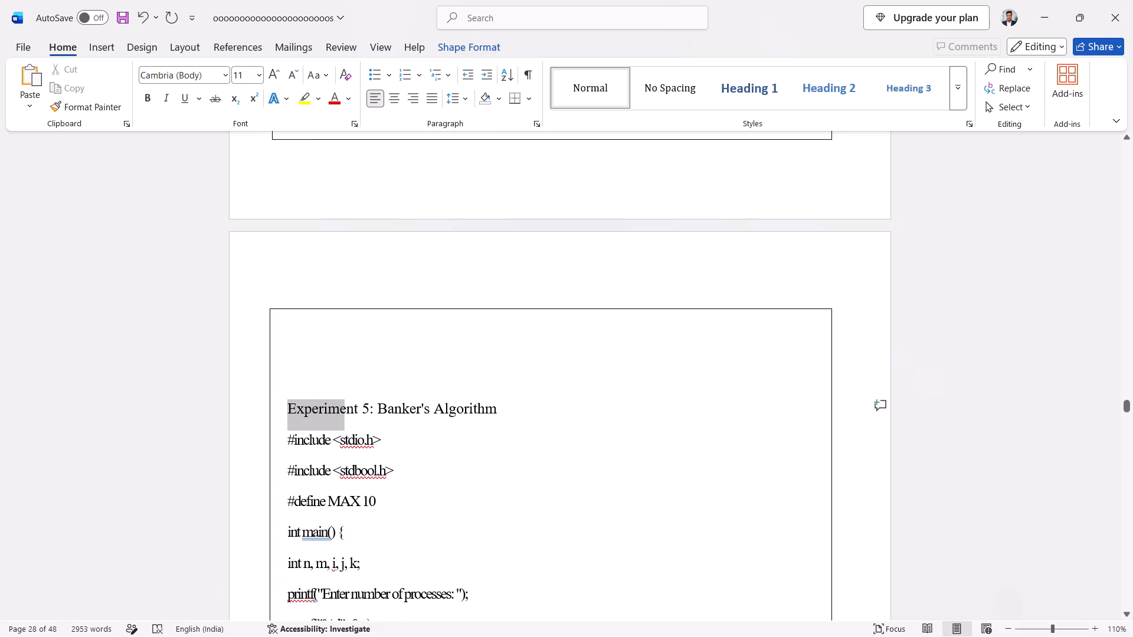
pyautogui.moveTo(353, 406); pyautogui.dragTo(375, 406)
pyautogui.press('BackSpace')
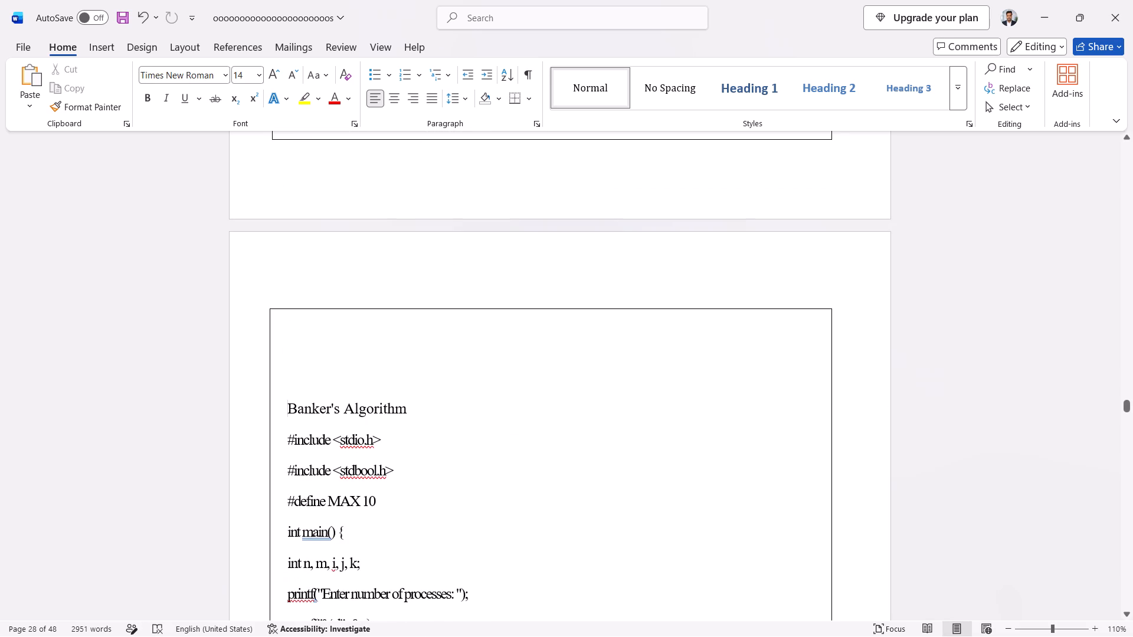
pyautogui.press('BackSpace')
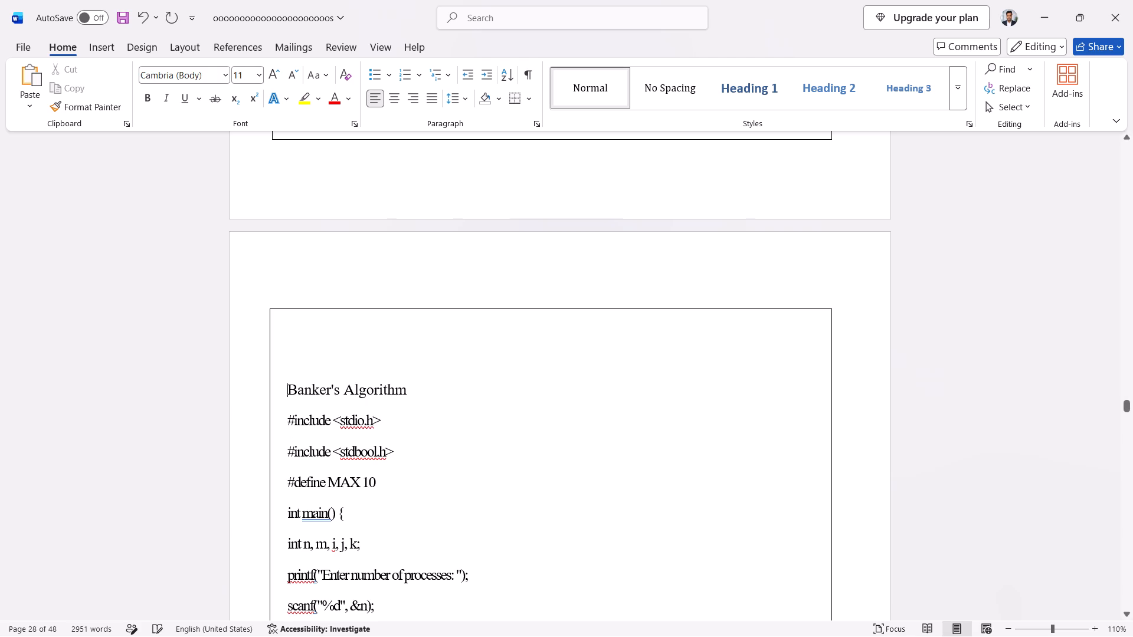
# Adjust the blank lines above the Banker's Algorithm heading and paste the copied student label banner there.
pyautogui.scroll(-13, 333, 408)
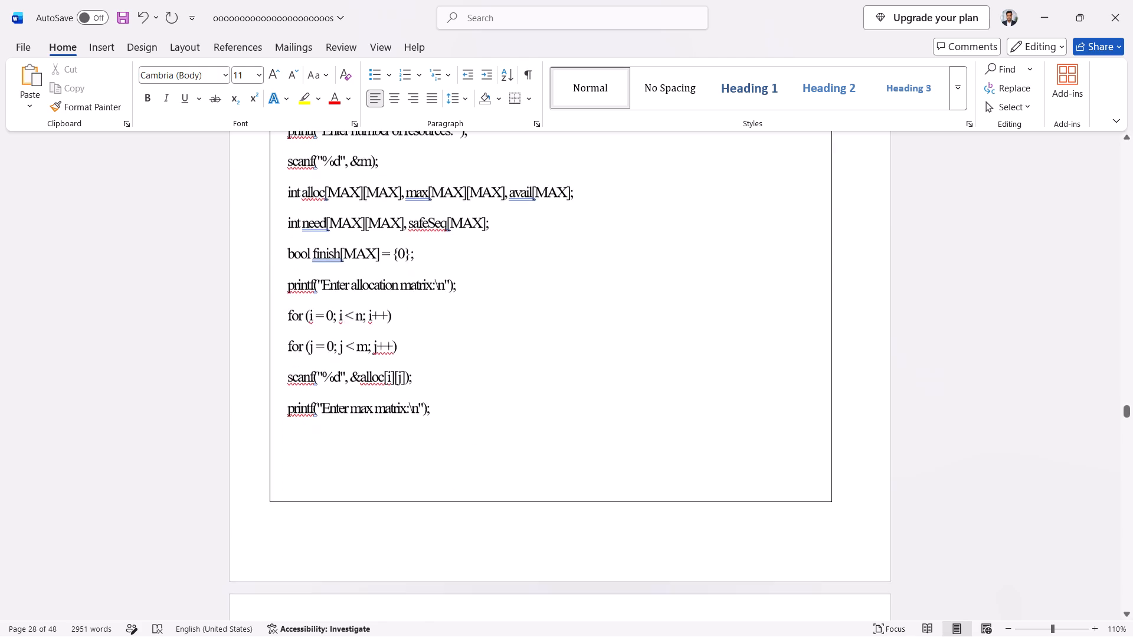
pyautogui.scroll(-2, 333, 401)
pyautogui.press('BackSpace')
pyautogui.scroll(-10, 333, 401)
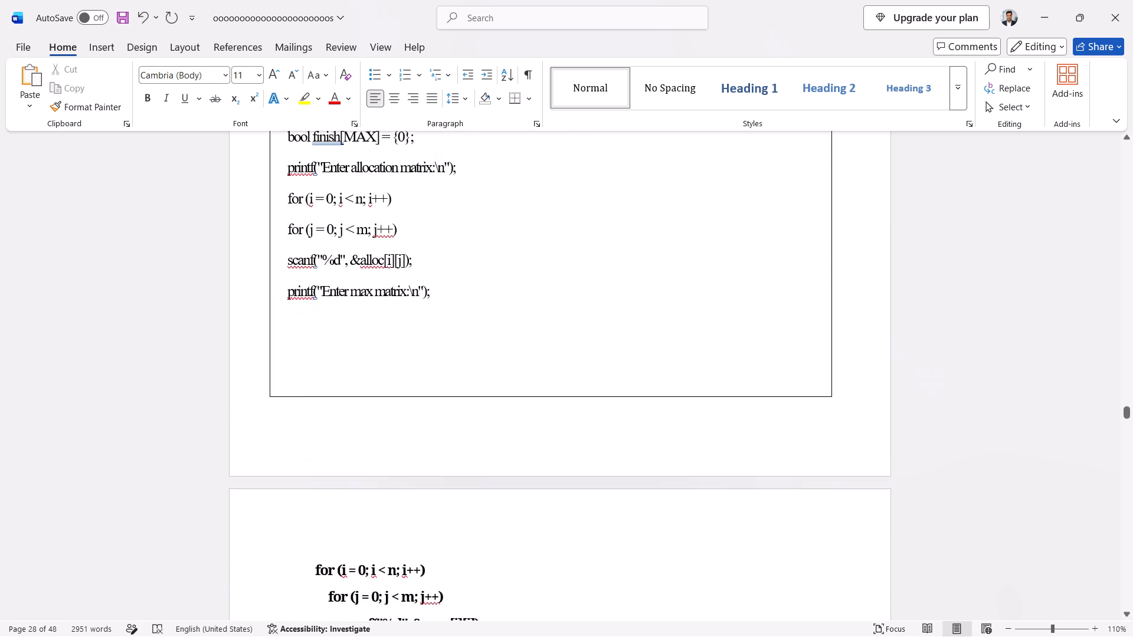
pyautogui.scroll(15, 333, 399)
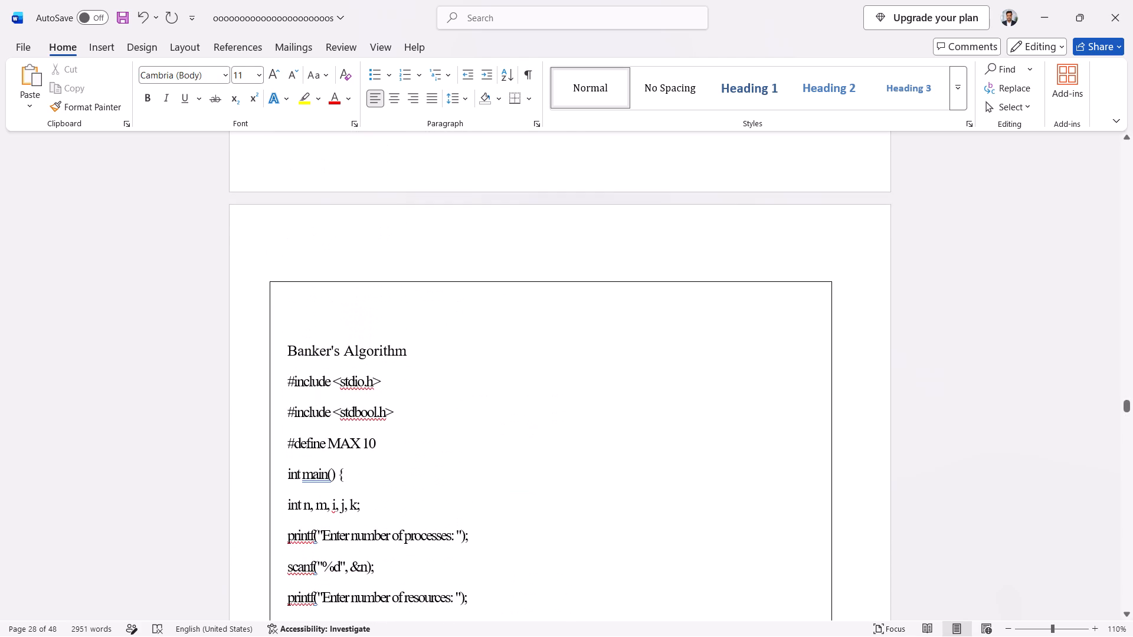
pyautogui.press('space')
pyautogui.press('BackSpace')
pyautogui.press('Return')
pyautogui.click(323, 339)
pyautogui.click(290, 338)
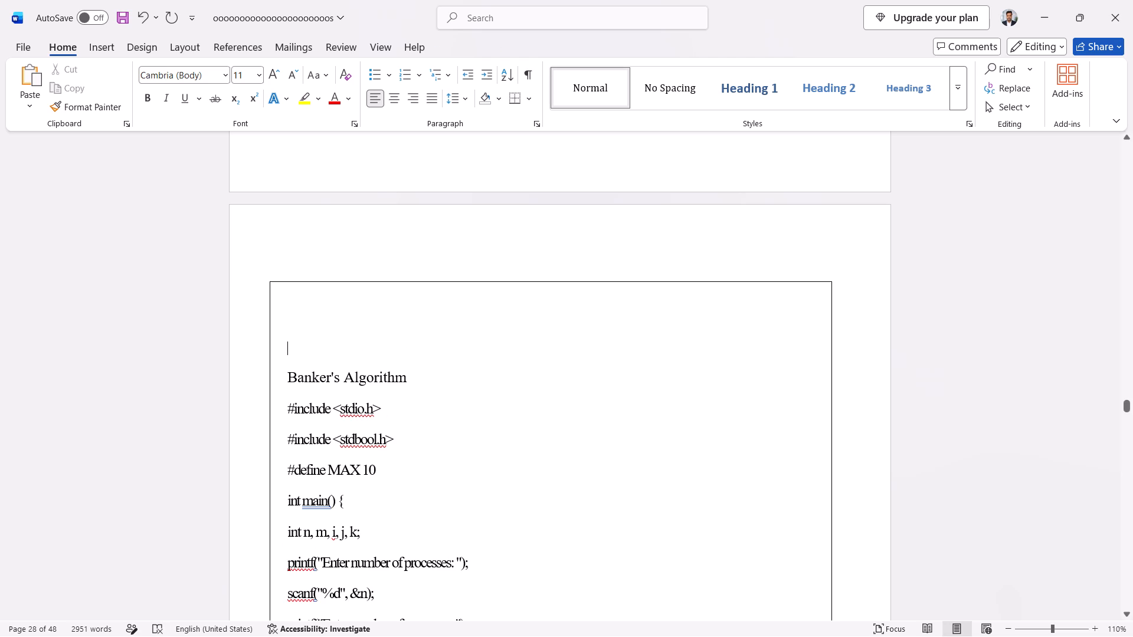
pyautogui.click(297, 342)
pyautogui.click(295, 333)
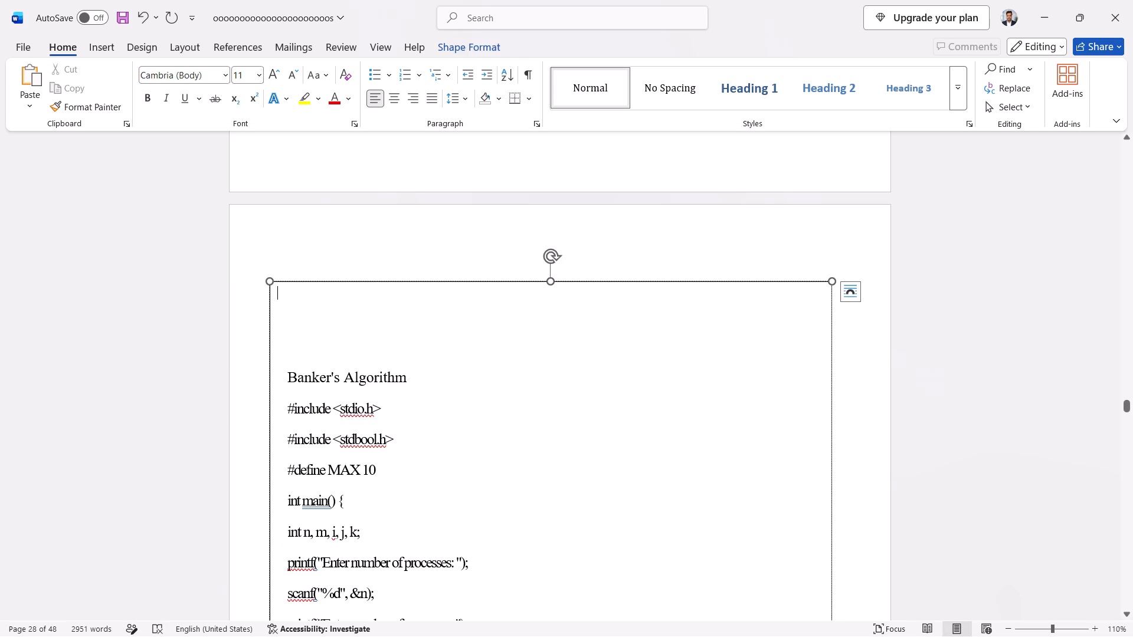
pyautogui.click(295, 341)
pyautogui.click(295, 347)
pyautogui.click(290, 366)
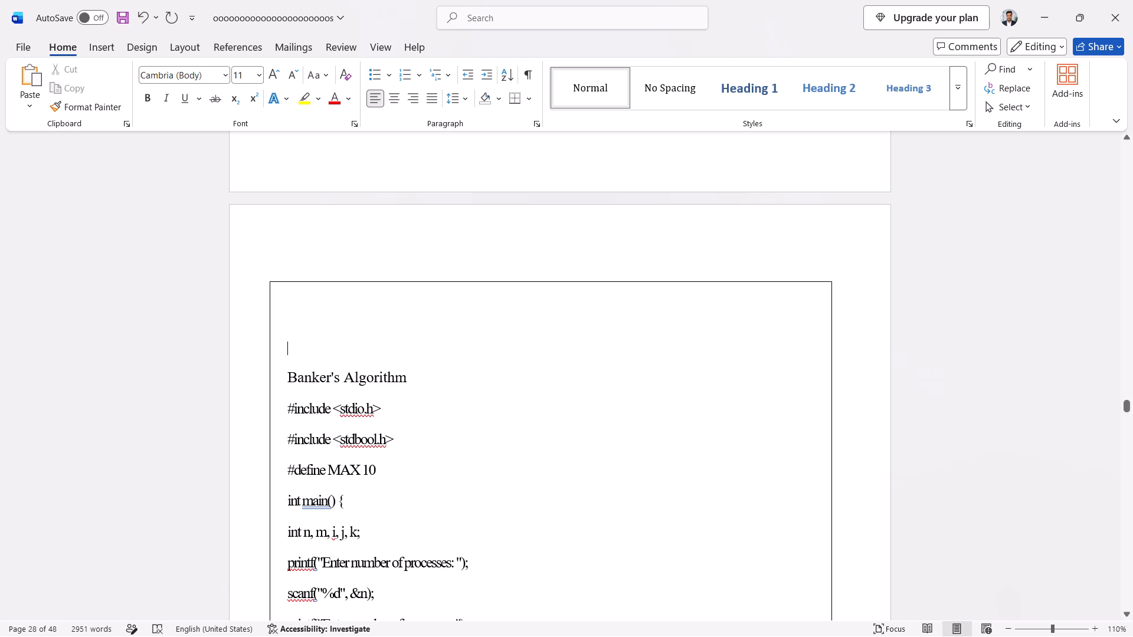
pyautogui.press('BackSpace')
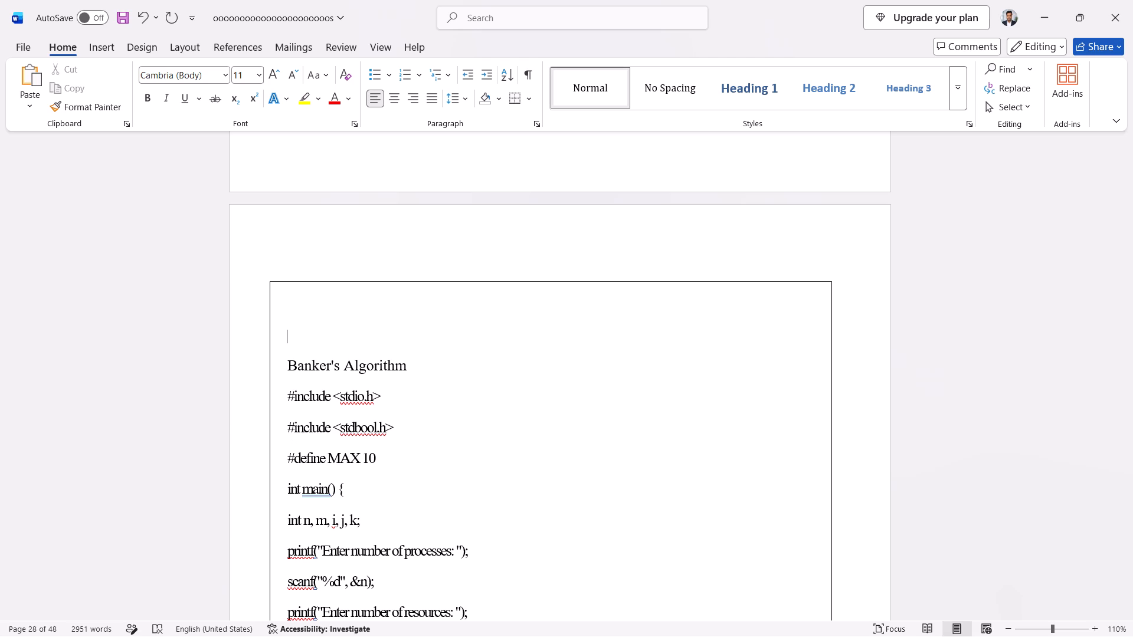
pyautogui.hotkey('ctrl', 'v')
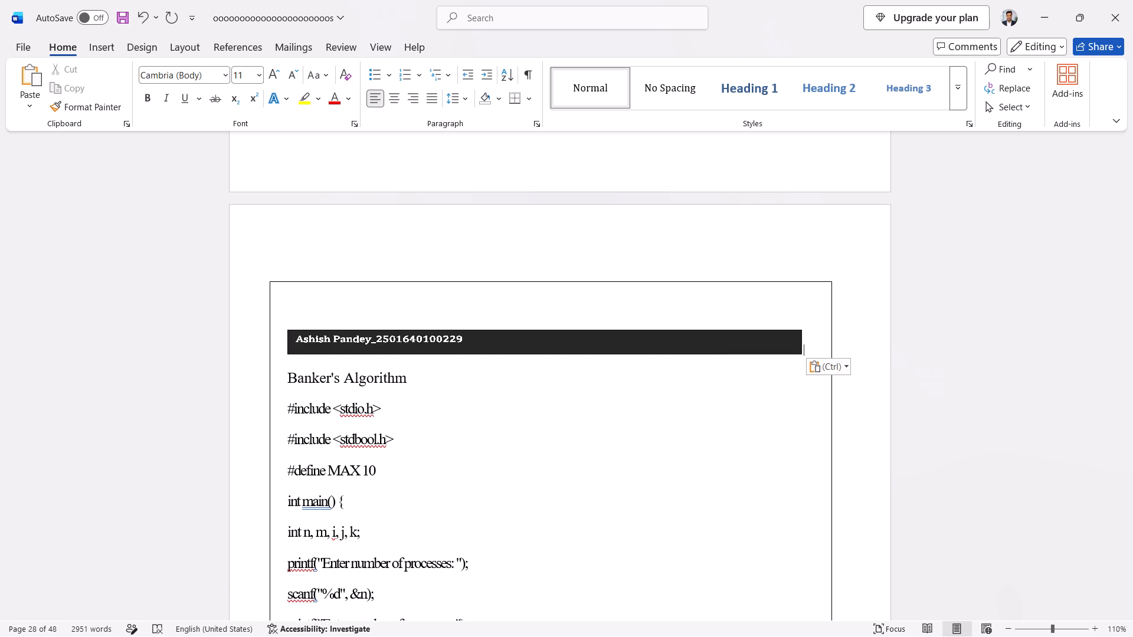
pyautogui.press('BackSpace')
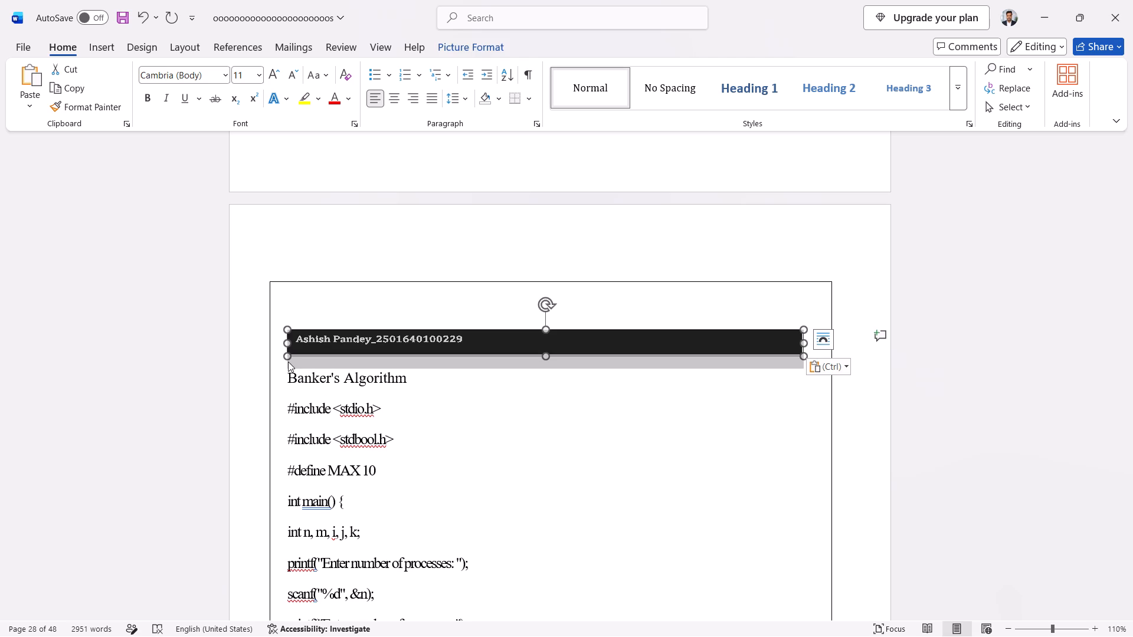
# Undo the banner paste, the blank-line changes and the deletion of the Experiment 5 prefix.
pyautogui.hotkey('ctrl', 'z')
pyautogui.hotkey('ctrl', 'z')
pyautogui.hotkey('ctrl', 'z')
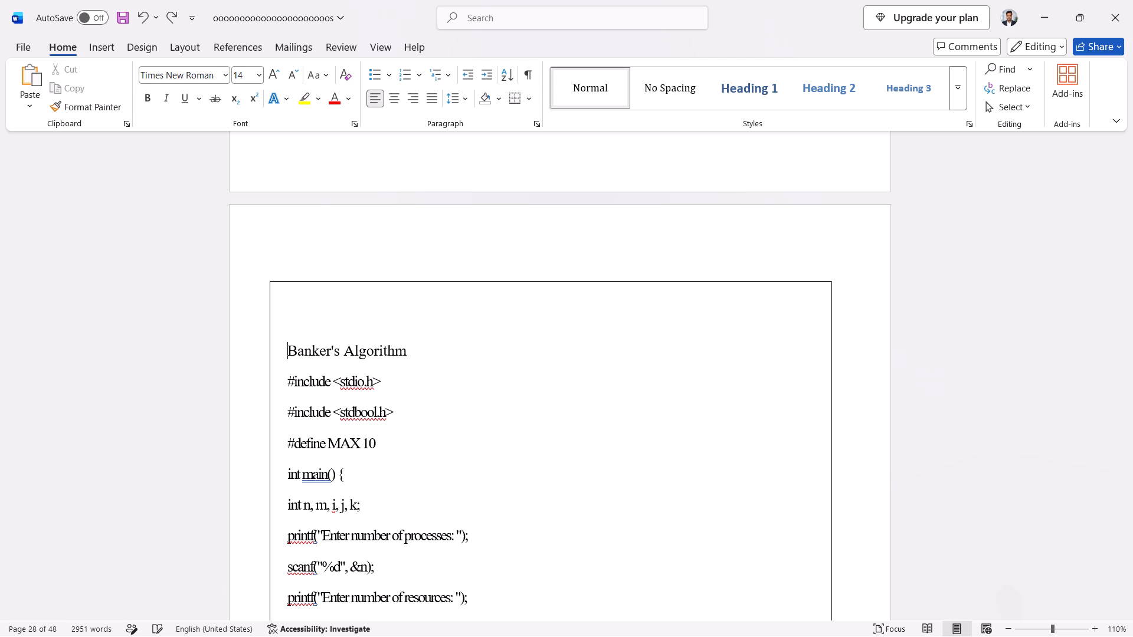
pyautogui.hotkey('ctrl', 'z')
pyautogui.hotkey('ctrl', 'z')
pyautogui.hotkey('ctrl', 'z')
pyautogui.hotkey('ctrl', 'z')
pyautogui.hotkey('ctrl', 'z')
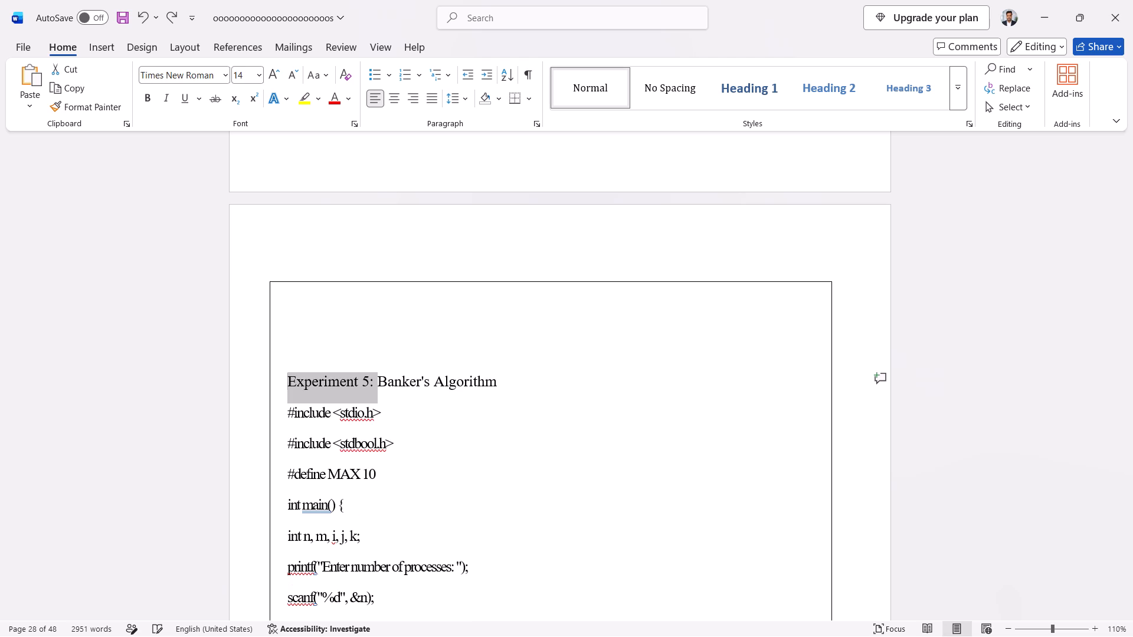
# Cut the selected "Experiment 5: " prefix from the Banker's Algorithm heading.
pyautogui.hotkey('ctrl', 'c')
pyautogui.hotkey('ctrl', 'x')
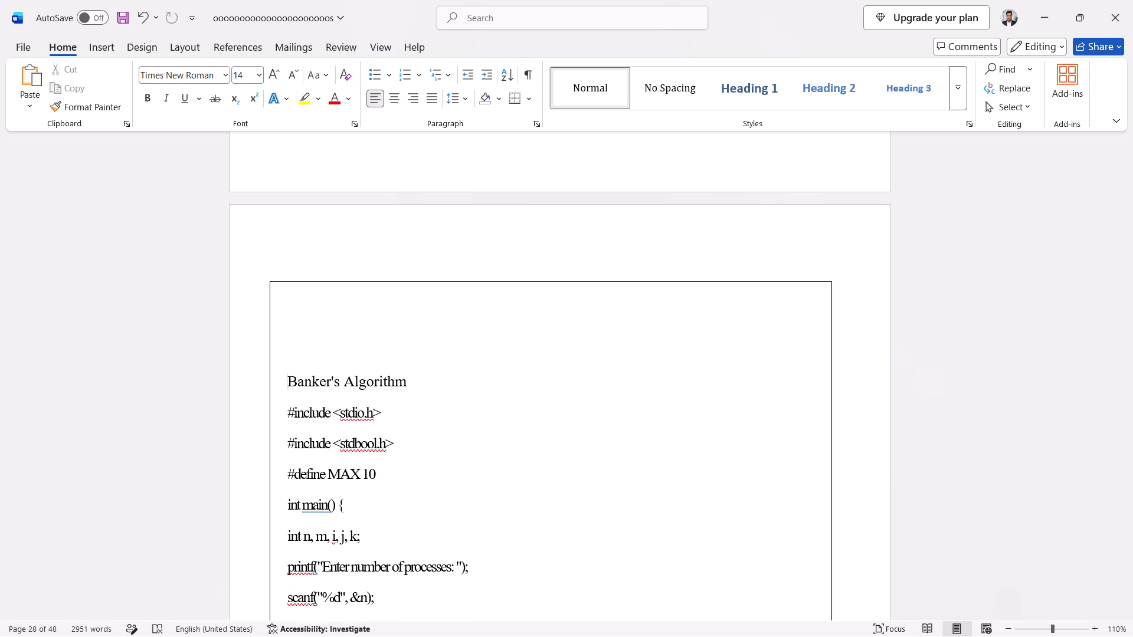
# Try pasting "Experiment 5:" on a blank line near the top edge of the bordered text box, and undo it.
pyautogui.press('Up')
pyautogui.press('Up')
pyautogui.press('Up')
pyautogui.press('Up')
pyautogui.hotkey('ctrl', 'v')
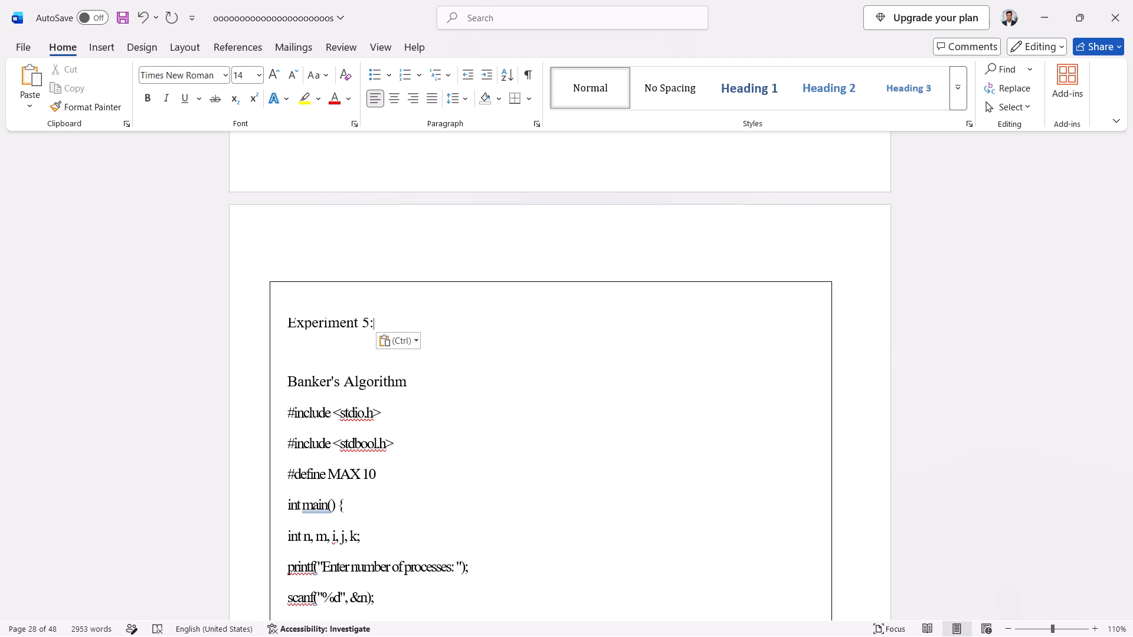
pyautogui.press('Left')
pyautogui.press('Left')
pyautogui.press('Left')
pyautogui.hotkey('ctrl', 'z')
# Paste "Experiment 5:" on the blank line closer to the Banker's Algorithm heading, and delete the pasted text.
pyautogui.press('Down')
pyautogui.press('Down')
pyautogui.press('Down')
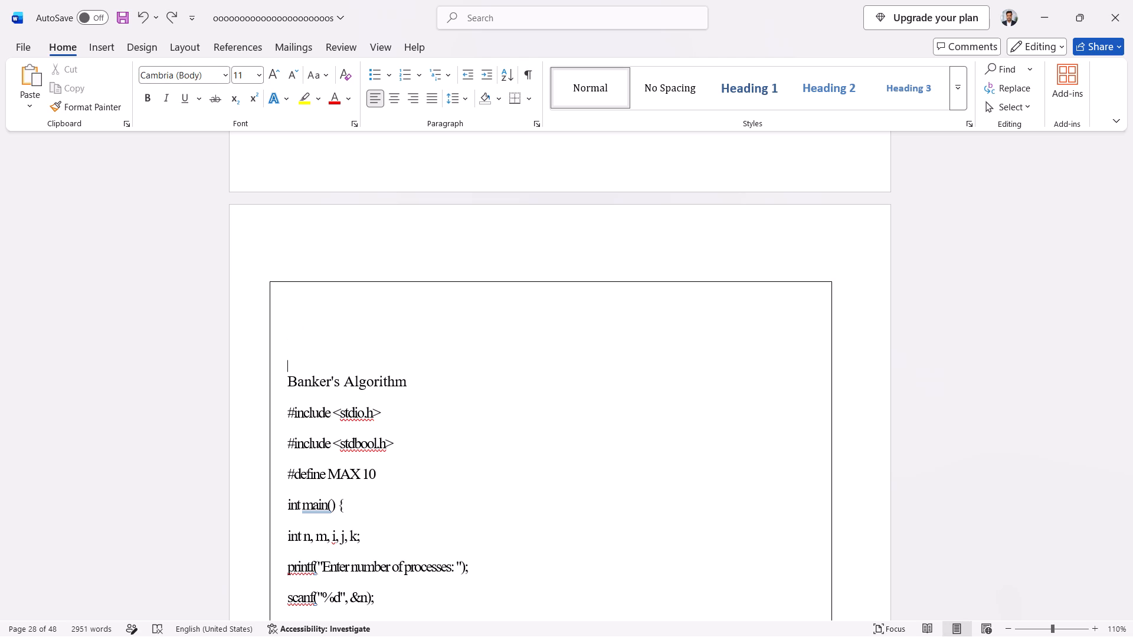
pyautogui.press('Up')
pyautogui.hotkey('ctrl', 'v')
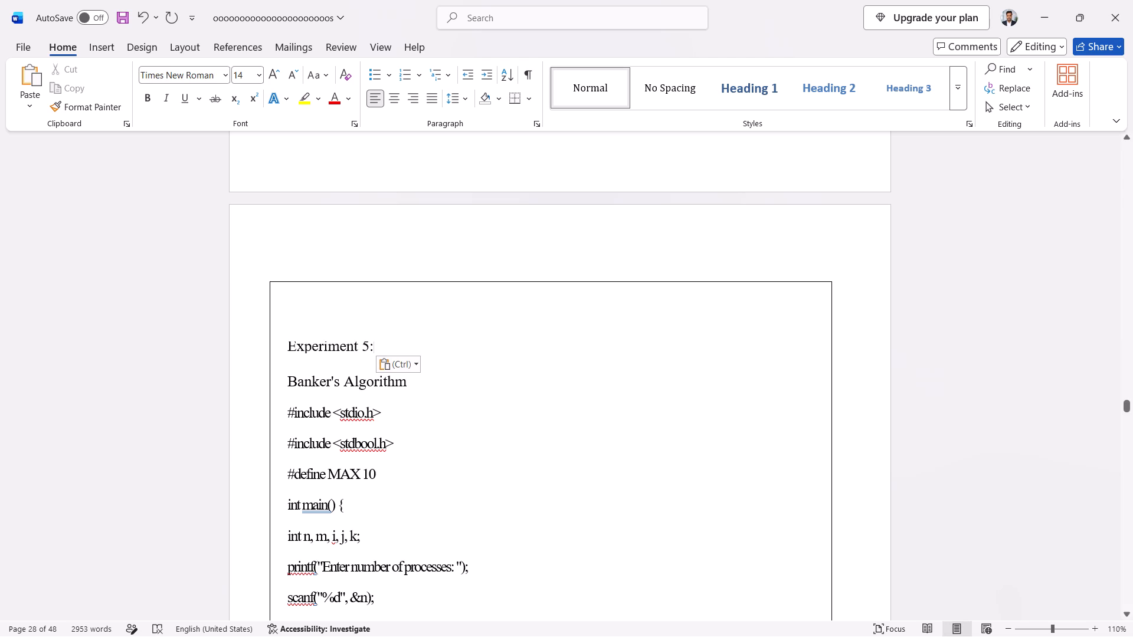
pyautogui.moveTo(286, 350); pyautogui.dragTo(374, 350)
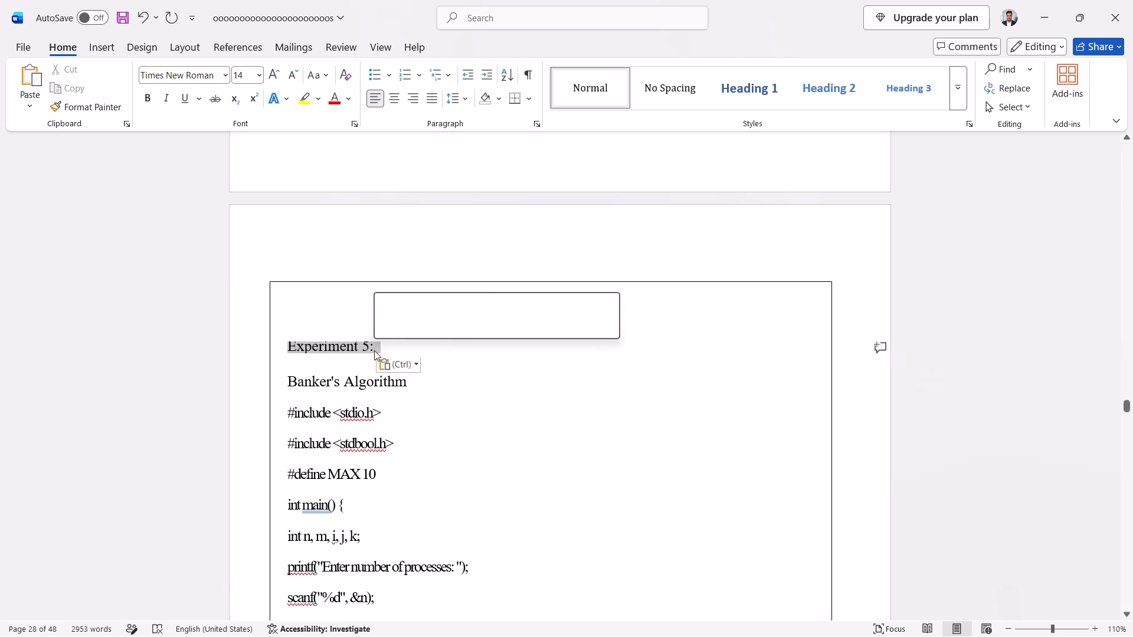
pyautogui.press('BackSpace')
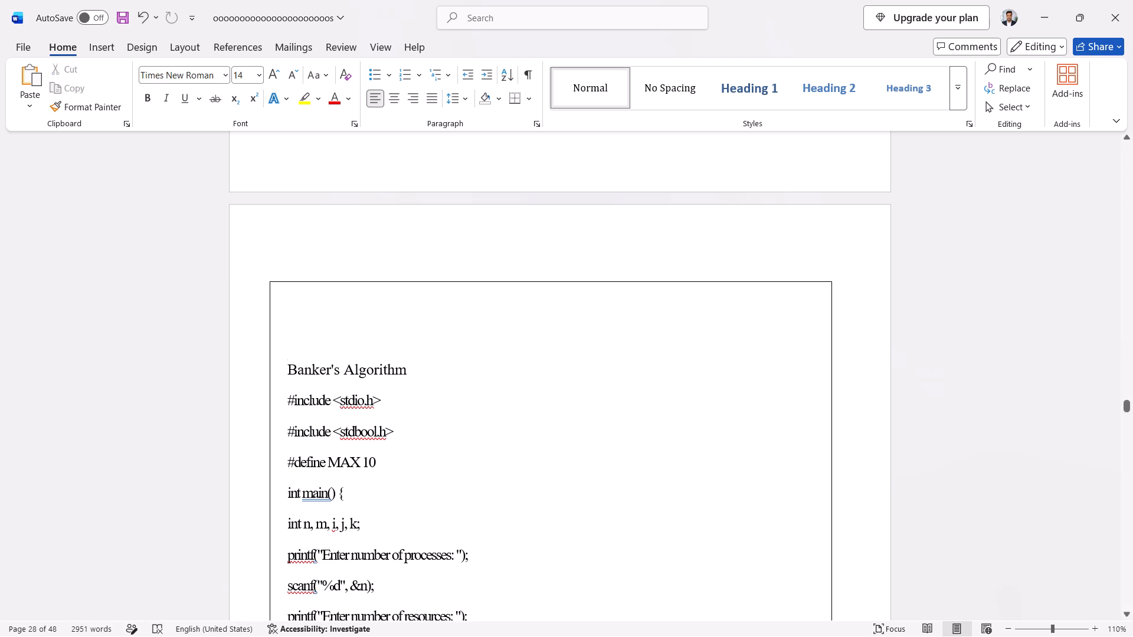
# Enter "Exeriment:5" as a separate line directly above the Banker's Algorithm heading.
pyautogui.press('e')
pyautogui.press('BackSpace')
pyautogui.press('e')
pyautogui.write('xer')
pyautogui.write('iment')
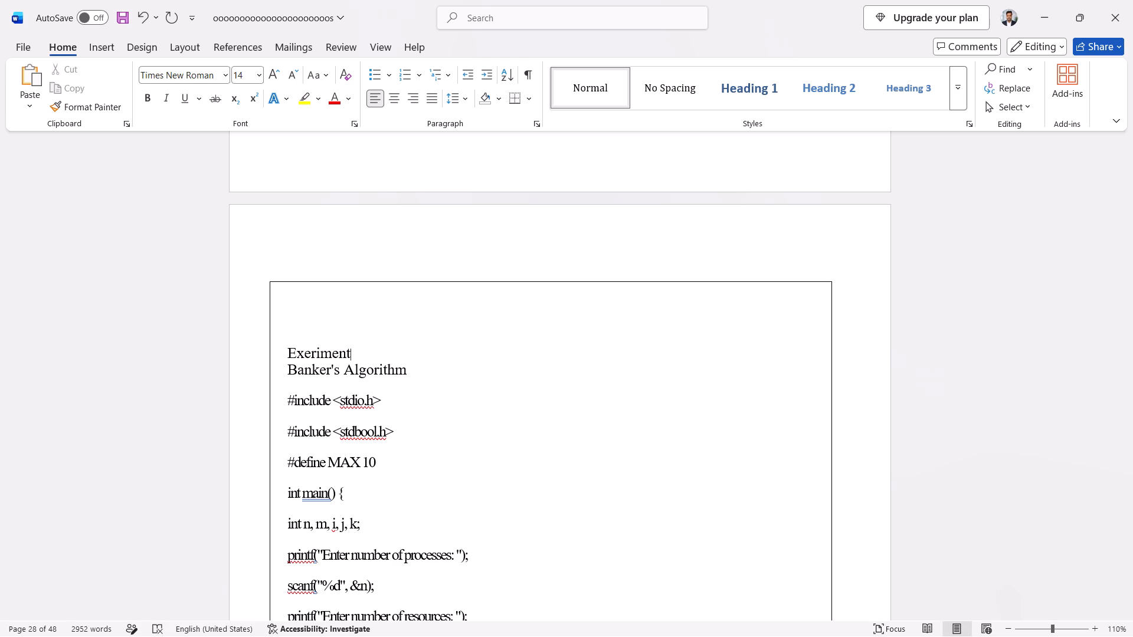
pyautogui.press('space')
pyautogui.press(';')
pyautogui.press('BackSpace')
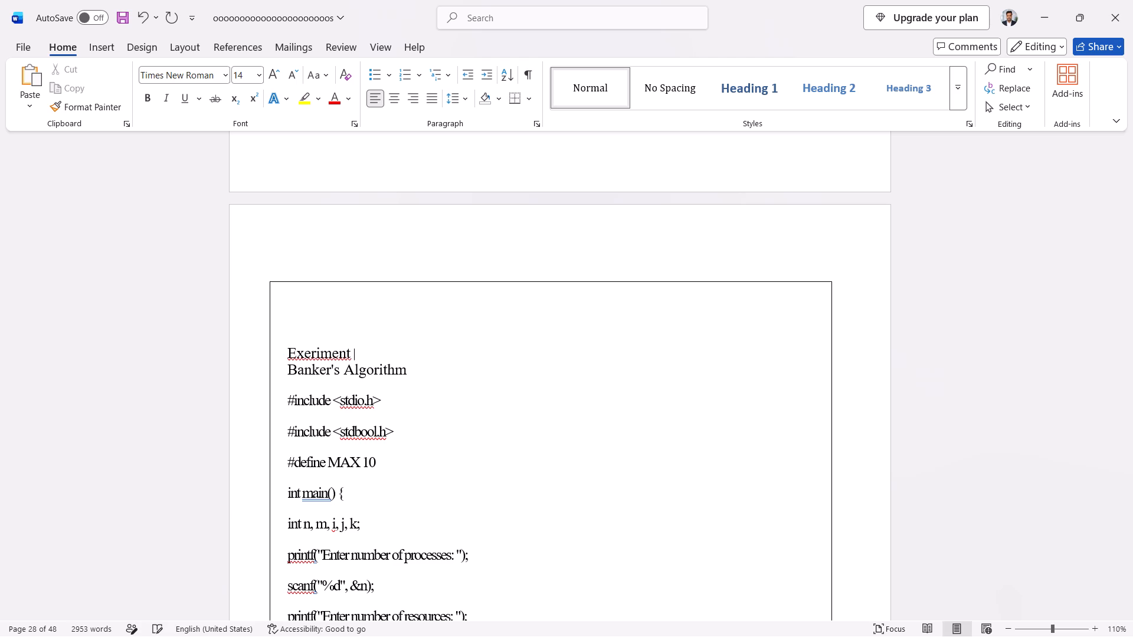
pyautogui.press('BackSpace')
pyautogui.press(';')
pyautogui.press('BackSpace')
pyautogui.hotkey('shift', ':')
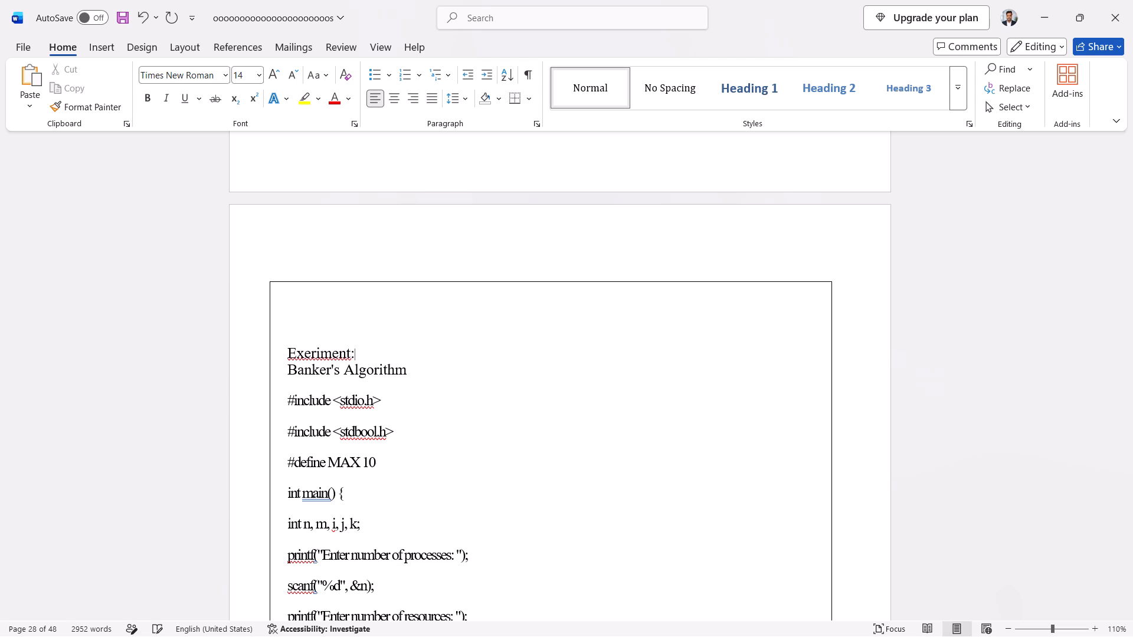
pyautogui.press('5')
# Set the font of the "Exeriment:5" line to Cambria.
pyautogui.moveTo(286, 351); pyautogui.dragTo(371, 350)
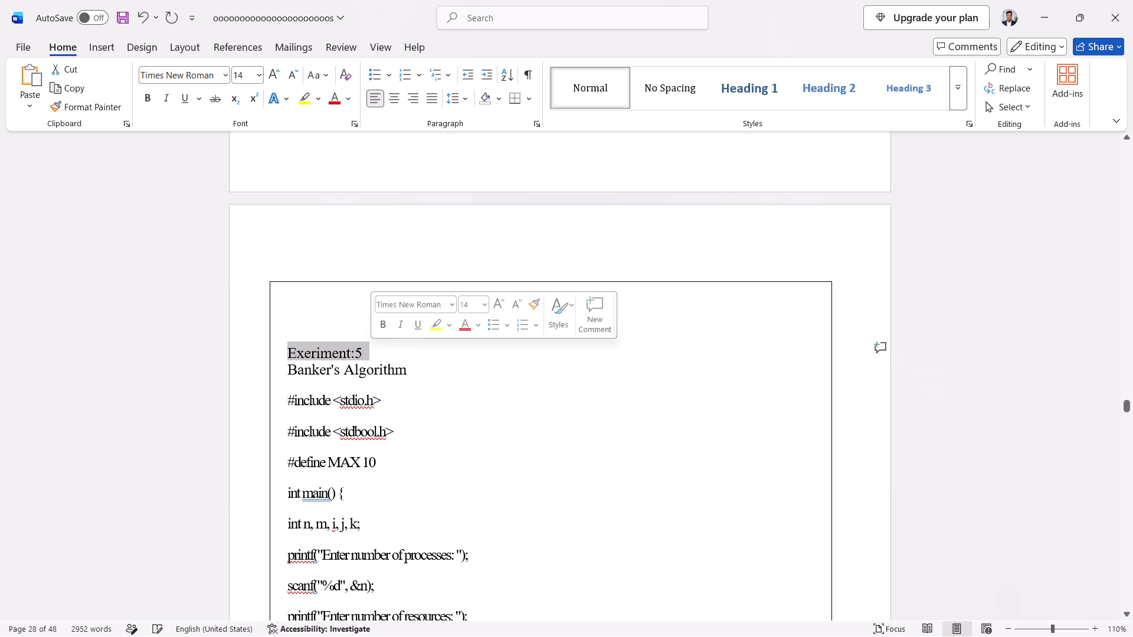
pyautogui.click(227, 68)
pyautogui.click(206, 135)
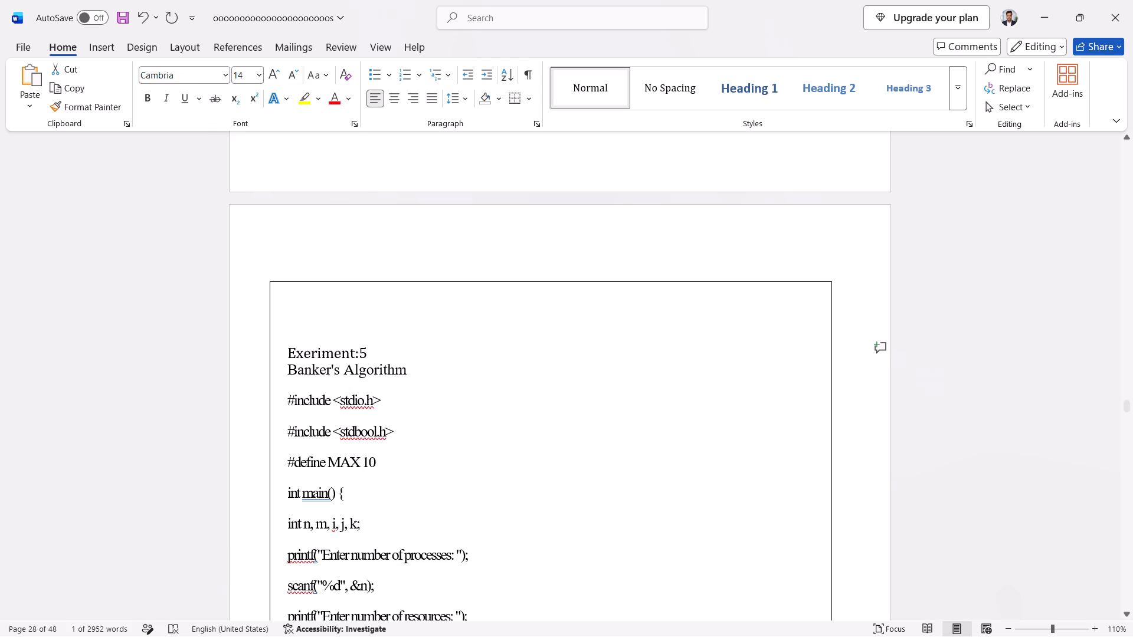
# Format the "Exeriment:5" line as Cambria (Body), size 20, bold and centred.
pyautogui.click(224, 74)
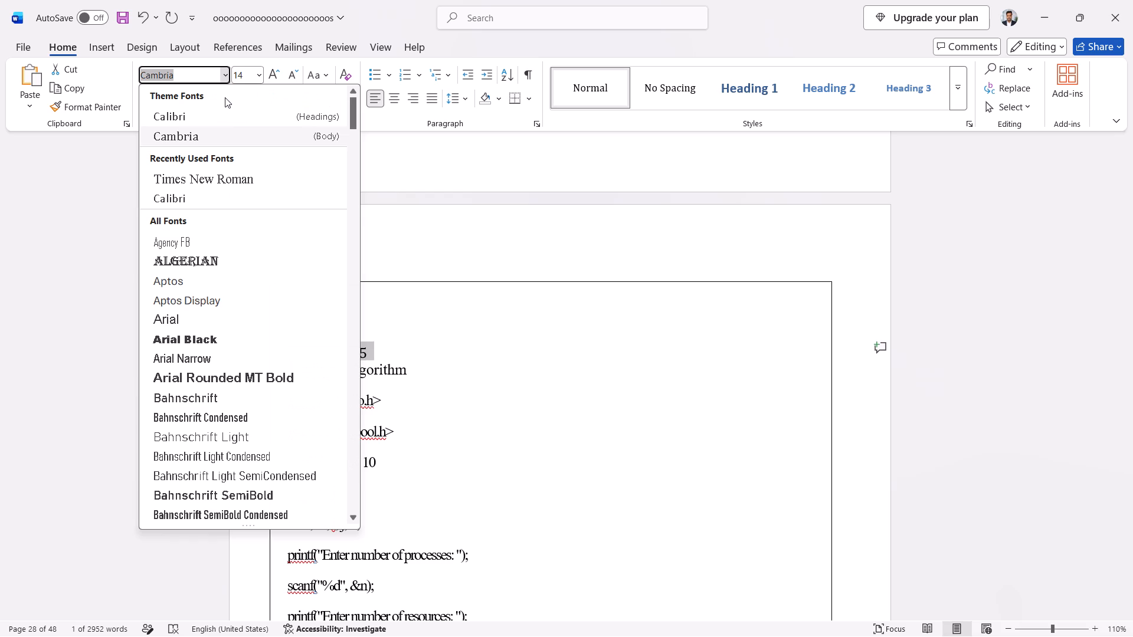
pyautogui.click(225, 136)
pyautogui.doubleClick(276, 74)
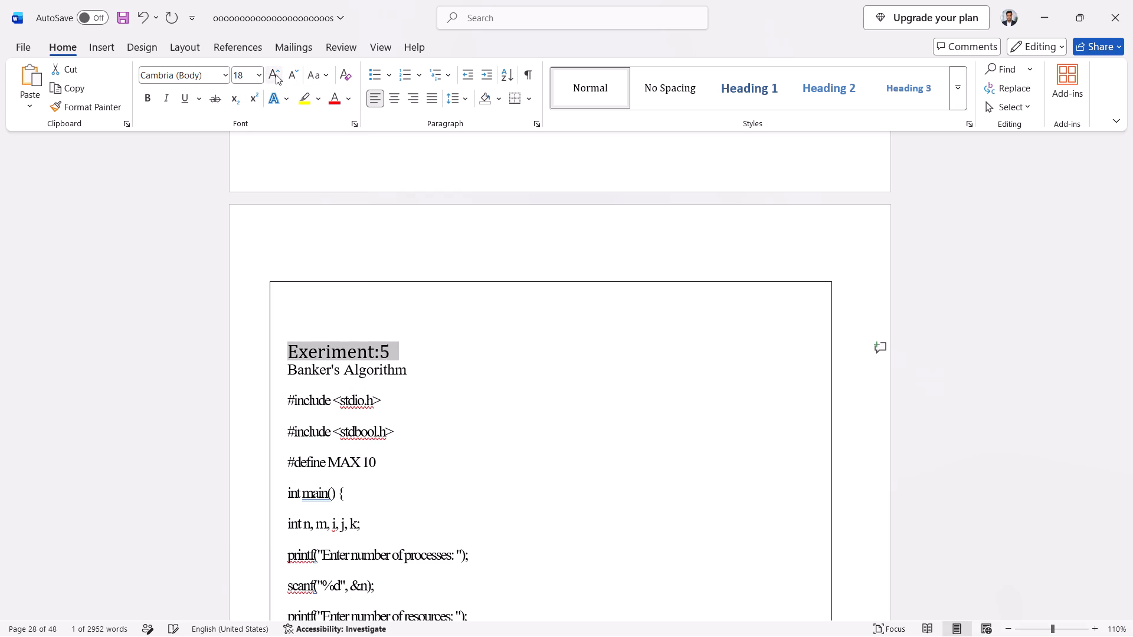
pyautogui.click(276, 74)
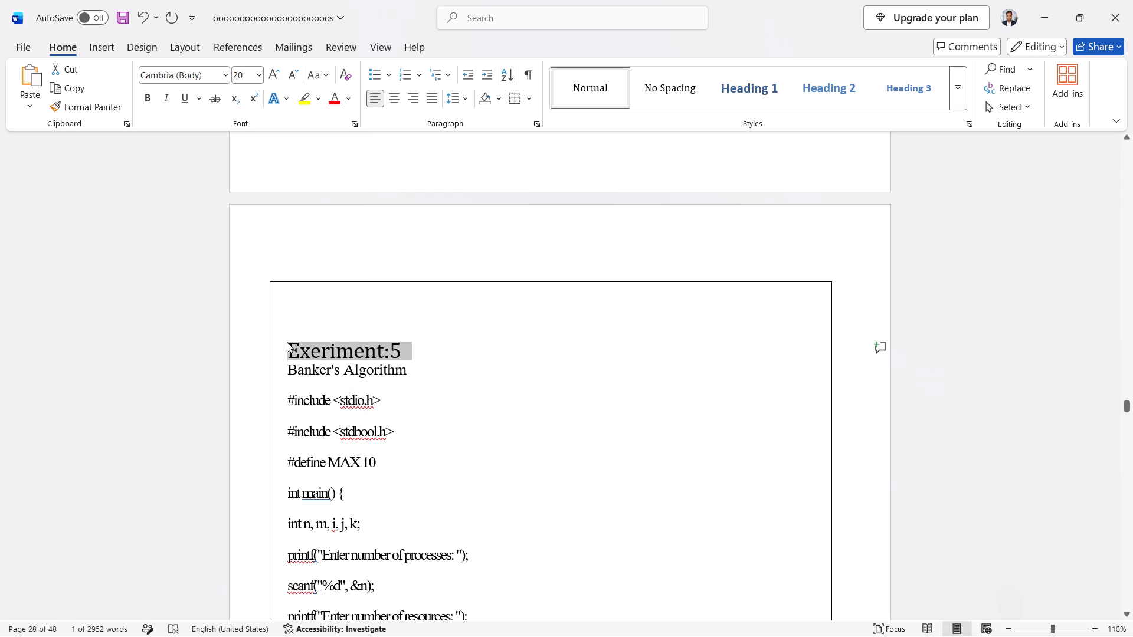
pyautogui.click(287, 342)
pyautogui.moveTo(287, 342); pyautogui.dragTo(410, 342)
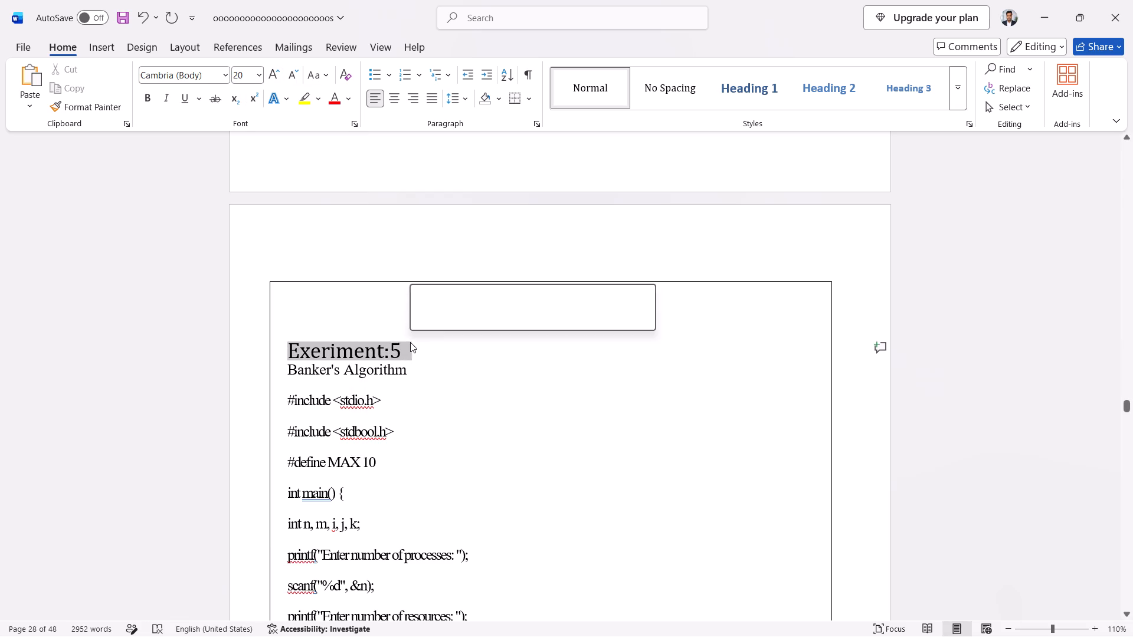
pyautogui.click(146, 101)
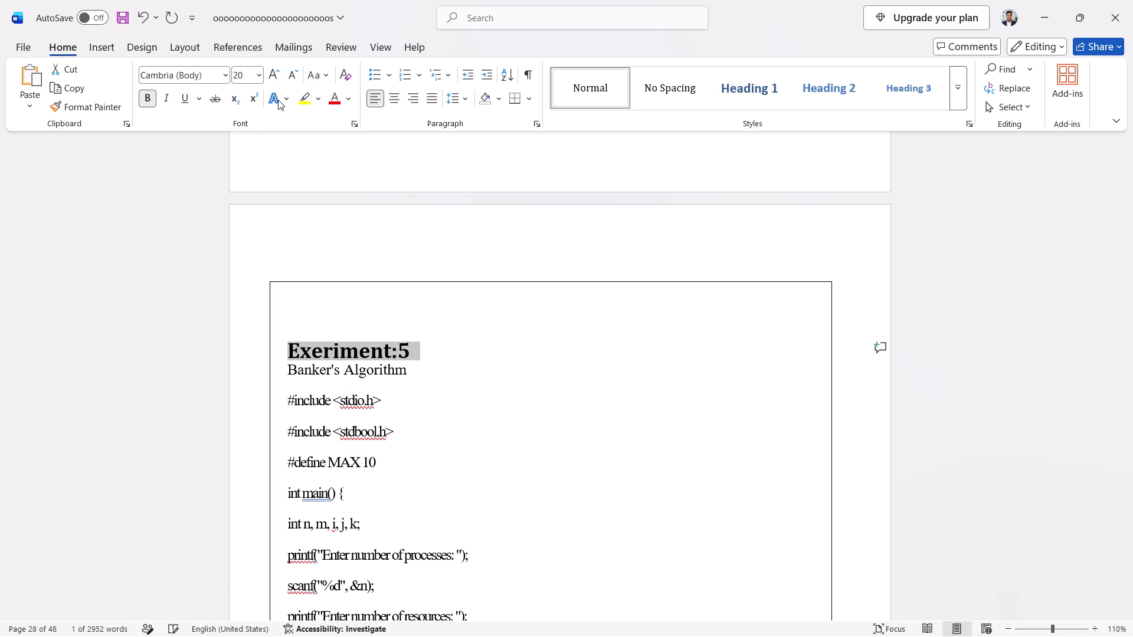
pyautogui.click(402, 100)
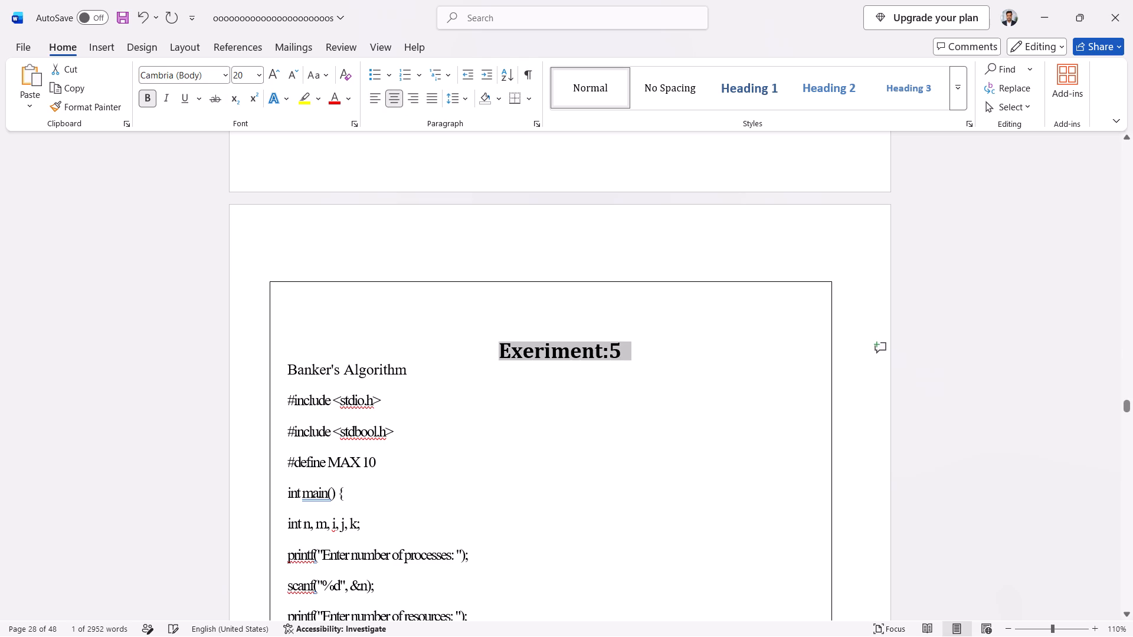
# Set the Banker's Algorithm heading to Cambria (Body) at size 16.
pyautogui.moveTo(289, 370); pyautogui.dragTo(417, 370)
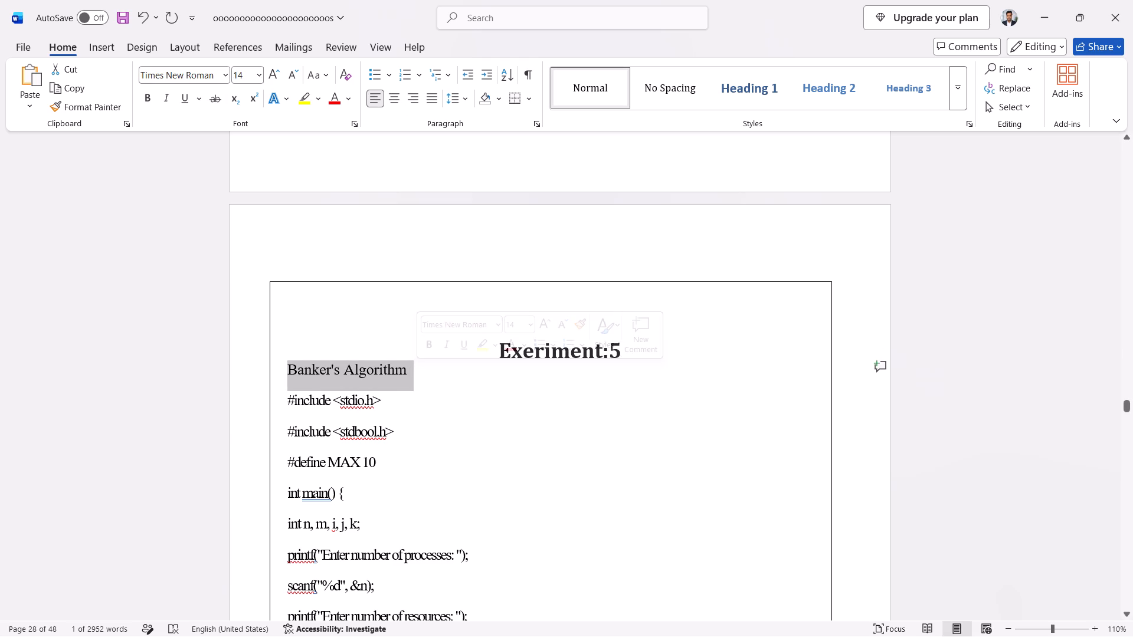
pyautogui.click(223, 76)
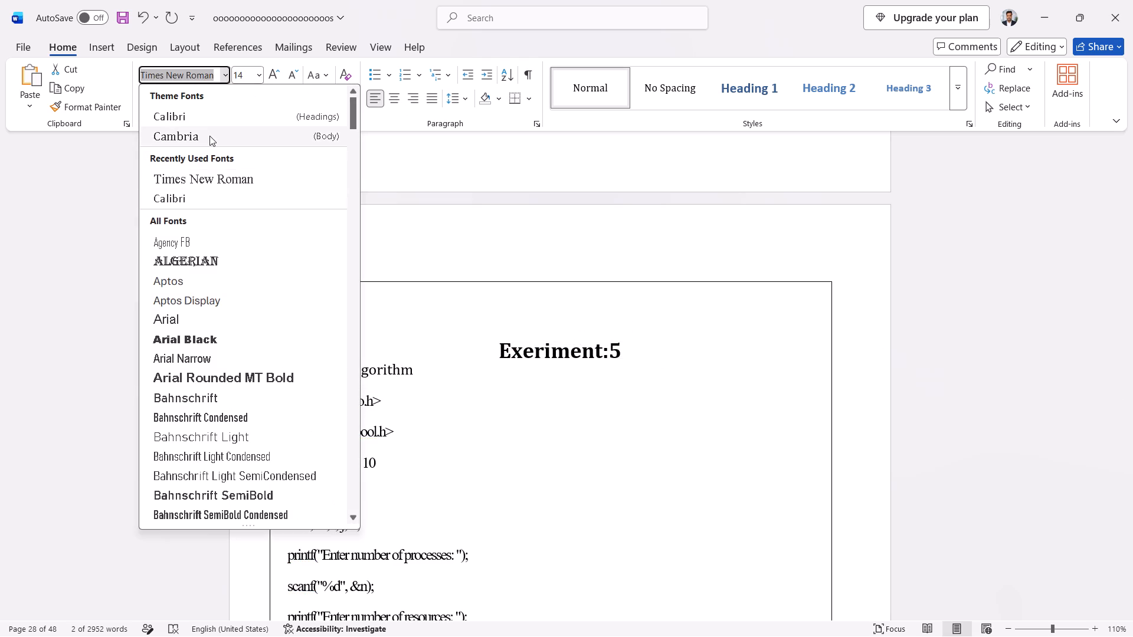
pyautogui.click(209, 136)
pyautogui.click(281, 75)
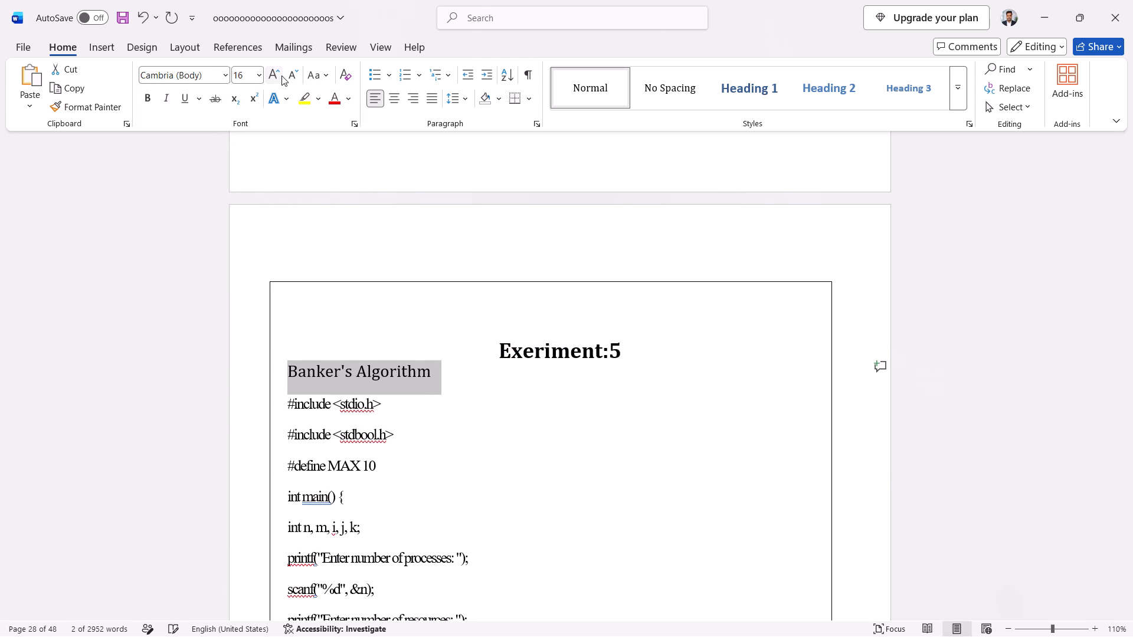
# Insert a blank line between the "Exeriment:5" title and the Banker's Algorithm heading.
pyautogui.click(382, 344)
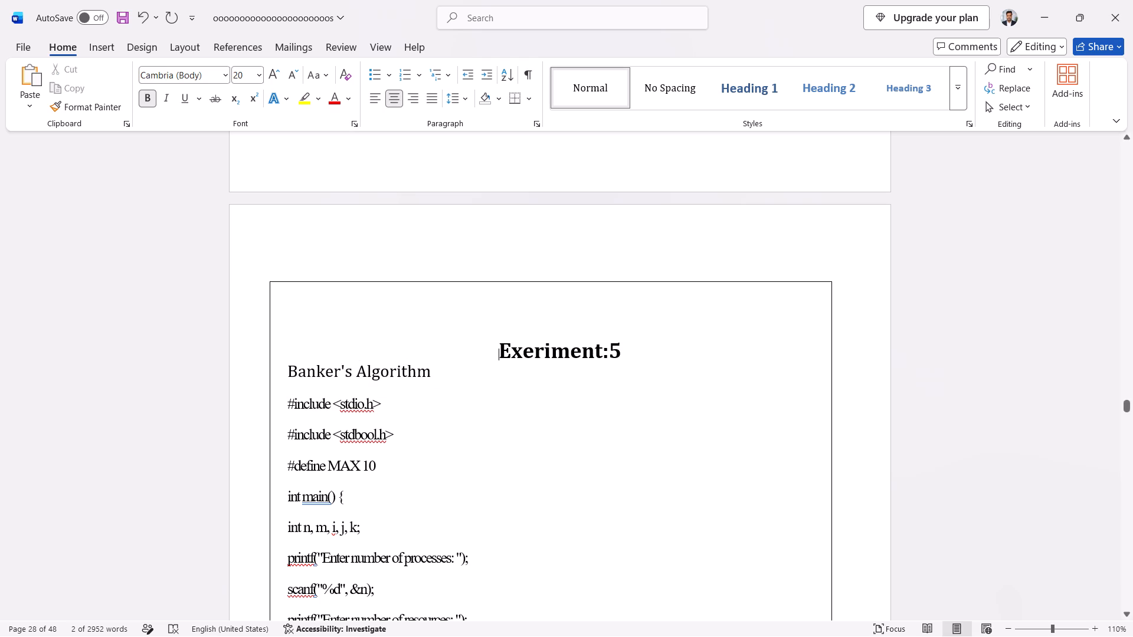
pyautogui.scroll(-1, 470, 393)
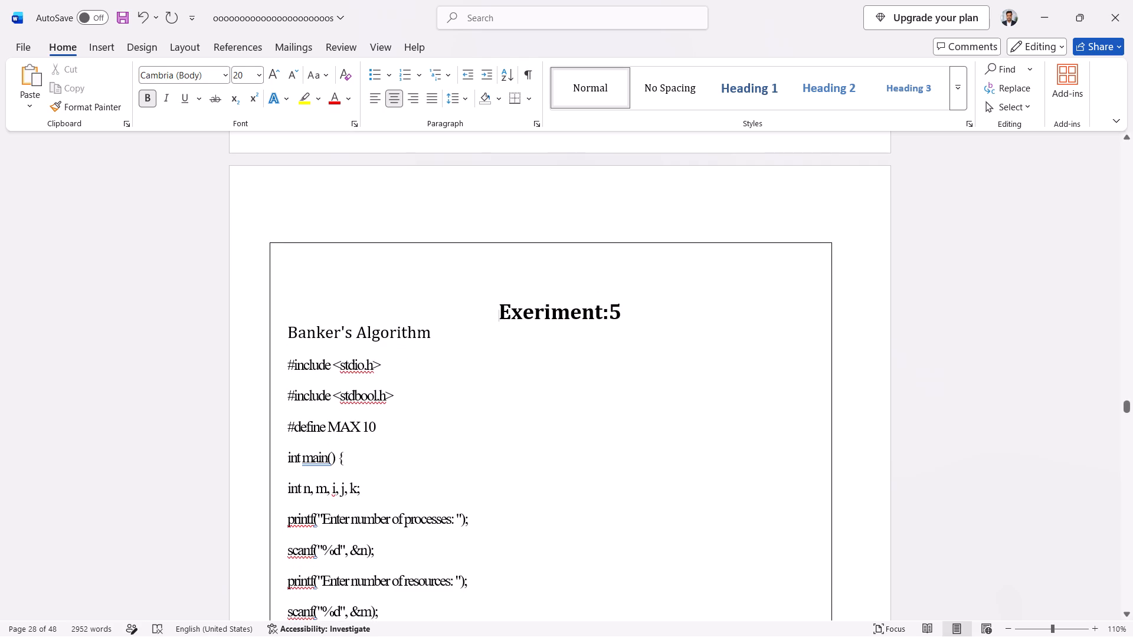
pyautogui.click(640, 315)
pyautogui.moveTo(639, 313); pyautogui.dragTo(634, 307)
pyautogui.click(629, 311)
pyautogui.scroll(-12, 629, 311)
pyautogui.scroll(12, 627, 311)
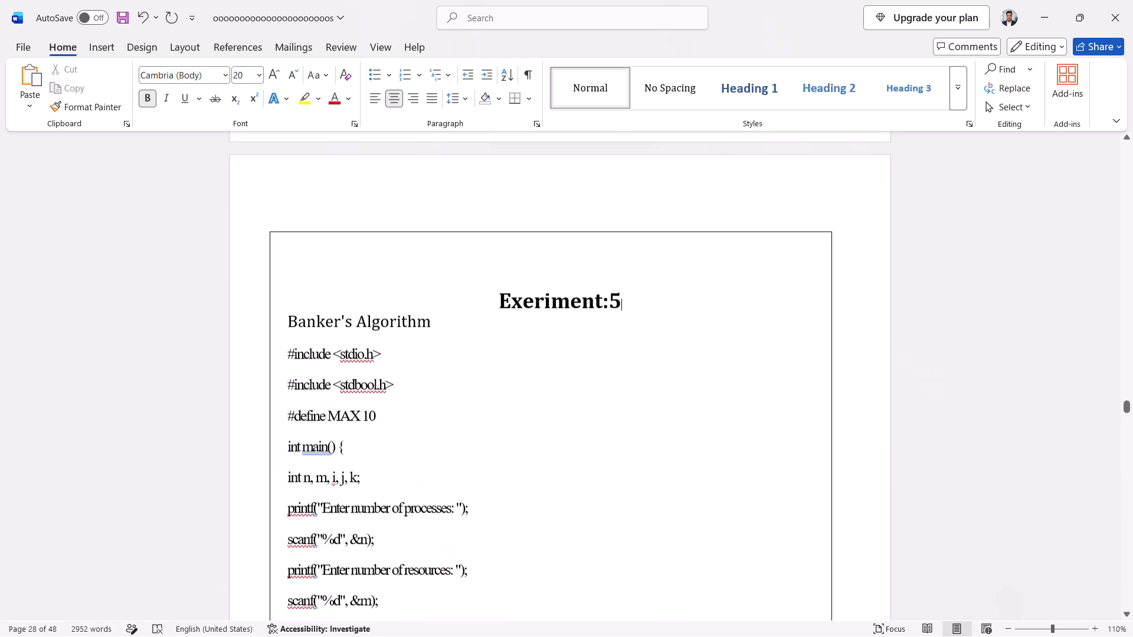
pyautogui.click(627, 311)
pyautogui.press('Return')
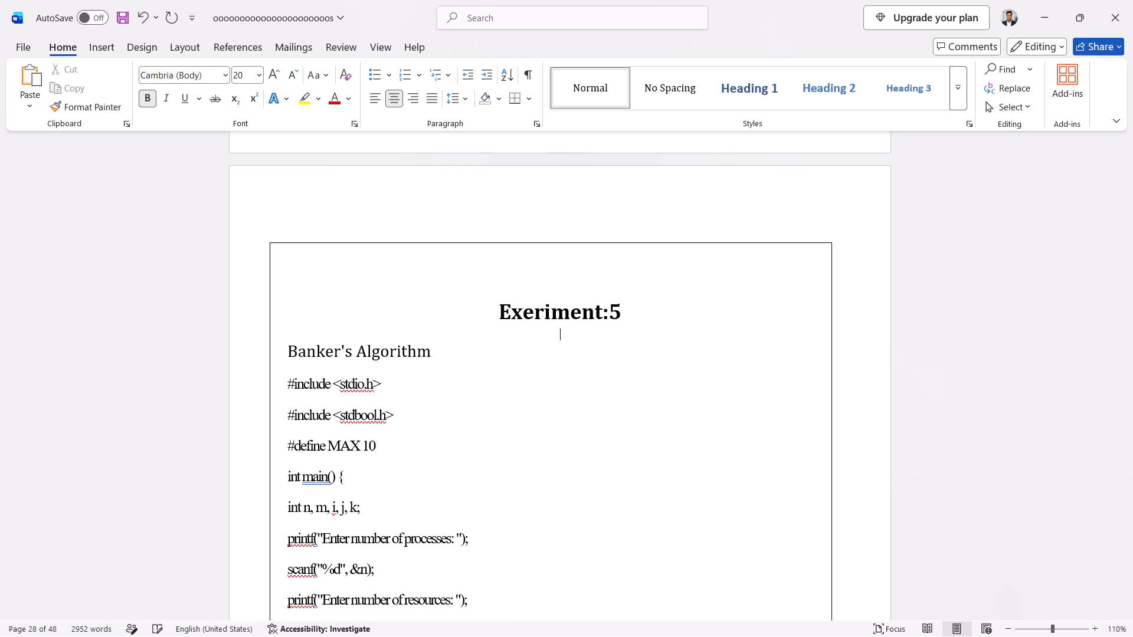
# Check the font, size and alignment of the earlier Resource Allocation Graph (RAG) heading for comparison.
pyautogui.scroll(-7, 627, 311)
pyautogui.scroll(10, 627, 311)
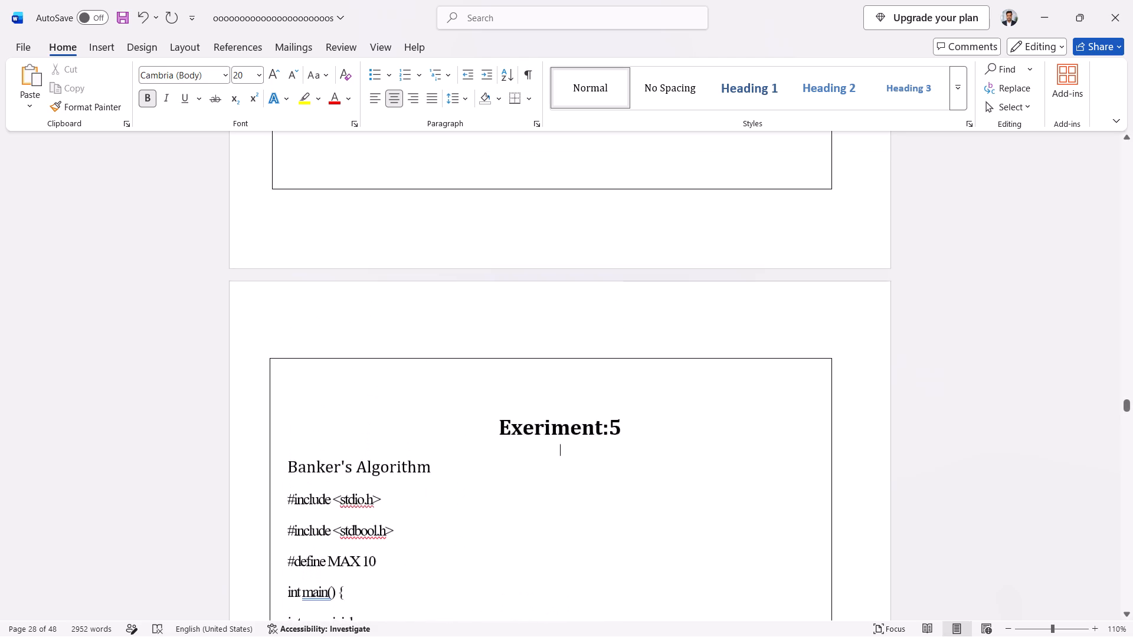
pyautogui.scroll(4, 627, 311)
pyautogui.moveTo(1124, 406); pyautogui.dragTo(1119, 381)
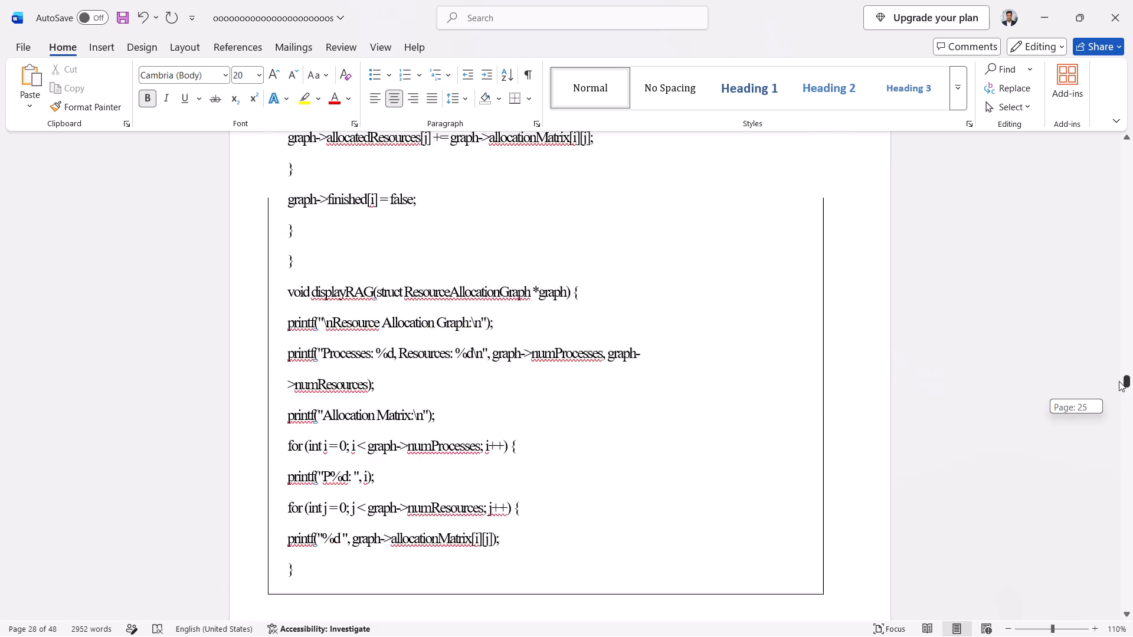
pyautogui.moveTo(1119, 381); pyautogui.dragTo(1115, 372)
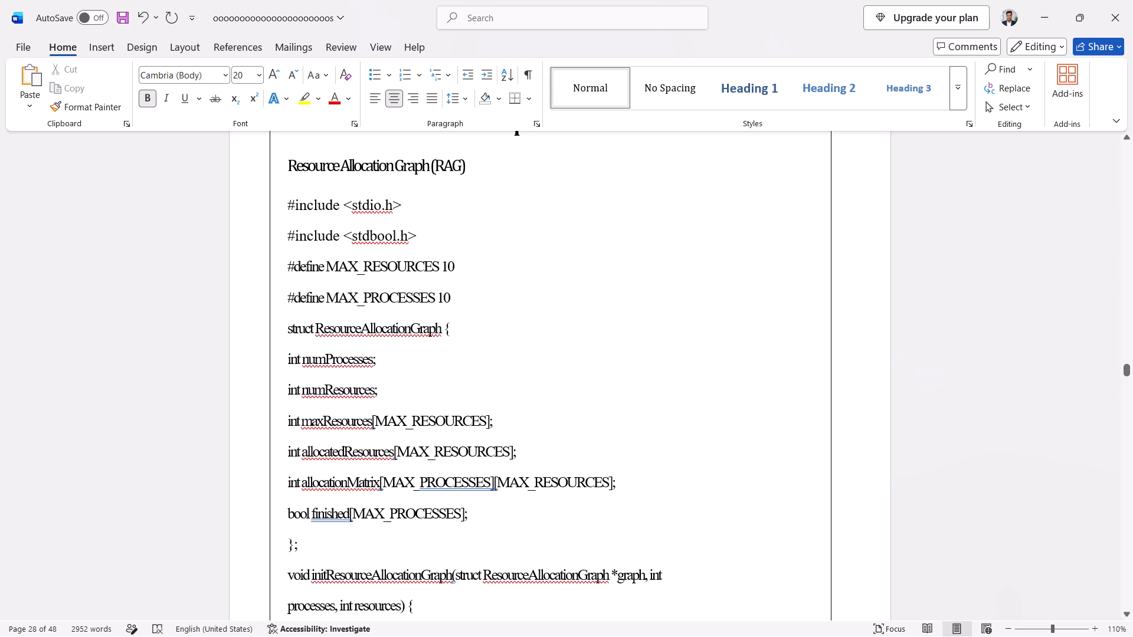
pyautogui.click(411, 166)
pyautogui.click(411, 166)
pyautogui.click(385, 169)
# Reapply the Cambria (Body) font to the Banker's Algorithm heading under "Exeriment:5".
pyautogui.moveTo(1127, 373); pyautogui.dragTo(1126, 411)
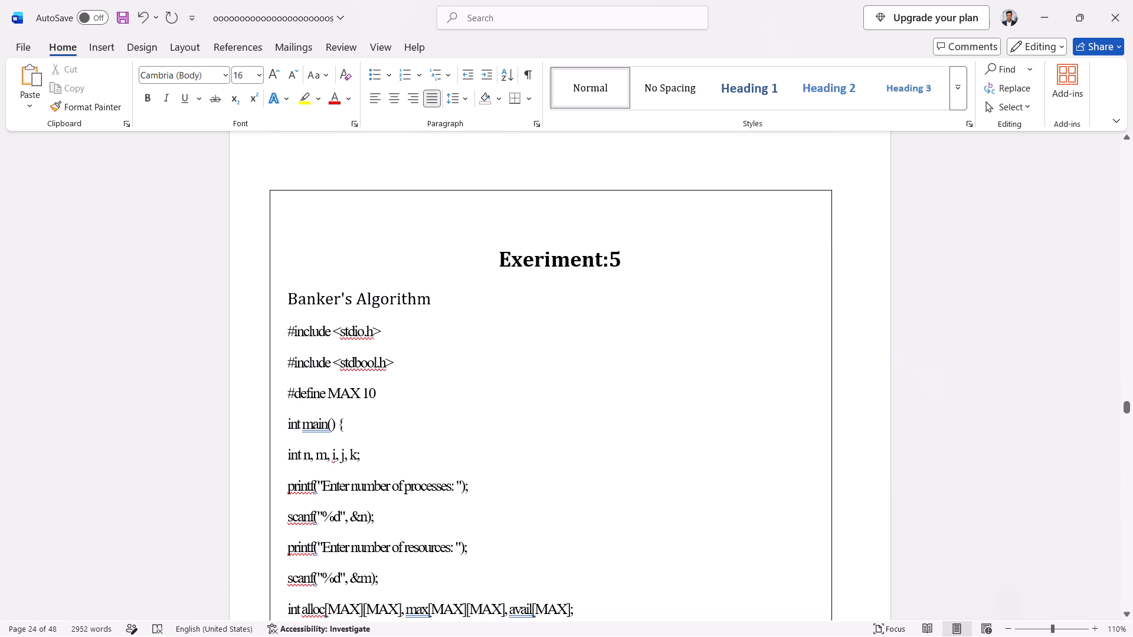
pyautogui.moveTo(431, 300); pyautogui.dragTo(297, 300)
pyautogui.click(224, 75)
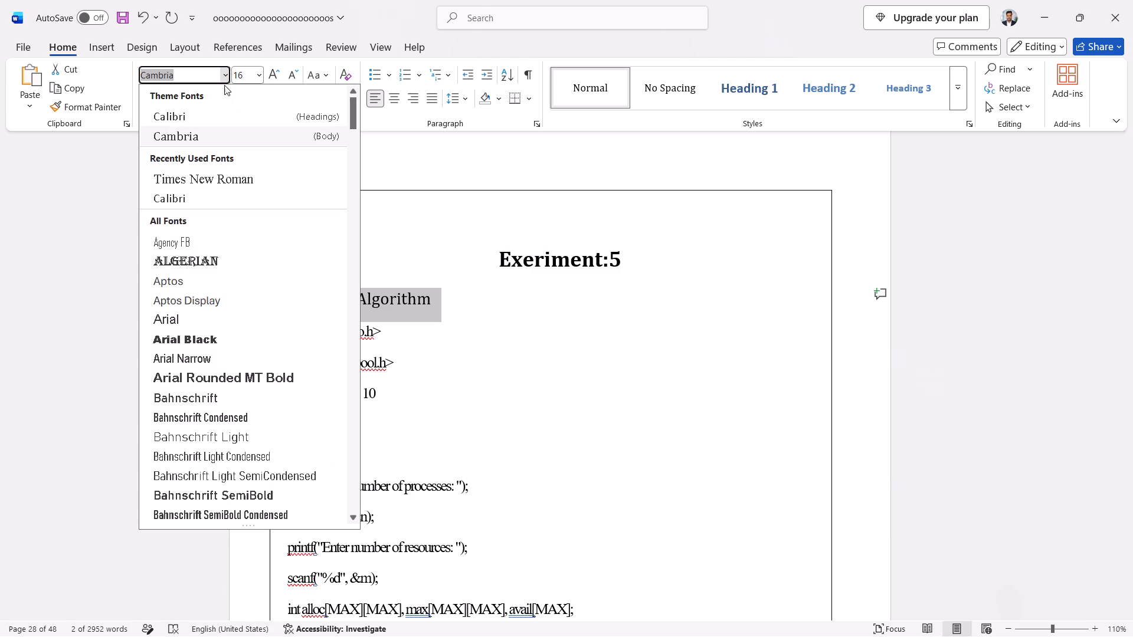
pyautogui.click(214, 139)
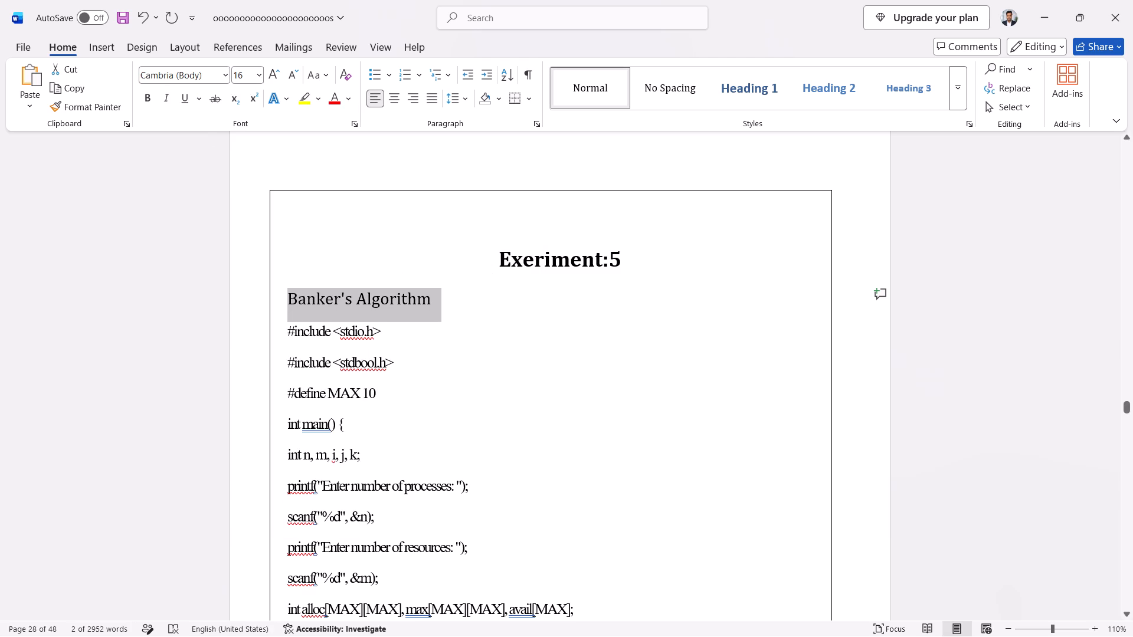
pyautogui.click(463, 327)
# Justify the Banker's Algorithm heading and all the code below it in the bordered text box.
pyautogui.scroll(-13, 463, 327)
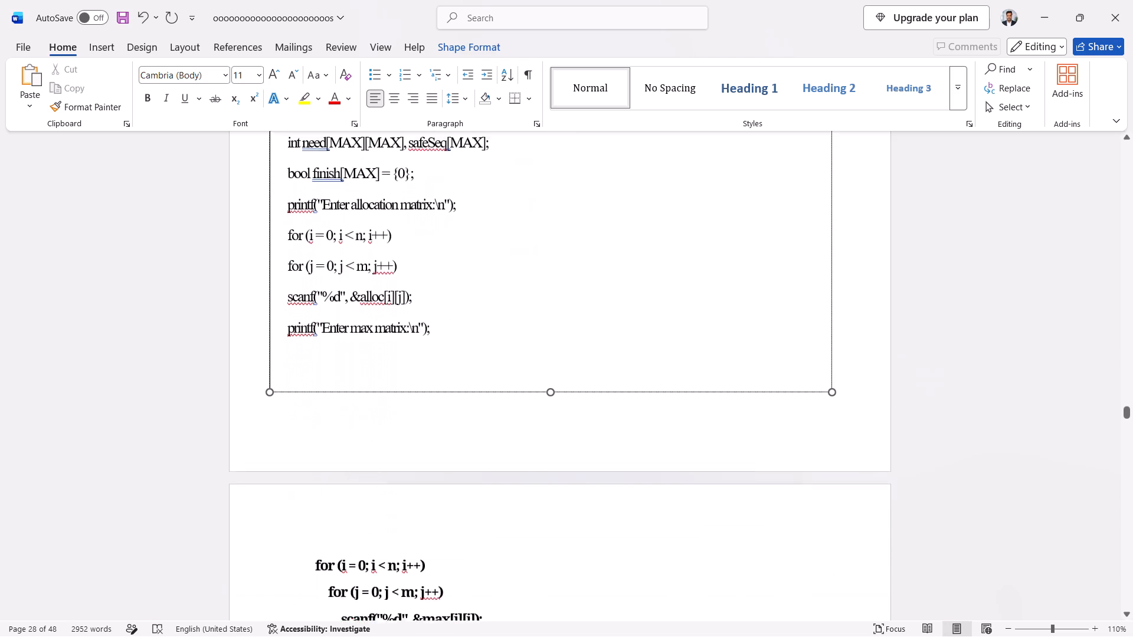
pyautogui.scroll(-2, 462, 327)
pyautogui.scroll(3, 462, 327)
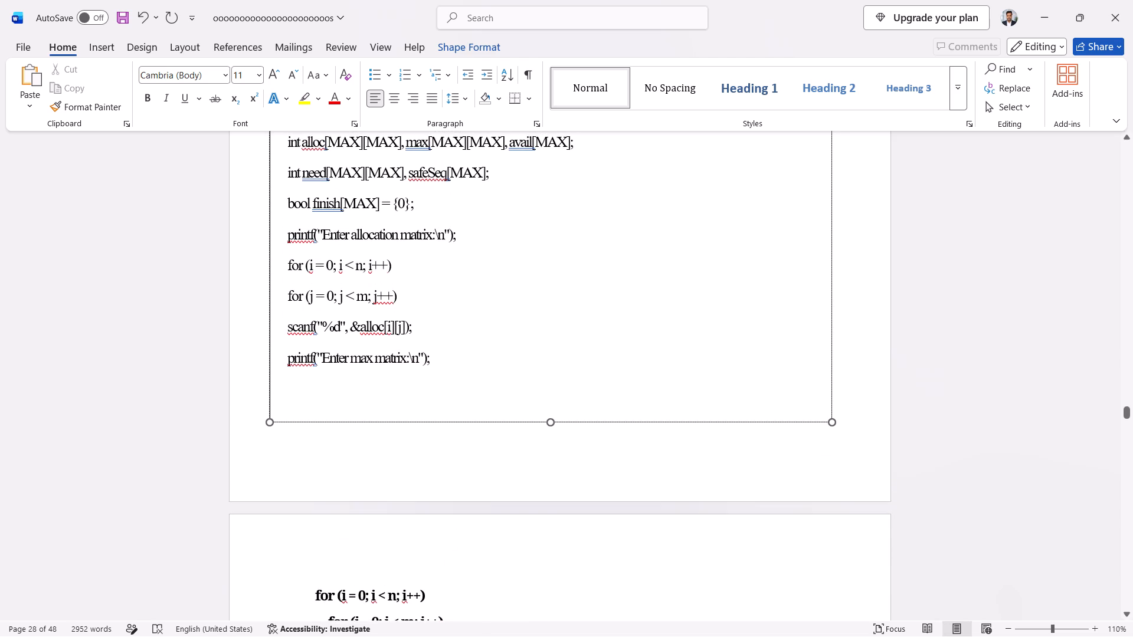
pyautogui.moveTo(450, 359); pyautogui.dragTo(389, 351)
pyautogui.moveTo(436, 360); pyautogui.dragTo(309, 277)
pyautogui.scroll(4, 365, 321)
pyautogui.scroll(3, 316, 290)
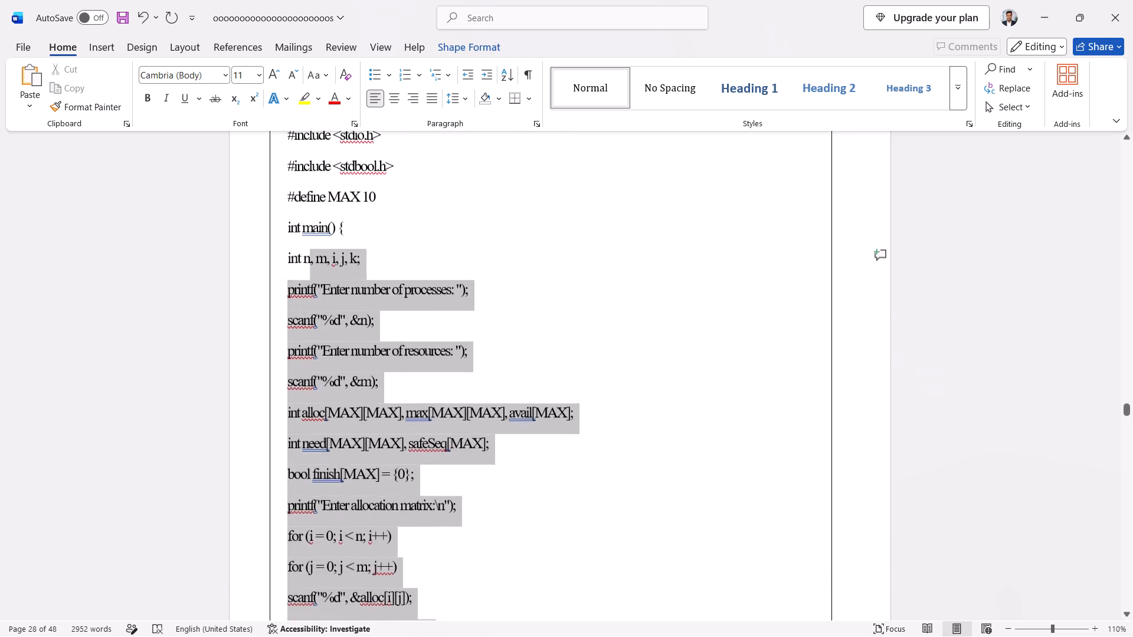
pyautogui.moveTo(309, 277); pyautogui.dragTo(291, 266)
pyautogui.scroll(4, 307, 274)
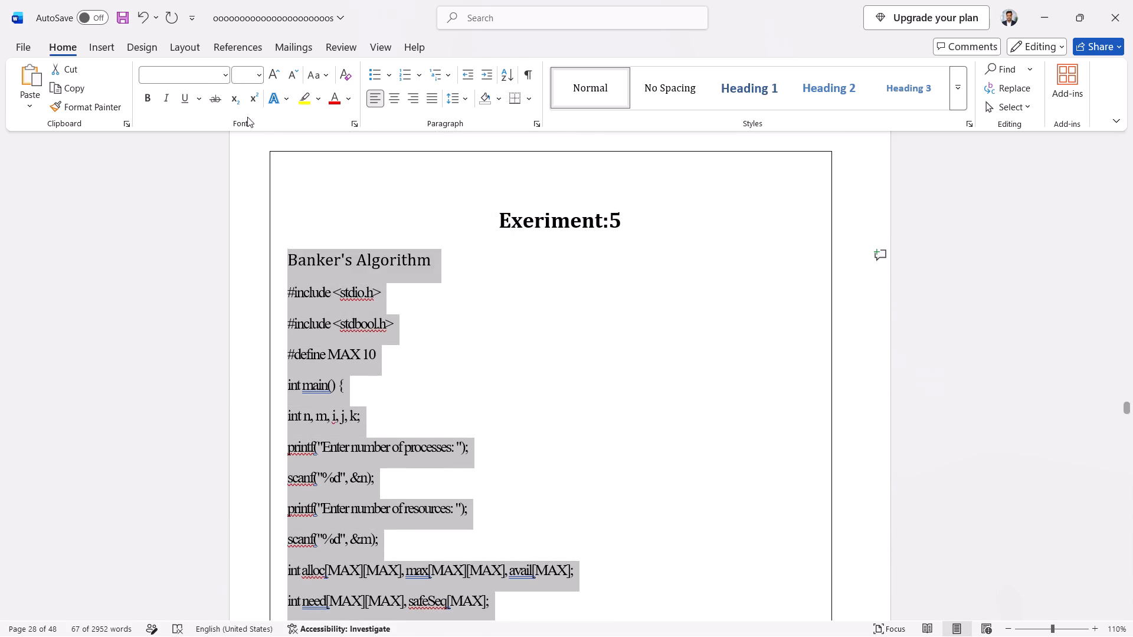
pyautogui.click(428, 101)
pyautogui.click(451, 260)
# Draw a text box about 18.5 cm wide and 12.5 cm tall over the Banker's Algorithm code continuing on page 29.
pyautogui.scroll(-19, 451, 260)
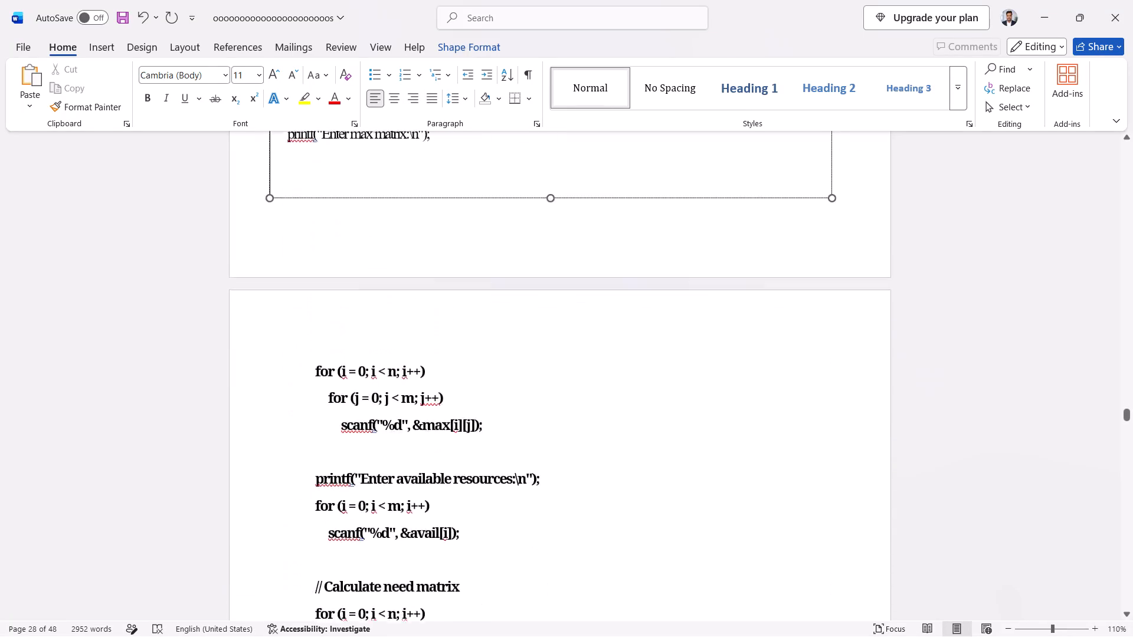
pyautogui.scroll(-7, 449, 260)
pyautogui.scroll(-5, 686, 401)
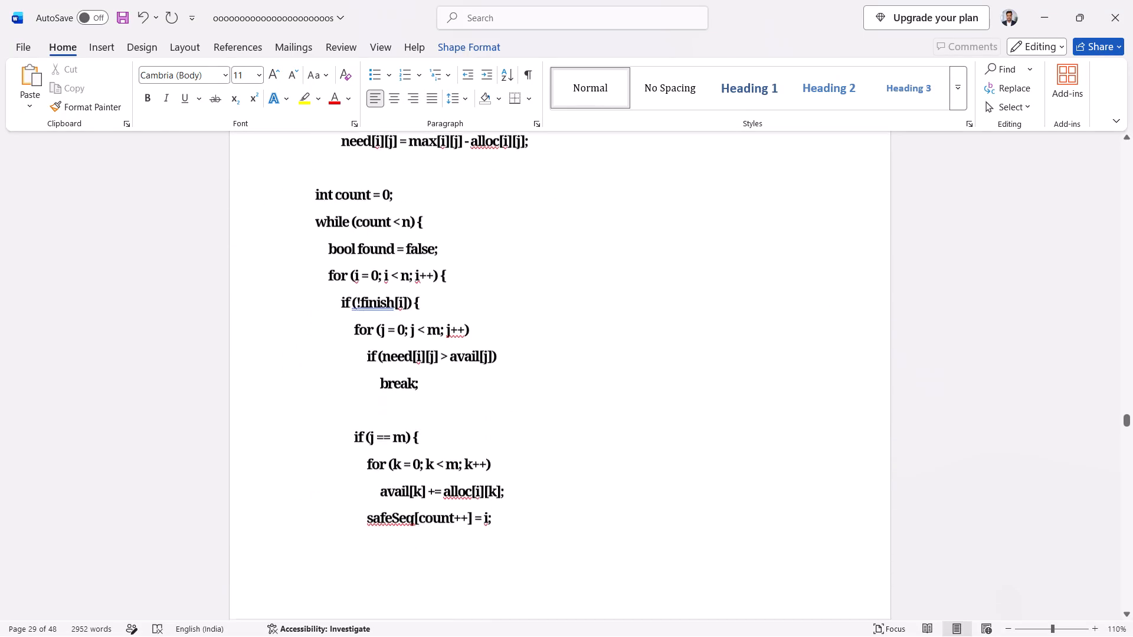
pyautogui.scroll(-5, 684, 398)
pyautogui.scroll(17, 682, 392)
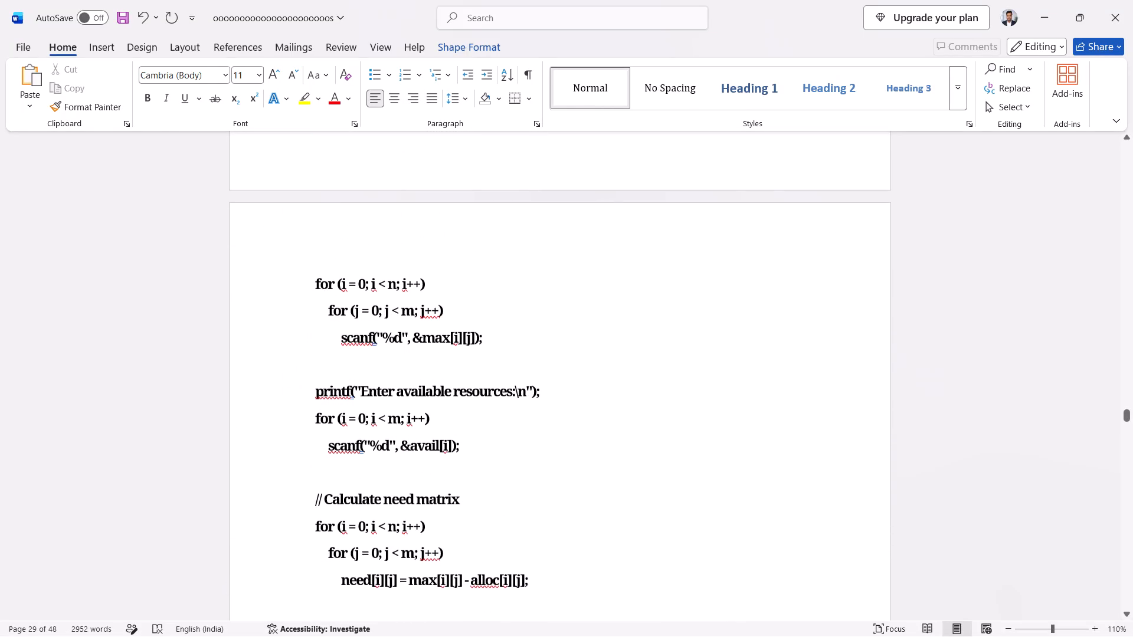
pyautogui.click(311, 290)
pyautogui.click(269, 276)
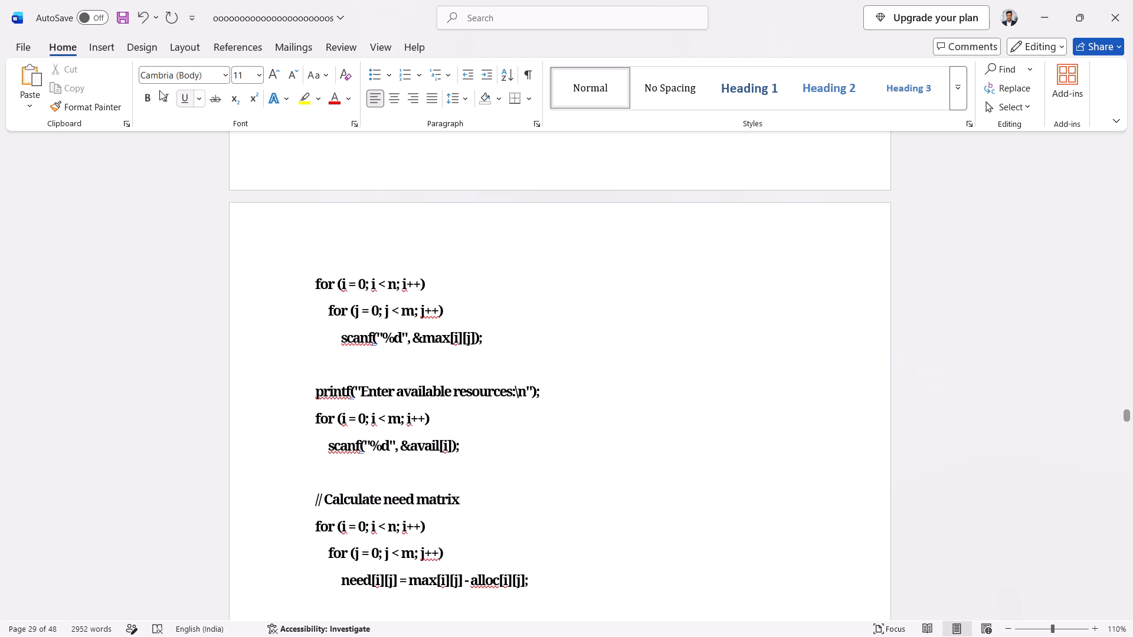
pyautogui.click(100, 50)
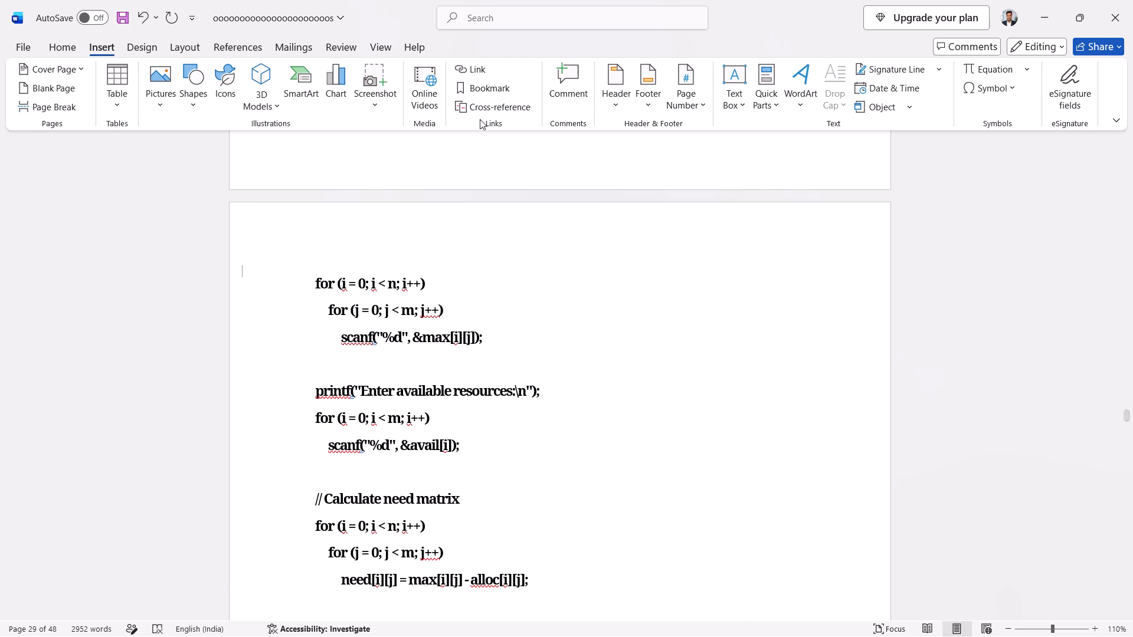
pyautogui.click(751, 94)
pyautogui.click(741, 110)
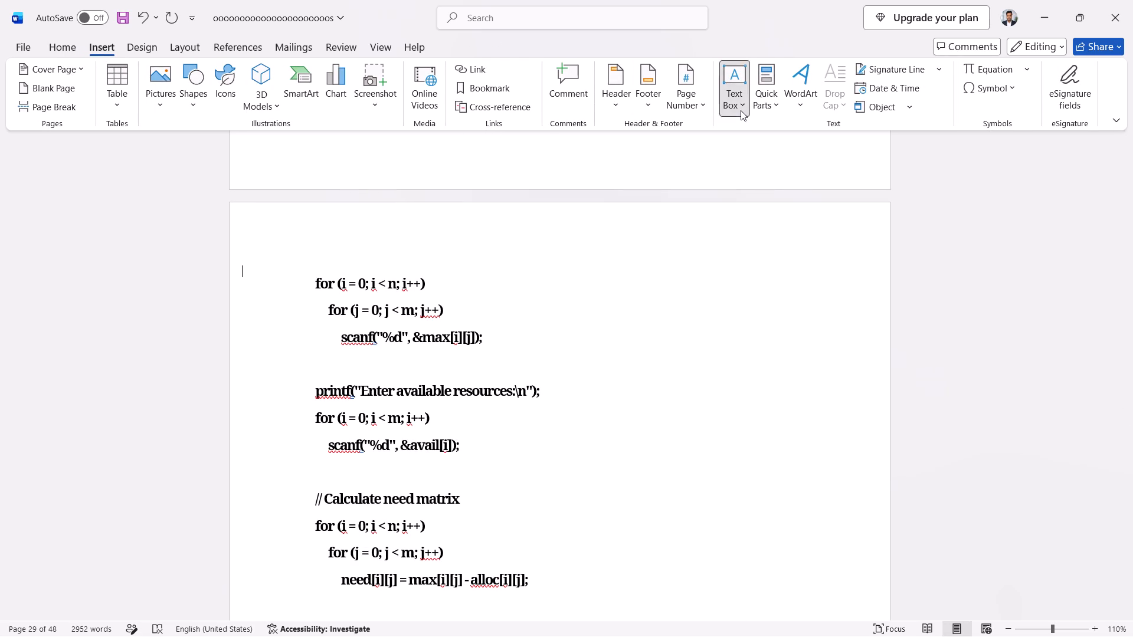
pyautogui.click(805, 442)
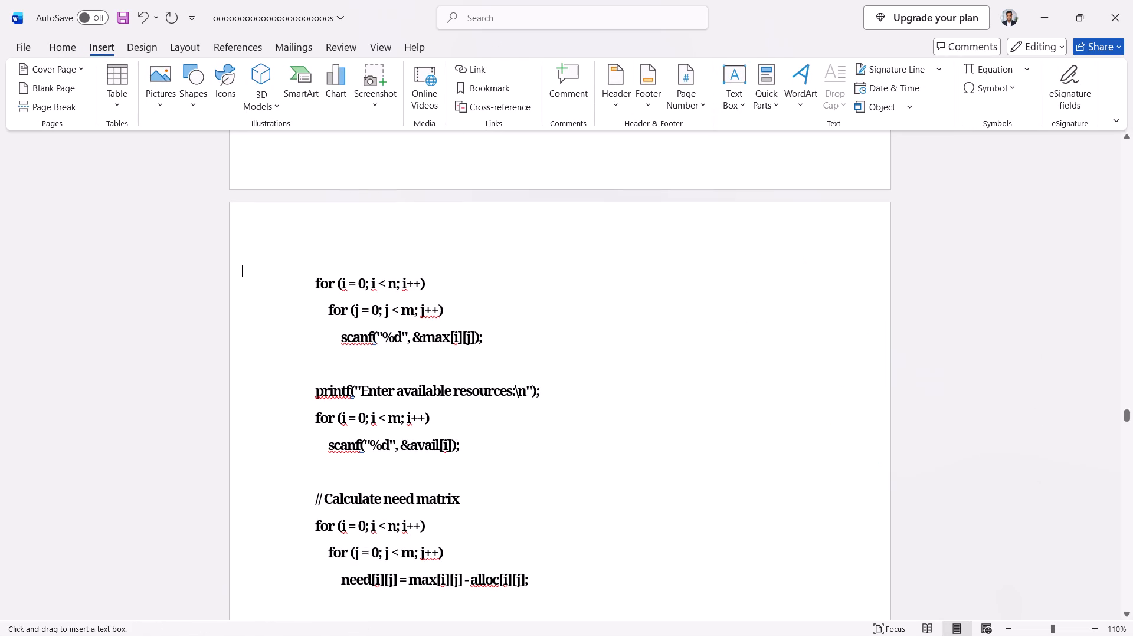
pyautogui.moveTo(267, 253); pyautogui.dragTo(837, 636)
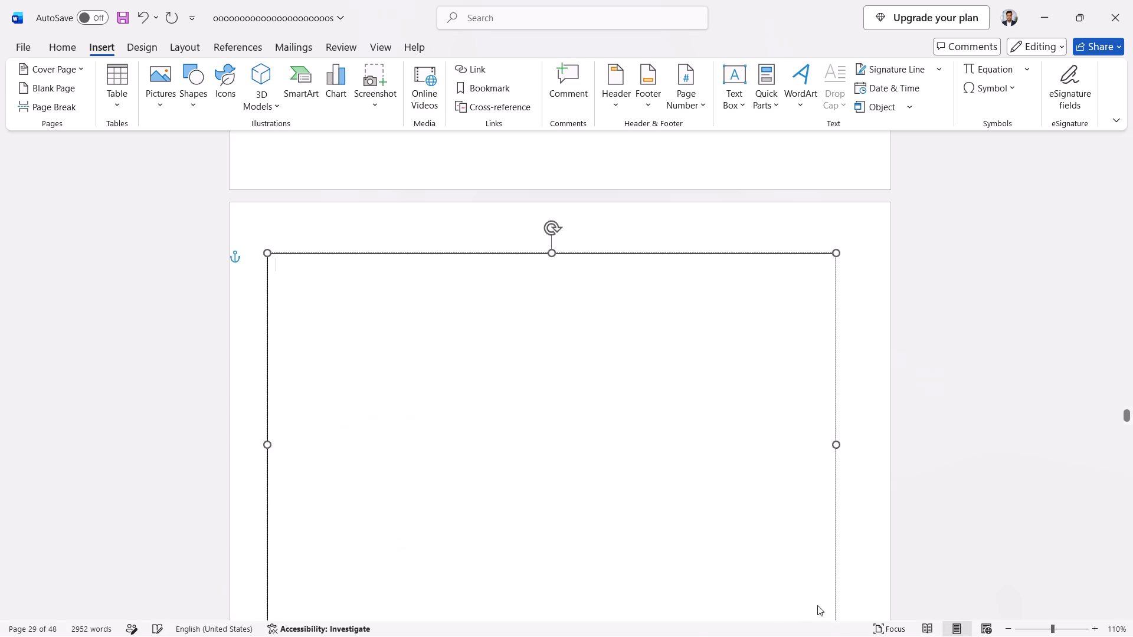
# Extend the new text box down to near the bottom of page 29, about 24.7 cm tall.
pyautogui.scroll(-7, 743, 495)
pyautogui.moveTo(548, 365); pyautogui.dragTo(548, 365)
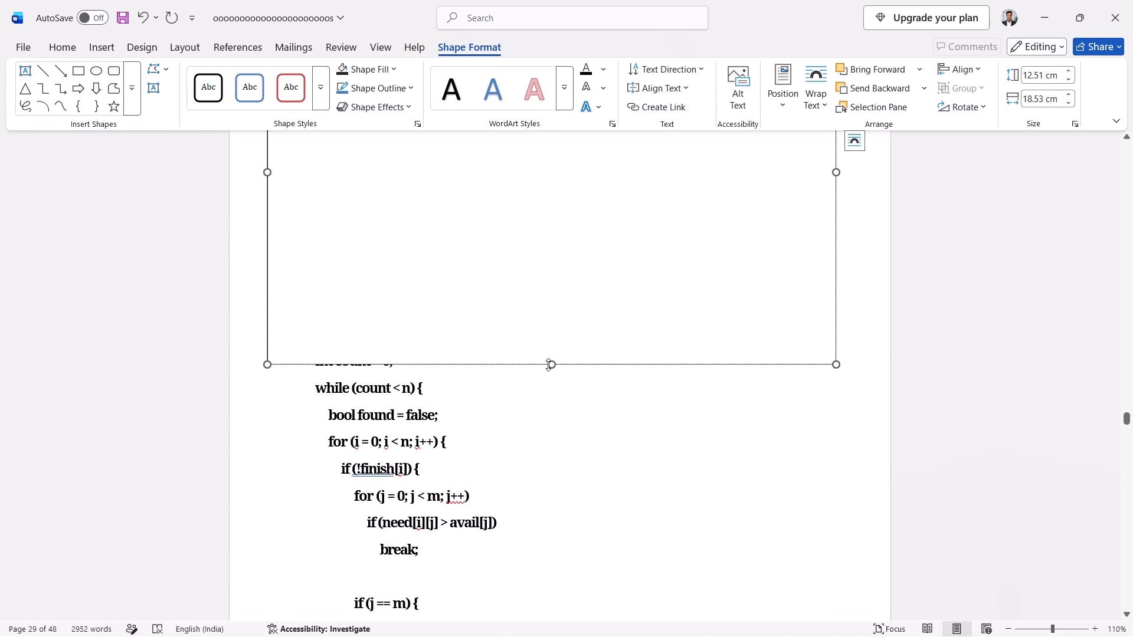
pyautogui.moveTo(548, 365); pyautogui.dragTo(583, 598)
pyautogui.scroll(-5, 575, 555)
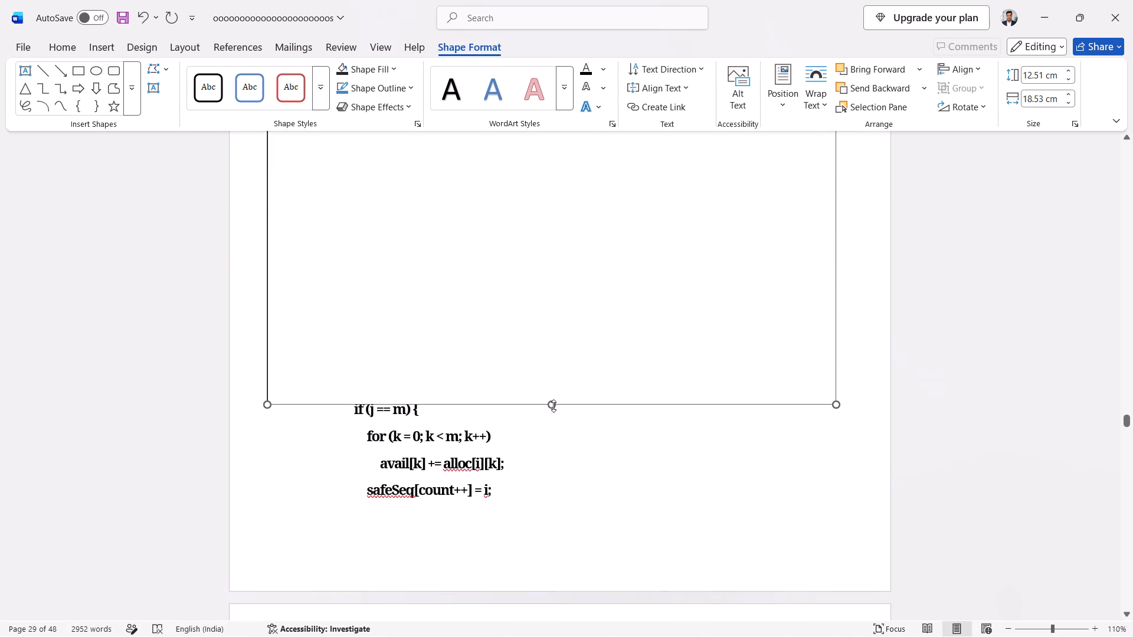
pyautogui.moveTo(552, 405); pyautogui.dragTo(552, 543)
pyautogui.scroll(-4, 546, 513)
pyautogui.scroll(4, 544, 499)
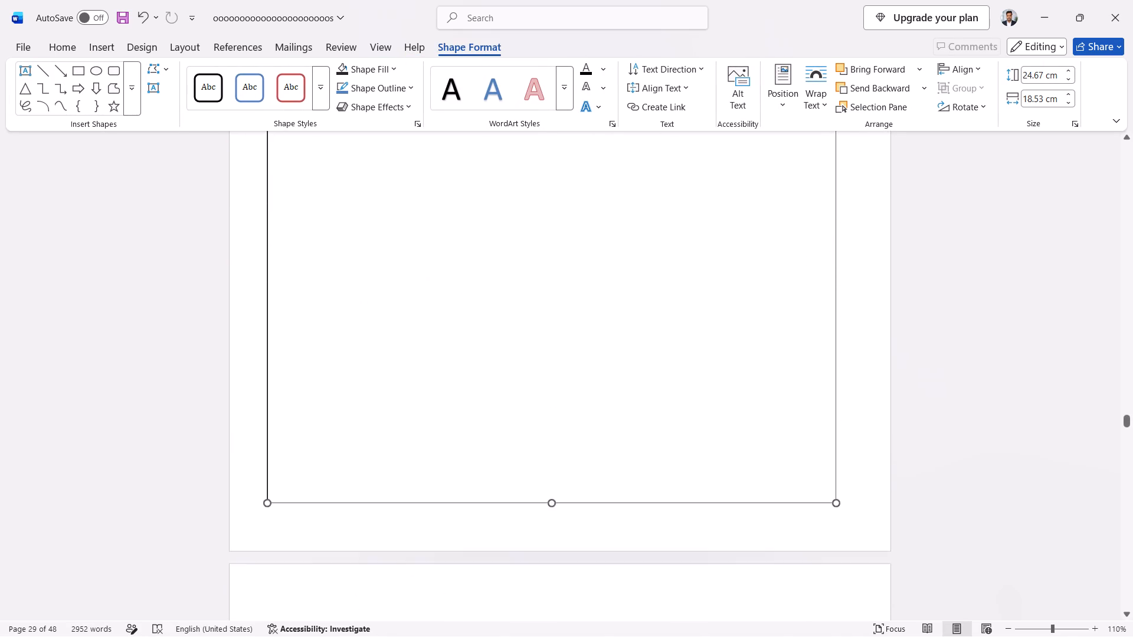
pyautogui.scroll(-12, 544, 494)
pyautogui.scroll(12, 544, 491)
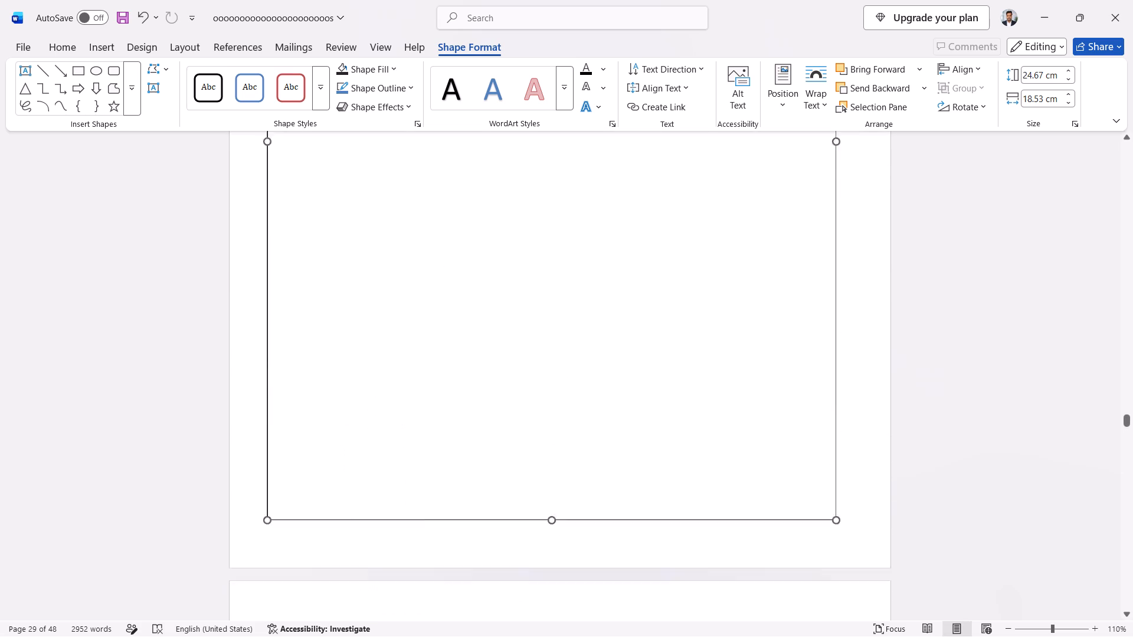
# Apply the Moderate margins preset to the section containing page 29.
pyautogui.scroll(13, 544, 490)
pyautogui.click(367, 275)
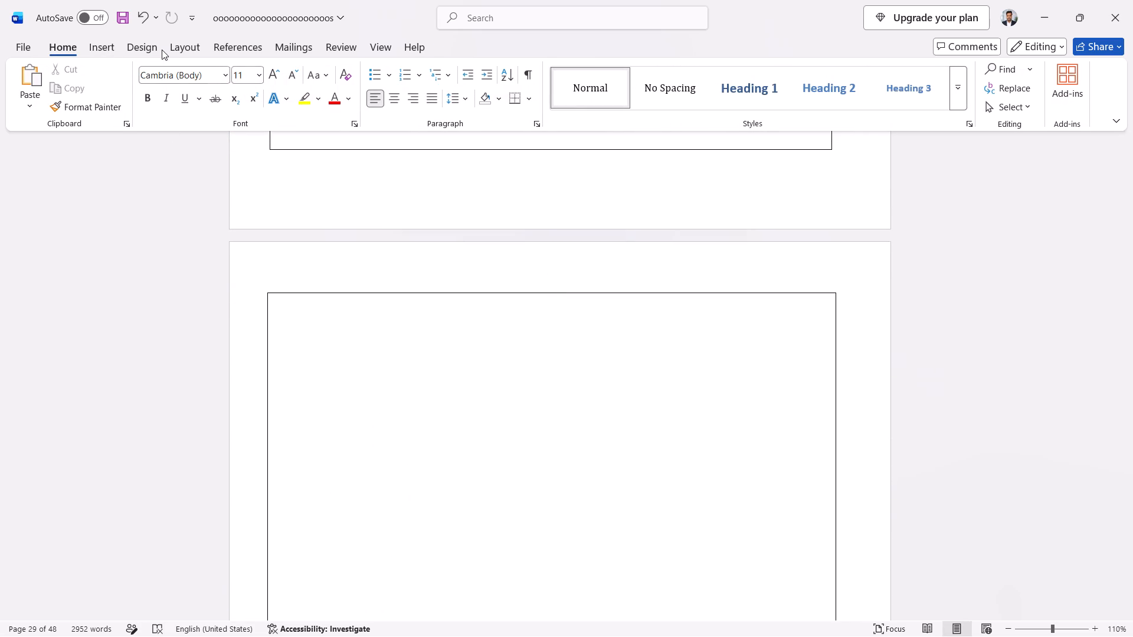
pyautogui.click(179, 47)
pyautogui.click(39, 100)
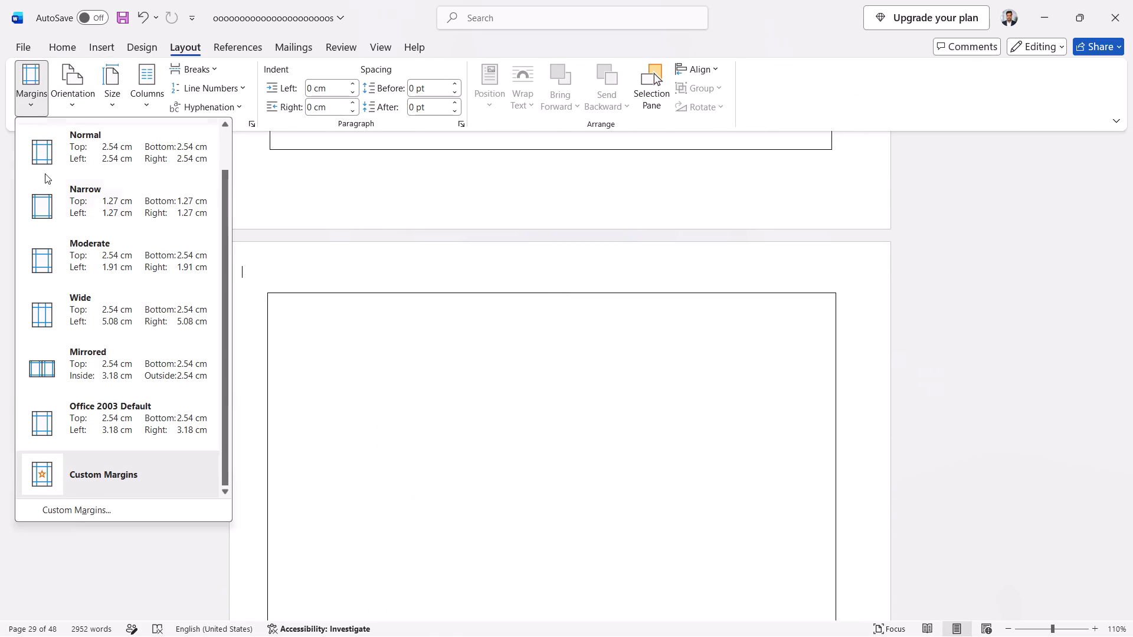
pyautogui.click(66, 263)
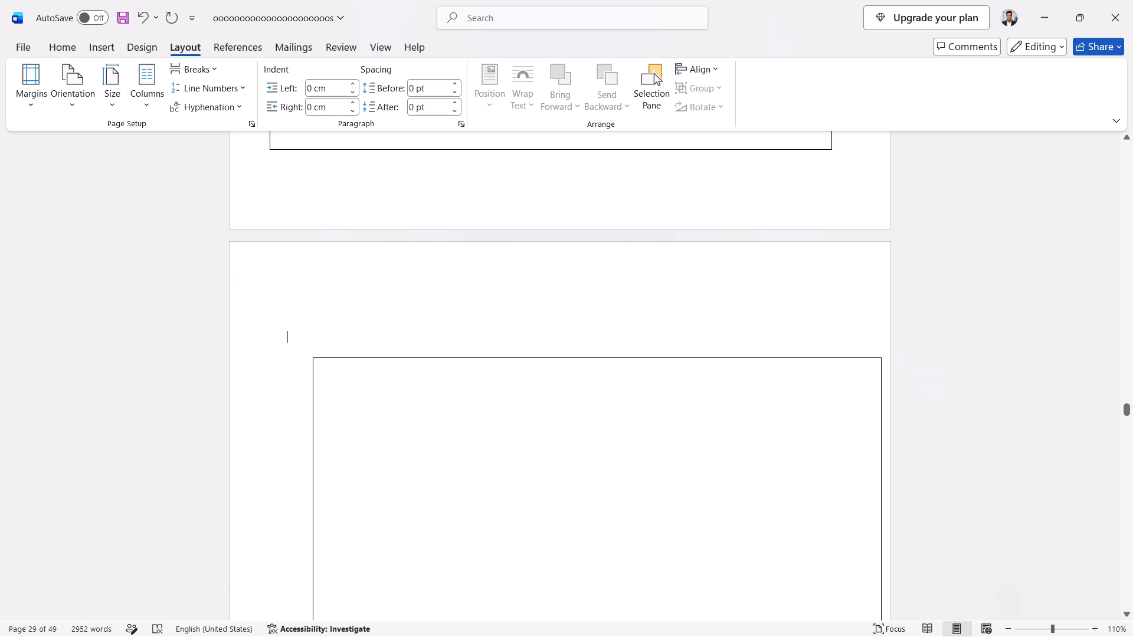
# Move the page 29 text box up and across so its edge aligns with the left text margin.
pyautogui.moveTo(391, 357); pyautogui.dragTo(353, 278)
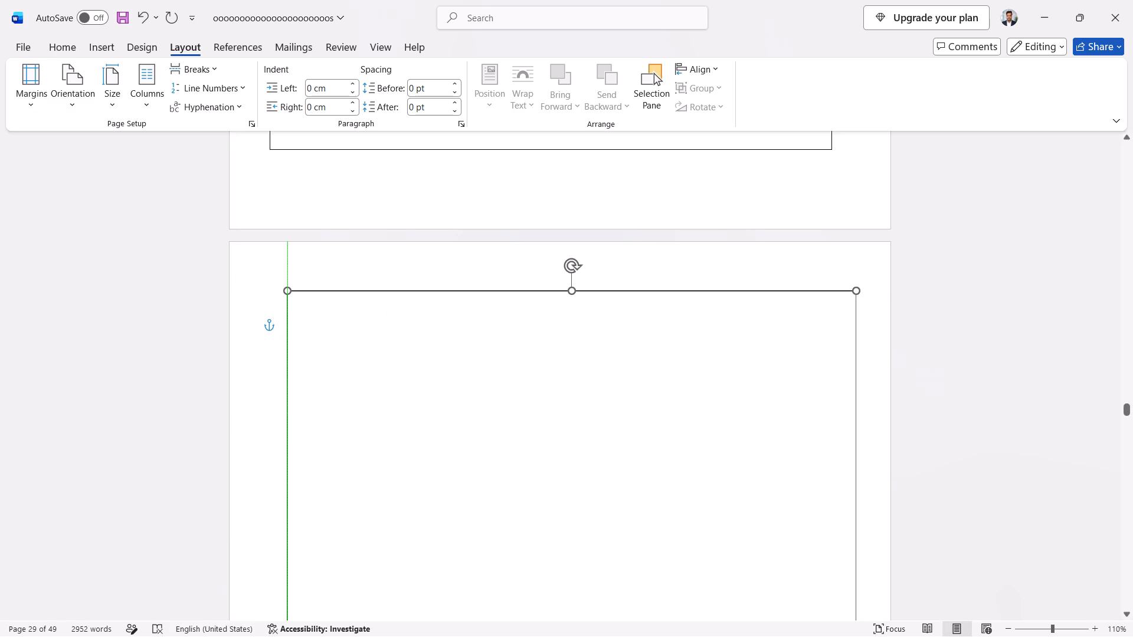
pyautogui.moveTo(353, 278); pyautogui.dragTo(353, 327)
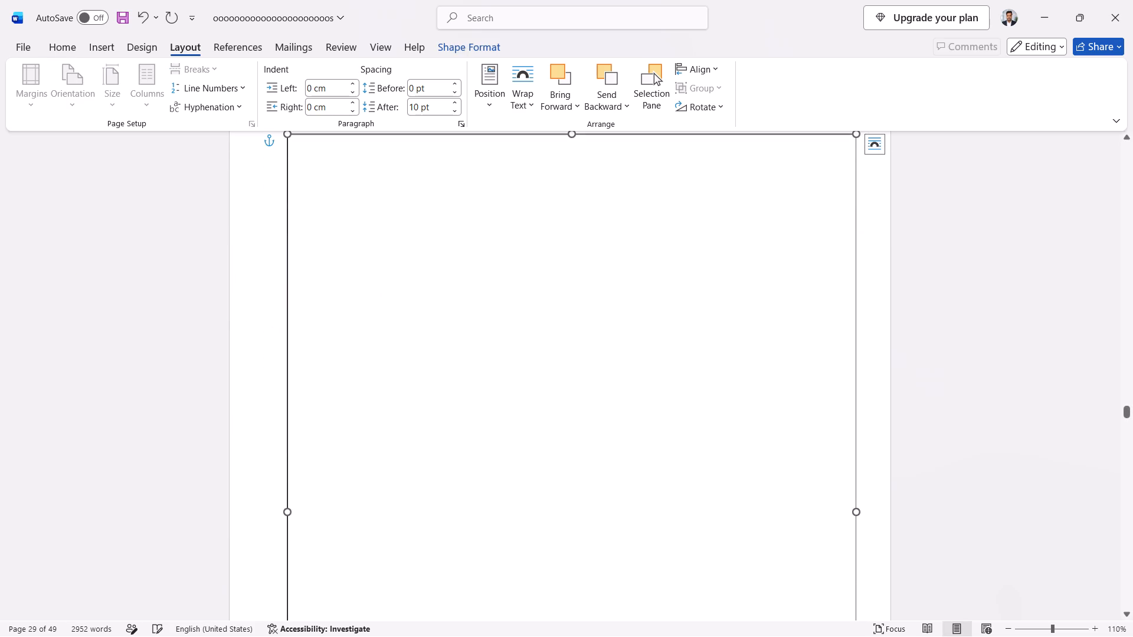
# Adjust the left and right edges of the page 29 text box to line up with the previous page's bordered box.
pyautogui.scroll(-3, 306, 405)
pyautogui.moveTo(286, 400); pyautogui.dragTo(285, 400)
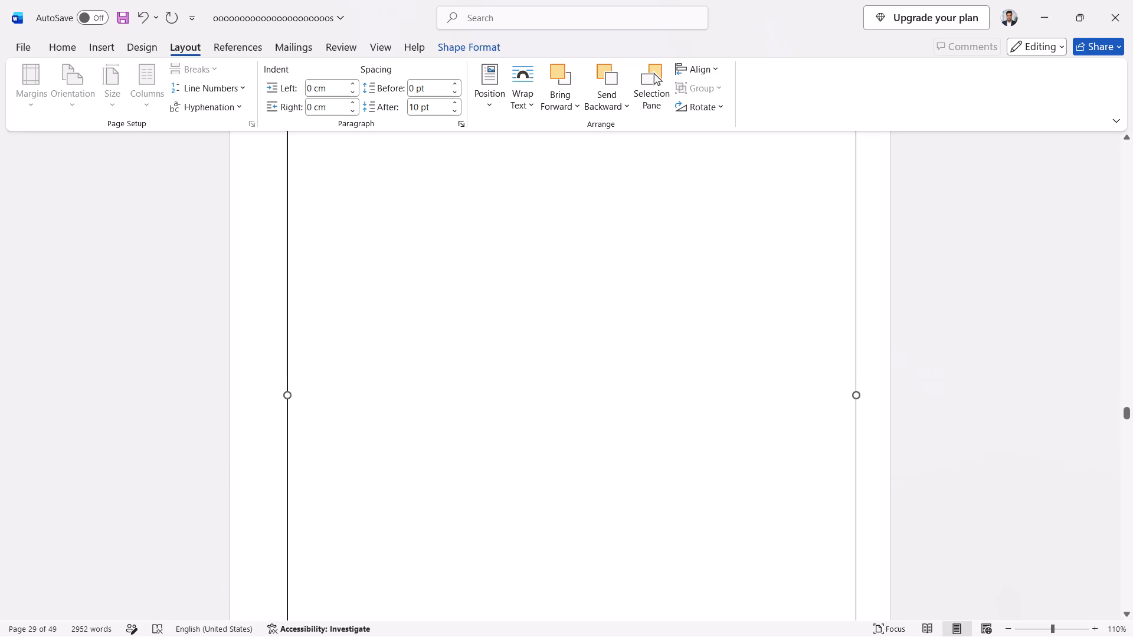
pyautogui.moveTo(285, 400); pyautogui.dragTo(280, 402)
pyautogui.scroll(9, 297, 359)
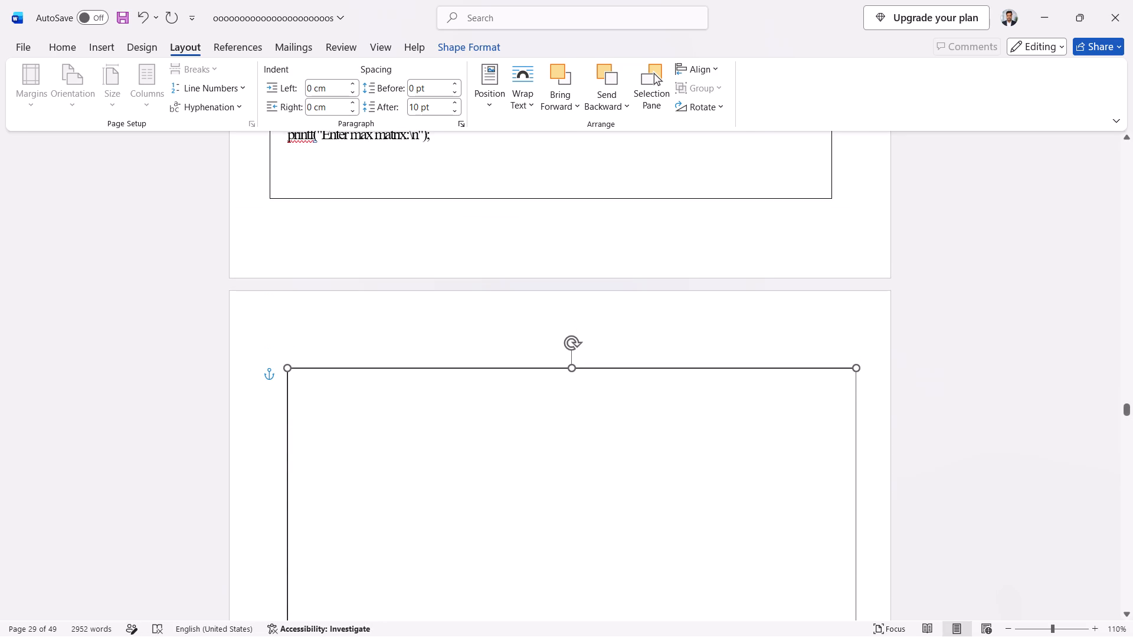
pyautogui.moveTo(289, 365); pyautogui.dragTo(275, 366)
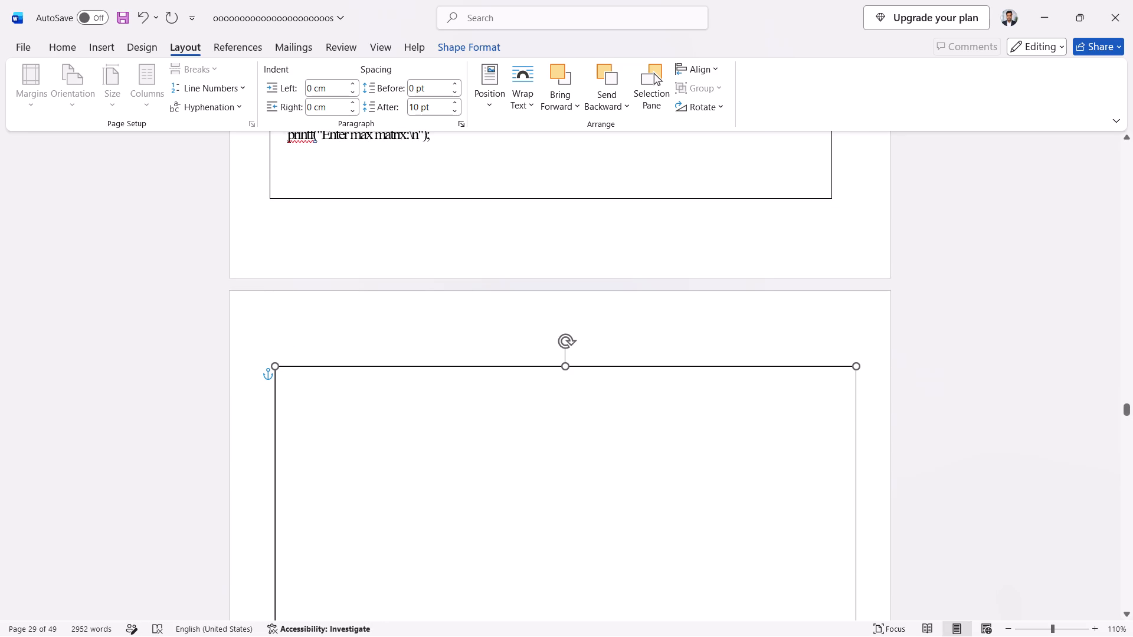
pyautogui.moveTo(275, 366); pyautogui.dragTo(270, 367)
pyautogui.scroll(3, 602, 367)
pyautogui.scroll(-3, 847, 537)
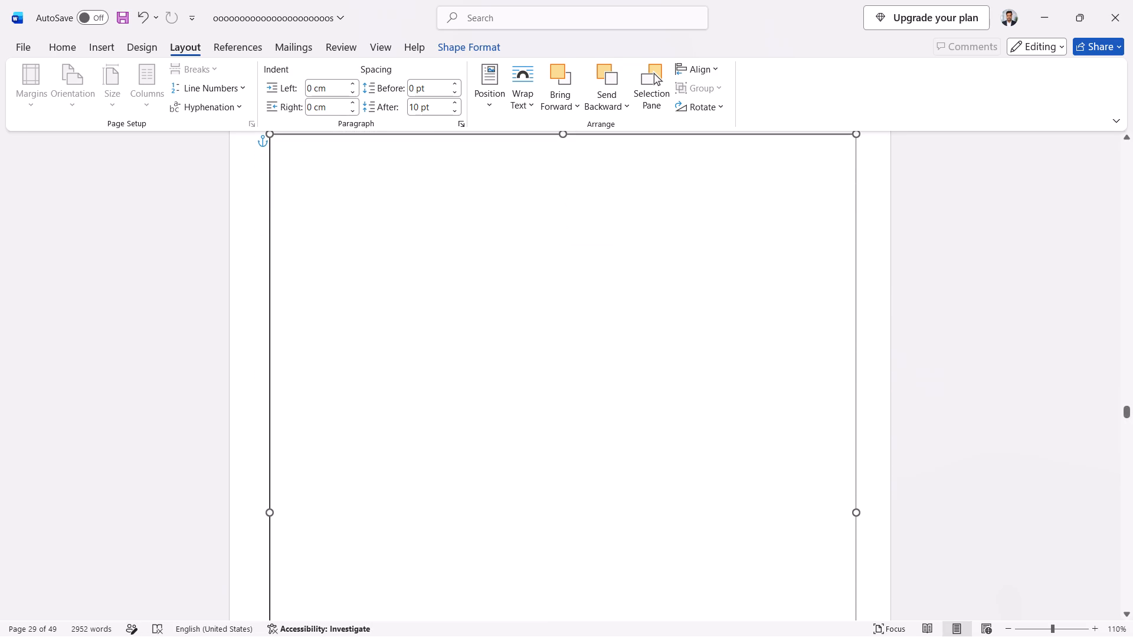
pyautogui.click(857, 507)
pyautogui.moveTo(857, 512); pyautogui.dragTo(848, 517)
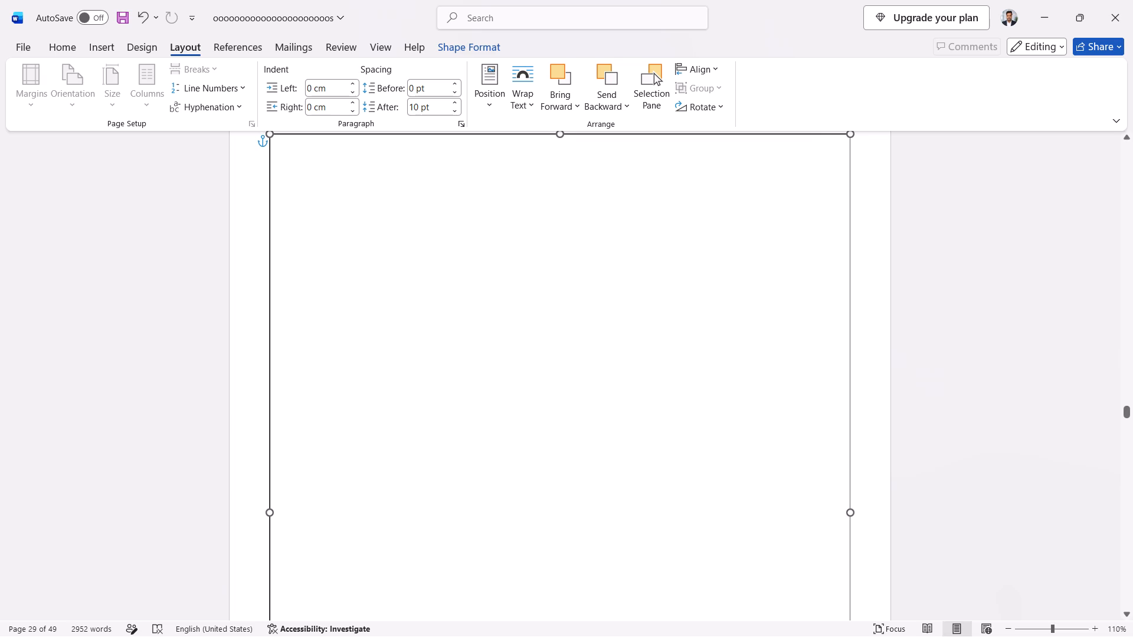
pyautogui.moveTo(848, 517); pyautogui.dragTo(816, 525)
# Raise the bottom edge of the page 29 text box clear of the page end and lift its top edge slightly.
pyautogui.scroll(-7, 738, 491)
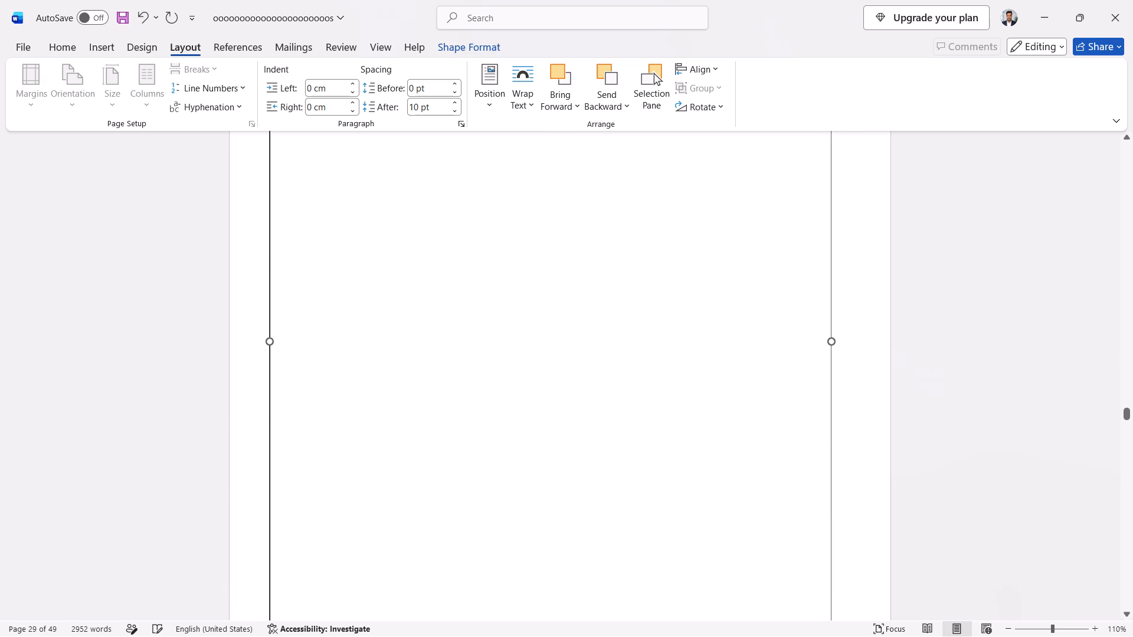
pyautogui.scroll(-4, 729, 481)
pyautogui.moveTo(548, 463); pyautogui.dragTo(549, 462)
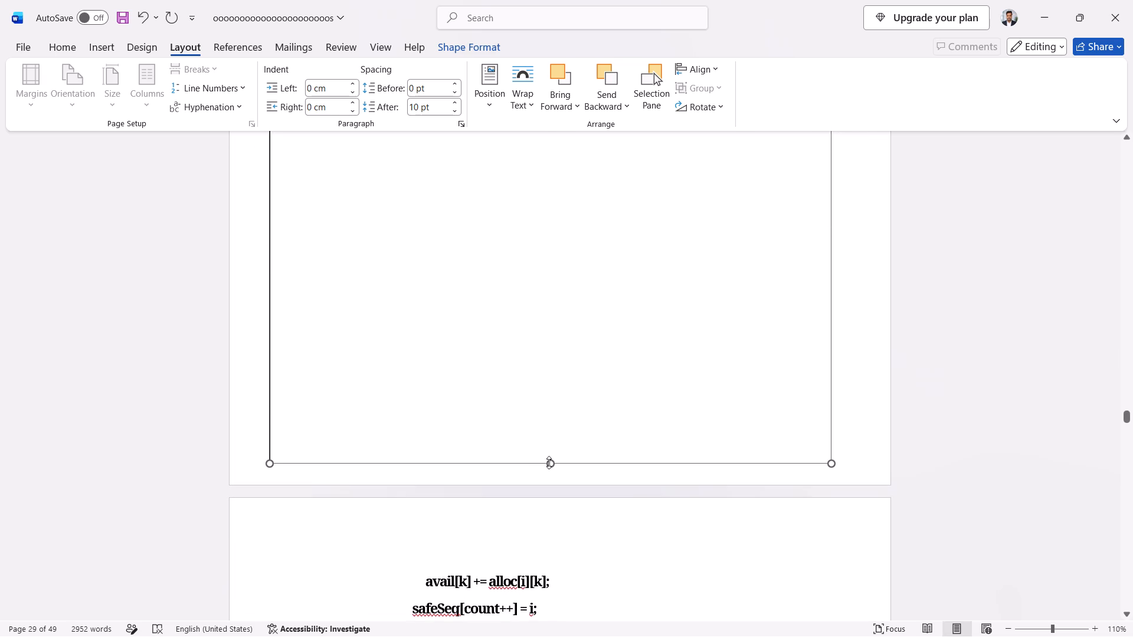
pyautogui.moveTo(549, 462); pyautogui.dragTo(548, 391)
pyautogui.scroll(6, 548, 391)
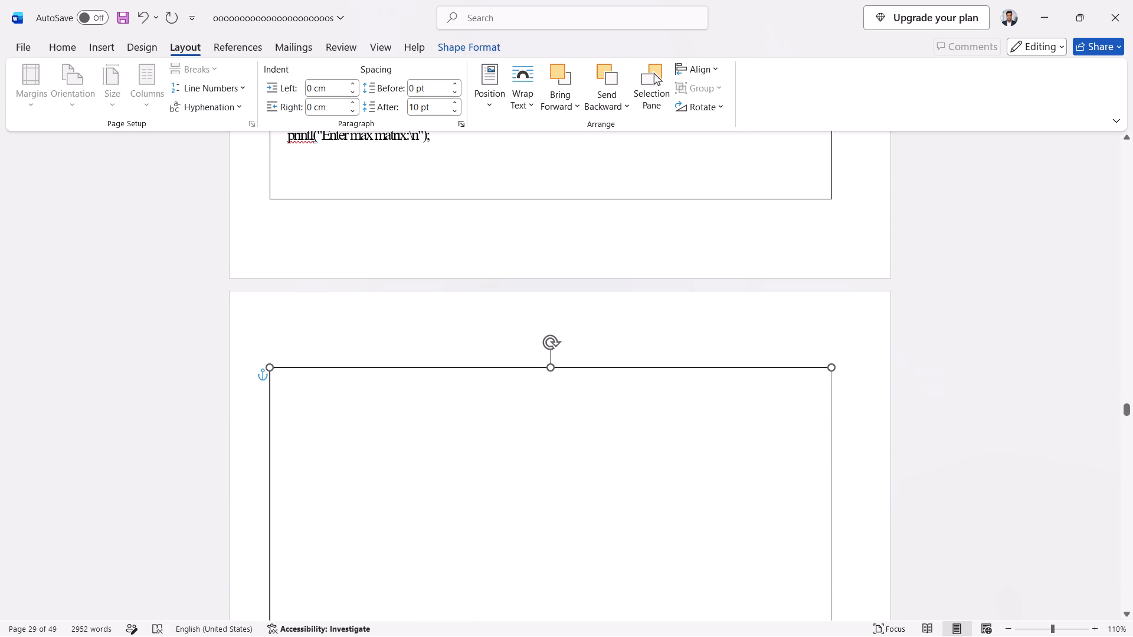
pyautogui.moveTo(551, 369); pyautogui.dragTo(552, 354)
# Set the page 29 text box's wrapping to Behind Text.
pyautogui.click(846, 157)
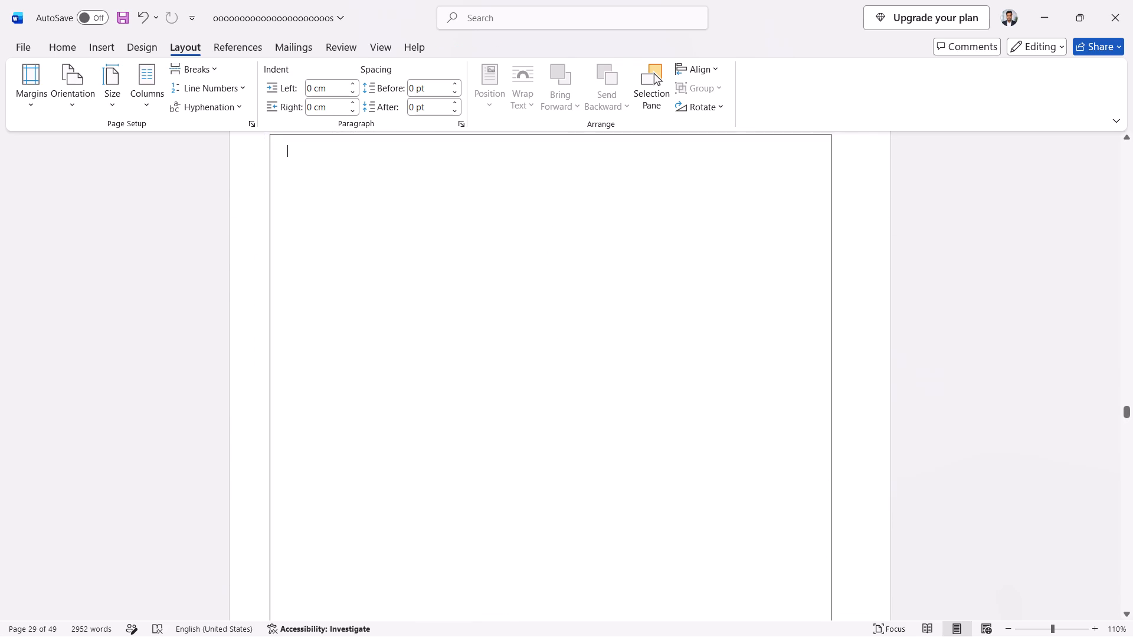
pyautogui.click(809, 168)
pyautogui.click(849, 150)
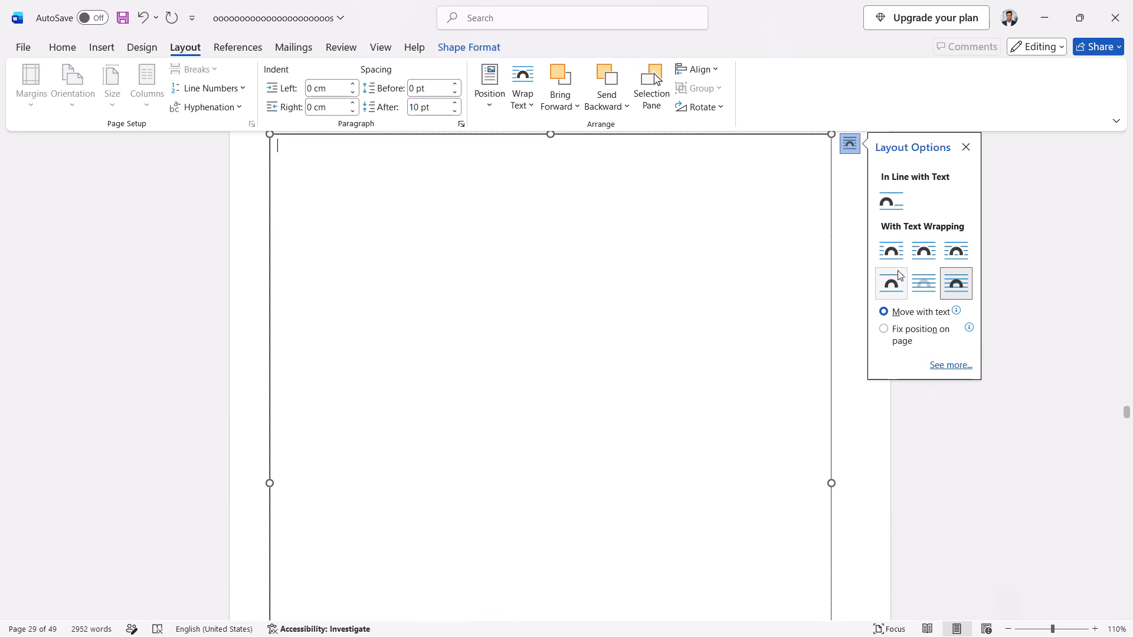
pyautogui.click(916, 278)
pyautogui.click(535, 335)
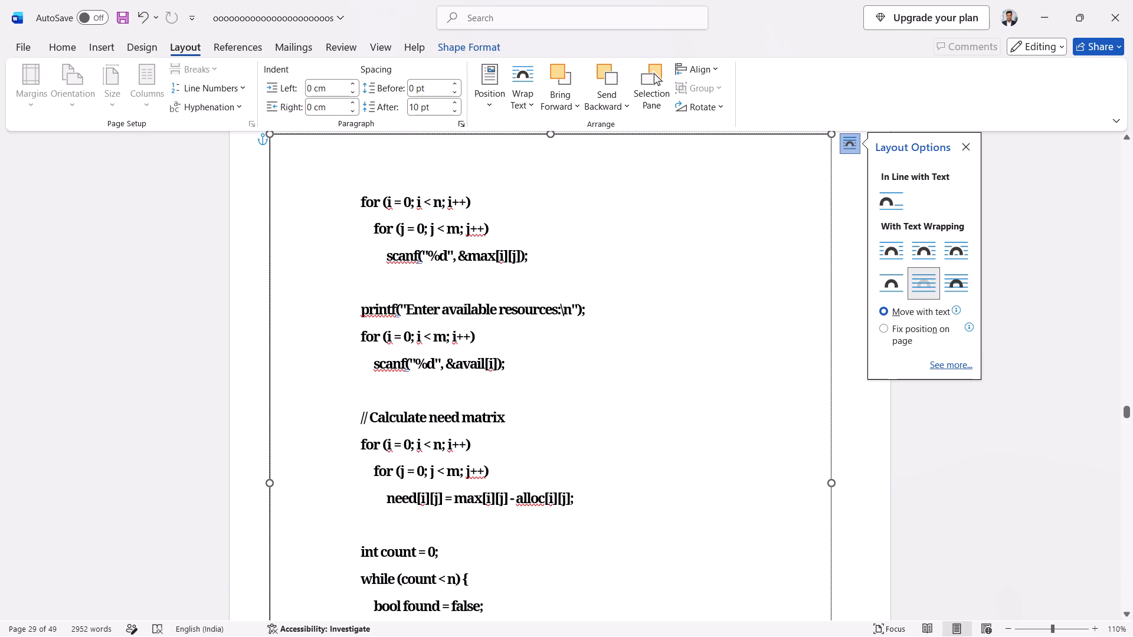
# Apply the Normal style to all the code inside the page 29 border.
pyautogui.moveTo(358, 196); pyautogui.dragTo(465, 343)
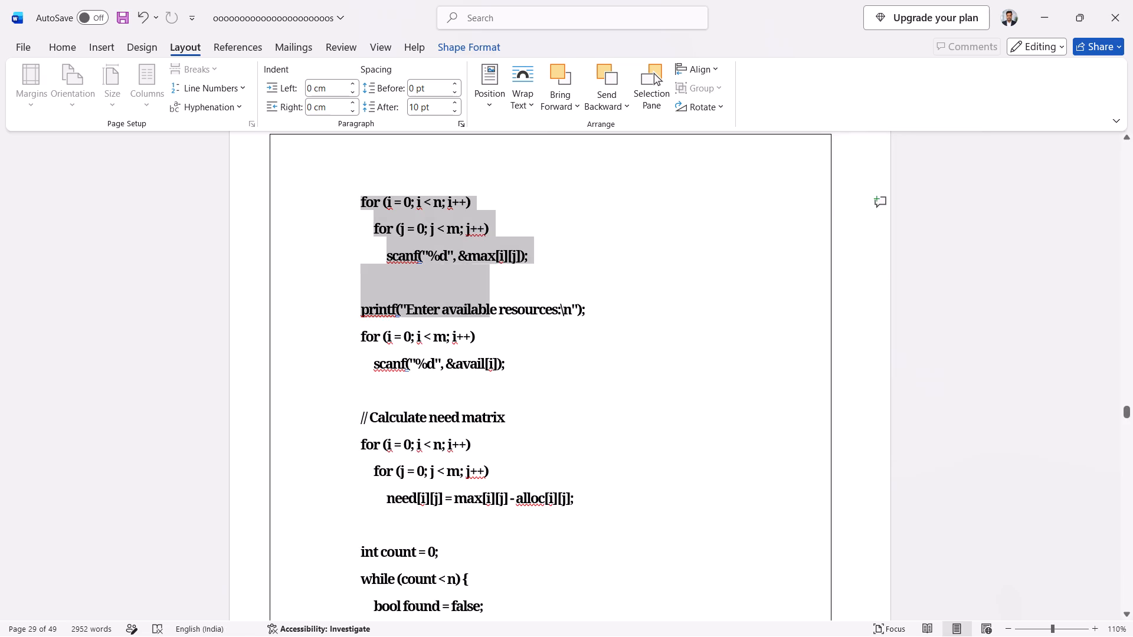
pyautogui.moveTo(465, 343); pyautogui.dragTo(504, 403)
pyautogui.scroll(-7, 495, 394)
pyautogui.moveTo(504, 403); pyautogui.dragTo(539, 511)
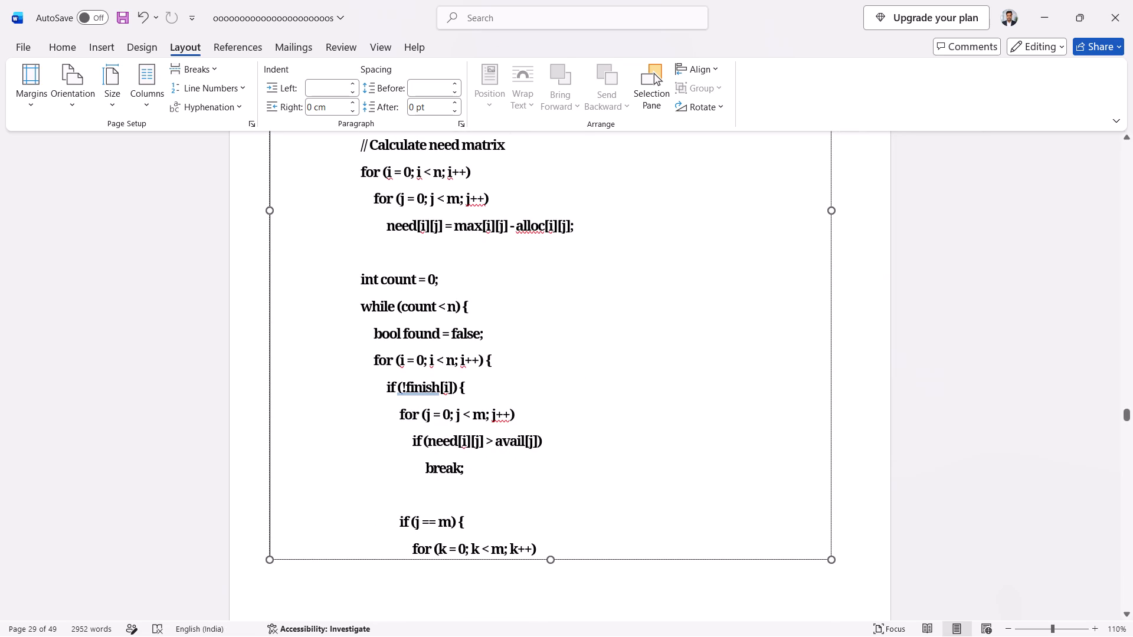
pyautogui.moveTo(539, 511); pyautogui.dragTo(412, 498)
pyautogui.moveTo(541, 548); pyautogui.dragTo(378, 403)
pyautogui.scroll(2, 383, 416)
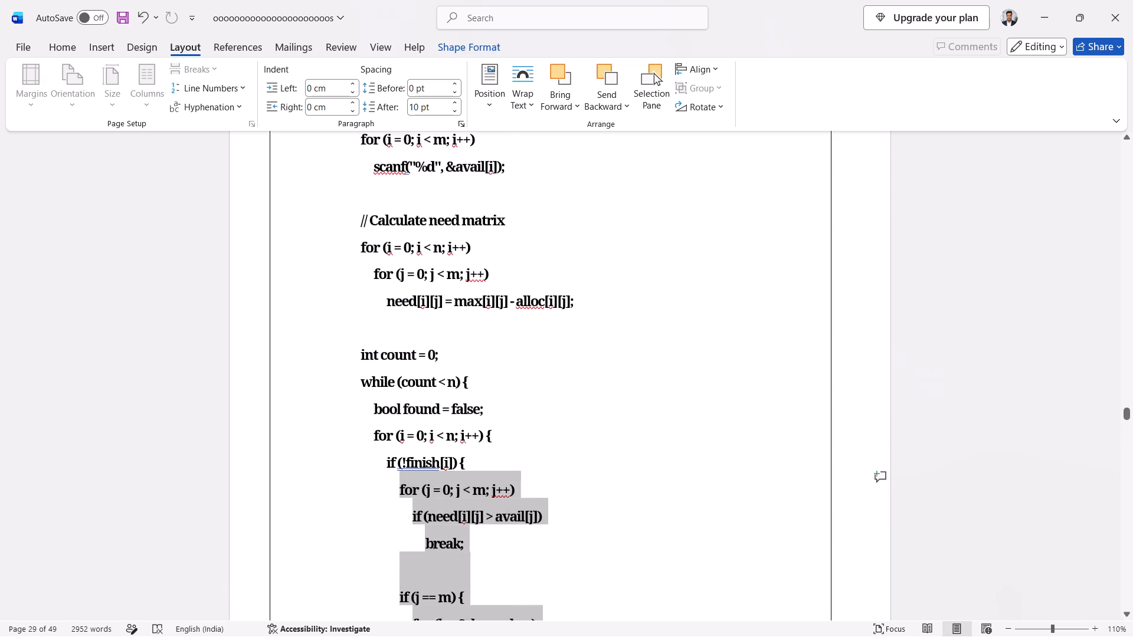
pyautogui.moveTo(378, 403); pyautogui.dragTo(343, 336)
pyautogui.scroll(5, 376, 401)
pyautogui.scroll(4, 351, 354)
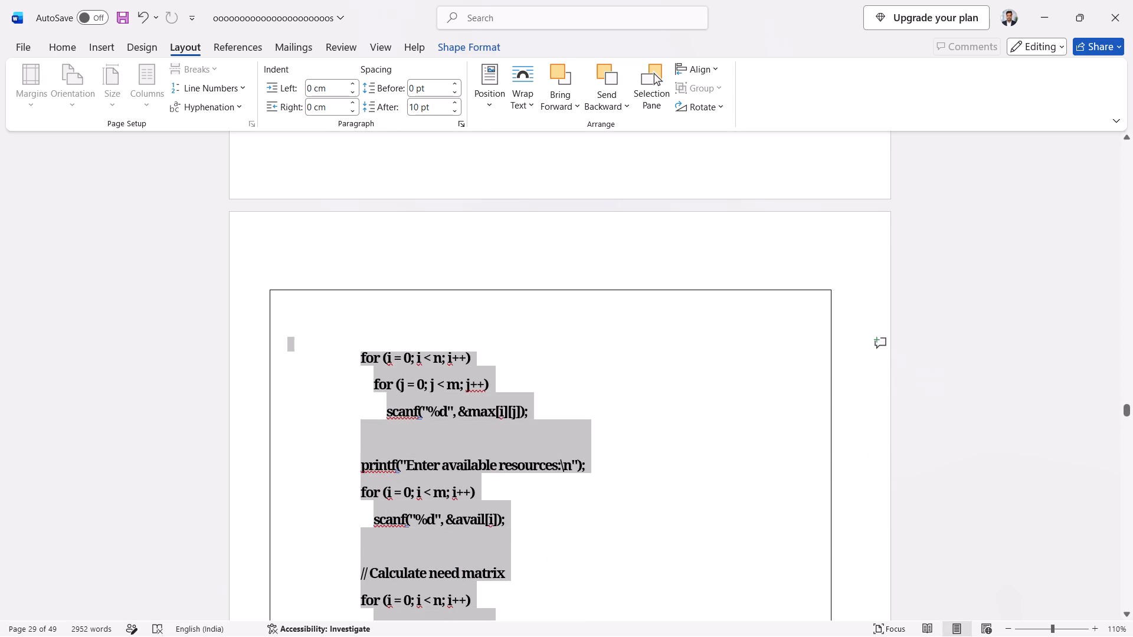
pyautogui.moveTo(343, 336); pyautogui.dragTo(342, 336)
pyautogui.click(49, 51)
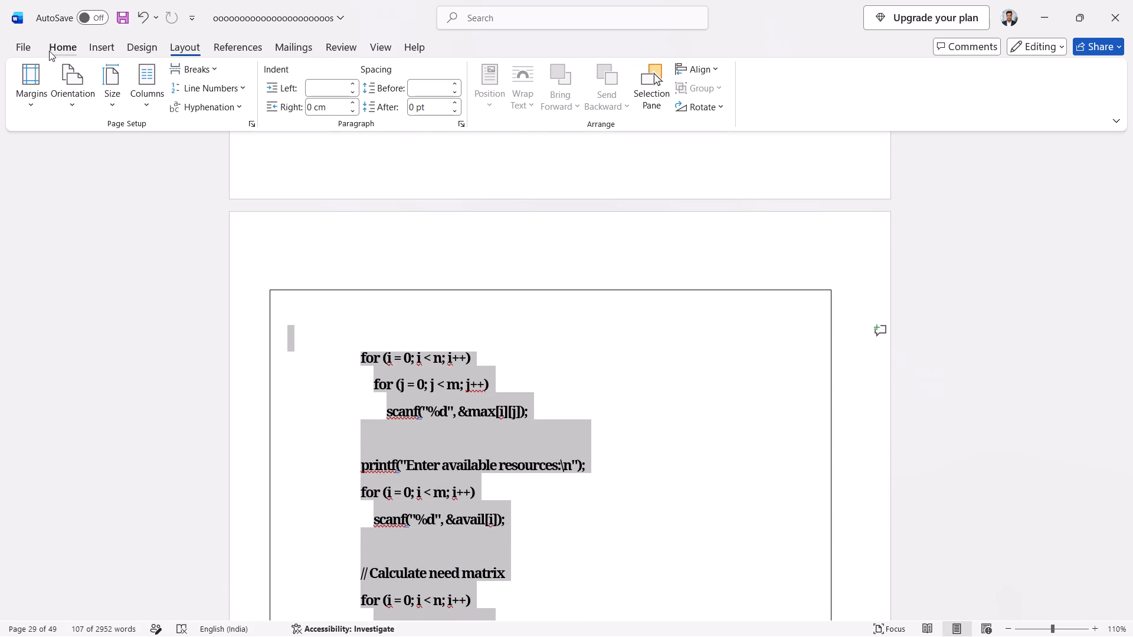
pyautogui.click(605, 91)
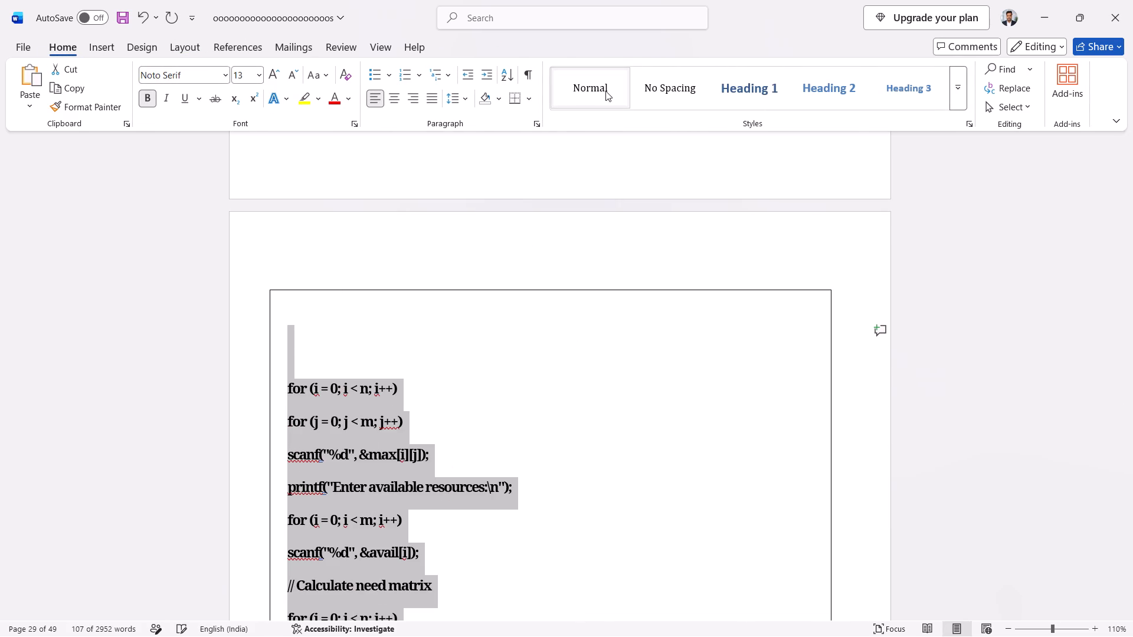
# Set the font of the selected page 29 code to Times New Roman and justify its paragraphs.
pyautogui.scroll(-4, 605, 91)
pyautogui.scroll(-15, 459, 275)
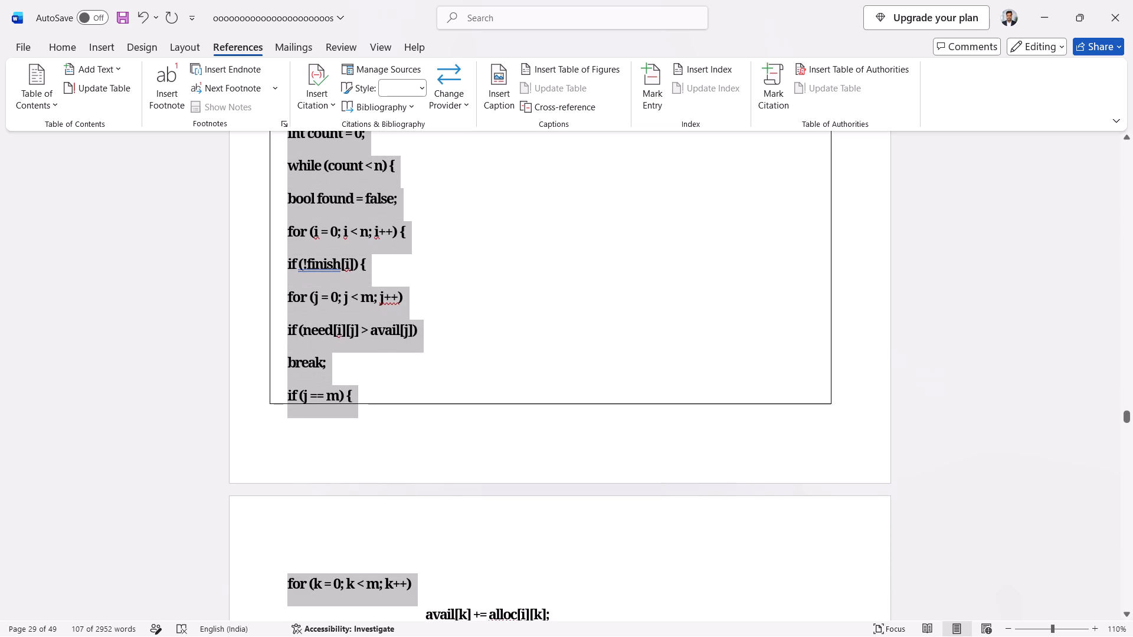
pyautogui.scroll(-4, 440, 298)
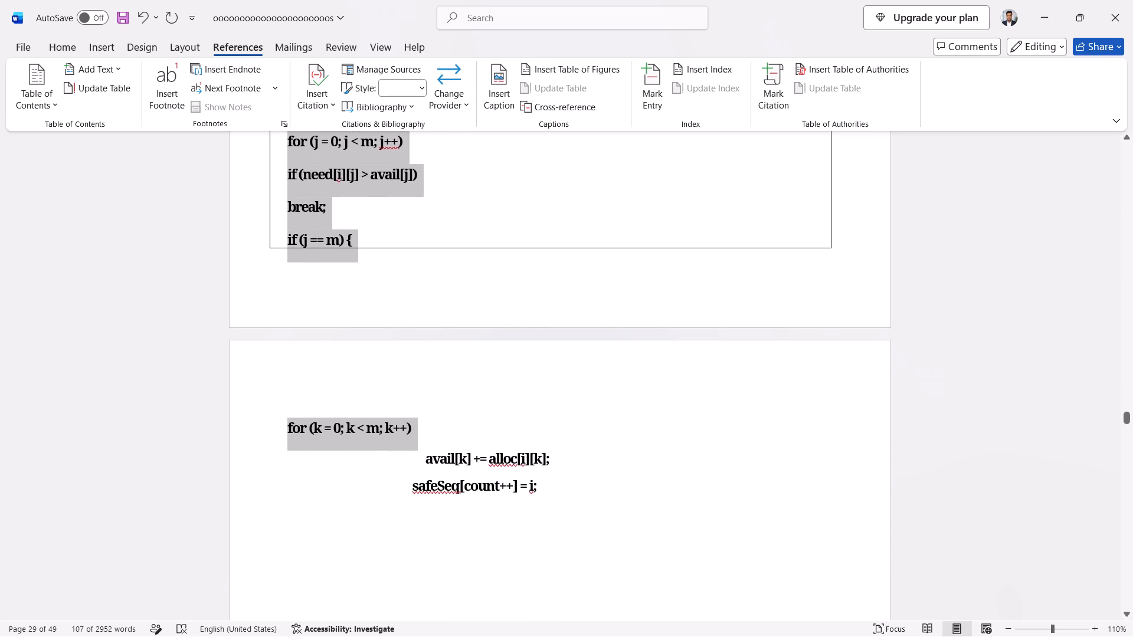
pyautogui.click(61, 47)
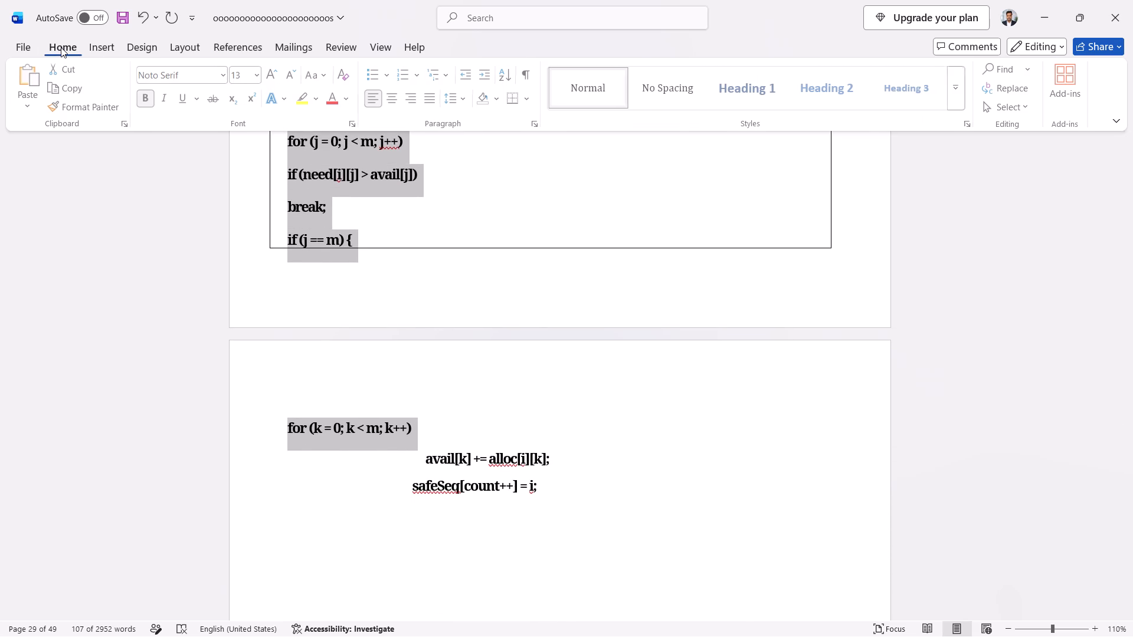
pyautogui.click(227, 74)
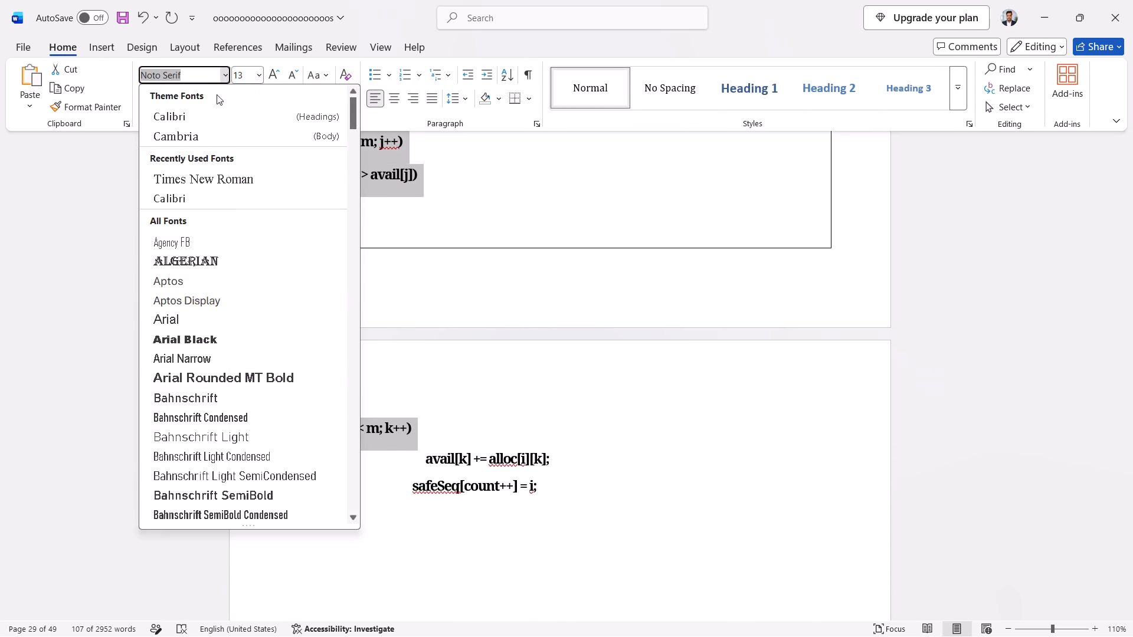
pyautogui.click(198, 184)
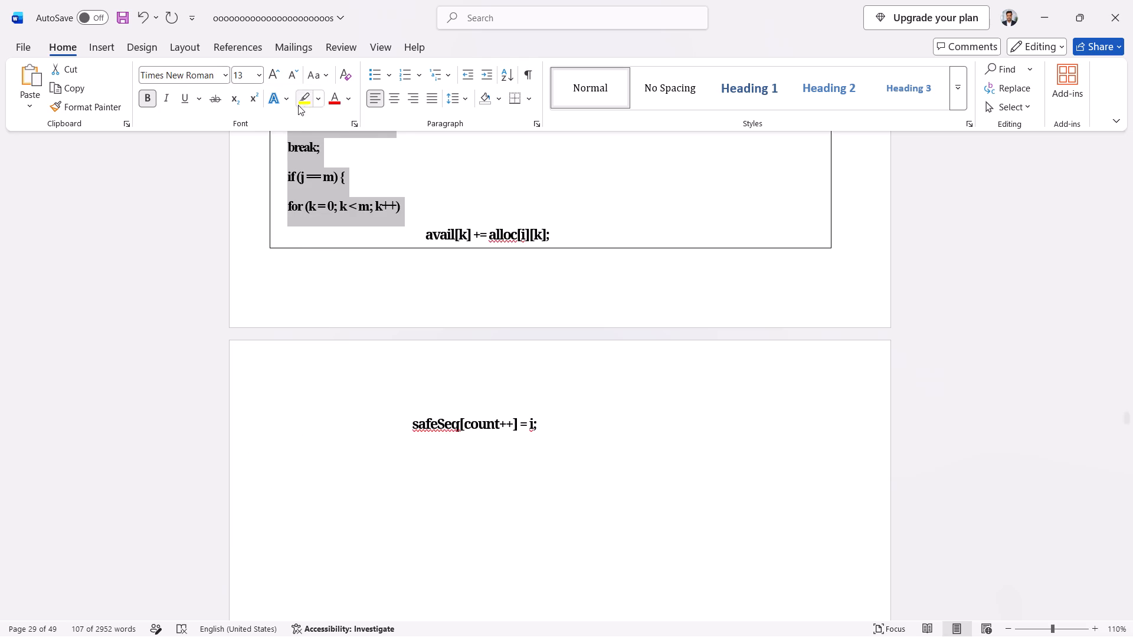
pyautogui.click(426, 97)
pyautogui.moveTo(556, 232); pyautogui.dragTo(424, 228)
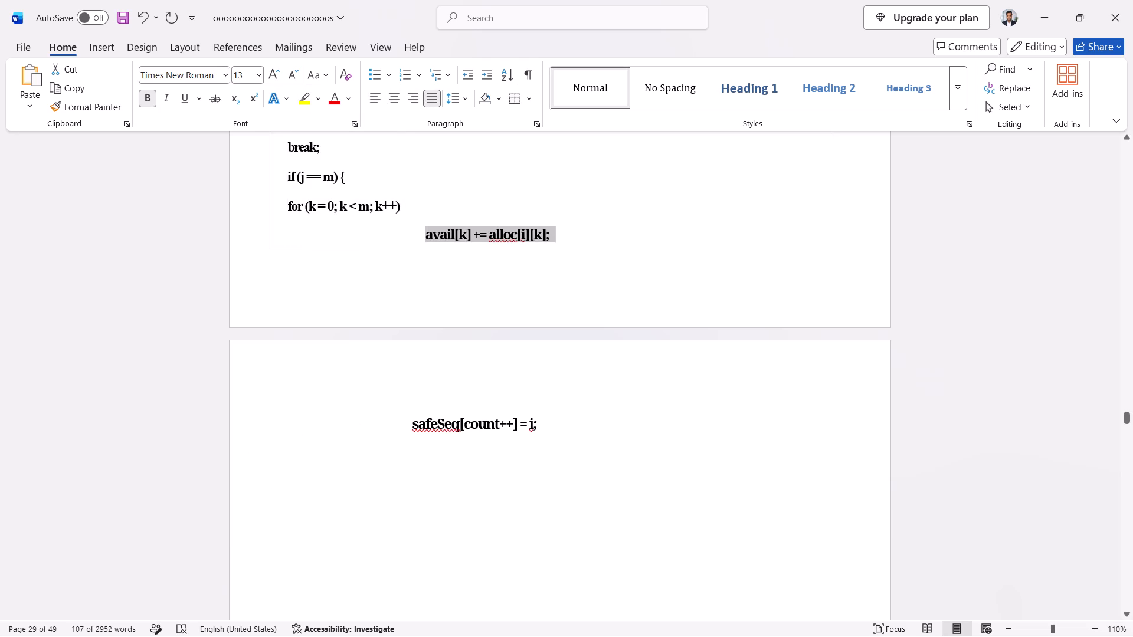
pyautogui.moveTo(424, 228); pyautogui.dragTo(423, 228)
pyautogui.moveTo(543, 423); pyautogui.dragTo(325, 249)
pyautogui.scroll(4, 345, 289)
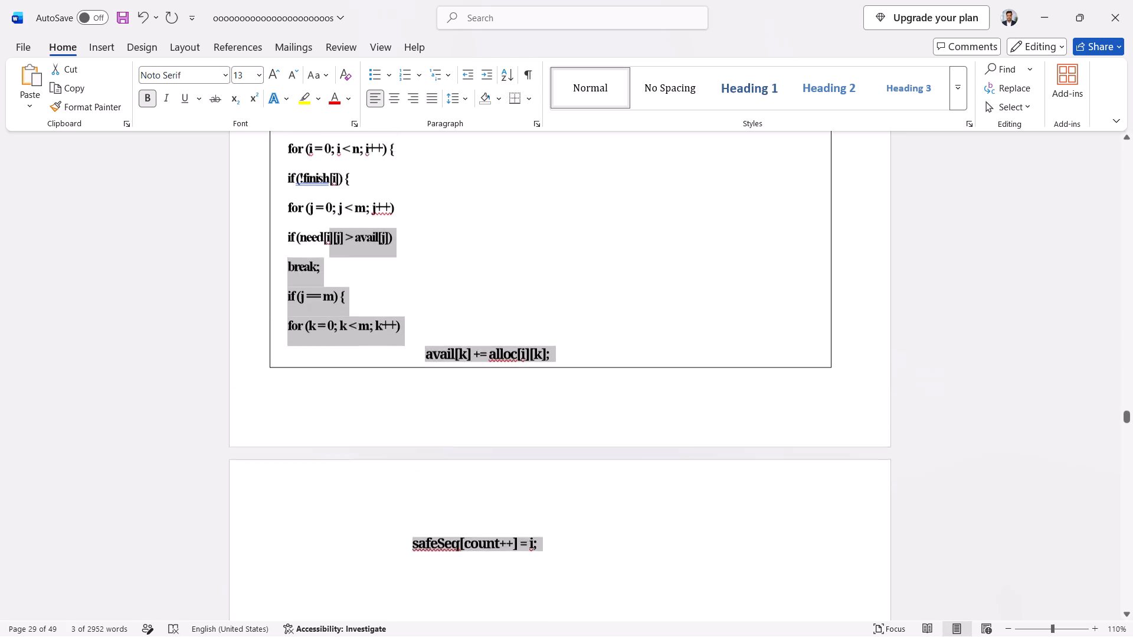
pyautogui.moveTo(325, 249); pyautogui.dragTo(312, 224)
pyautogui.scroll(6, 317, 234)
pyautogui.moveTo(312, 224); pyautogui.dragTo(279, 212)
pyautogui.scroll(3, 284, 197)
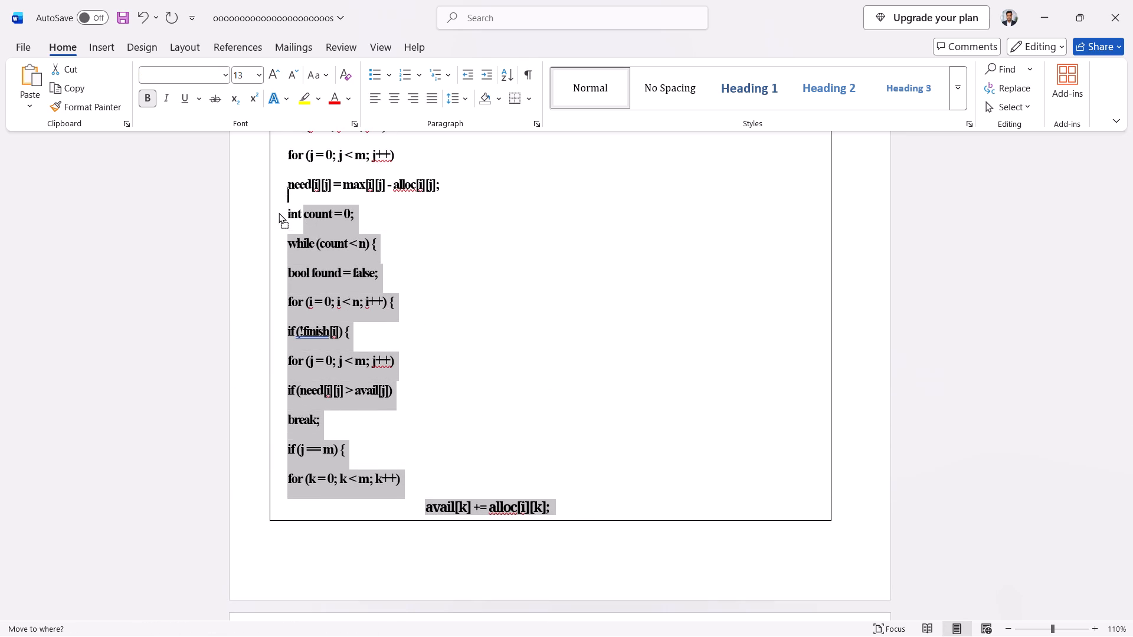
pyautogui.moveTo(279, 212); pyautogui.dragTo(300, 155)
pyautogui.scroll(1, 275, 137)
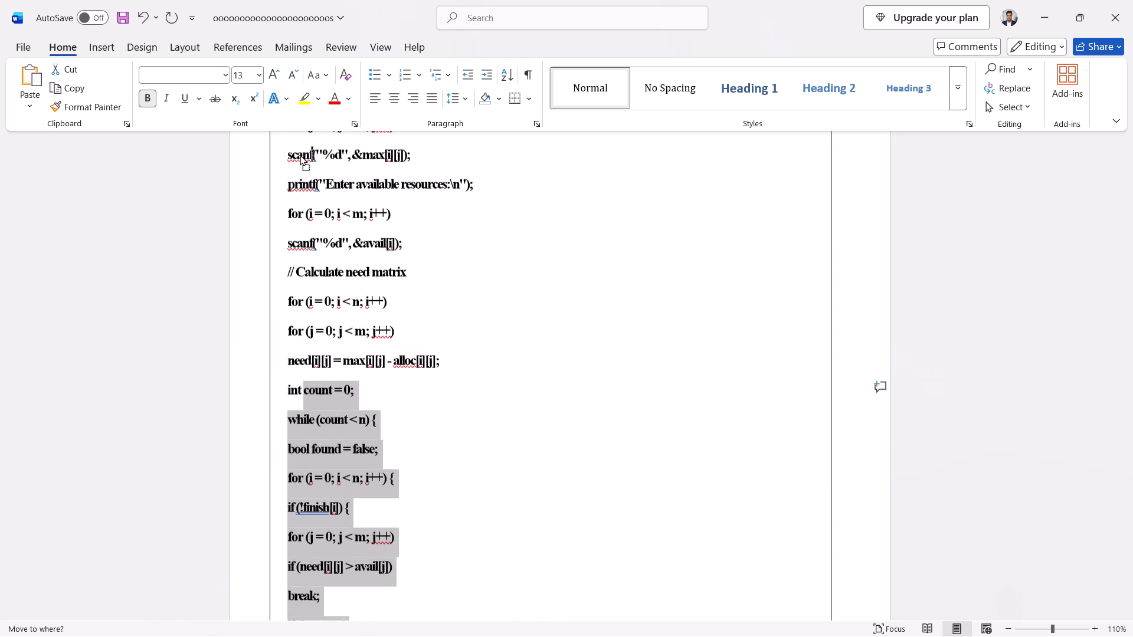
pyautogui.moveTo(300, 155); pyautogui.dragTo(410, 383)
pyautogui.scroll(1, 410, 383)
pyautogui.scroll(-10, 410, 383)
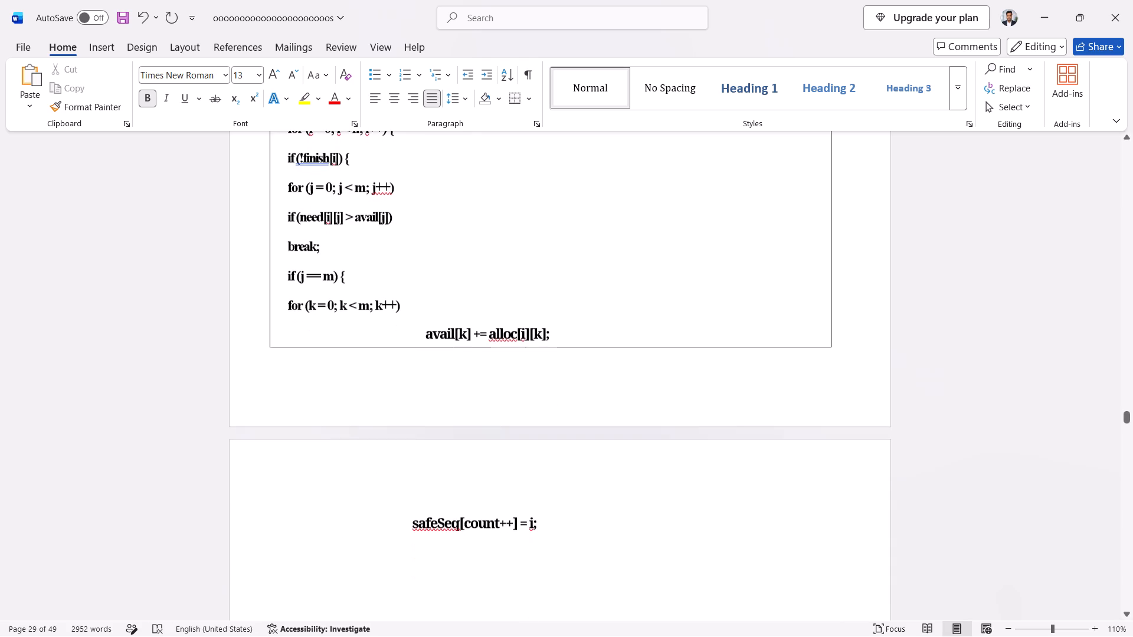
# Apply the Normal style to the page 29 code, including the indented avail[k] and safeSeq[count++] lines at its end.
pyautogui.moveTo(539, 530); pyautogui.dragTo(443, 505)
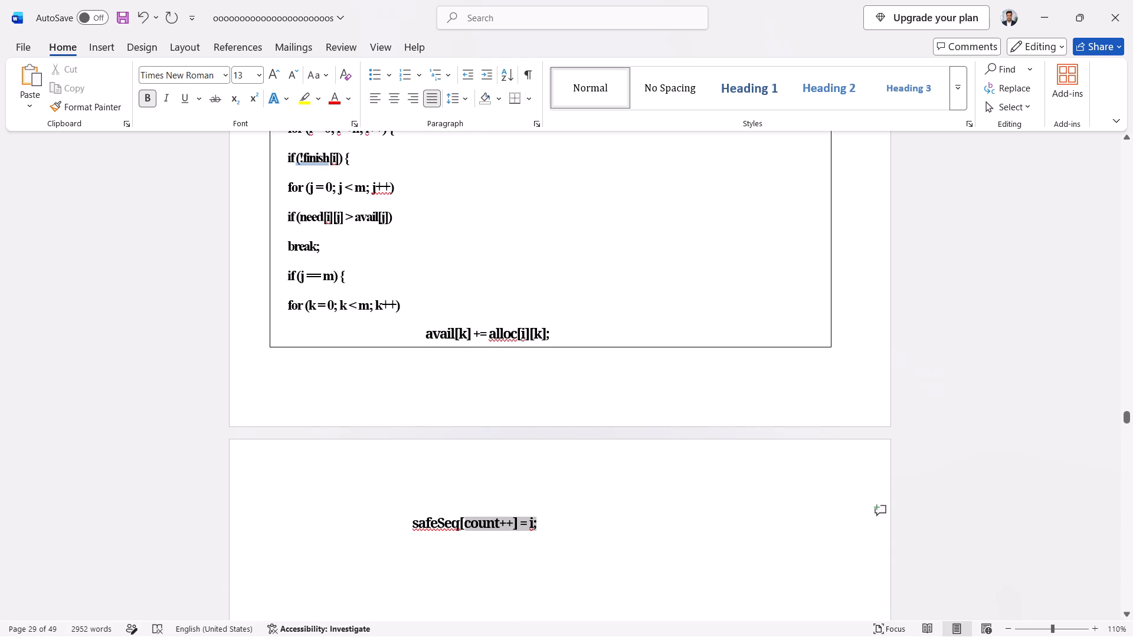
pyautogui.moveTo(443, 505); pyautogui.dragTo(256, 198)
pyautogui.scroll(8, 258, 239)
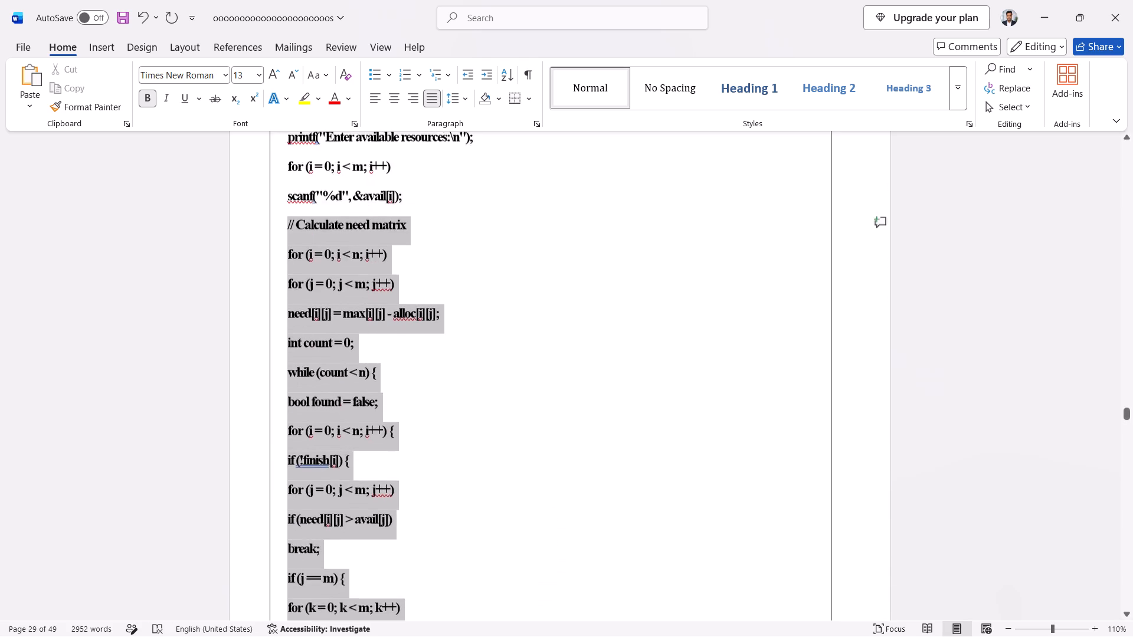
pyautogui.moveTo(256, 198); pyautogui.dragTo(256, 196)
pyautogui.scroll(5, 256, 198)
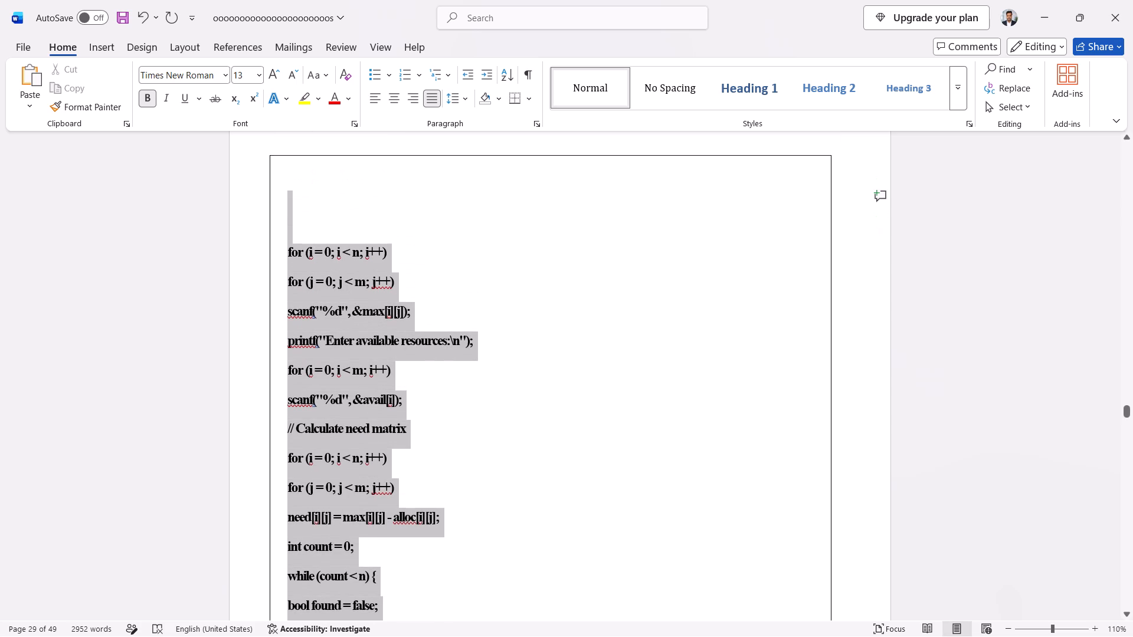
pyautogui.moveTo(256, 196); pyautogui.dragTo(256, 180)
pyautogui.click(605, 94)
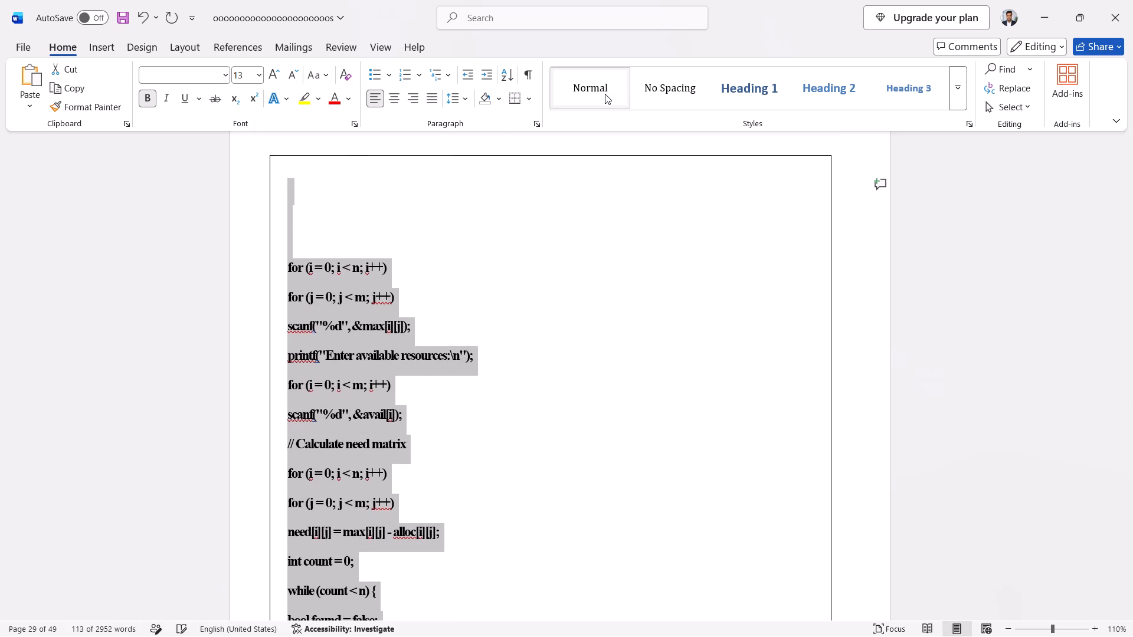
# Remove the extra blank lines above the first for loop on page 29, leaving a small gap below the border.
pyautogui.click(284, 190)
pyautogui.click(287, 251)
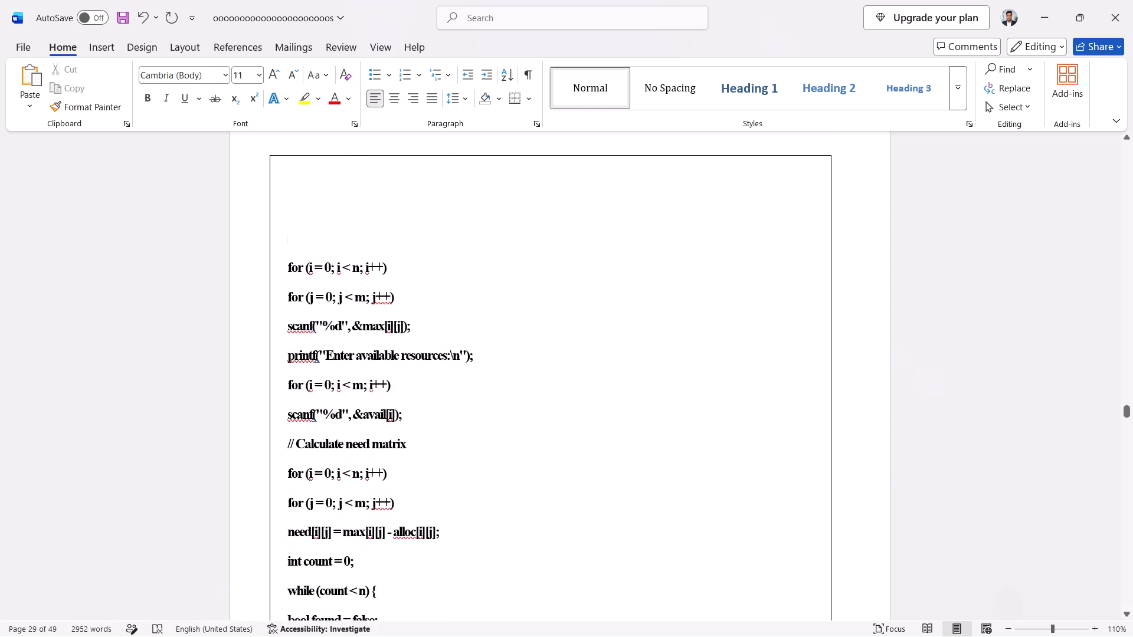
pyautogui.press('BackSpace')
pyautogui.press('BackSpace')
pyautogui.press('BackSpace')
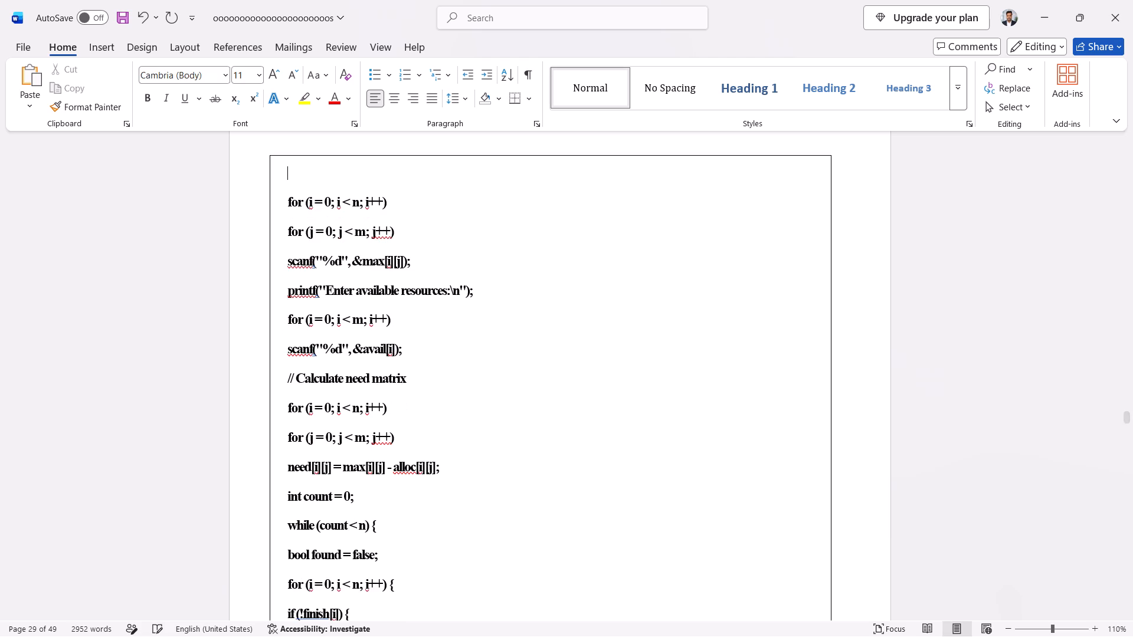
pyautogui.press('BackSpace')
pyautogui.press('Return')
pyautogui.press('Return')
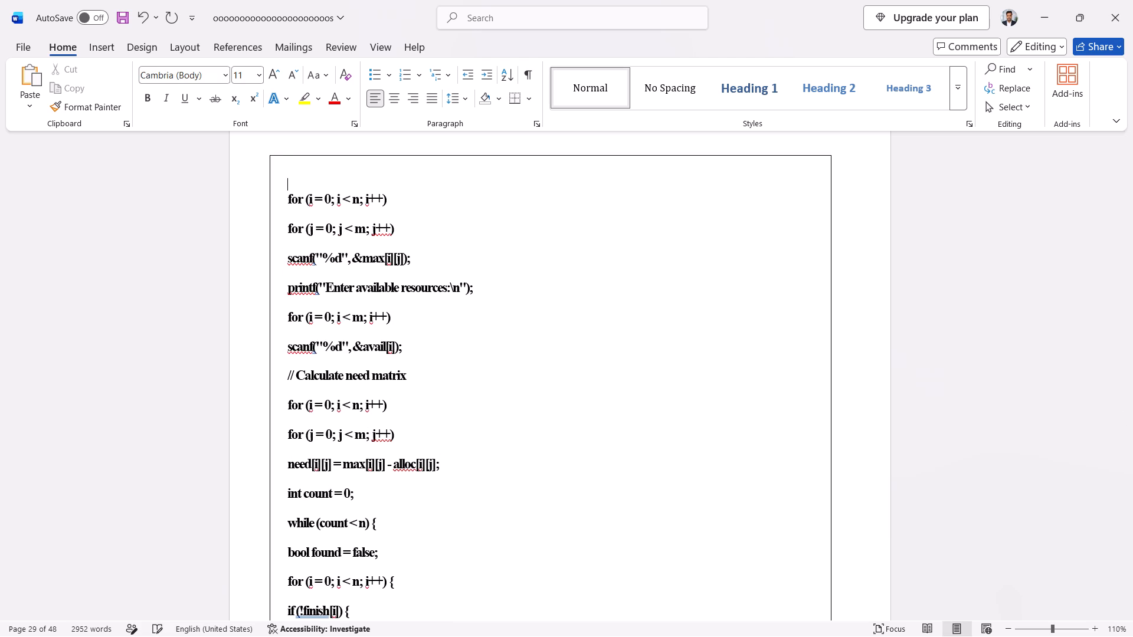
# Set all the code inside the page 29 border, through the safeSeq[count++] line, to Times New Roman.
pyautogui.scroll(-15, 286, 252)
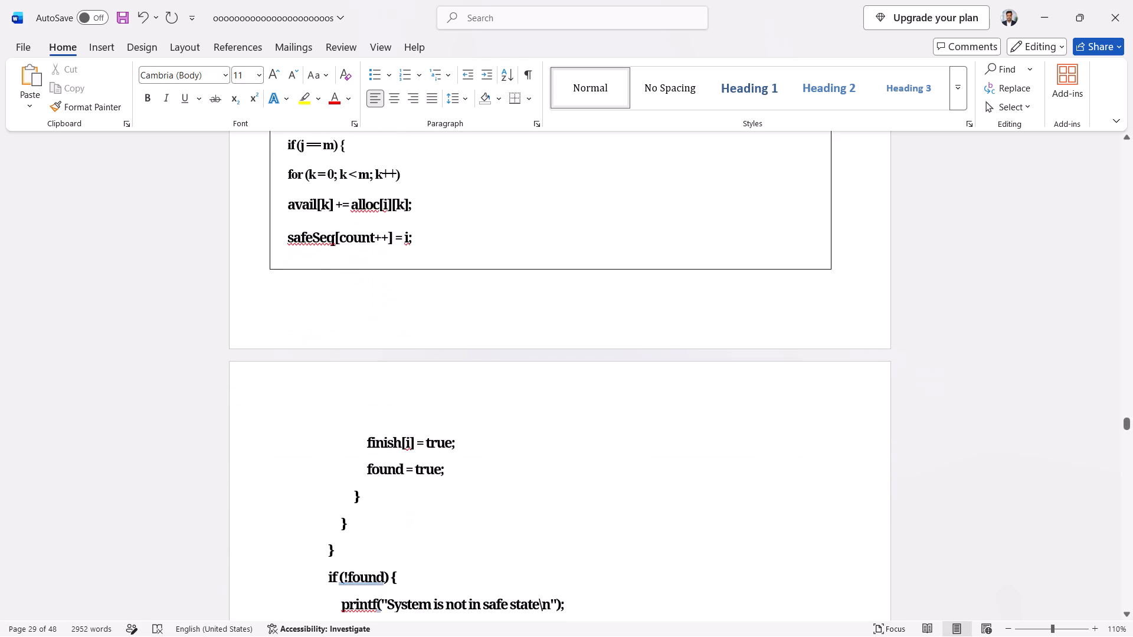
pyautogui.scroll(9, 292, 253)
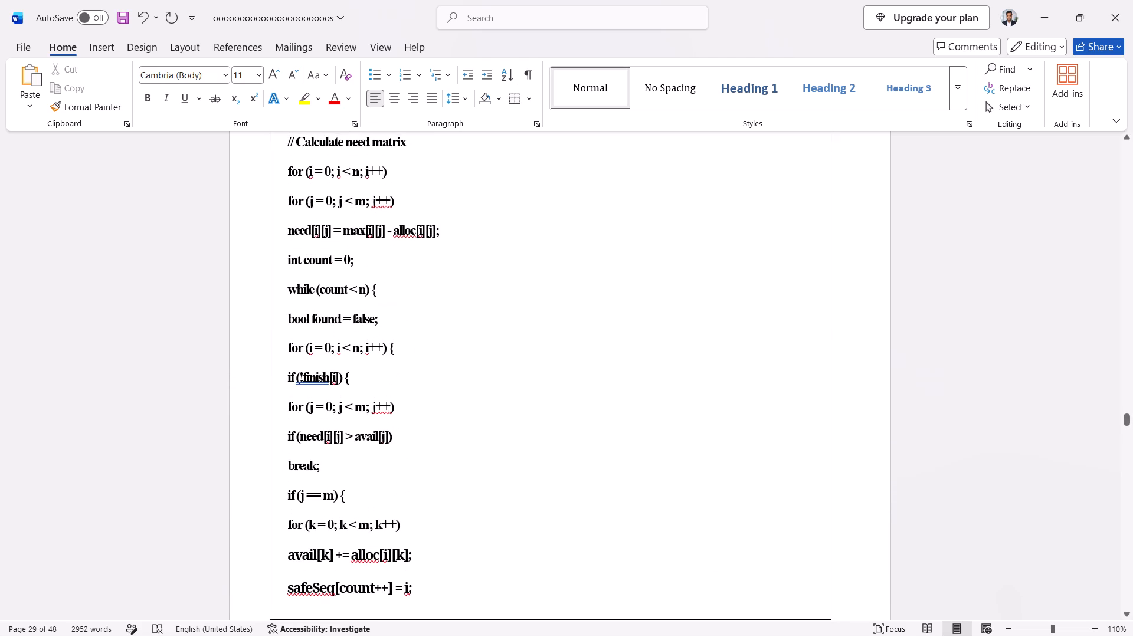
pyautogui.moveTo(421, 595); pyautogui.dragTo(353, 551)
pyautogui.scroll(2, 418, 449)
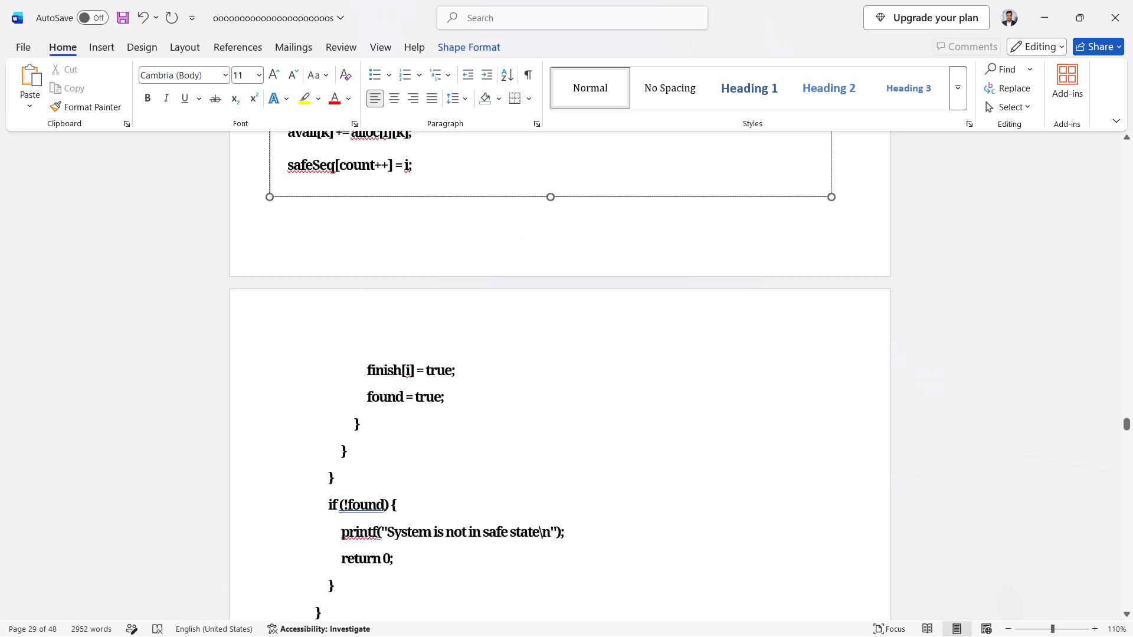
pyautogui.scroll(5, 418, 448)
pyautogui.click(408, 393)
pyautogui.moveTo(411, 392); pyautogui.dragTo(411, 390)
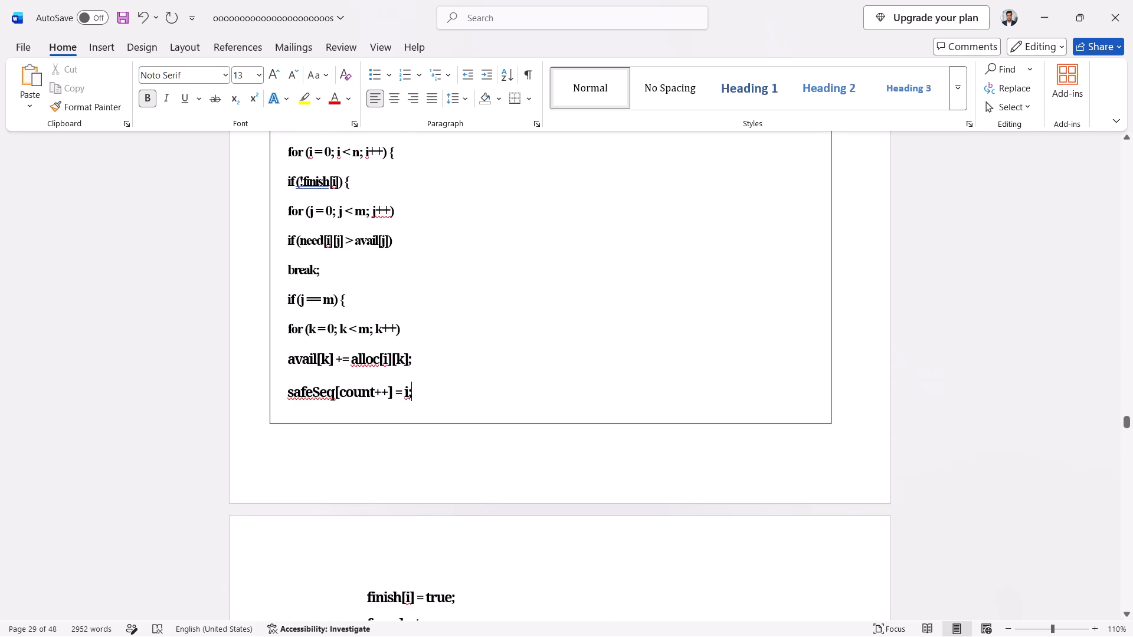
pyautogui.moveTo(411, 390); pyautogui.dragTo(263, 195)
pyautogui.scroll(11, 270, 214)
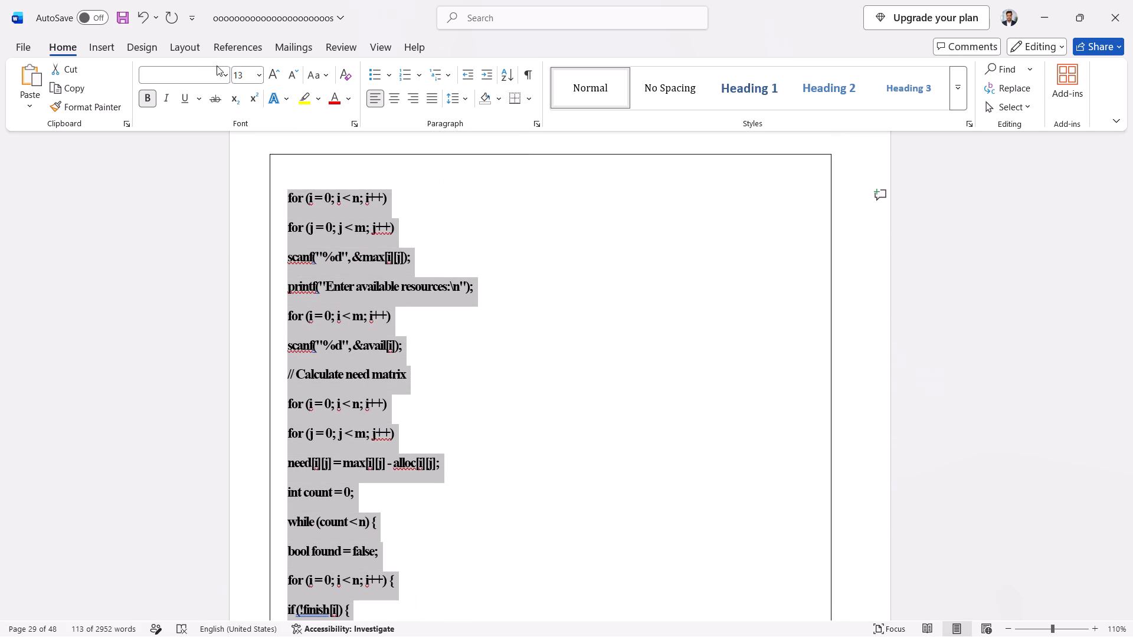
pyautogui.click(227, 74)
pyautogui.click(207, 176)
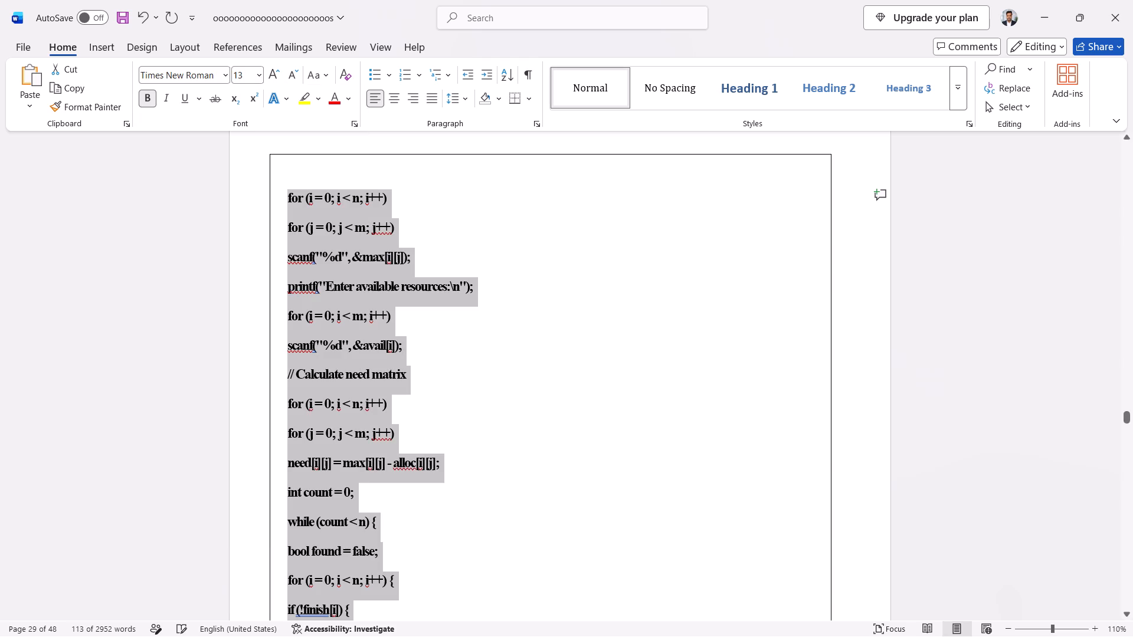
# Increase the page 29 code's font size to 14 and remove its bold formatting.
pyautogui.click(275, 71)
pyautogui.scroll(-1, 388, 196)
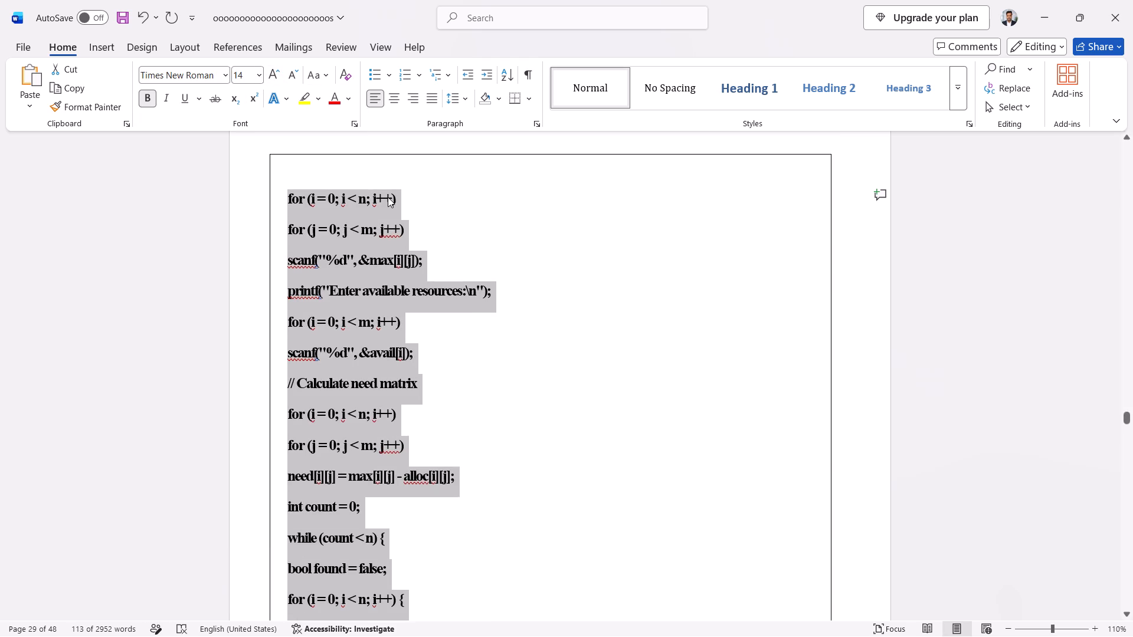
pyautogui.scroll(-8, 388, 197)
pyautogui.scroll(7, 388, 197)
pyautogui.click(149, 104)
# Extend the bottom edge of the page 29 text box slightly downward to enclose the safeSeq[count++] line.
pyautogui.scroll(-5, 172, 124)
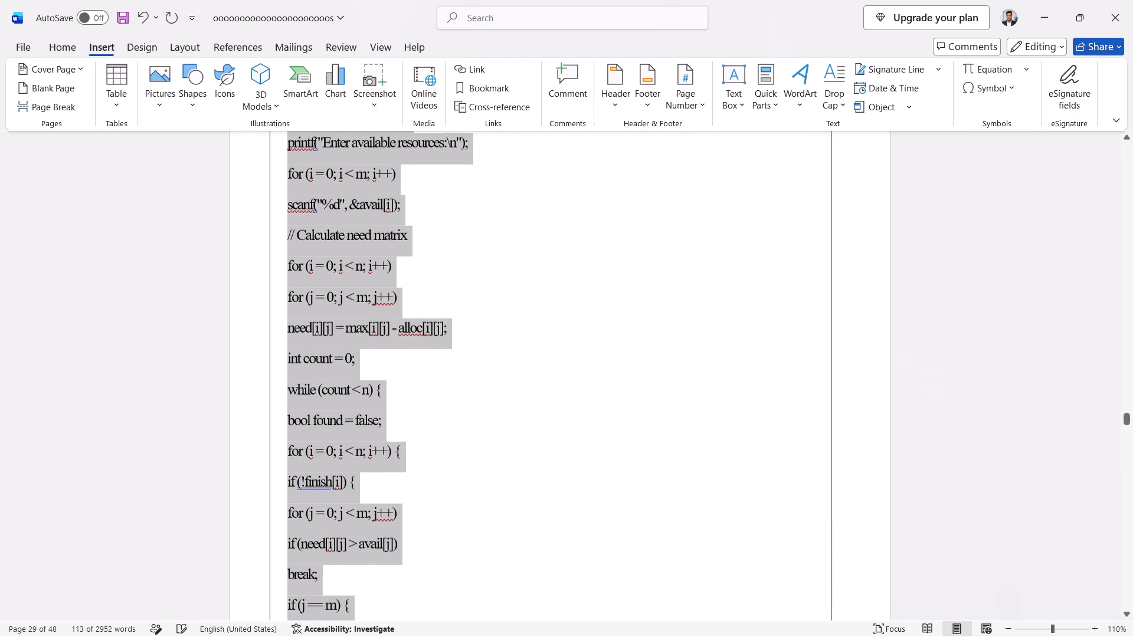
pyautogui.scroll(-7, 546, 255)
pyautogui.click(528, 261)
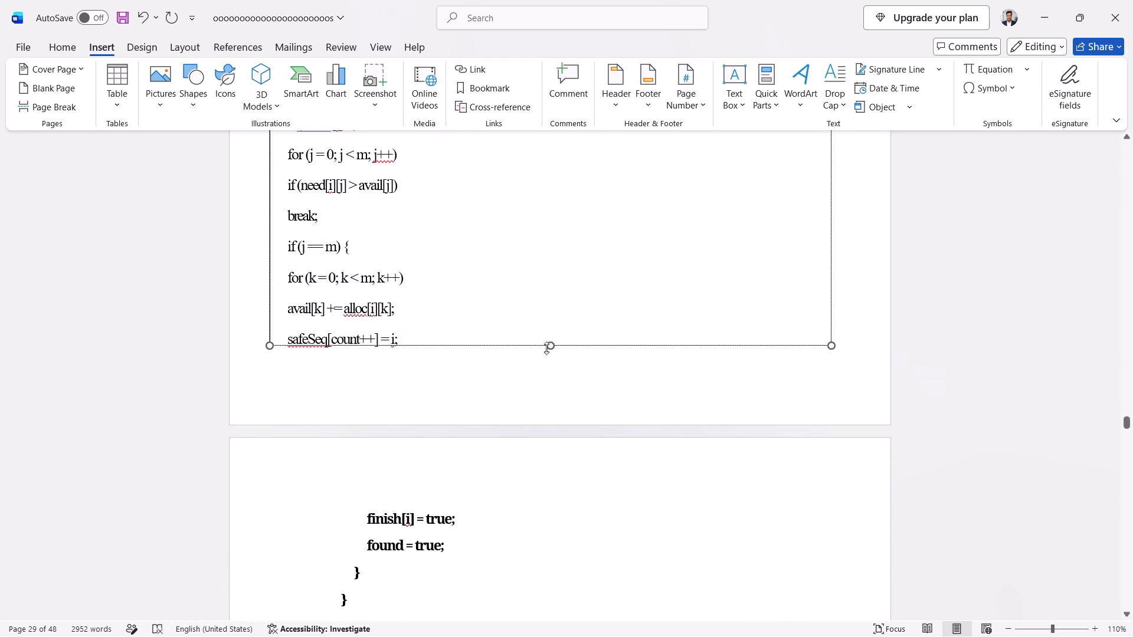
pyautogui.moveTo(551, 346); pyautogui.dragTo(553, 359)
pyautogui.scroll(-4, 533, 400)
pyautogui.scroll(7, 533, 400)
pyautogui.scroll(-2, 527, 398)
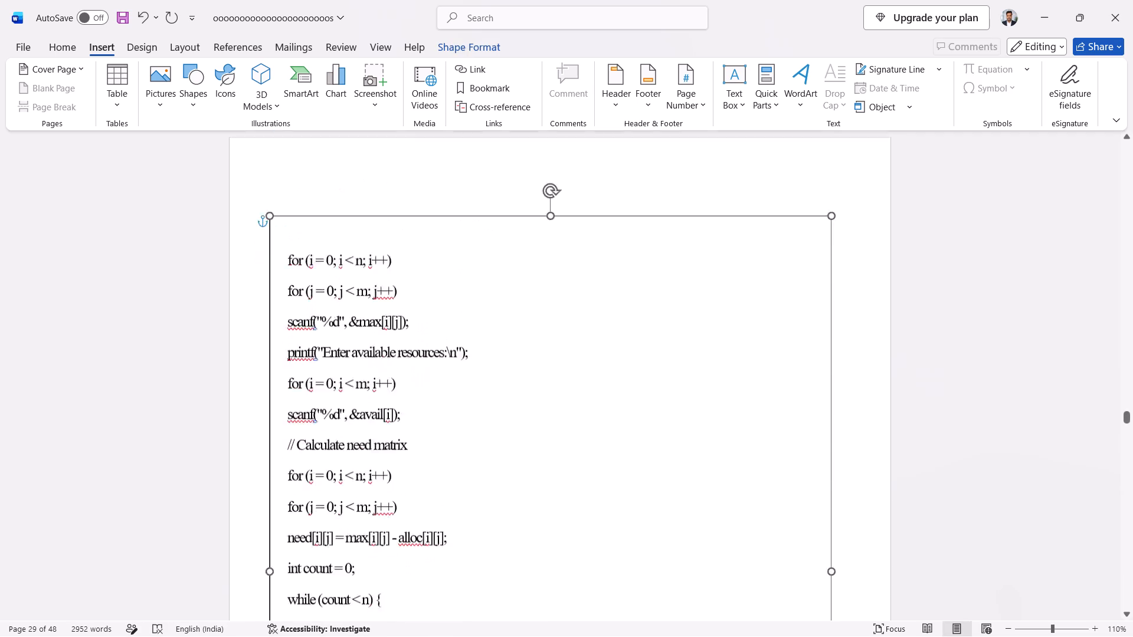
# Review the remaining banker's algorithm code and output image on page 30, up to the Experiment 6 heading.
pyautogui.scroll(-17, 527, 398)
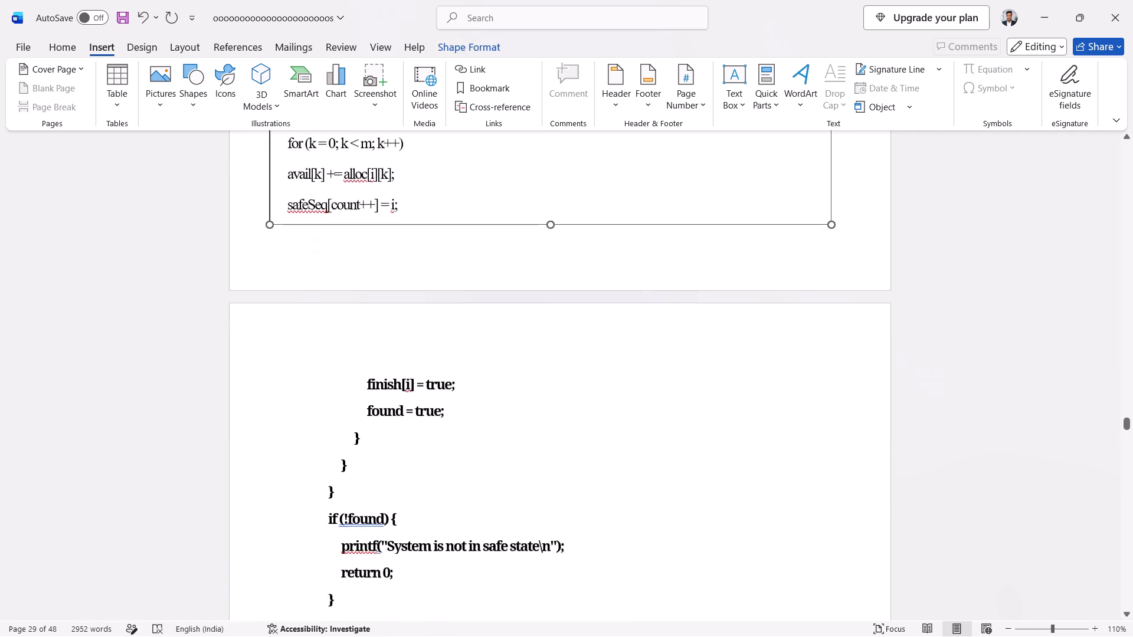
pyautogui.scroll(-2, 526, 401)
pyautogui.click(526, 401)
pyautogui.scroll(-10, 526, 401)
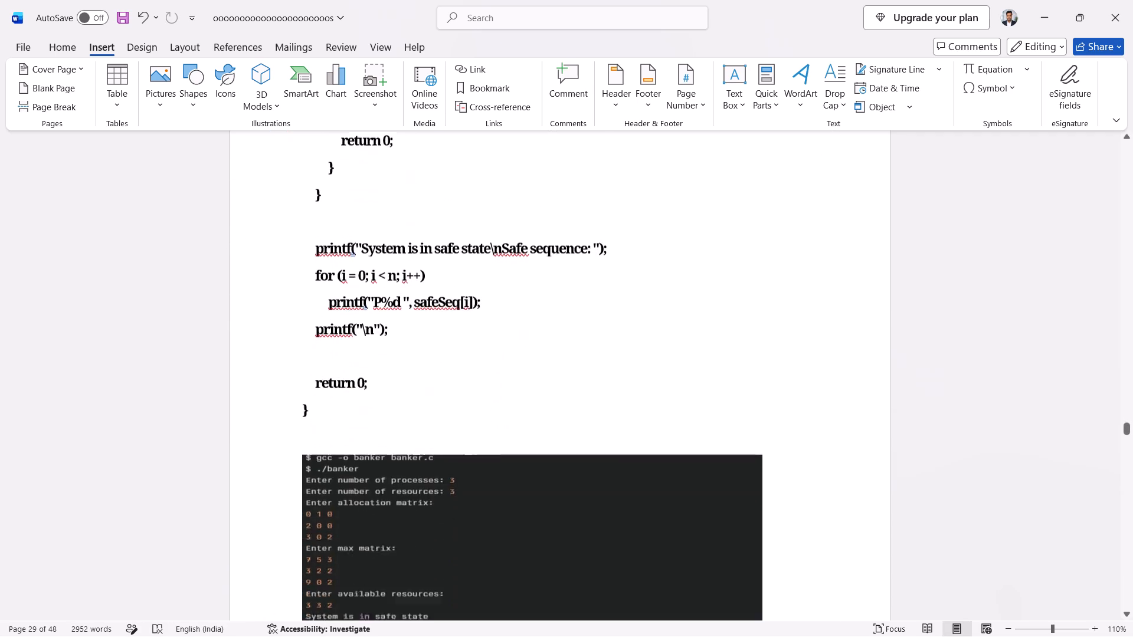
pyautogui.scroll(4, 528, 389)
pyautogui.scroll(-14, 528, 389)
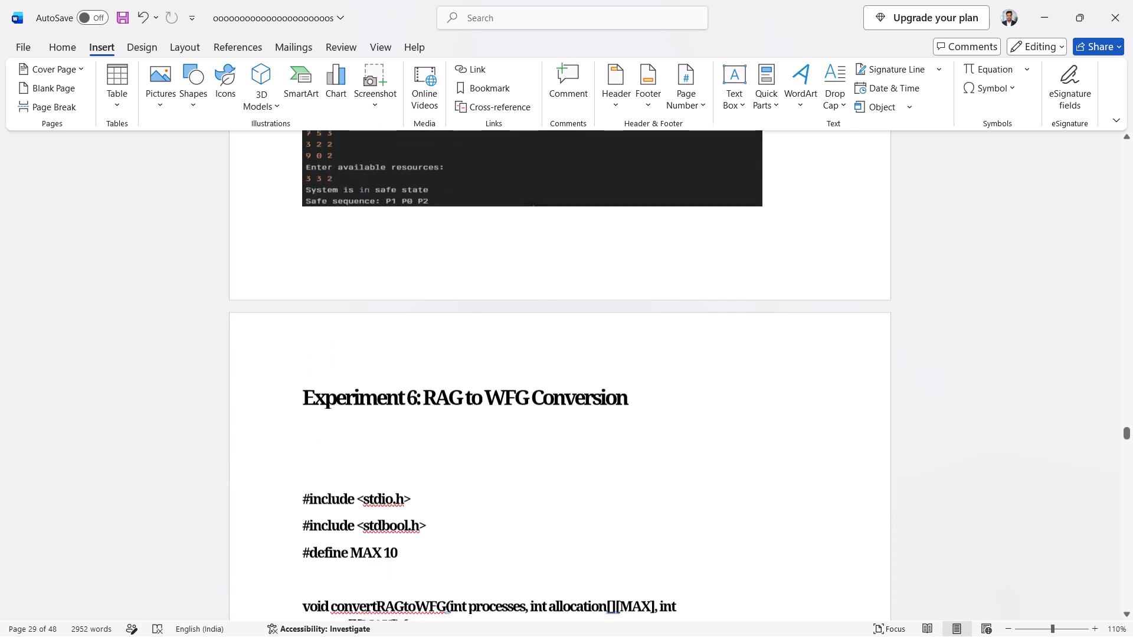
pyautogui.scroll(20, 528, 388)
pyautogui.scroll(3, 528, 388)
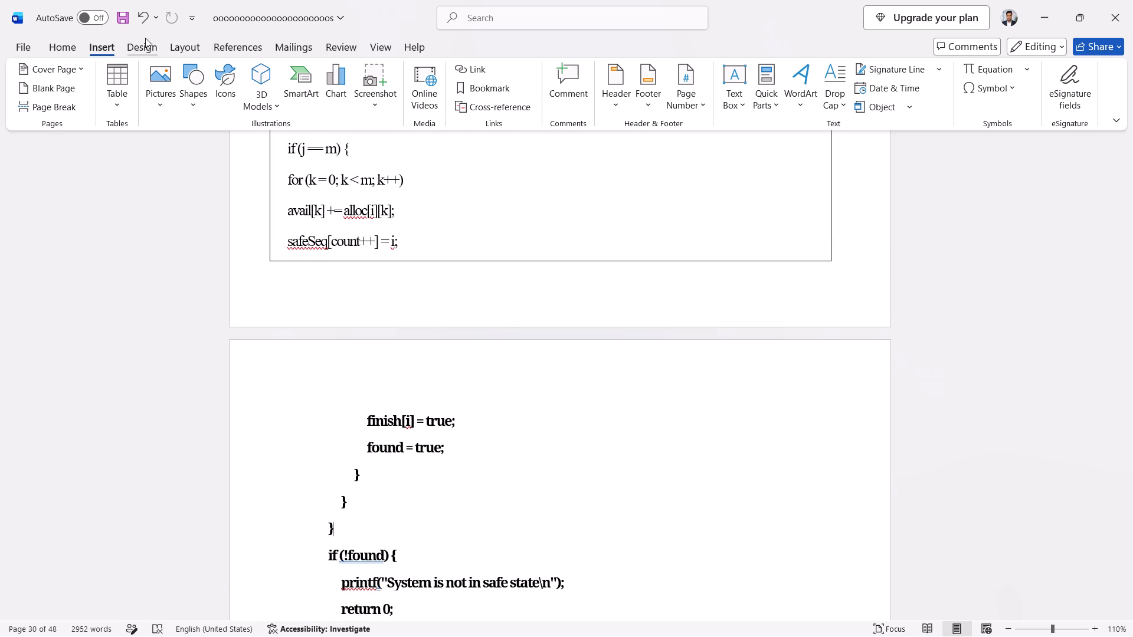
# Draw a text box about 18.28 cm wide and 5.62 cm high near the top of page 30, over the remaining code.
pyautogui.click(104, 46)
pyautogui.click(726, 96)
pyautogui.click(729, 80)
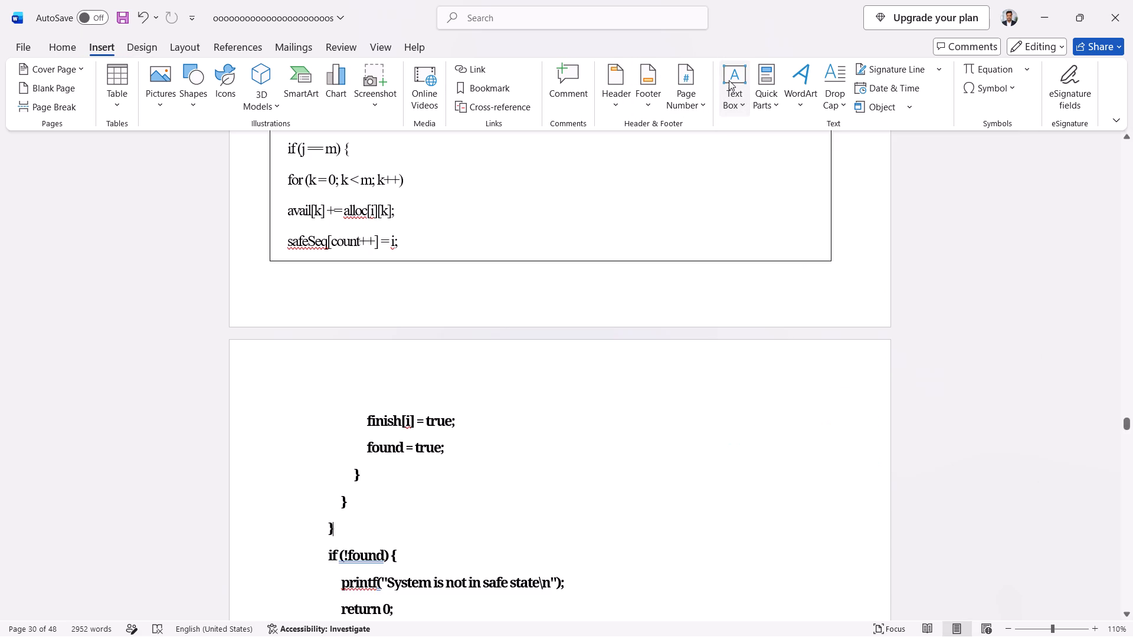
pyautogui.rightClick(729, 80)
pyautogui.doubleClick(728, 81)
pyautogui.click(728, 81)
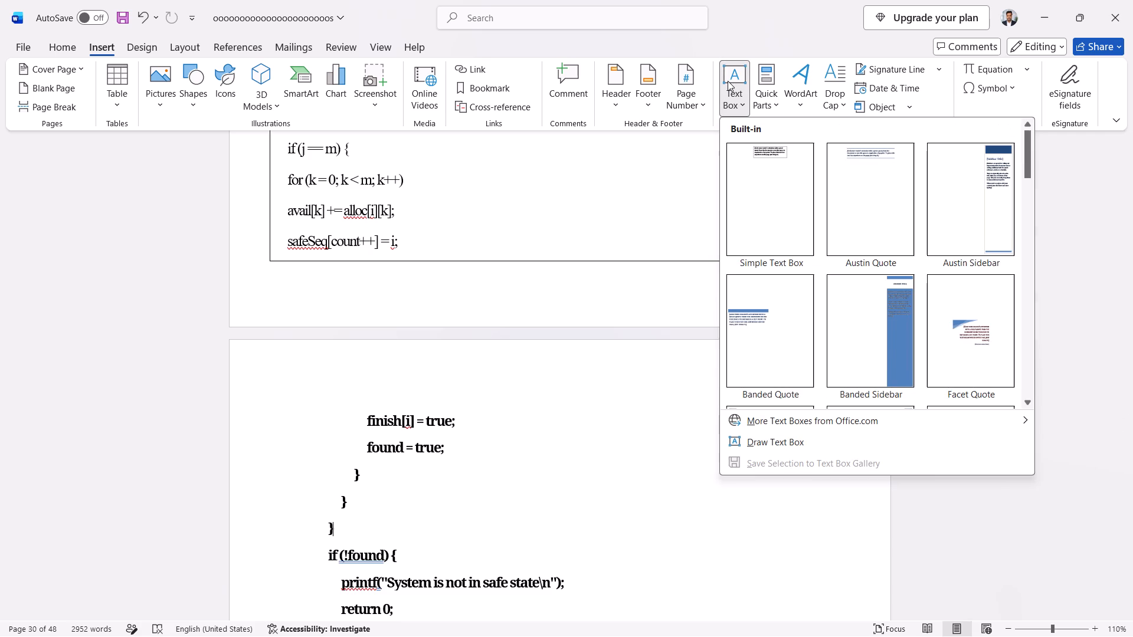
pyautogui.click(803, 438)
pyautogui.moveTo(269, 359); pyautogui.dragTo(824, 521)
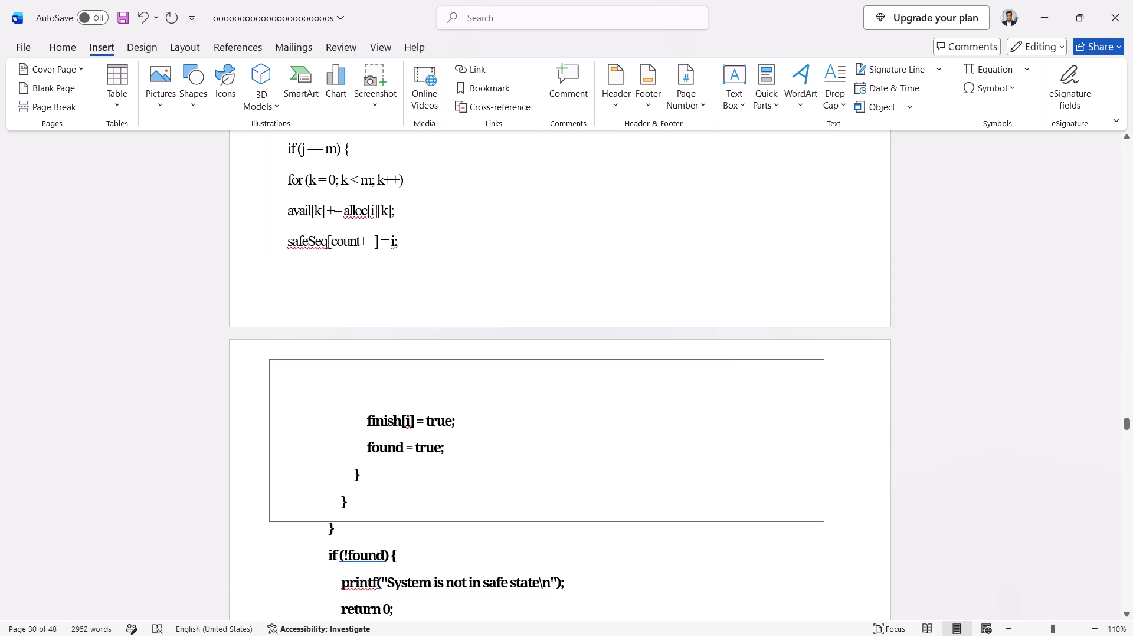
pyautogui.moveTo(824, 521); pyautogui.dragTo(828, 530)
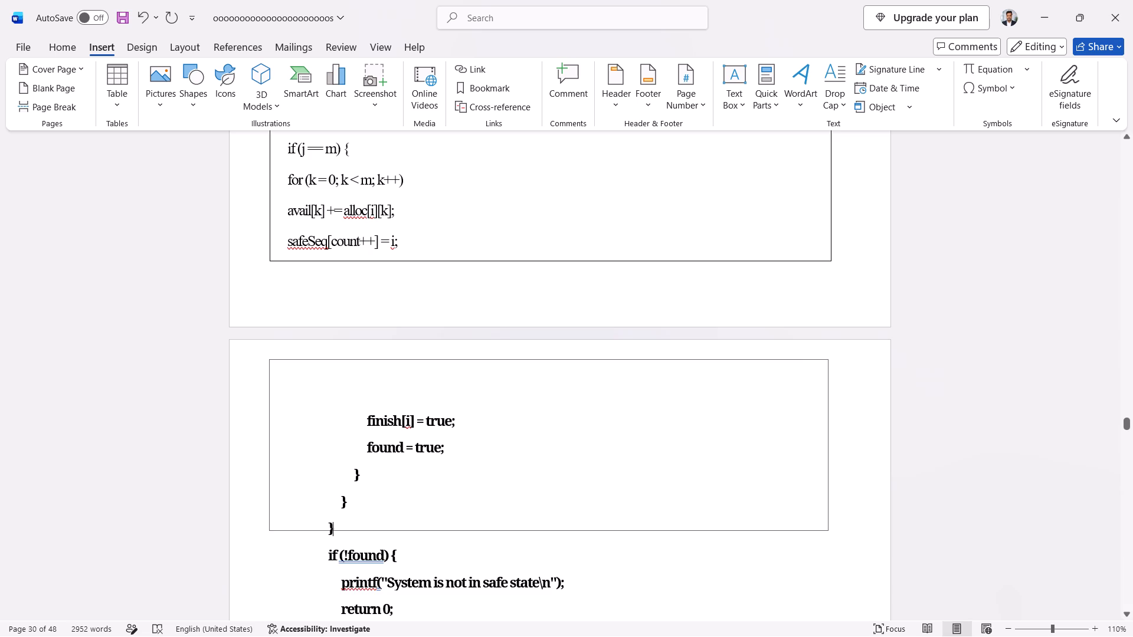
pyautogui.moveTo(828, 530); pyautogui.dragTo(830, 532)
# Extend the bottom edge of the page 30 text box past the output image, making it about 25.15 cm high.
pyautogui.scroll(-4, 824, 523)
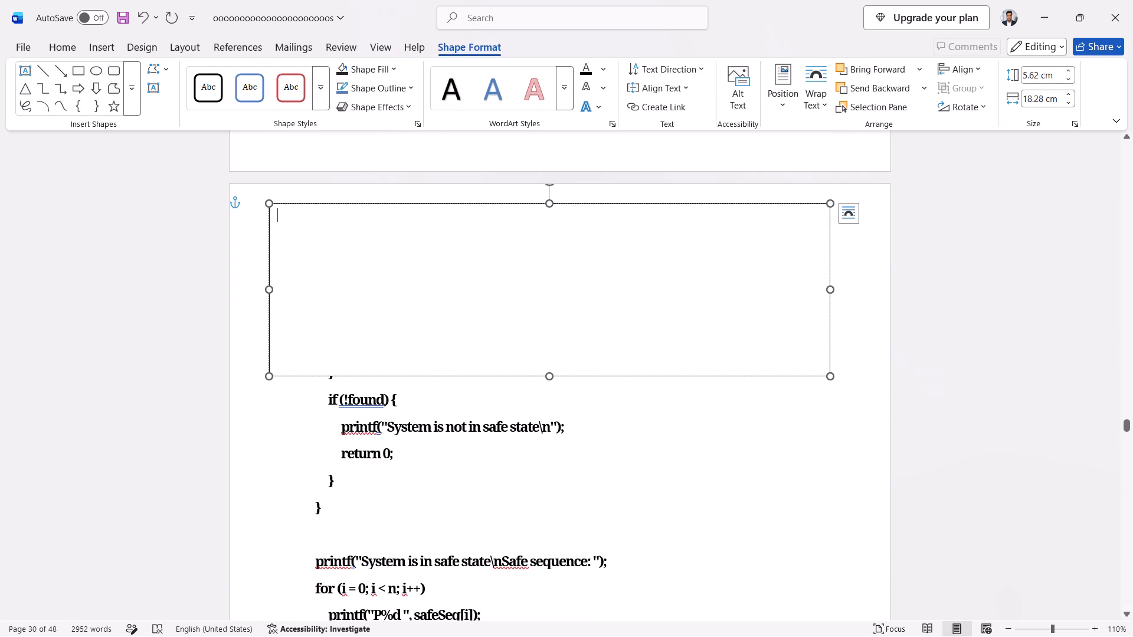
pyautogui.moveTo(549, 373); pyautogui.dragTo(558, 521)
pyautogui.scroll(-5, 542, 431)
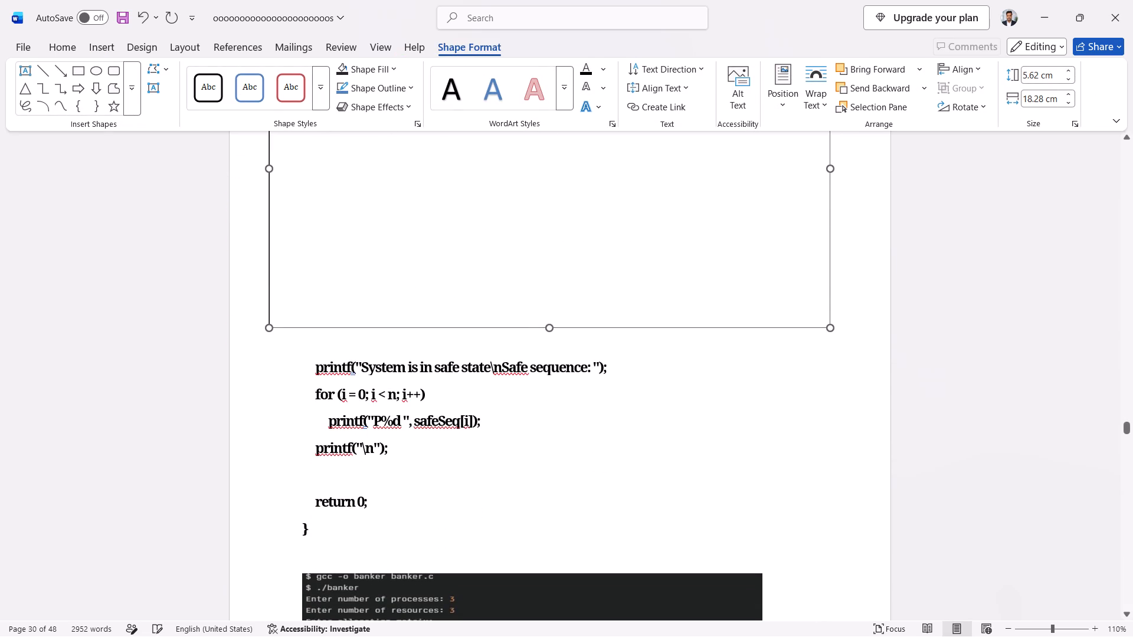
pyautogui.moveTo(550, 329); pyautogui.dragTo(552, 491)
pyautogui.scroll(-2, 539, 423)
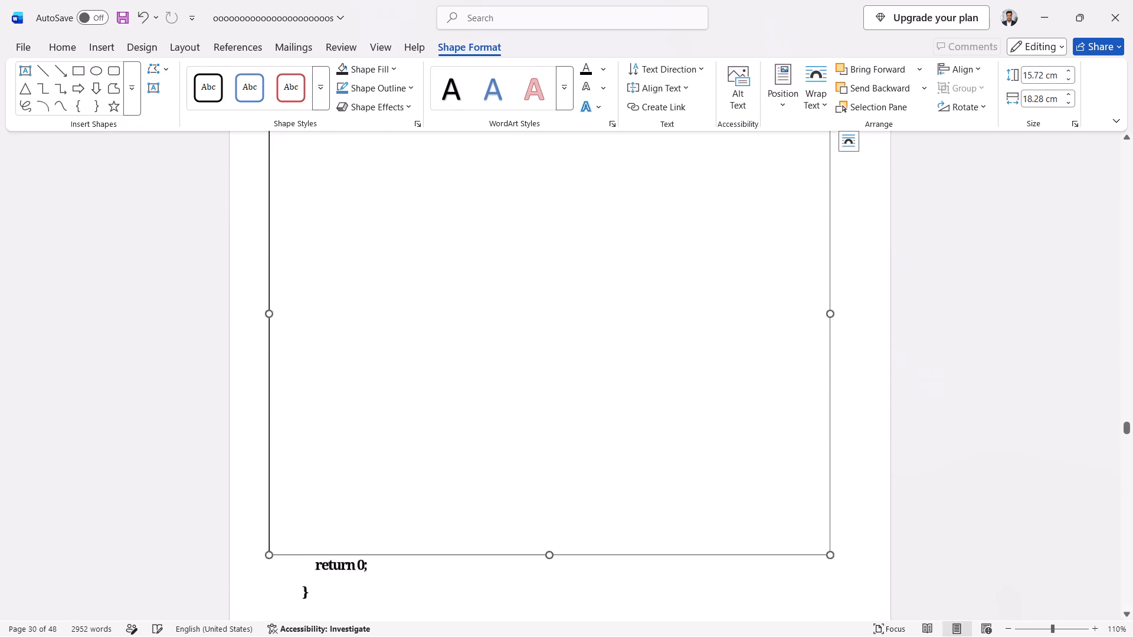
pyautogui.scroll(-8, 539, 423)
pyautogui.moveTo(551, 228); pyautogui.dragTo(551, 434)
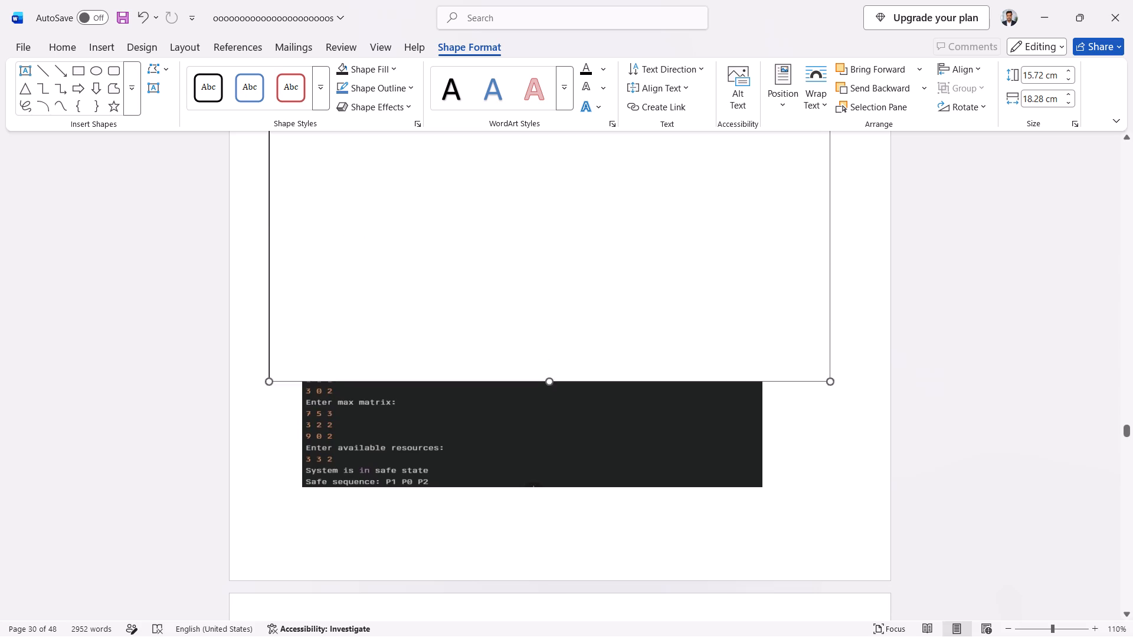
pyautogui.moveTo(551, 434); pyautogui.dragTo(562, 517)
# Set the page 30 text box's wrapping to Behind Text.
pyautogui.scroll(4, 522, 343)
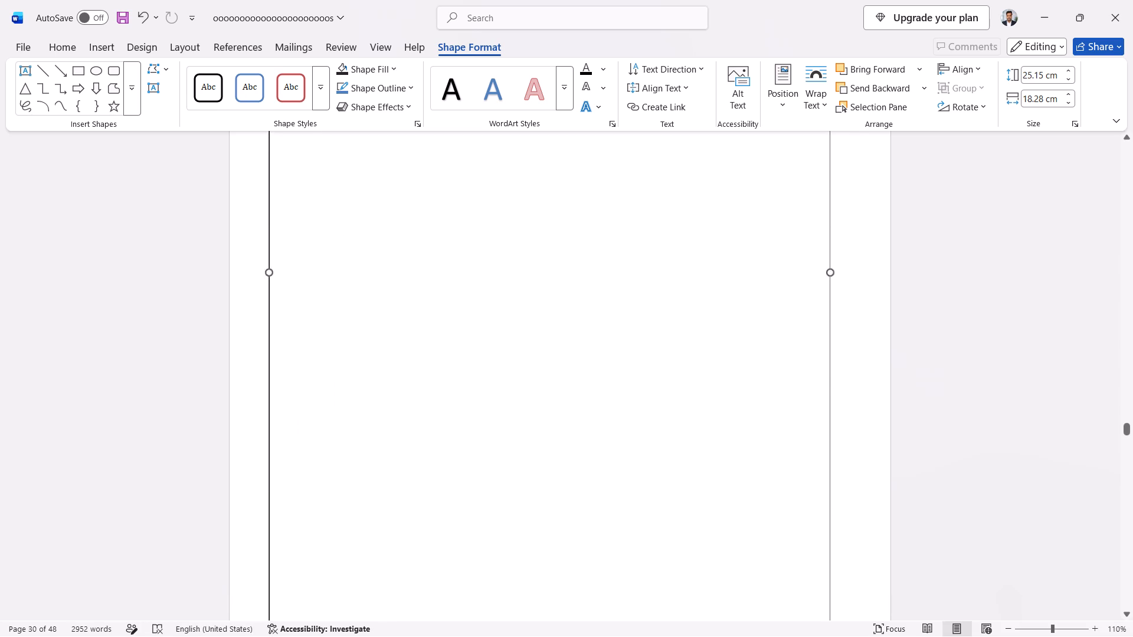
pyautogui.scroll(7, 522, 339)
pyautogui.click(729, 249)
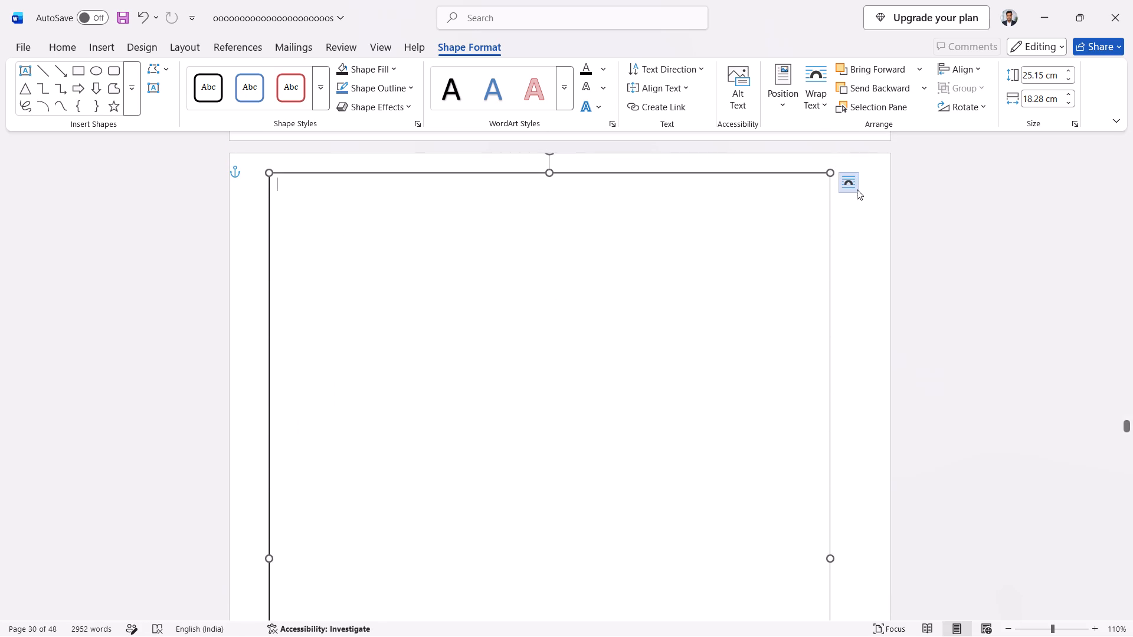
pyautogui.click(842, 189)
pyautogui.click(922, 330)
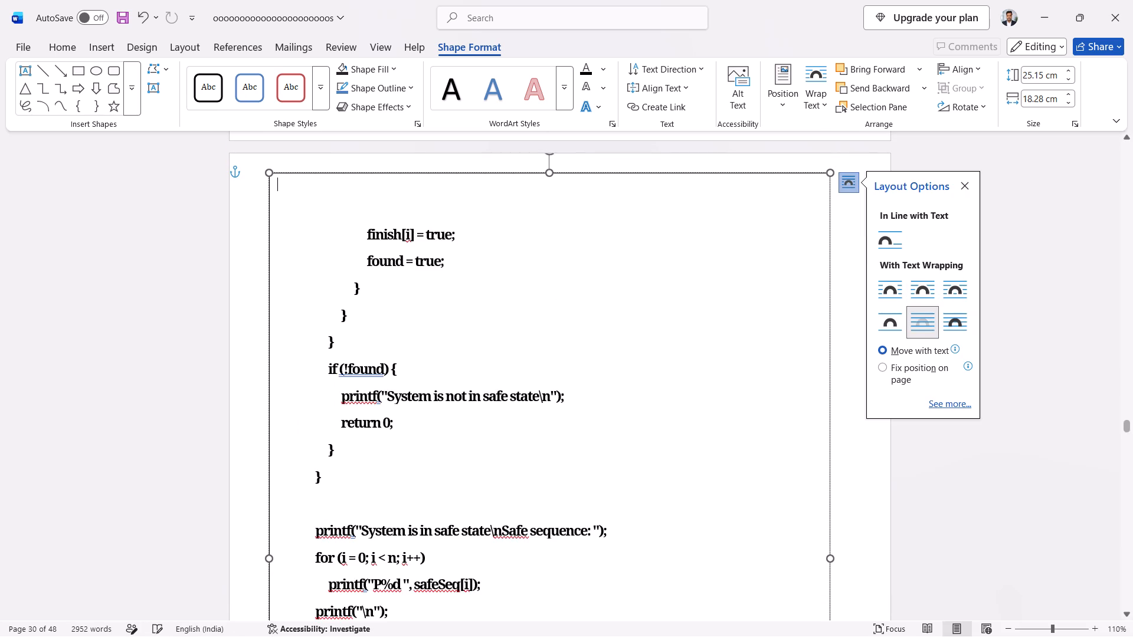
# Apply the Normal style to all the page 30 code, from the finish[i] line through the final closing brace.
pyautogui.scroll(-3, 561, 318)
pyautogui.scroll(2, 349, 169)
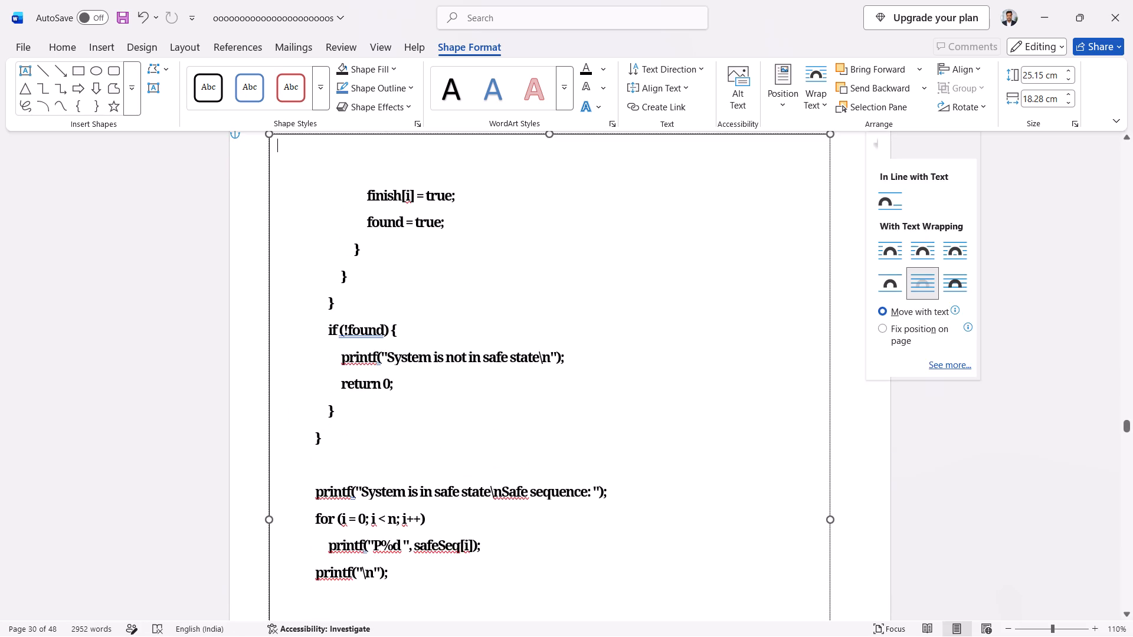
pyautogui.scroll(6, 364, 208)
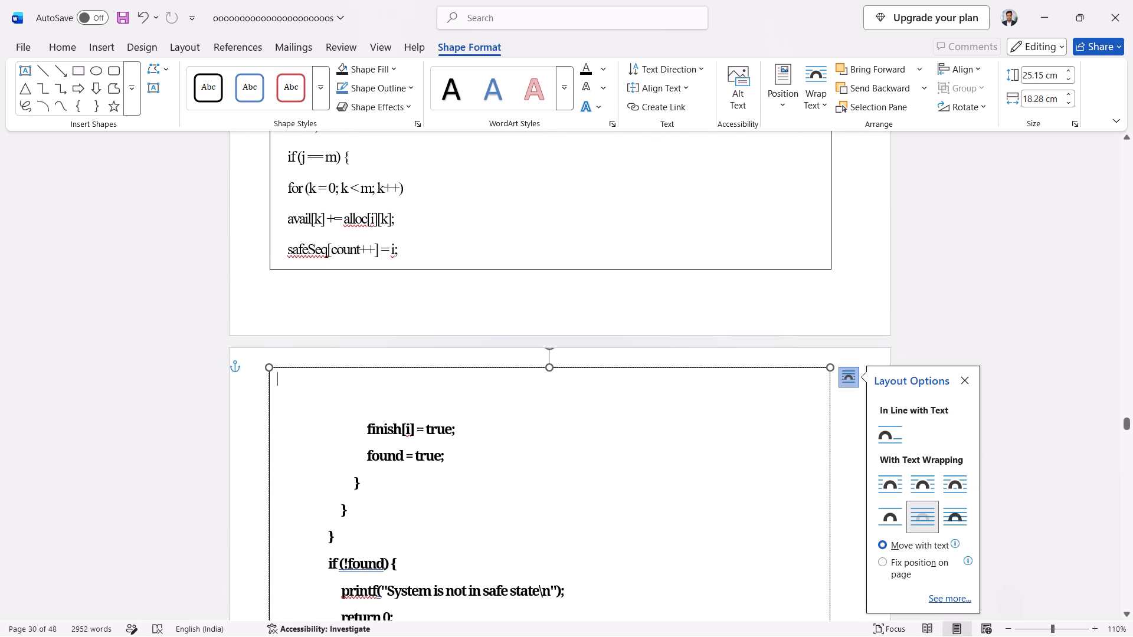
pyautogui.moveTo(364, 429); pyautogui.dragTo(454, 467)
pyautogui.scroll(-12, 425, 478)
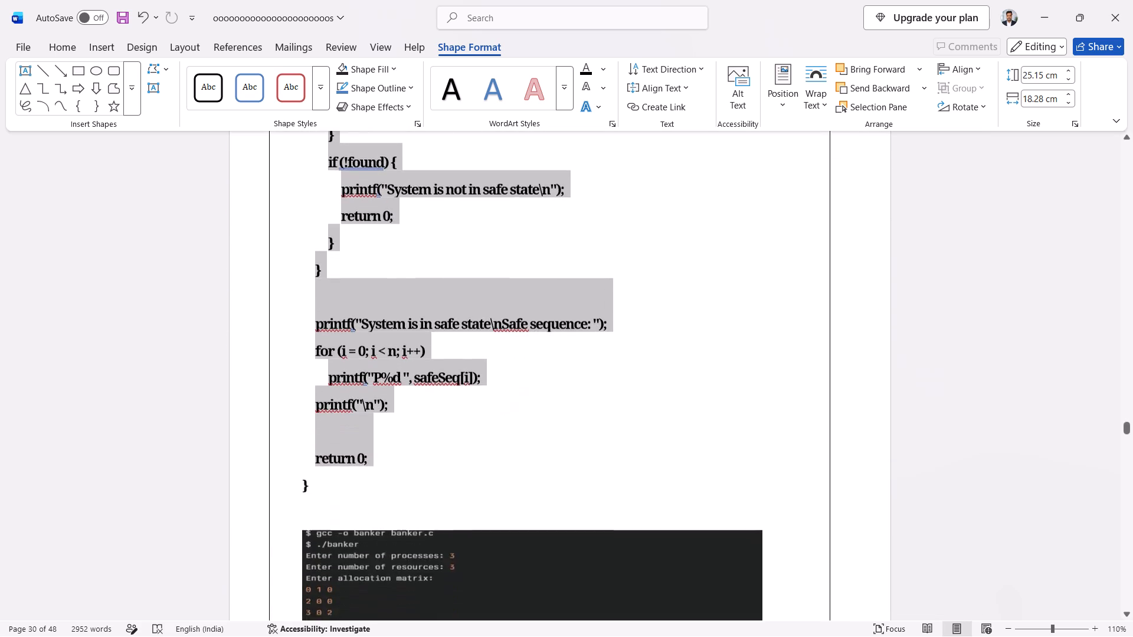
pyautogui.scroll(-1, 454, 467)
pyautogui.moveTo(454, 467); pyautogui.dragTo(683, 471)
pyautogui.scroll(-3, 466, 471)
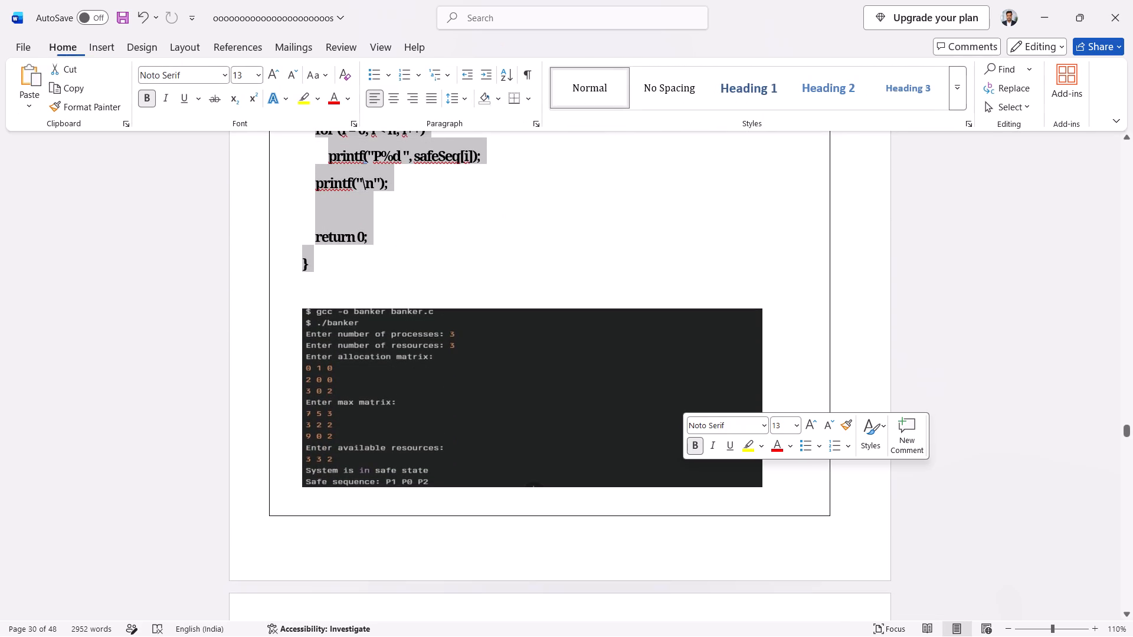
pyautogui.click(573, 97)
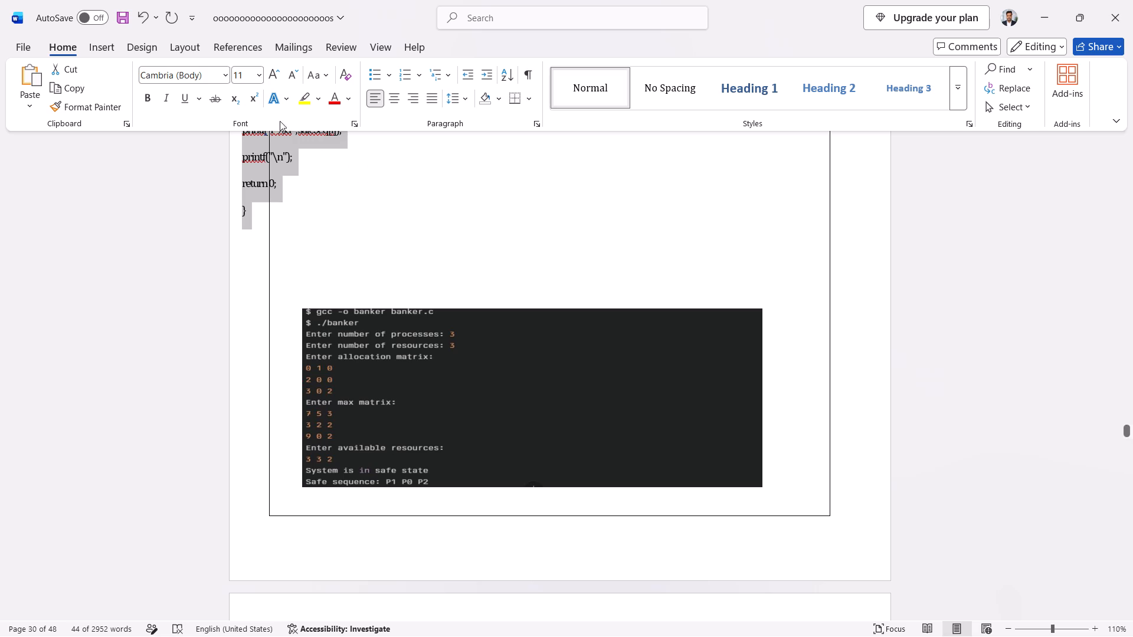
# Place the cursor after the final closing brace on page 30 and apply the Moderate page margins.
pyautogui.click(340, 192)
pyautogui.click(247, 244)
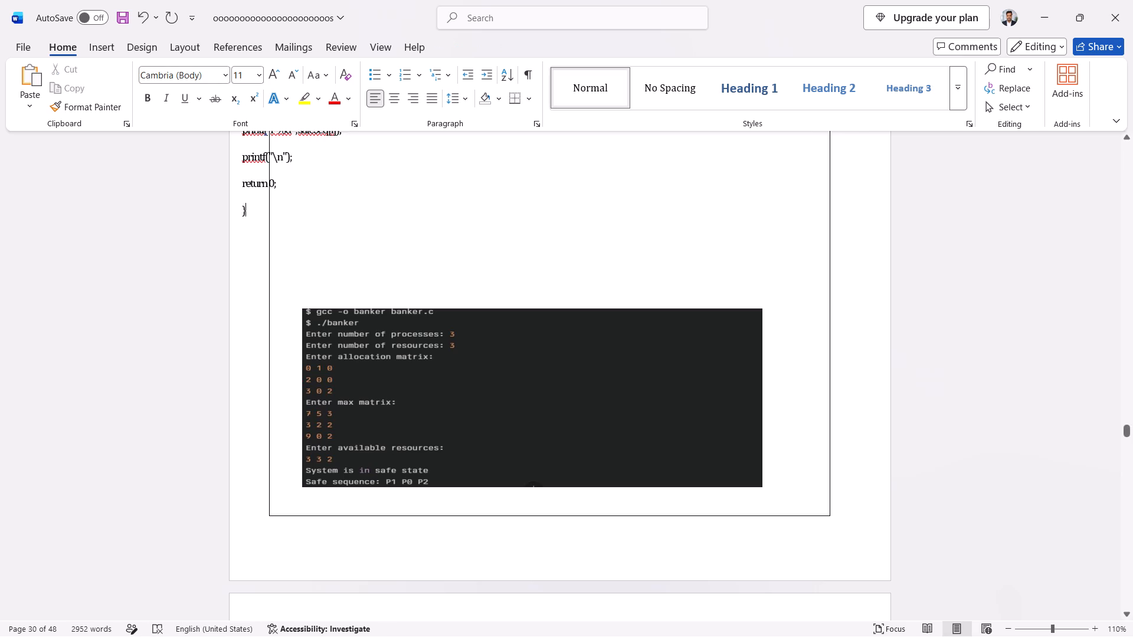
pyautogui.click(256, 259)
pyautogui.click(179, 50)
pyautogui.click(35, 97)
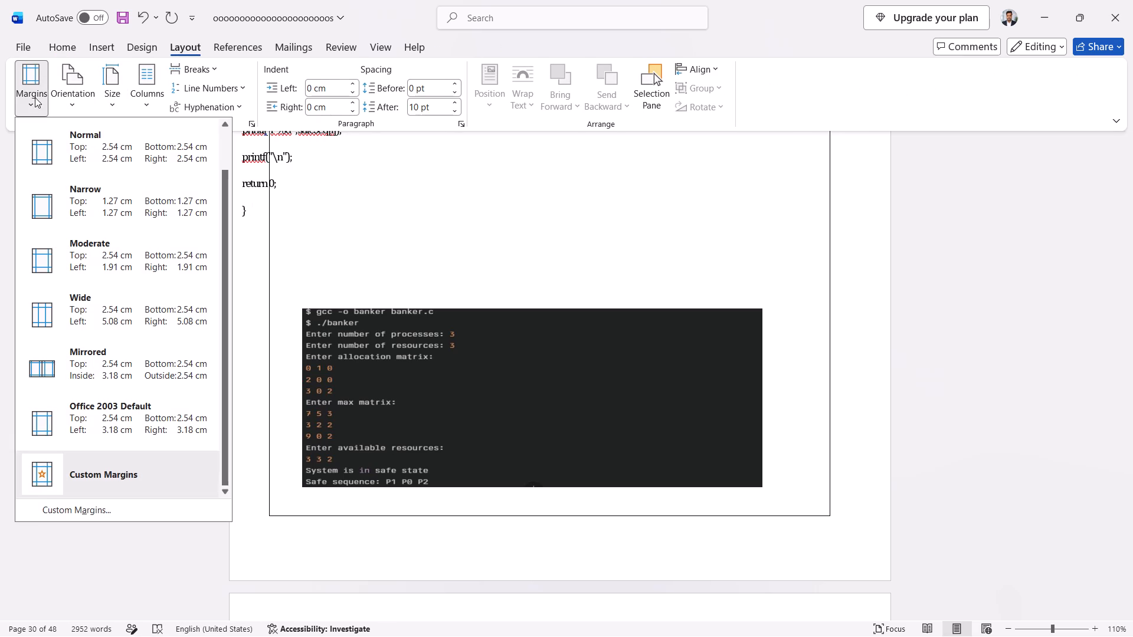
pyautogui.click(65, 254)
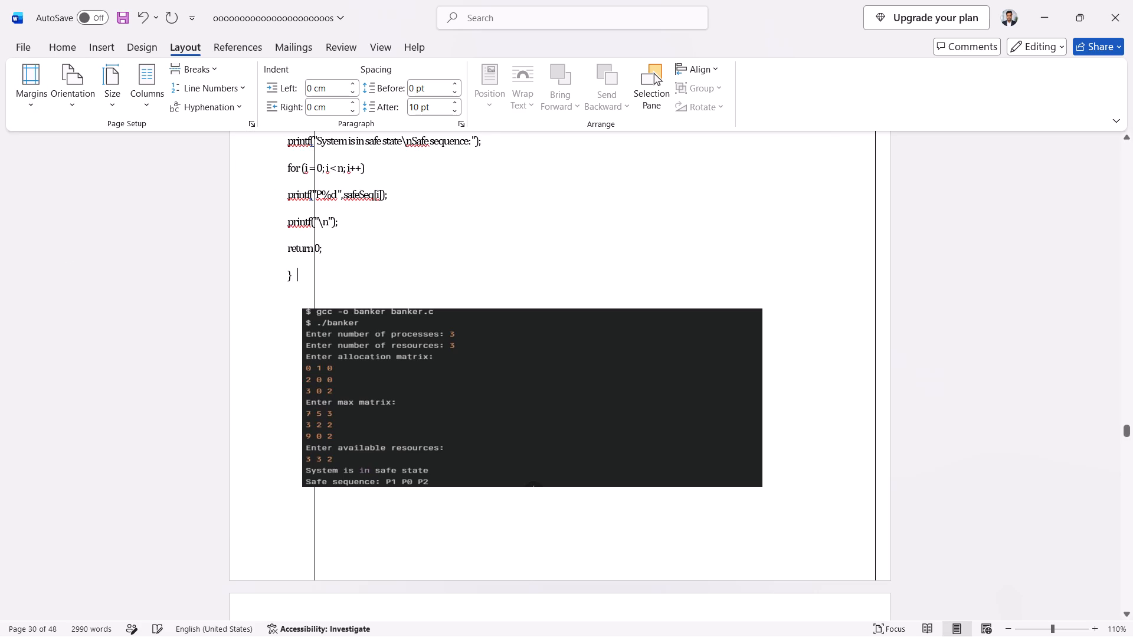
# Extend the left edge of the page 30 text box outward to enclose the code and line up with the page 29 border.
pyautogui.scroll(2, 353, 266)
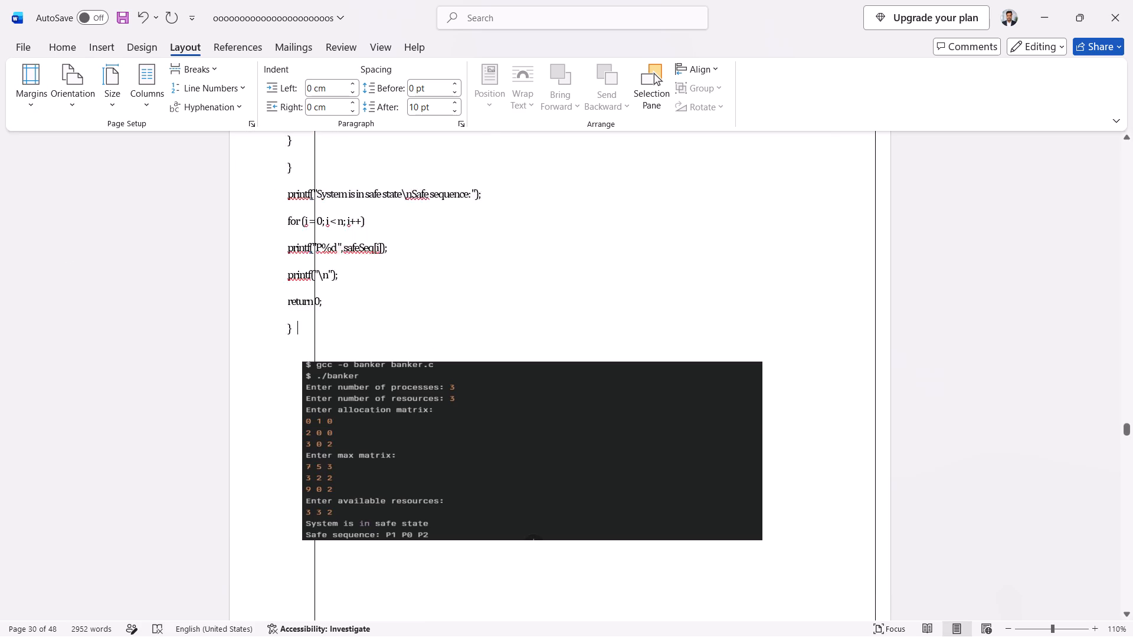
pyautogui.scroll(9, 353, 266)
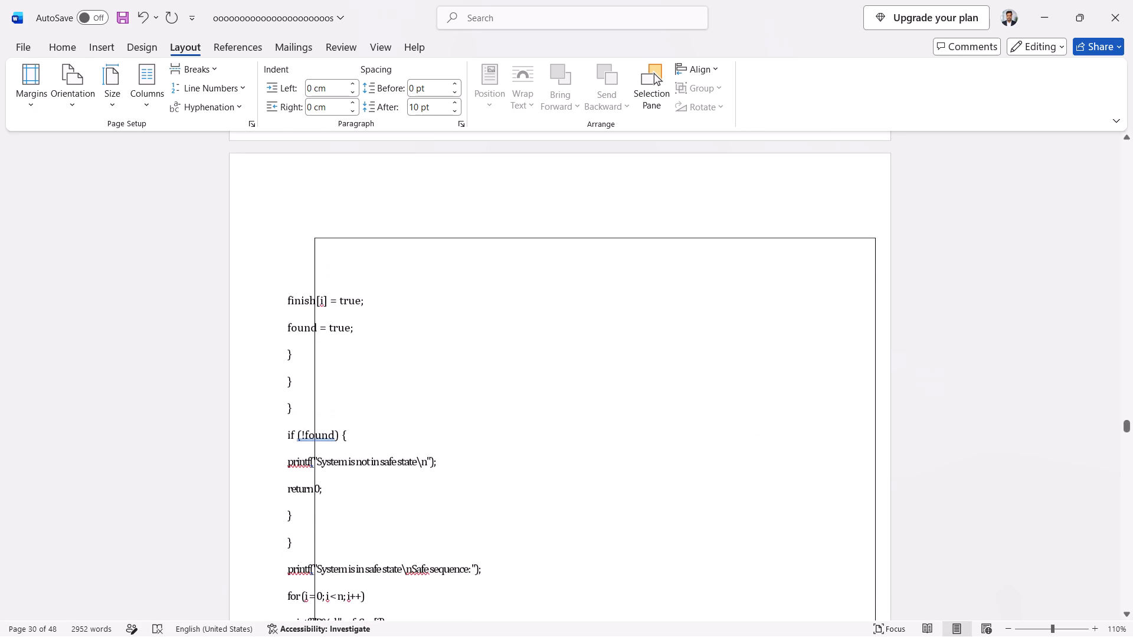
pyautogui.click(313, 264)
pyautogui.scroll(3, 313, 262)
pyautogui.click(340, 355)
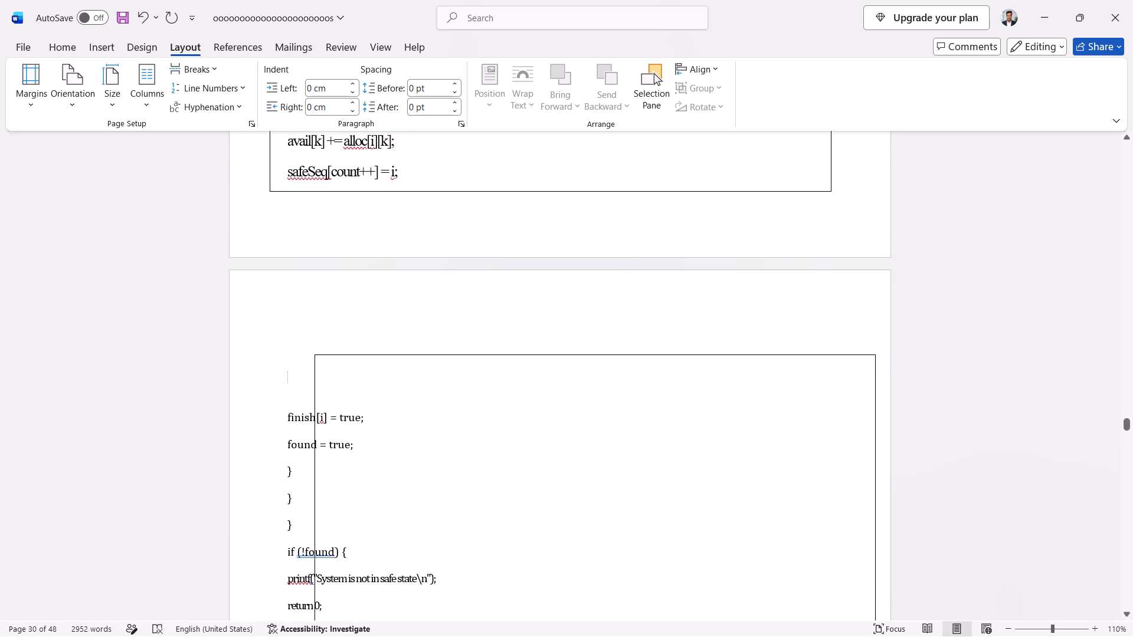
pyautogui.moveTo(312, 354); pyautogui.dragTo(273, 349)
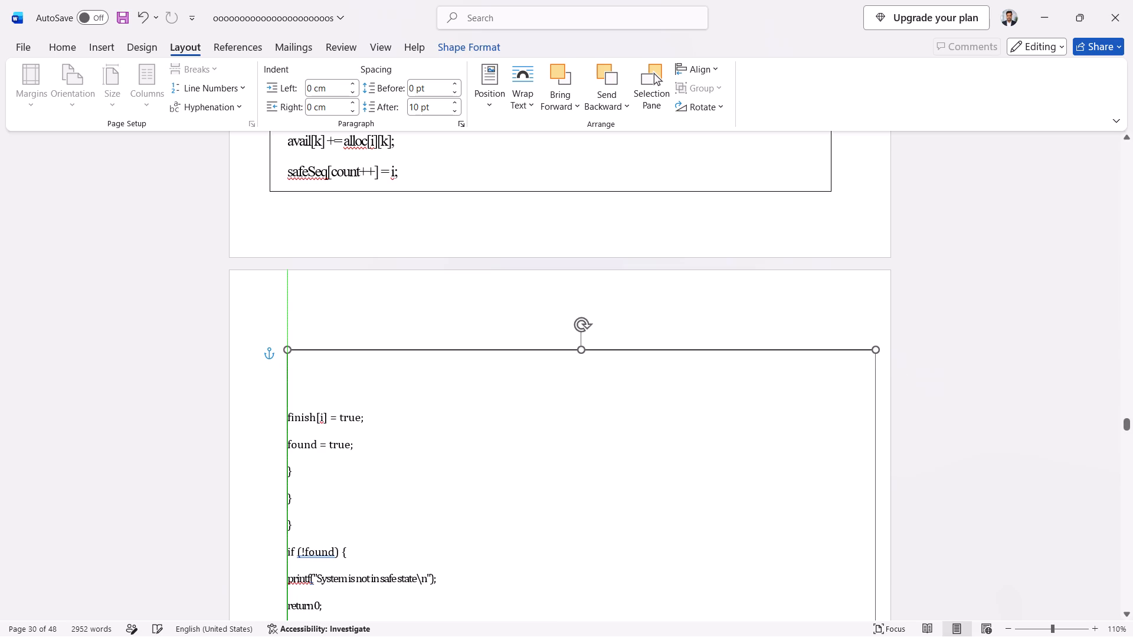
pyautogui.moveTo(273, 349); pyautogui.dragTo(269, 349)
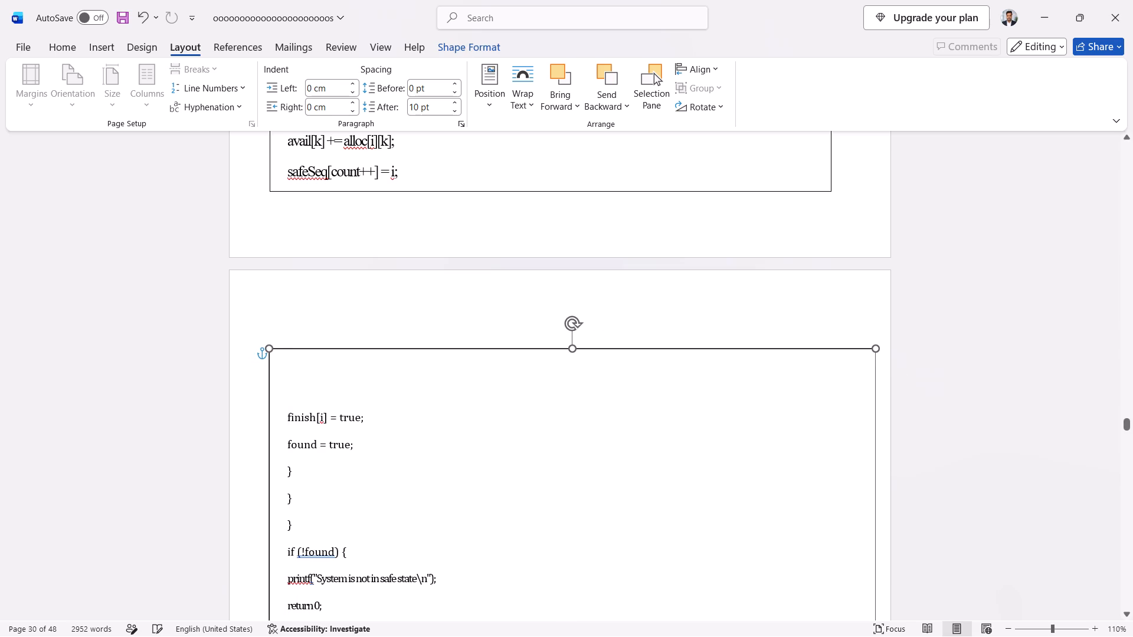
pyautogui.moveTo(269, 349); pyautogui.dragTo(263, 349)
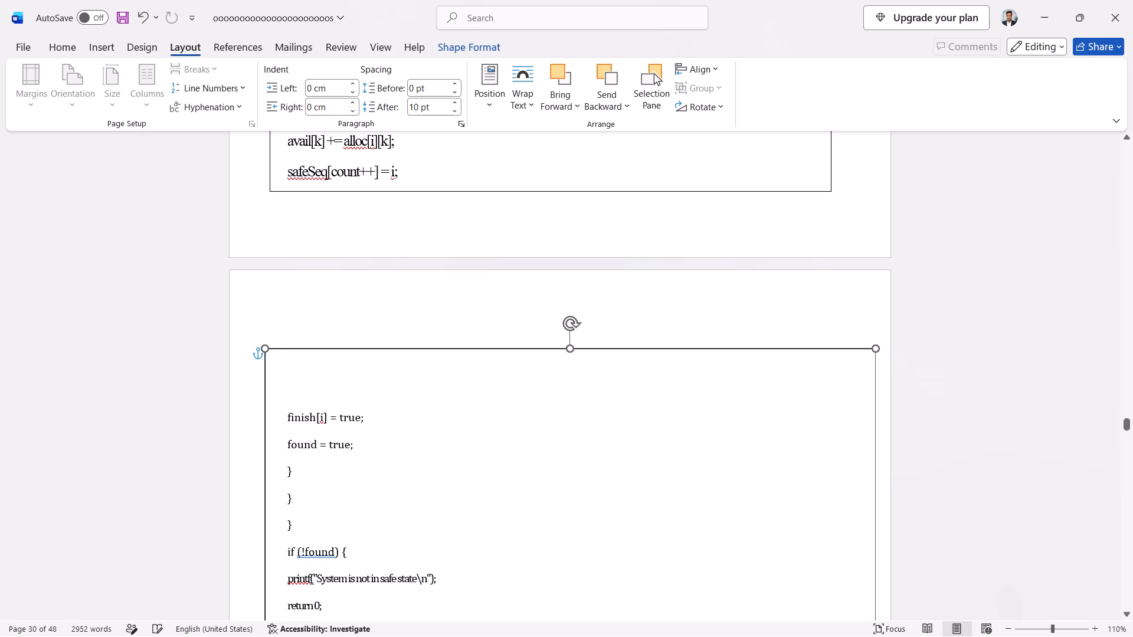
pyautogui.moveTo(263, 349); pyautogui.dragTo(260, 348)
pyautogui.scroll(2, 290, 339)
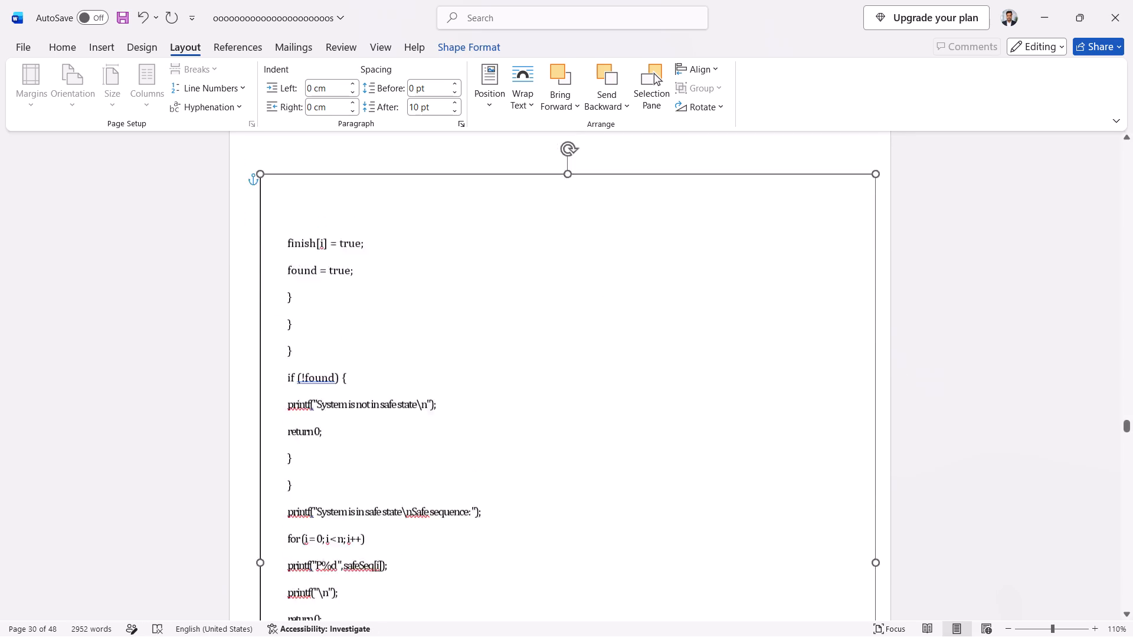
pyautogui.scroll(3, 291, 338)
pyautogui.moveTo(264, 329); pyautogui.dragTo(266, 330)
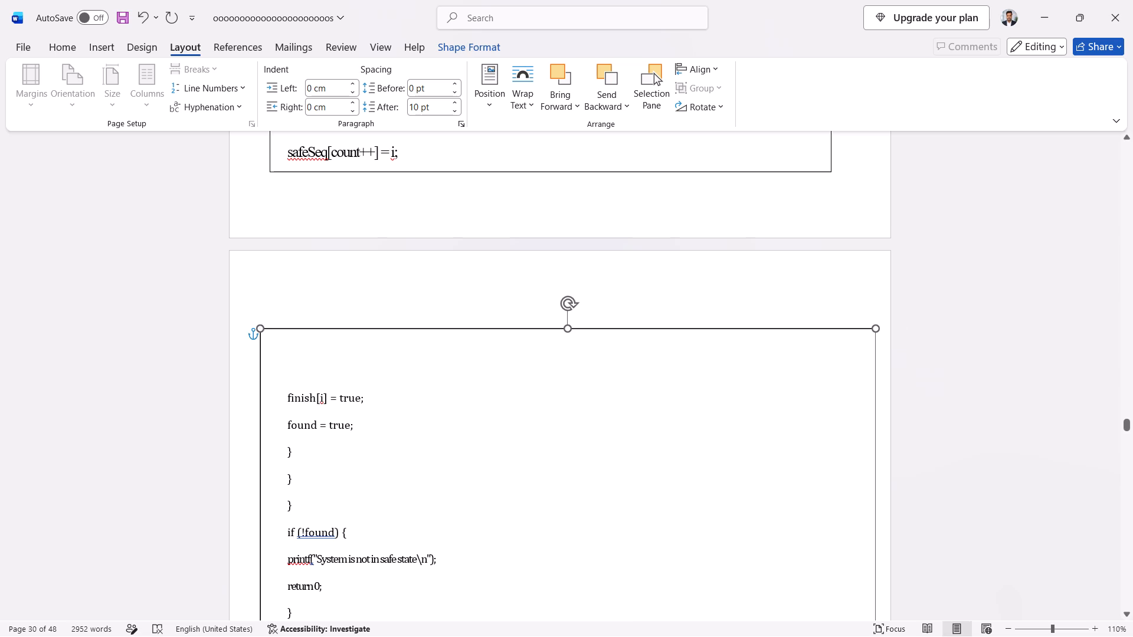
pyautogui.moveTo(266, 330); pyautogui.dragTo(270, 330)
pyautogui.scroll(5, 270, 330)
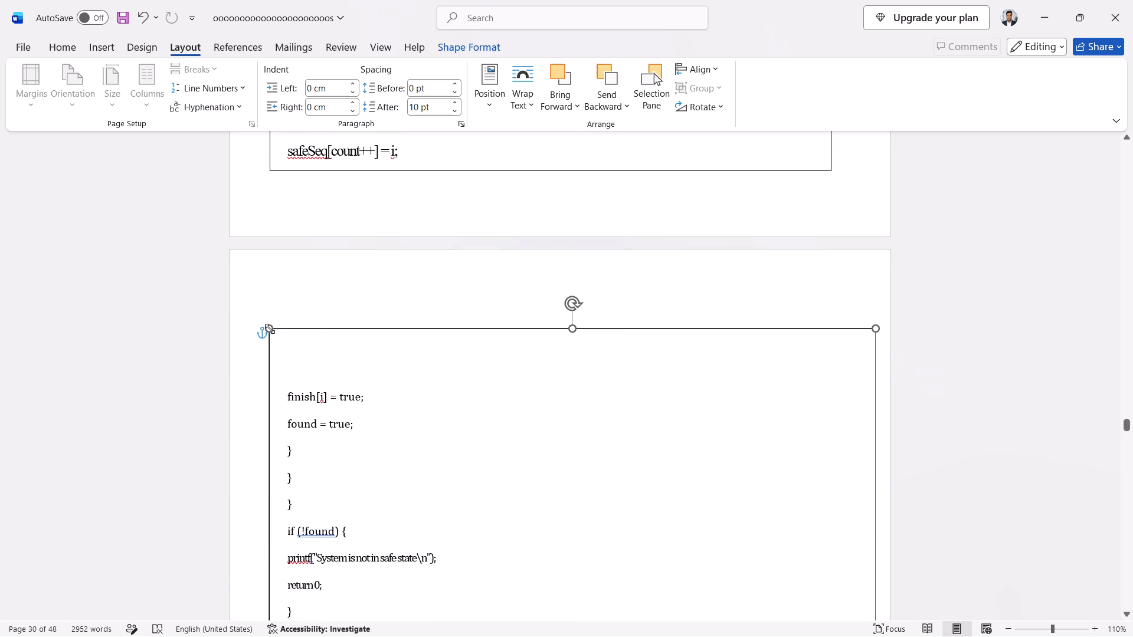
pyautogui.scroll(1, 361, 342)
pyautogui.scroll(-5, 361, 342)
pyautogui.scroll(7, 307, 270)
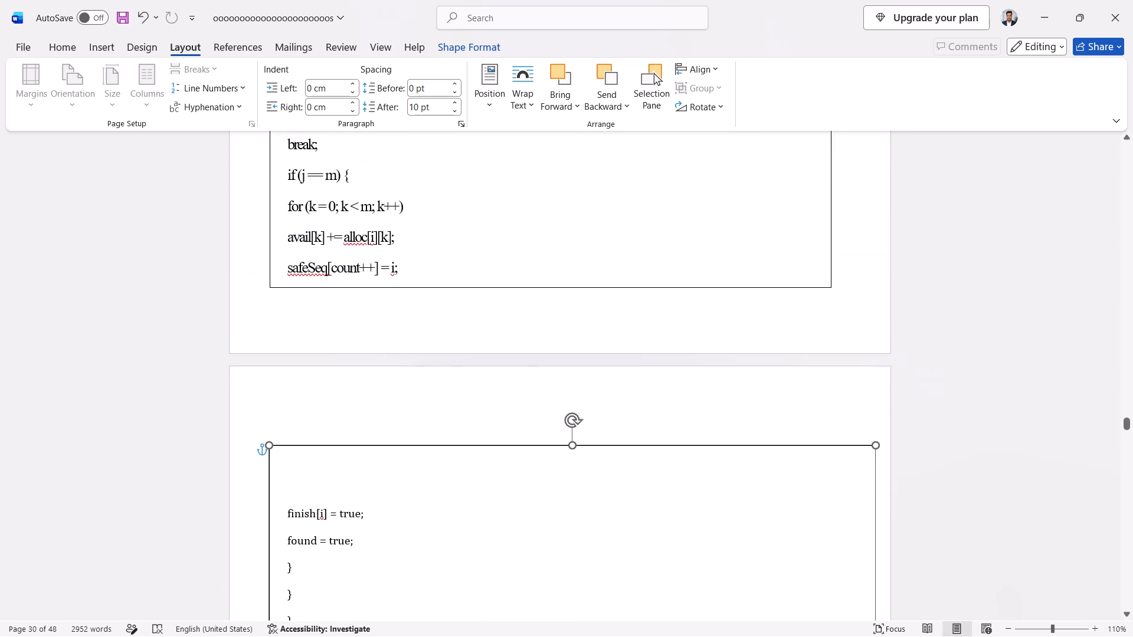
# Set all the page 30 code, from the finish[i] line through the final closing brace, to Times New Roman at 14 pt.
pyautogui.scroll(-6, 307, 270)
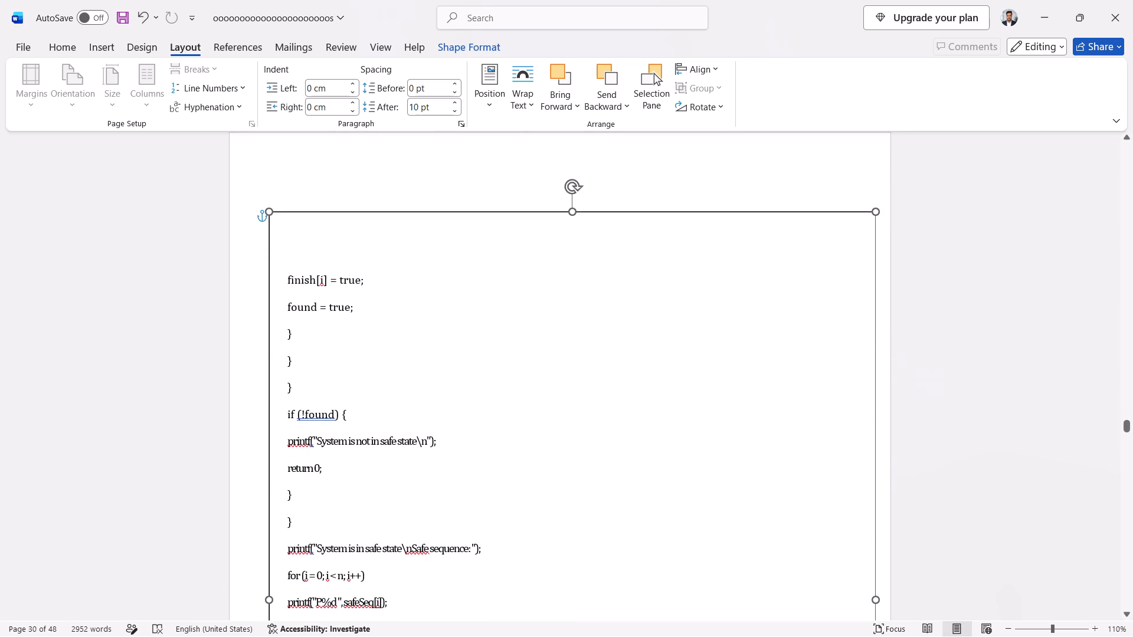
pyautogui.moveTo(286, 281); pyautogui.dragTo(345, 403)
pyautogui.scroll(-7, 339, 389)
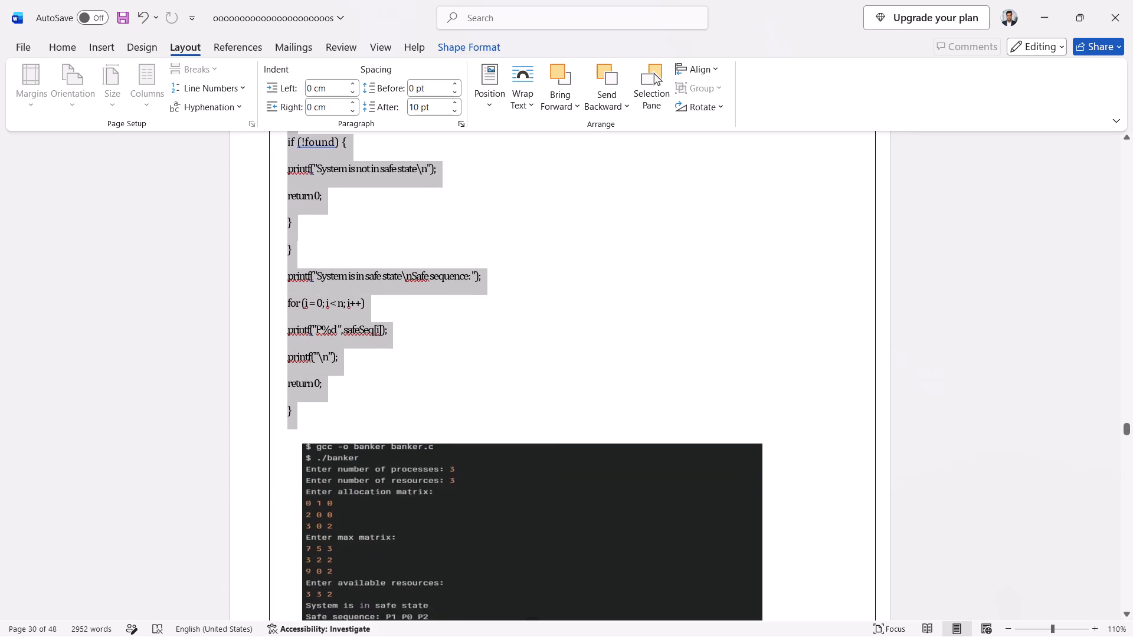
pyautogui.moveTo(345, 403); pyautogui.dragTo(345, 400)
pyautogui.click(106, 45)
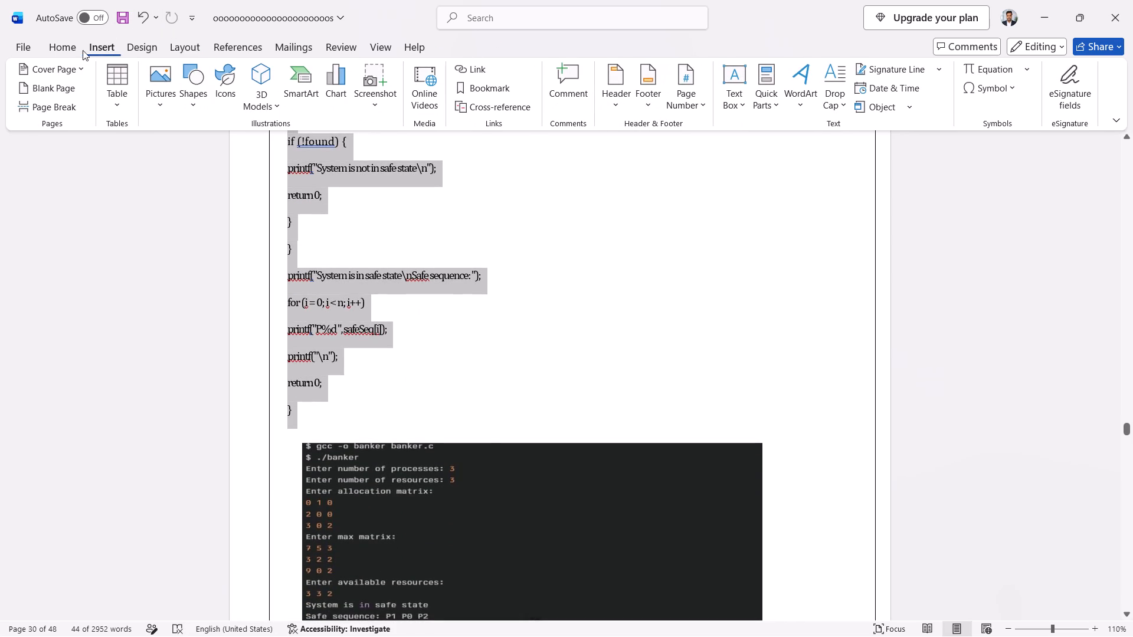
pyautogui.click(71, 46)
pyautogui.click(223, 76)
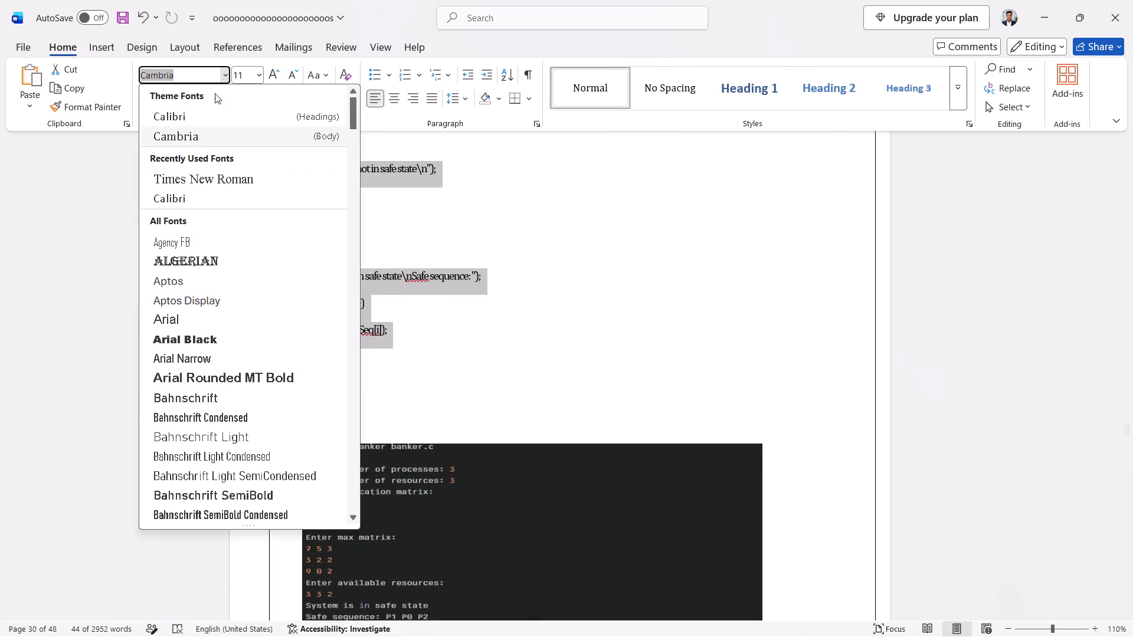
pyautogui.click(199, 174)
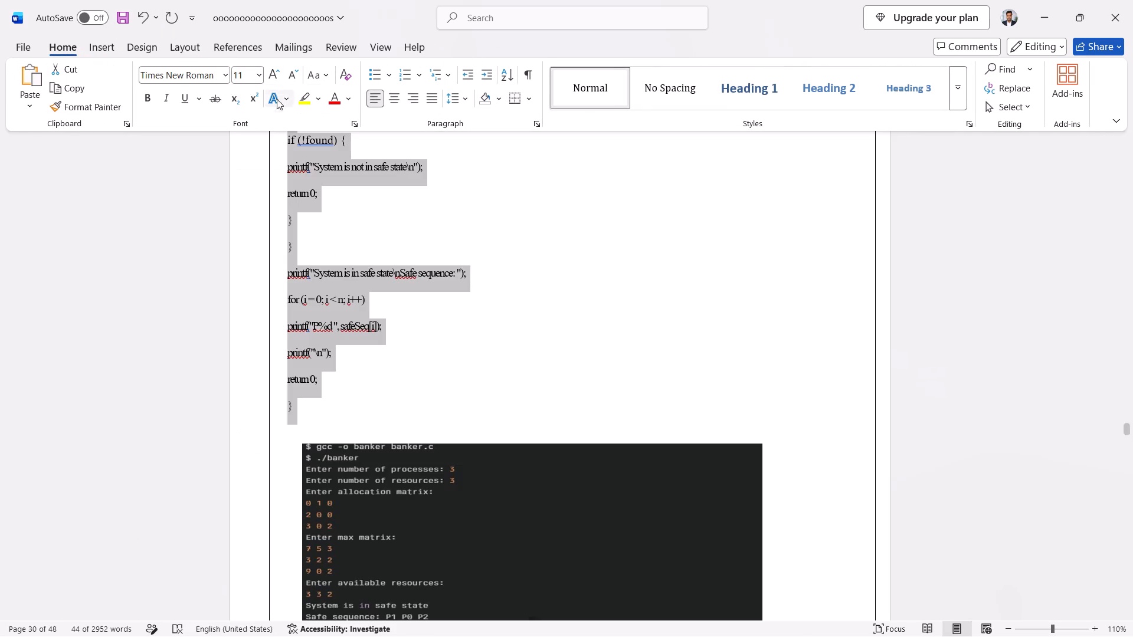
pyautogui.click(280, 75)
pyautogui.click(280, 75)
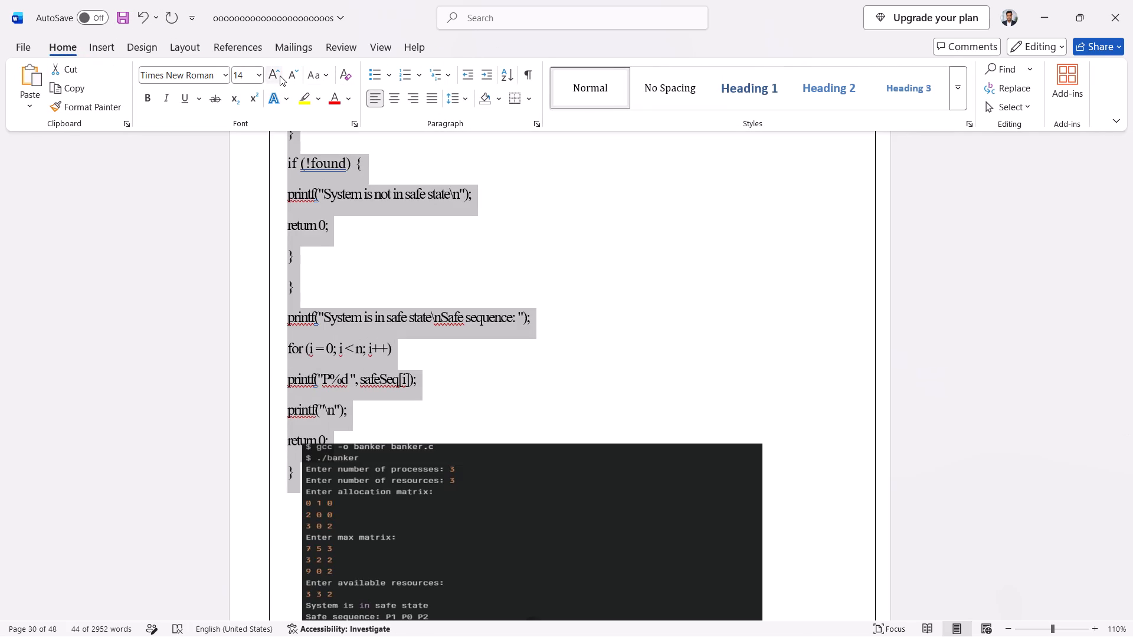
# Move the banker program output picture on page 30 down so it sits below the final closing brace.
pyautogui.scroll(-7, 406, 244)
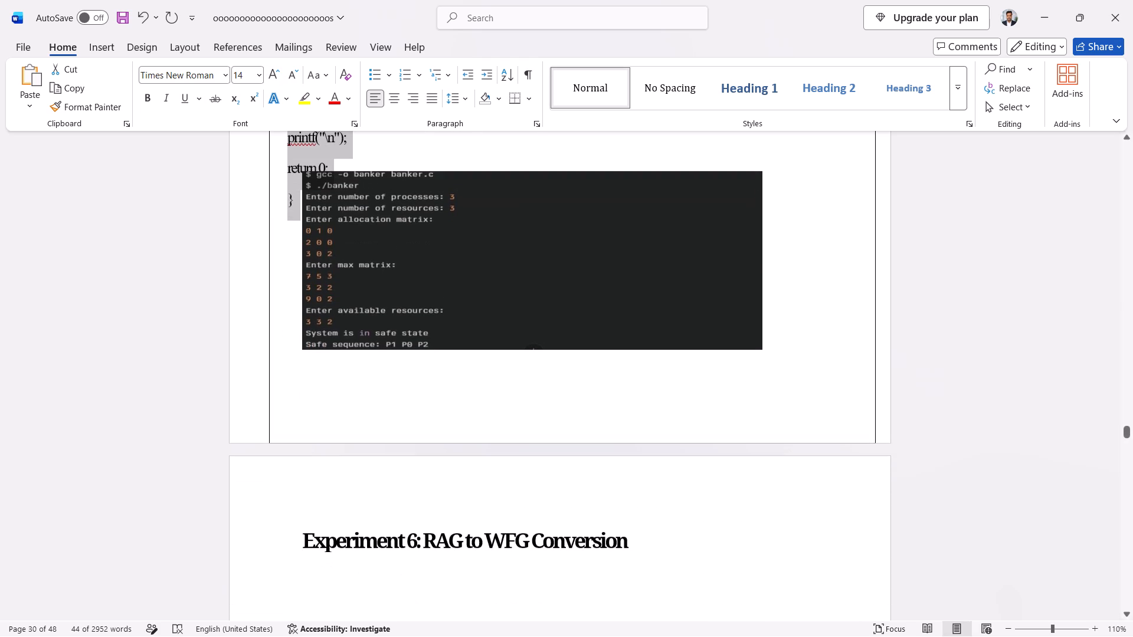
pyautogui.click(406, 243)
pyautogui.moveTo(407, 243); pyautogui.dragTo(393, 288)
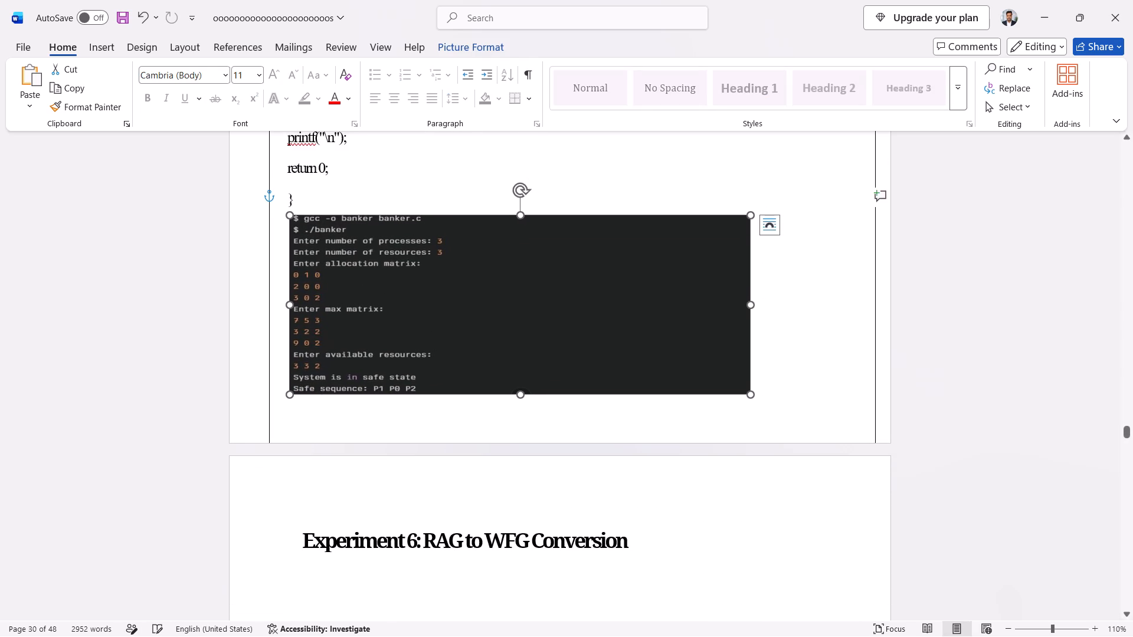
# Shorten the page 30 text box from its bottom edge to a height of about 22.7 cm.
pyautogui.scroll(-4, 410, 313)
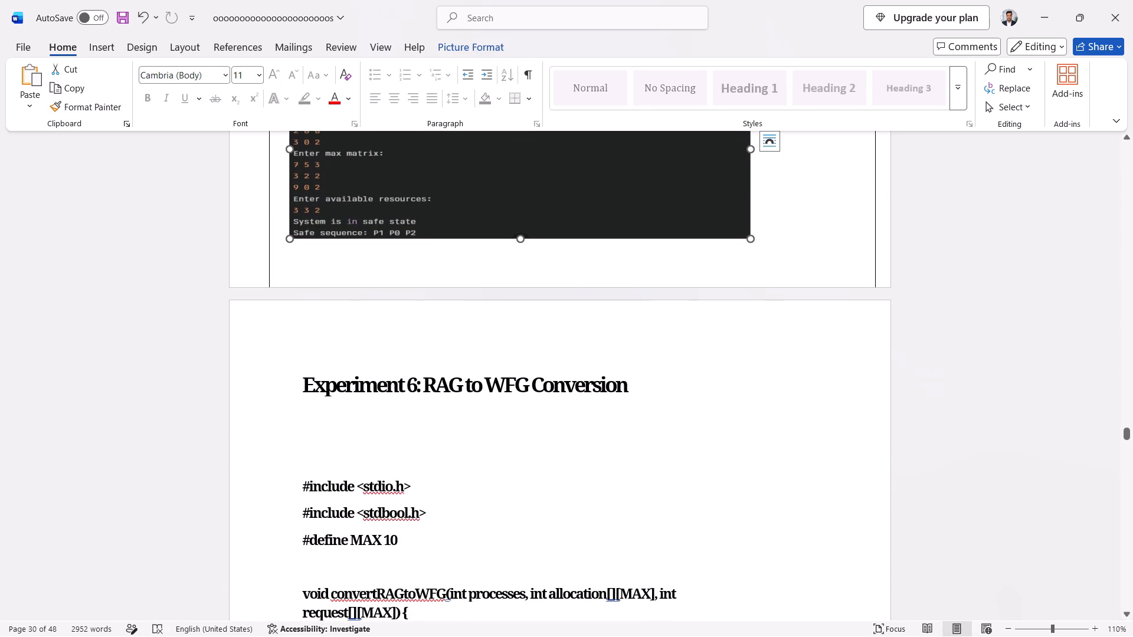
pyautogui.click(269, 275)
pyautogui.click(269, 275)
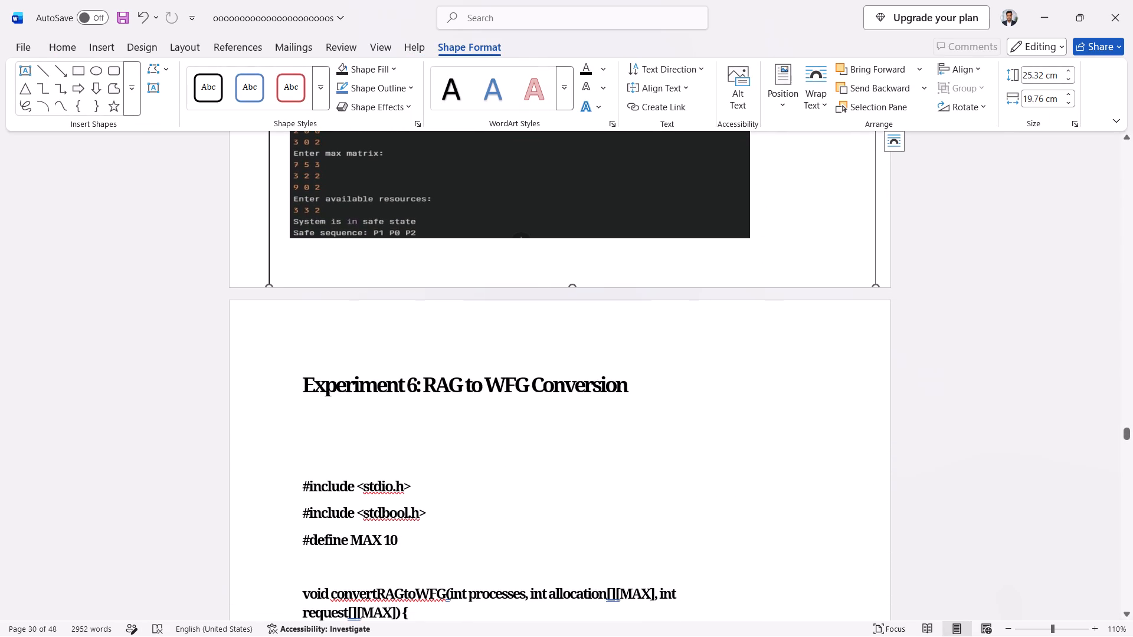
pyautogui.moveTo(572, 285); pyautogui.dragTo(572, 251)
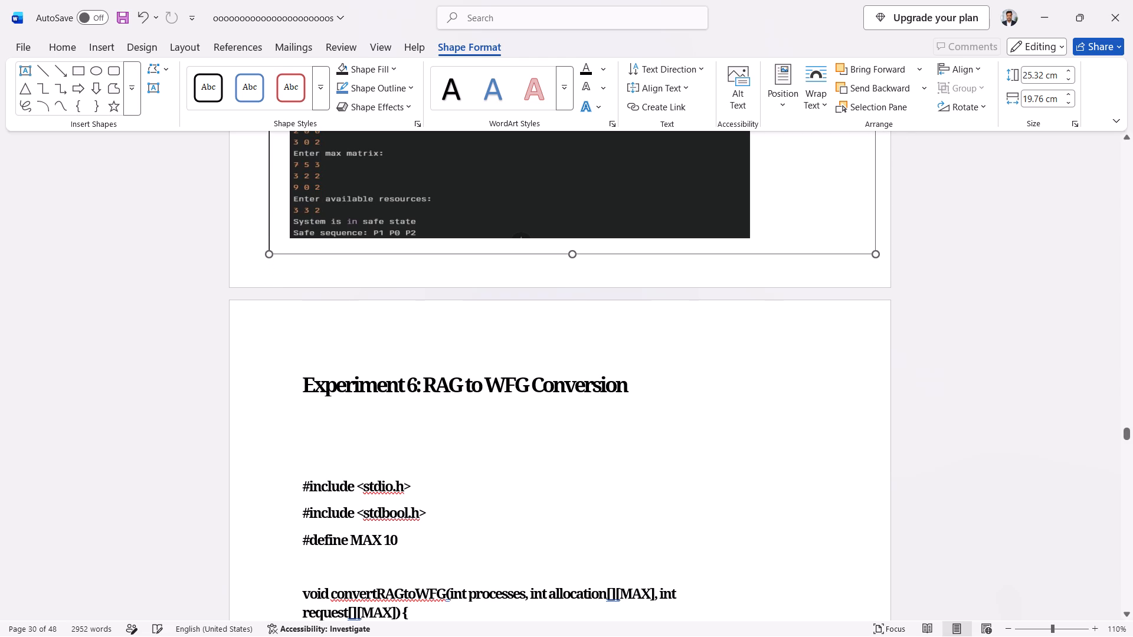
pyautogui.moveTo(572, 251); pyautogui.dragTo(575, 185)
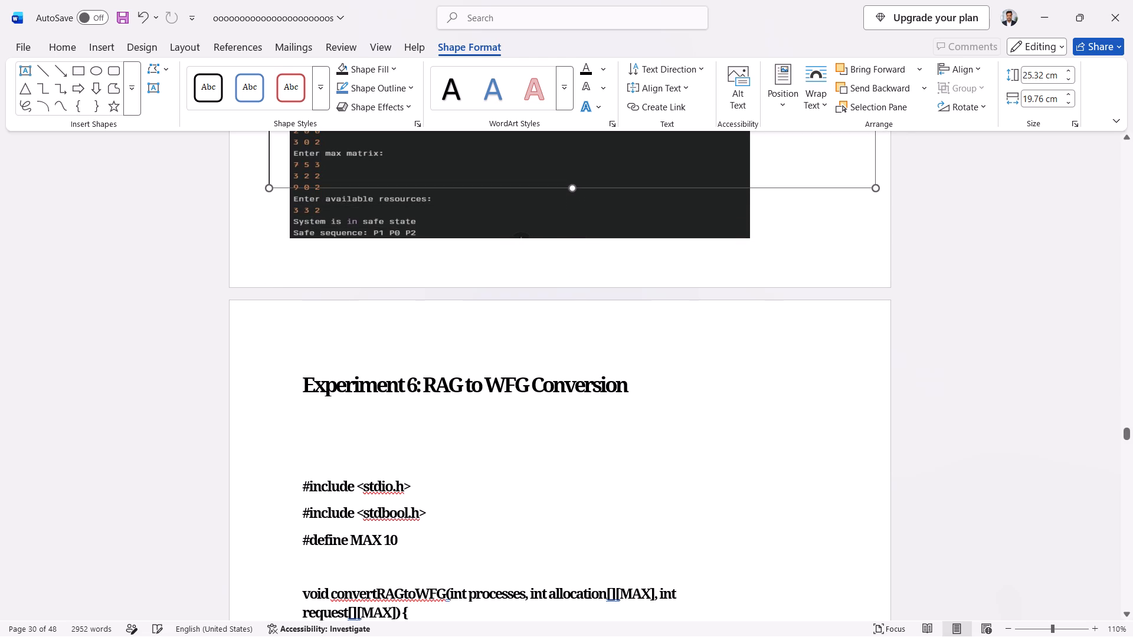
pyautogui.moveTo(575, 185); pyautogui.dragTo(564, 262)
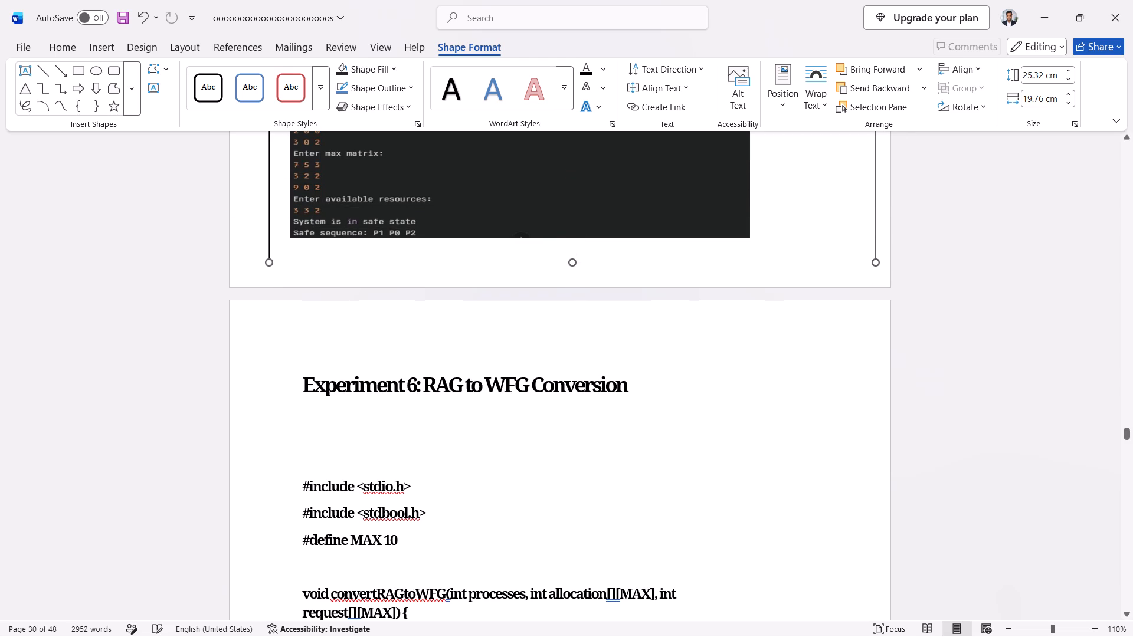
pyautogui.moveTo(564, 262); pyautogui.dragTo(566, 193)
# Delete the blank space above the finish[i] line at the top of page 30's code.
pyautogui.scroll(3, 565, 192)
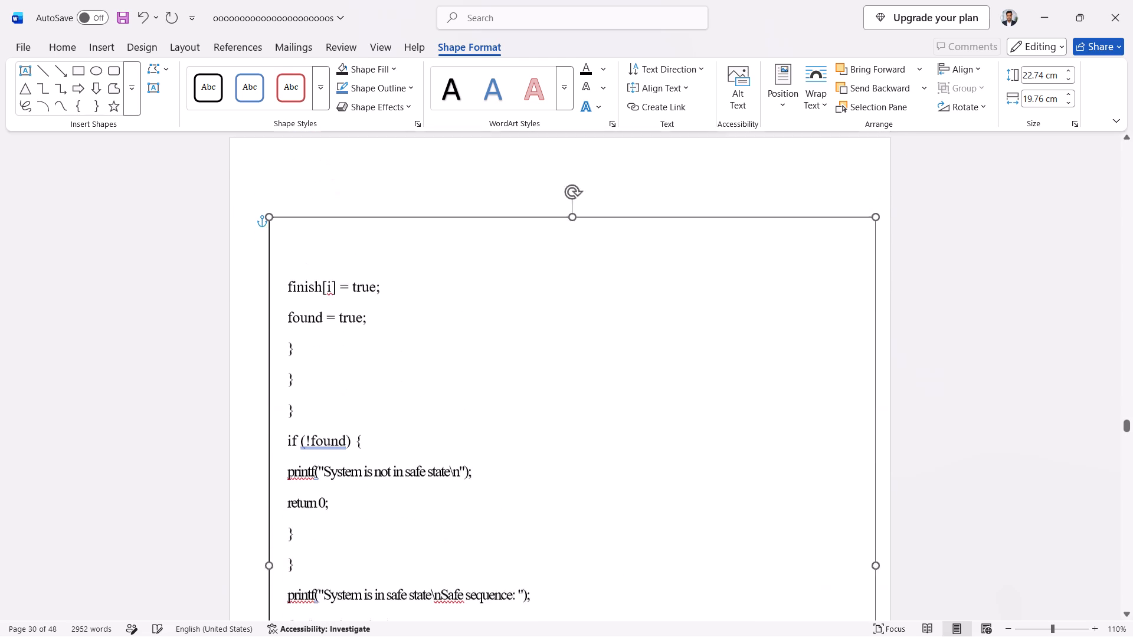
pyautogui.click(286, 293)
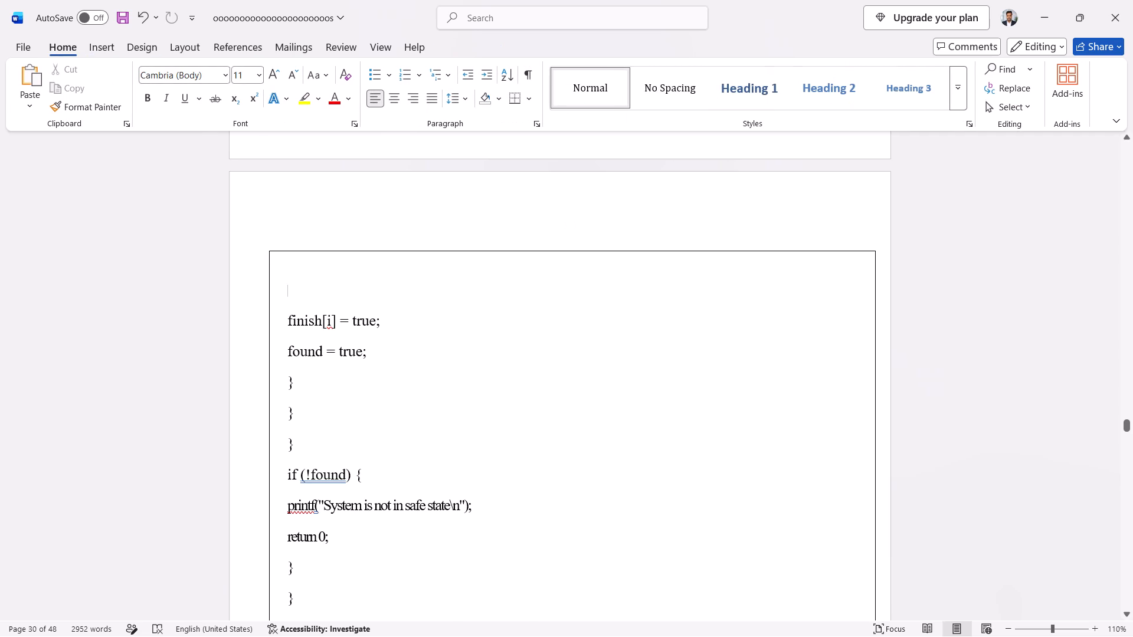
pyautogui.press('BackSpace')
pyautogui.press('BackSpace')
pyautogui.press('BackSpace')
pyautogui.press('BackSpace')
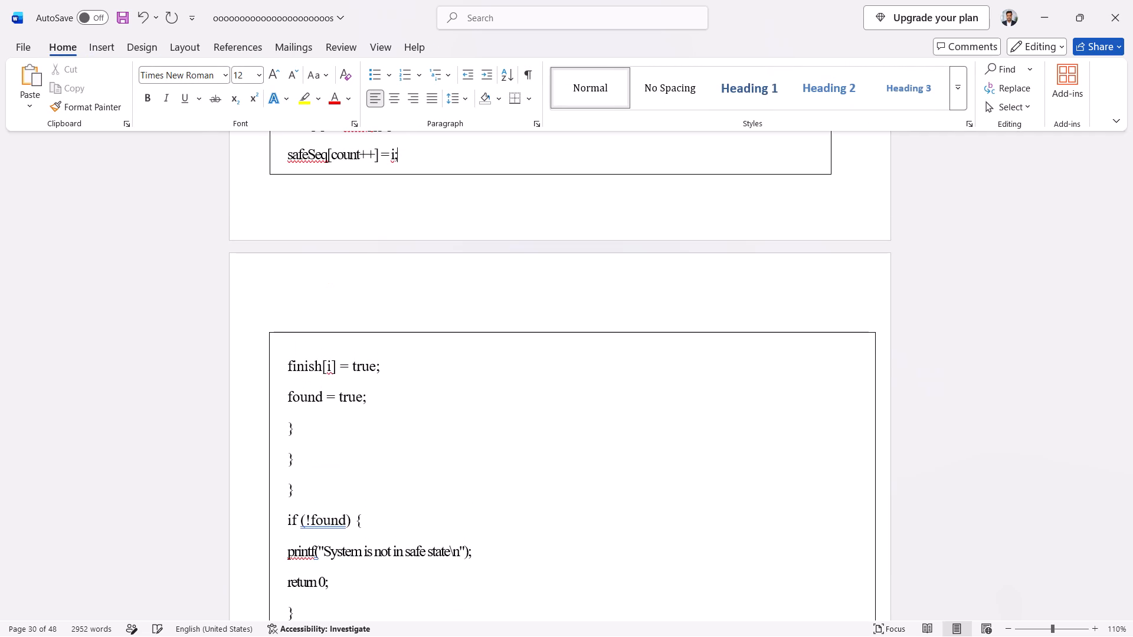
# Reposition the banker output picture just below the final closing brace, roughly centred and fully inside the page 30 border.
pyautogui.scroll(-12, 295, 295)
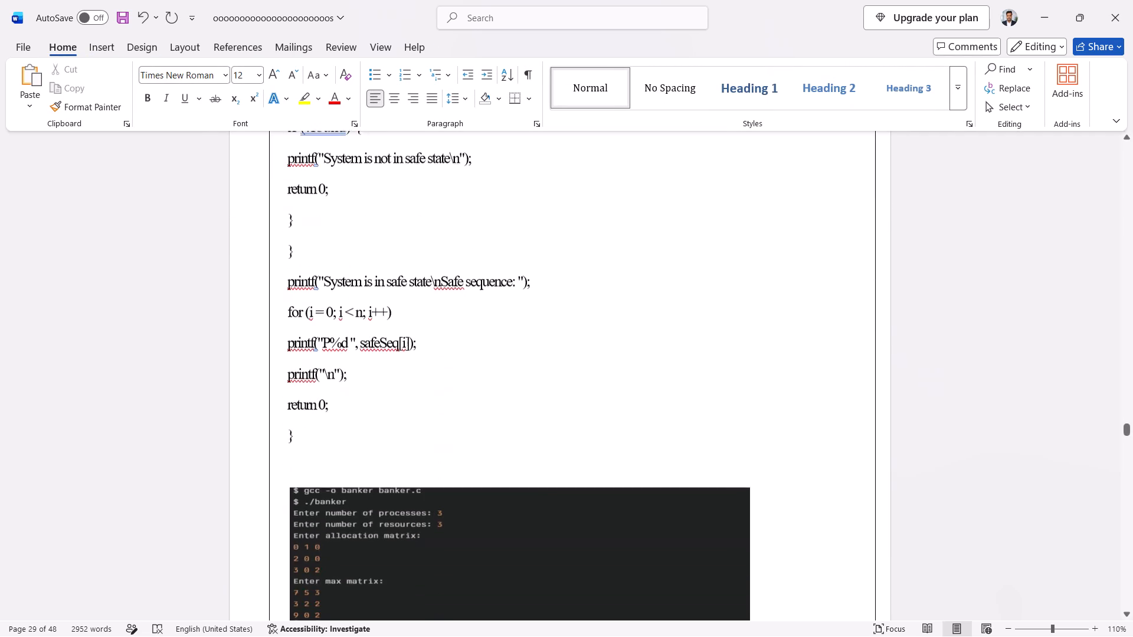
pyautogui.scroll(-1, 294, 292)
pyautogui.moveTo(455, 436); pyautogui.dragTo(454, 400)
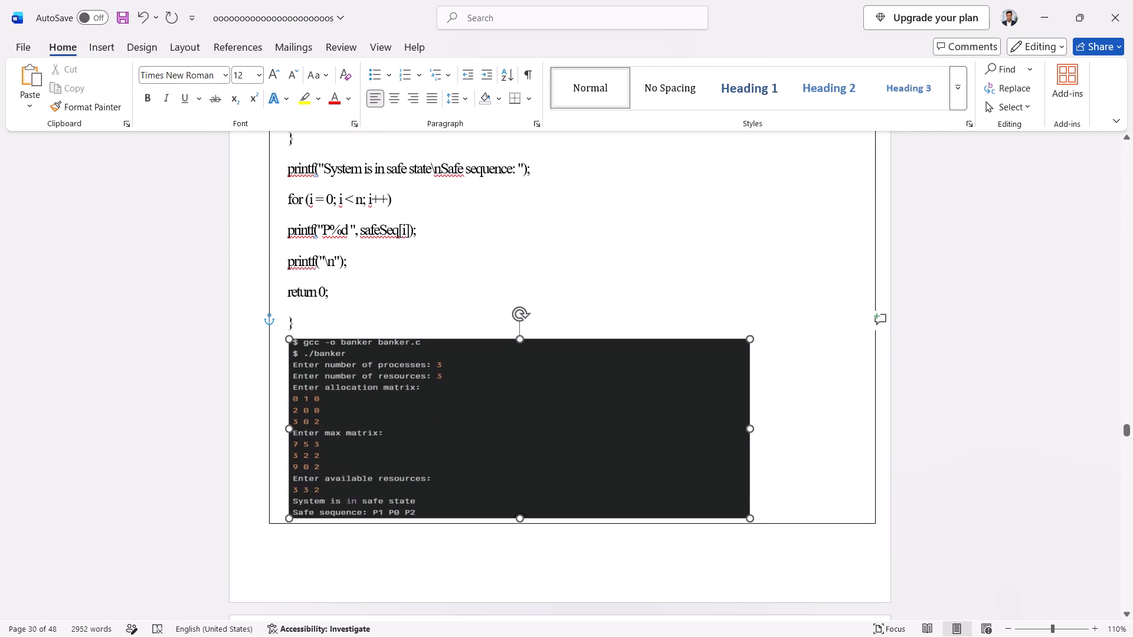
pyautogui.moveTo(454, 400); pyautogui.dragTo(474, 389)
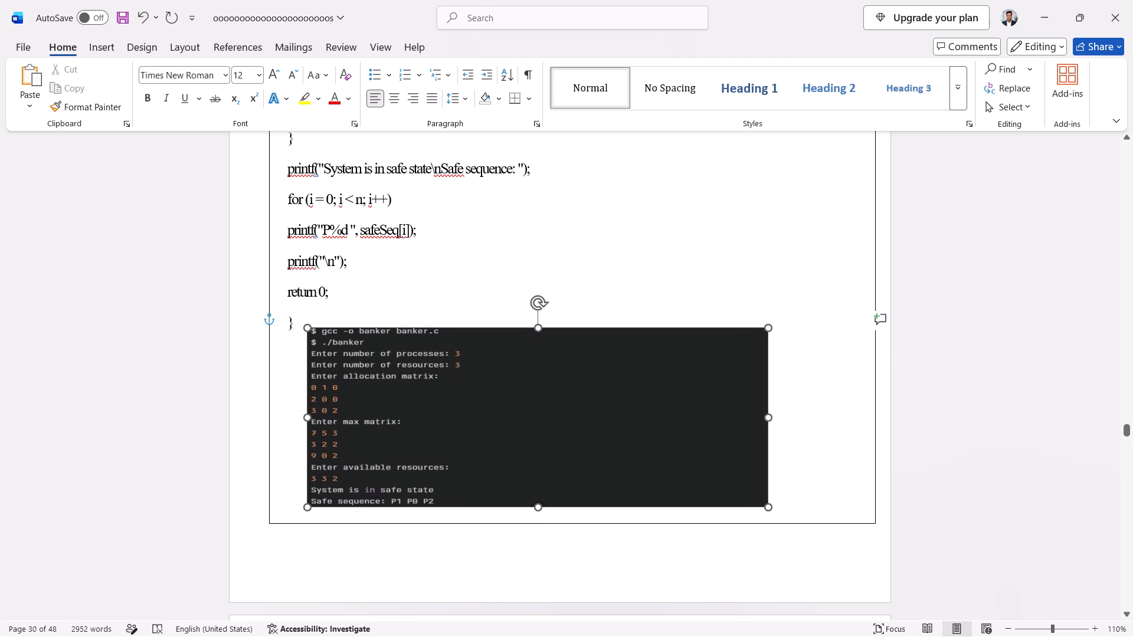
pyautogui.moveTo(474, 389); pyautogui.dragTo(514, 395)
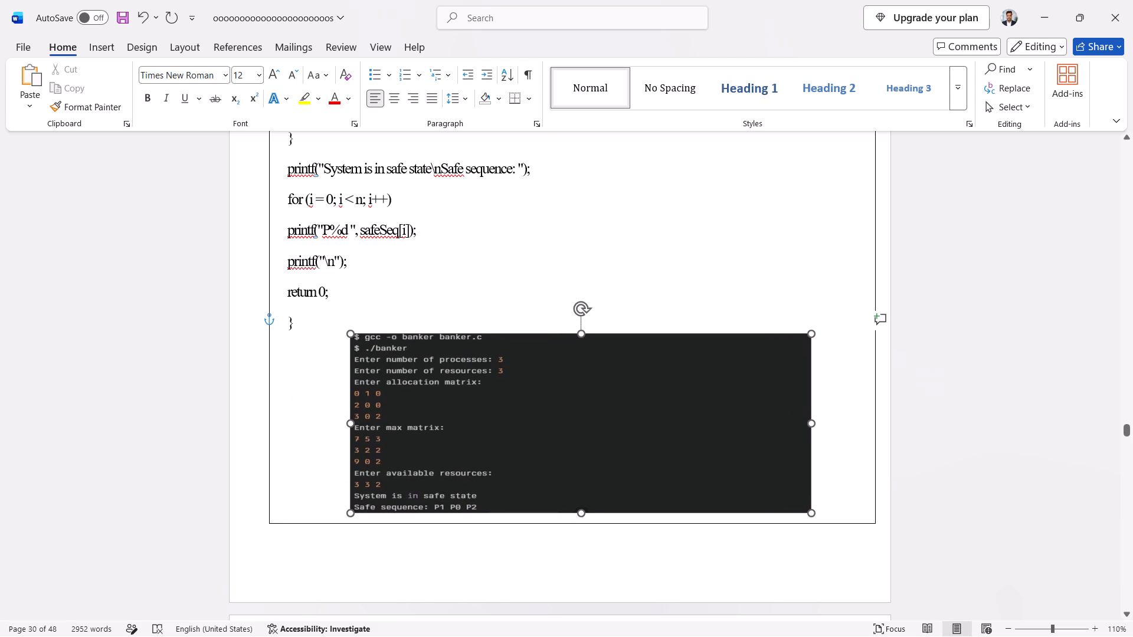
pyautogui.moveTo(514, 395); pyautogui.dragTo(510, 395)
pyautogui.click(150, 394)
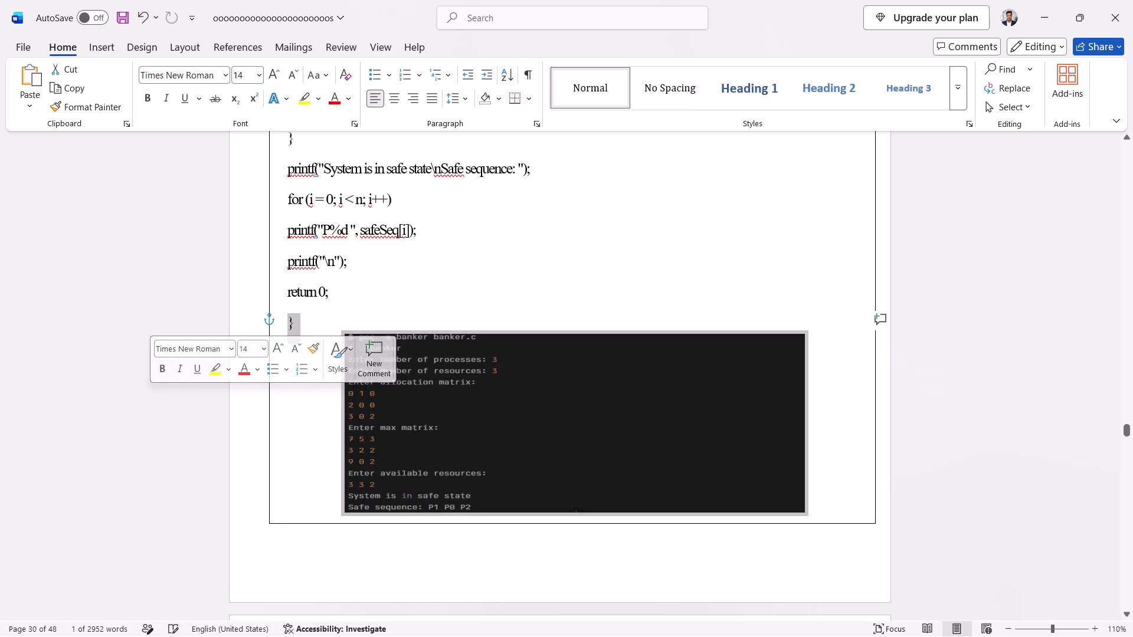
pyautogui.click(109, 411)
pyautogui.click(523, 418)
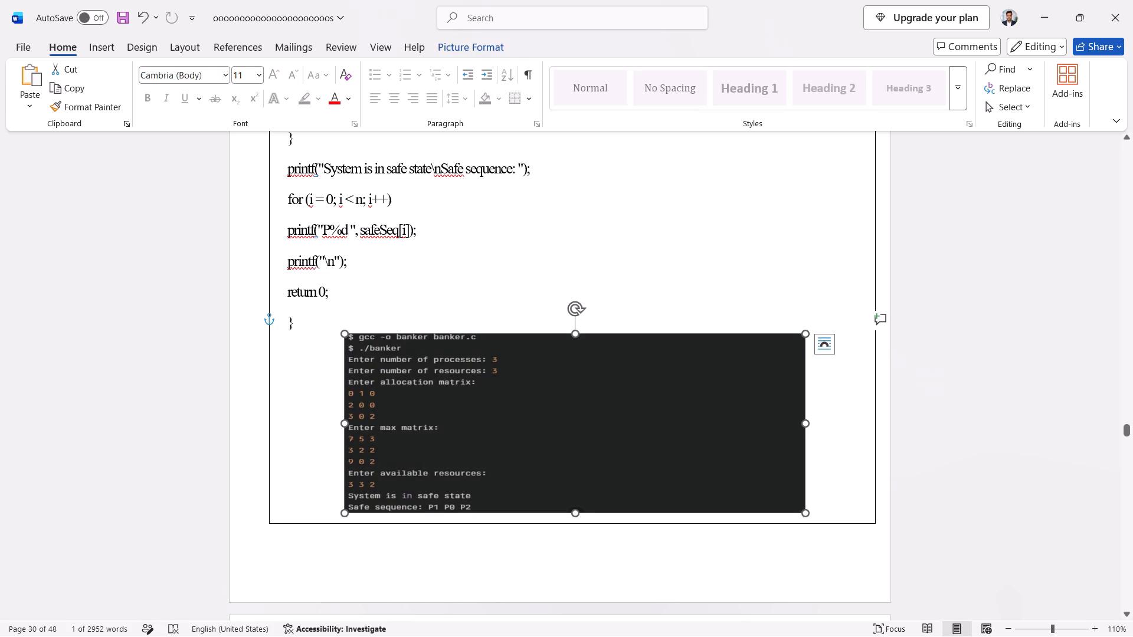
# Pull the page 30 text box's right edge inward to line up with the page 29 border.
pyautogui.scroll(5, 973, 298)
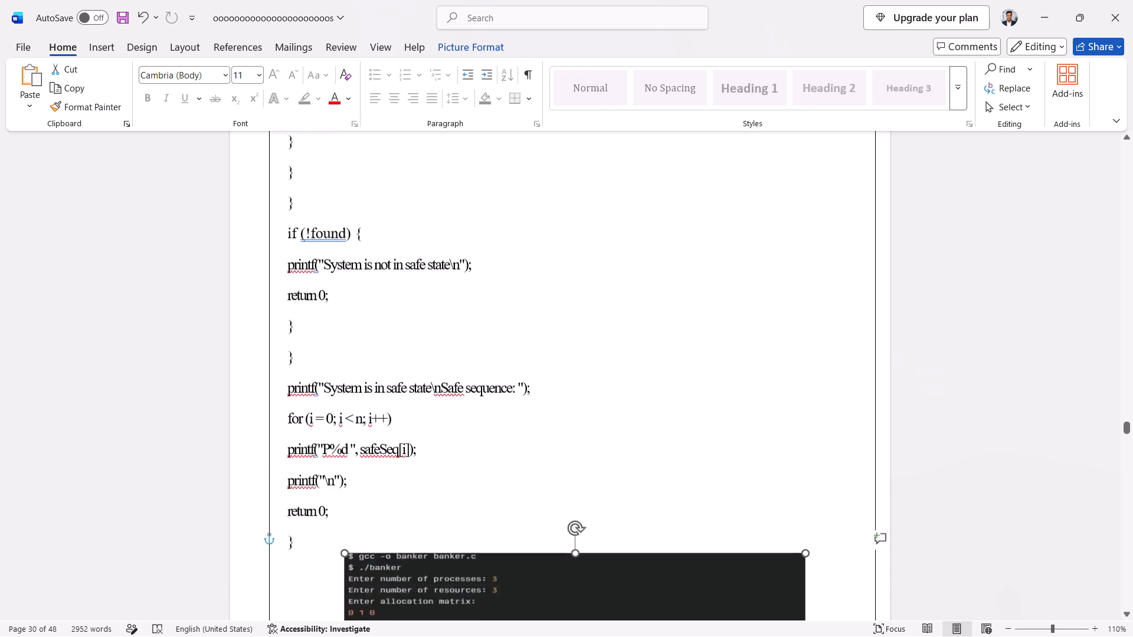
pyautogui.scroll(8, 973, 298)
pyautogui.scroll(-4, 972, 303)
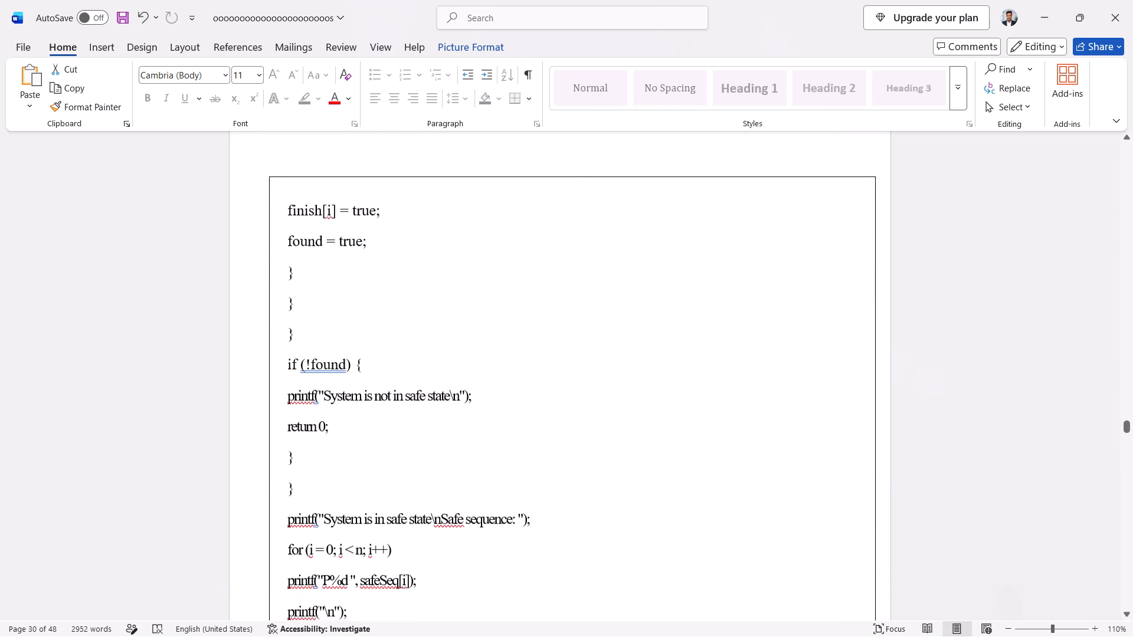
pyautogui.click(873, 357)
pyautogui.scroll(-3, 909, 374)
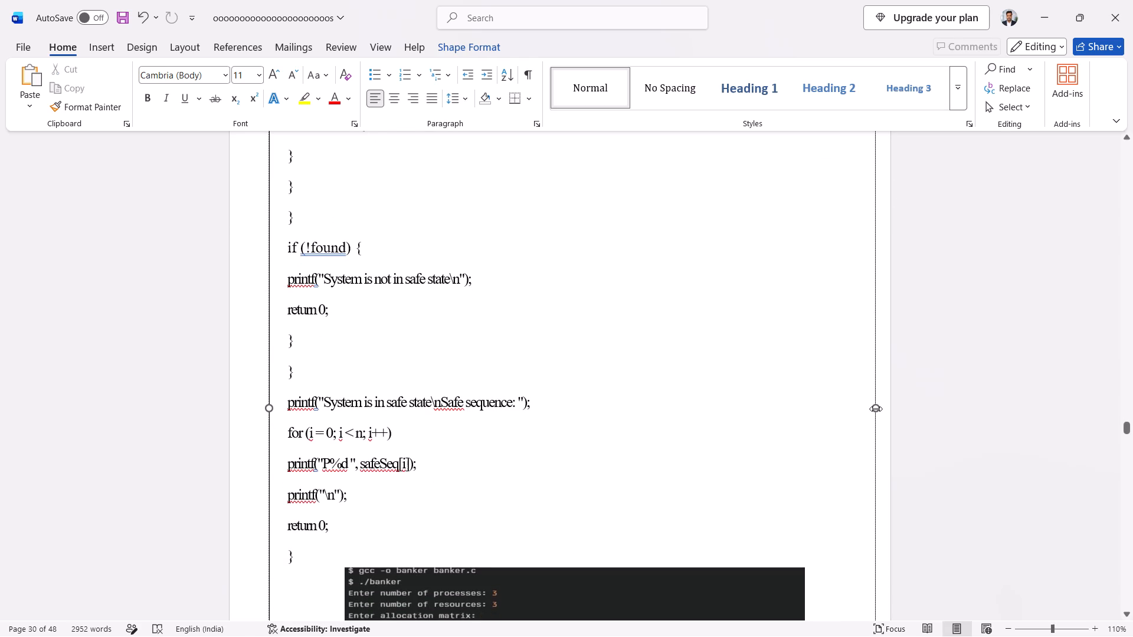
pyautogui.moveTo(876, 409); pyautogui.dragTo(820, 416)
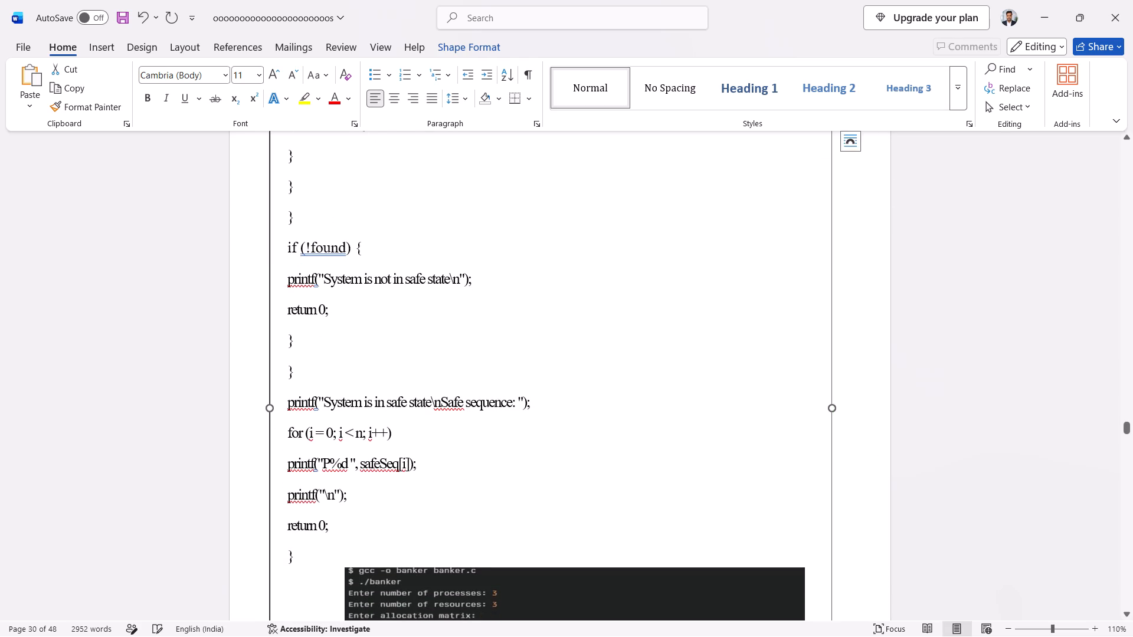
# Split the page 31 title onto two lines, with "Experiment 6:" above "RAG to WFG Conversion".
pyautogui.scroll(-19, 792, 406)
pyautogui.scroll(3, 644, 342)
pyautogui.scroll(-3, 644, 342)
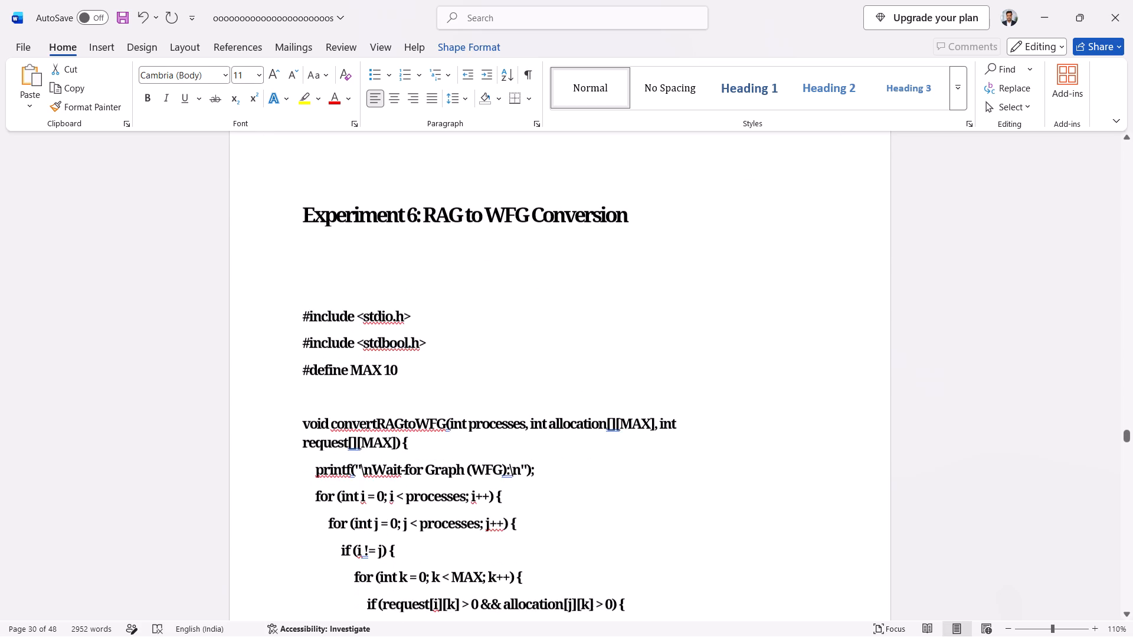
pyautogui.scroll(2, 385, 192)
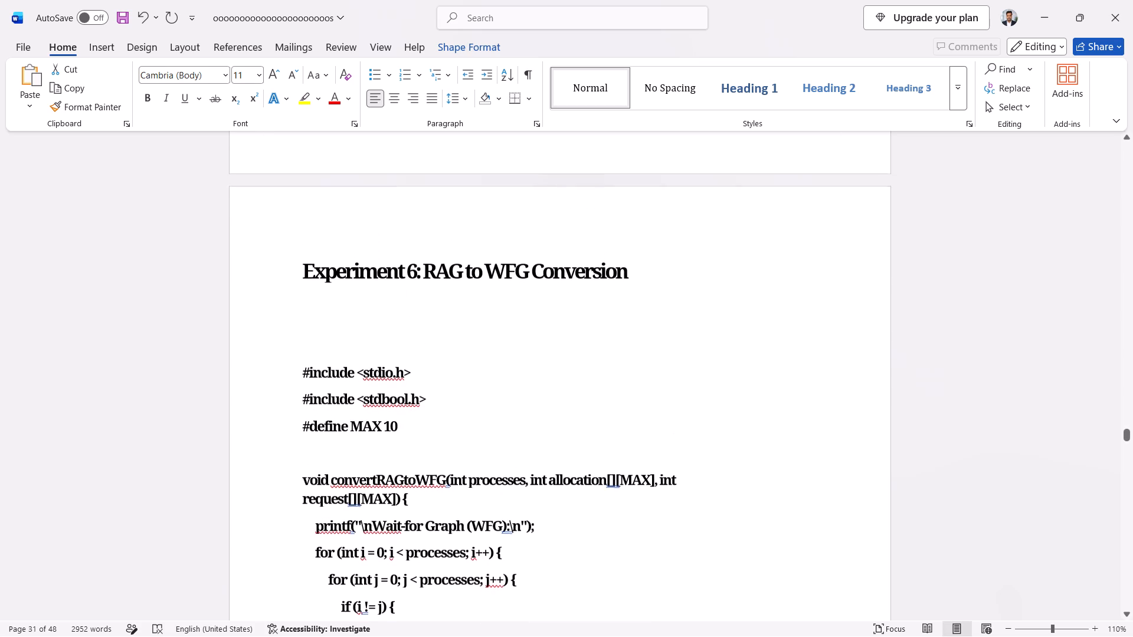
pyautogui.click(422, 271)
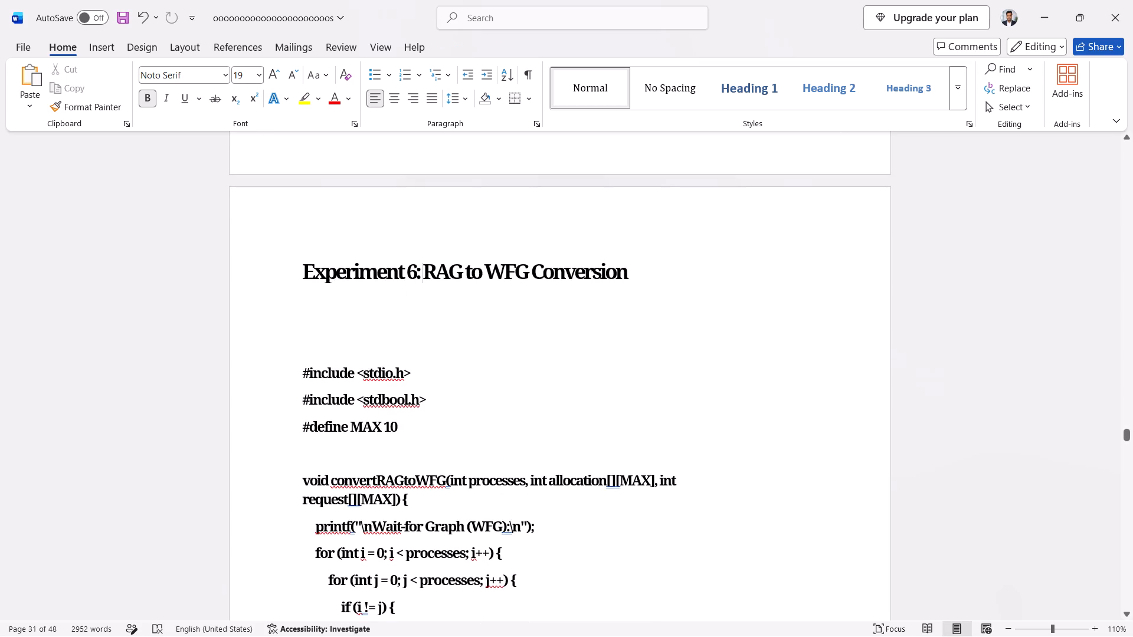
pyautogui.press('Return')
pyautogui.press('Return')
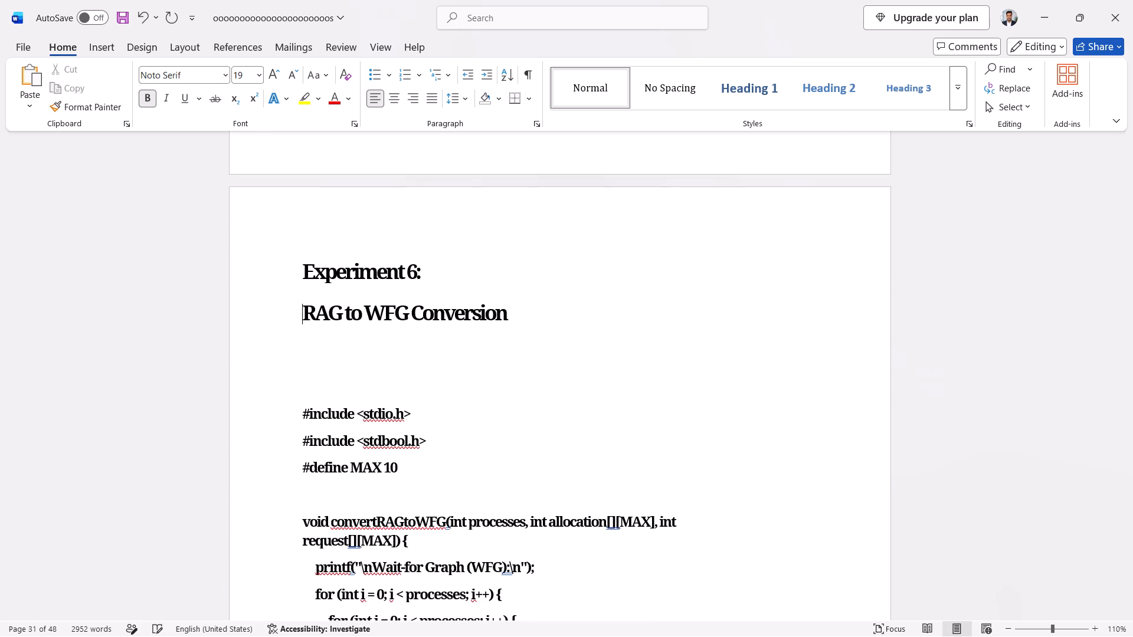
# Reduce the gap between the "RAG to WFG Conversion" title and the #include <stdio.h> line to a single blank line.
pyautogui.scroll(-17, 422, 271)
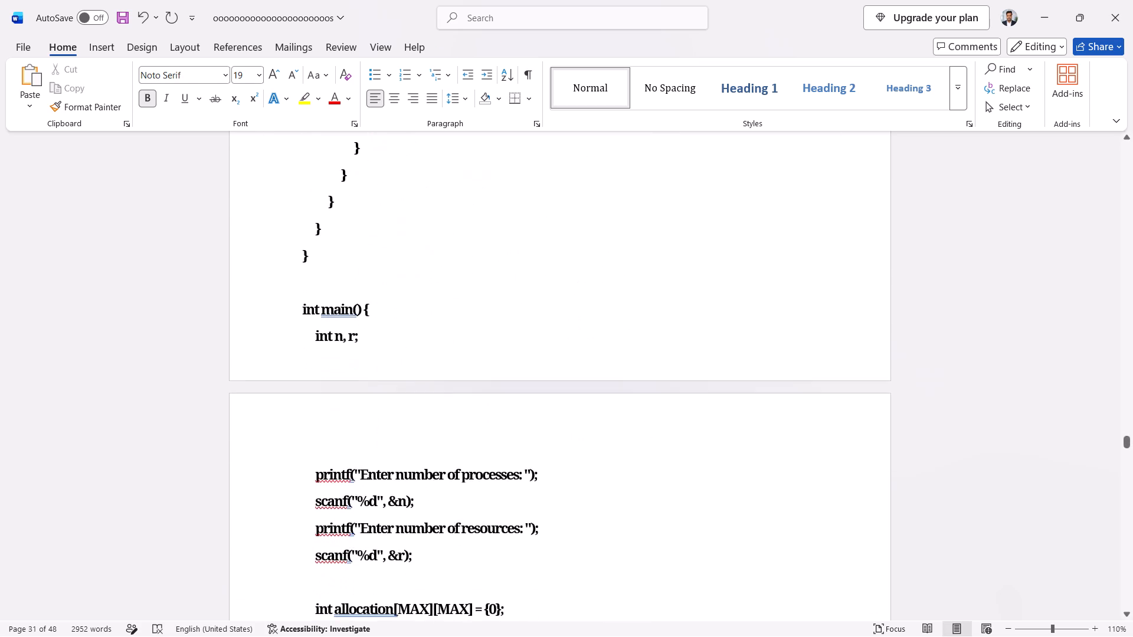
pyautogui.scroll(6, 413, 234)
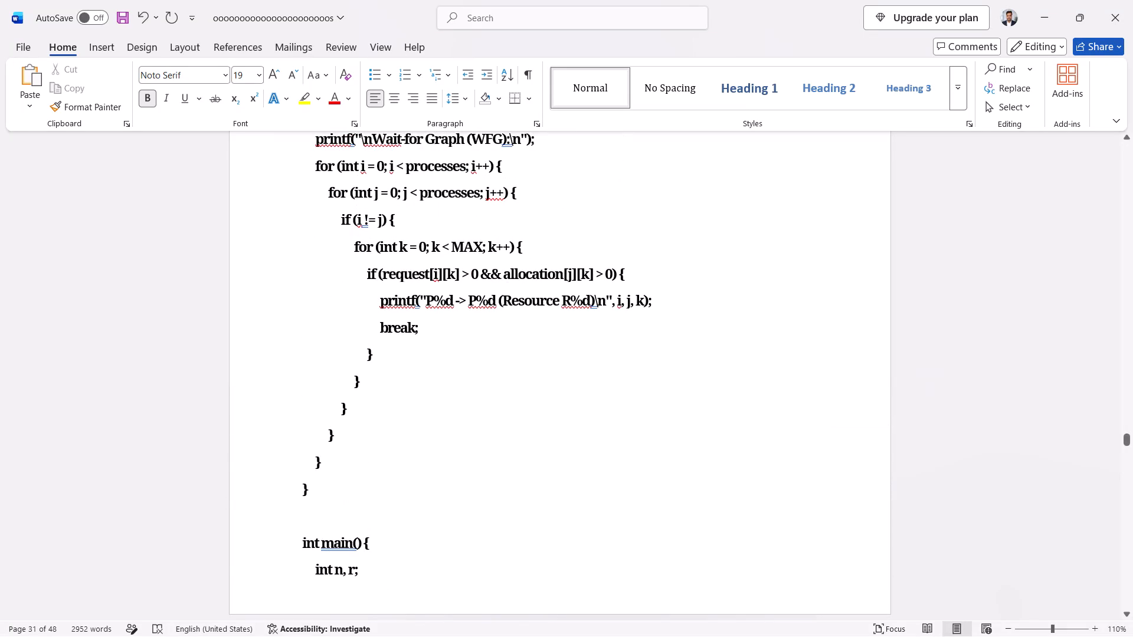
pyautogui.click(326, 490)
pyautogui.scroll(4, 353, 428)
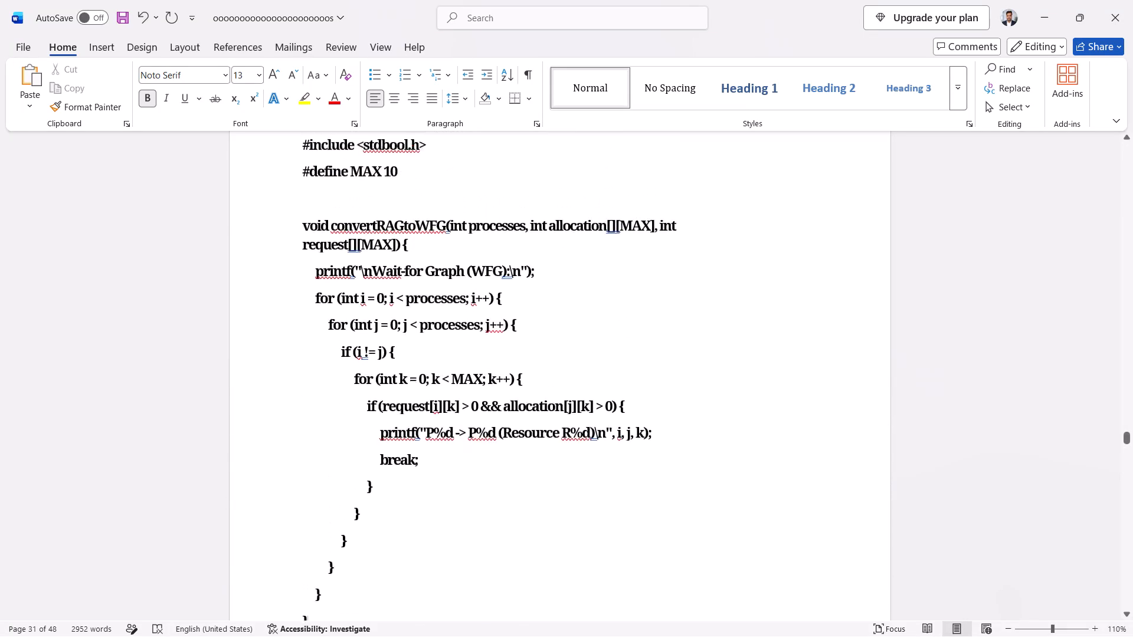
pyautogui.scroll(4, 353, 428)
pyautogui.click(308, 268)
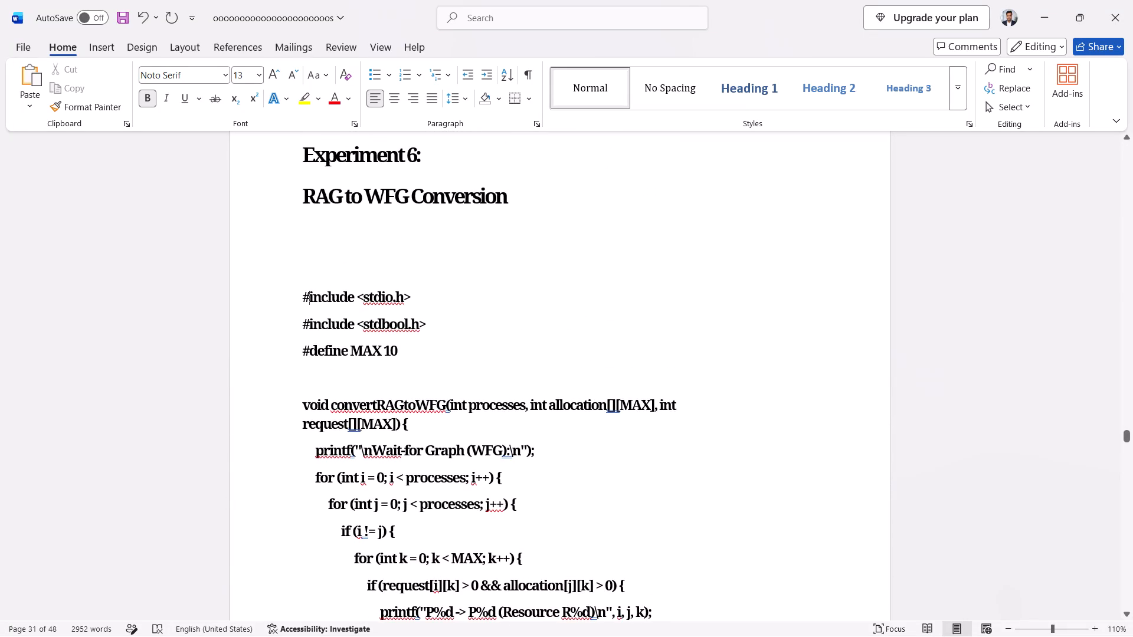
pyautogui.click(307, 268)
pyautogui.click(296, 288)
pyautogui.press('BackSpace')
pyautogui.press('BackSpace')
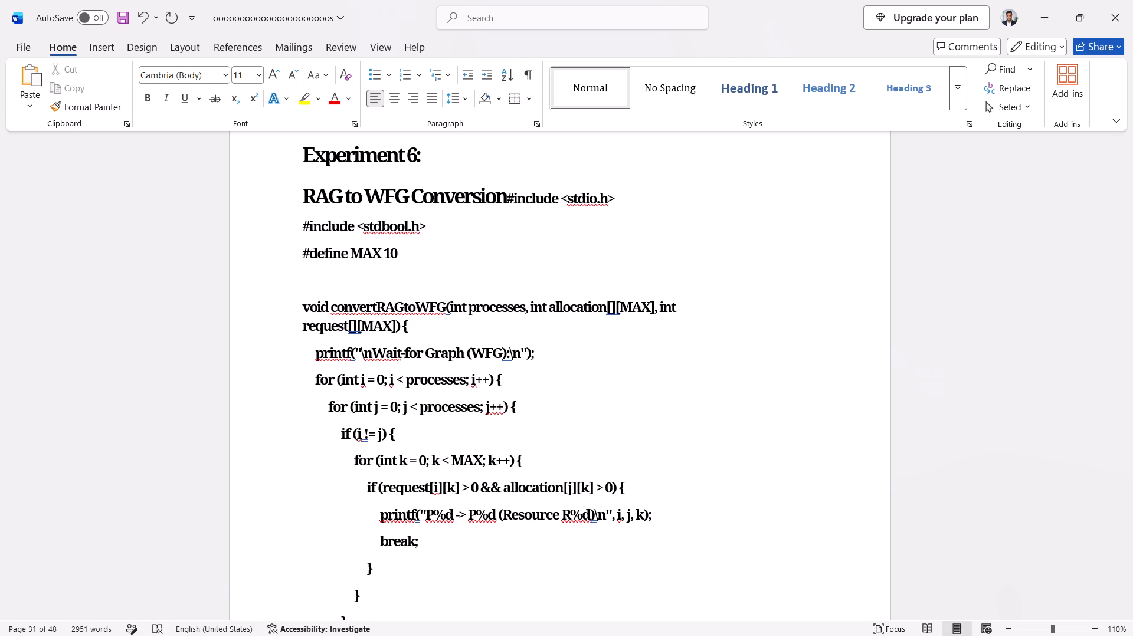
pyautogui.press('Return')
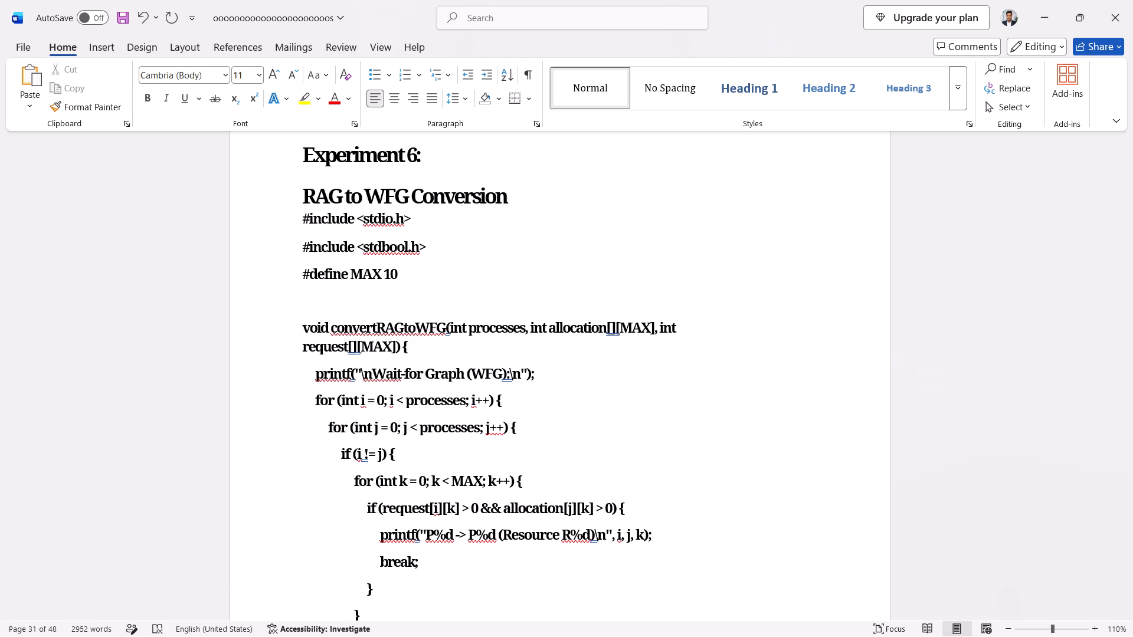
pyautogui.press('Return')
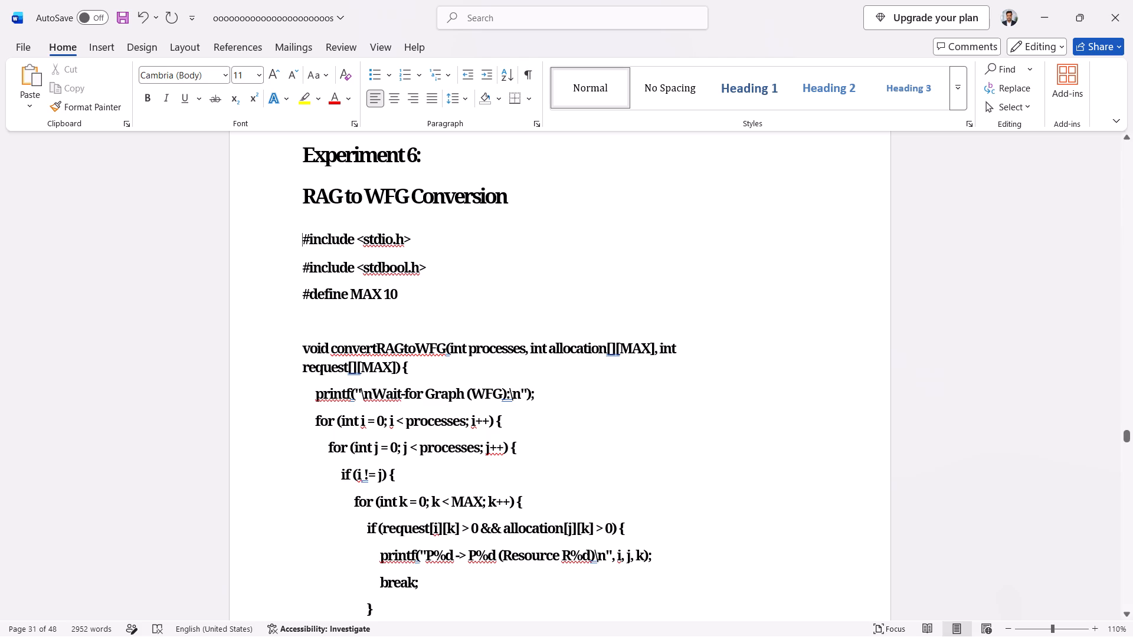
# Centre the "Experiment 6:" title on page 31 and set it in Cambria (Body) at size 20.
pyautogui.moveTo(306, 156); pyautogui.dragTo(440, 148)
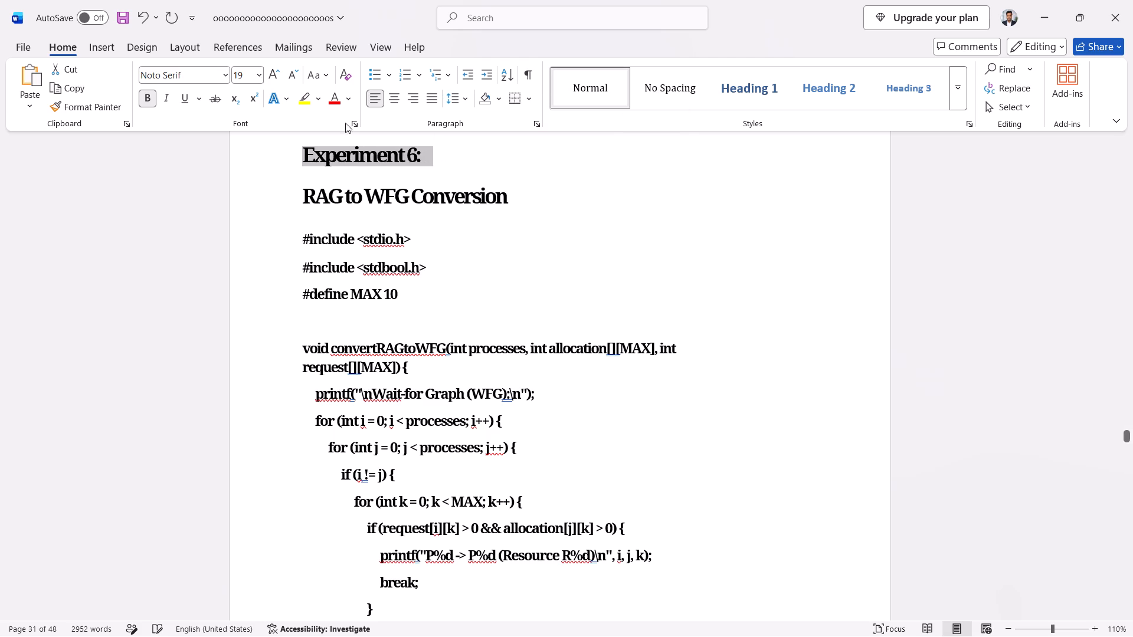
pyautogui.click(425, 98)
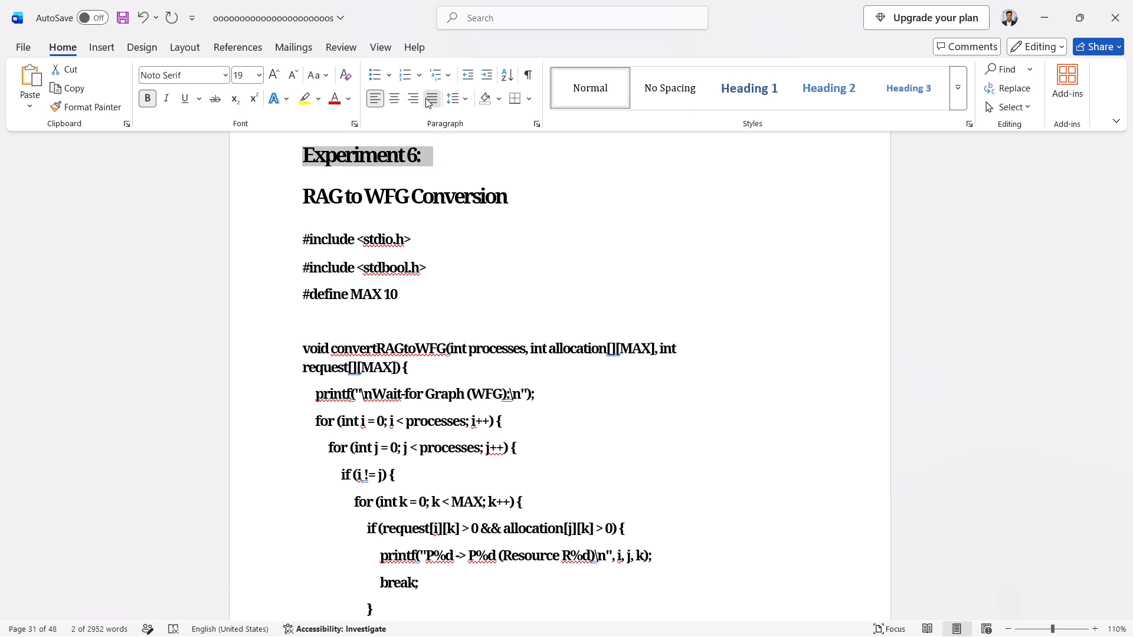
pyautogui.click(416, 100)
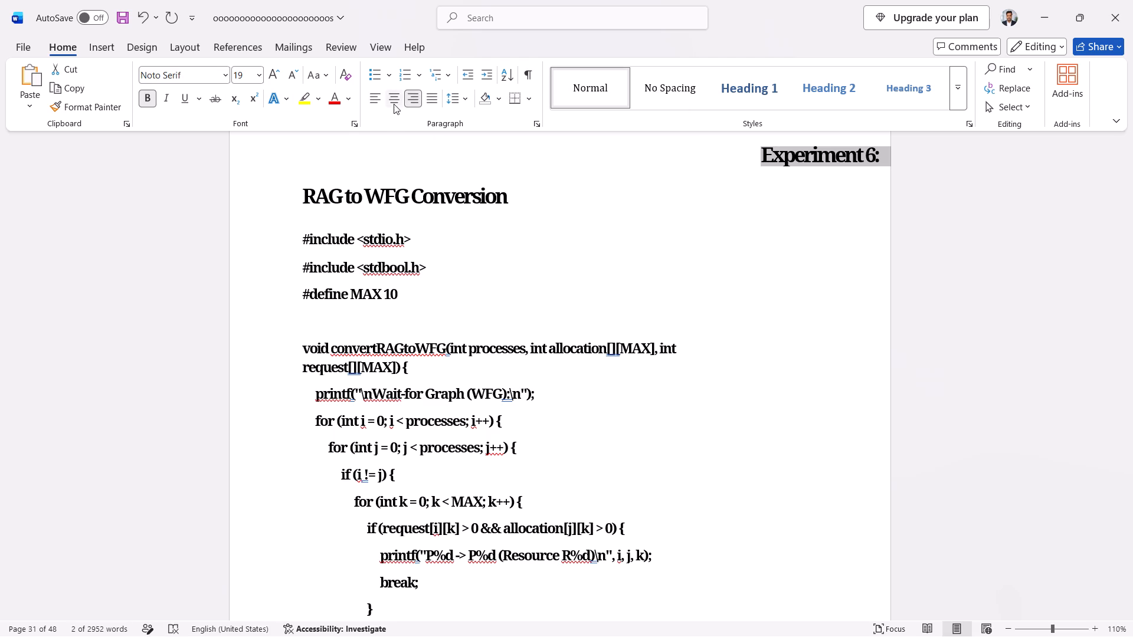
pyautogui.click(392, 97)
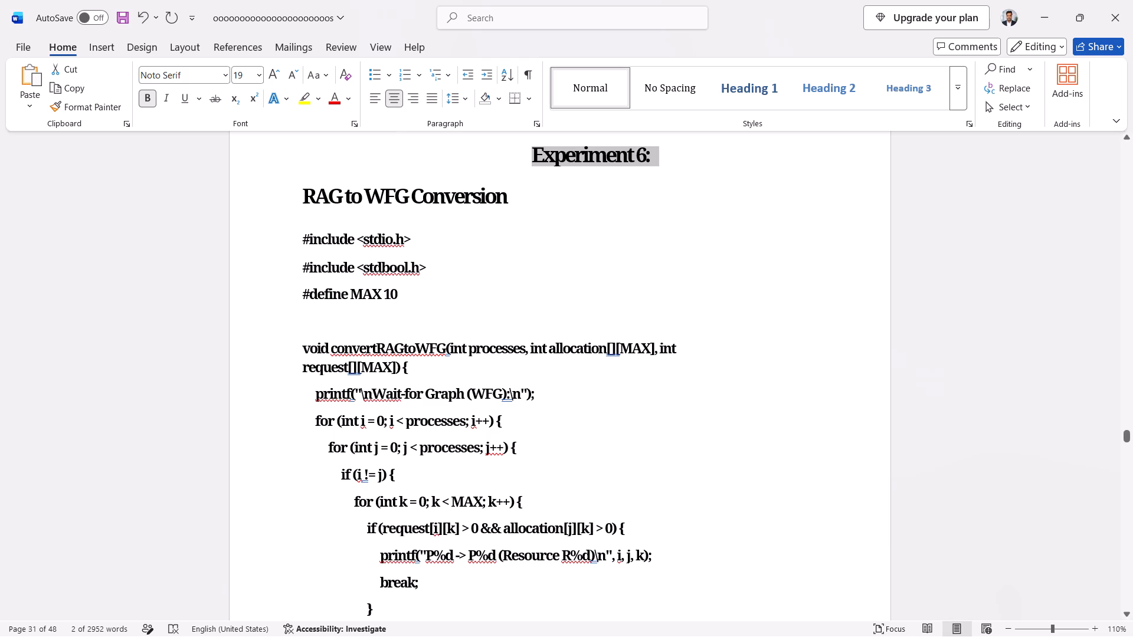
pyautogui.click(224, 75)
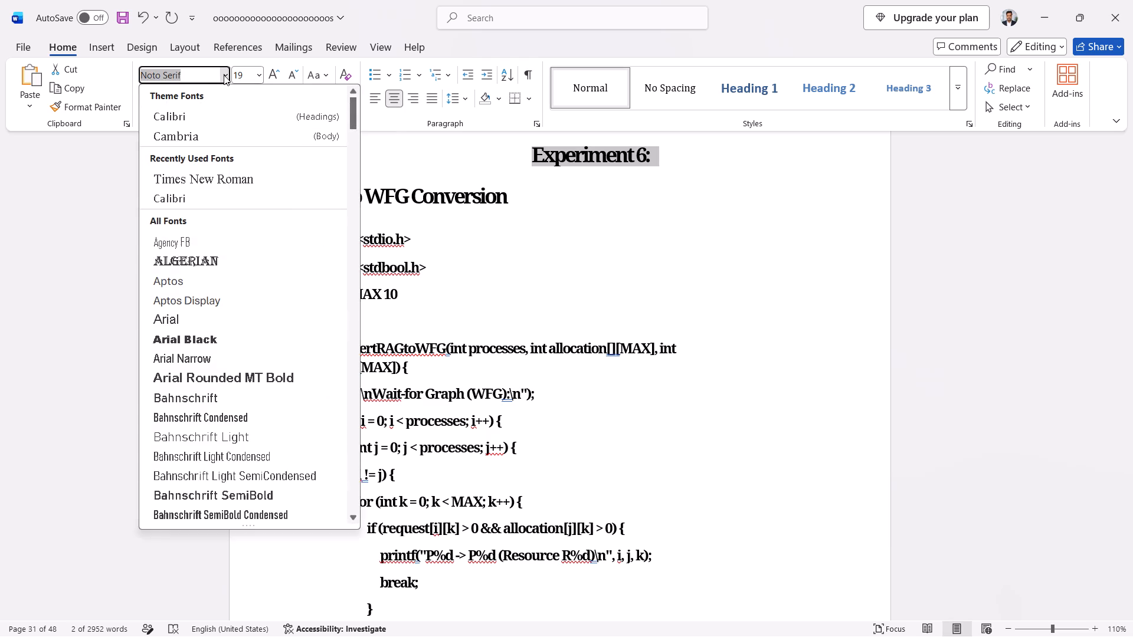
pyautogui.click(204, 140)
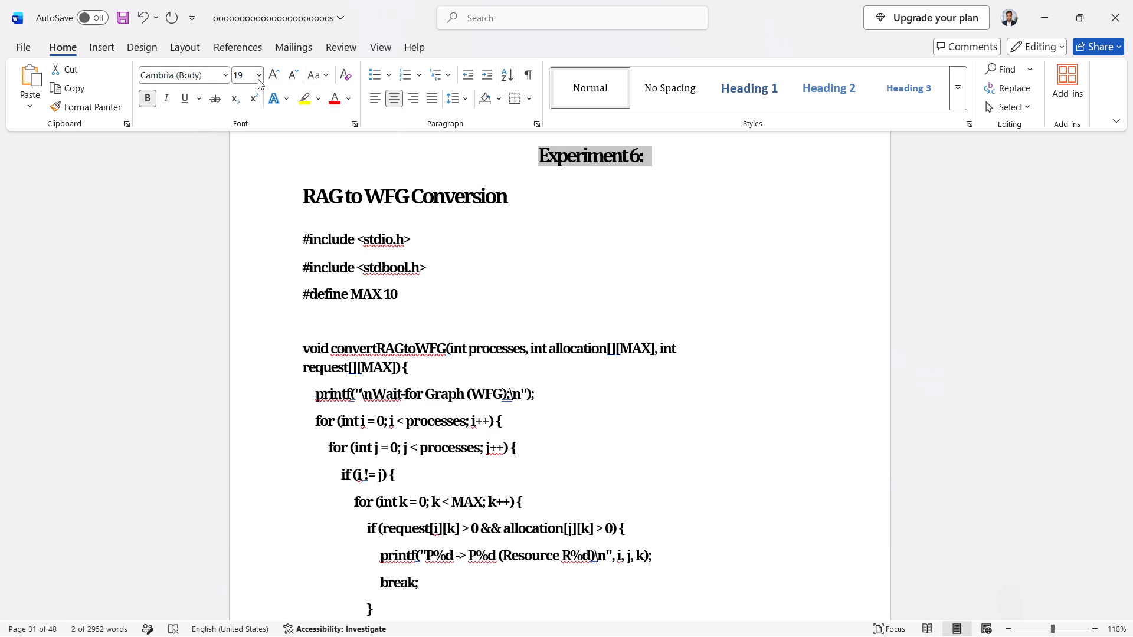
pyautogui.click(275, 73)
# Set the "RAG to WFG Conversion" line in Cambria (Body), remove its bold and reduce its font size by two steps.
pyautogui.moveTo(300, 196); pyautogui.dragTo(317, 196)
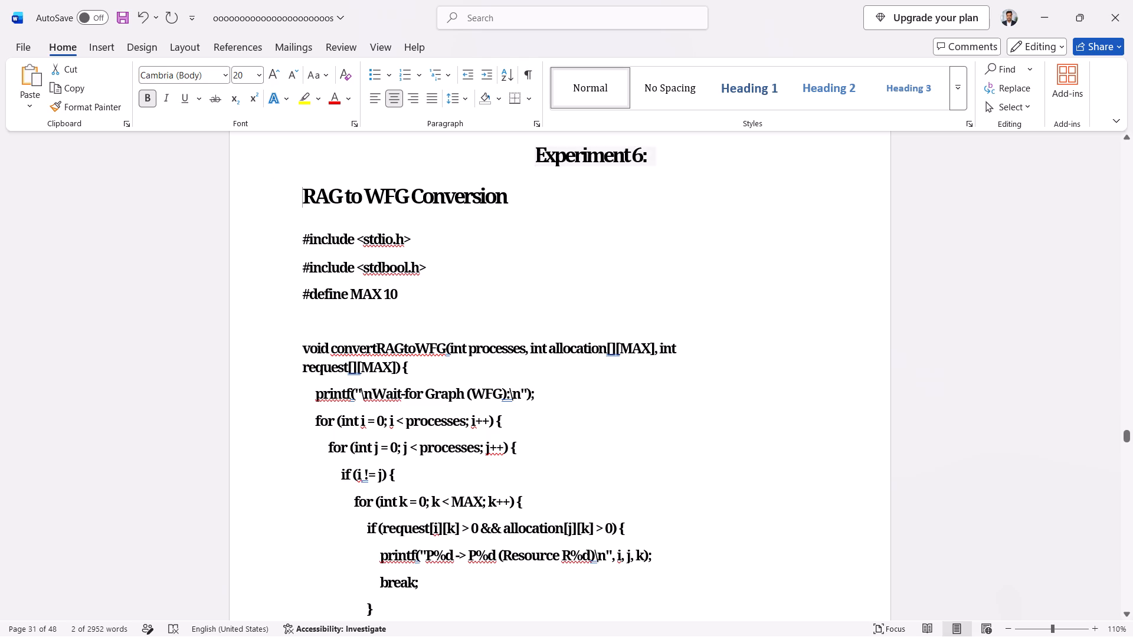
pyautogui.moveTo(317, 196); pyautogui.dragTo(518, 194)
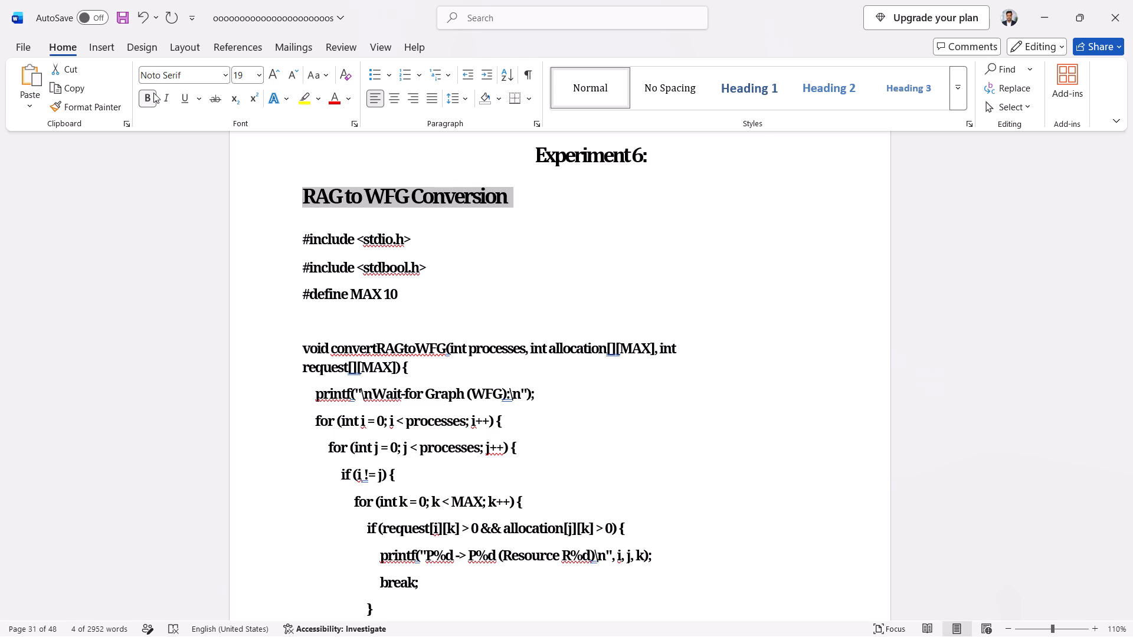
pyautogui.click(227, 78)
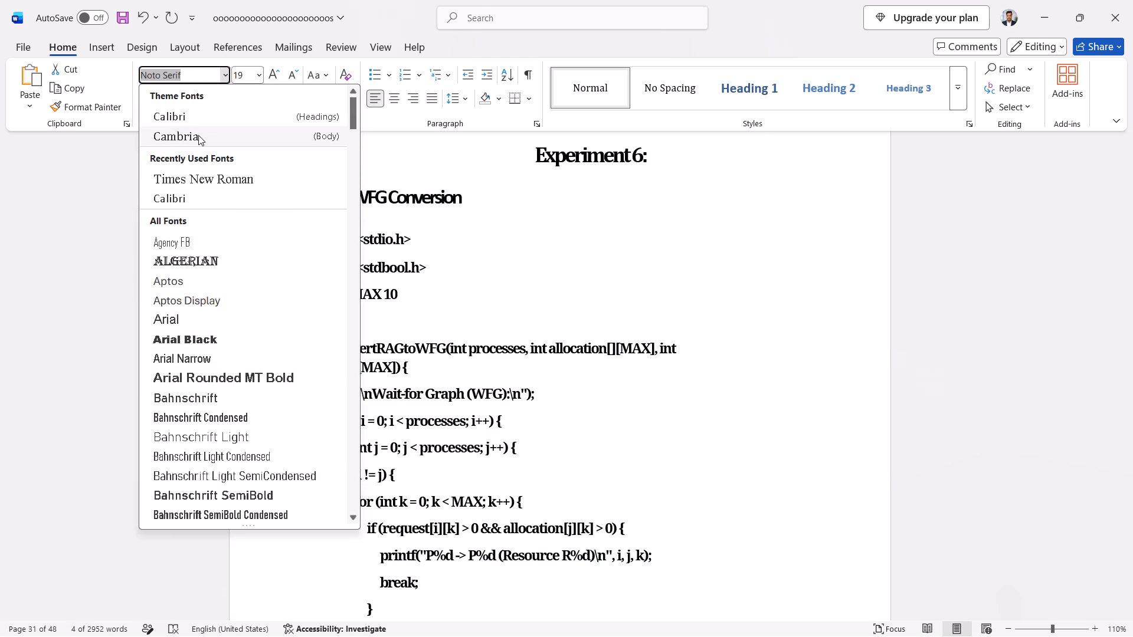
pyautogui.click(198, 136)
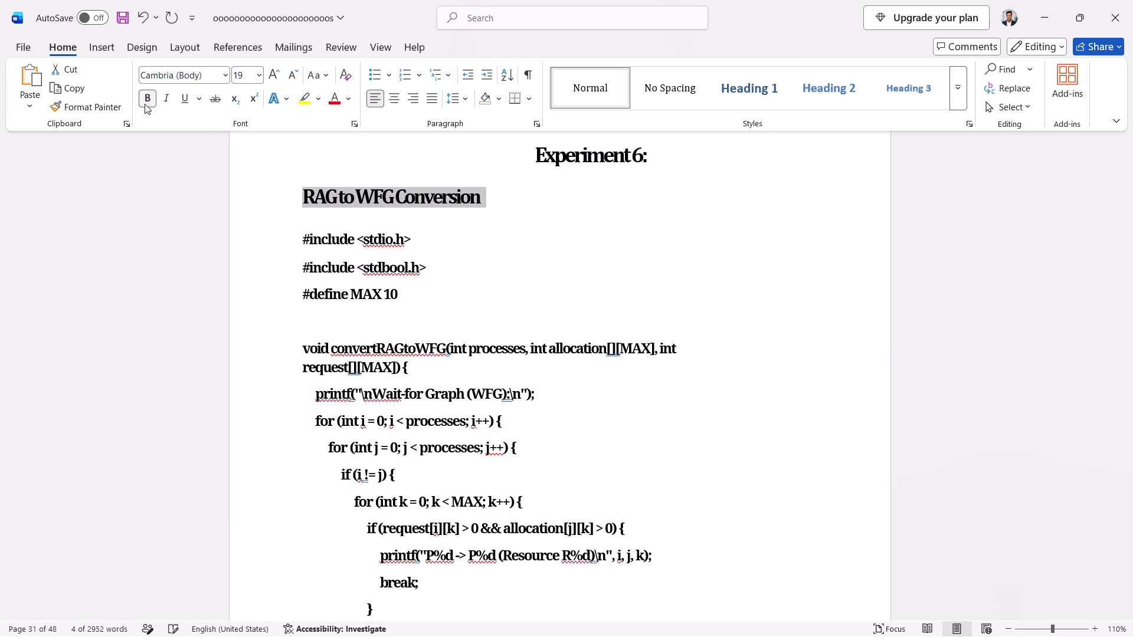
pyautogui.click(146, 98)
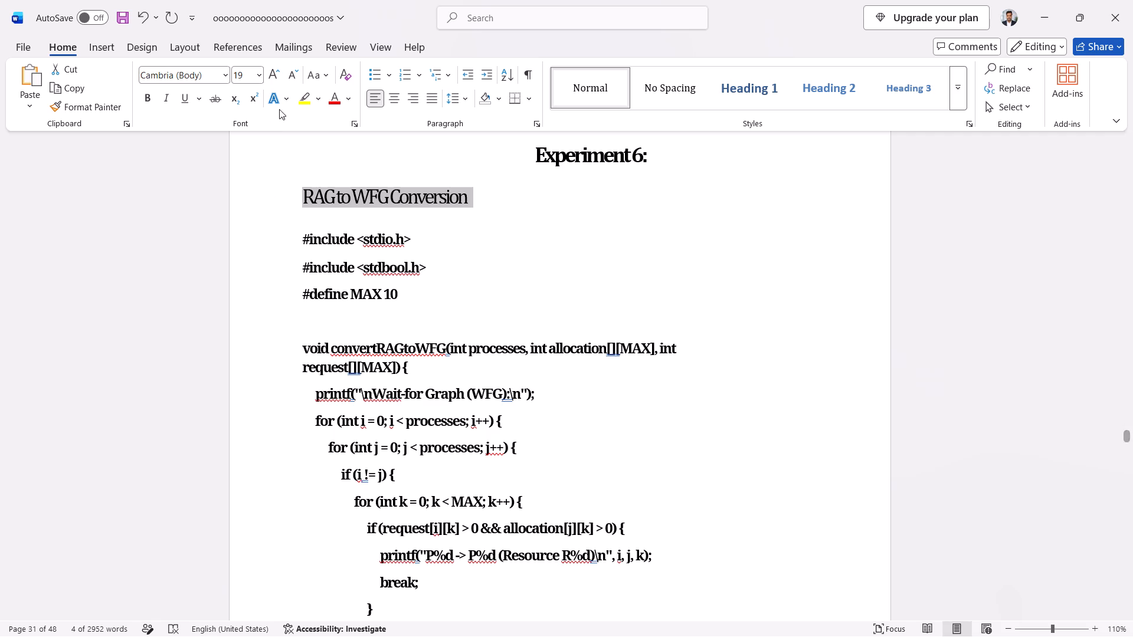
pyautogui.click(296, 73)
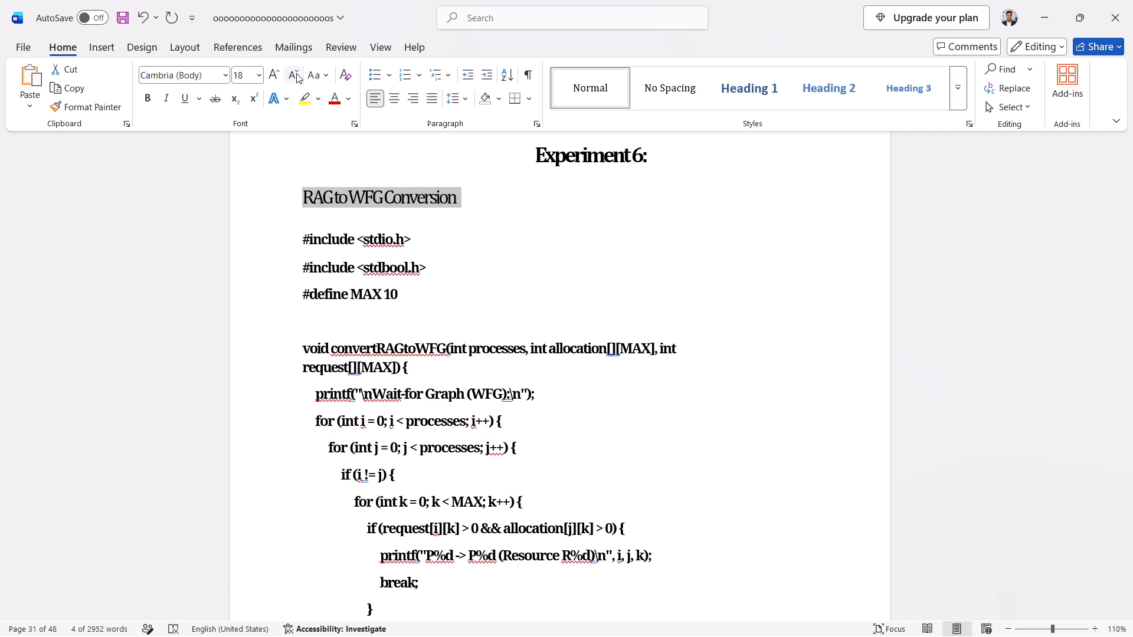
pyautogui.click(296, 73)
# Format the page 31 code, from #include <stdio.h> through int n, r;, as non-bold Times New Roman at size 14.
pyautogui.click(263, 217)
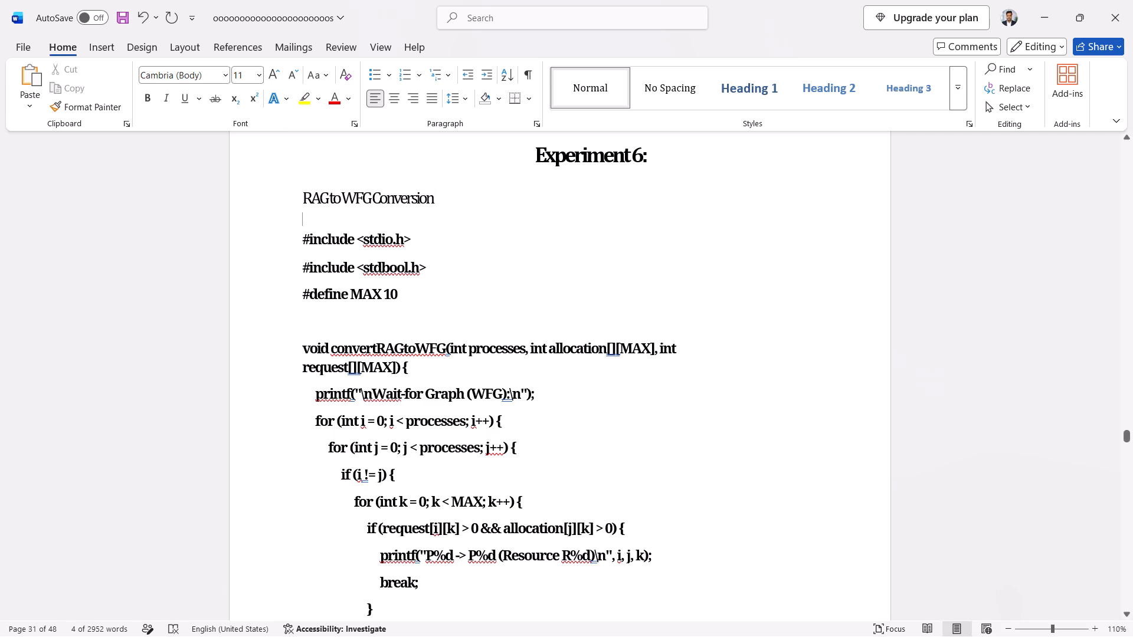
pyautogui.moveTo(289, 235); pyautogui.dragTo(436, 448)
pyautogui.scroll(-5, 427, 430)
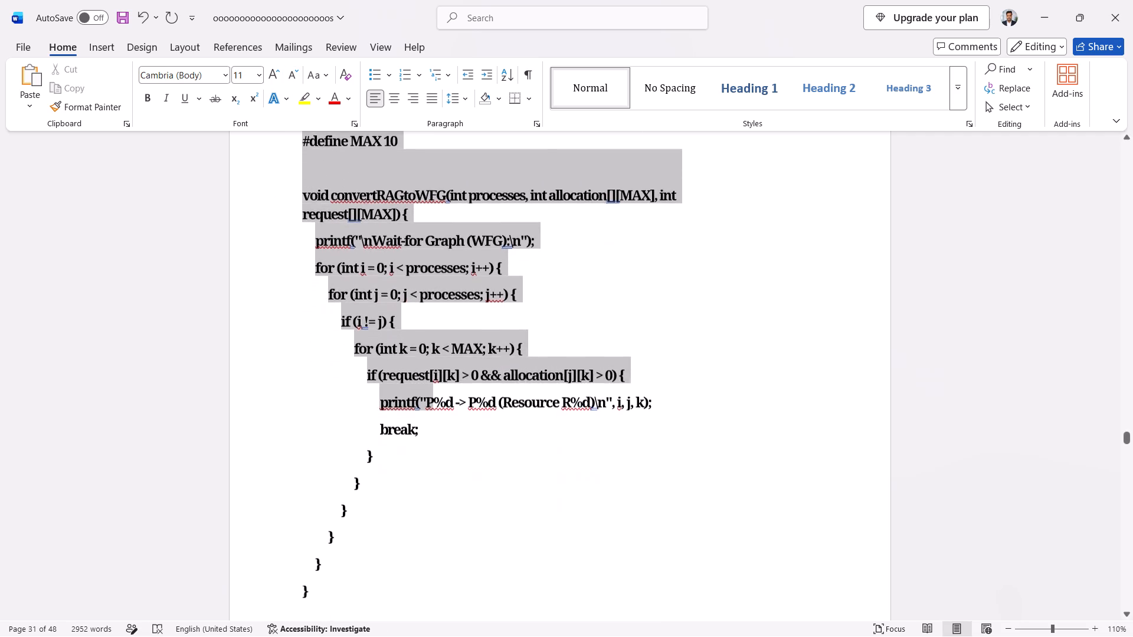
pyautogui.scroll(-2, 436, 448)
pyautogui.moveTo(436, 448); pyautogui.dragTo(433, 490)
pyautogui.scroll(-2, 437, 491)
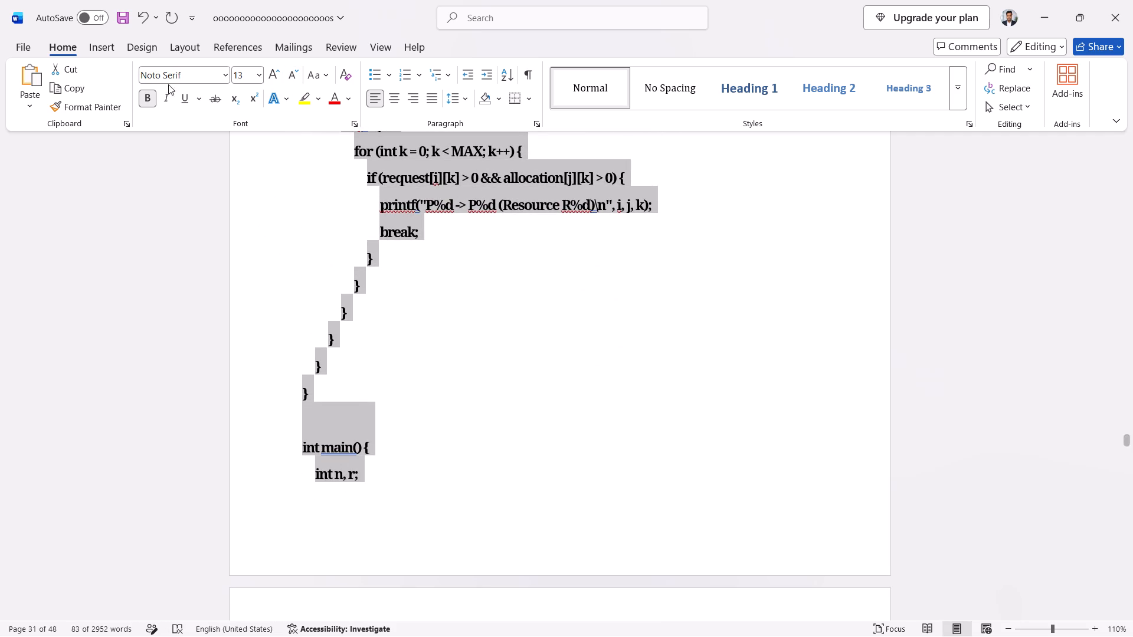
pyautogui.click(222, 76)
pyautogui.click(211, 178)
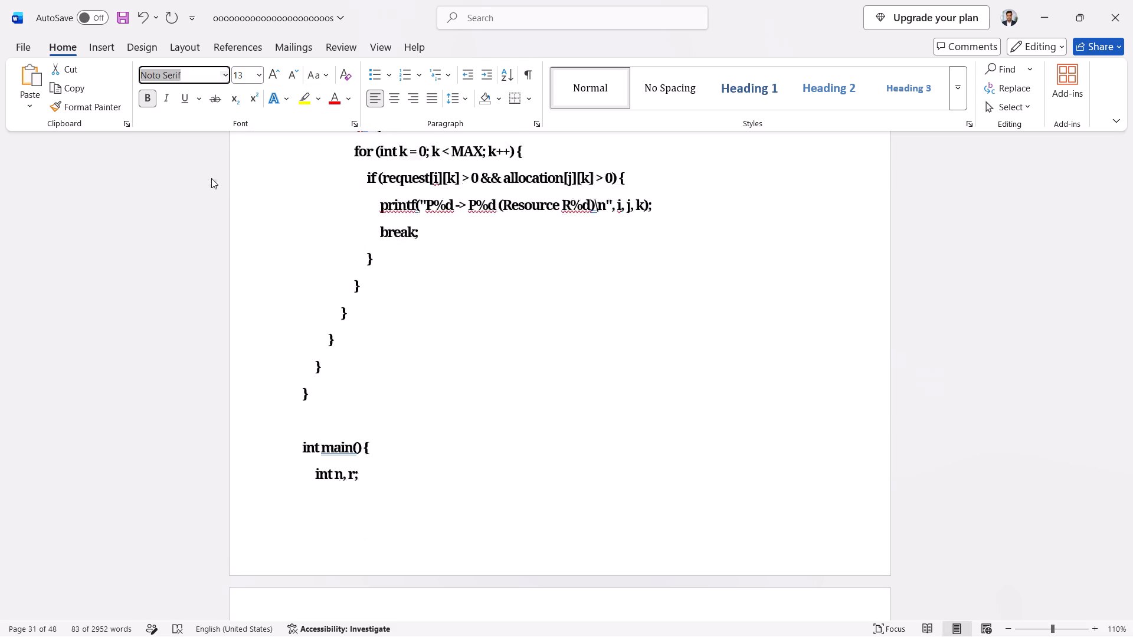
pyautogui.click(150, 101)
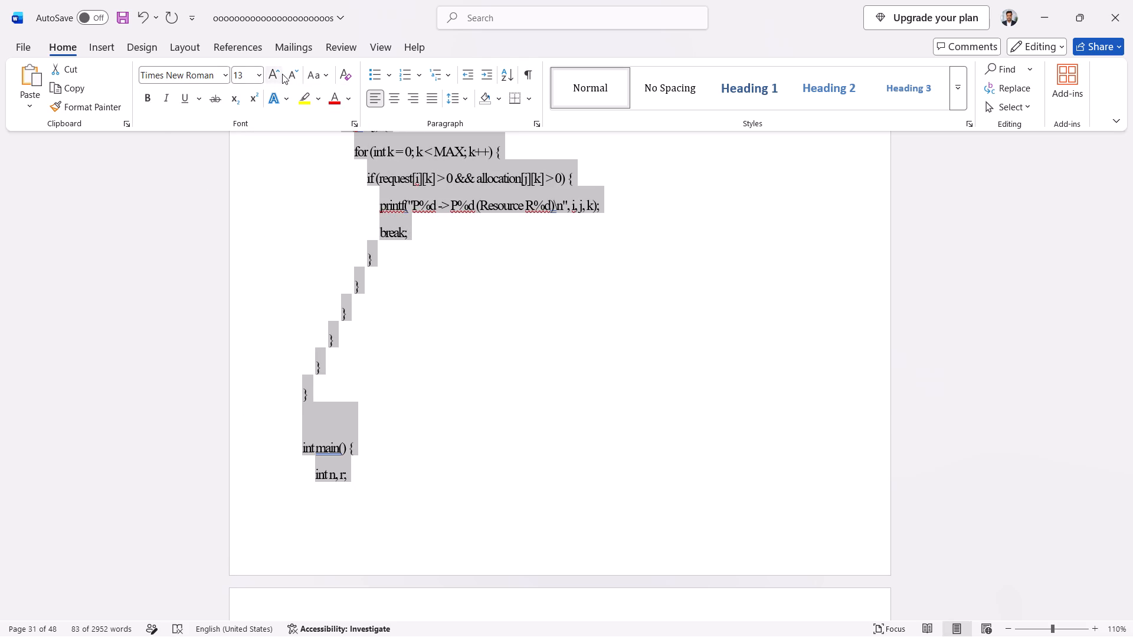
pyautogui.click(280, 73)
pyautogui.scroll(-3, 420, 267)
pyautogui.scroll(2, 420, 267)
pyautogui.click(420, 267)
# Apply the Moderate page margins to the Experiment 6 section.
pyautogui.scroll(11, 420, 267)
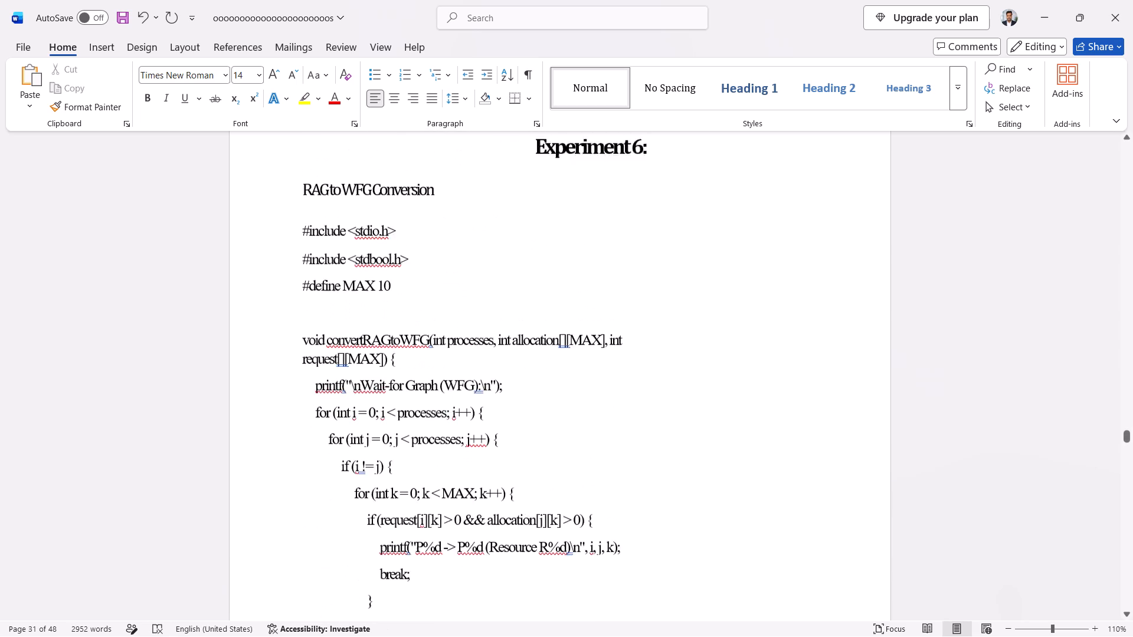
pyautogui.scroll(1, 420, 267)
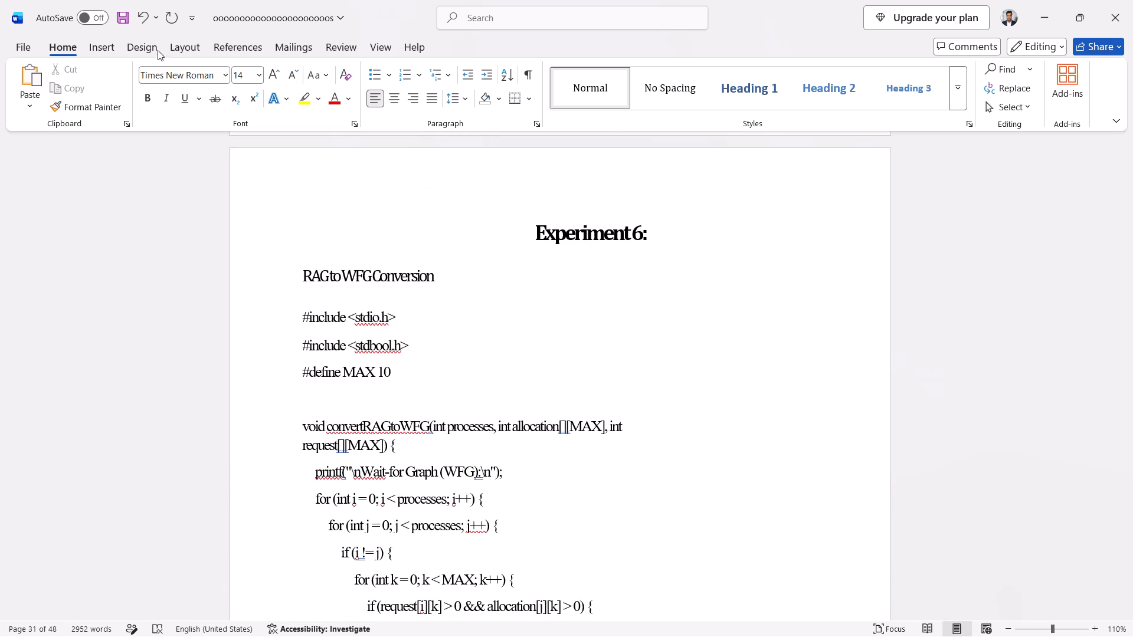
pyautogui.click(179, 48)
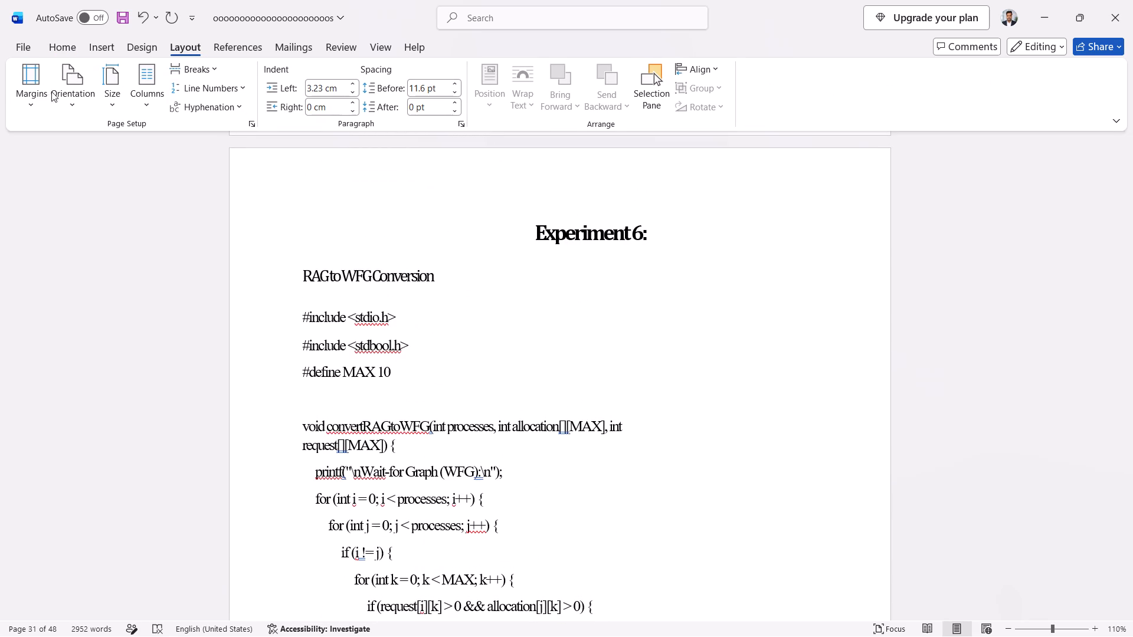
pyautogui.click(37, 101)
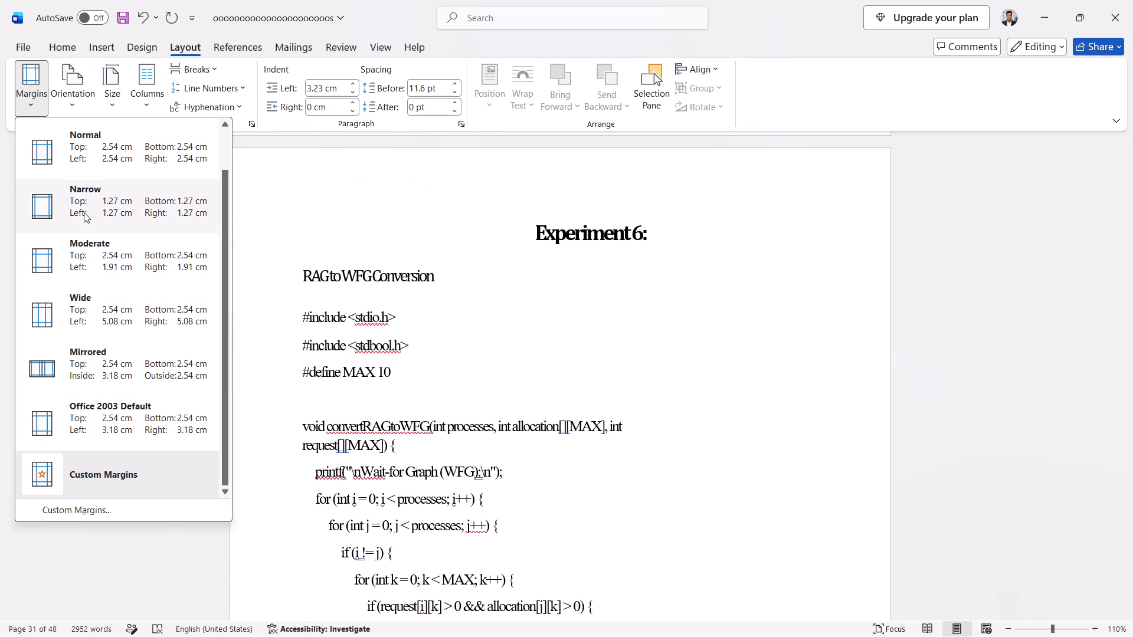
pyautogui.click(83, 248)
# Apply the Normal style to the empty line above the "Experiment 6:" title.
pyautogui.scroll(3, 208, 226)
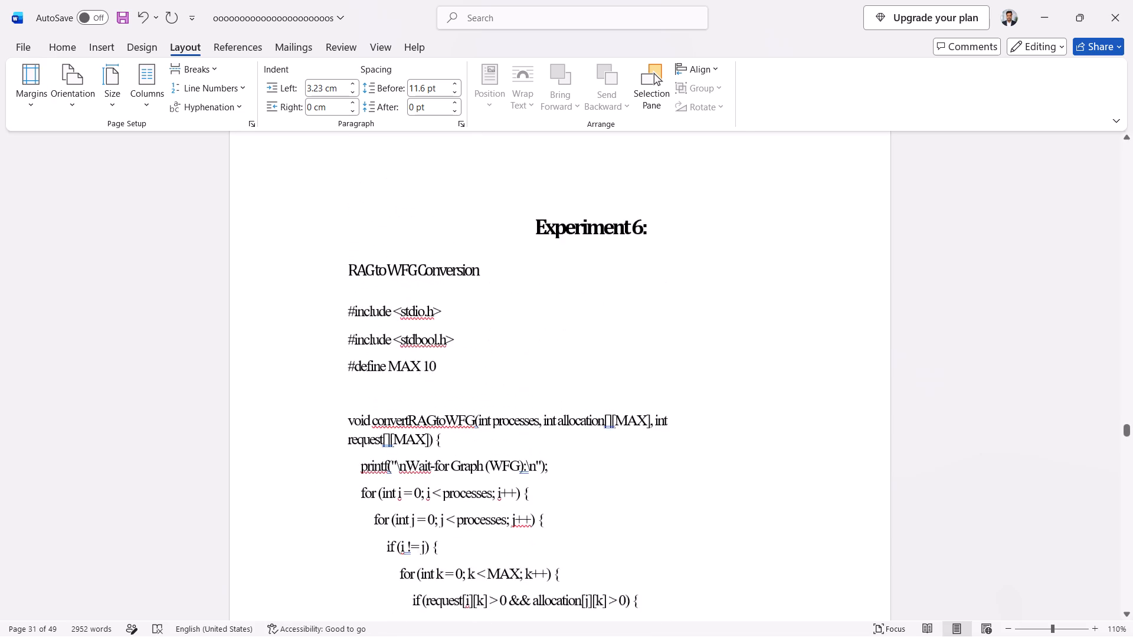
pyautogui.scroll(3, 208, 226)
pyautogui.click(338, 210)
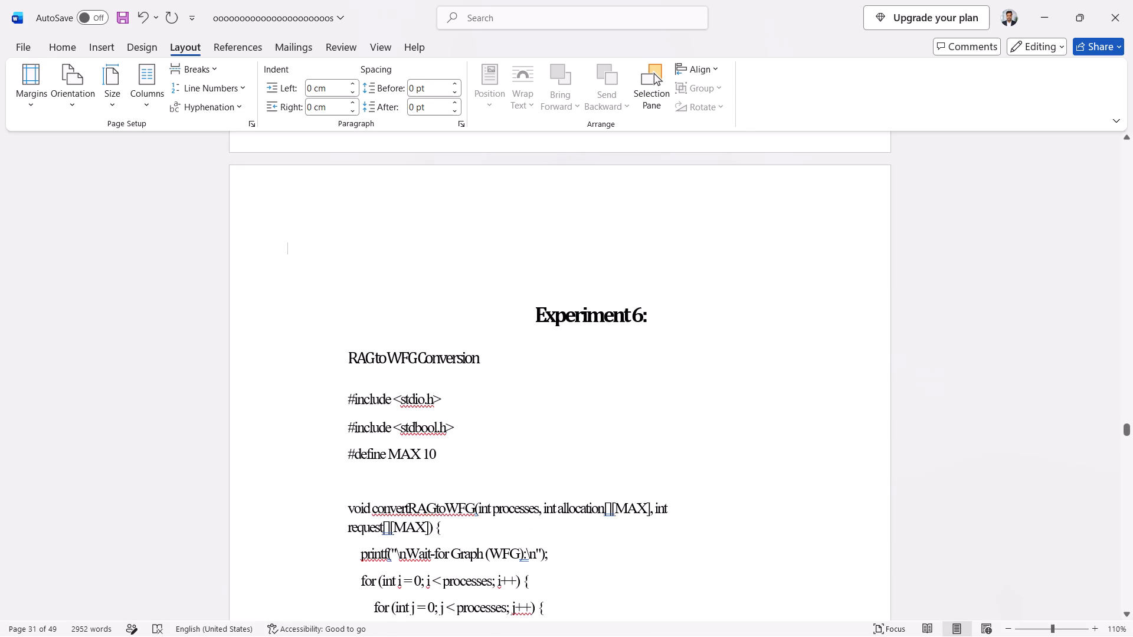
pyautogui.click(72, 48)
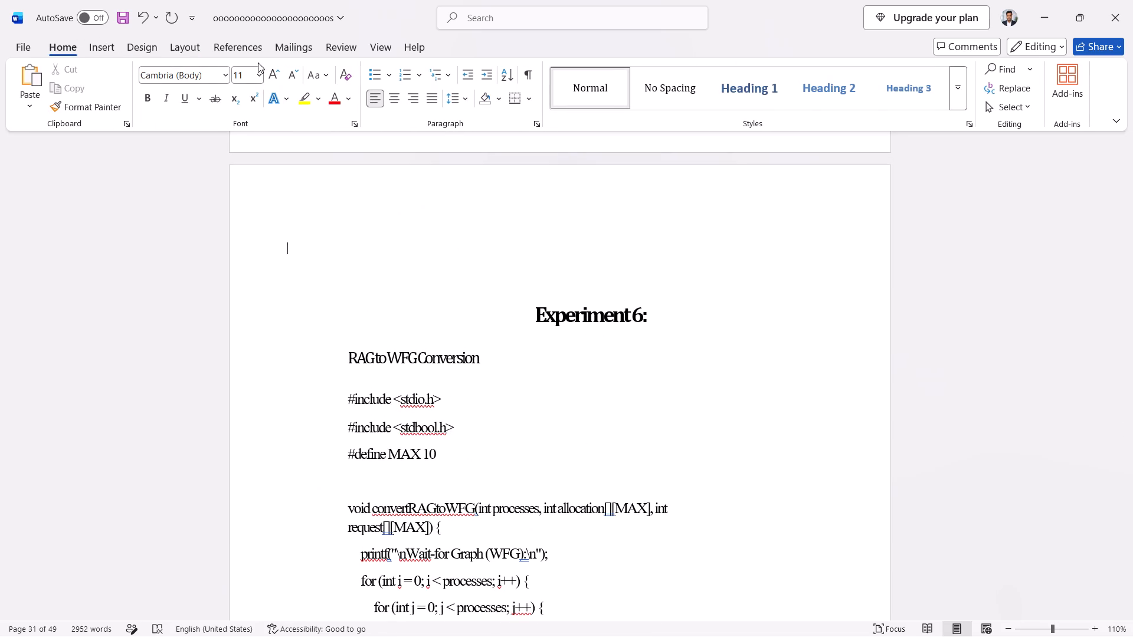
pyautogui.click(559, 88)
pyautogui.scroll(-7, 554, 109)
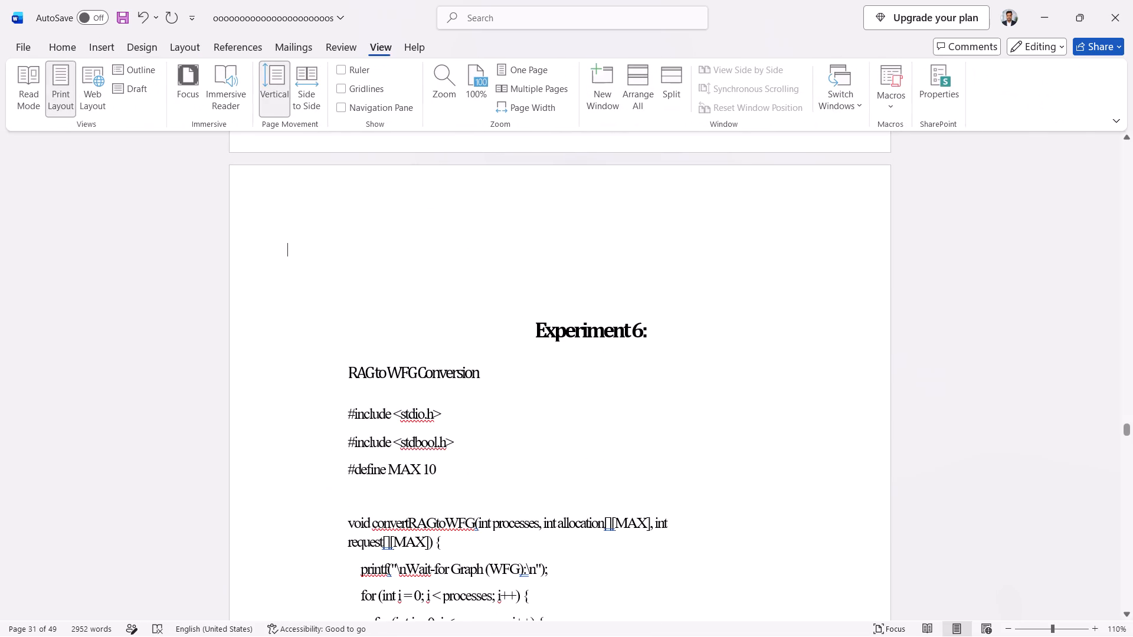
pyautogui.scroll(1, 476, 192)
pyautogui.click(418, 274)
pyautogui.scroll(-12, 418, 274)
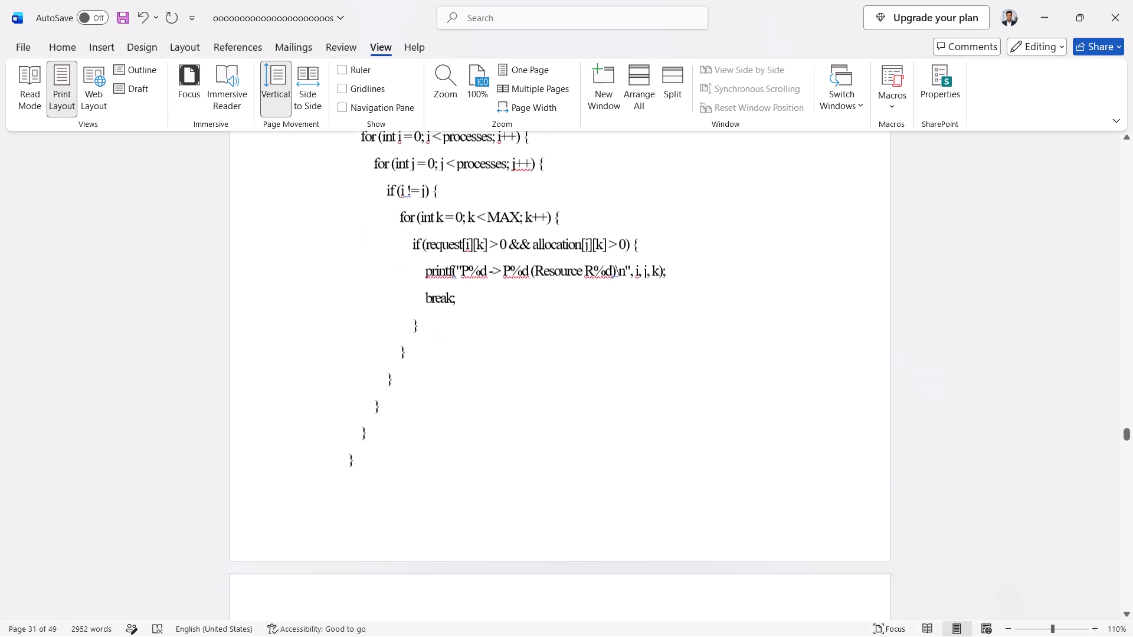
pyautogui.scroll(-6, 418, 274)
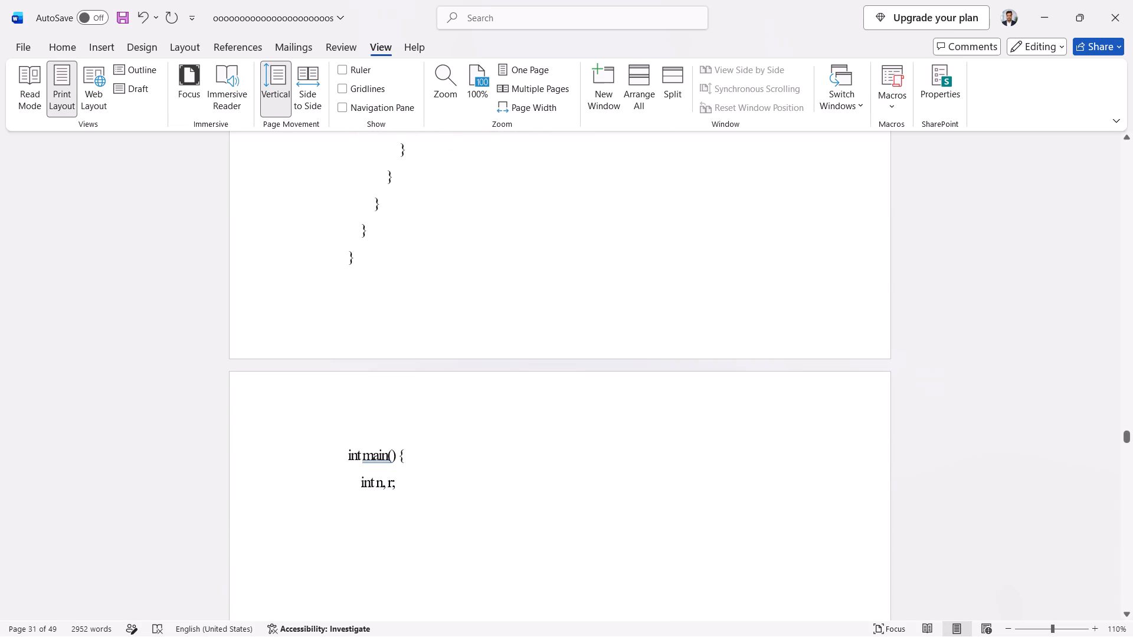
# Remove the indentation of the "Experiment 6:" title and the blank lines above it.
pyautogui.scroll(16, 344, 348)
pyautogui.scroll(3, 342, 277)
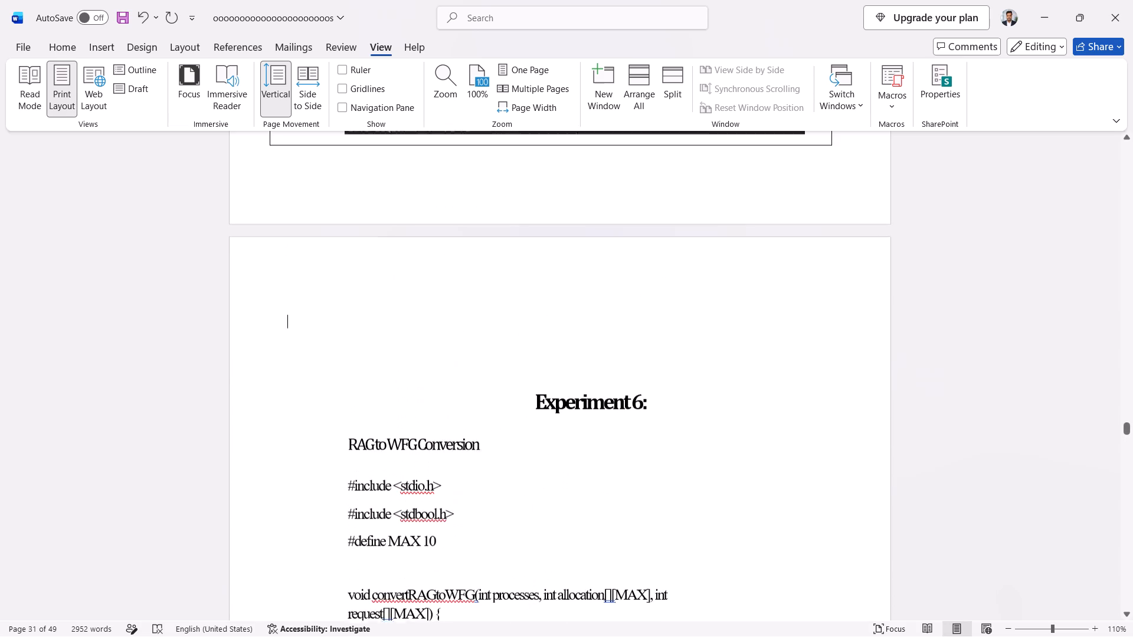
pyautogui.click(348, 334)
pyautogui.press('BackSpace')
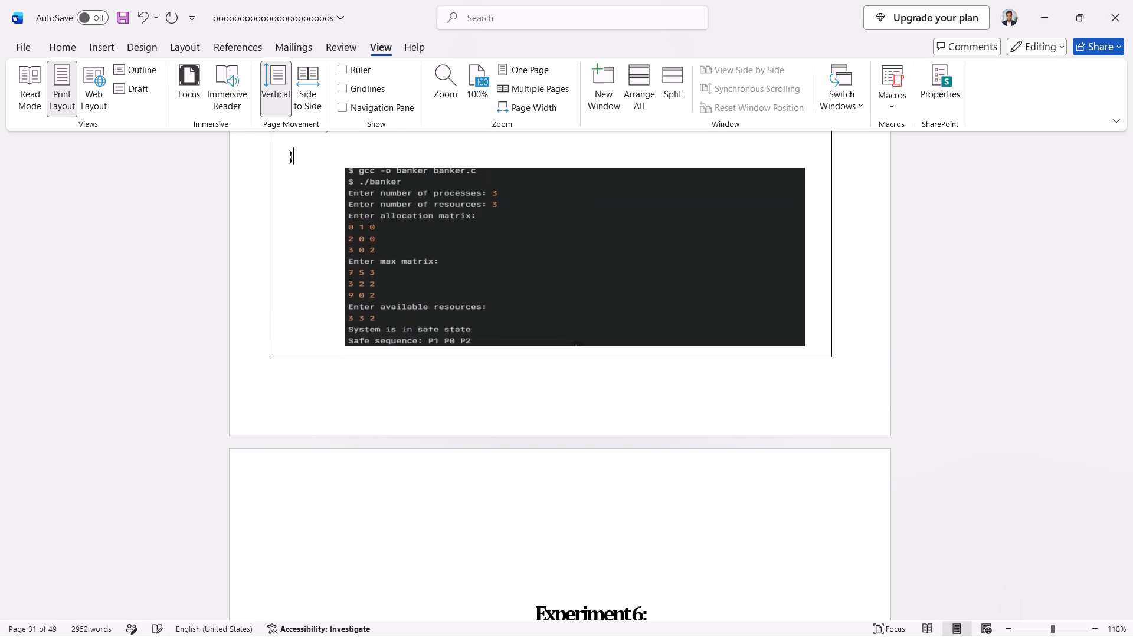
pyautogui.scroll(-6, 347, 356)
pyautogui.click(356, 377)
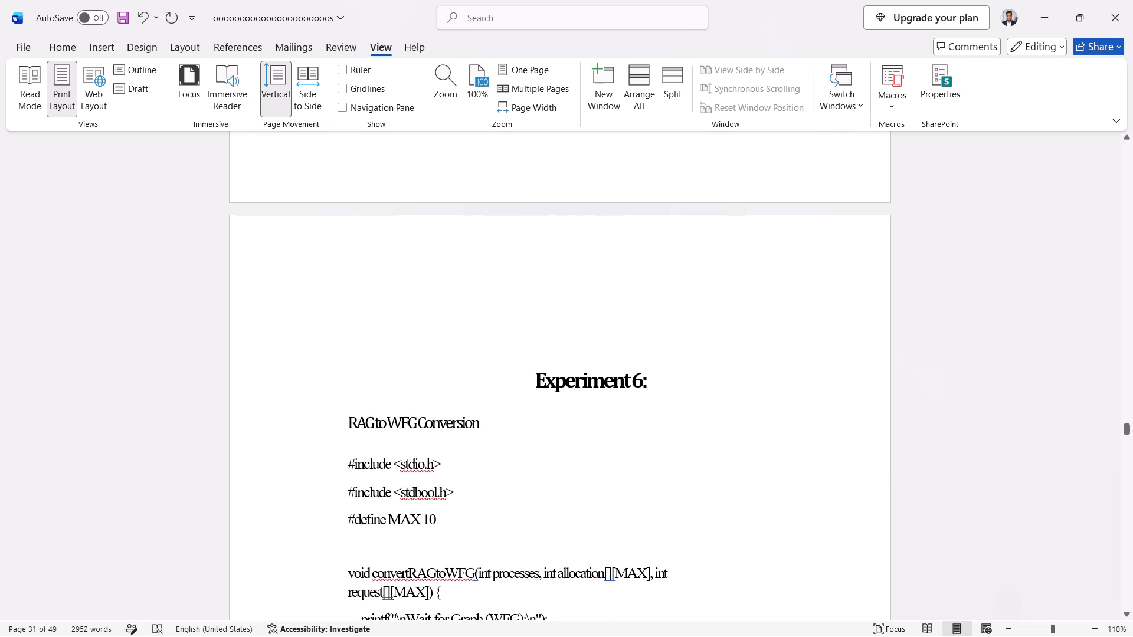
pyautogui.press('BackSpace')
pyautogui.press('BackSpace')
pyautogui.press('BackSpace')
pyautogui.press('BackSpace')
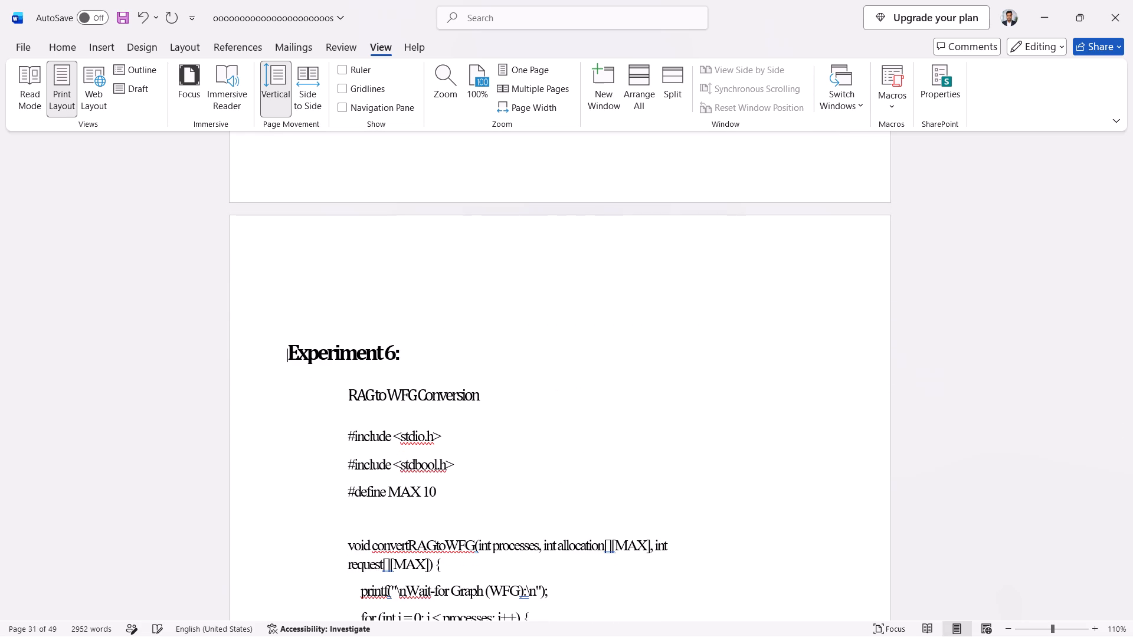
pyautogui.press('BackSpace')
pyautogui.press('BackSpace')
pyautogui.press('BackSpace')
# Delete the leftover blank line above the "Experiment 6:" title and the closing brace ending the preceding banker code.
pyautogui.scroll(-11, 532, 376)
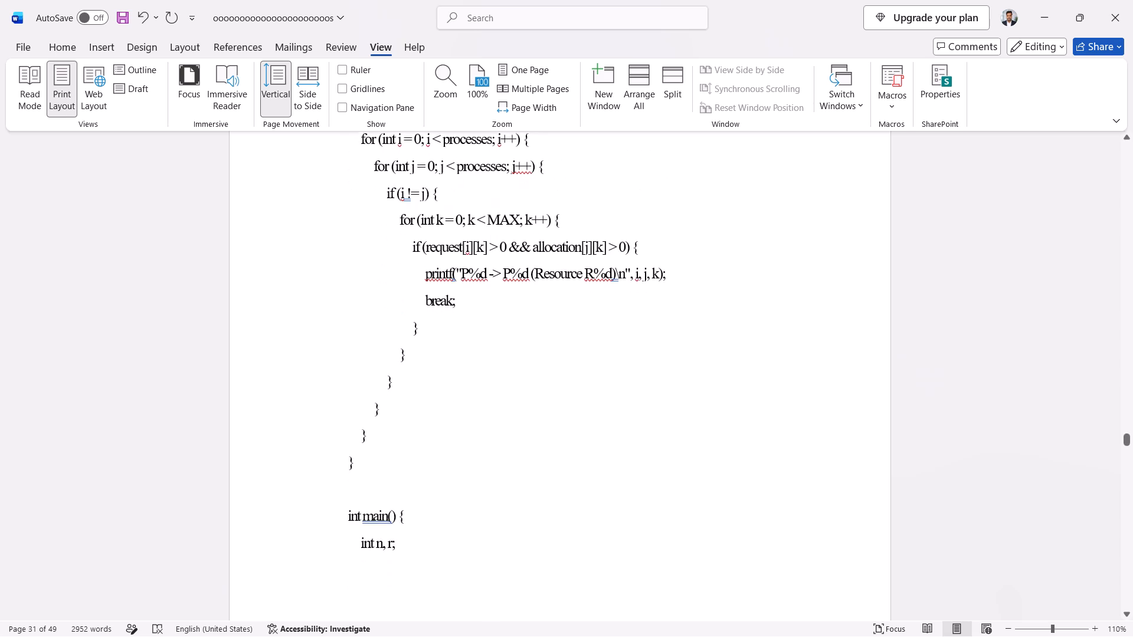
pyautogui.scroll(-2, 531, 373)
pyautogui.scroll(12, 531, 373)
pyautogui.scroll(-3, 531, 373)
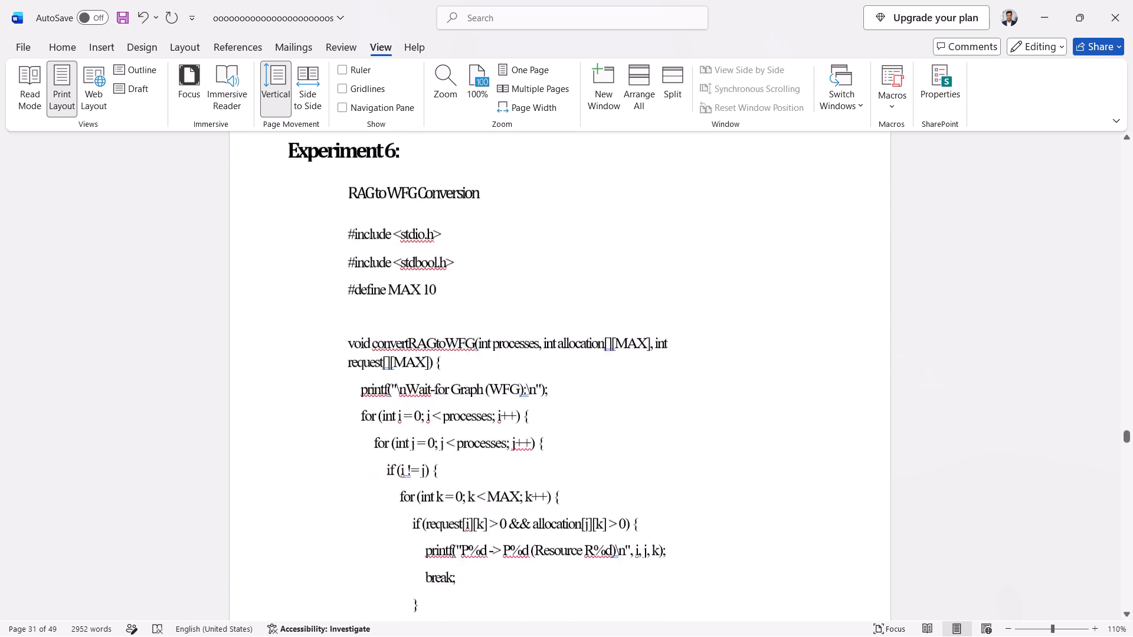
pyautogui.scroll(-7, 531, 373)
pyautogui.press('Return')
pyautogui.scroll(-2, 531, 373)
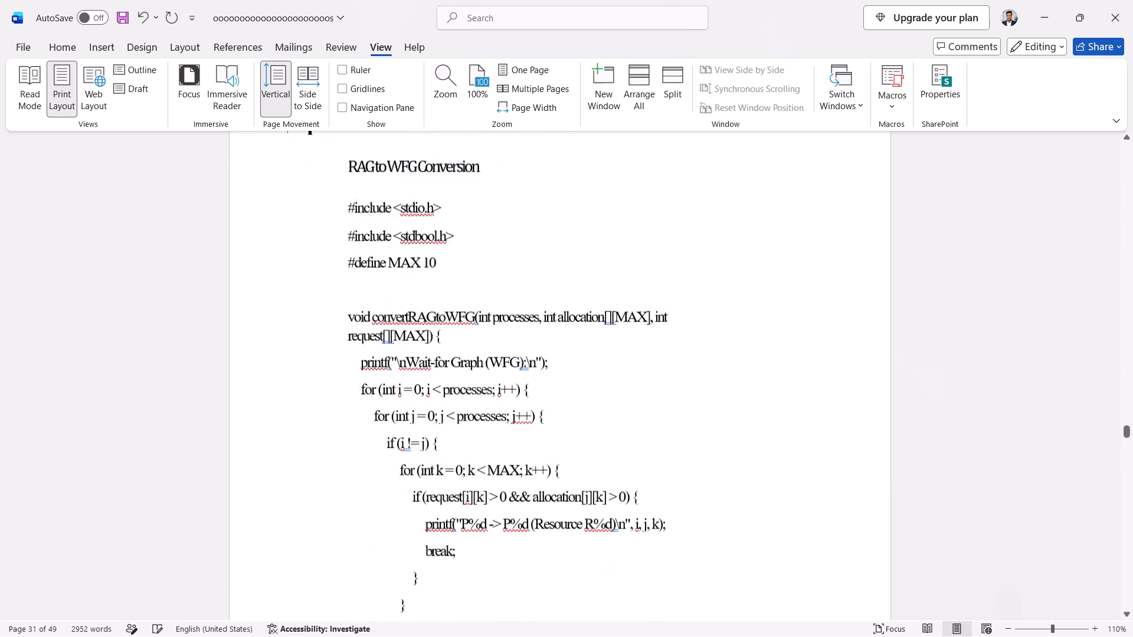
pyautogui.scroll(-5, 531, 373)
pyautogui.press('BackSpace')
pyautogui.scroll(-2, 531, 373)
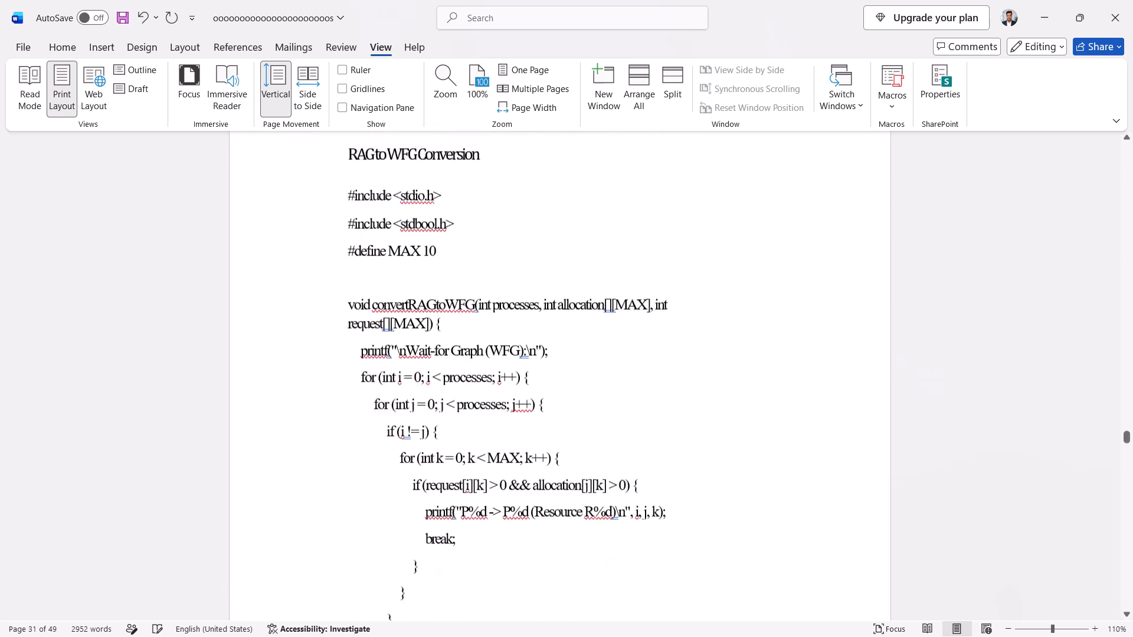
pyautogui.scroll(-4, 531, 373)
pyautogui.press('BackSpace')
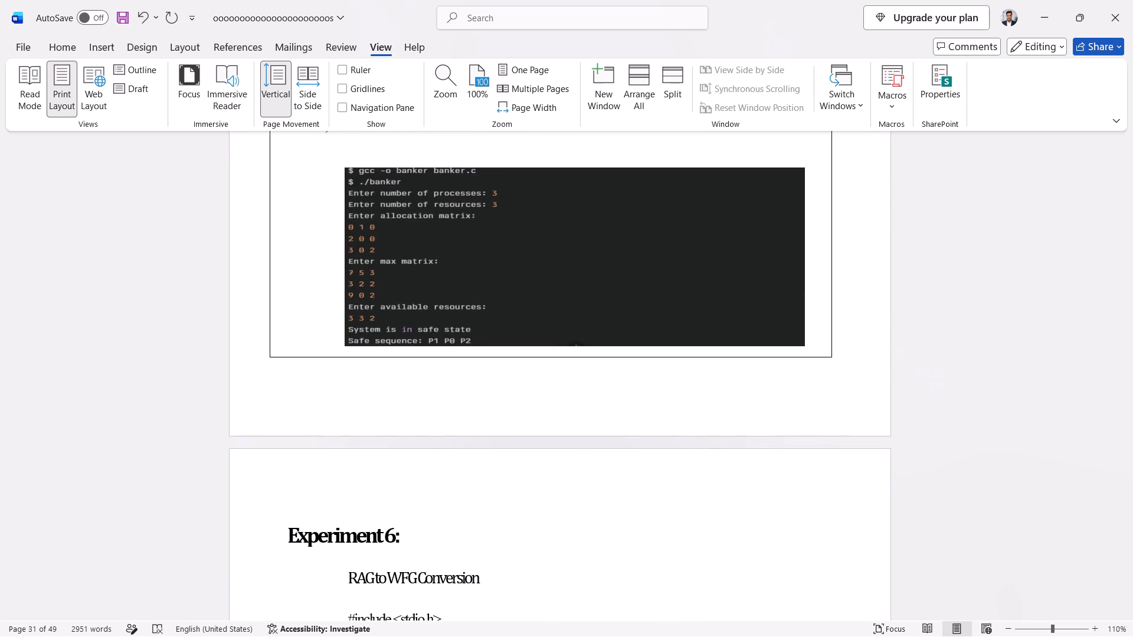
pyautogui.scroll(3, 531, 373)
pyautogui.scroll(-7, 531, 373)
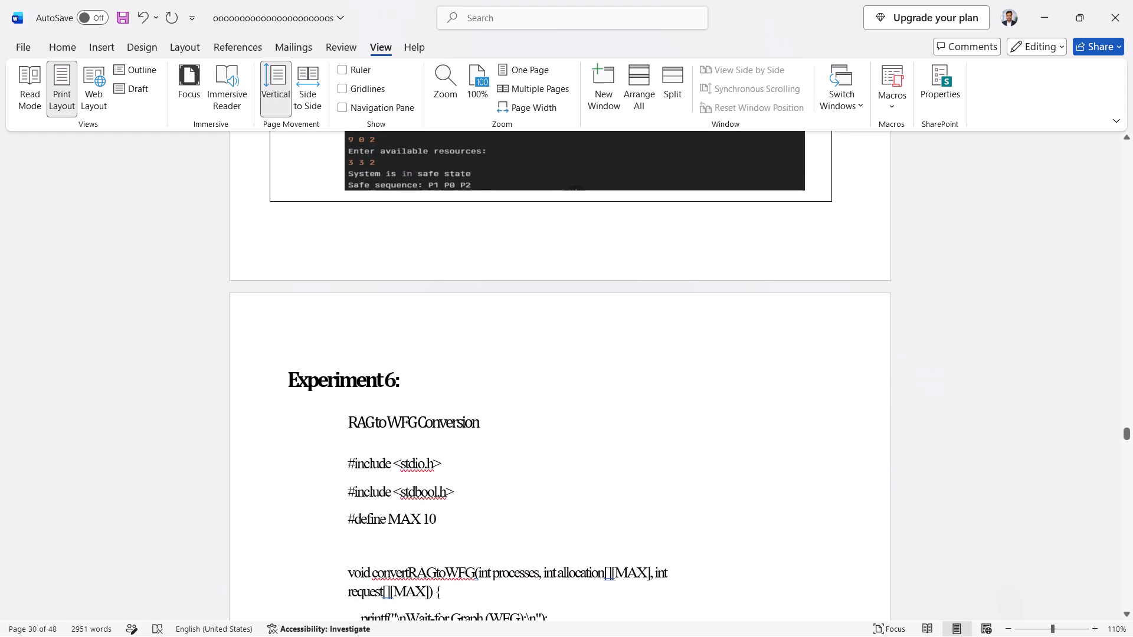
# Centre the "Experiment 6:" title.
pyautogui.moveTo(282, 379); pyautogui.dragTo(425, 380)
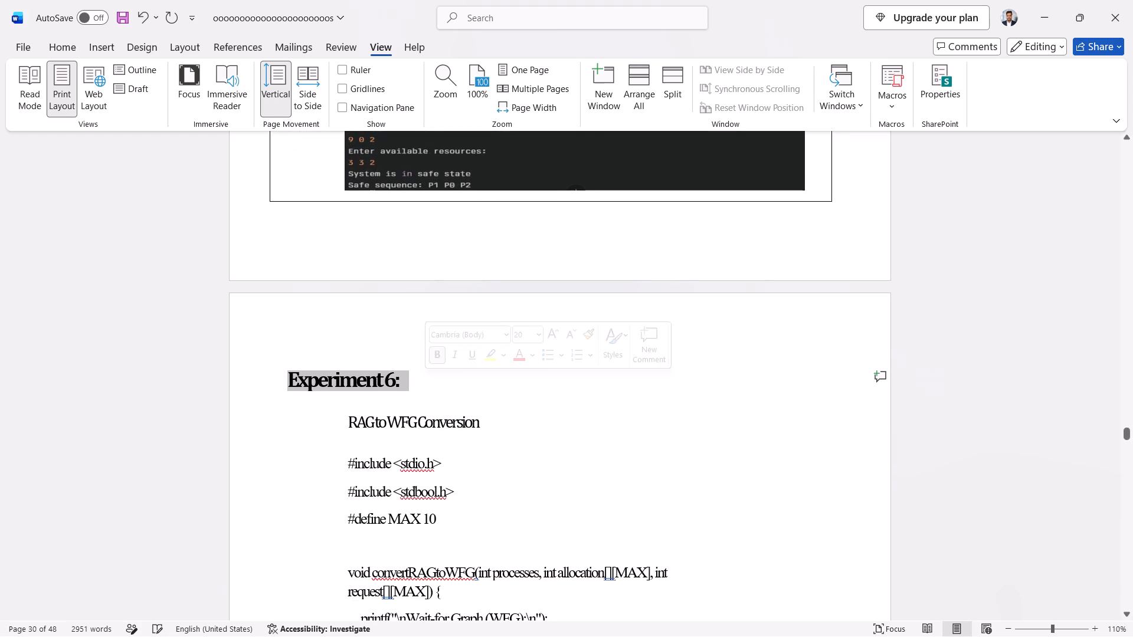
pyautogui.click(52, 42)
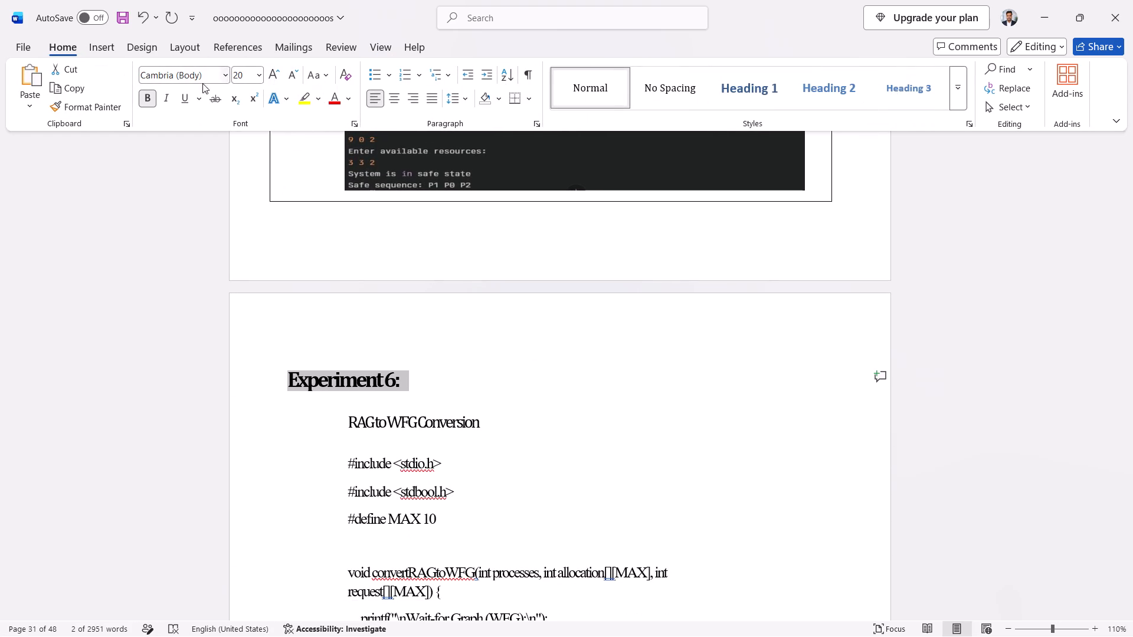
pyautogui.click(395, 104)
pyautogui.scroll(-2, 405, 280)
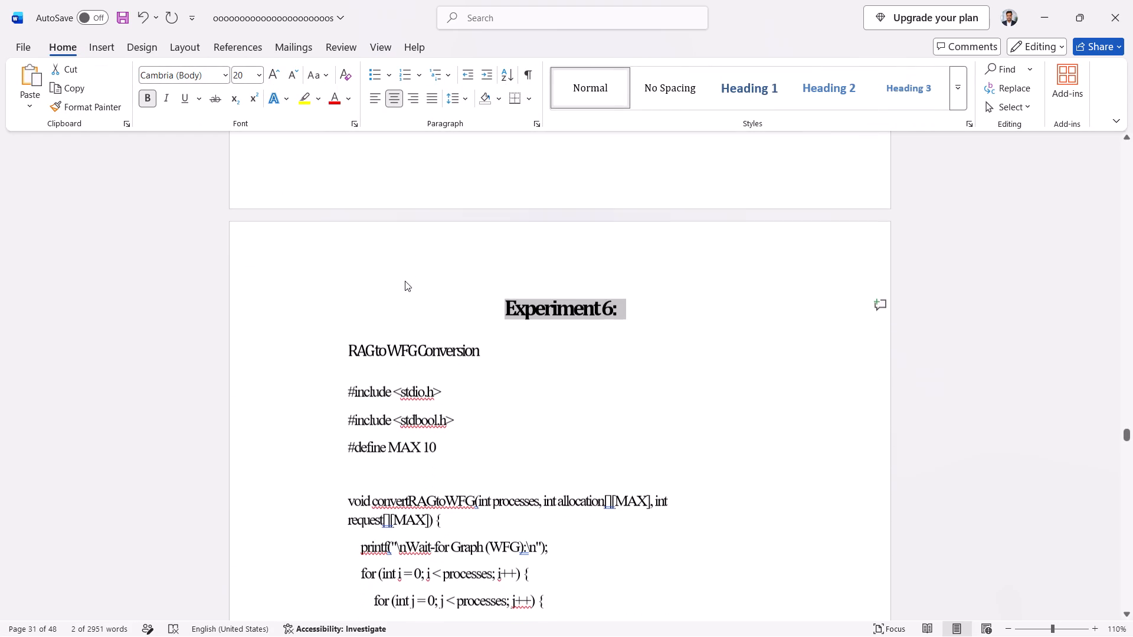
pyautogui.click(405, 281)
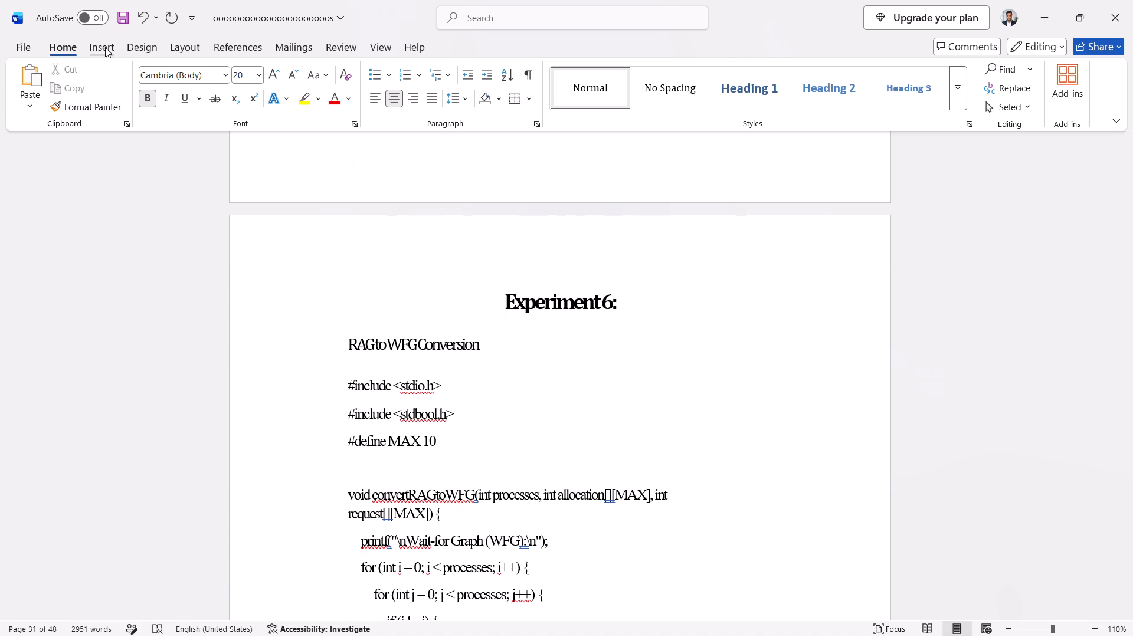
# Draw a text box over the Experiment 6 page, about 16.9 cm wide and extended down to about 23.7 cm high.
pyautogui.click(105, 47)
pyautogui.click(740, 107)
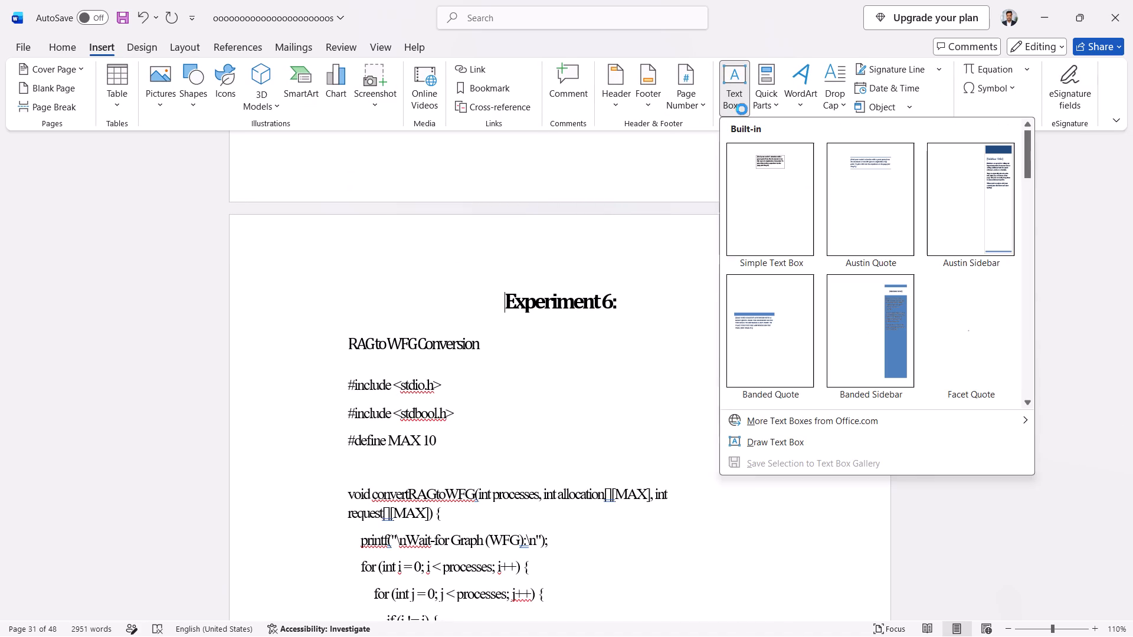
pyautogui.click(776, 443)
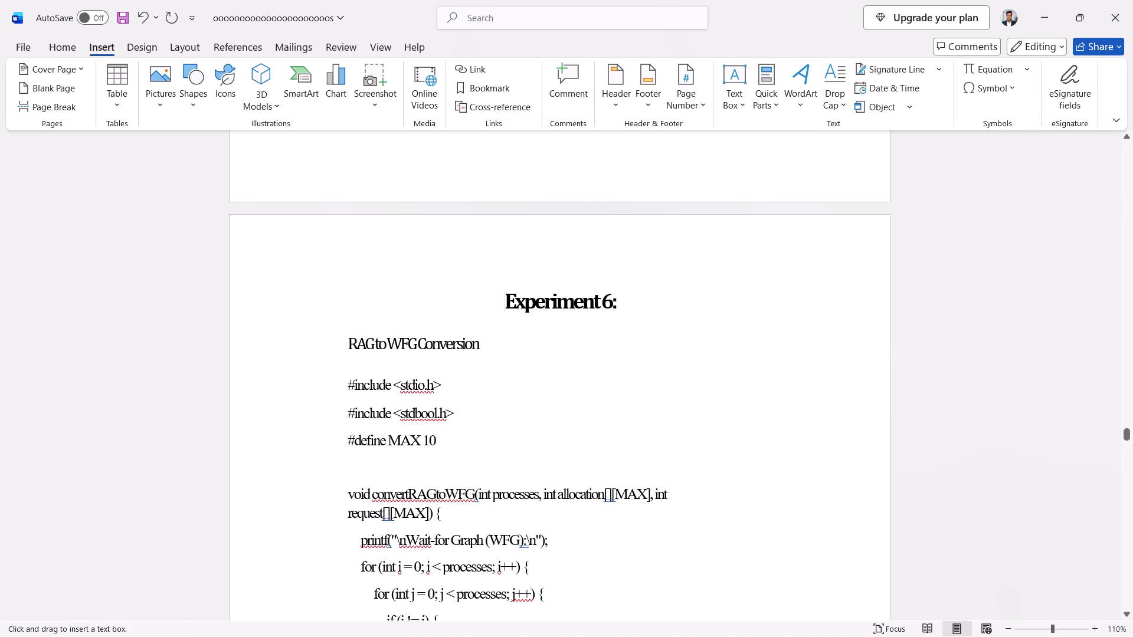
pyautogui.moveTo(287, 264); pyautogui.dragTo(806, 622)
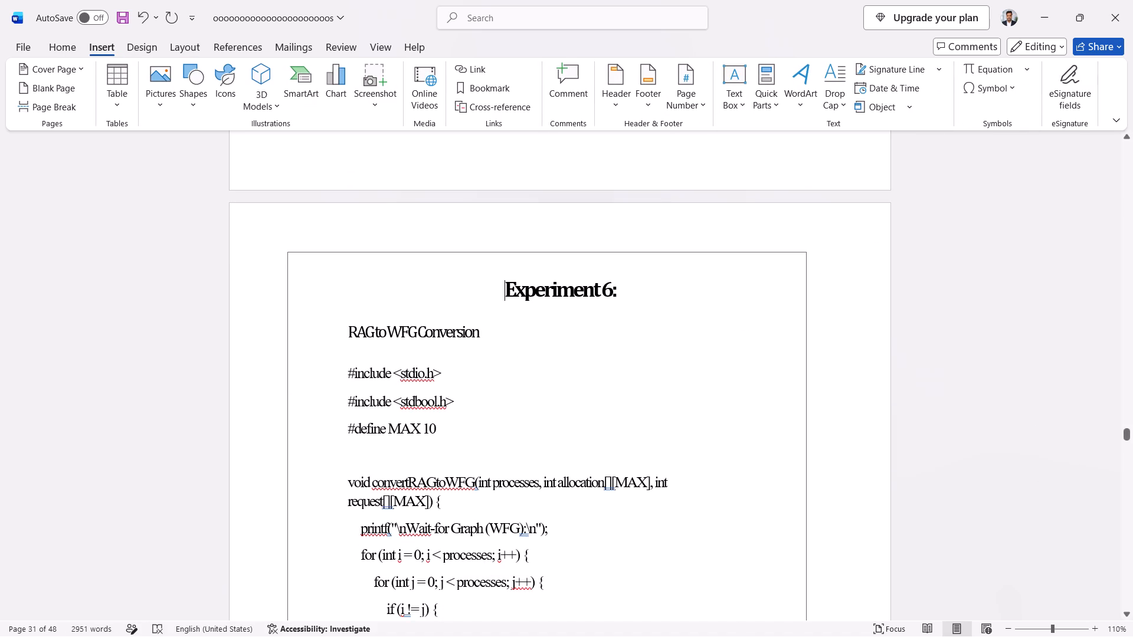
pyautogui.moveTo(806, 622); pyautogui.dragTo(806, 621)
pyautogui.scroll(-8, 621, 455)
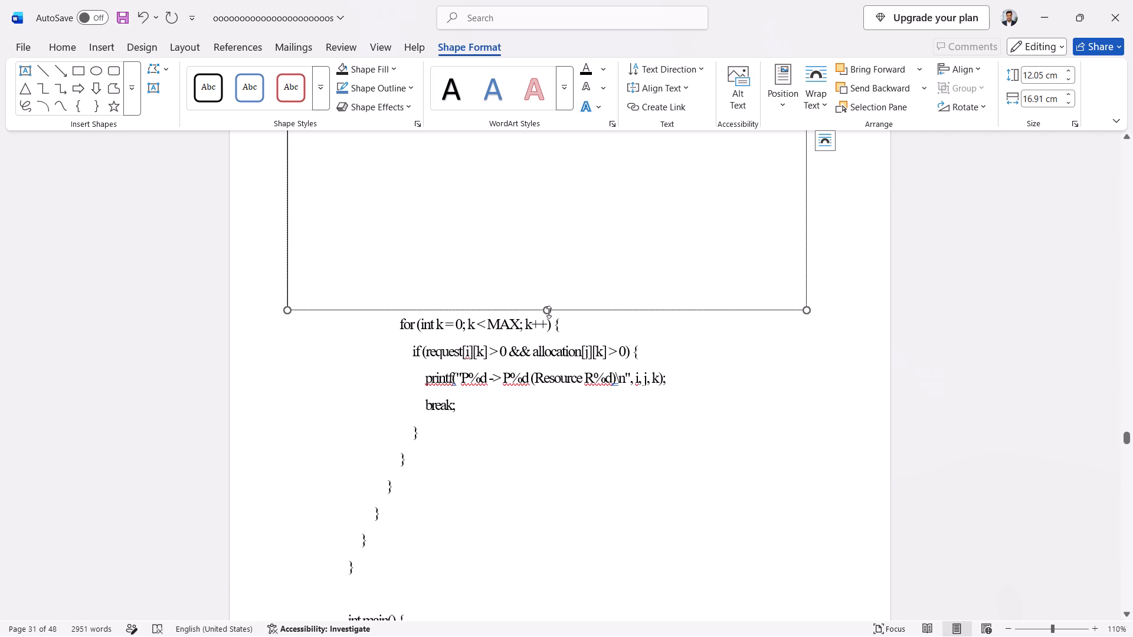
pyautogui.moveTo(549, 312); pyautogui.dragTo(557, 551)
pyautogui.scroll(-5, 554, 522)
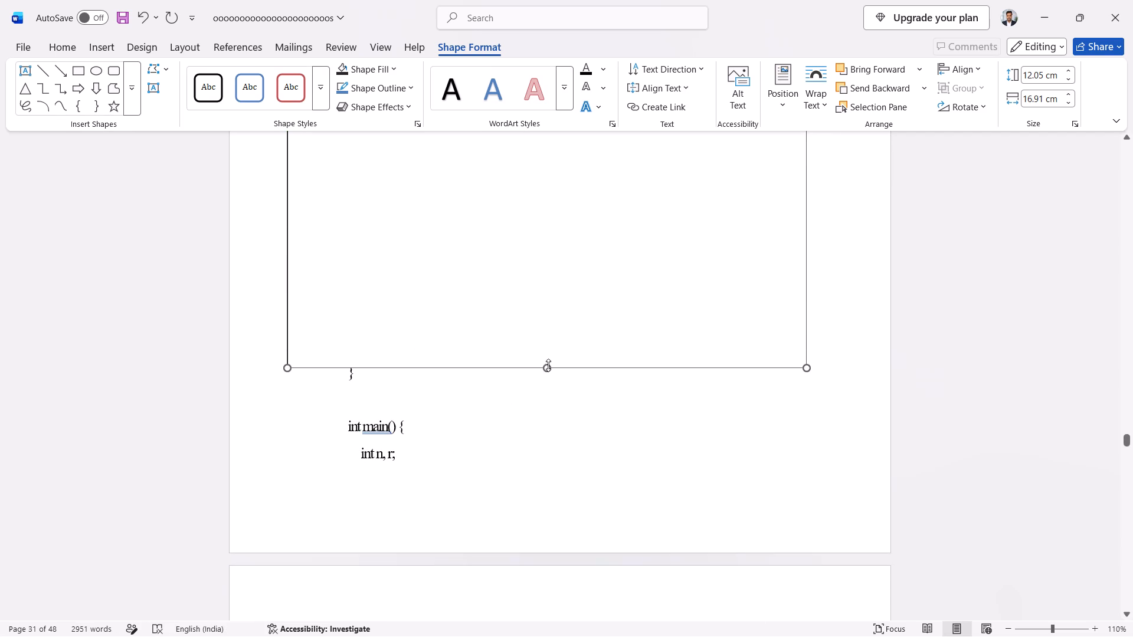
pyautogui.moveTo(549, 366); pyautogui.dragTo(565, 464)
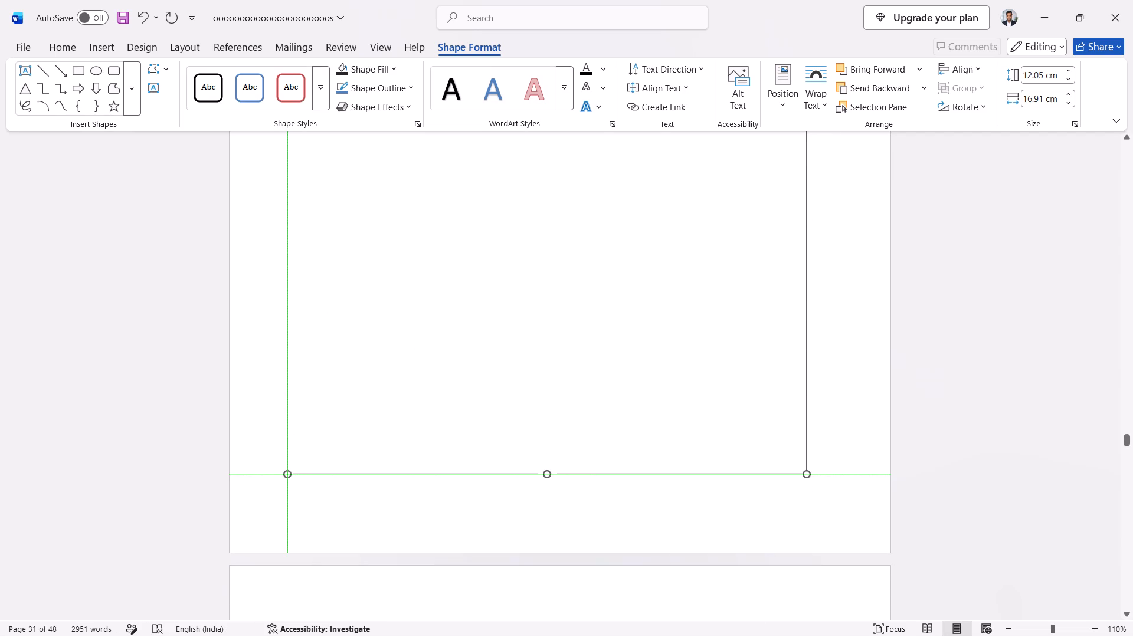
pyautogui.moveTo(565, 464); pyautogui.dragTo(565, 463)
# Widen the Experiment 6 text box on both sides to about 18.2 cm, matching the previous page's box.
pyautogui.scroll(5, 559, 451)
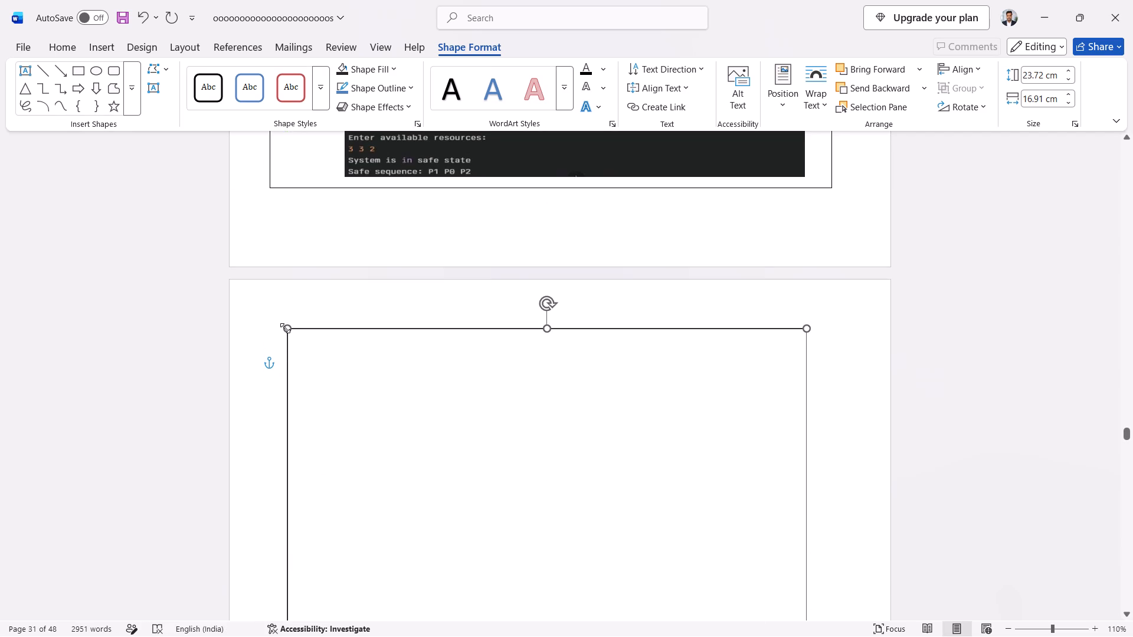
pyautogui.moveTo(285, 328); pyautogui.dragTo(273, 328)
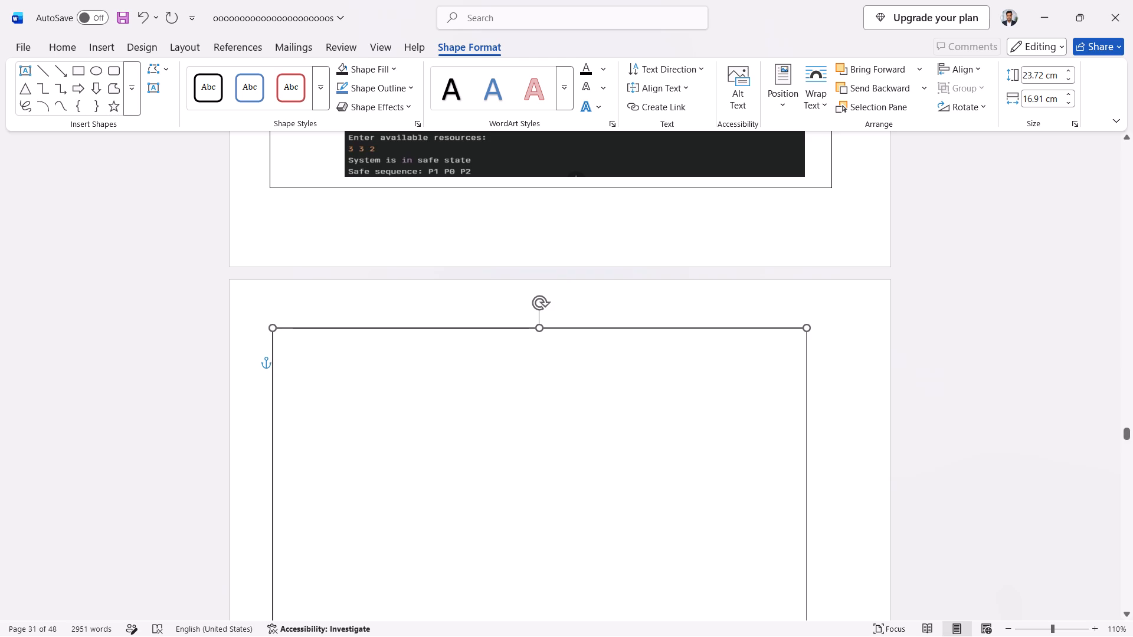
pyautogui.moveTo(273, 328); pyautogui.dragTo(272, 328)
pyautogui.scroll(-3, 670, 332)
pyautogui.scroll(2, 670, 333)
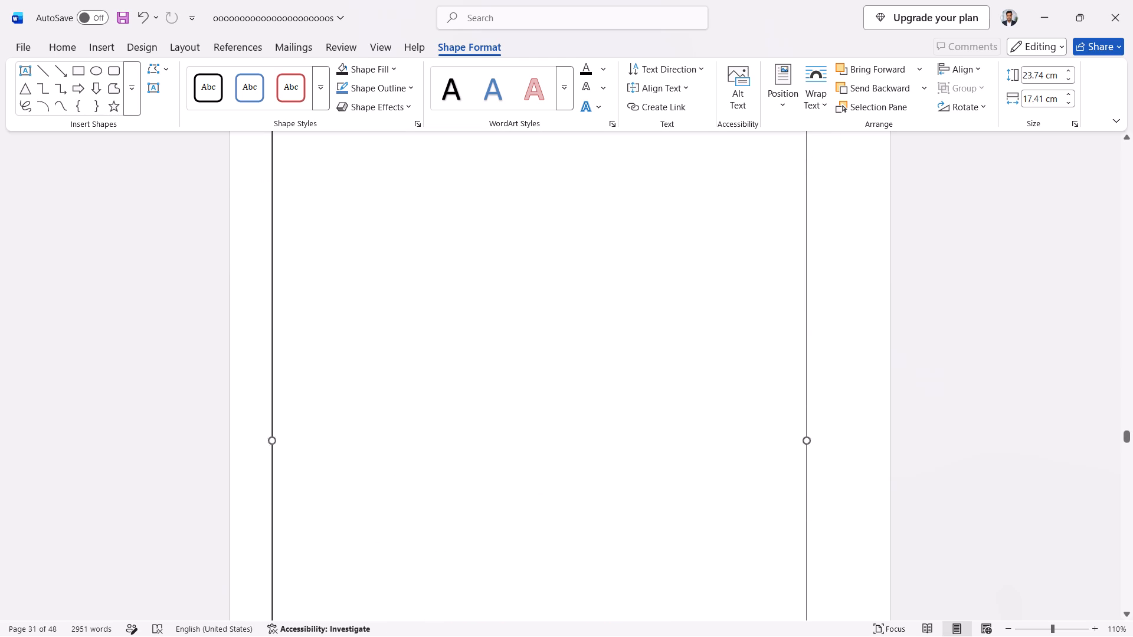
pyautogui.scroll(6, 670, 333)
pyautogui.scroll(-7, 775, 434)
pyautogui.moveTo(807, 416); pyautogui.dragTo(845, 422)
pyautogui.scroll(6, 739, 401)
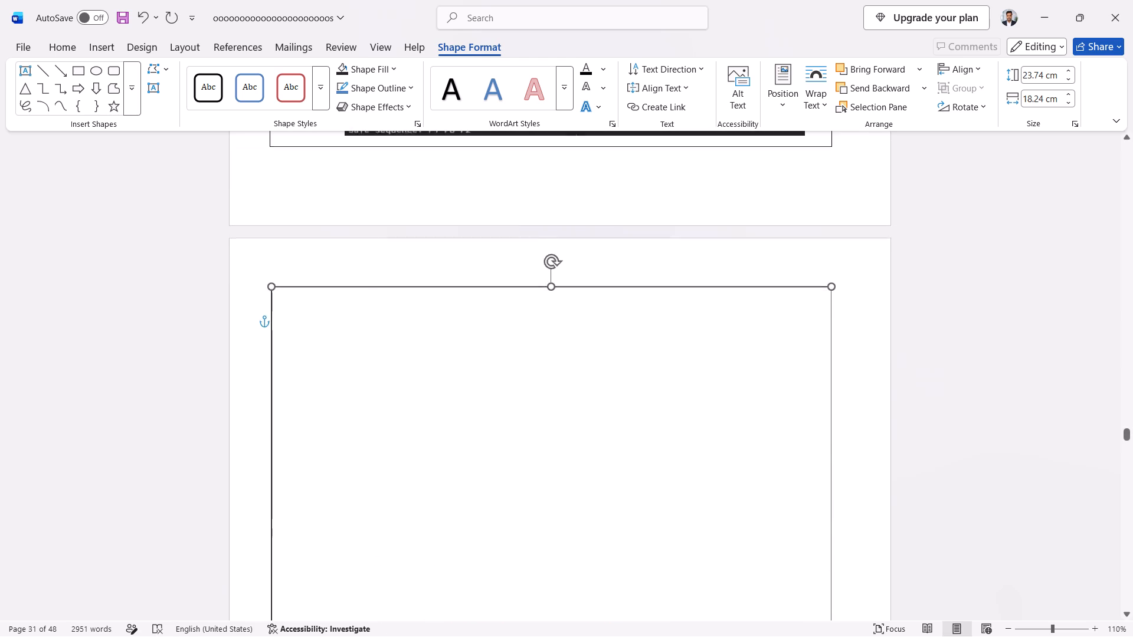
# Lower the top edge of the Experiment 6 text box and extend its bottom edge, making it about 23.2 cm high.
pyautogui.scroll(2, 738, 401)
pyautogui.moveTo(549, 368); pyautogui.dragTo(551, 385)
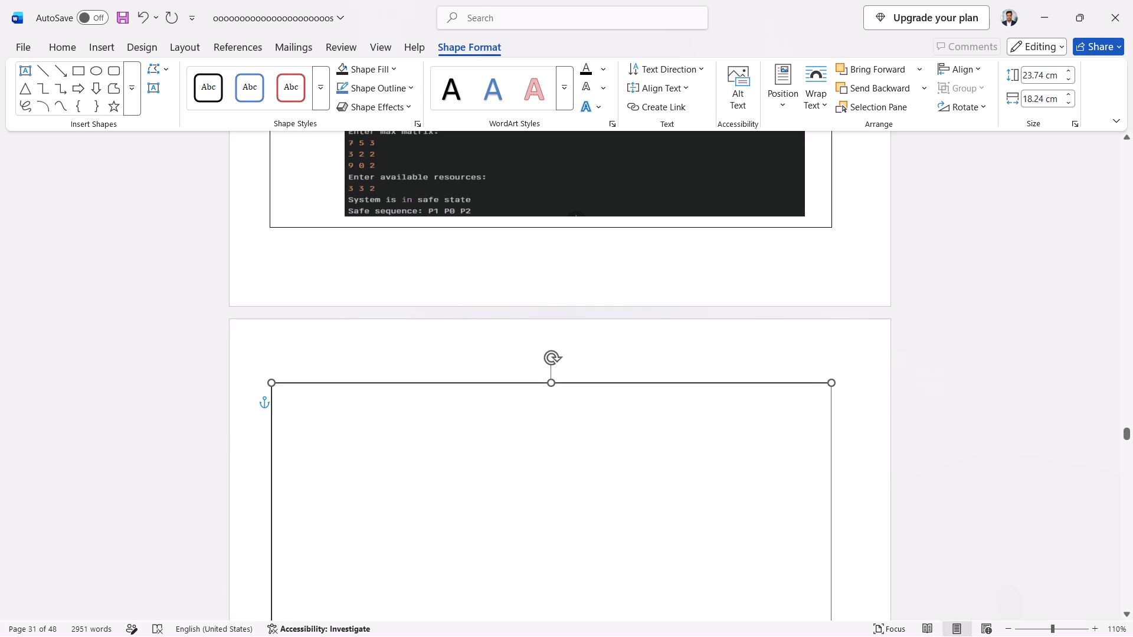
pyautogui.moveTo(551, 385); pyautogui.dragTo(551, 373)
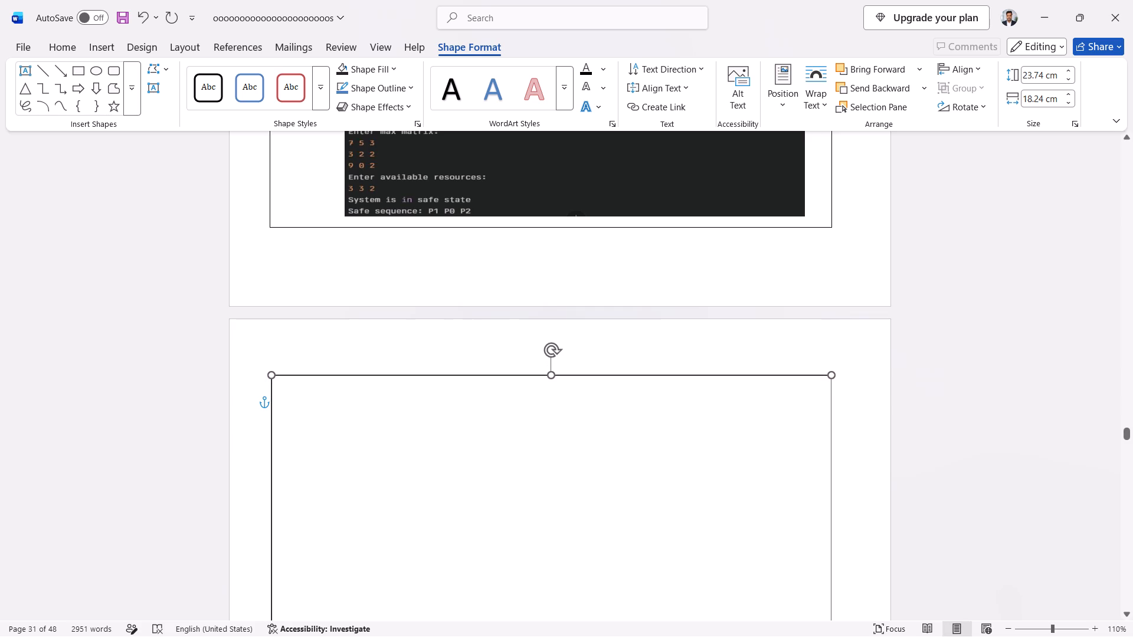
pyautogui.moveTo(551, 373); pyautogui.dragTo(552, 402)
pyautogui.scroll(-6, 552, 402)
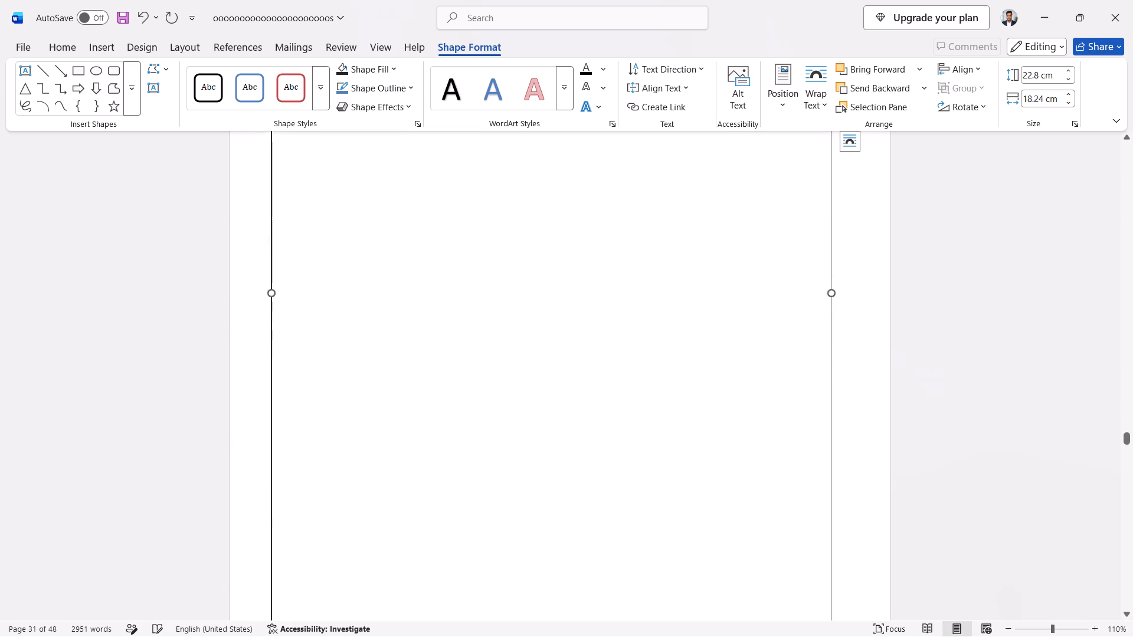
pyautogui.scroll(-6, 550, 402)
pyautogui.moveTo(552, 365); pyautogui.dragTo(558, 390)
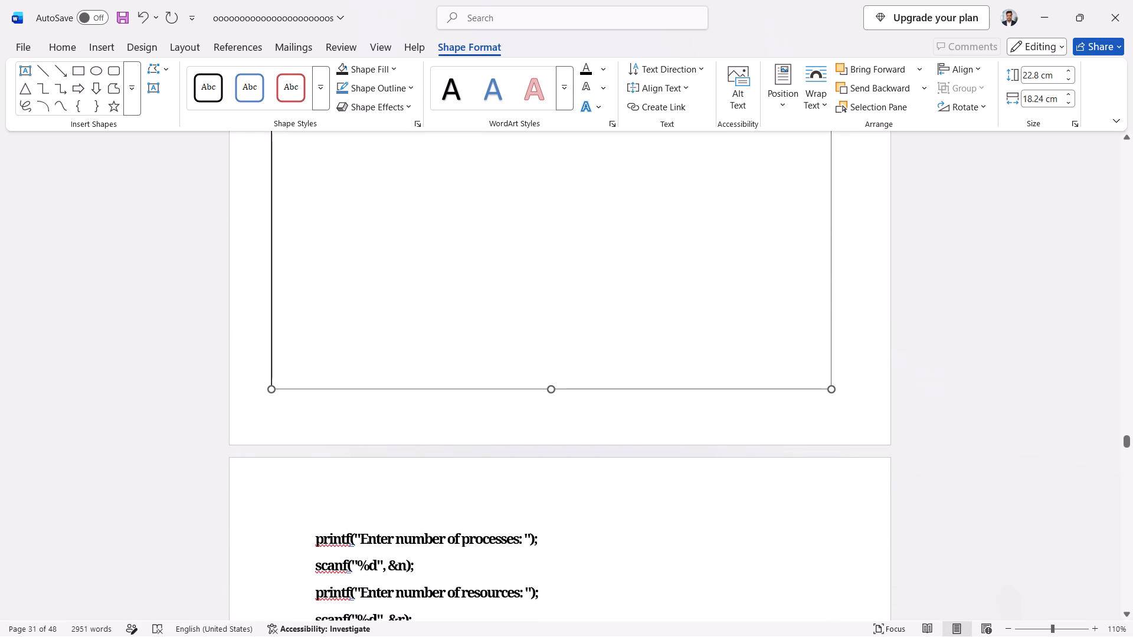
pyautogui.moveTo(558, 390); pyautogui.dragTo(559, 379)
# Set the Experiment 6 text box's text wrapping to Behind Text.
pyautogui.scroll(5, 559, 370)
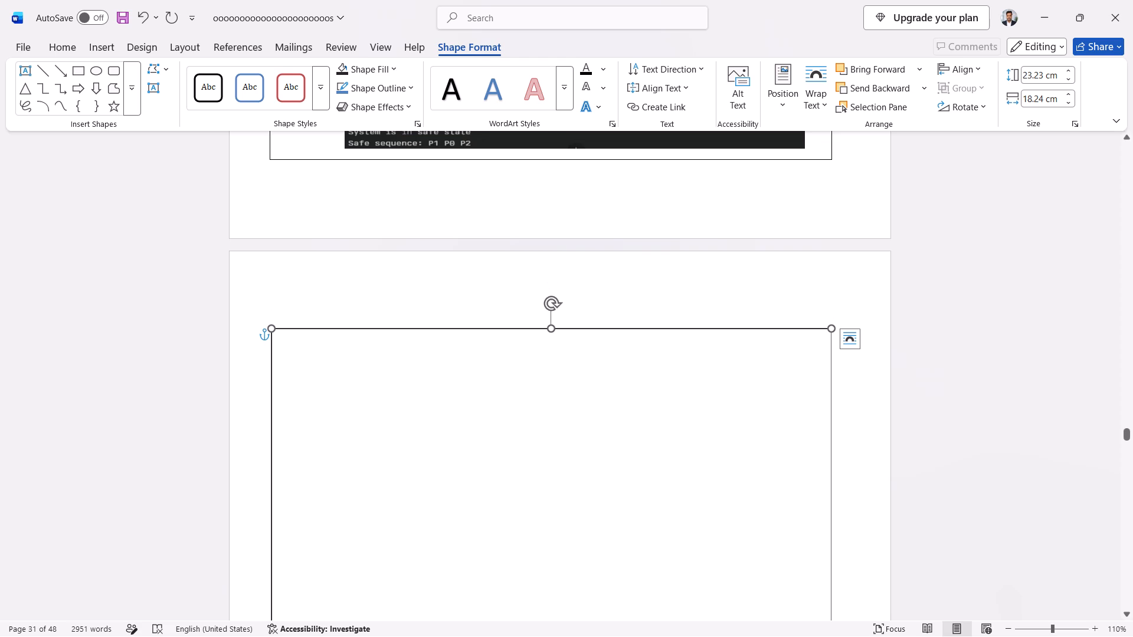
pyautogui.click(847, 343)
pyautogui.click(926, 484)
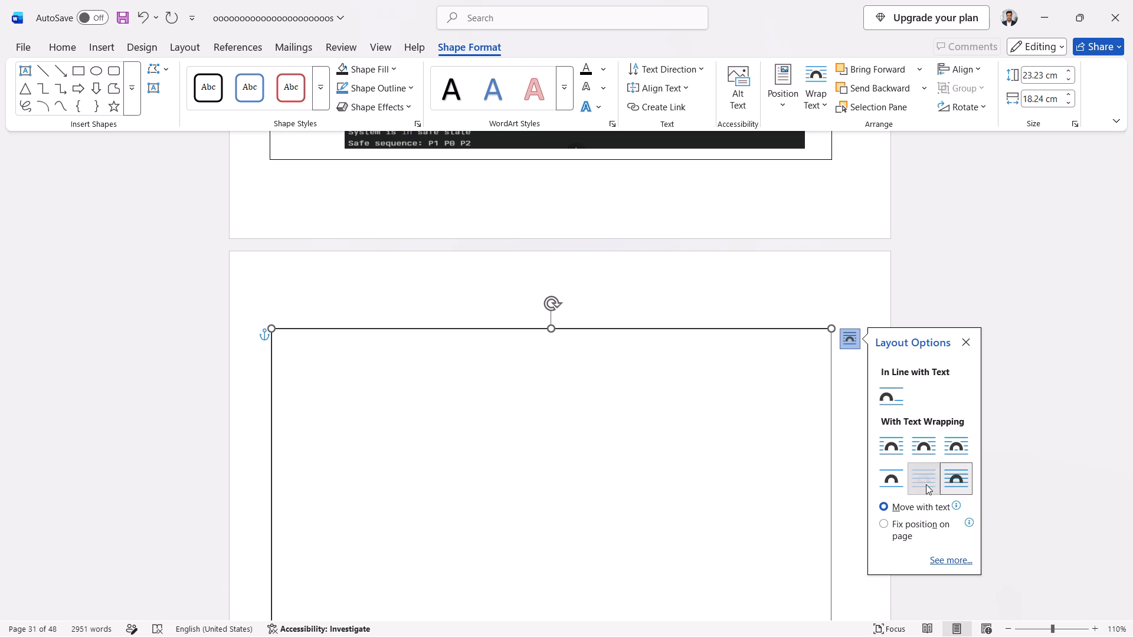
pyautogui.scroll(-5, 716, 419)
pyautogui.scroll(2, 701, 411)
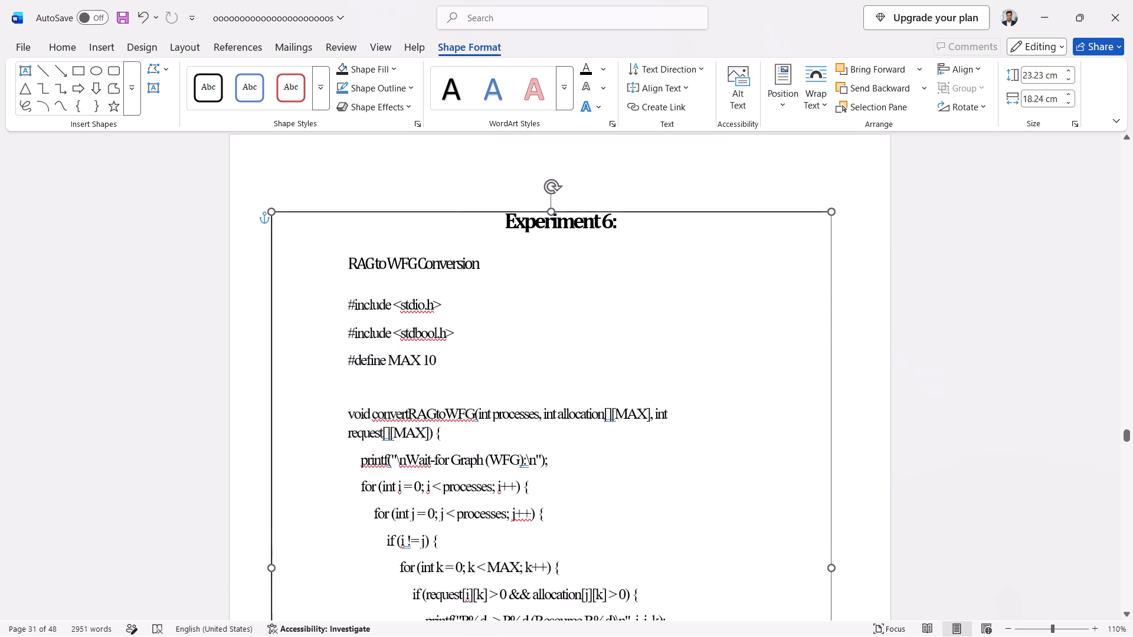
# Raise the text box's top edge slightly above the "Experiment 6:" title, making the box about 23.6 cm high.
pyautogui.moveTo(552, 214); pyautogui.dragTo(551, 206)
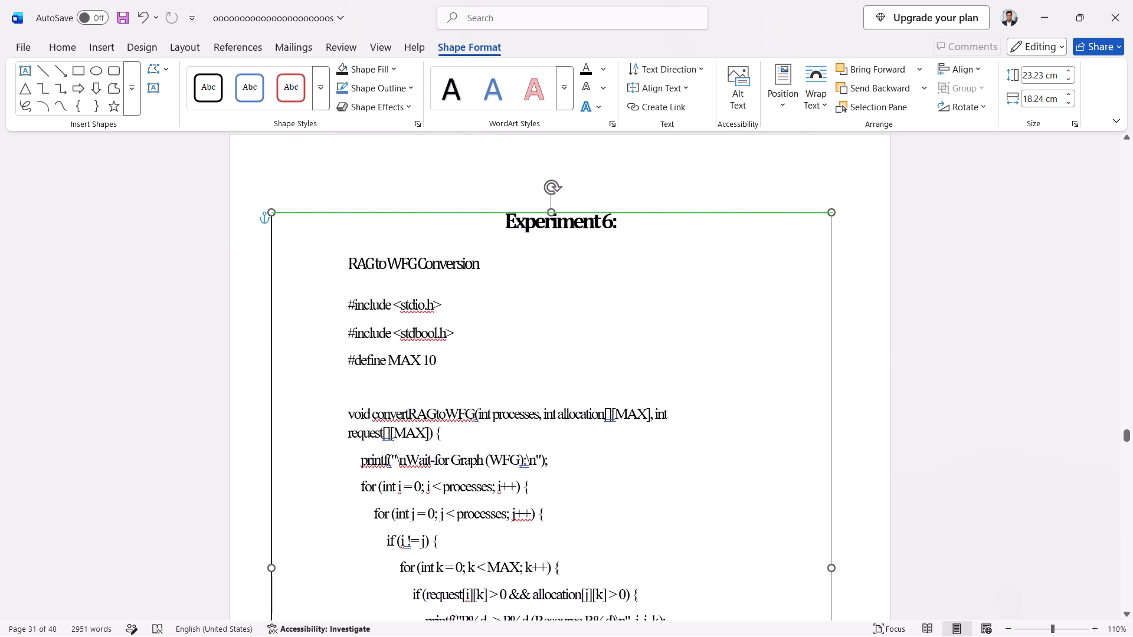
pyautogui.moveTo(551, 206); pyautogui.dragTo(548, 199)
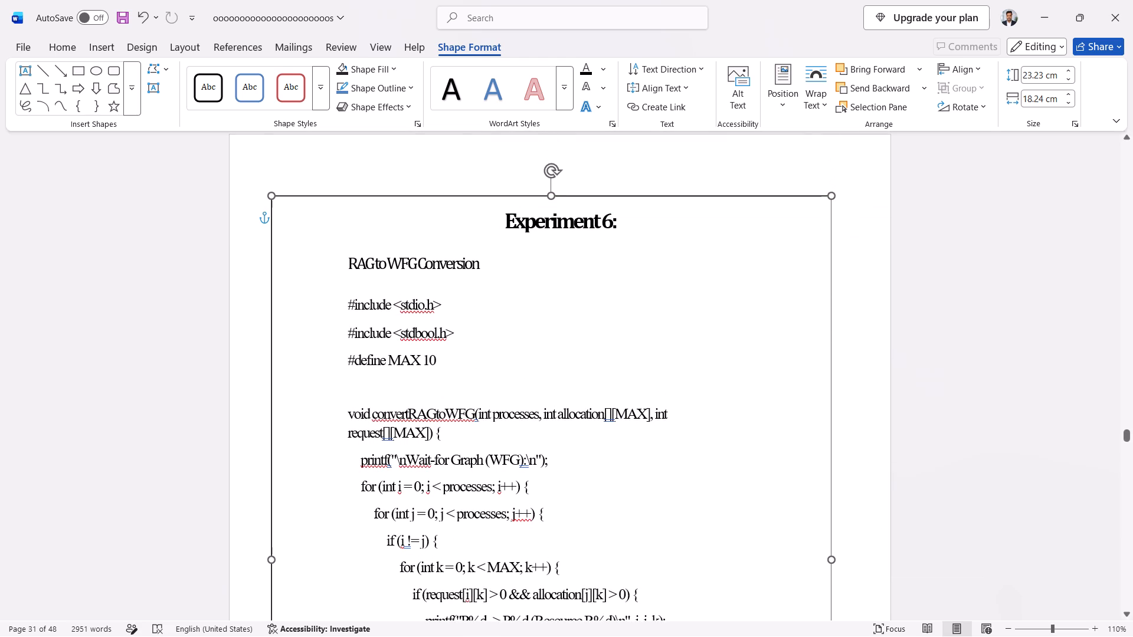
pyautogui.moveTo(548, 199); pyautogui.dragTo(548, 201)
pyautogui.scroll(-3, 548, 201)
pyautogui.scroll(2, 551, 219)
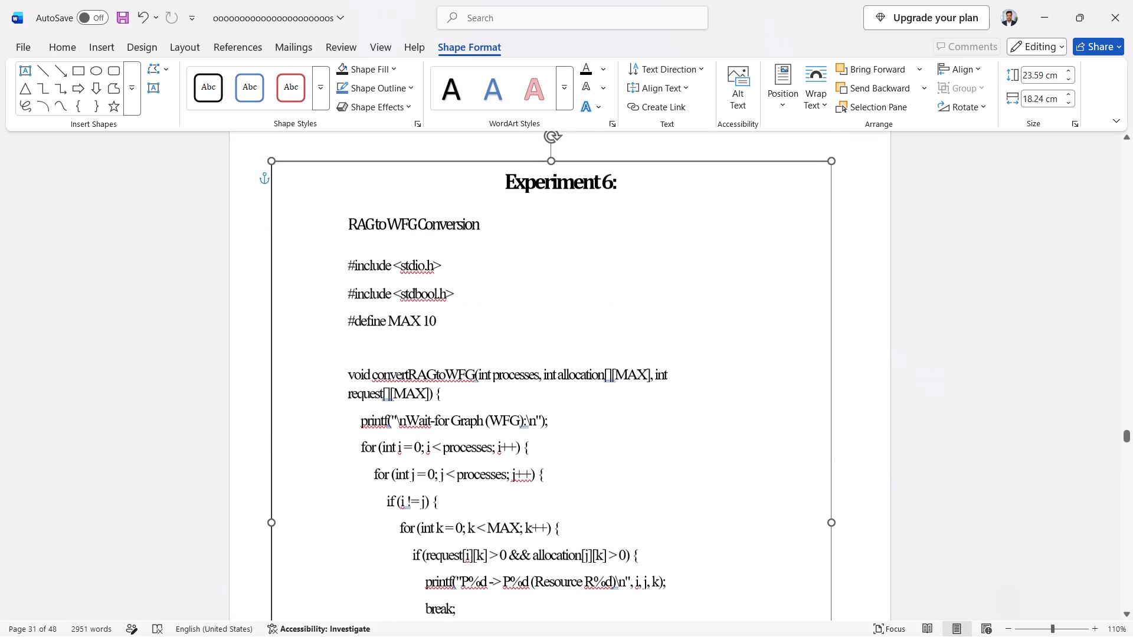
# Apply the Normal style to the Experiment 6 page's text from "RAG to WFG Conversion" through "int n, r;".
pyautogui.scroll(9, 552, 223)
pyautogui.scroll(-8, 552, 223)
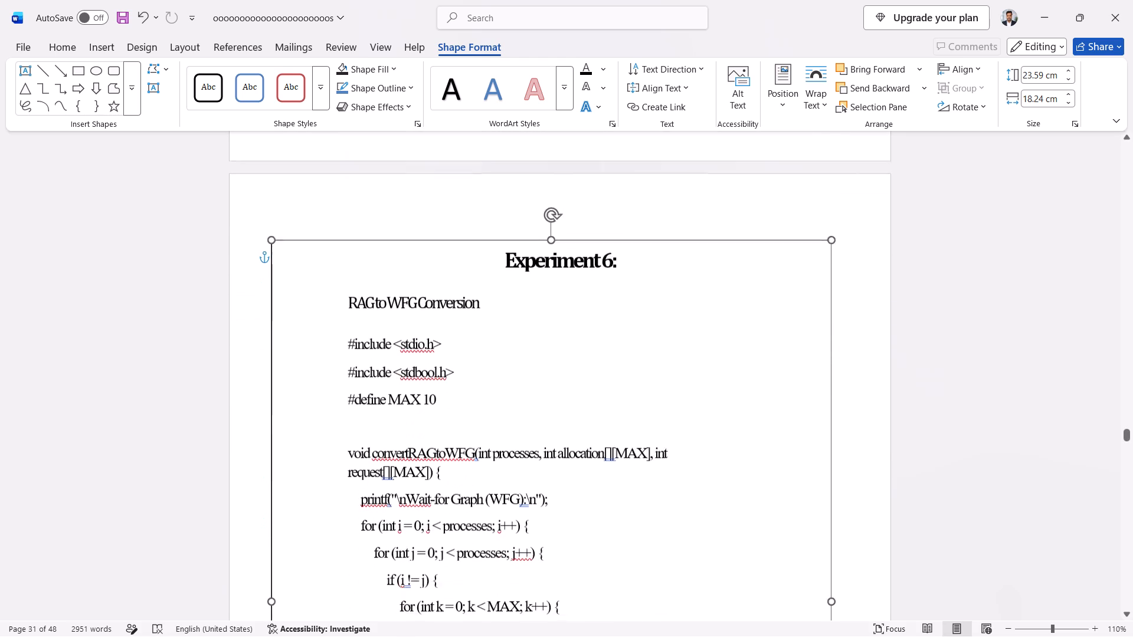
pyautogui.scroll(-1, 552, 223)
pyautogui.scroll(2, 372, 271)
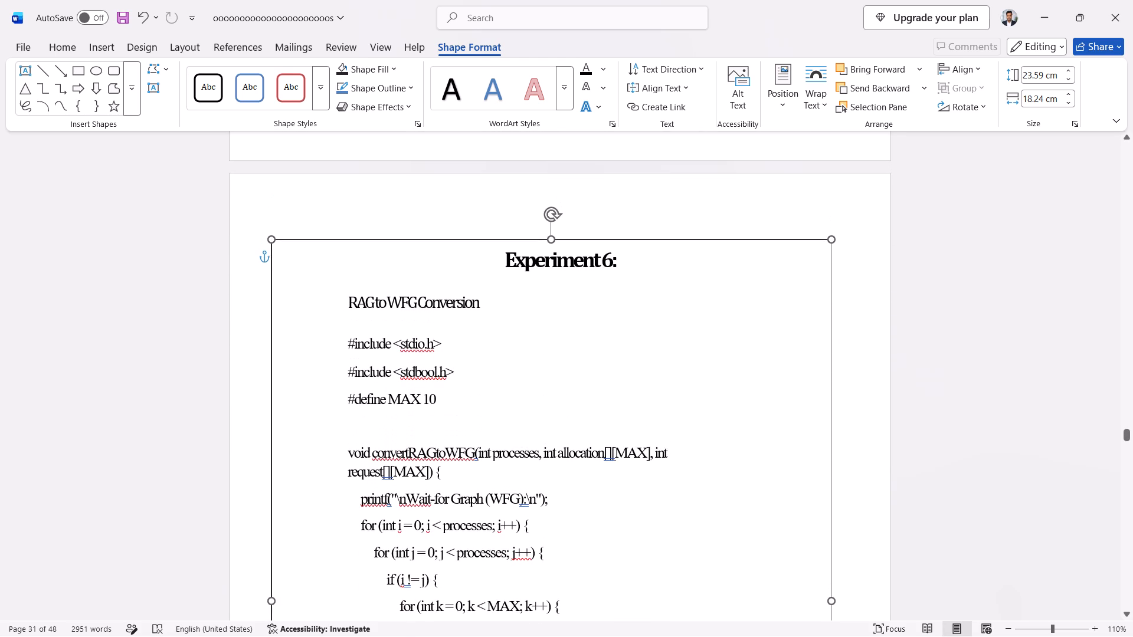
pyautogui.moveTo(338, 286); pyautogui.dragTo(616, 489)
pyautogui.scroll(-1, 582, 469)
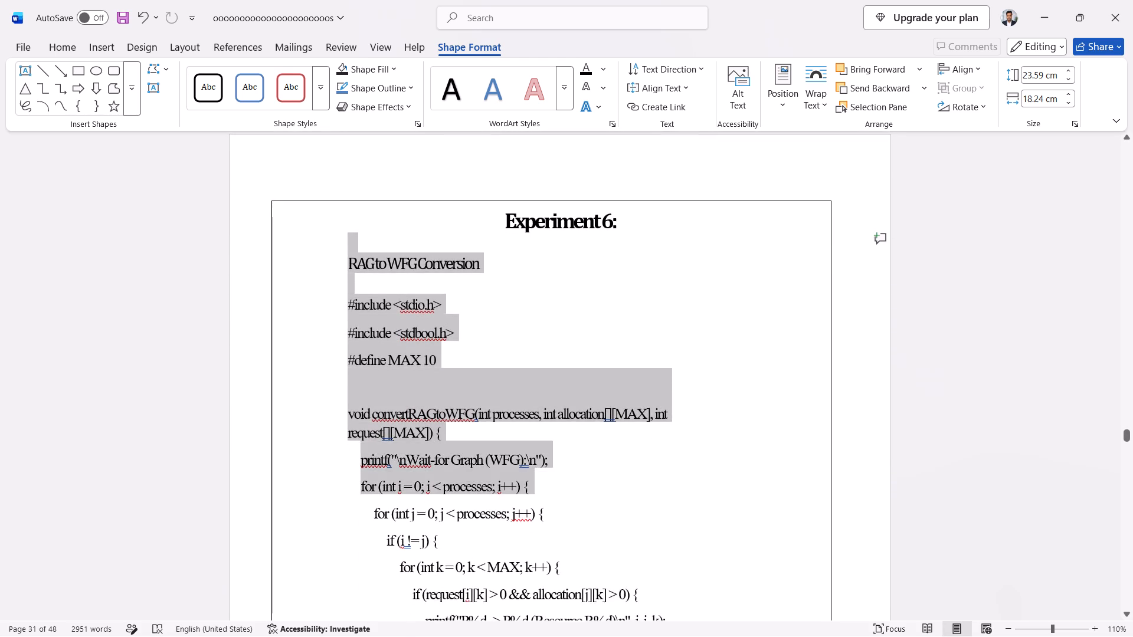
pyautogui.moveTo(616, 489); pyautogui.dragTo(605, 528)
pyautogui.scroll(-9, 626, 496)
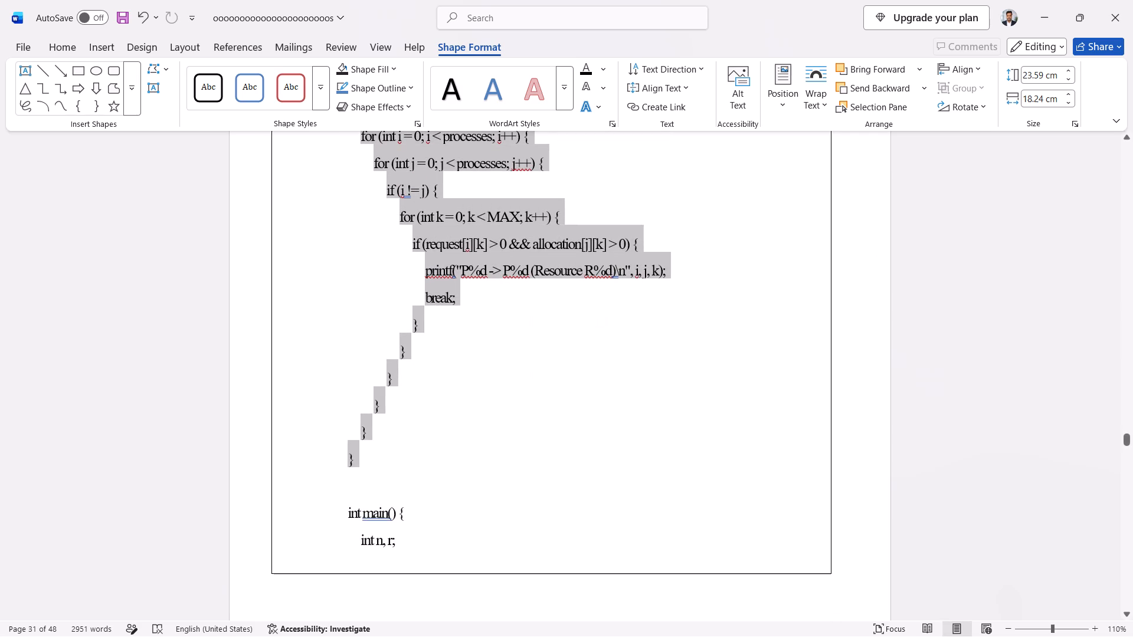
pyautogui.moveTo(605, 528); pyautogui.dragTo(605, 532)
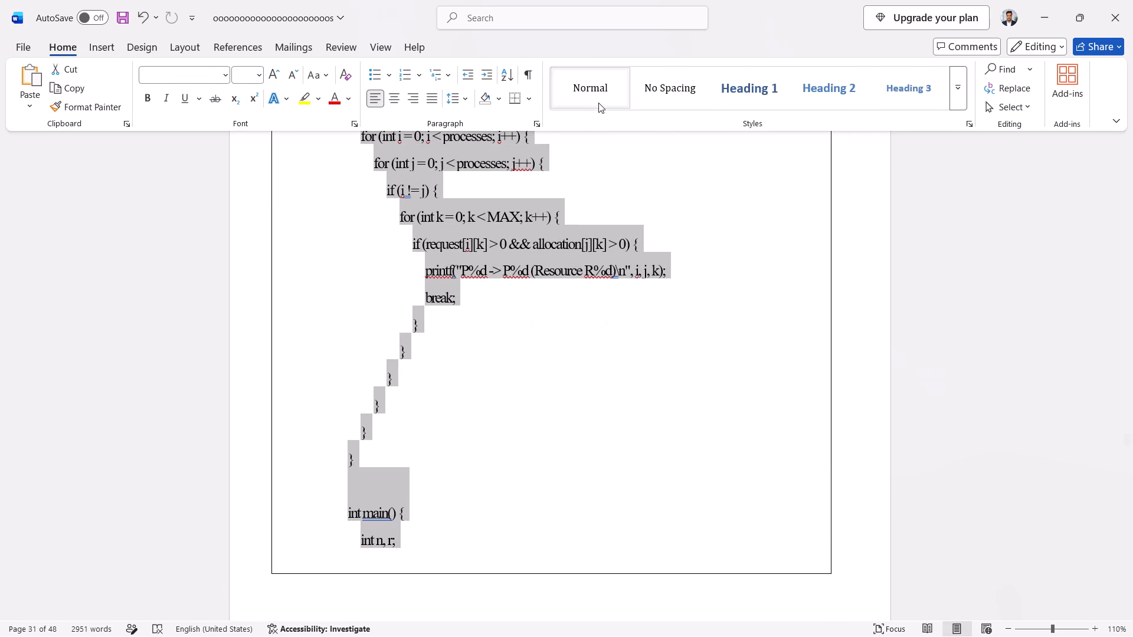
pyautogui.click(598, 101)
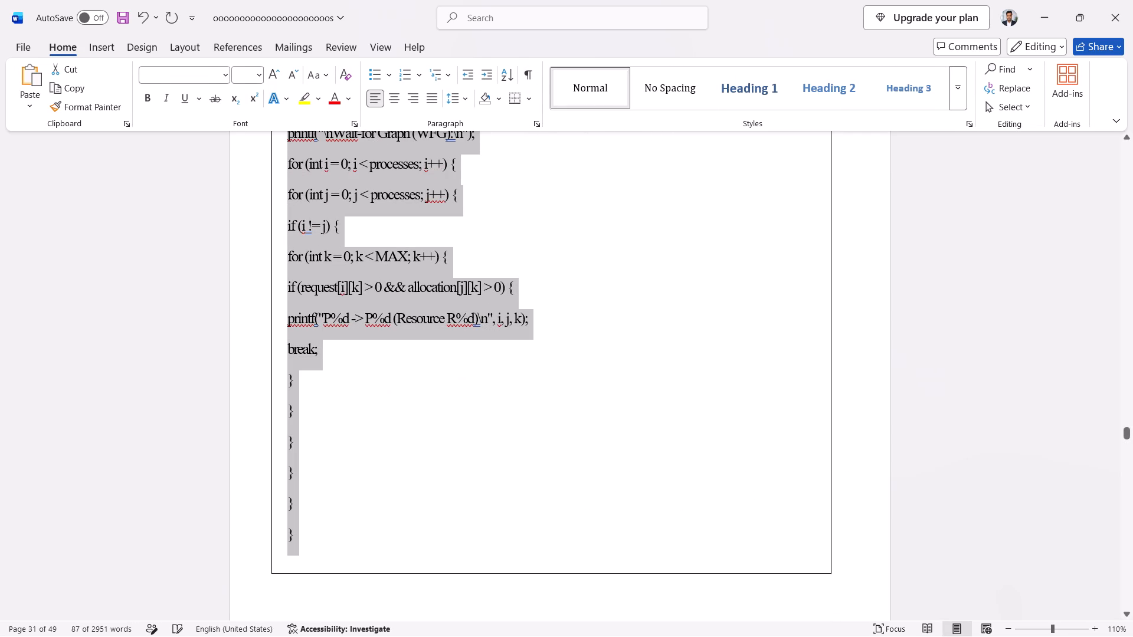
pyautogui.scroll(5, 485, 379)
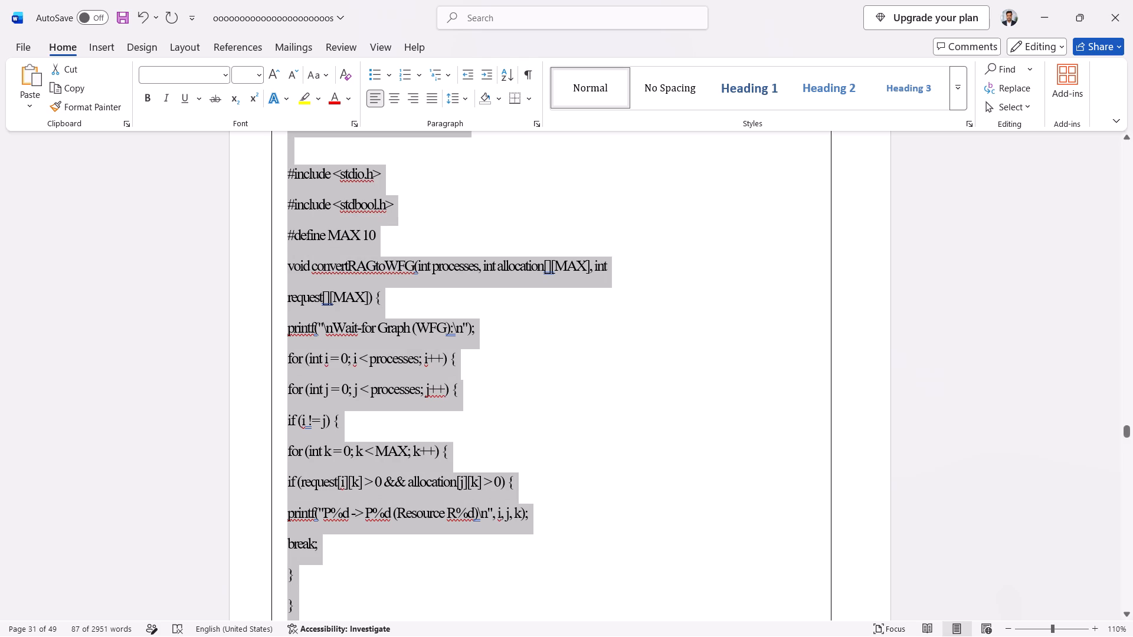
pyautogui.click(502, 354)
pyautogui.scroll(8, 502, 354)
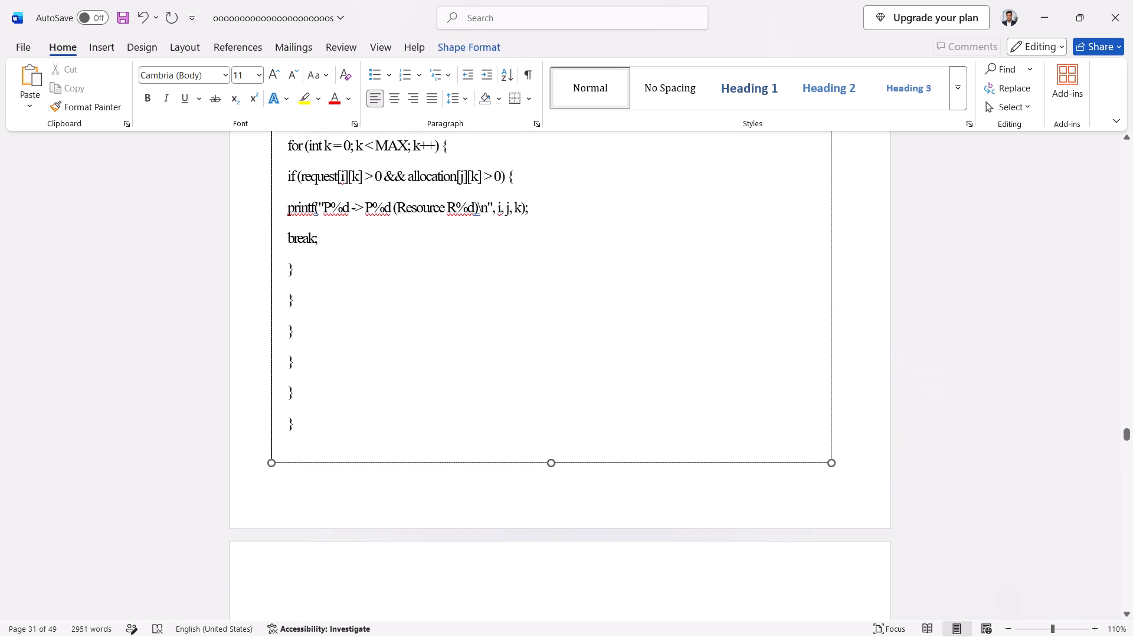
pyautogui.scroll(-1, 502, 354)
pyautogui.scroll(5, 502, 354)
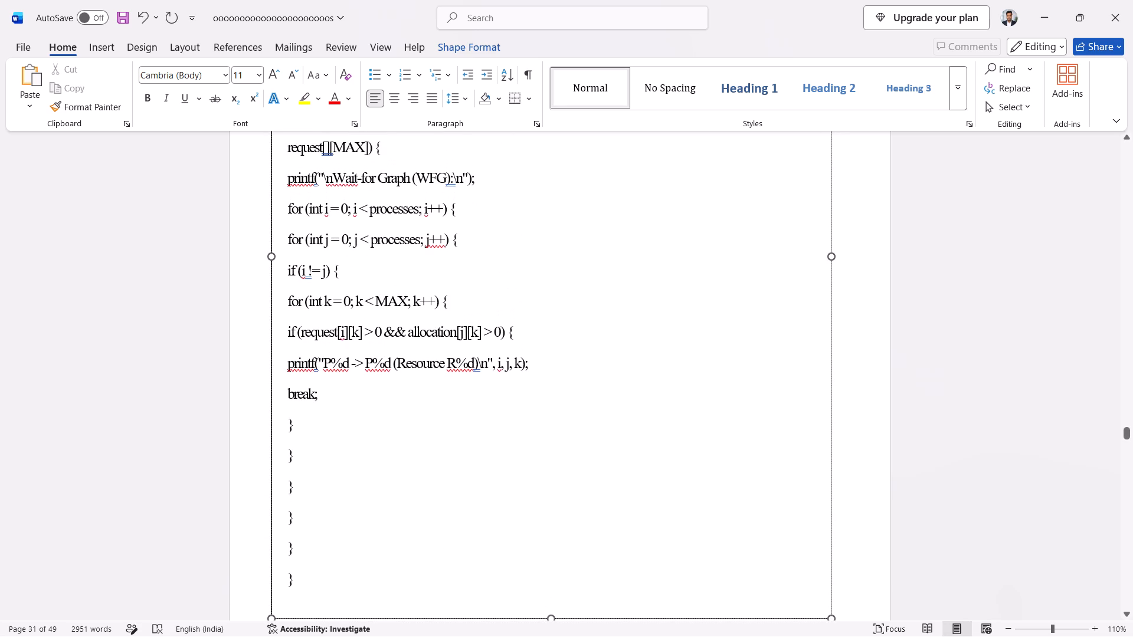